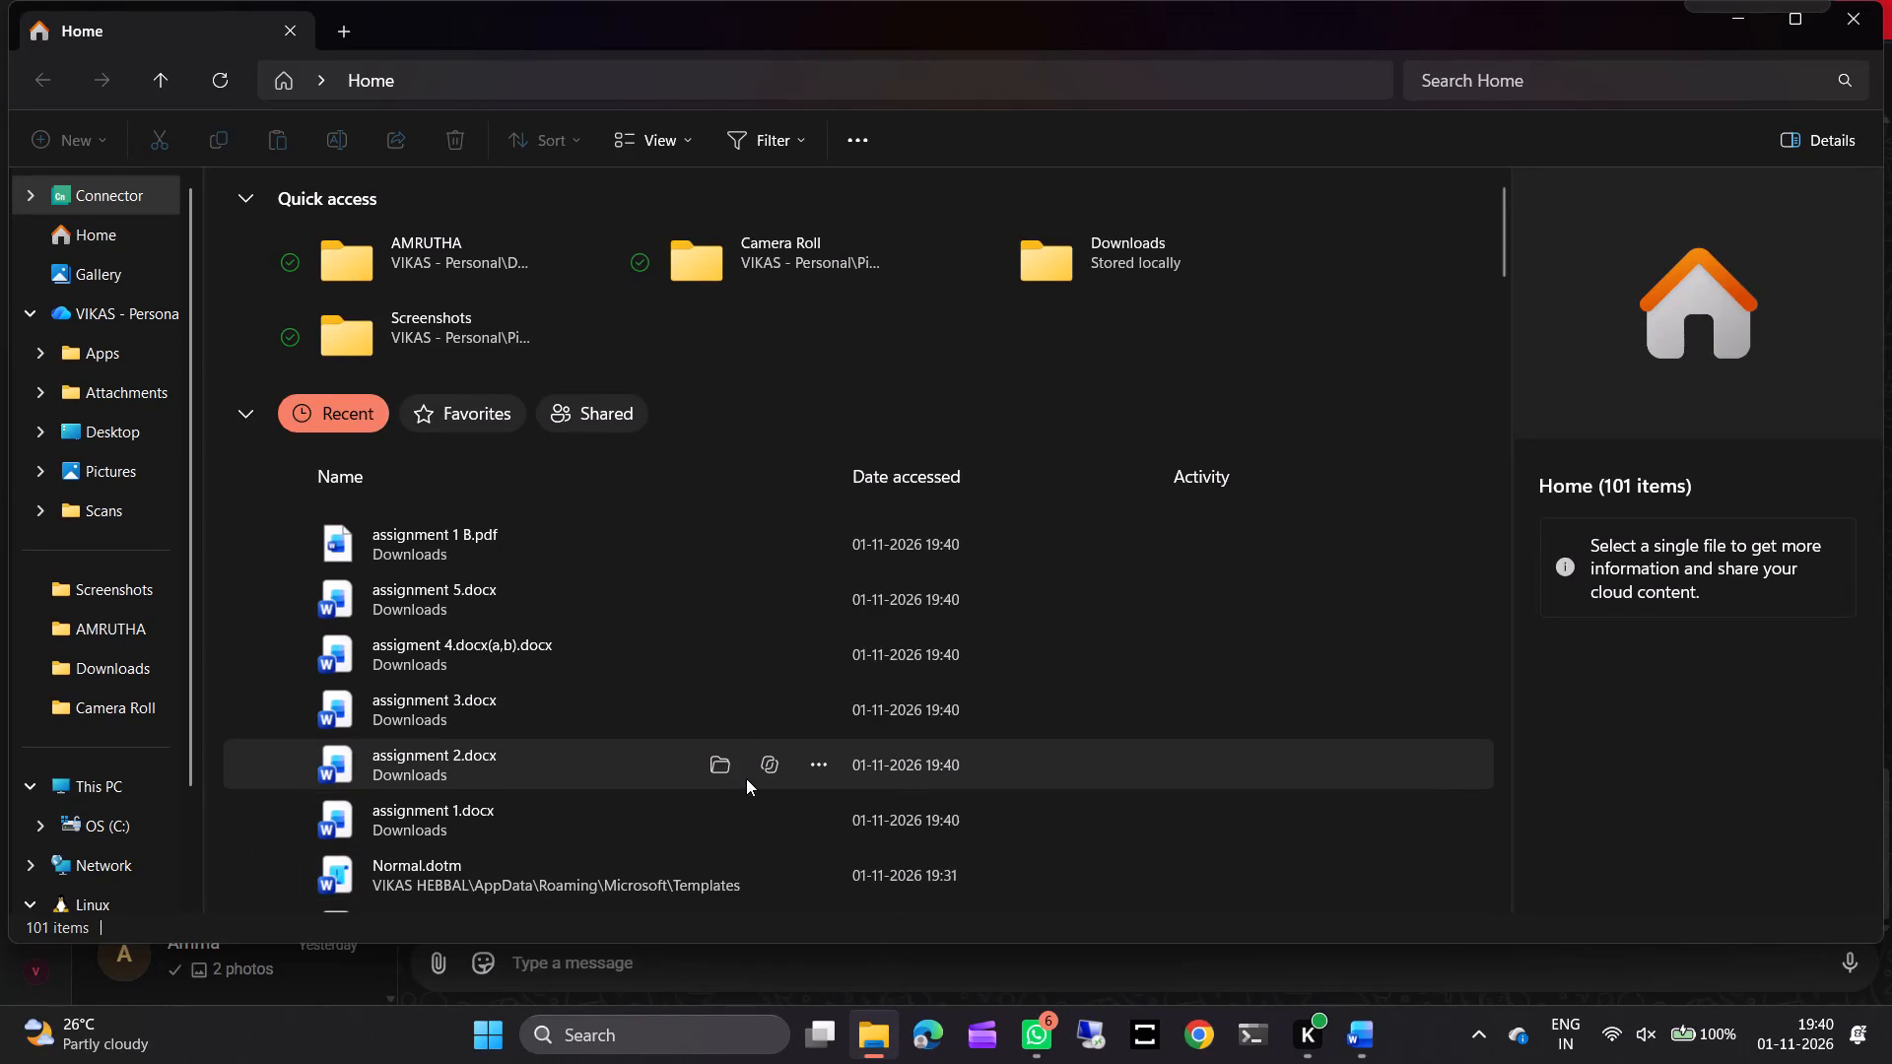
Open the document assignment 1.docx from the recent files.
double_click(505, 817)
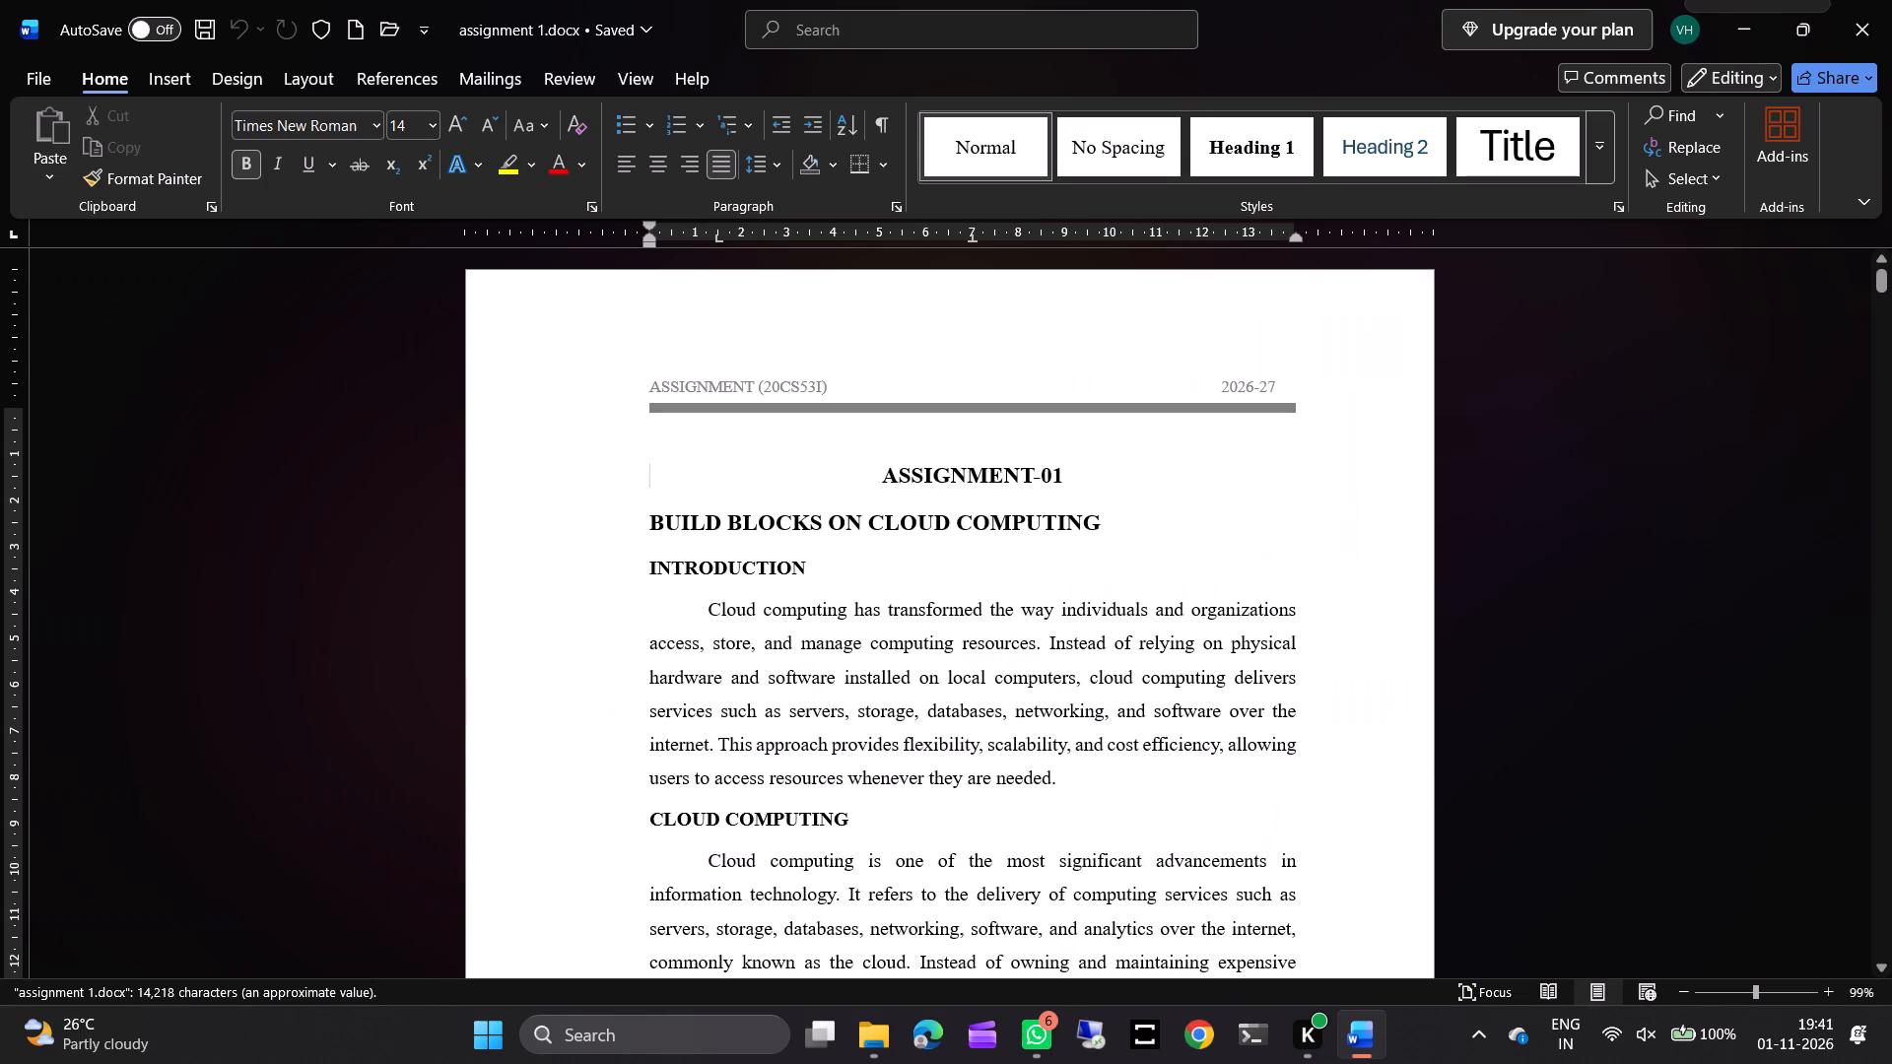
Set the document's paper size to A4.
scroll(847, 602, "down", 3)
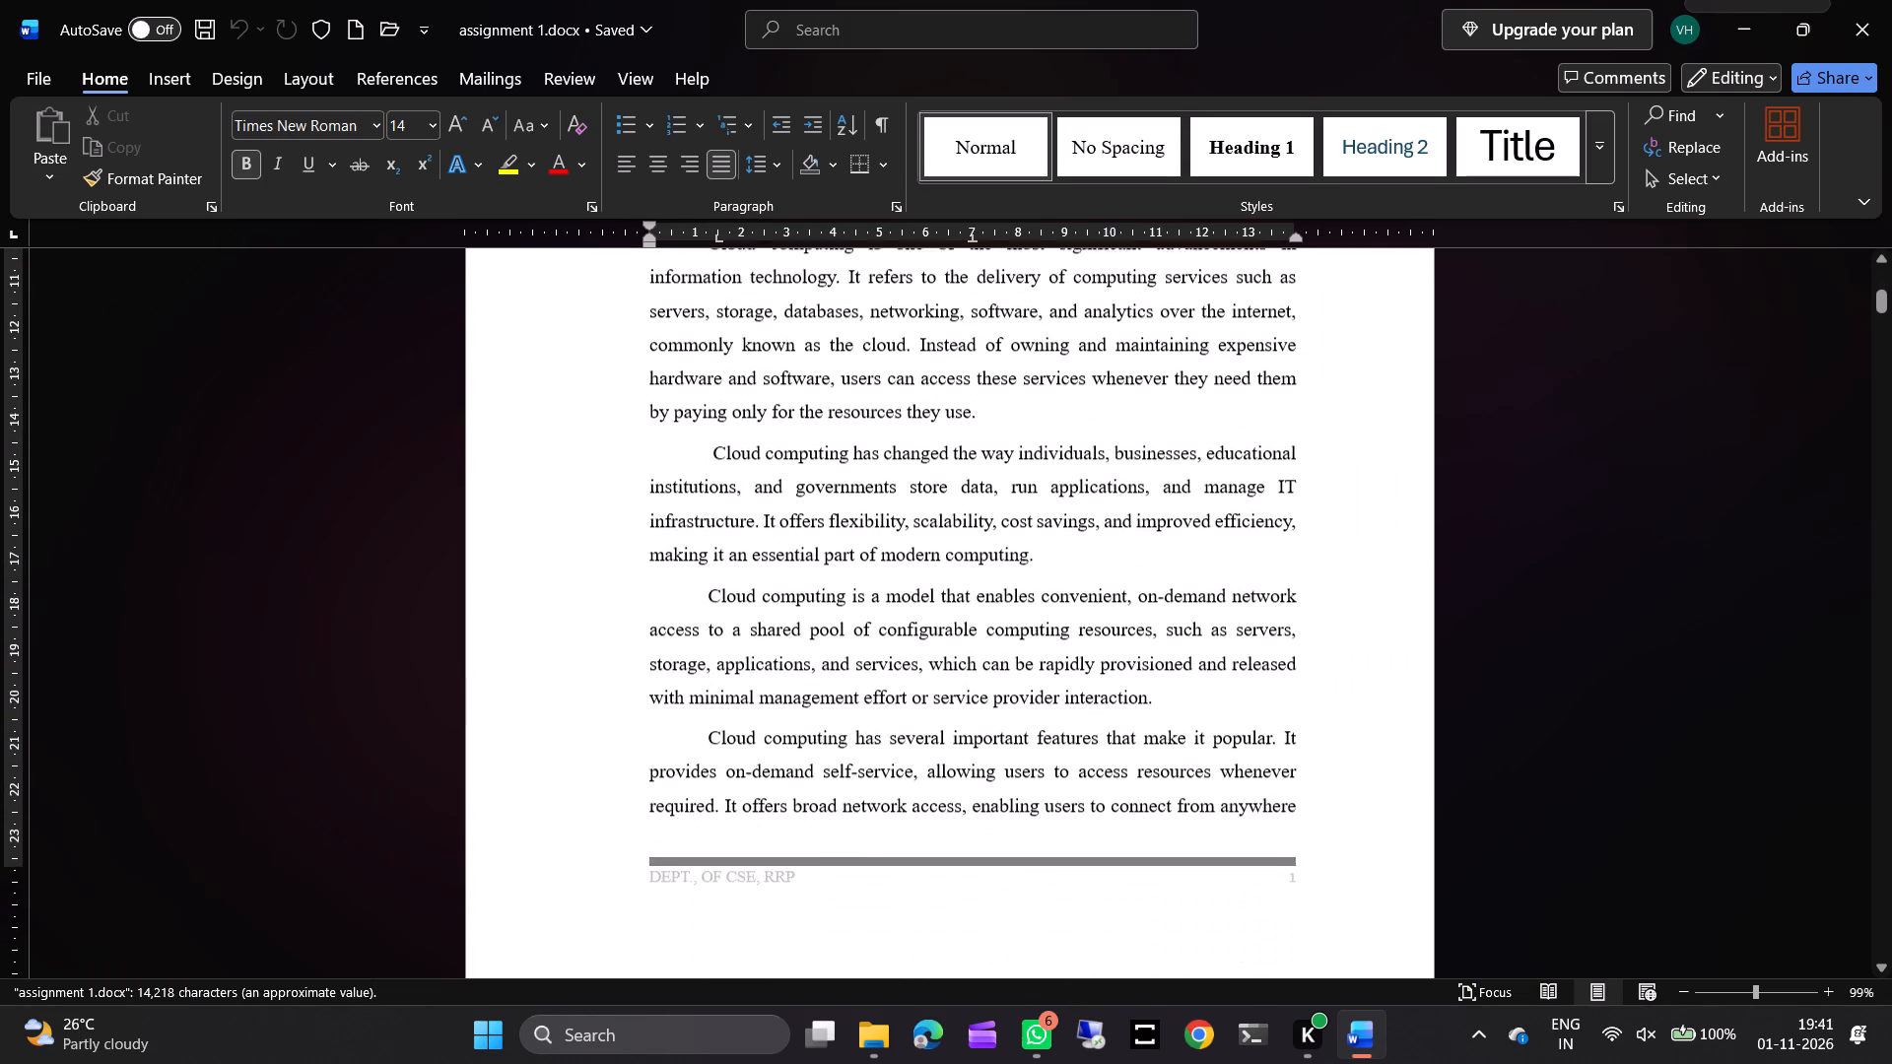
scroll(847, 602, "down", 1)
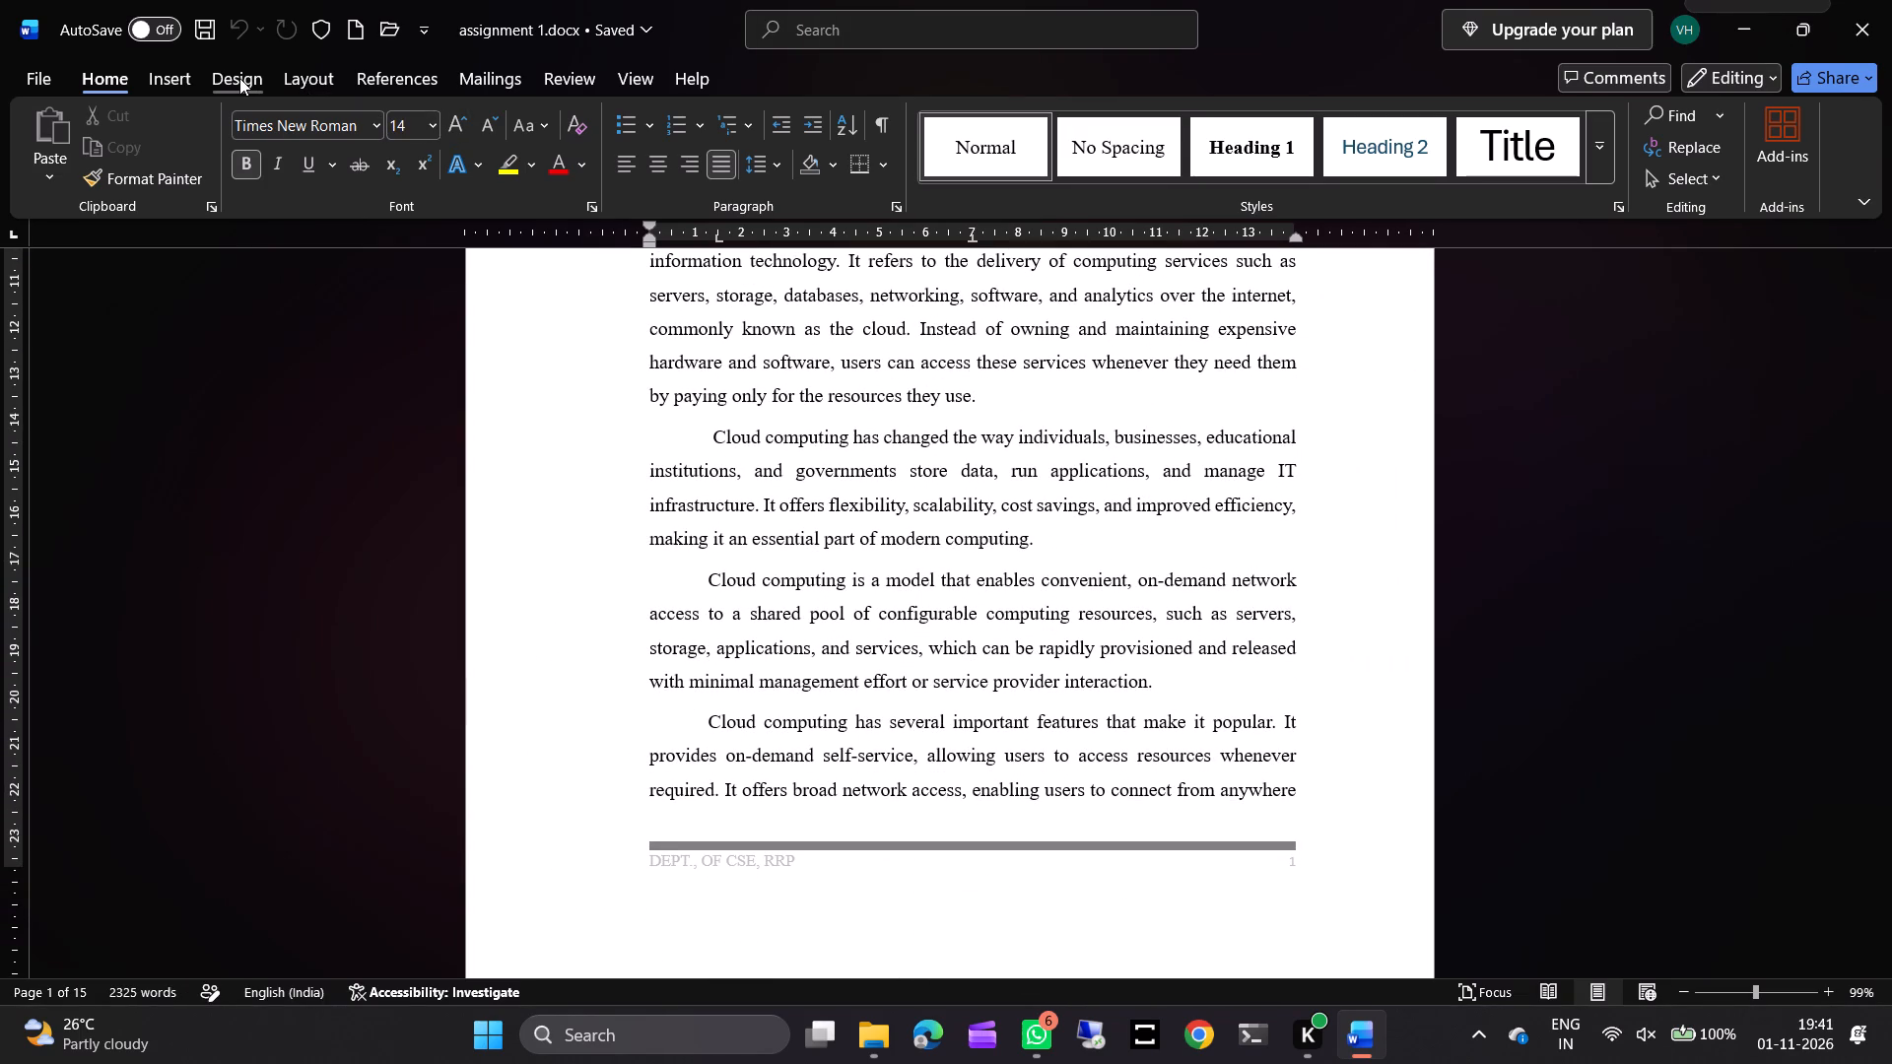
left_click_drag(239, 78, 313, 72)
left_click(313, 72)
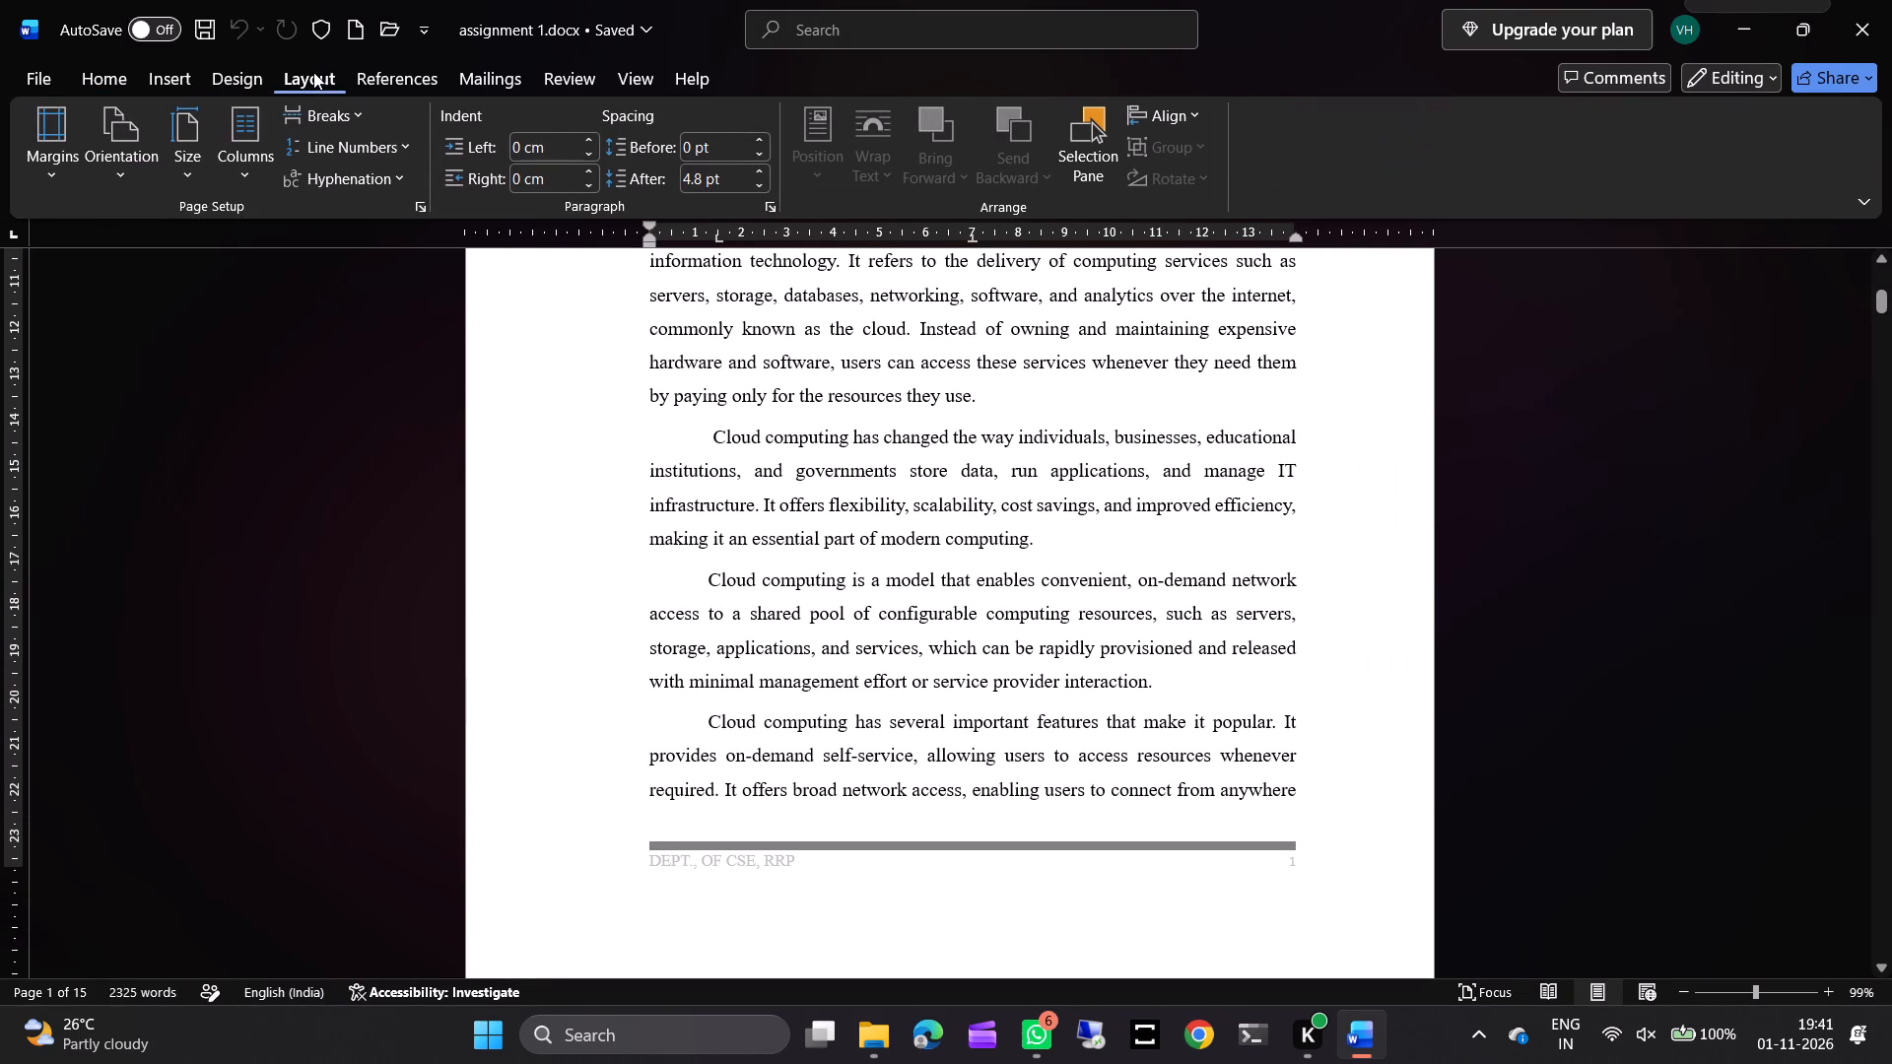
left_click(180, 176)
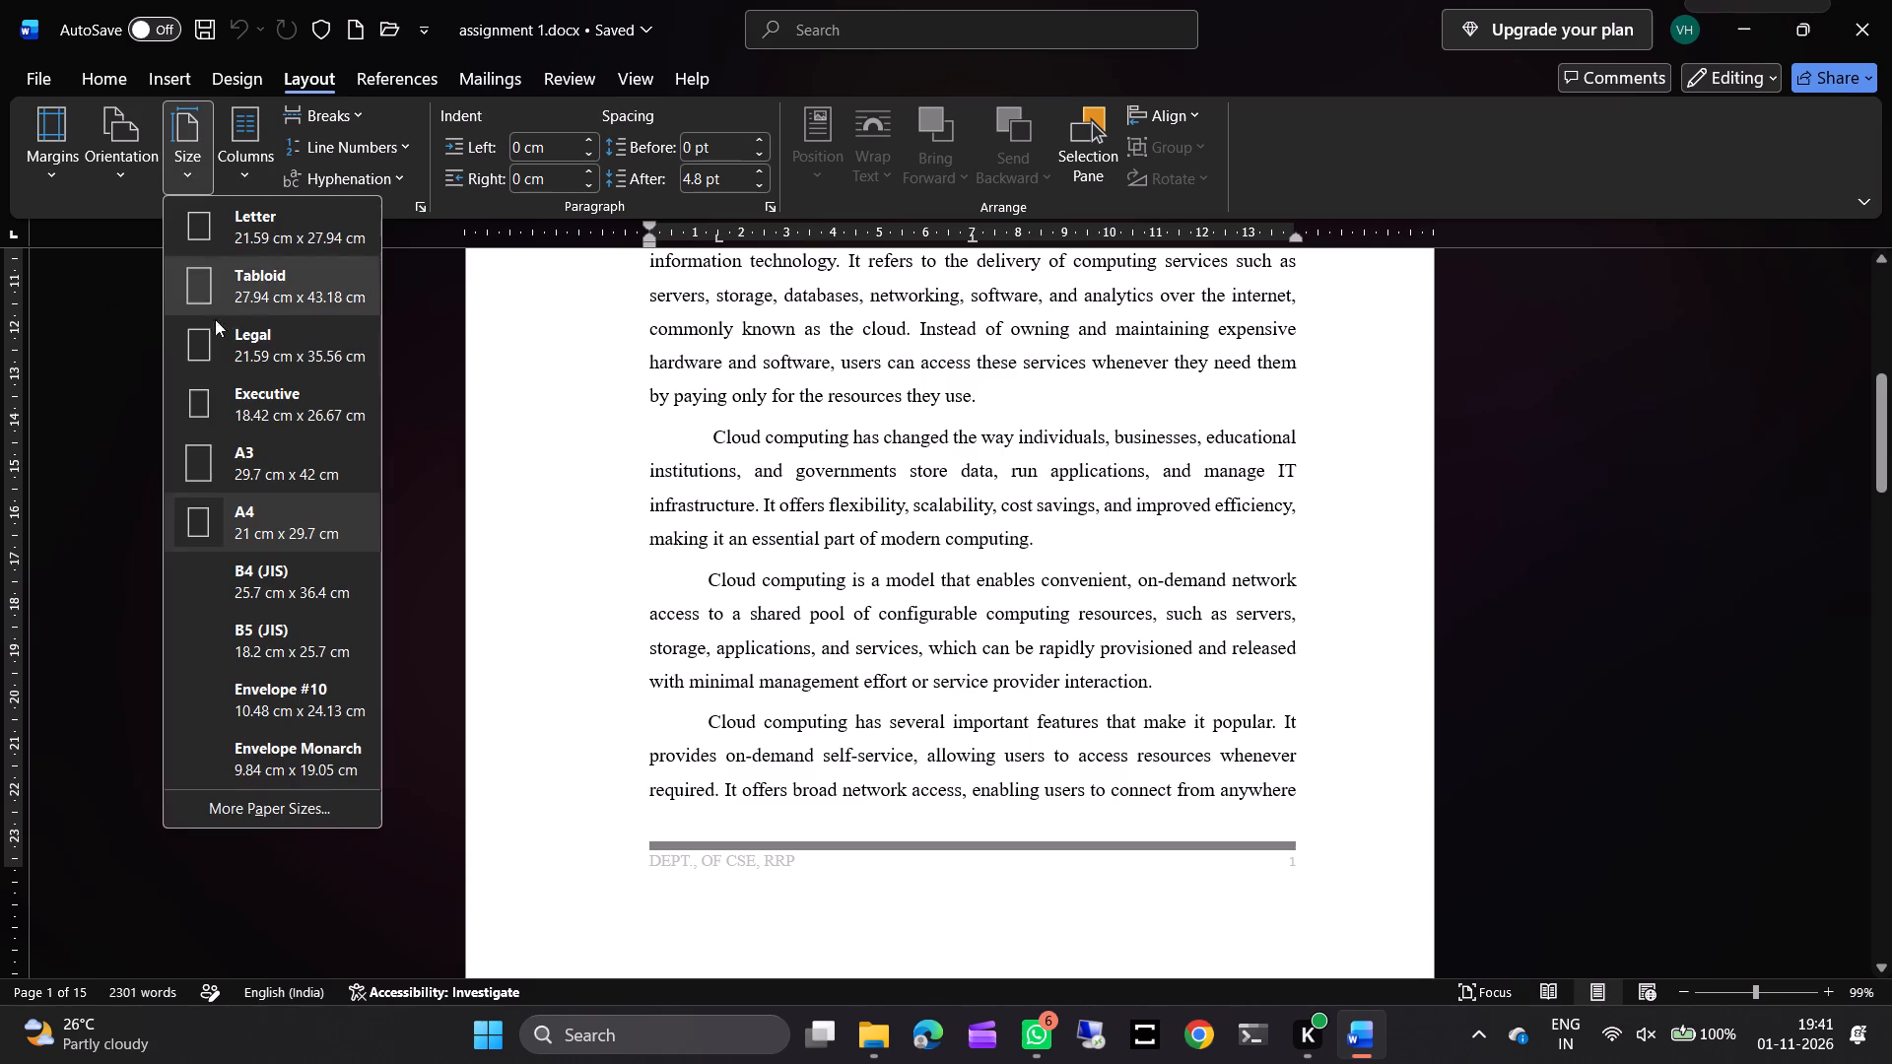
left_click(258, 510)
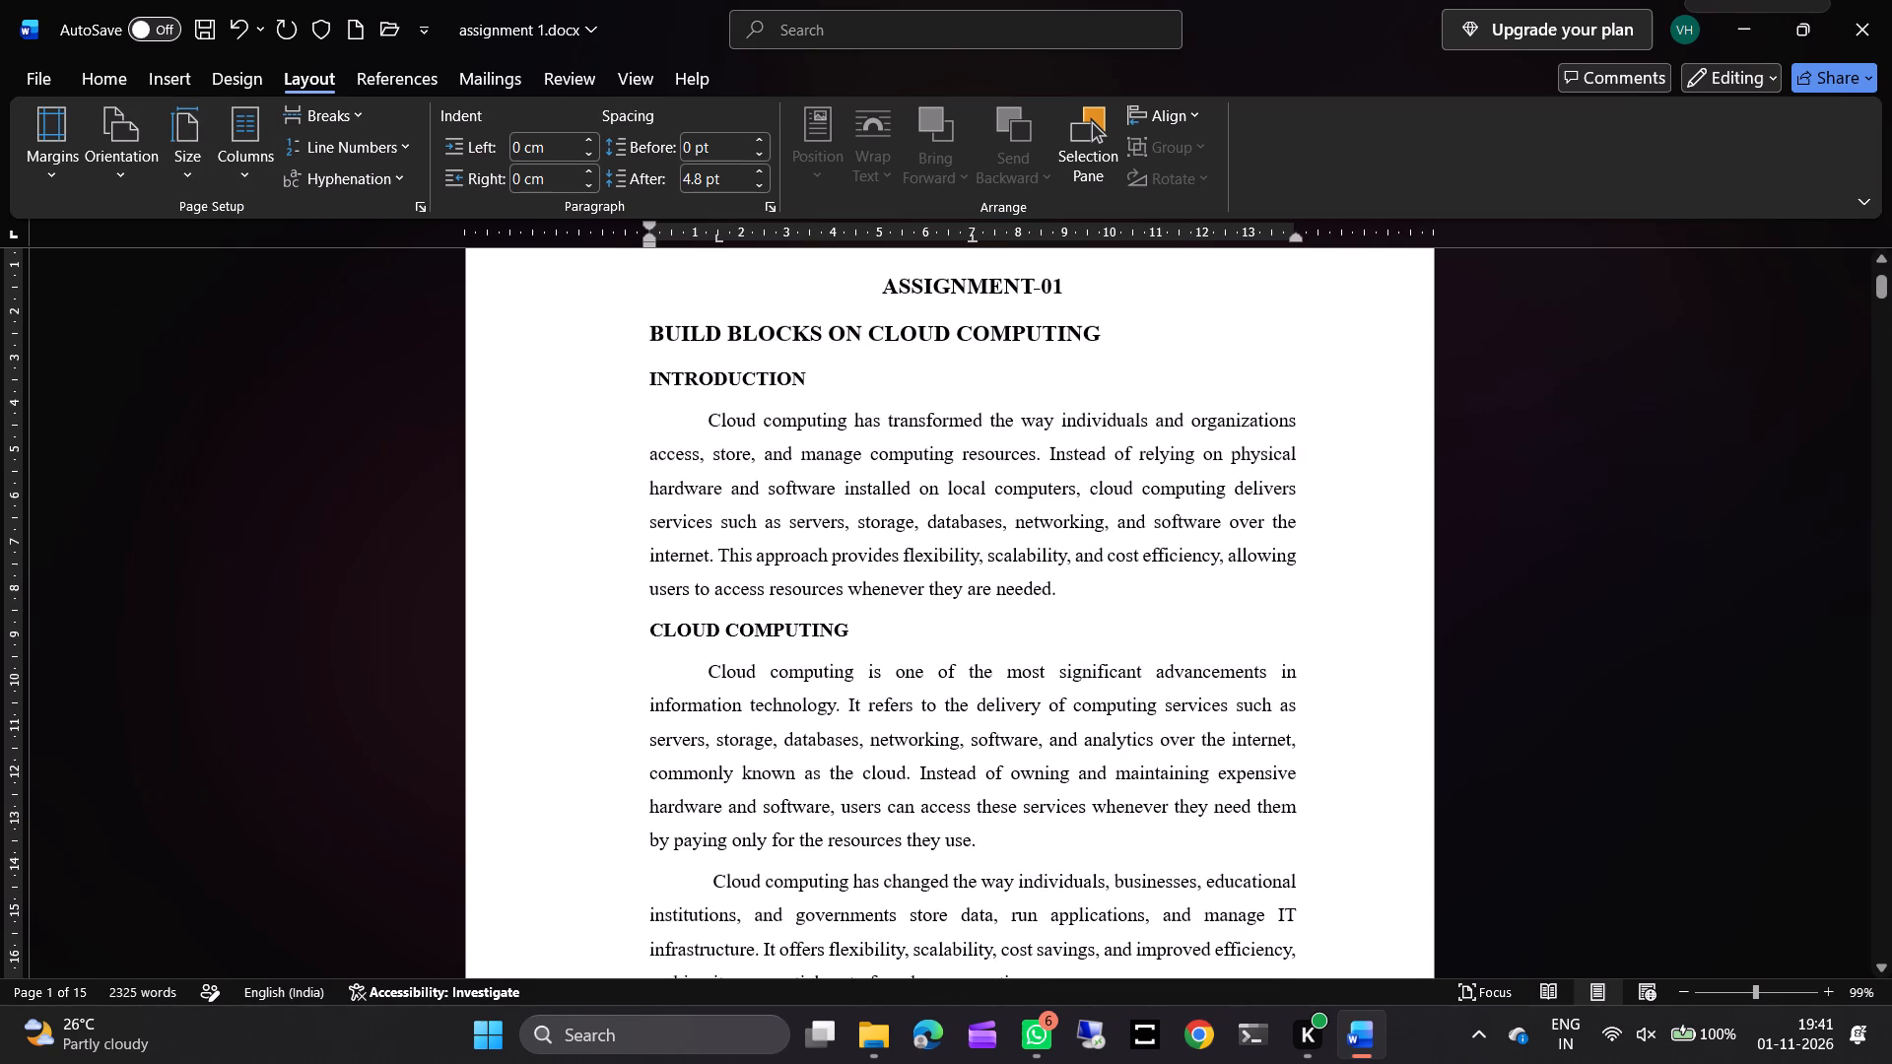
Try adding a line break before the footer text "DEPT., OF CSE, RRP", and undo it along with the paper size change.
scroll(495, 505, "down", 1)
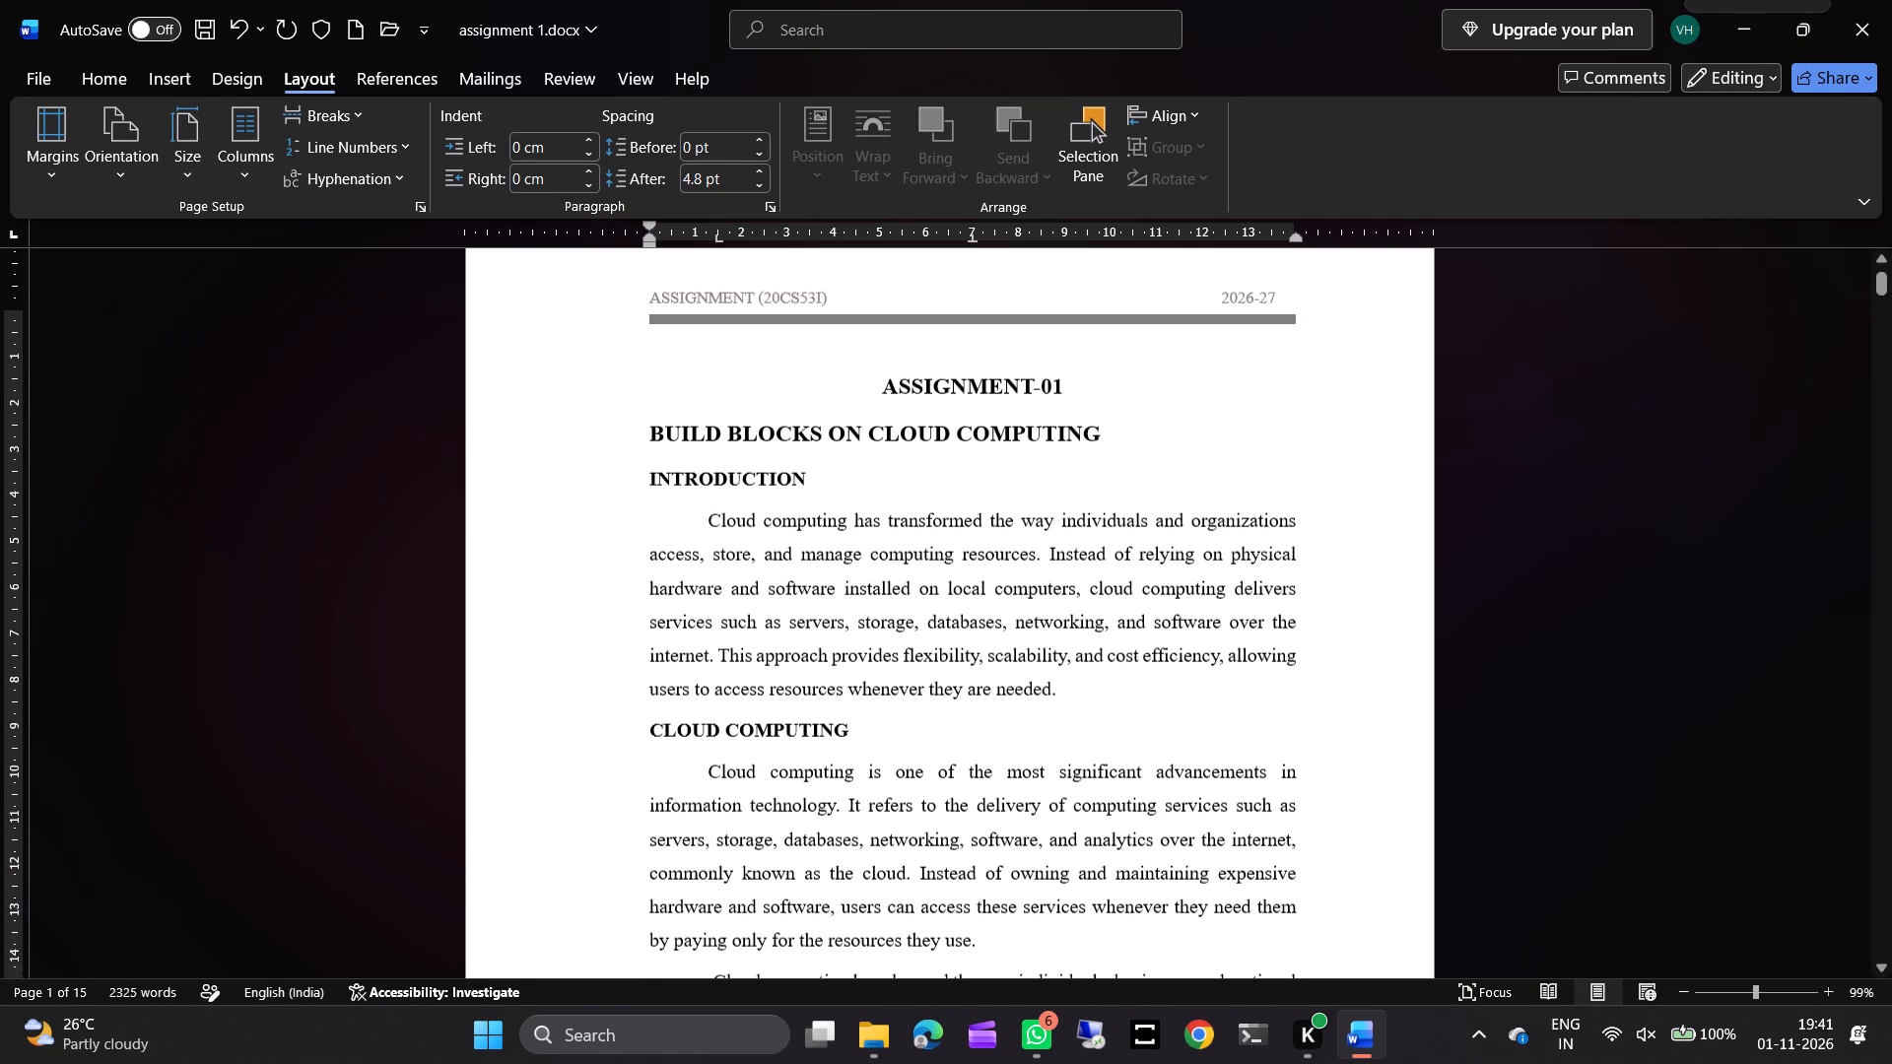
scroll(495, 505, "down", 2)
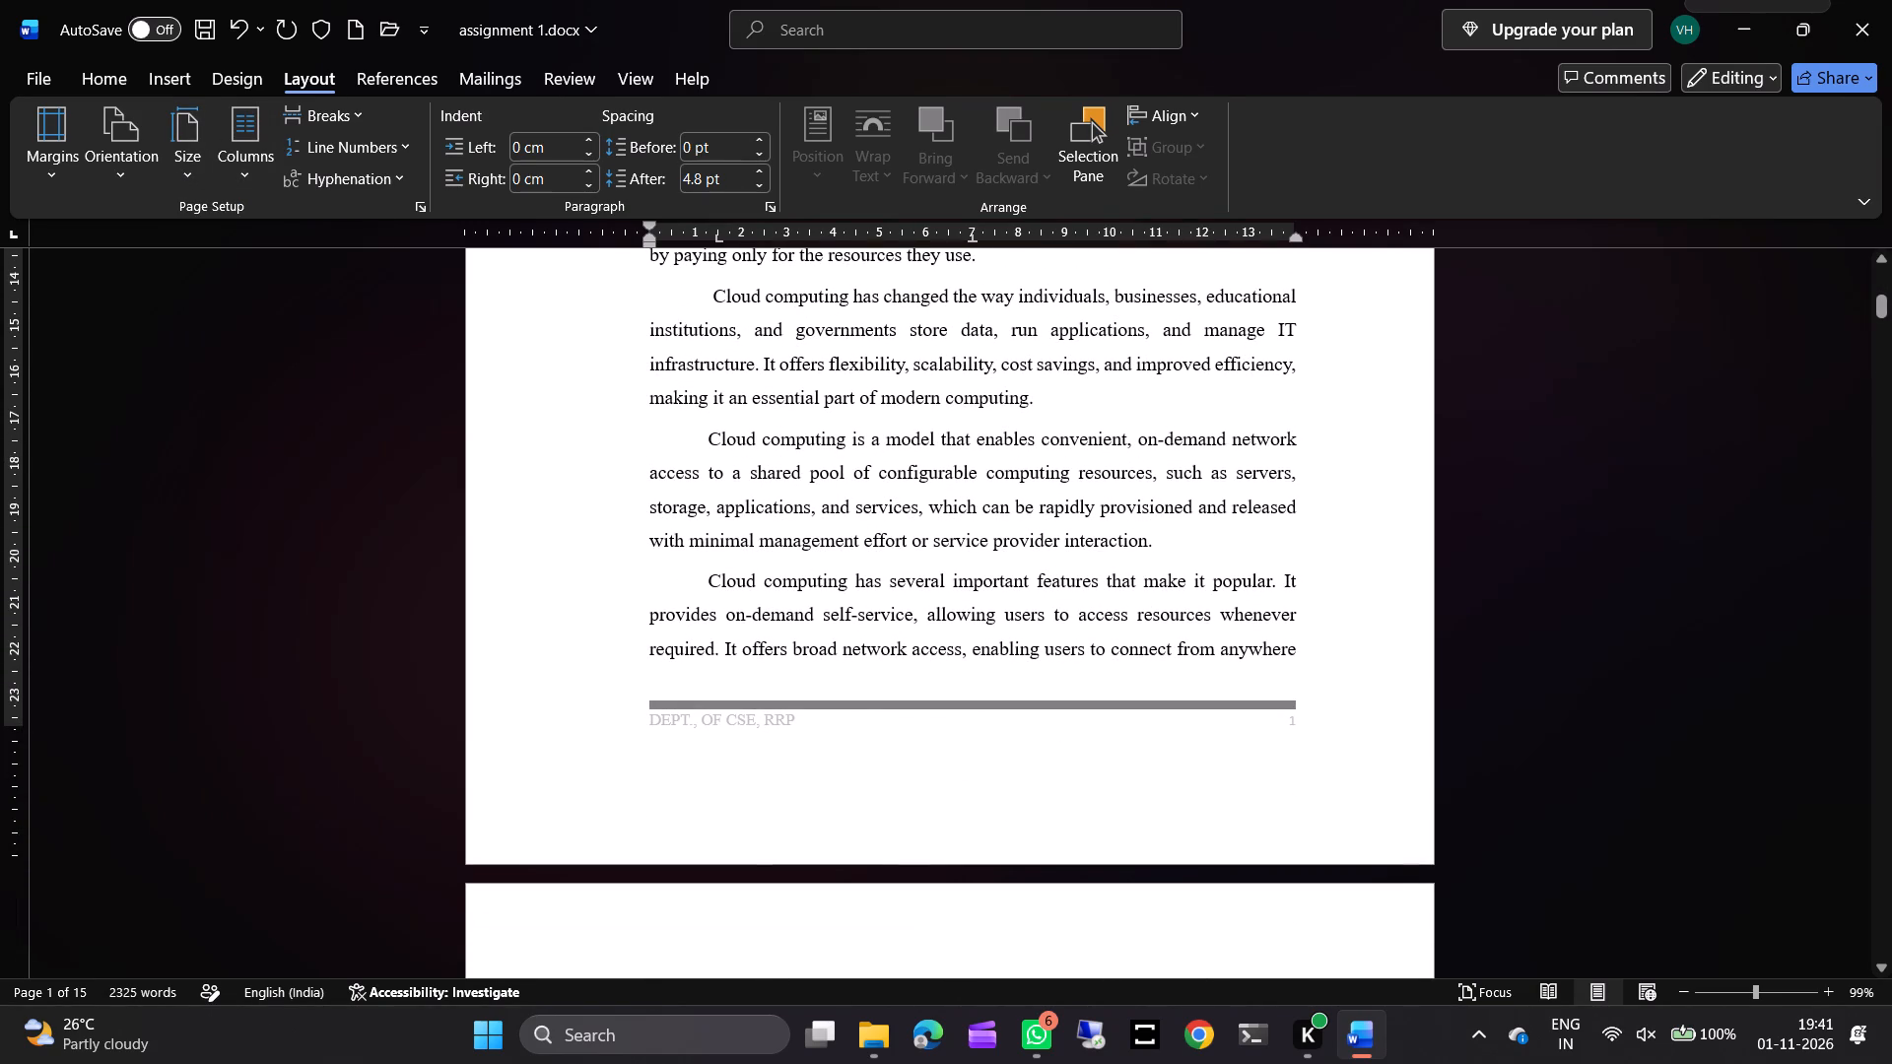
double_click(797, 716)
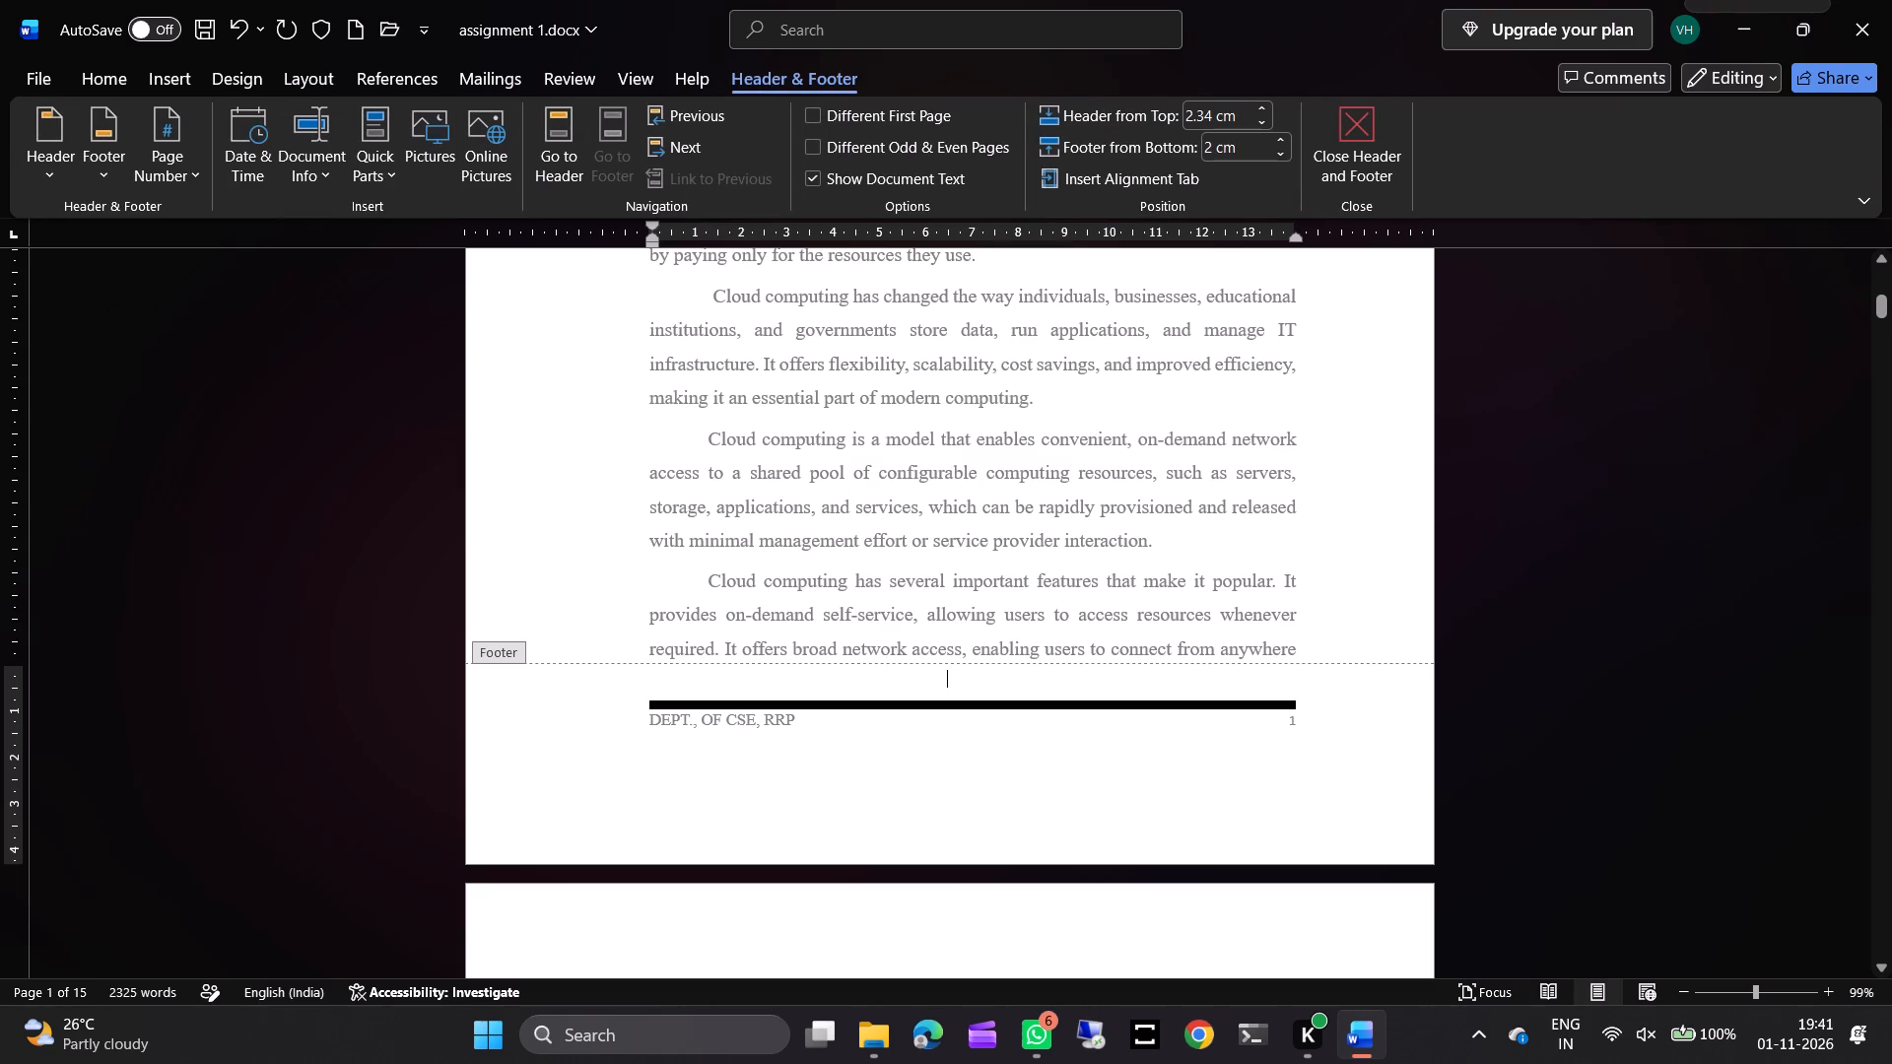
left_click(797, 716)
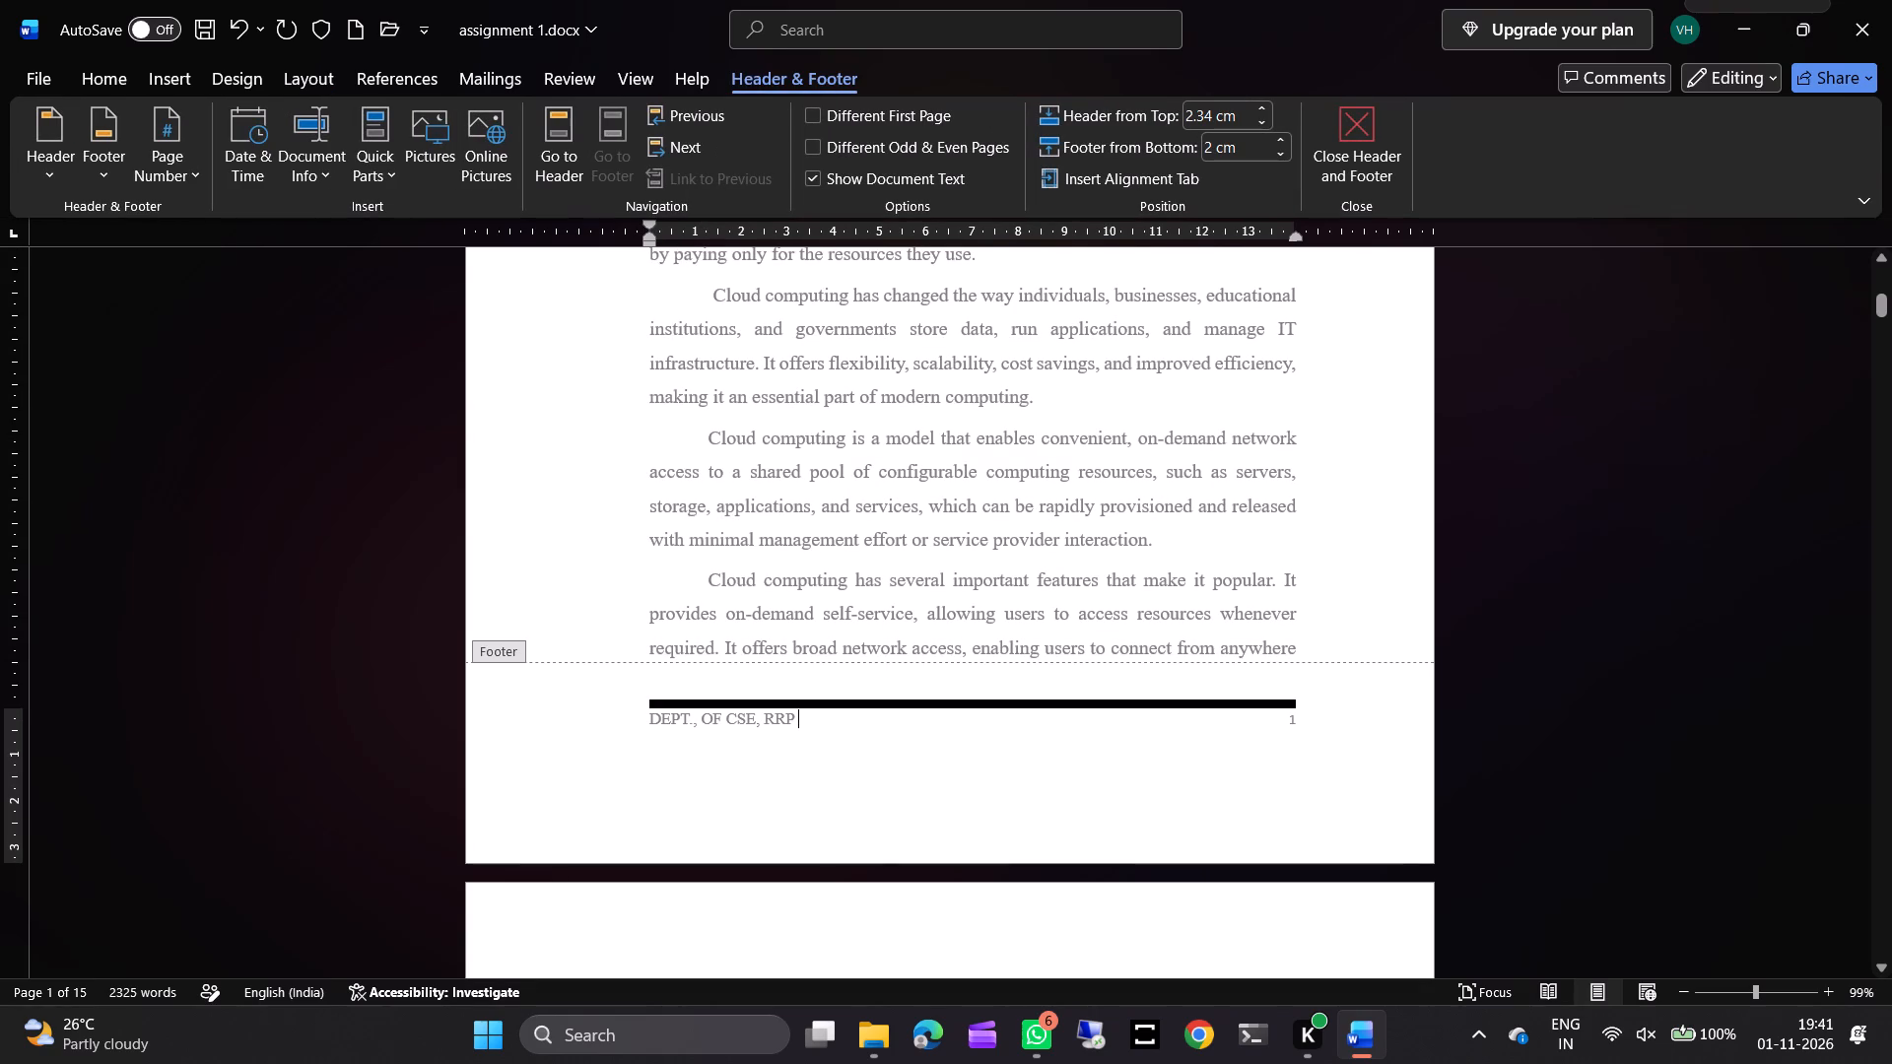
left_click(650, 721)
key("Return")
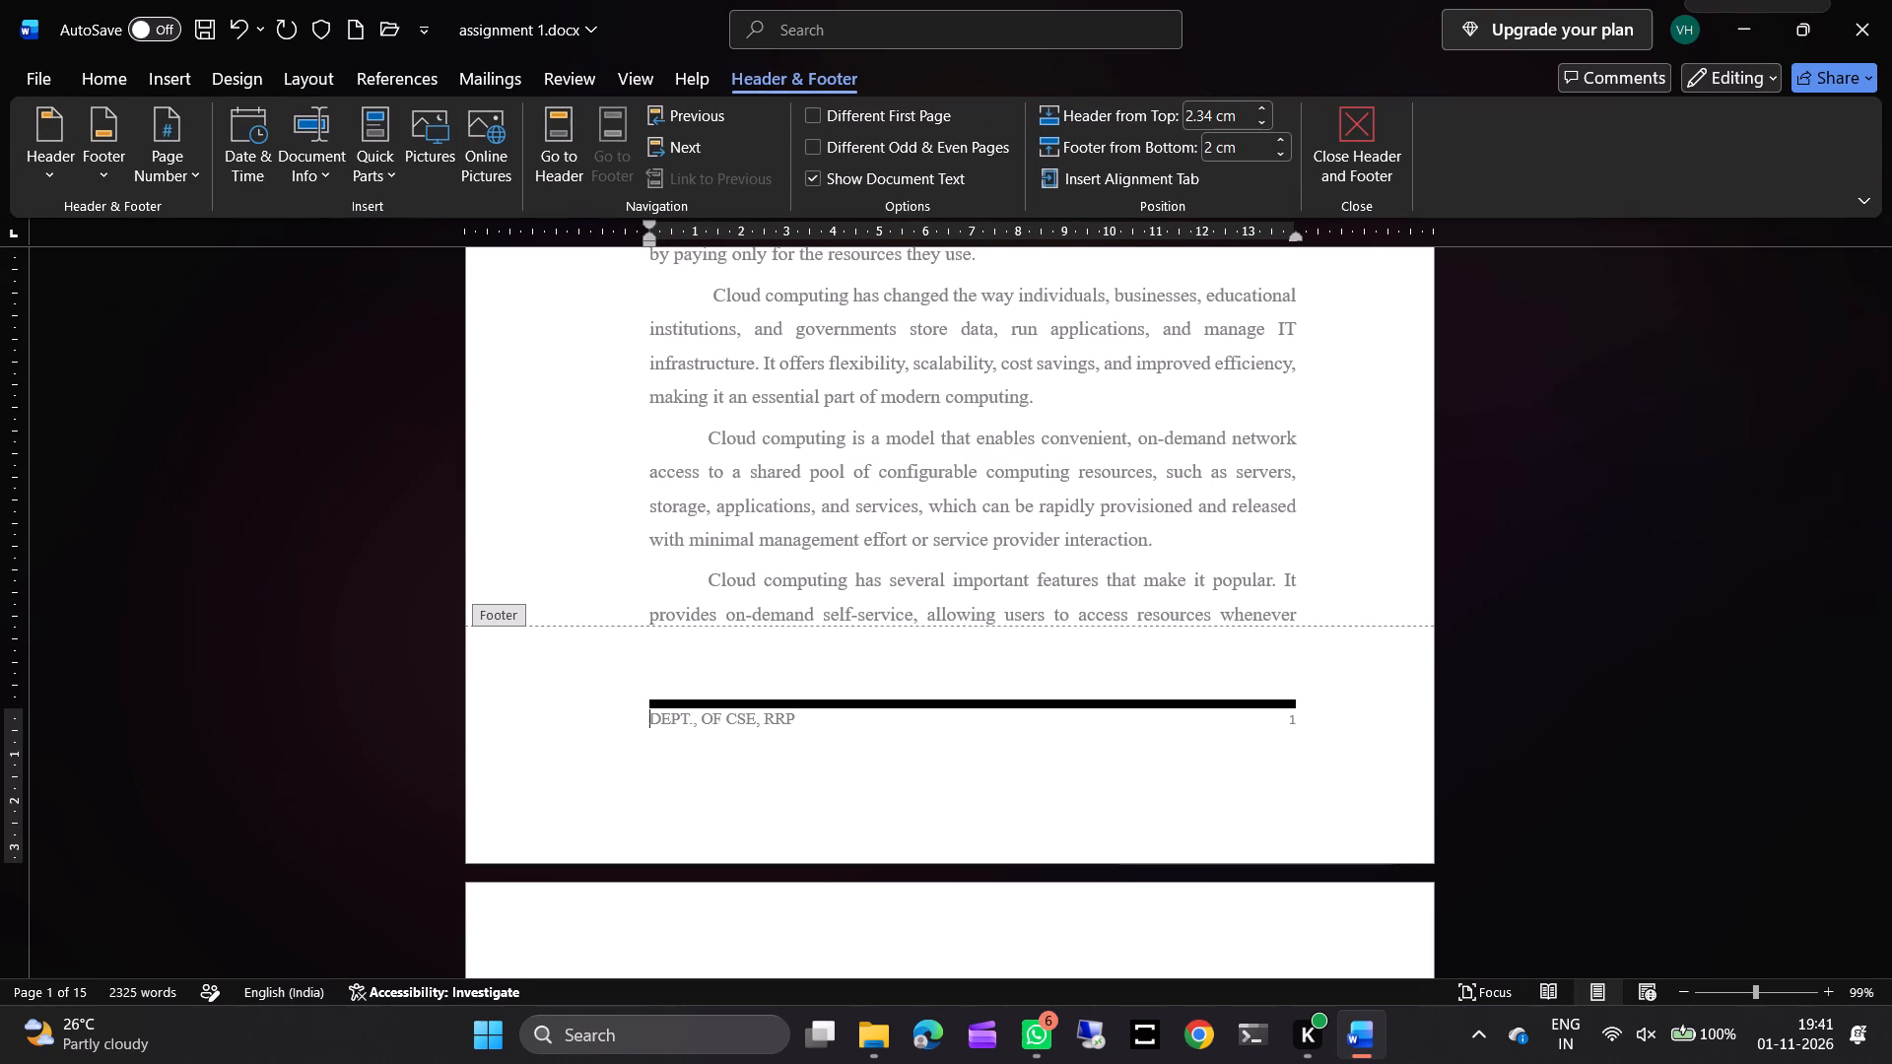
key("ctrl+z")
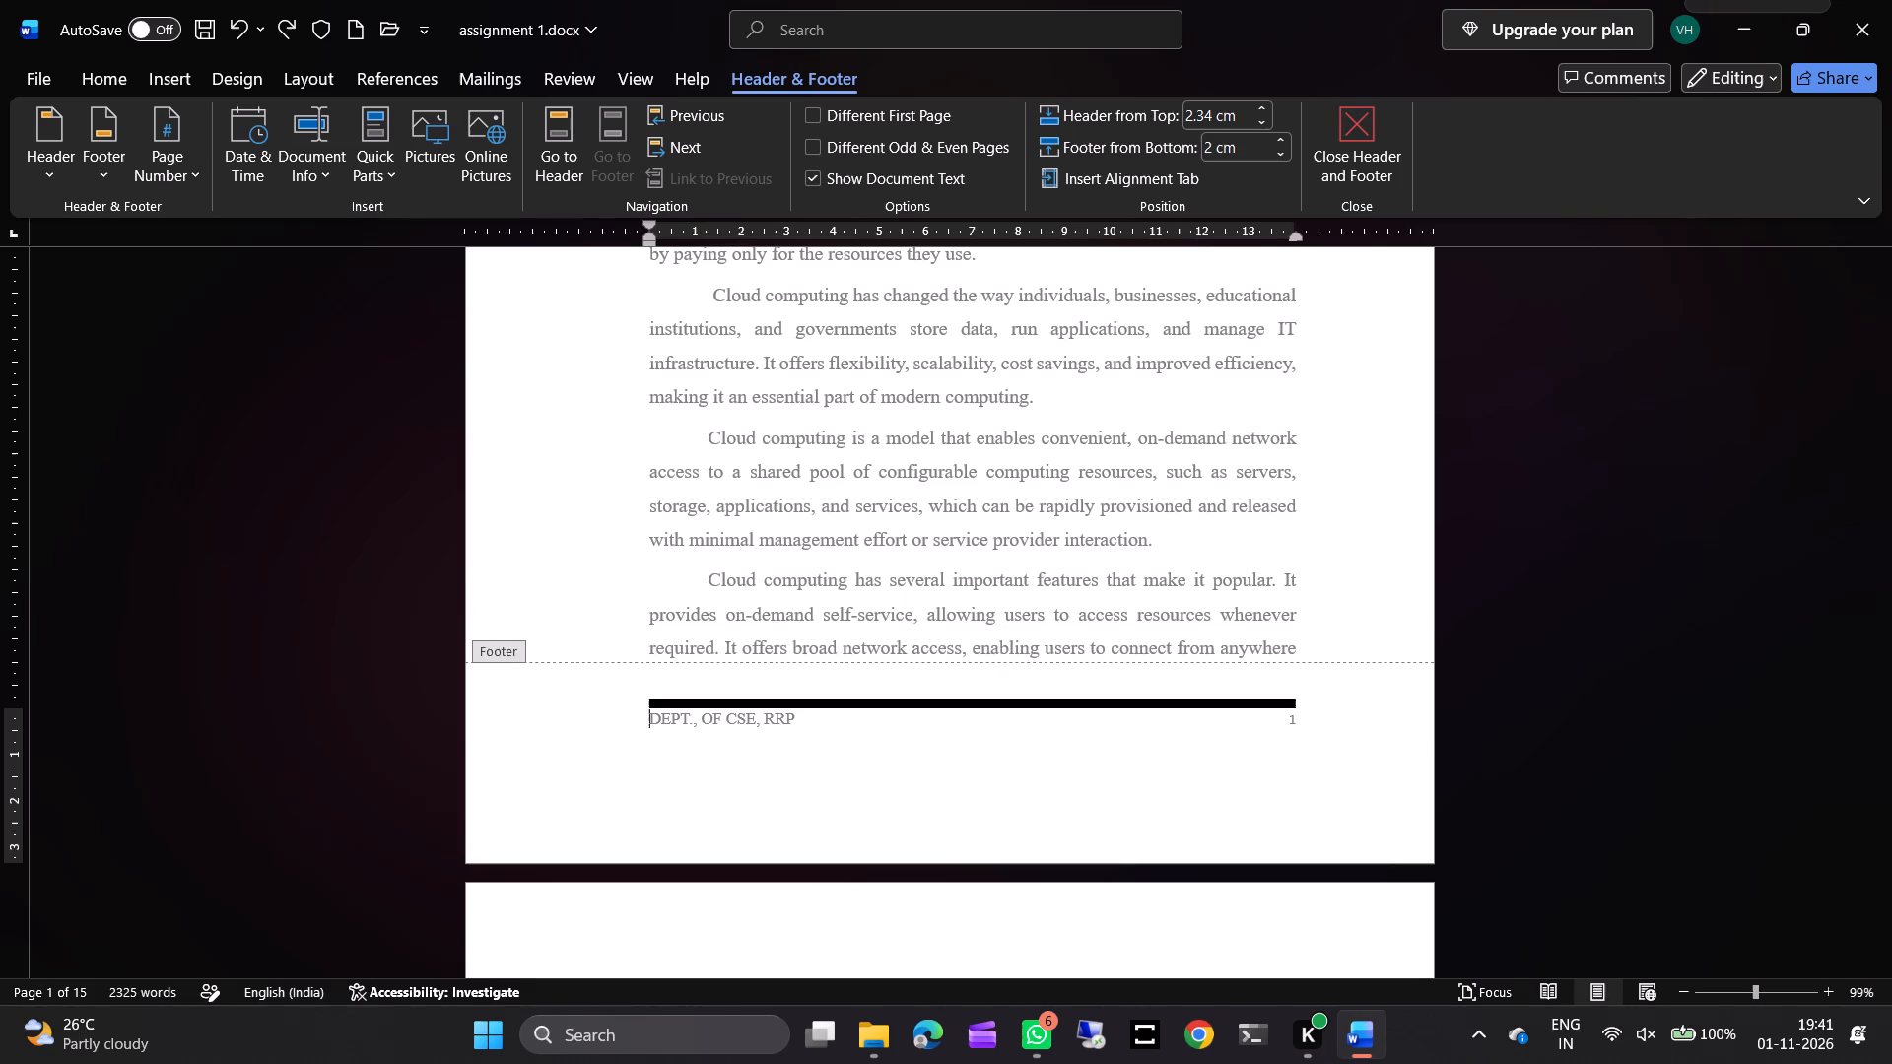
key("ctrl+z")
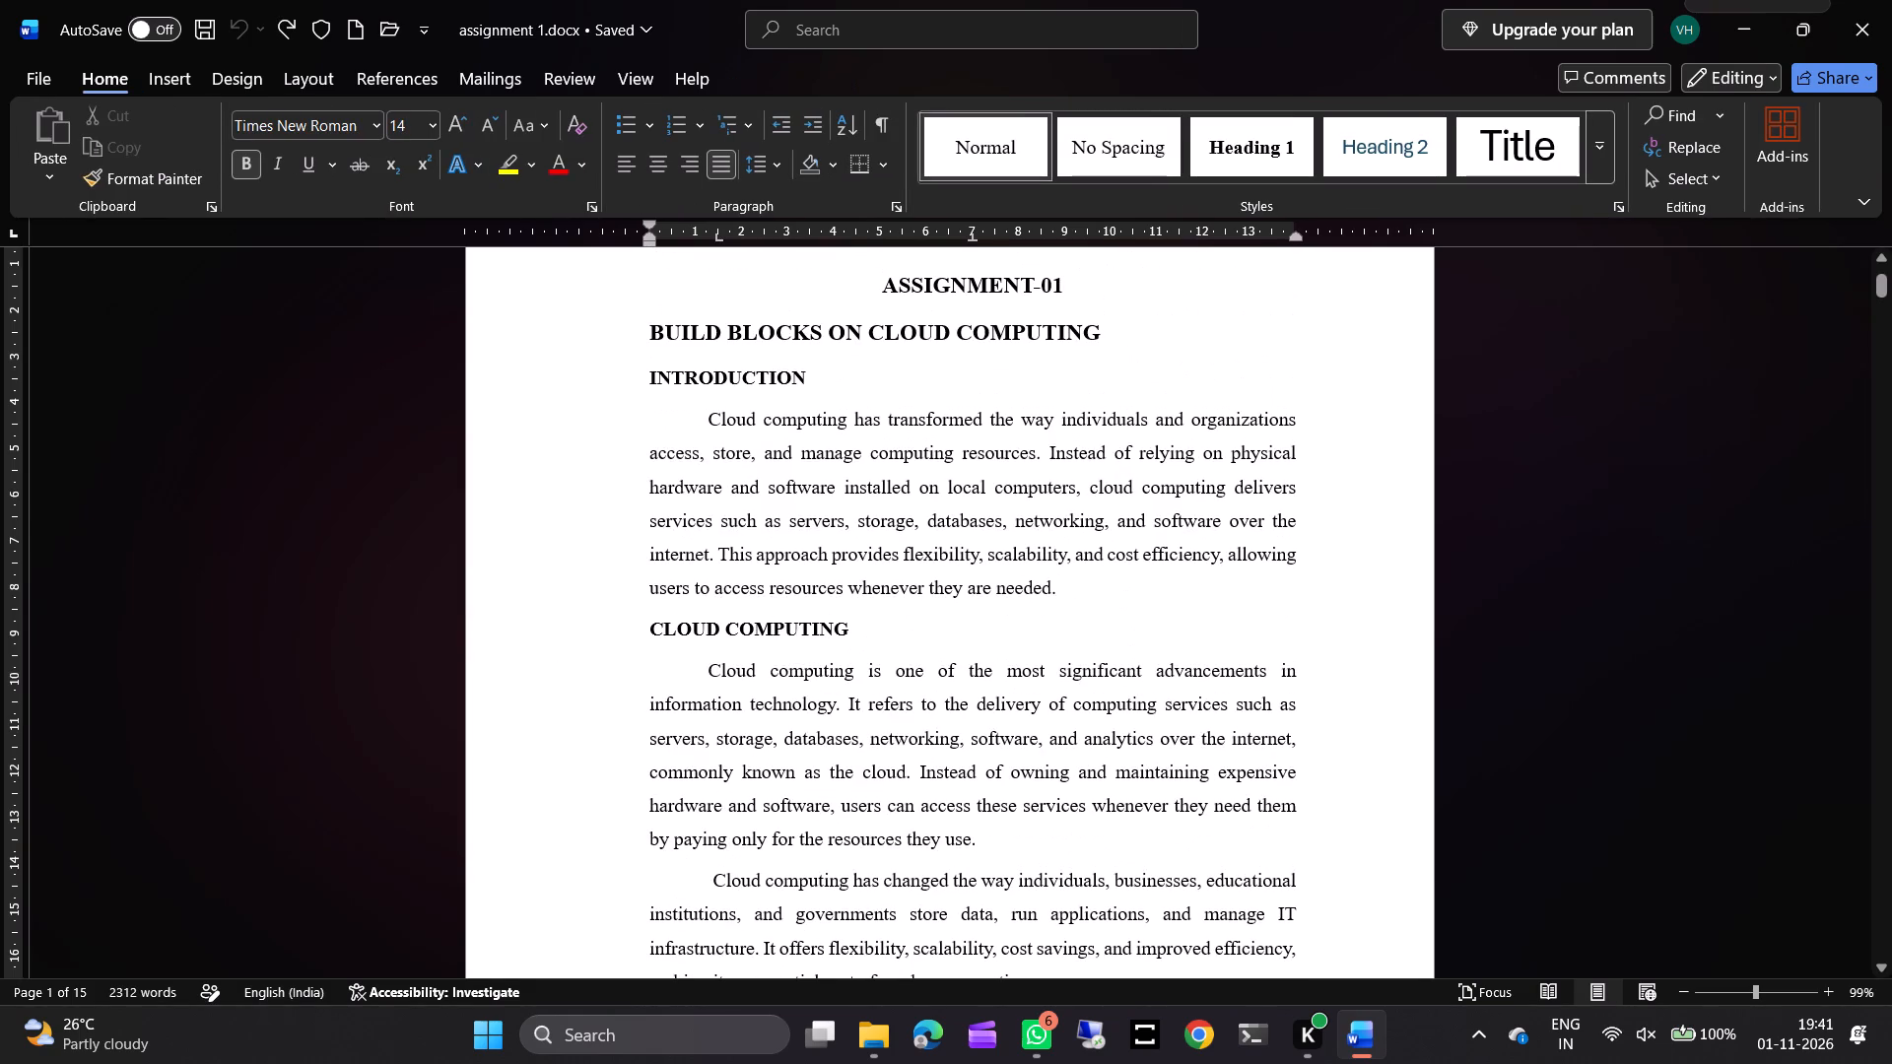
Open the footer on page 1 and delete the spacing between "DEPT., OF CSE, RRP" and the page number.
scroll(733, 719, "right", 2)
scroll(733, 719, "down", 1)
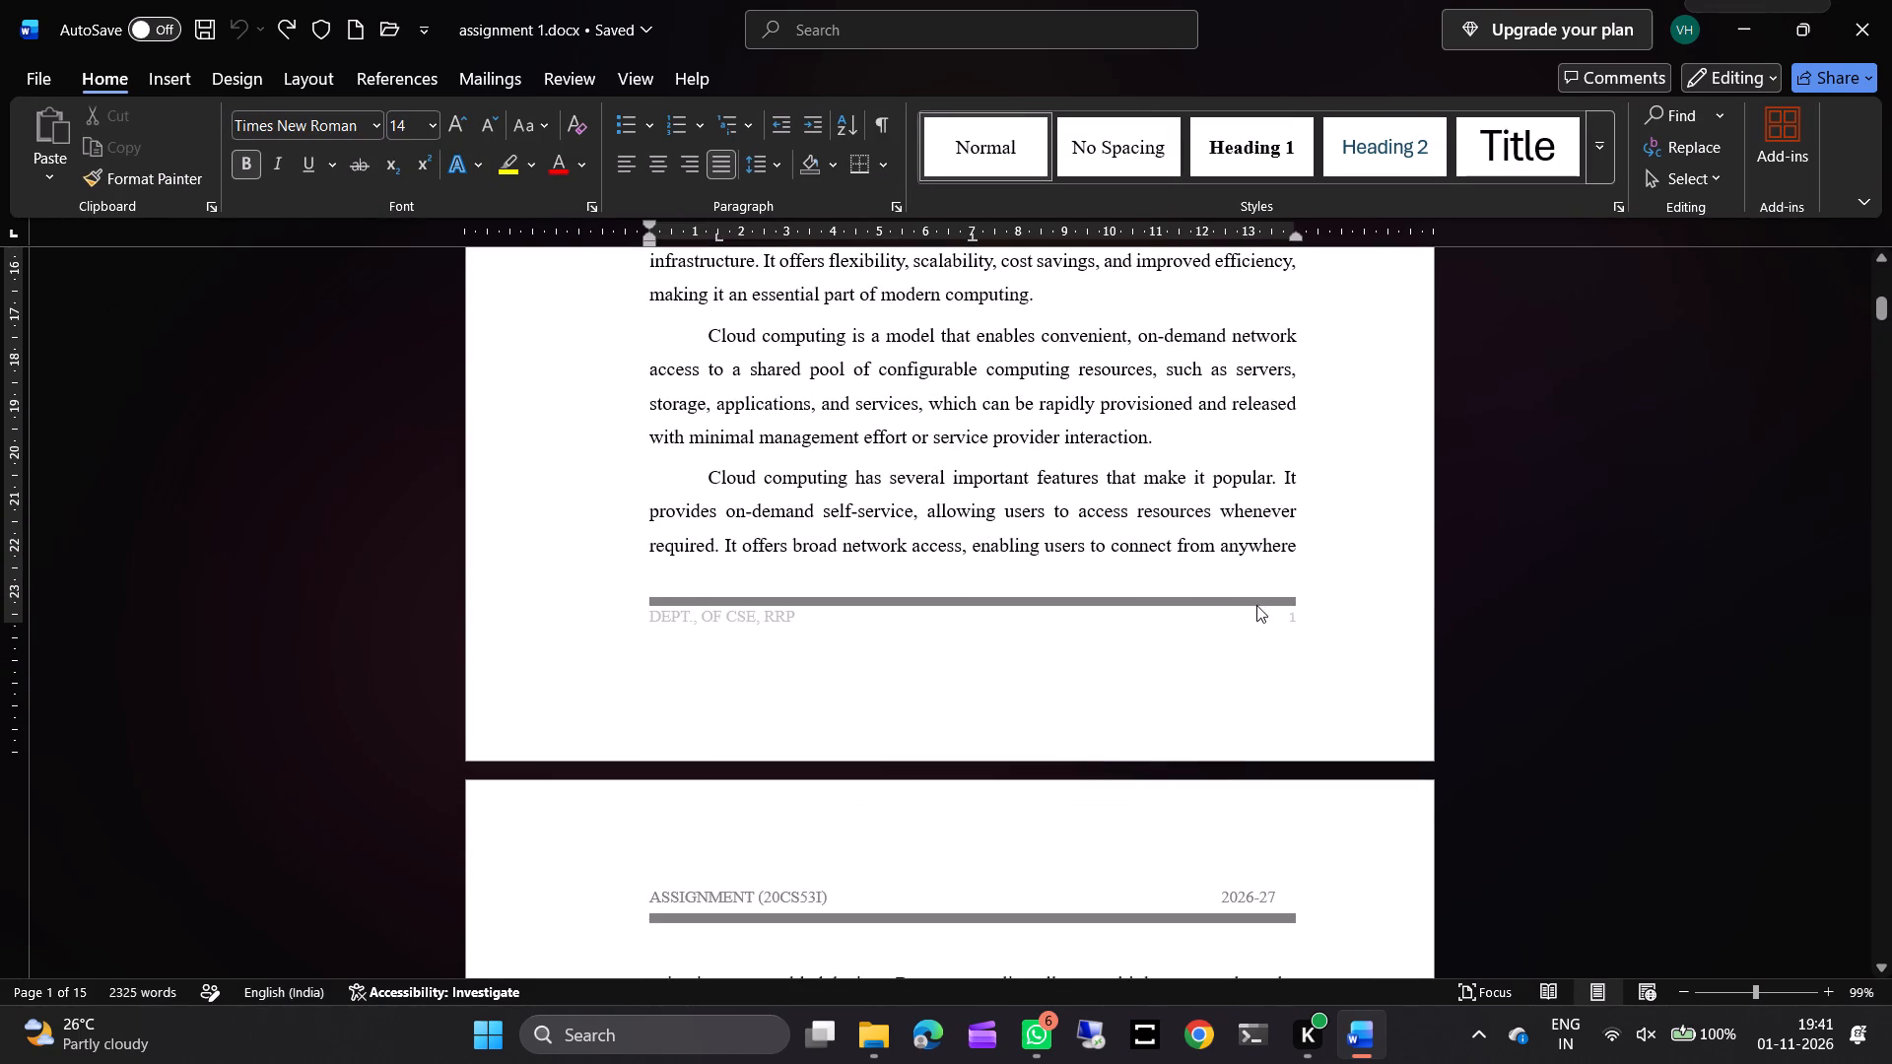
double_click(1265, 608)
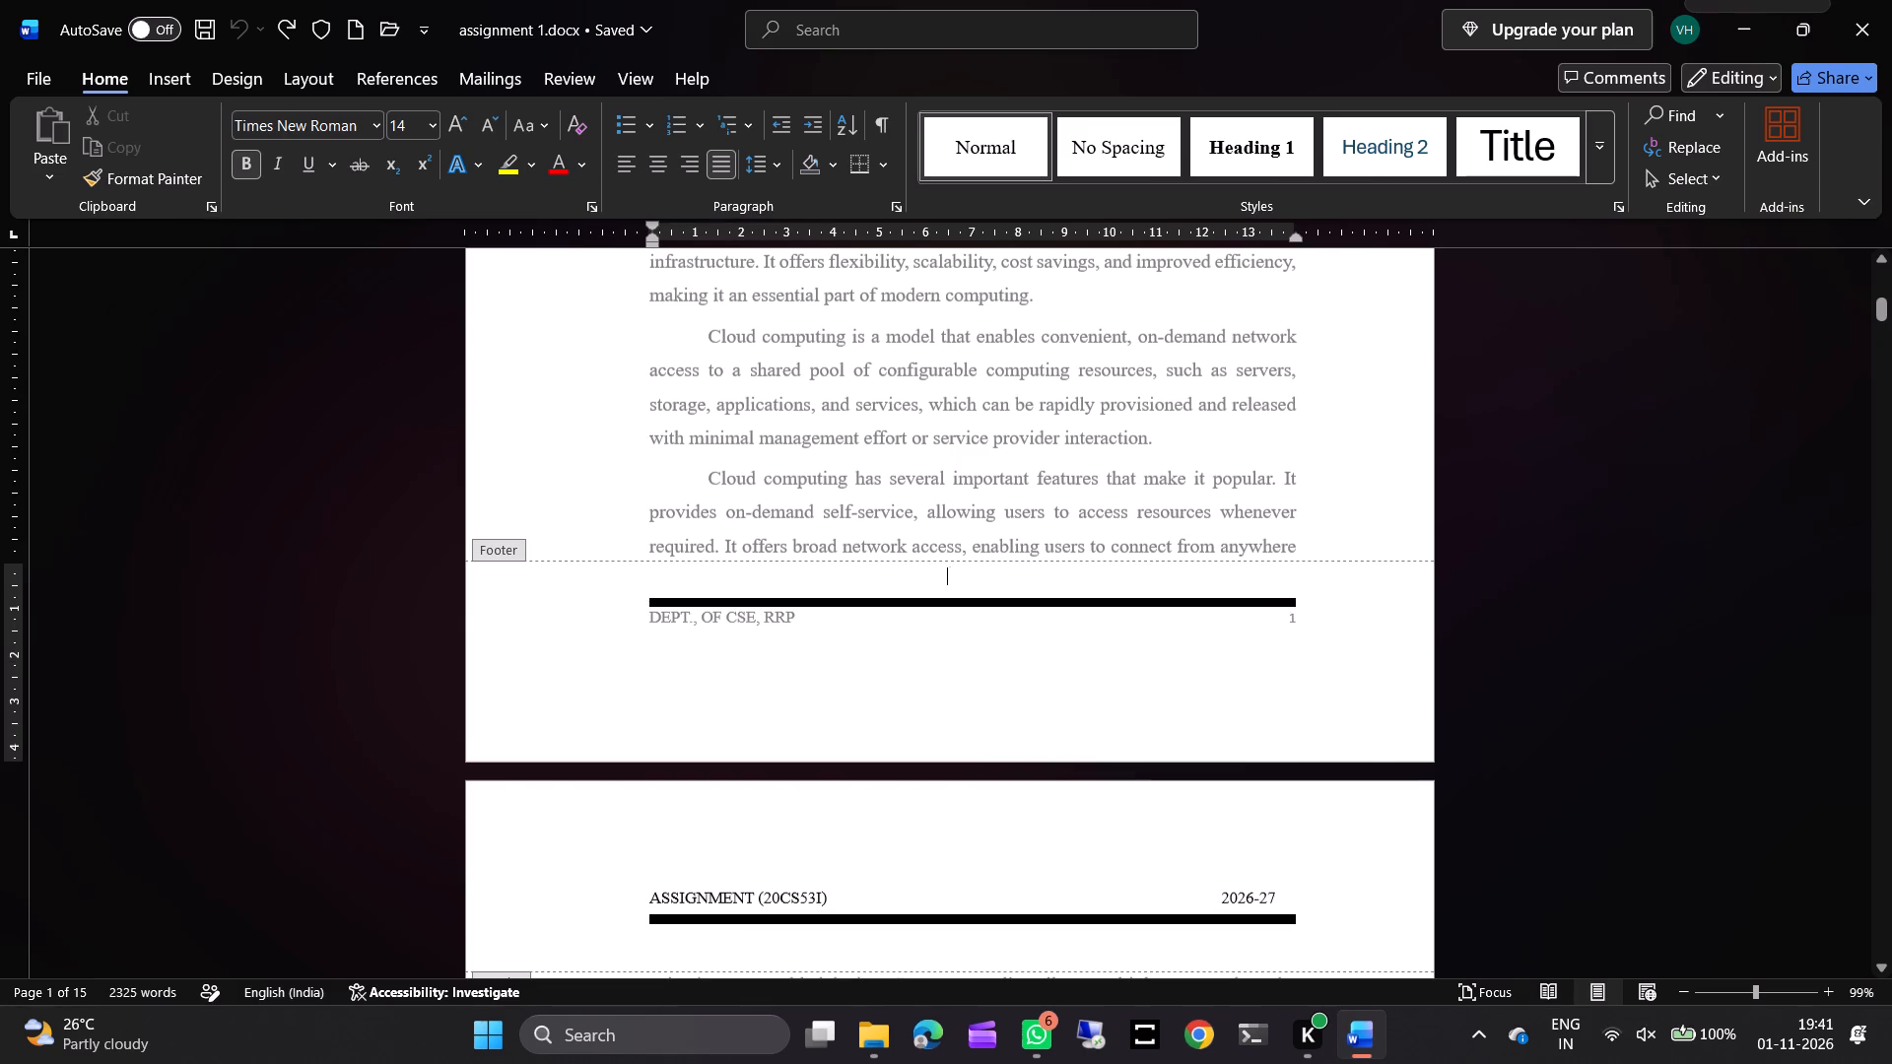
key("Down")
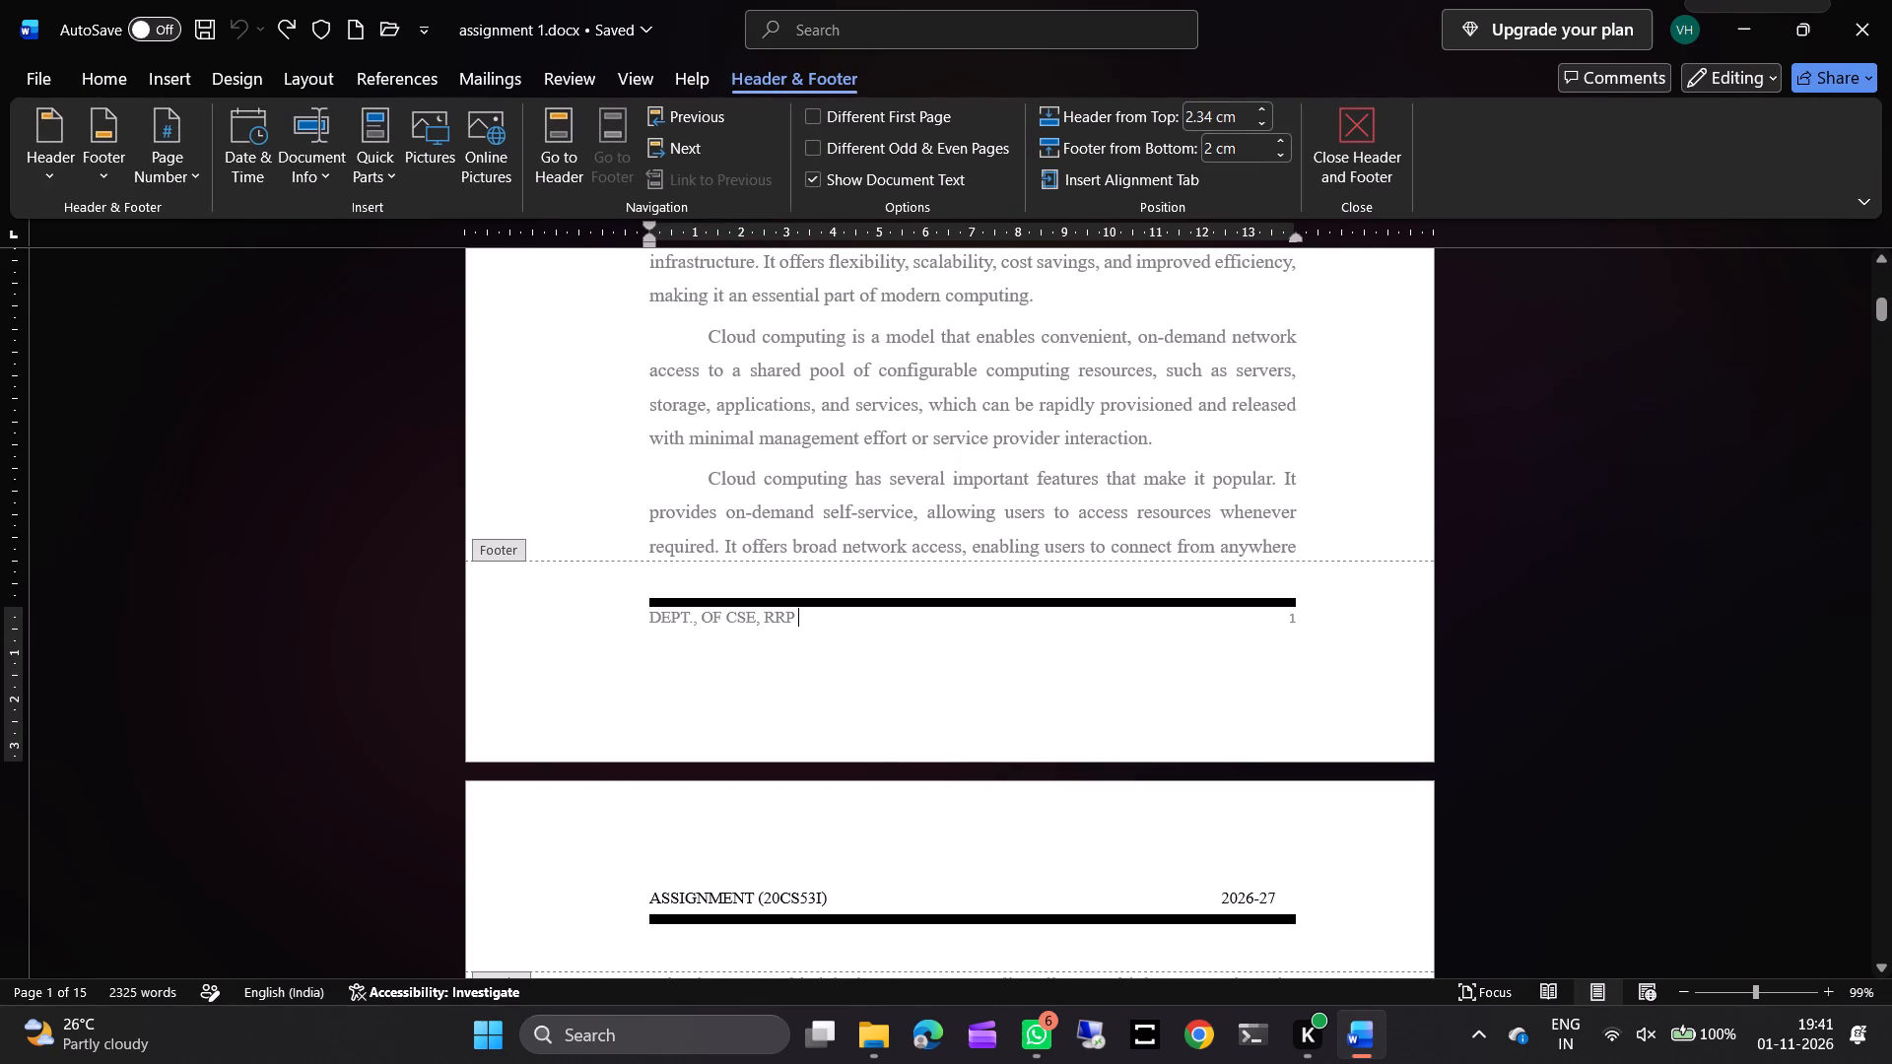
key("BackSpace")
key("Delete")
key("Delete")
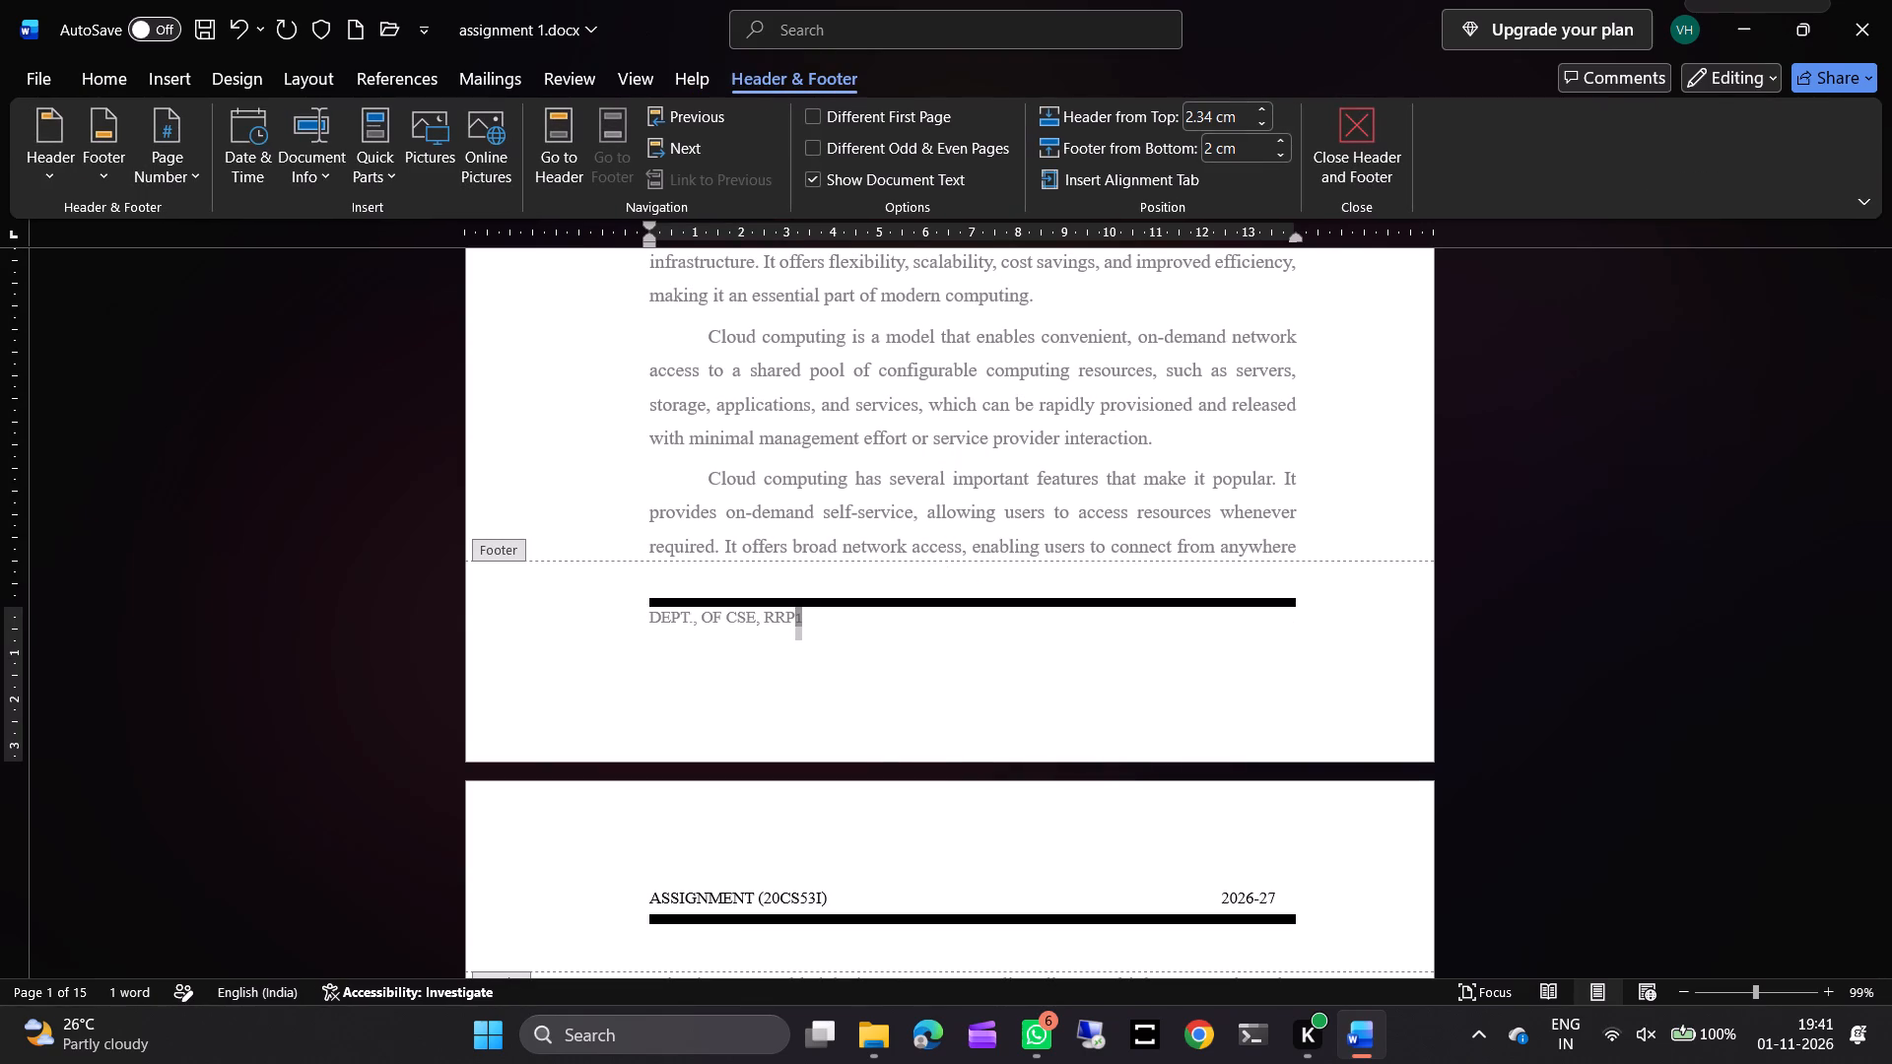
double_click(1268, 610)
key("BackSpace")
key("BackSpace")
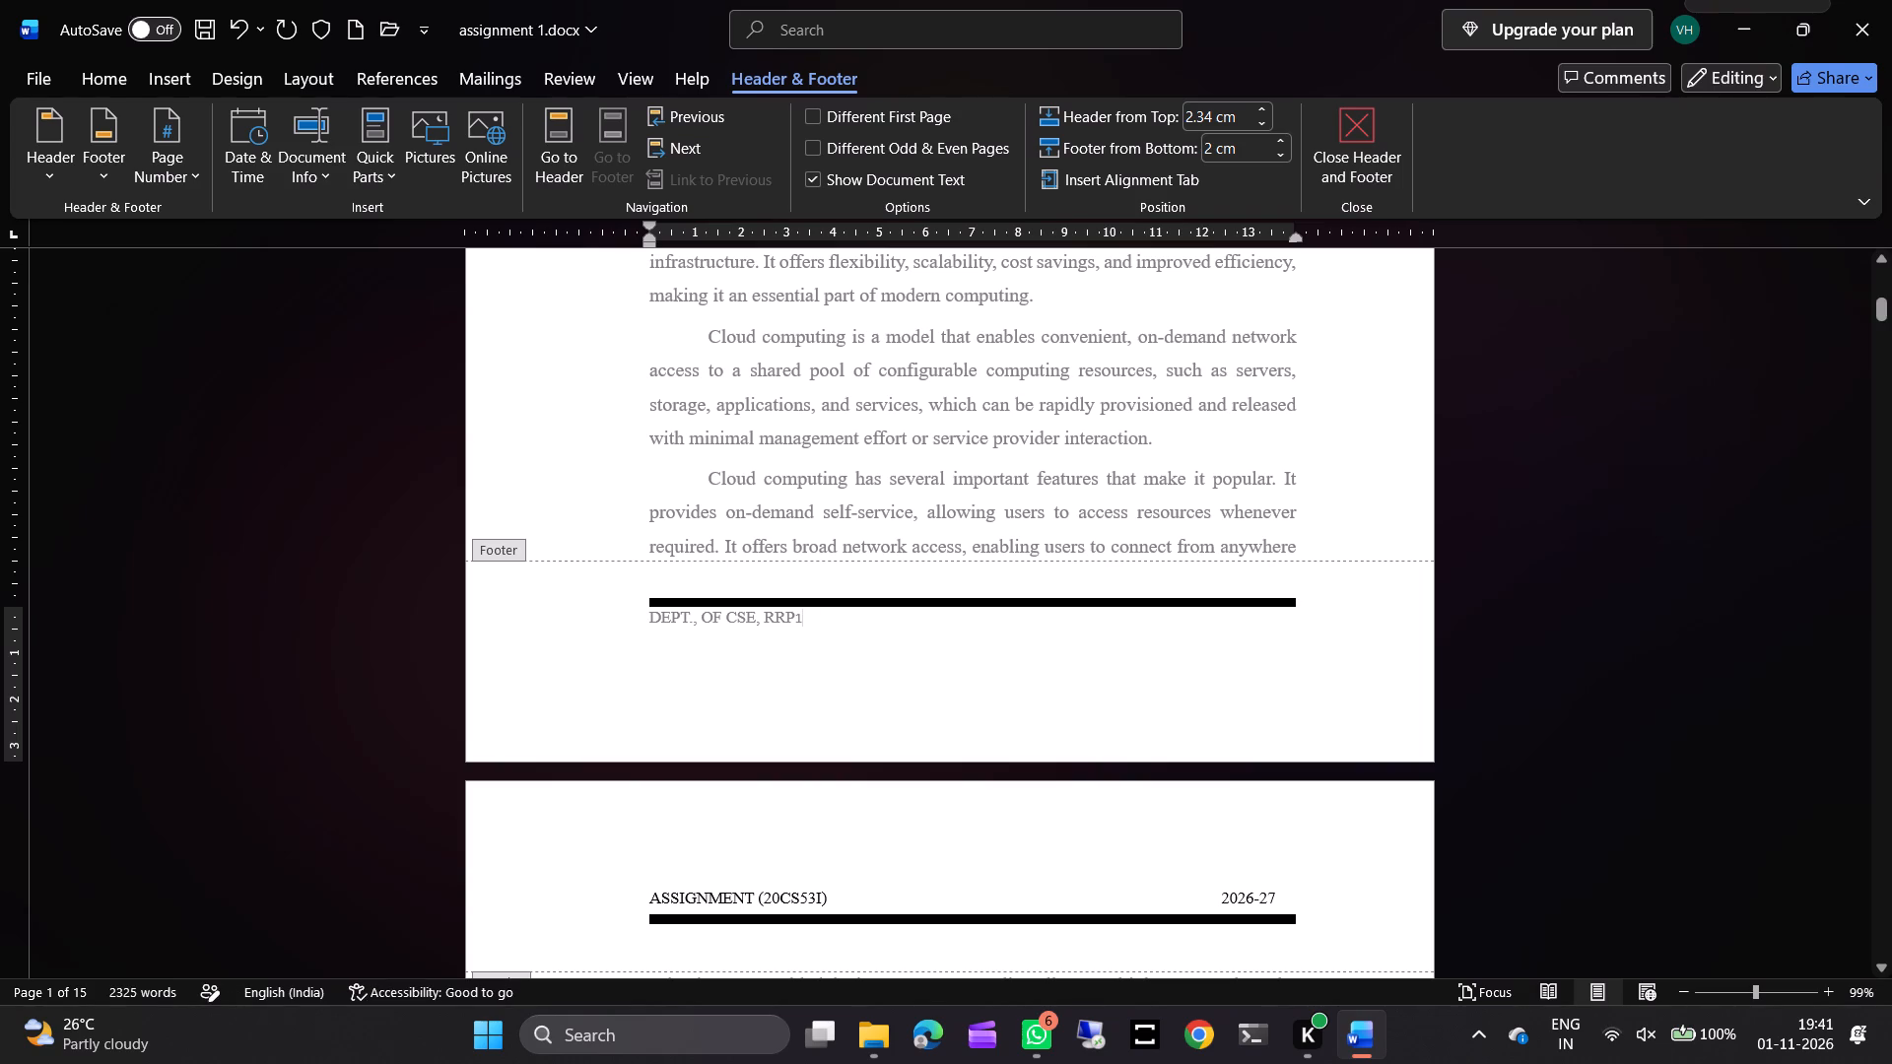
Delete the thick black line shape from the footer.
double_click(1182, 605)
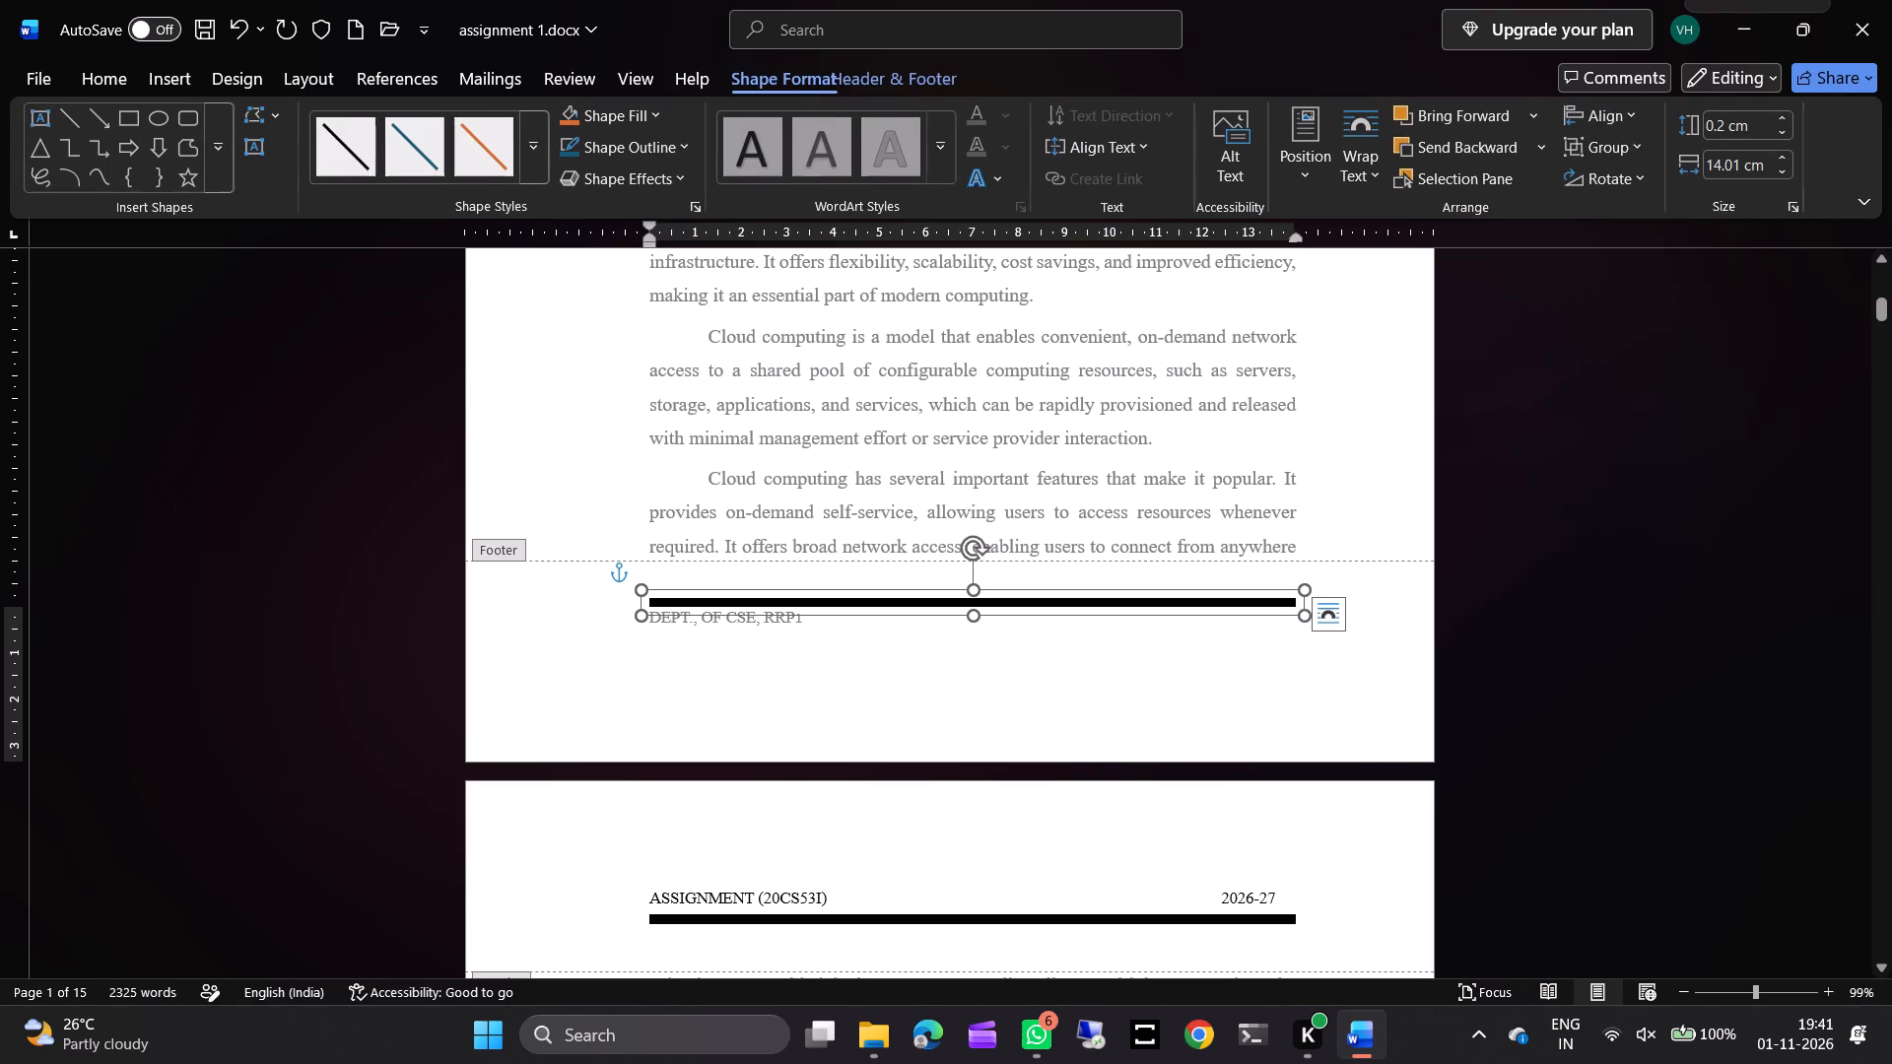
key("Delete")
Delete the department text and page number so the footer is empty, and return to the document body.
key("Down")
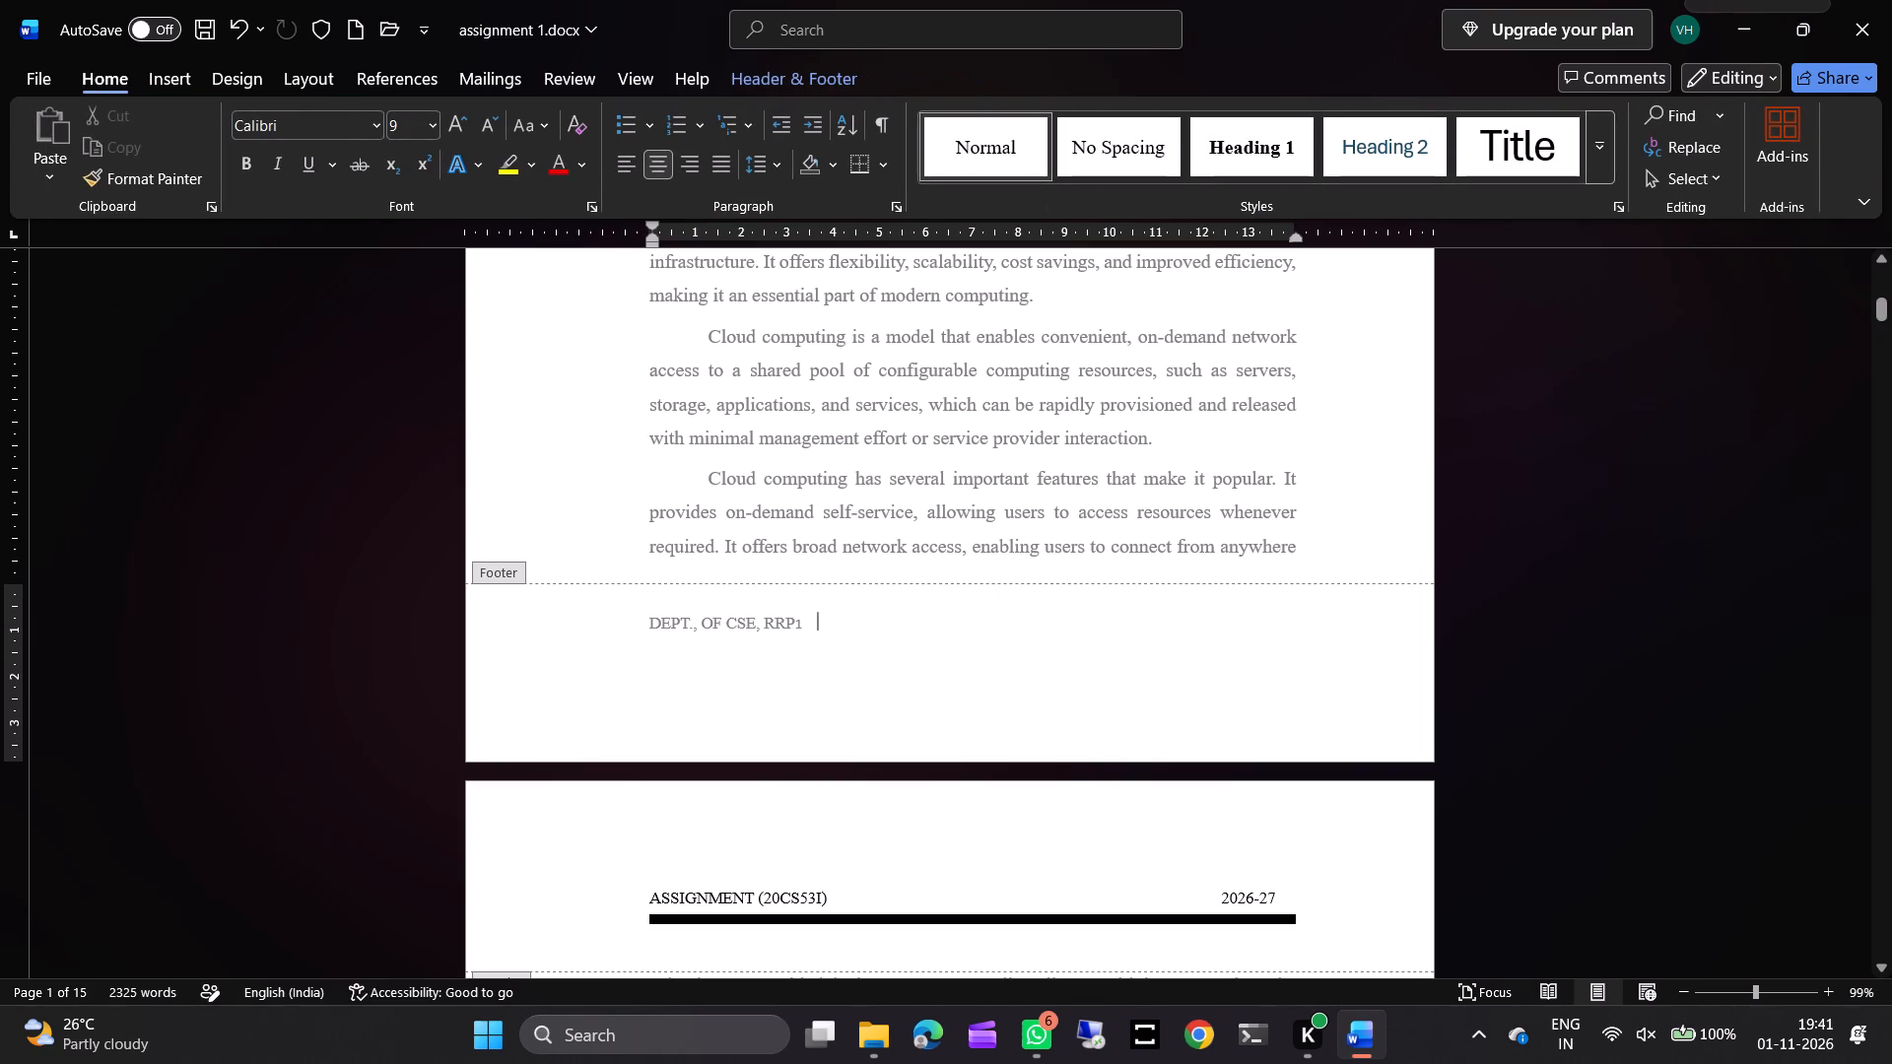
key("BackSpace")
key("BackSpace")
key("BackSpace")
key("BackSpace")
key("BackSpace")
key("BackSpace")
key("BackSpace")
key("BackSpace")
key("BackSpace")
key("BackSpace")
key("BackSpace")
key("BackSpace")
key("BackSpace")
key("BackSpace")
key("BackSpace")
key("BackSpace")
key("BackSpace")
key("BackSpace")
key("BackSpace")
key("BackSpace")
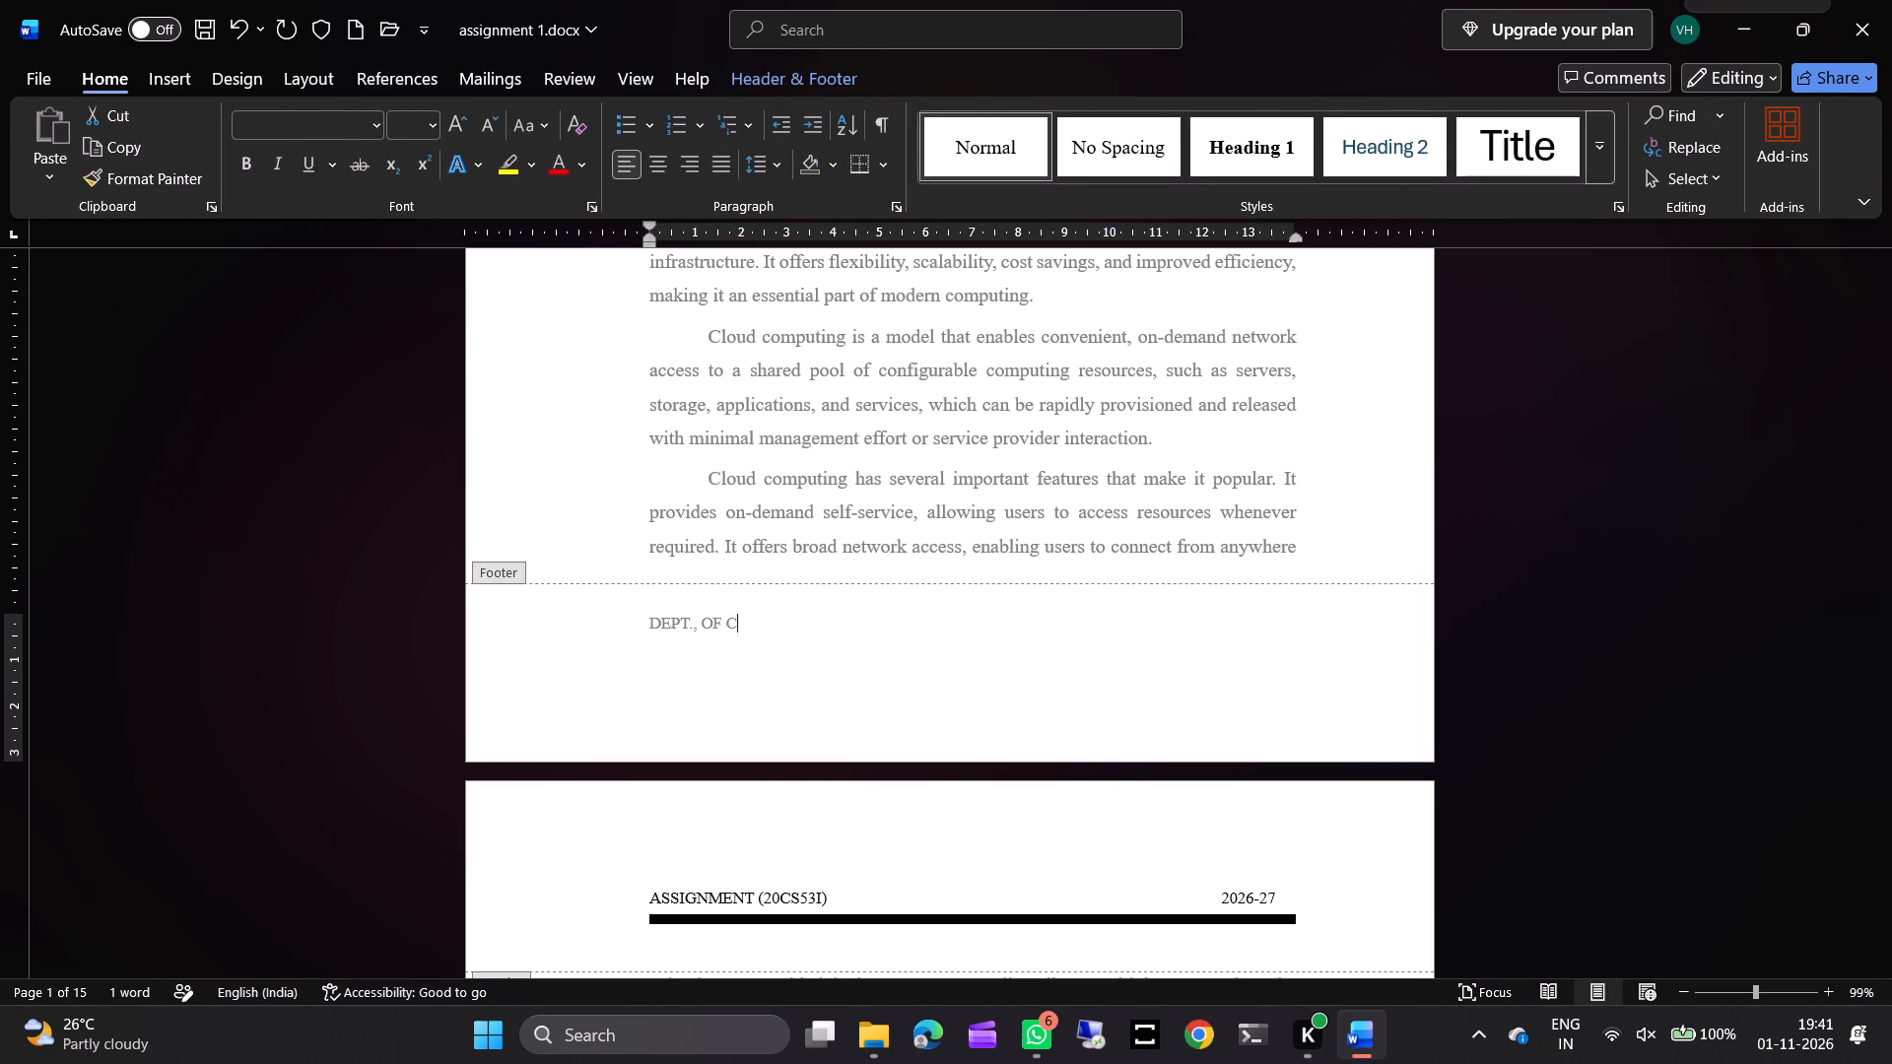
key("BackSpace")
key("BackSpace")
key("BackSpace")
key("BackSpace")
key("BackSpace")
key("BackSpace")
key("BackSpace")
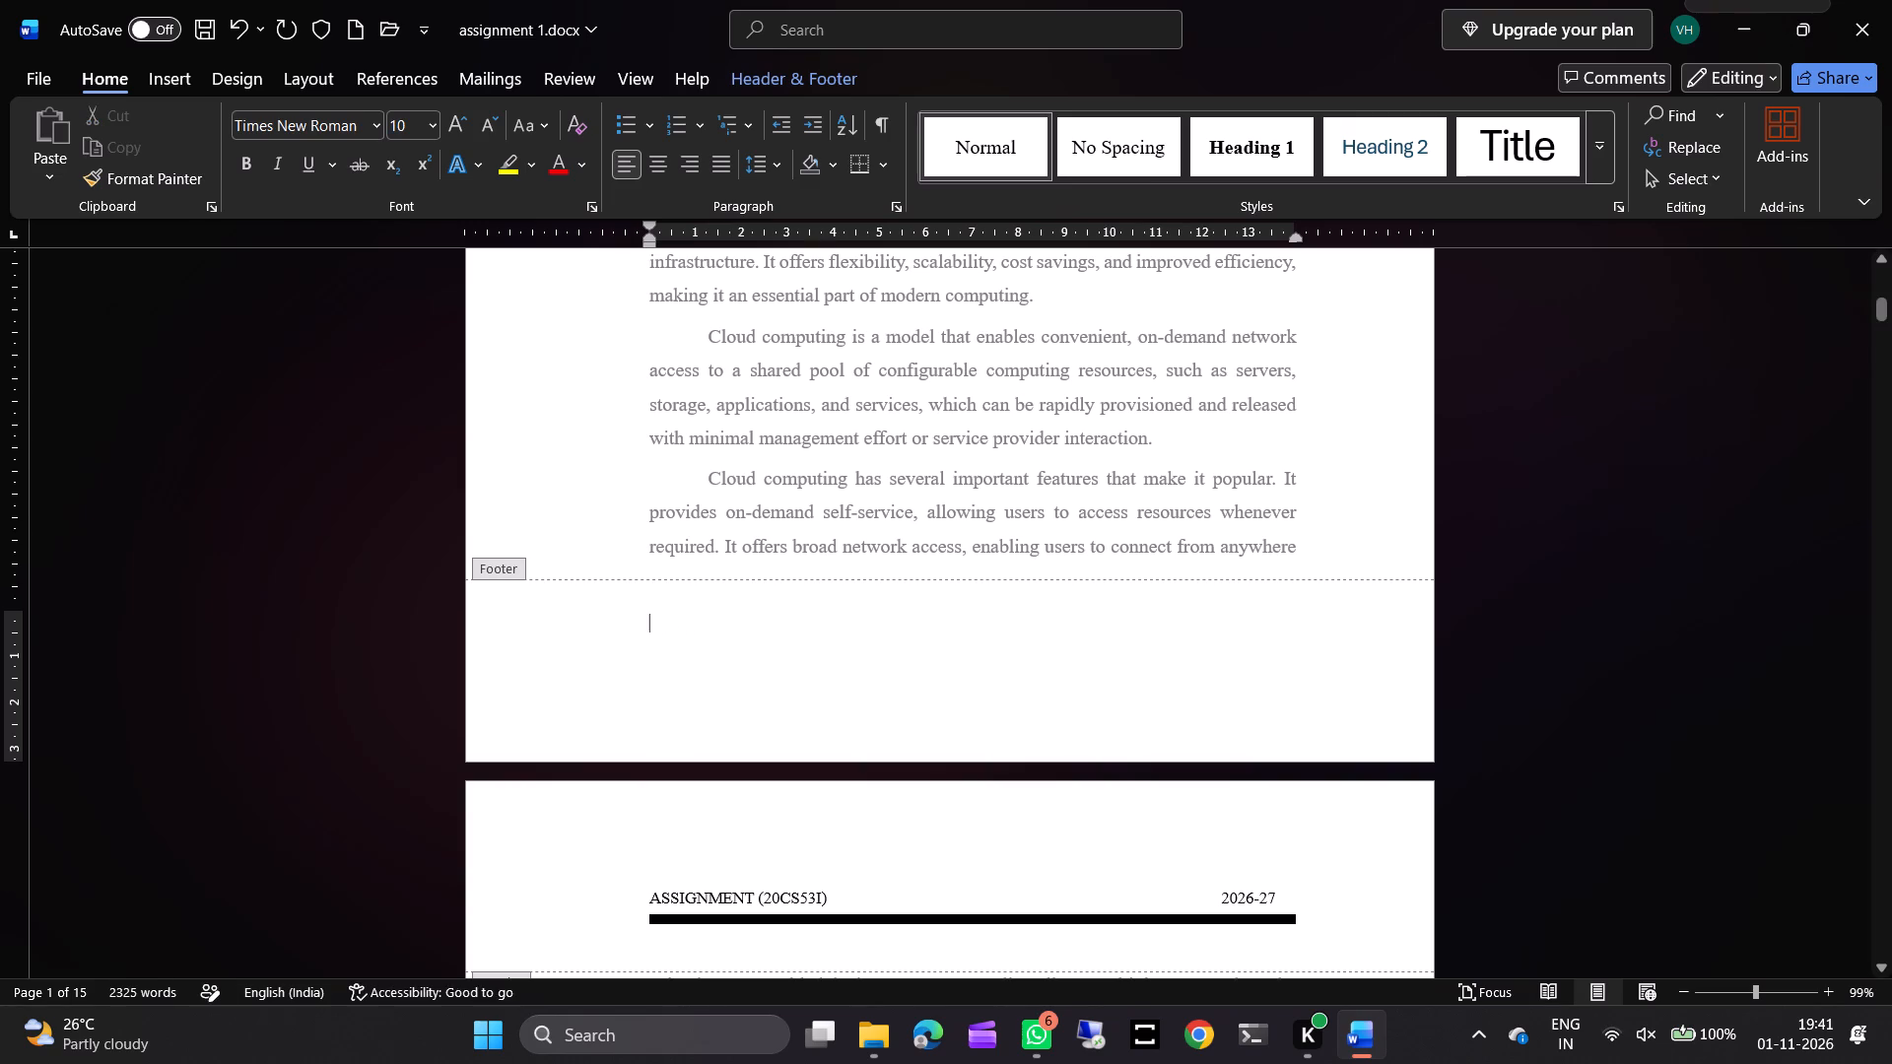
double_click(609, 434)
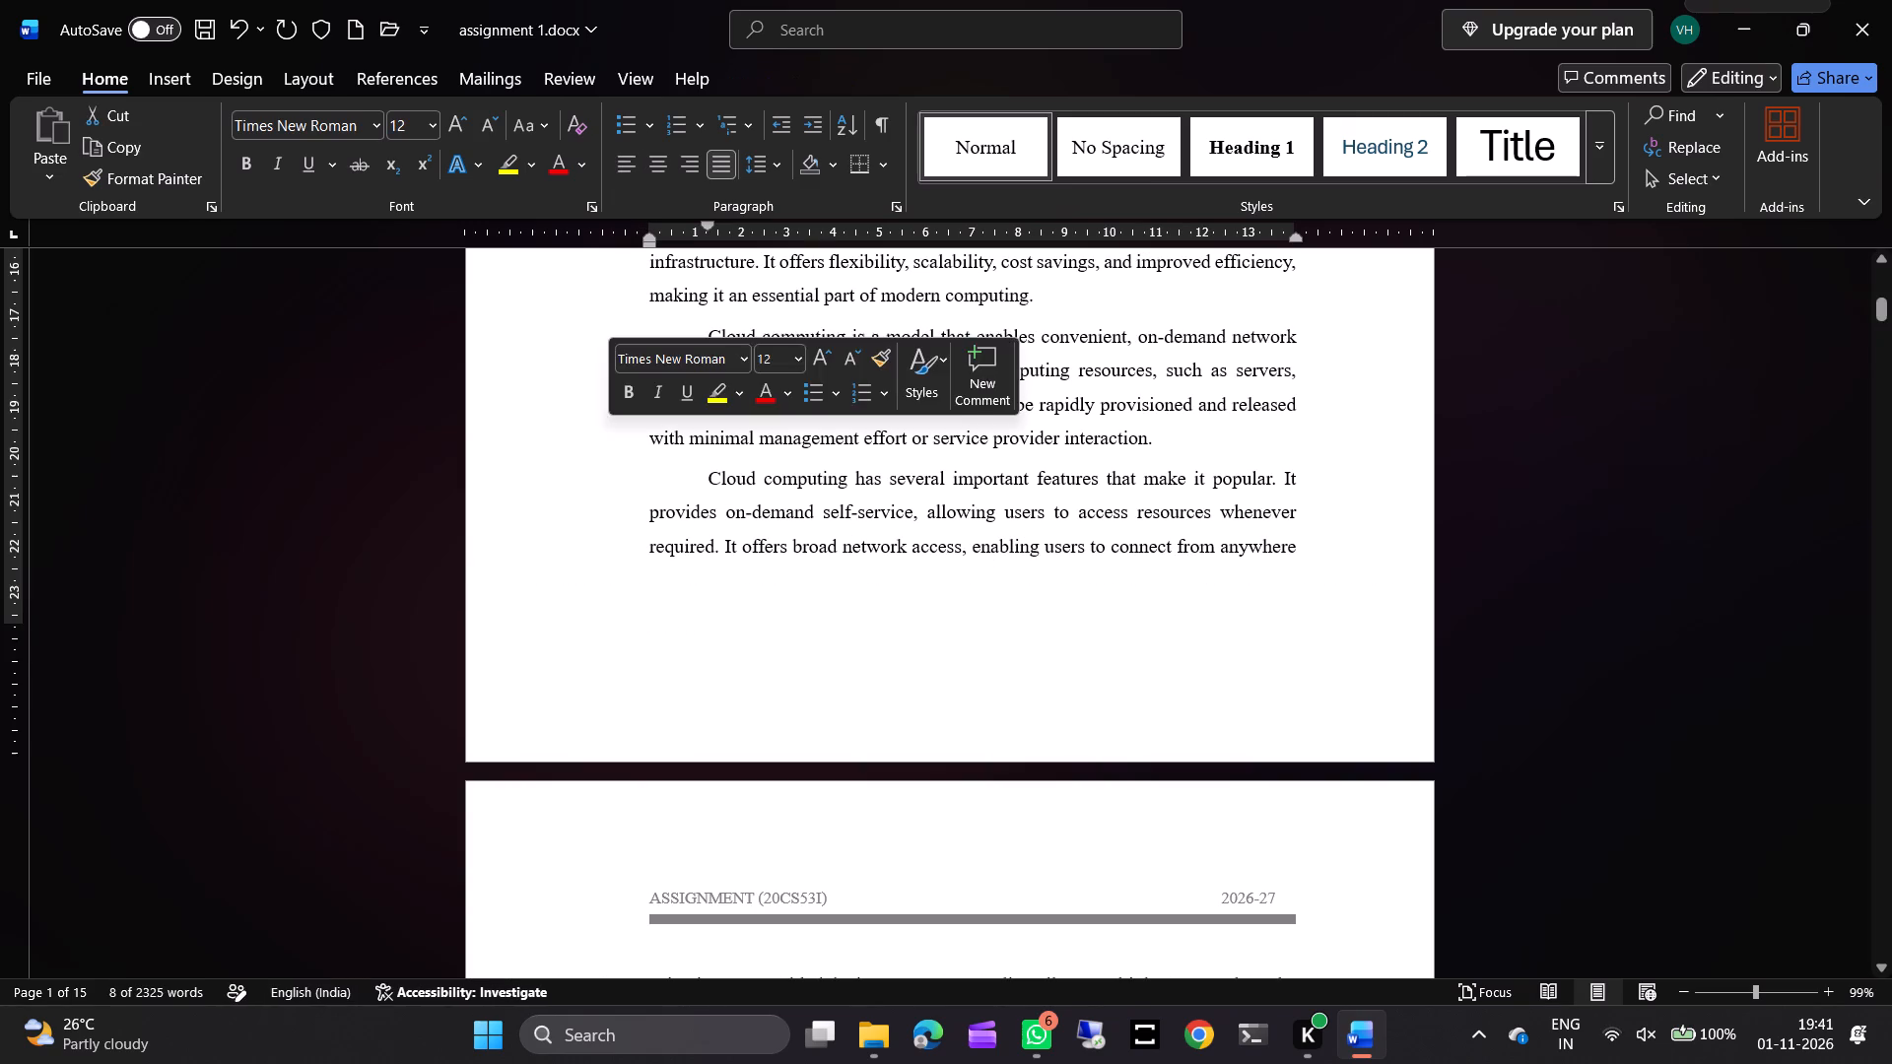
Check the custom page margins for the whole document and accept the existing settings.
left_click(312, 77)
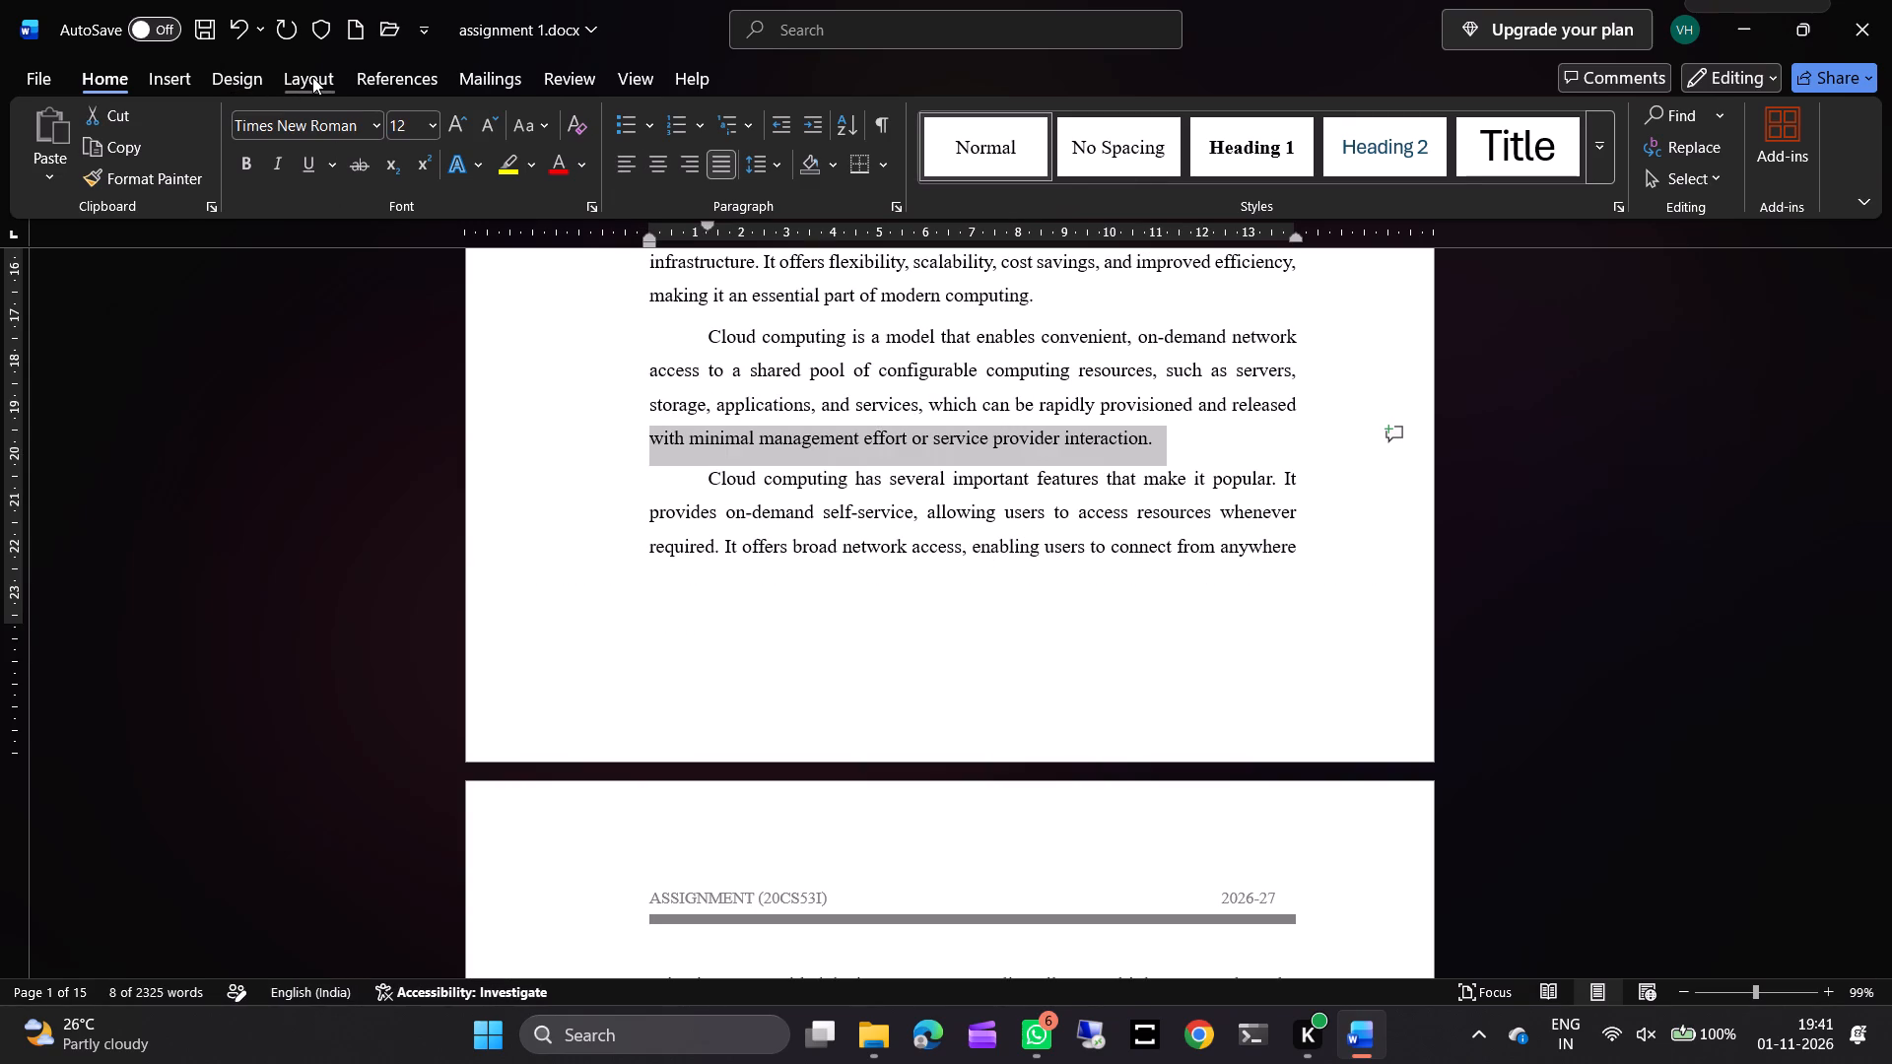
left_click(58, 157)
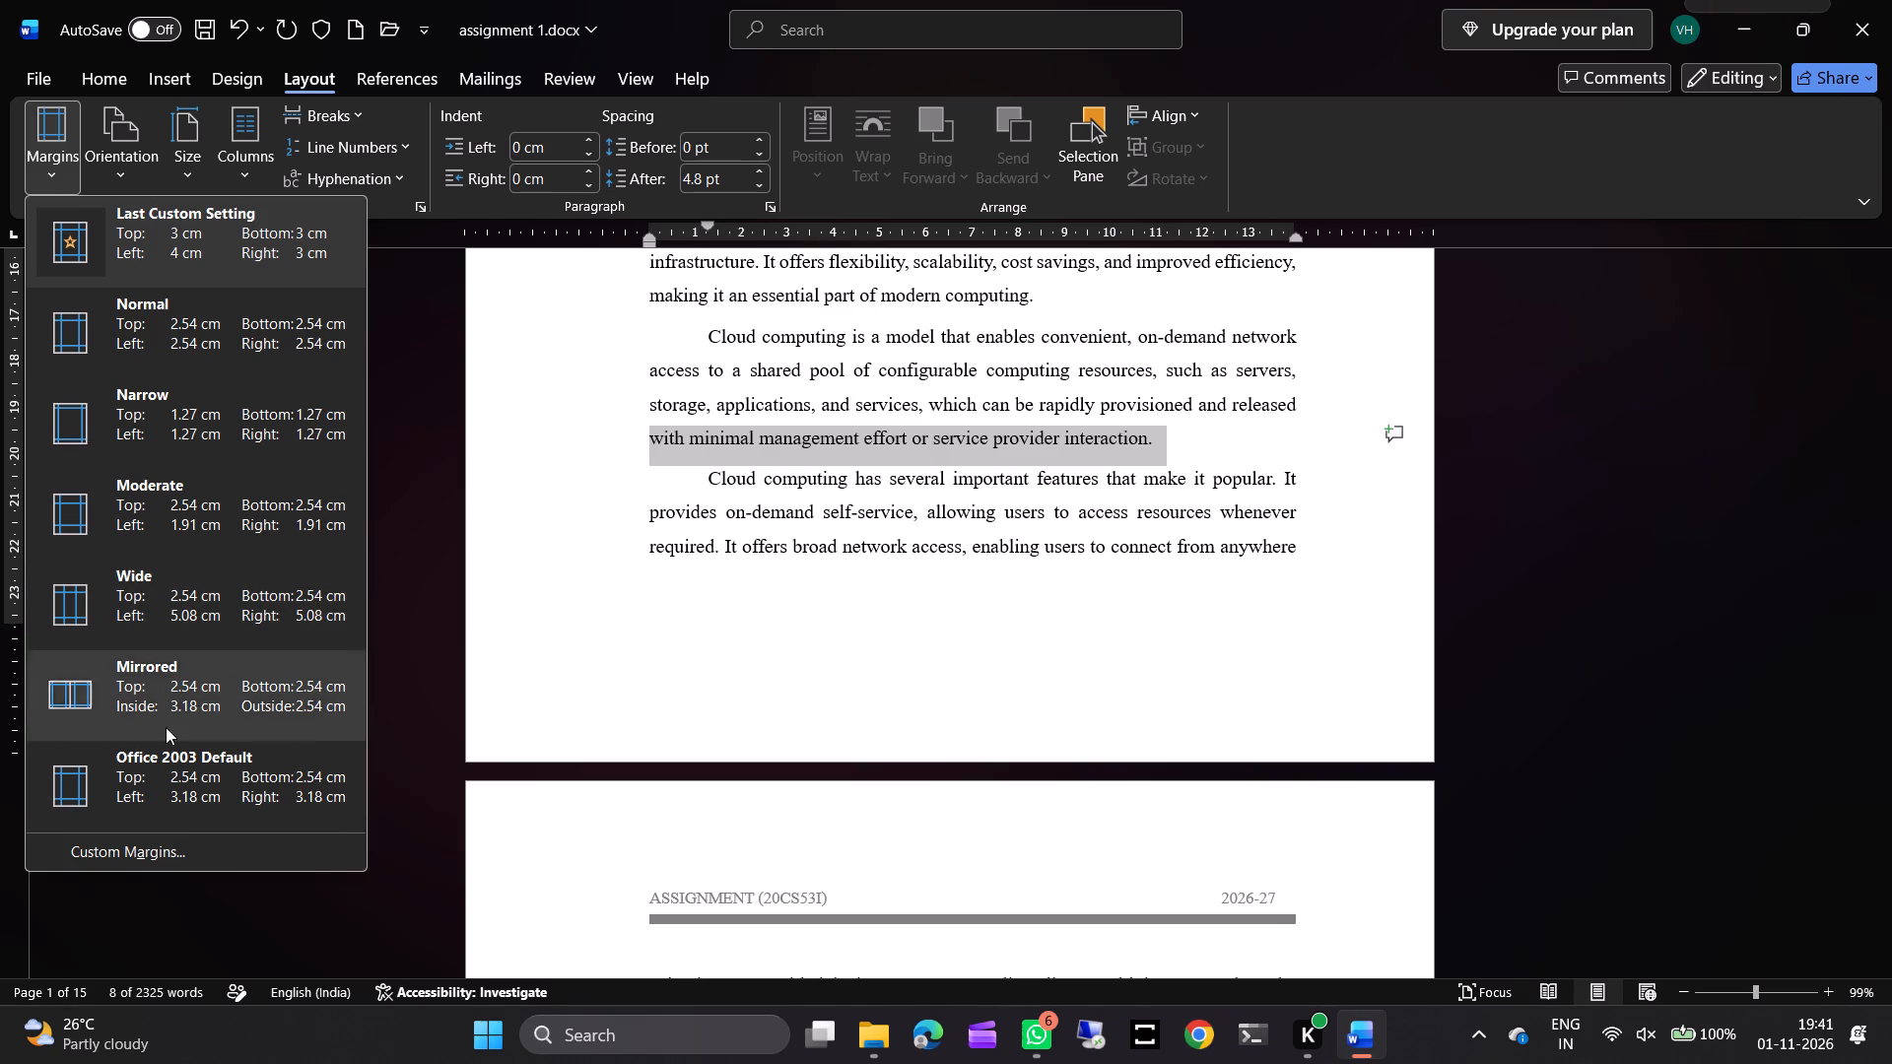
left_click(165, 851)
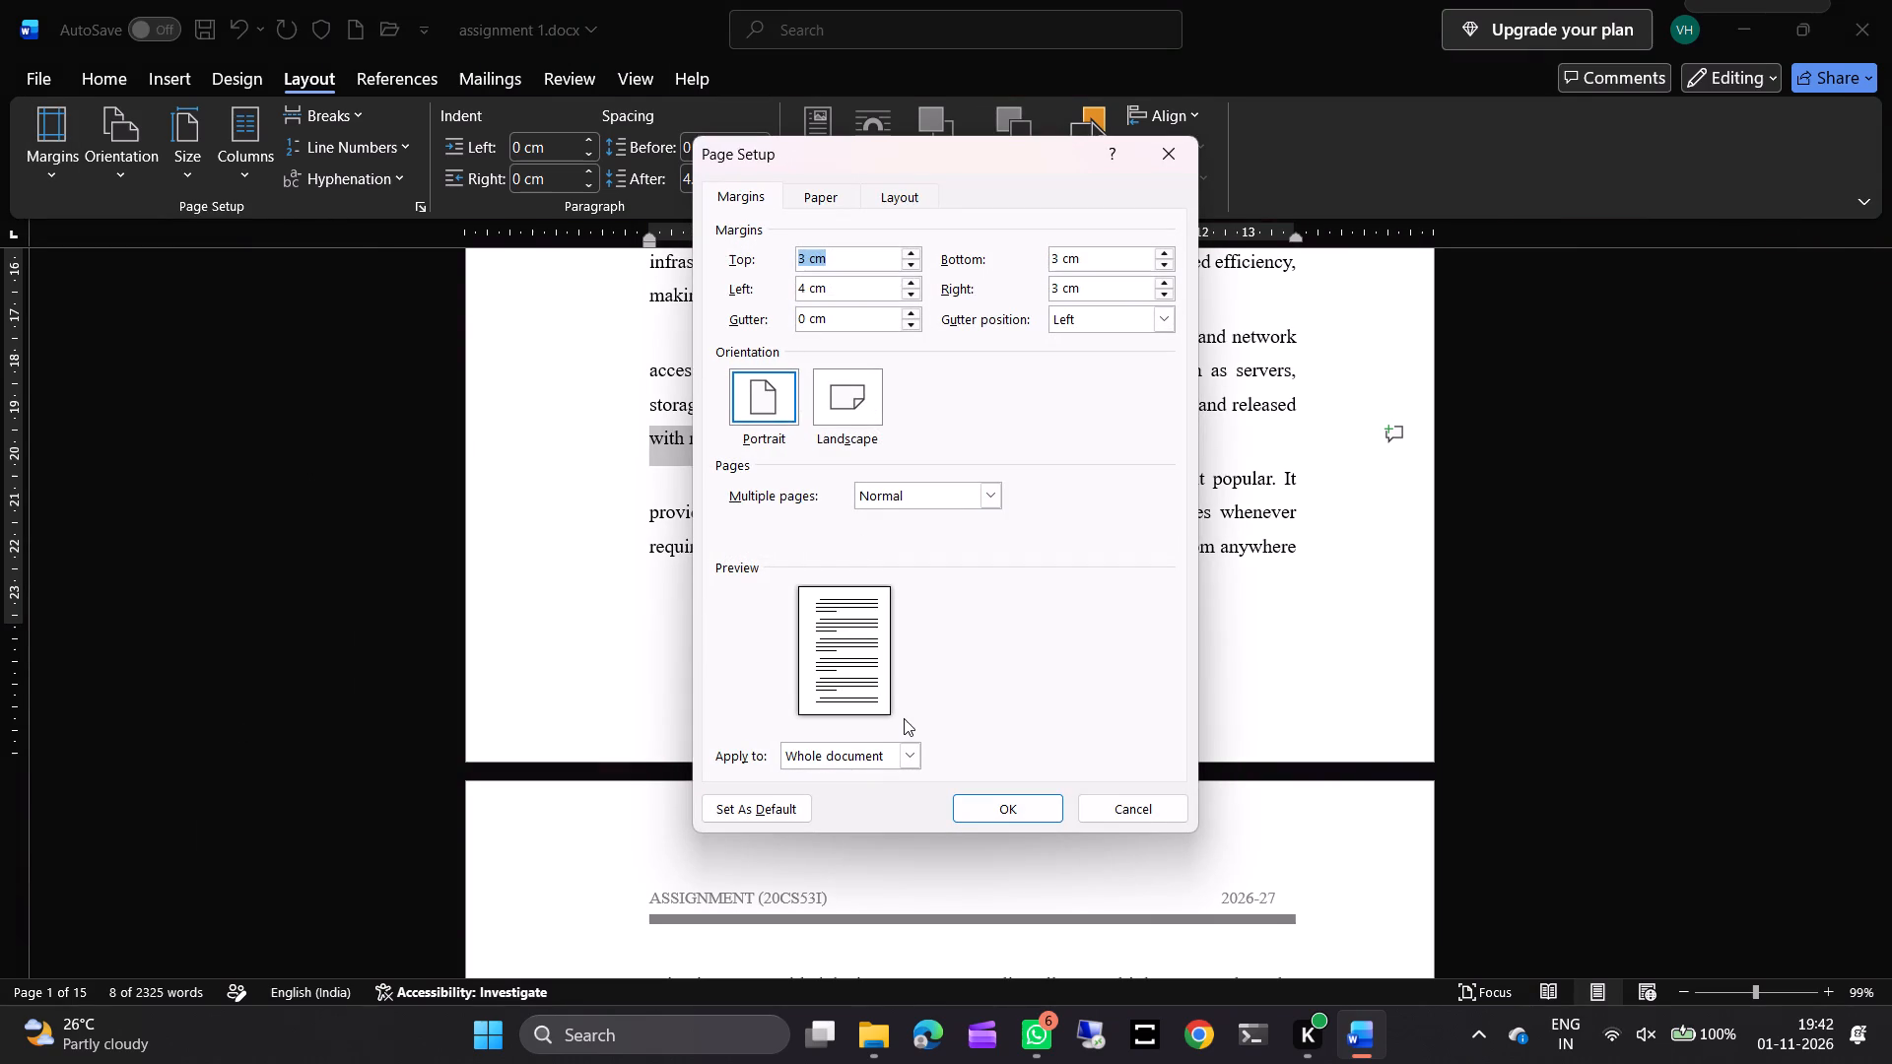
left_click(1002, 809)
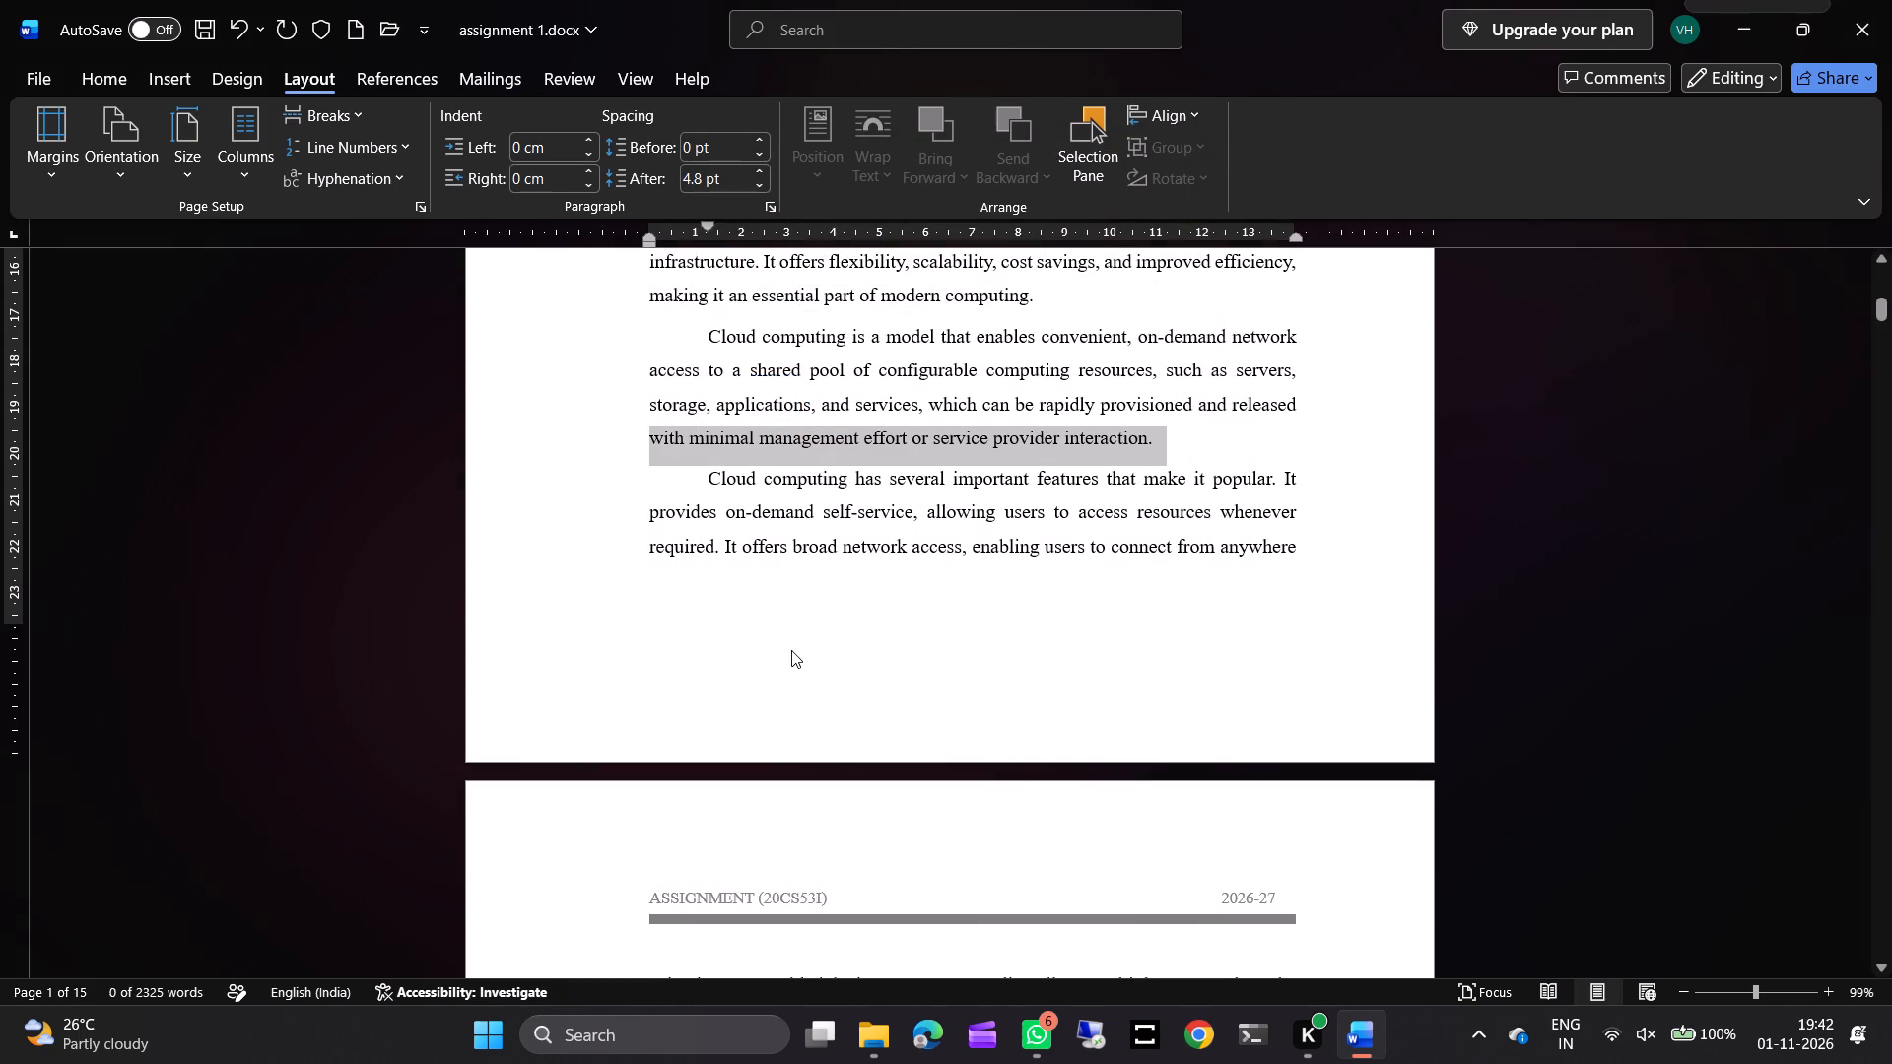
Insert a built-in footer design with a dark blue top band, the author name at one end and the page number at the other.
left_click(791, 650)
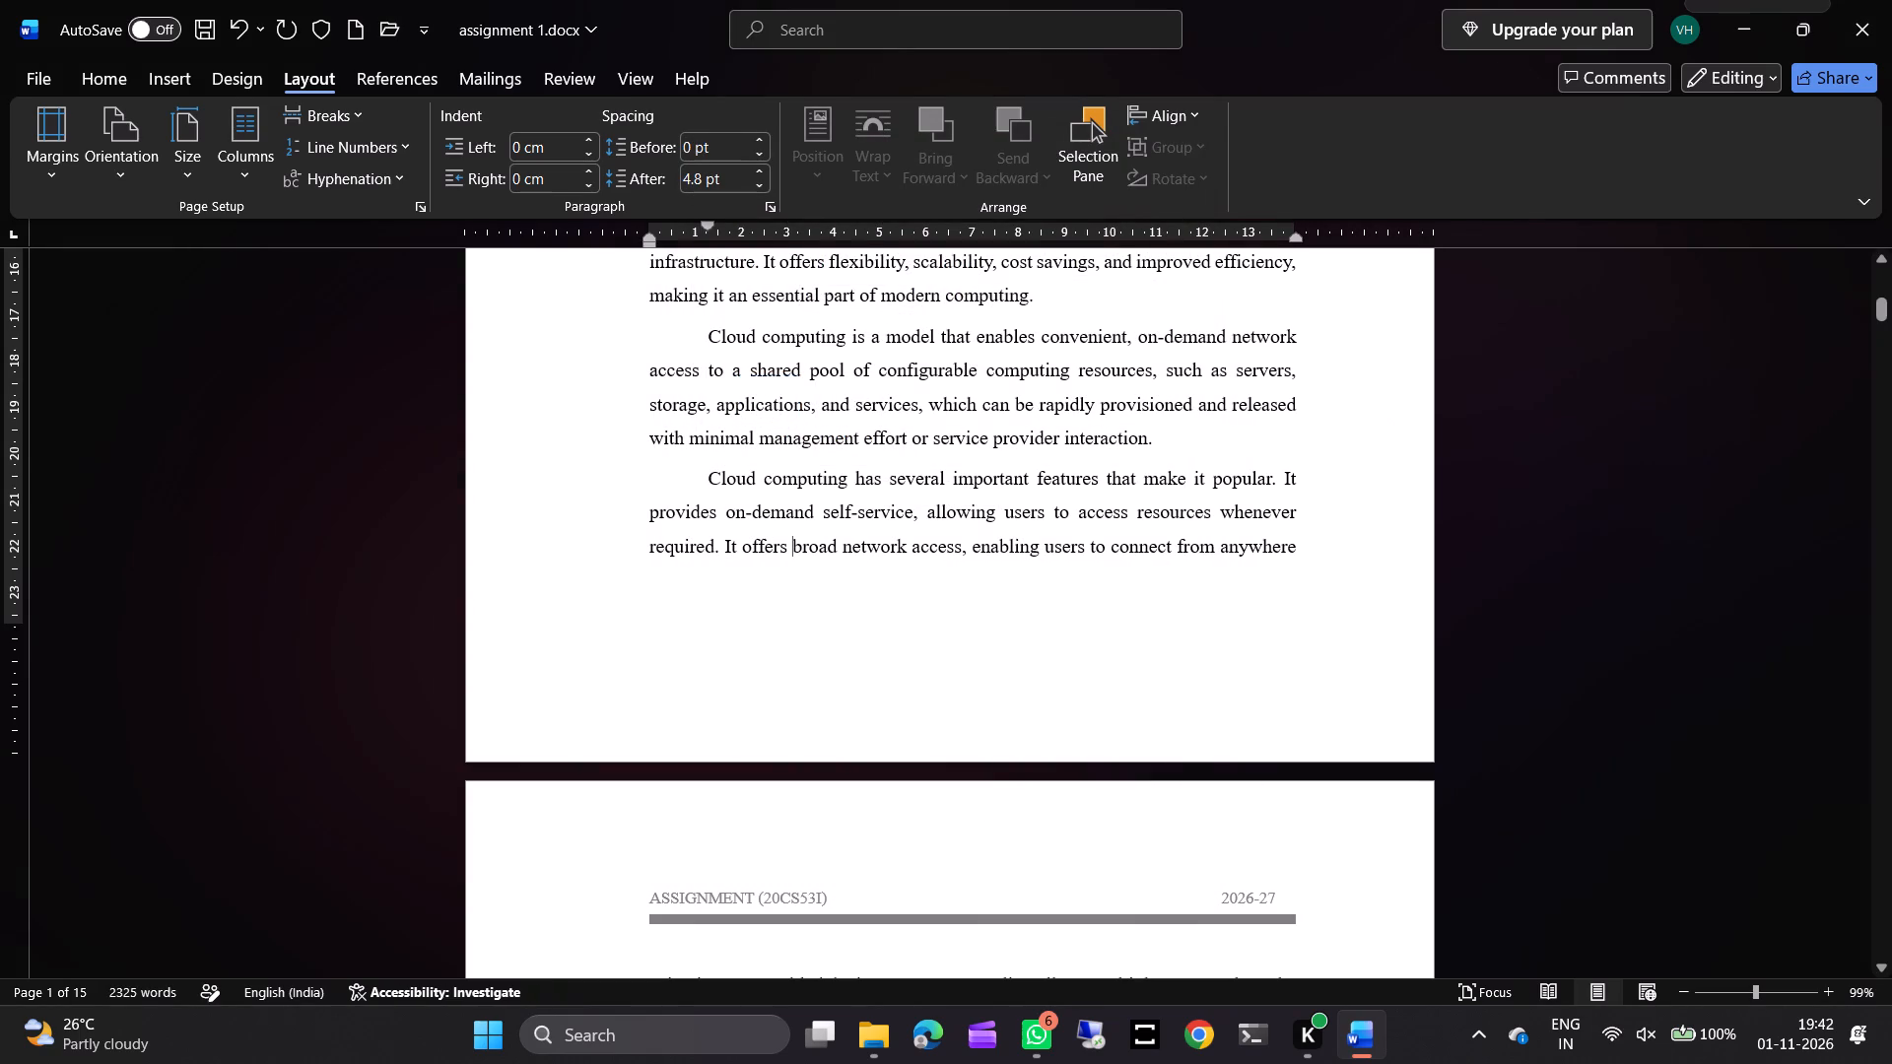
key("Down")
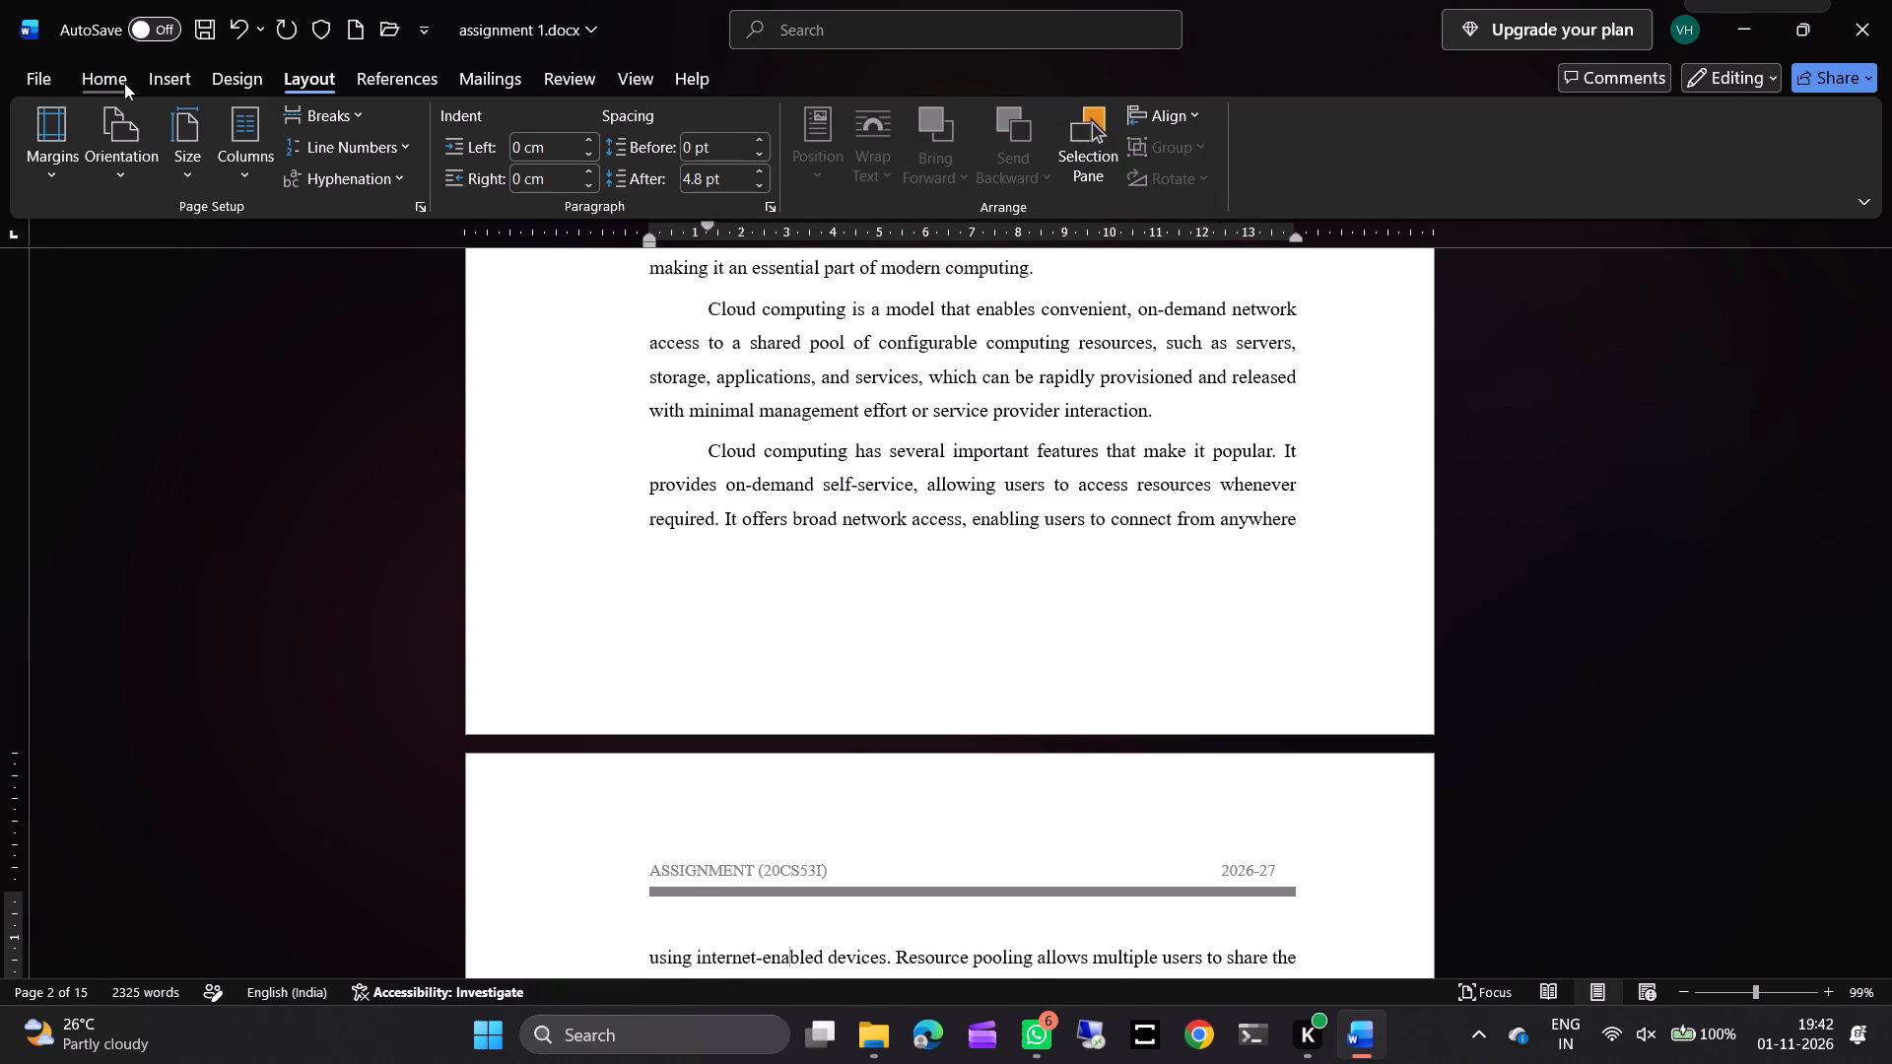
left_click(180, 78)
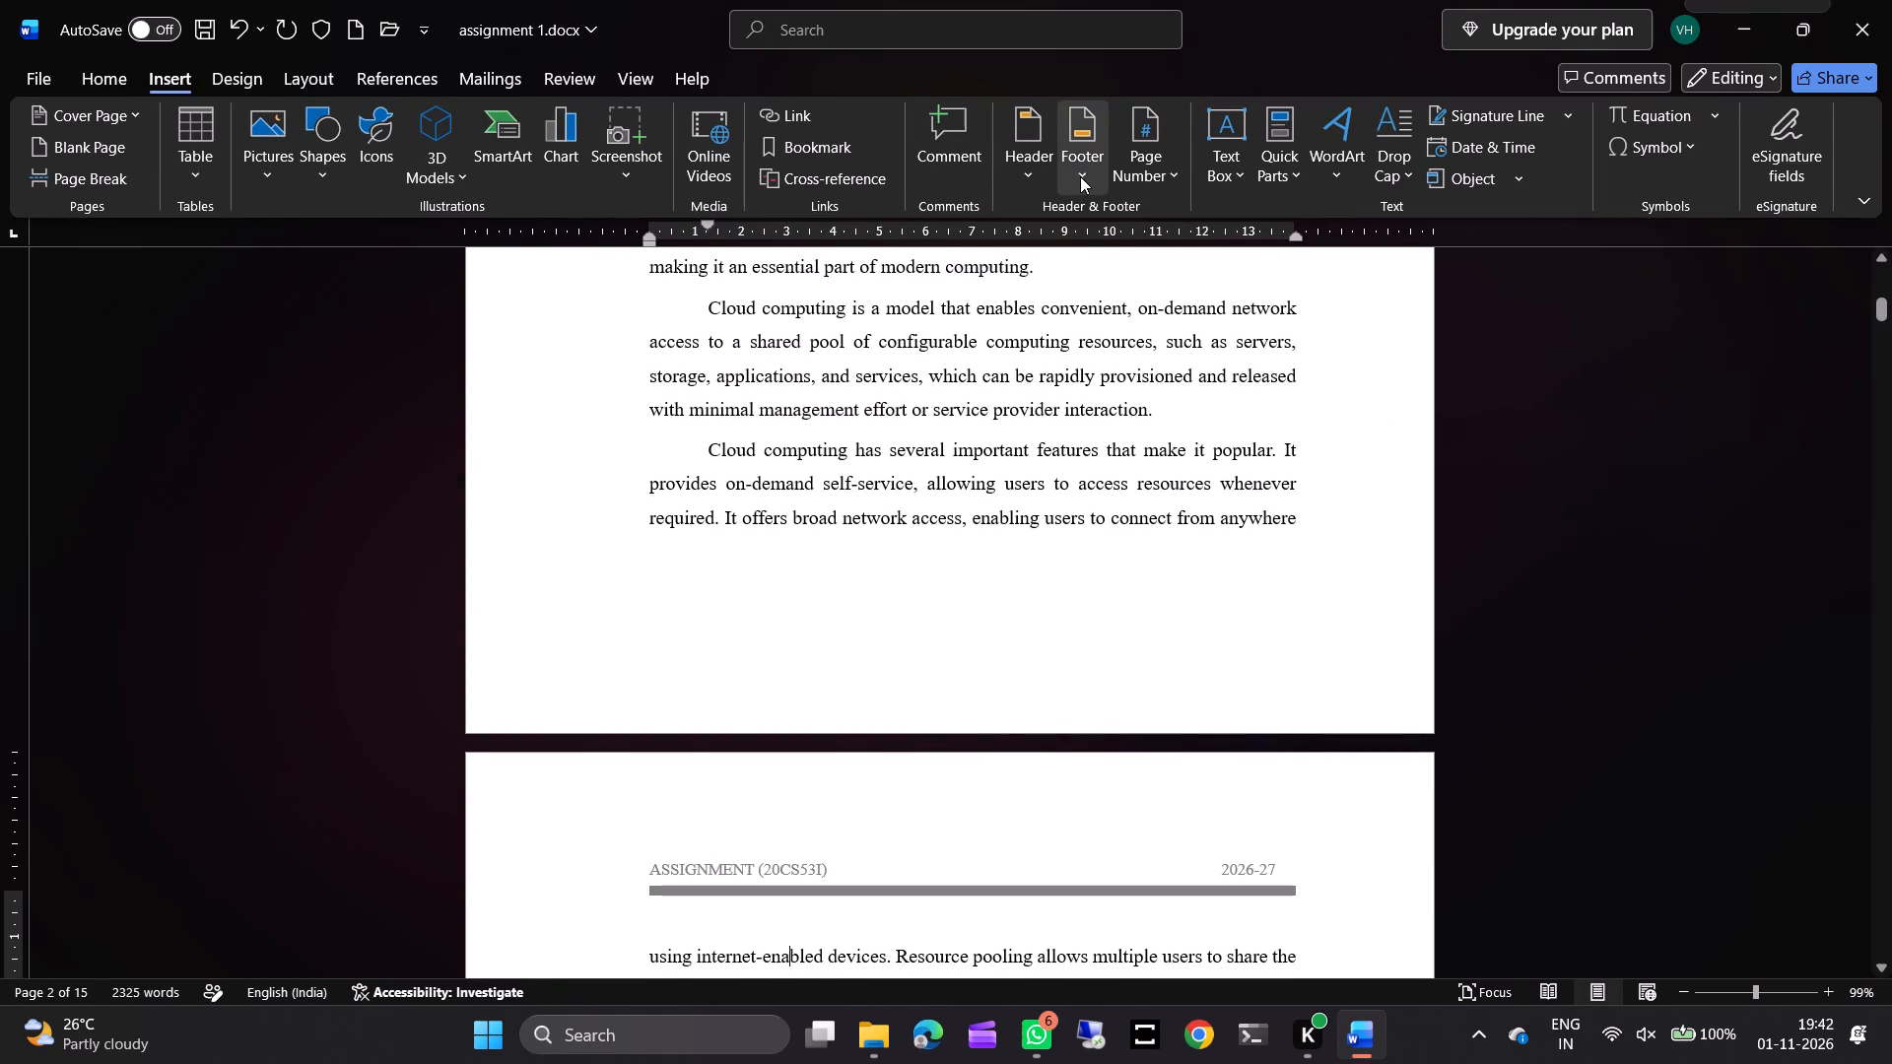
left_click(1080, 176)
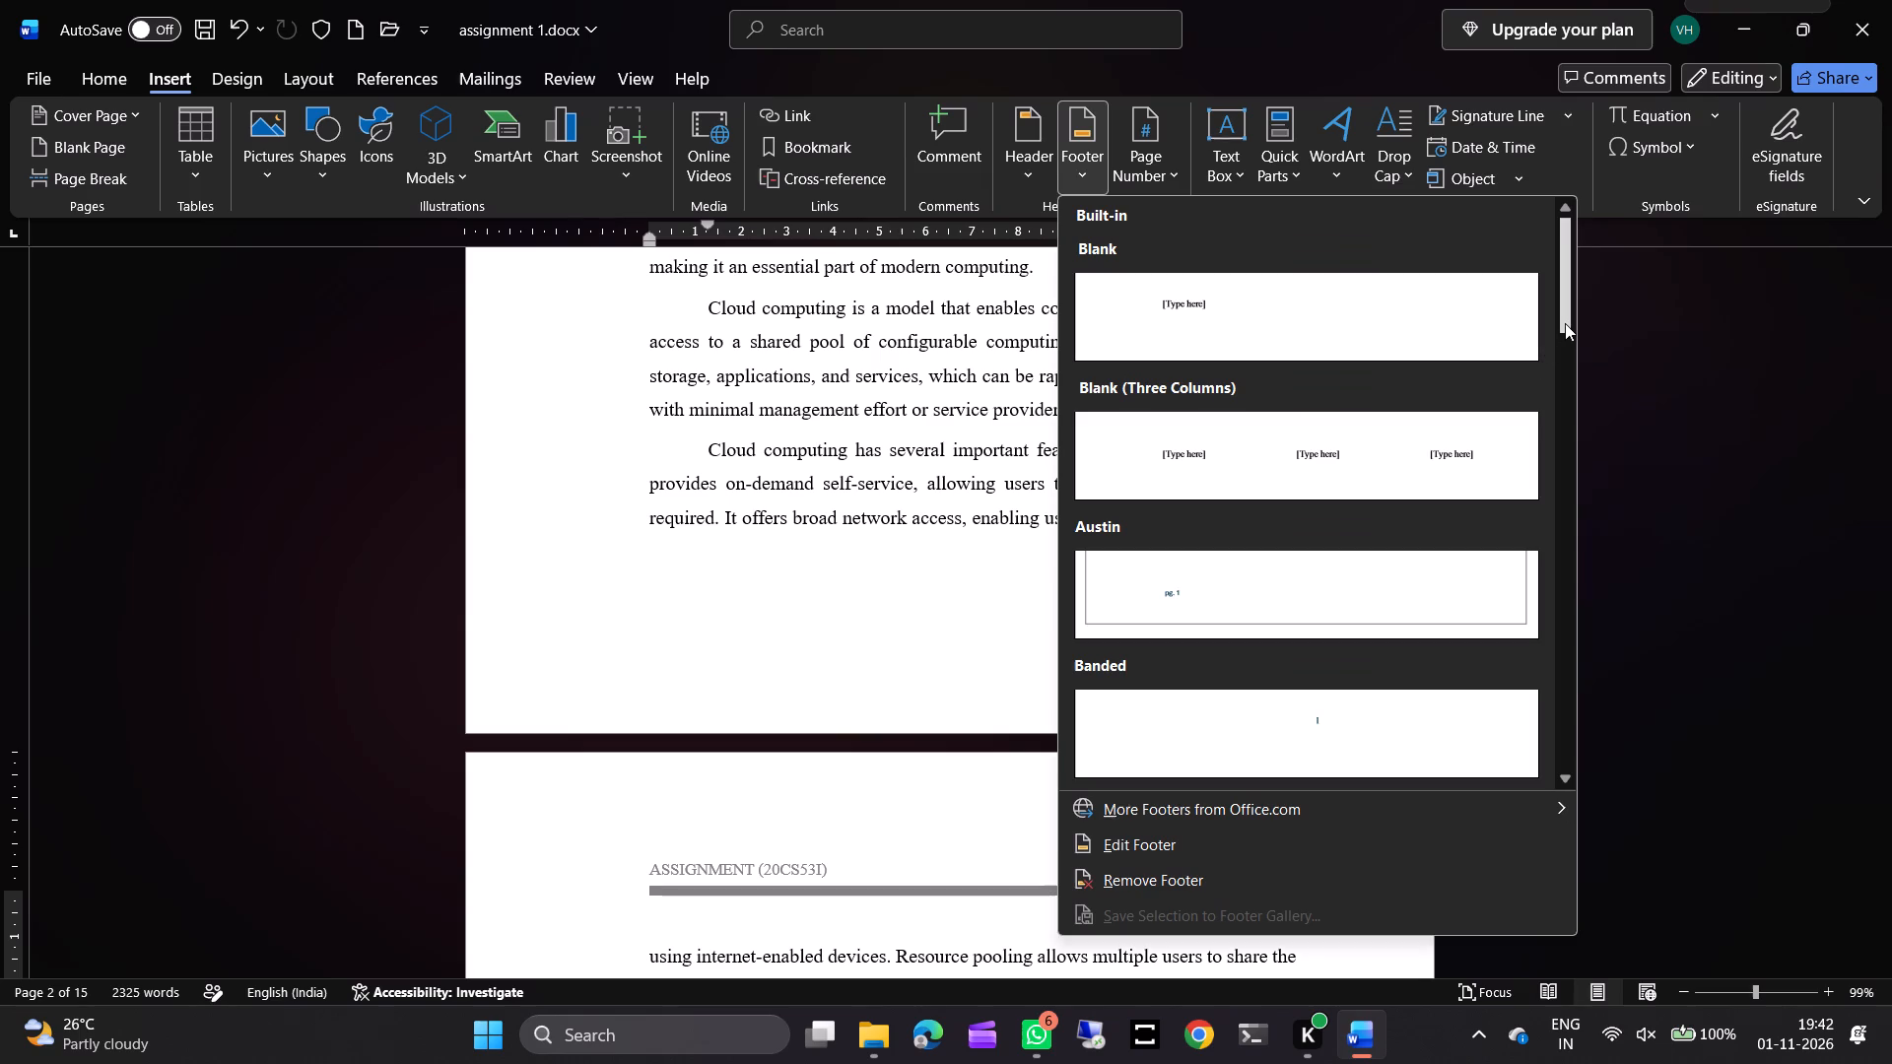
left_click_drag(1565, 322, 1604, 548)
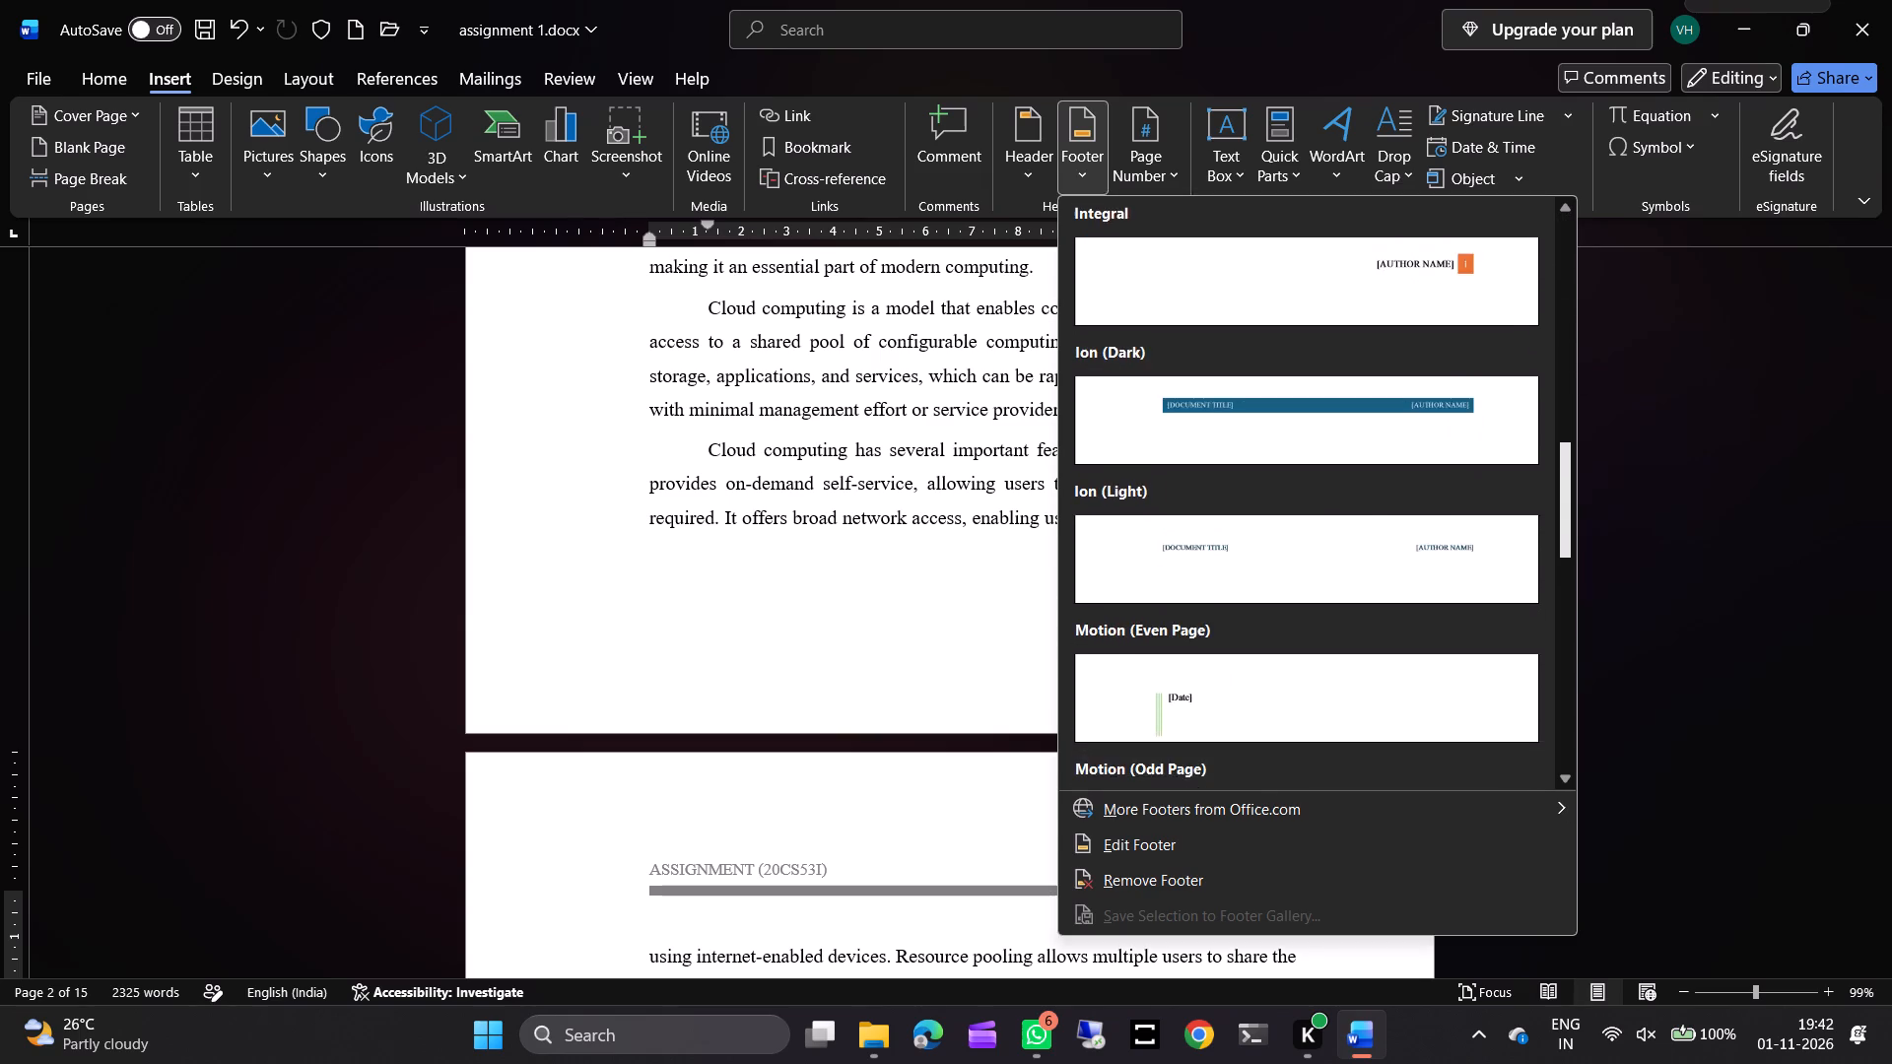
left_click_drag(1604, 548, 1602, 617)
left_click(1440, 635)
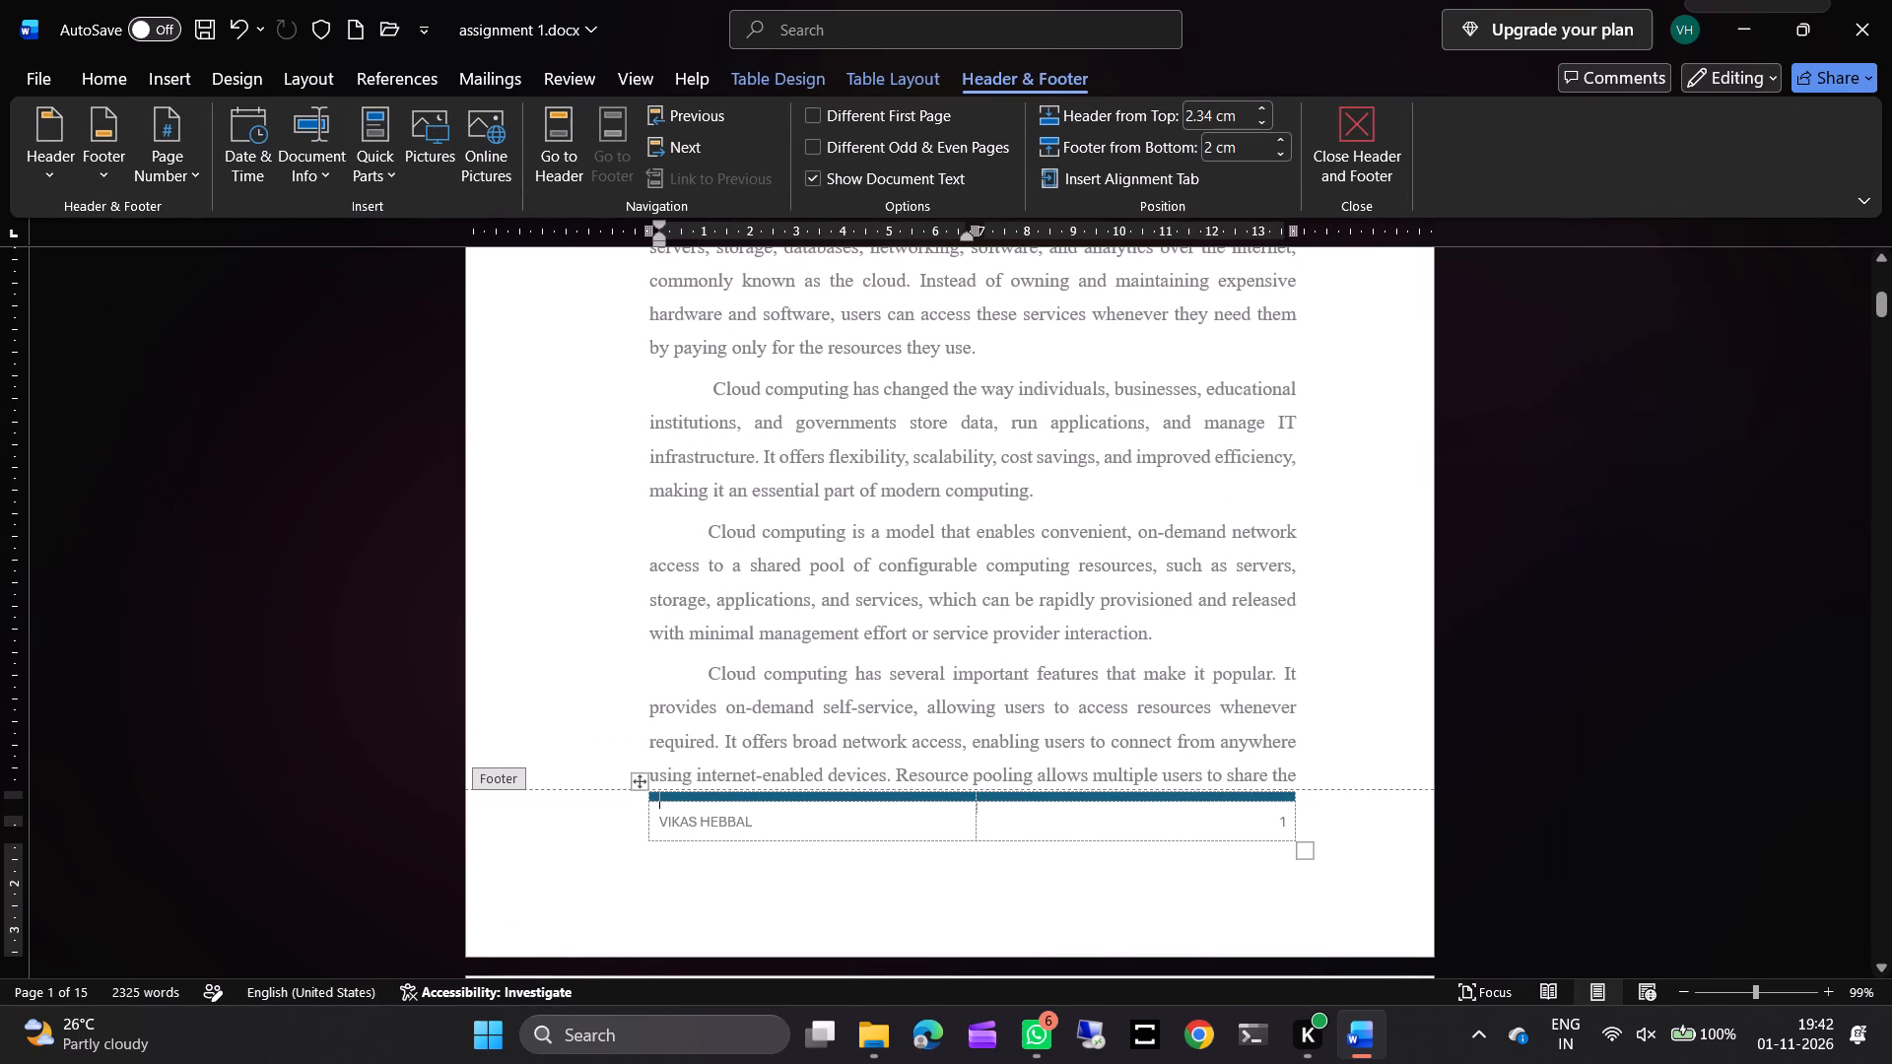
Recolour the footer's blue top band to black by changing the shading of both of its cells.
scroll(1097, 801, "down", 1)
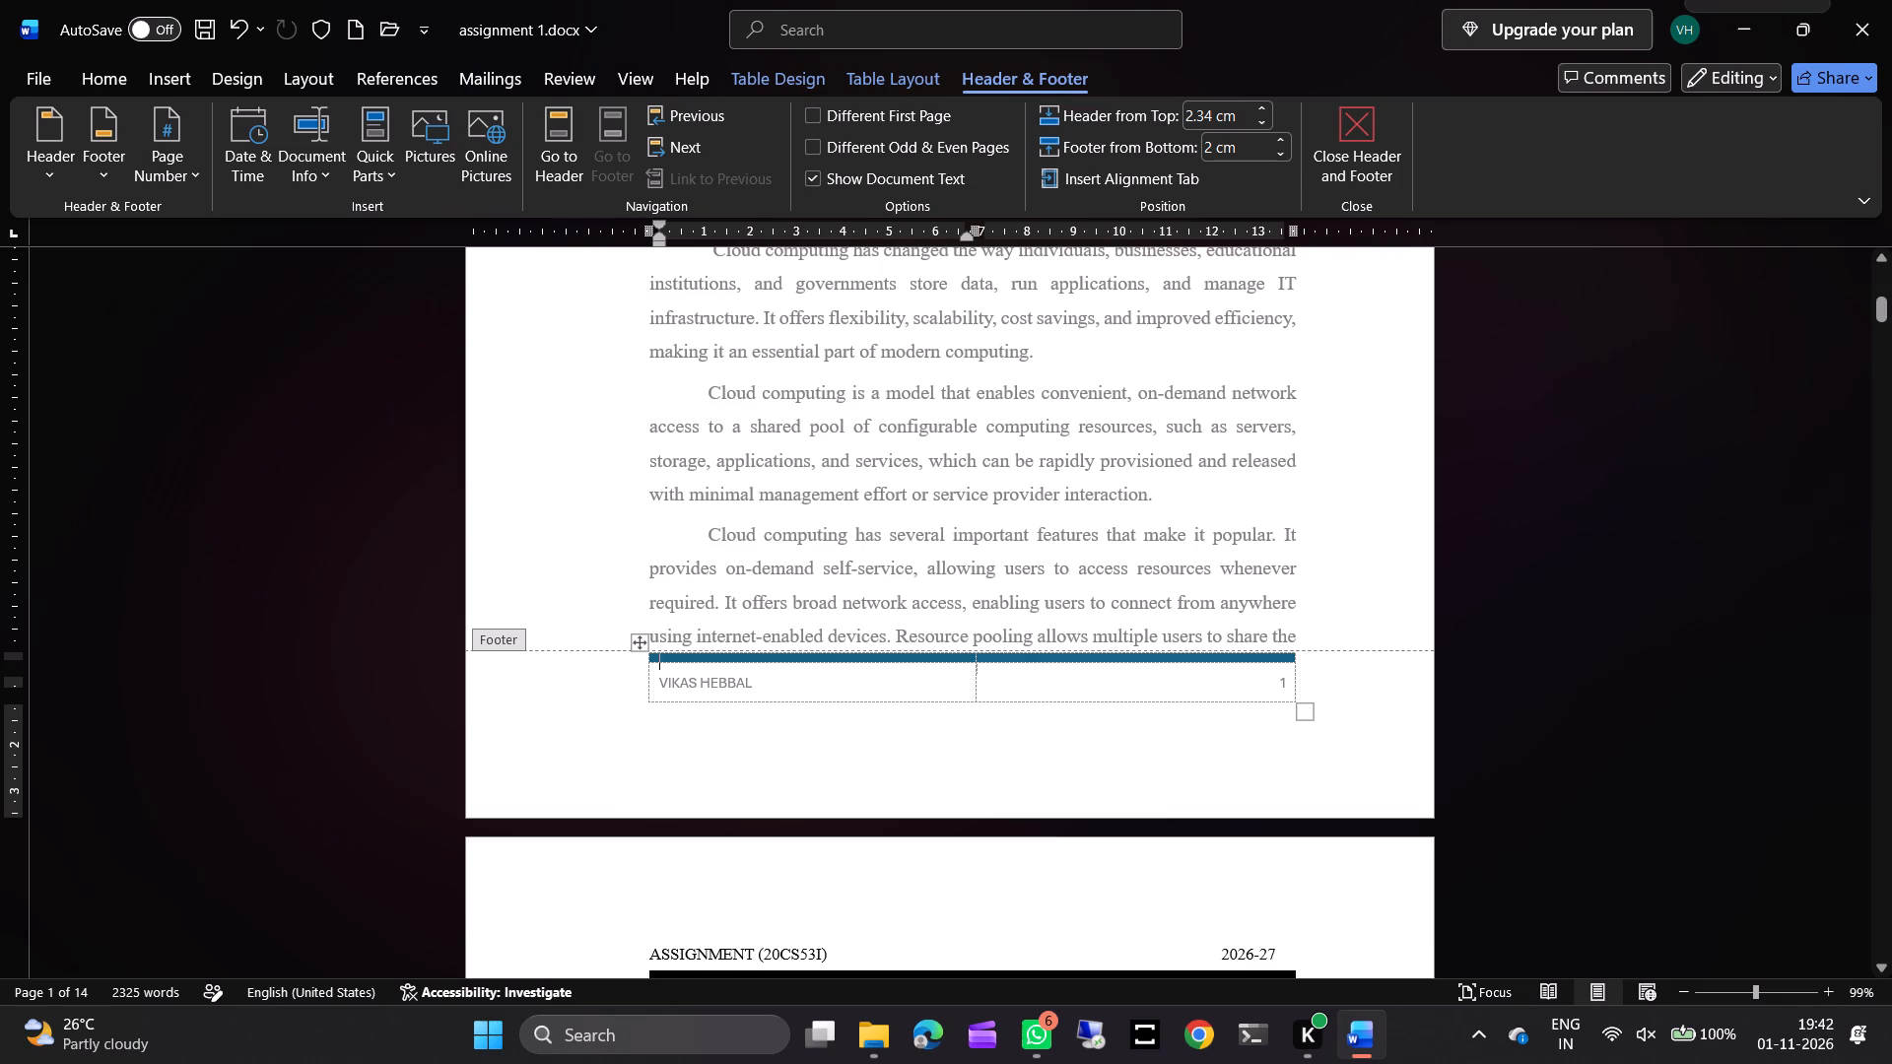
left_click(167, 85)
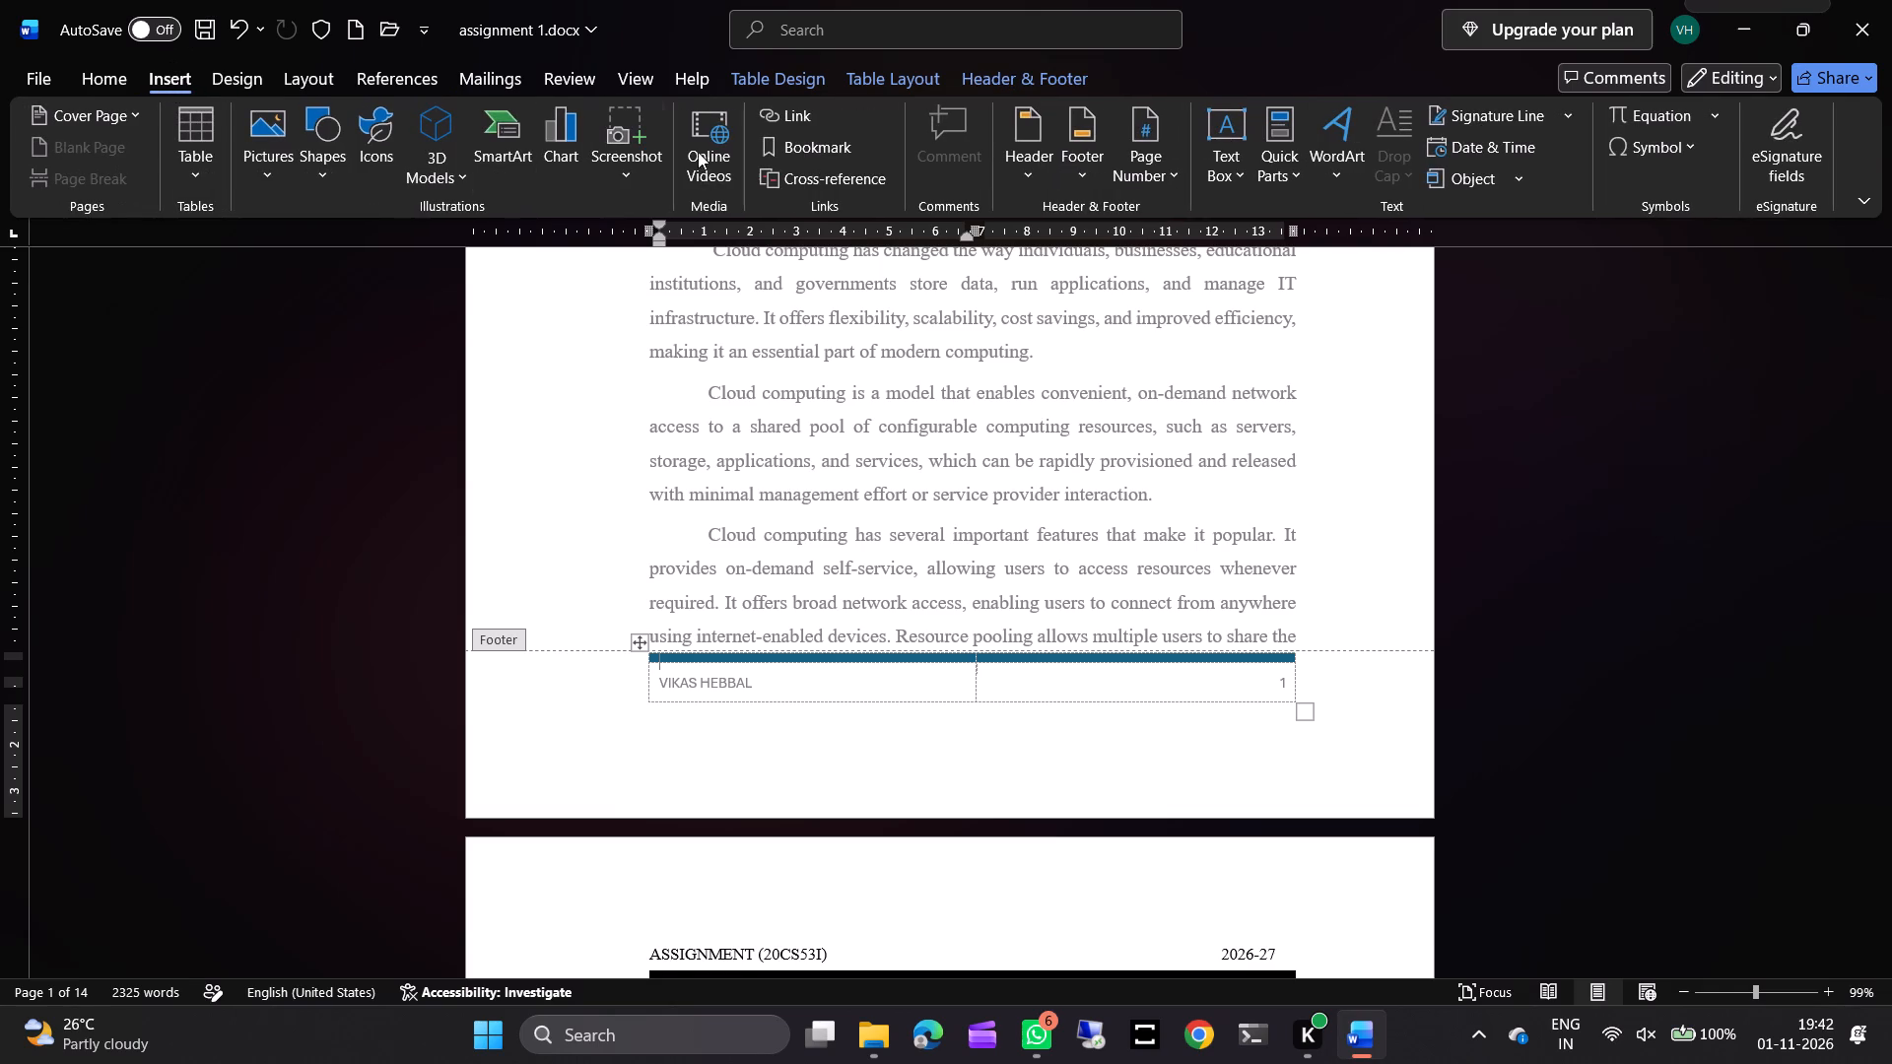
left_click(115, 83)
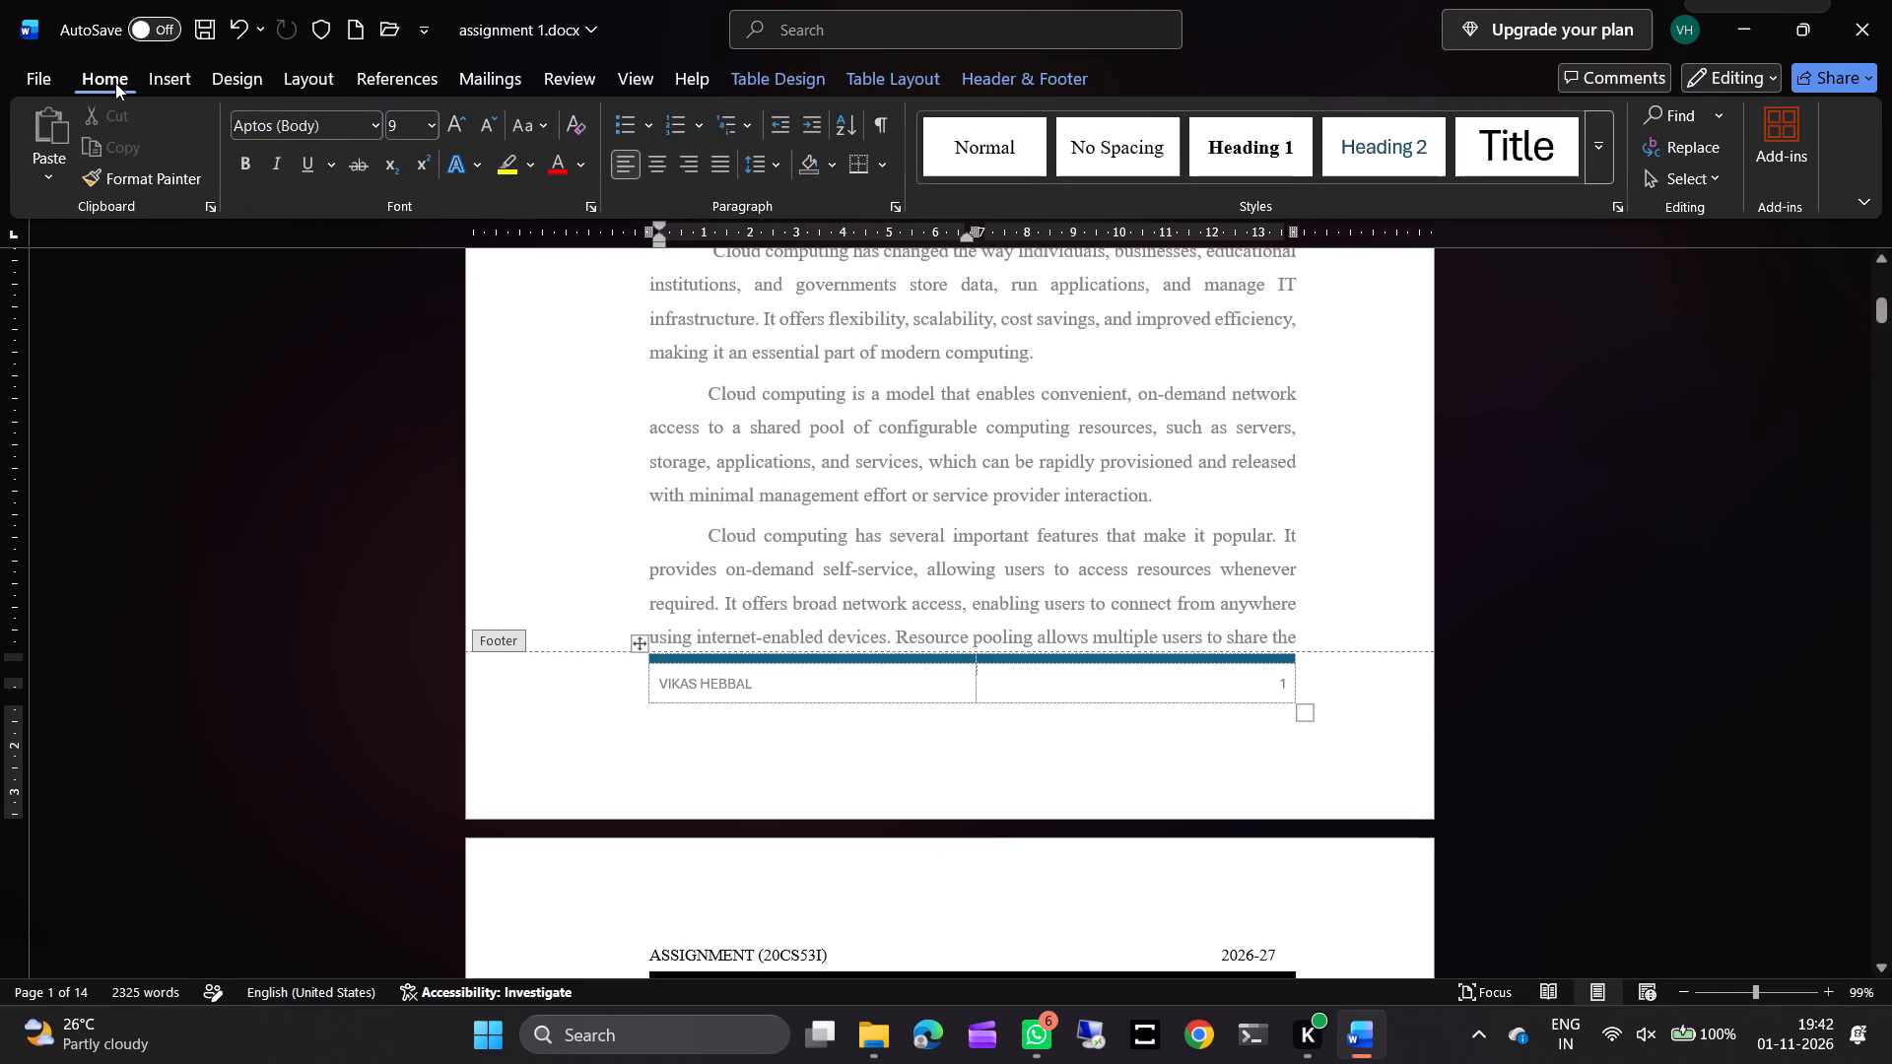
left_click(807, 171)
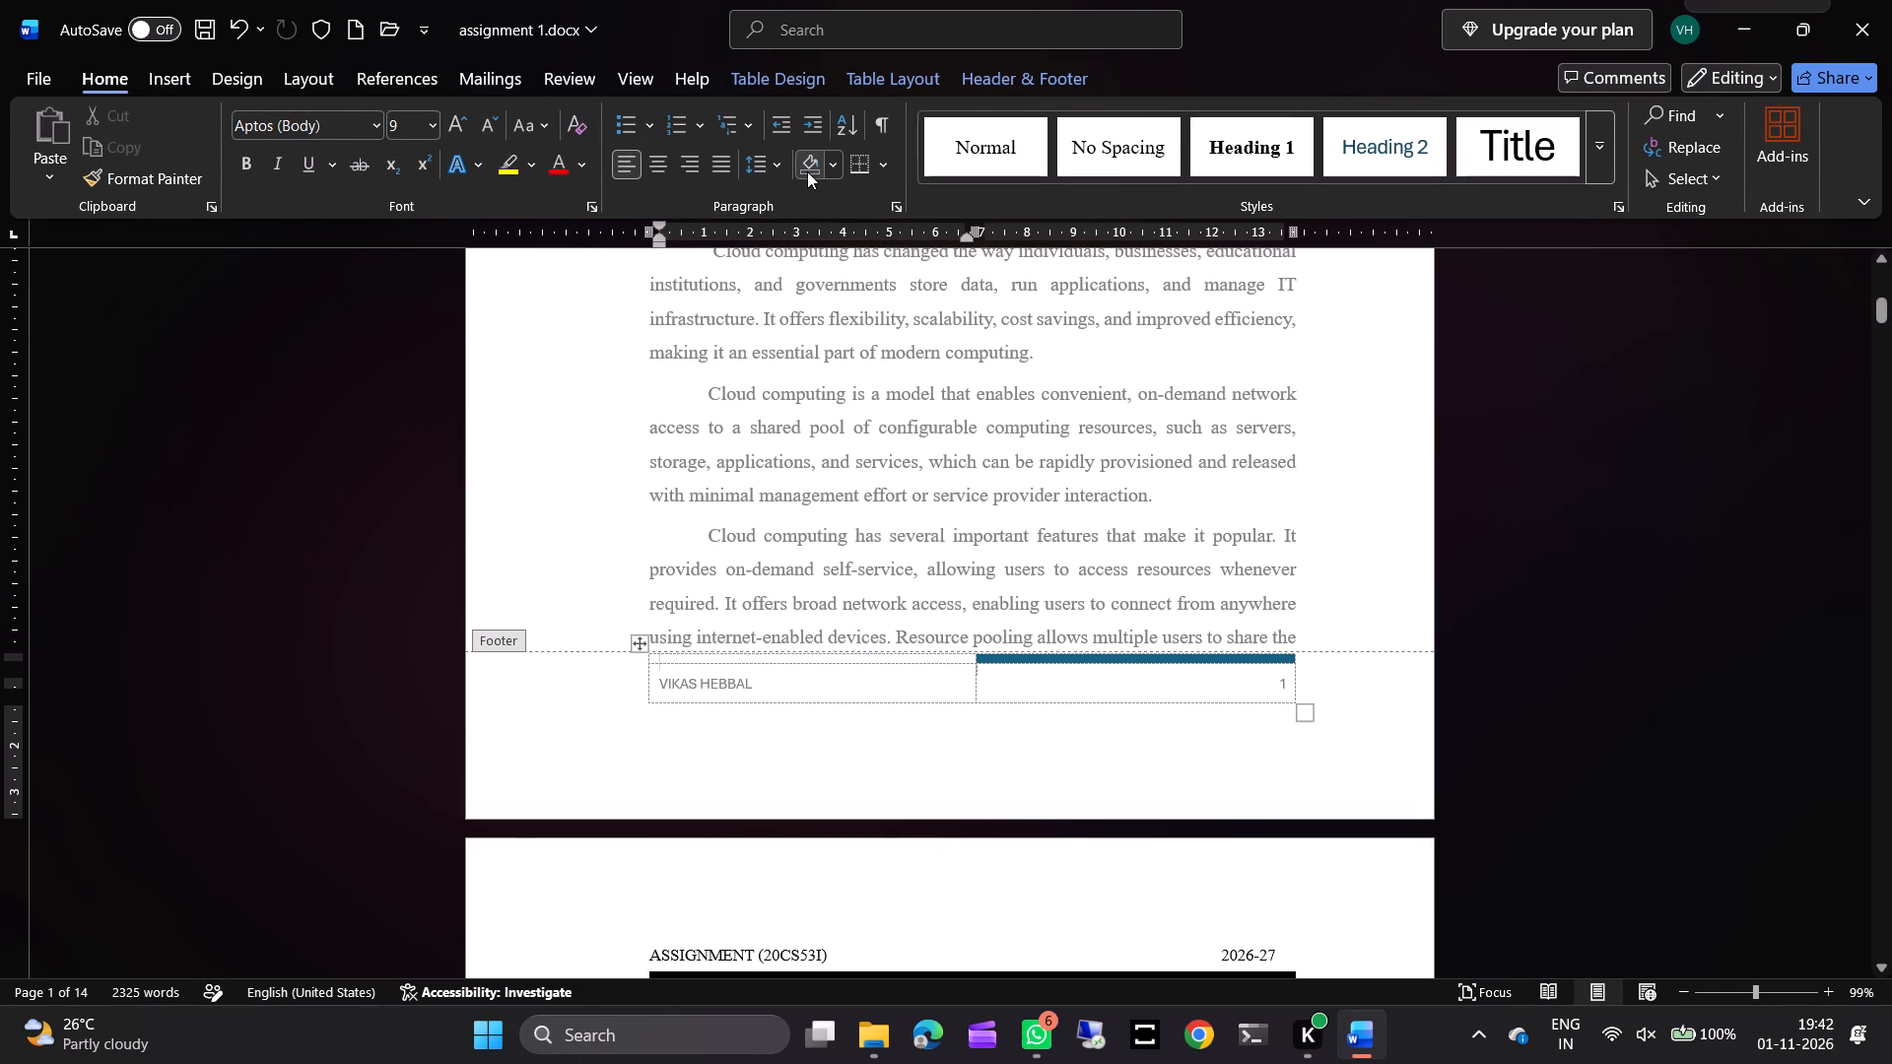
left_click_drag(833, 166, 850, 279)
left_click(850, 279)
key("Right")
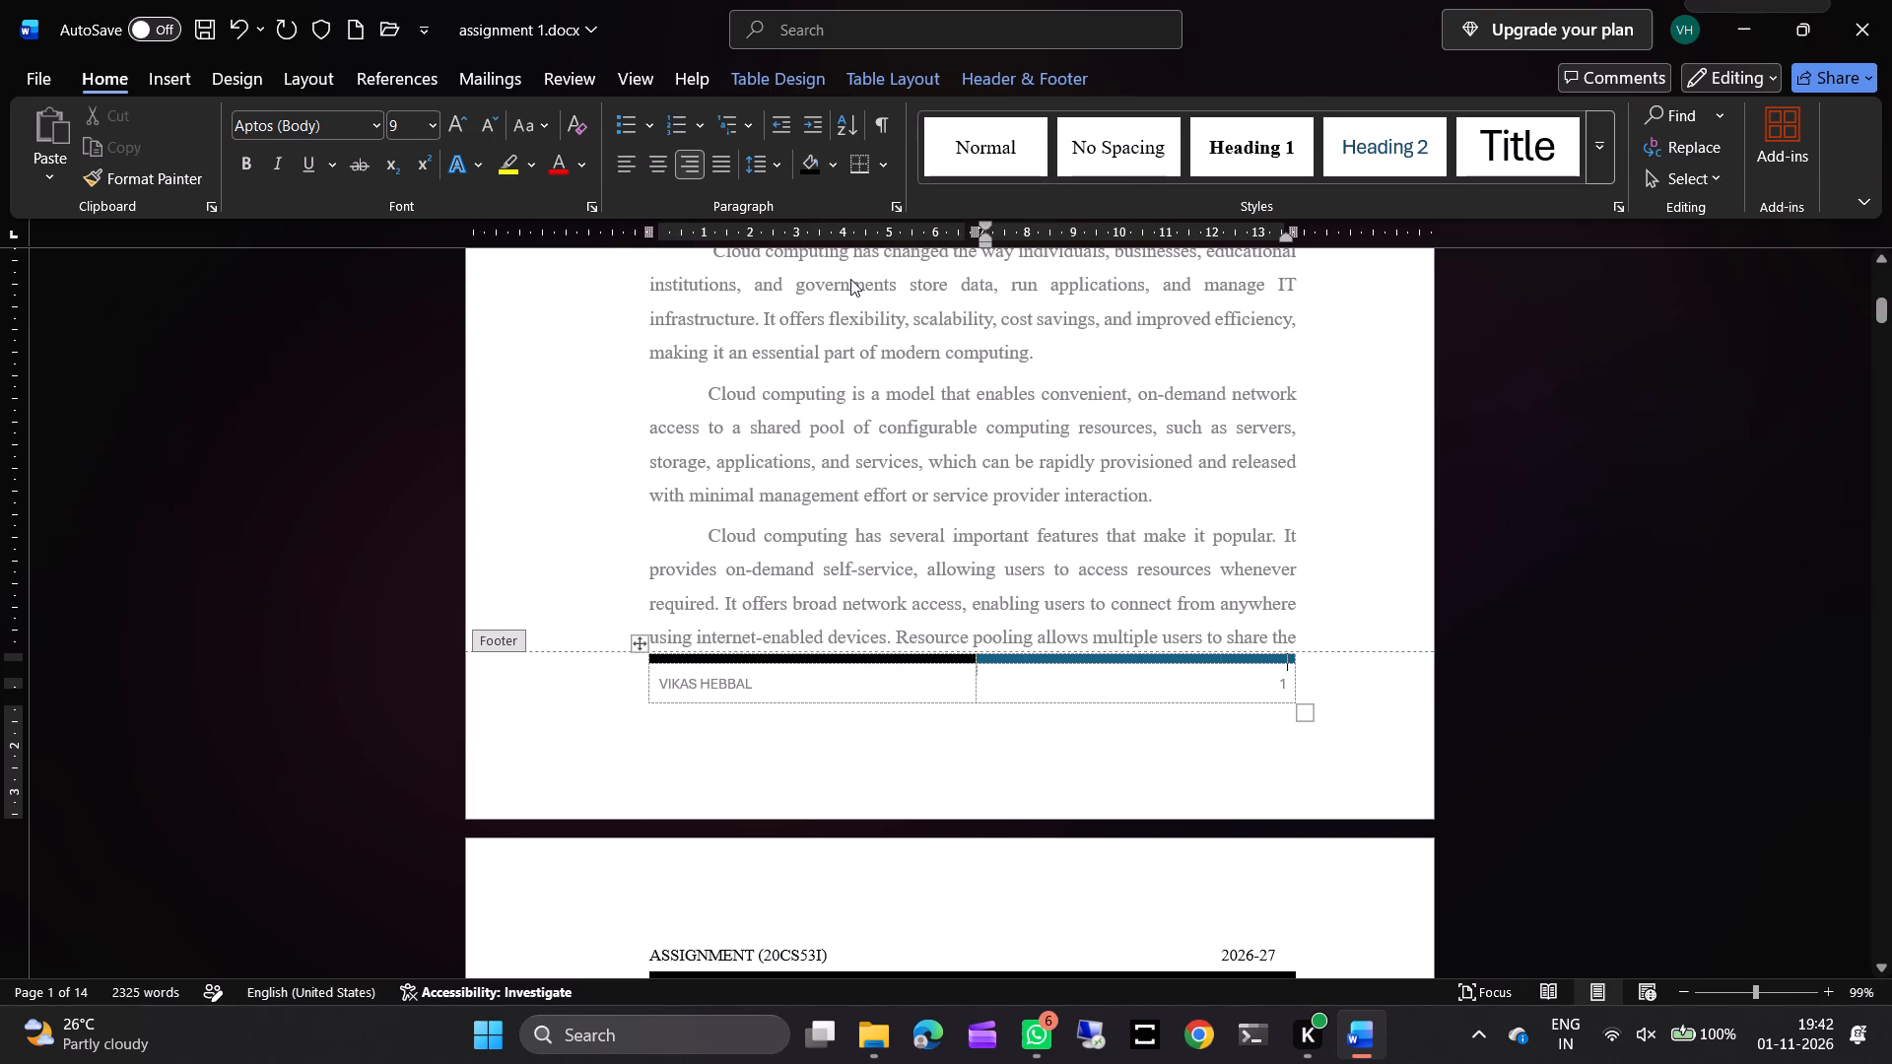
left_click(805, 162)
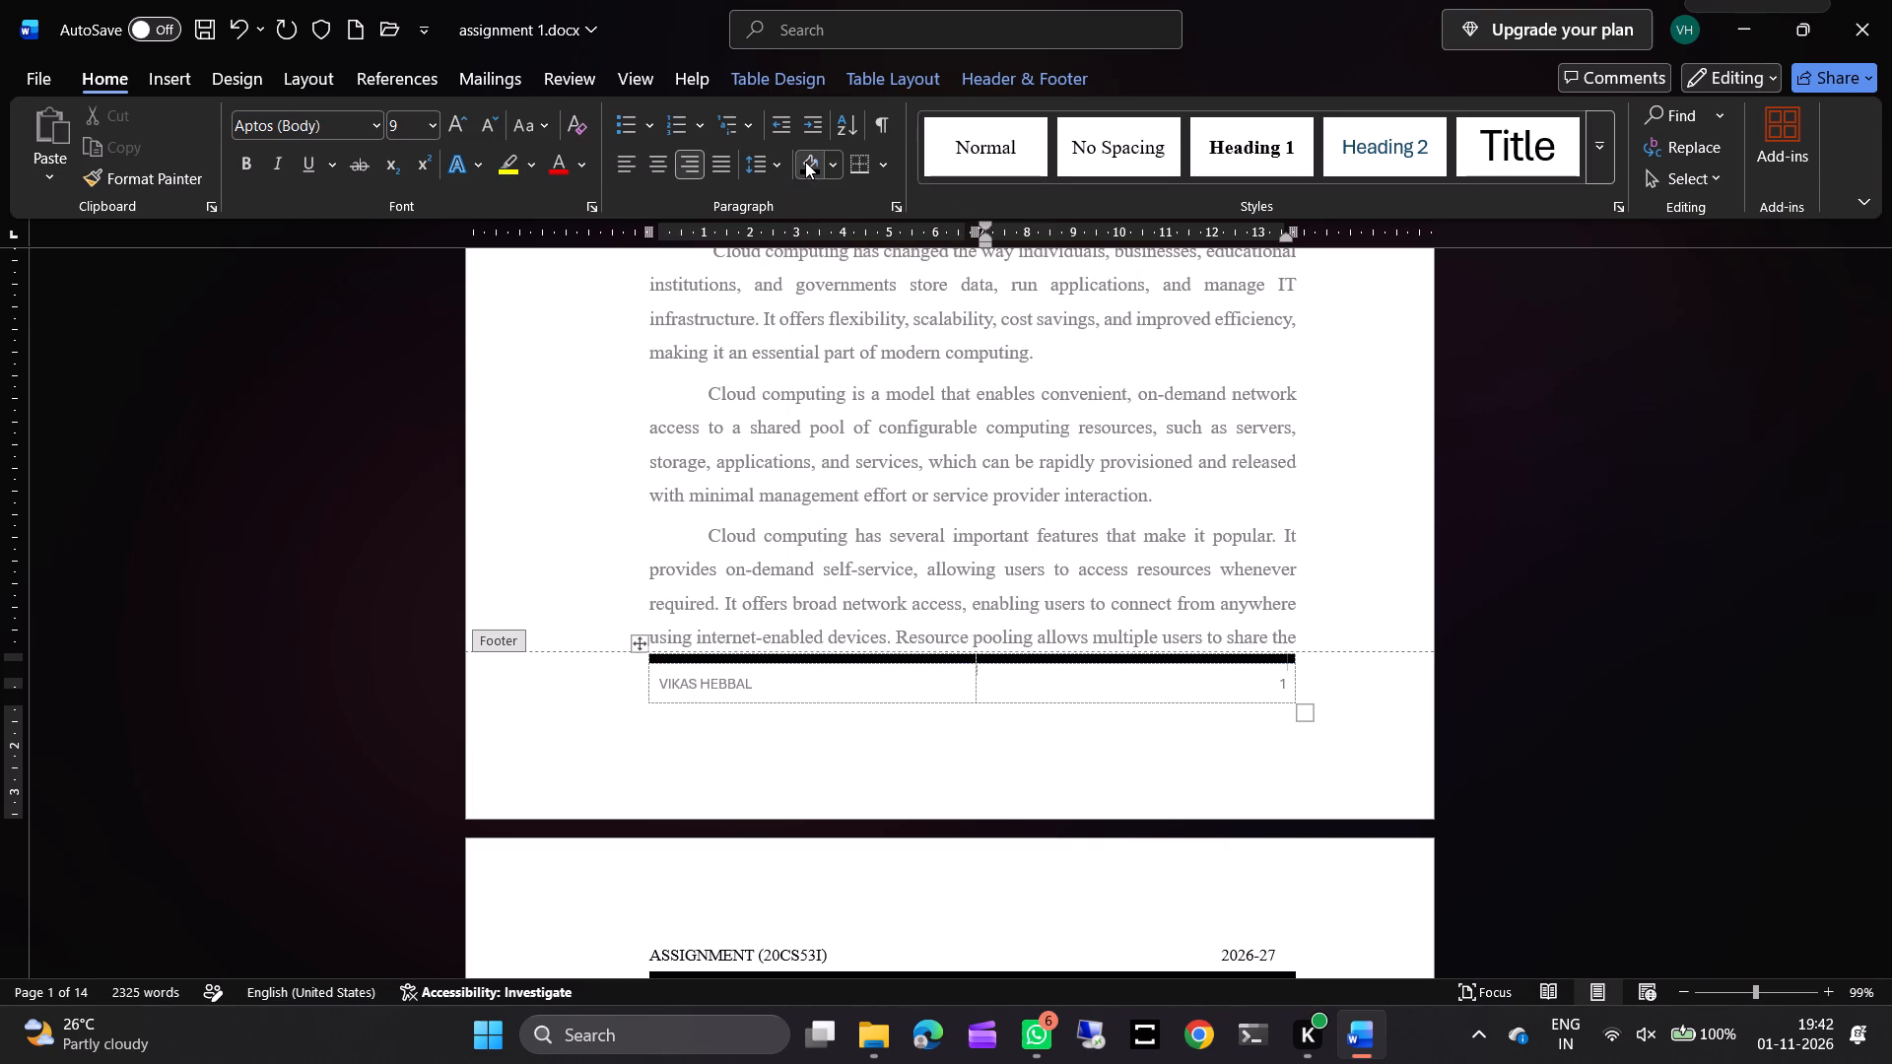
Replace the author name in the footer with the text "DEPT., OF CSE,RRP".
left_click(769, 673)
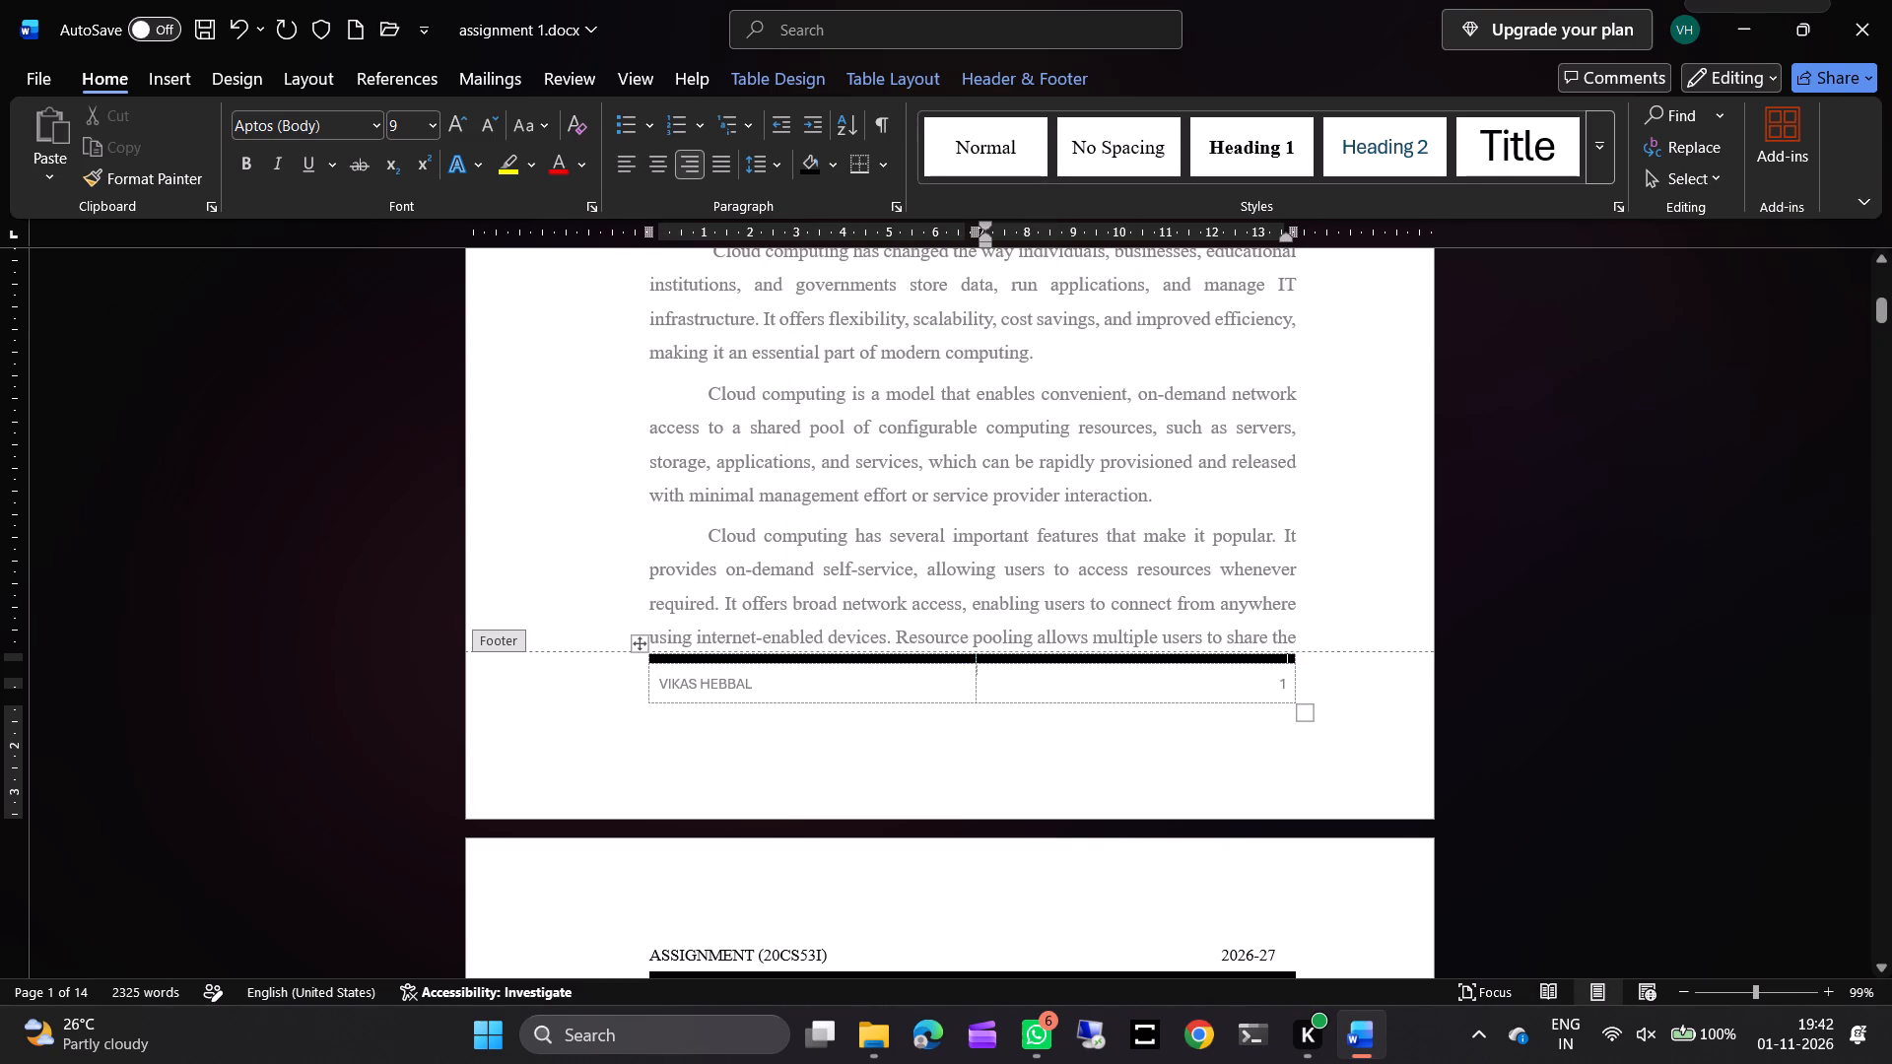
left_click(763, 690)
key("BackSpace")
key("BackSpace")
key("BackSpace")
key("BackSpace")
key("BackSpace")
key("BackSpace")
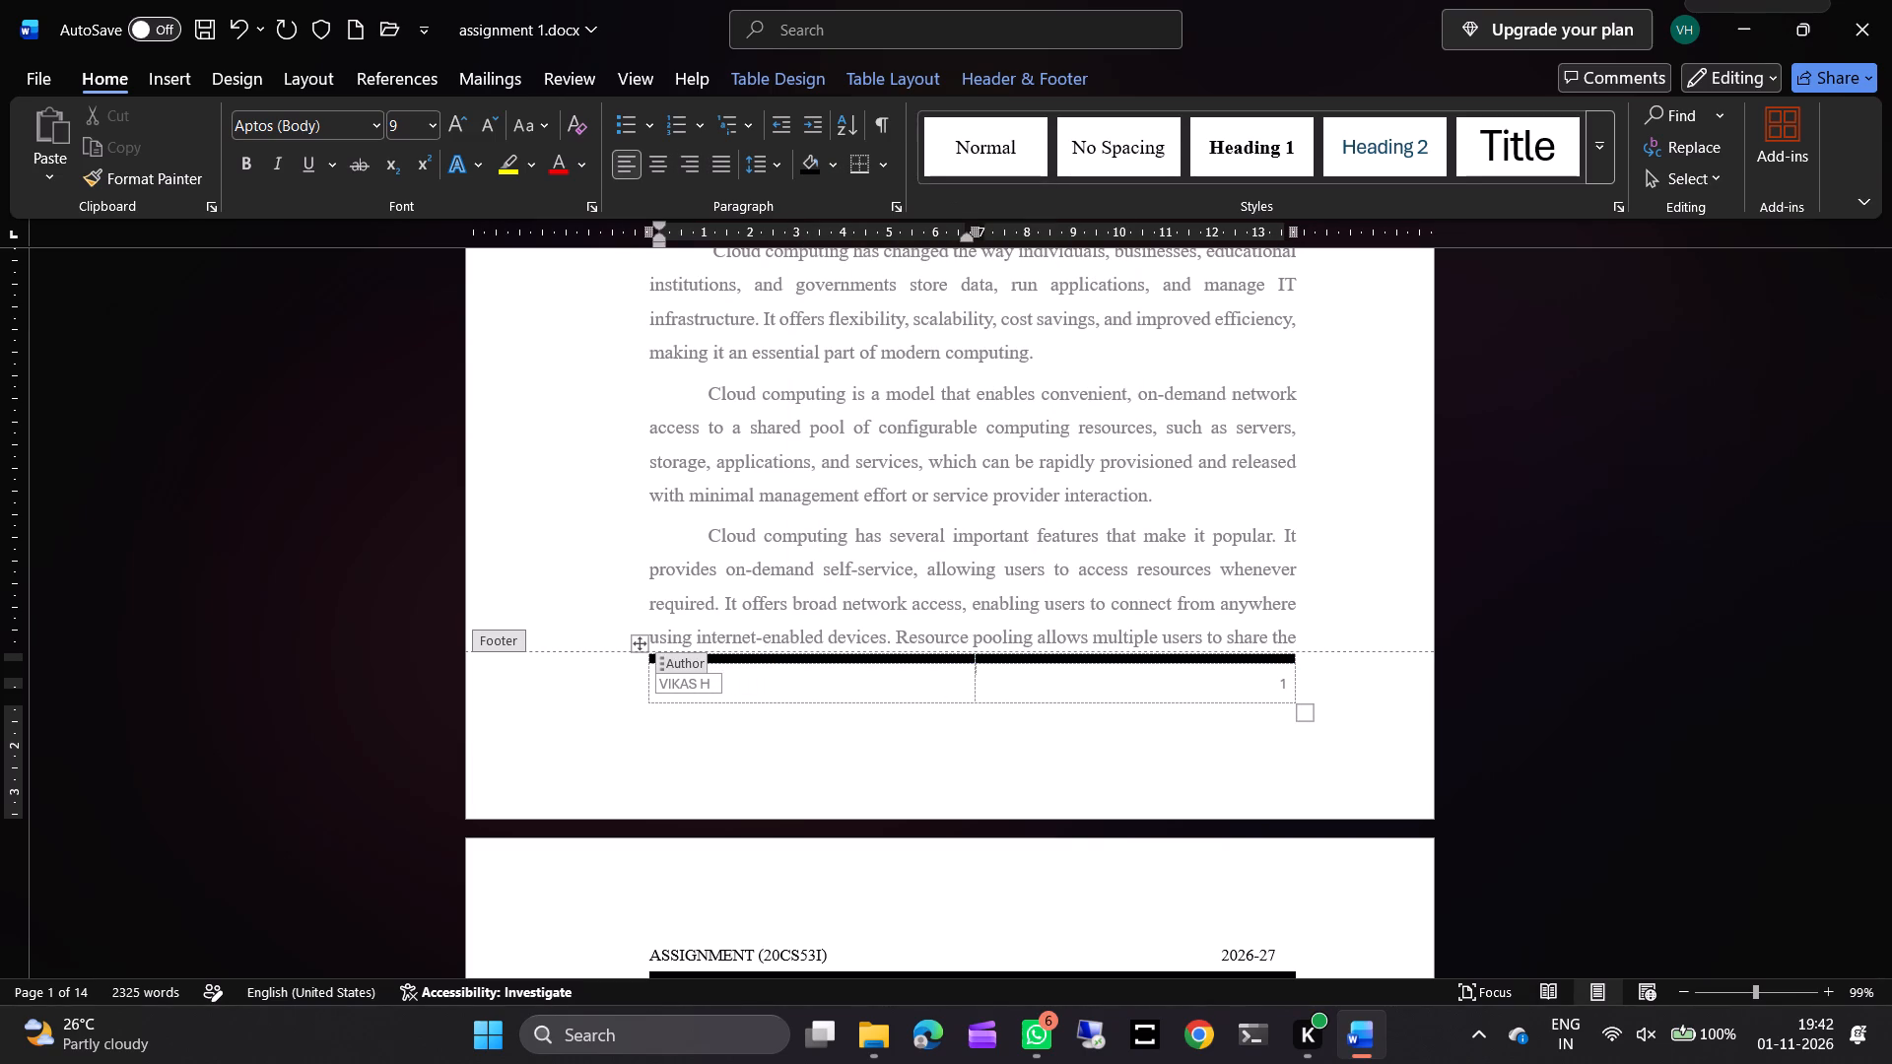
key("BackSpace")
key("BackSpace")
key("BackSpace")
key("BackSpace")
key("BackSpace")
key("BackSpace")
key("BackSpace")
key("BackSpace")
key("BackSpace")
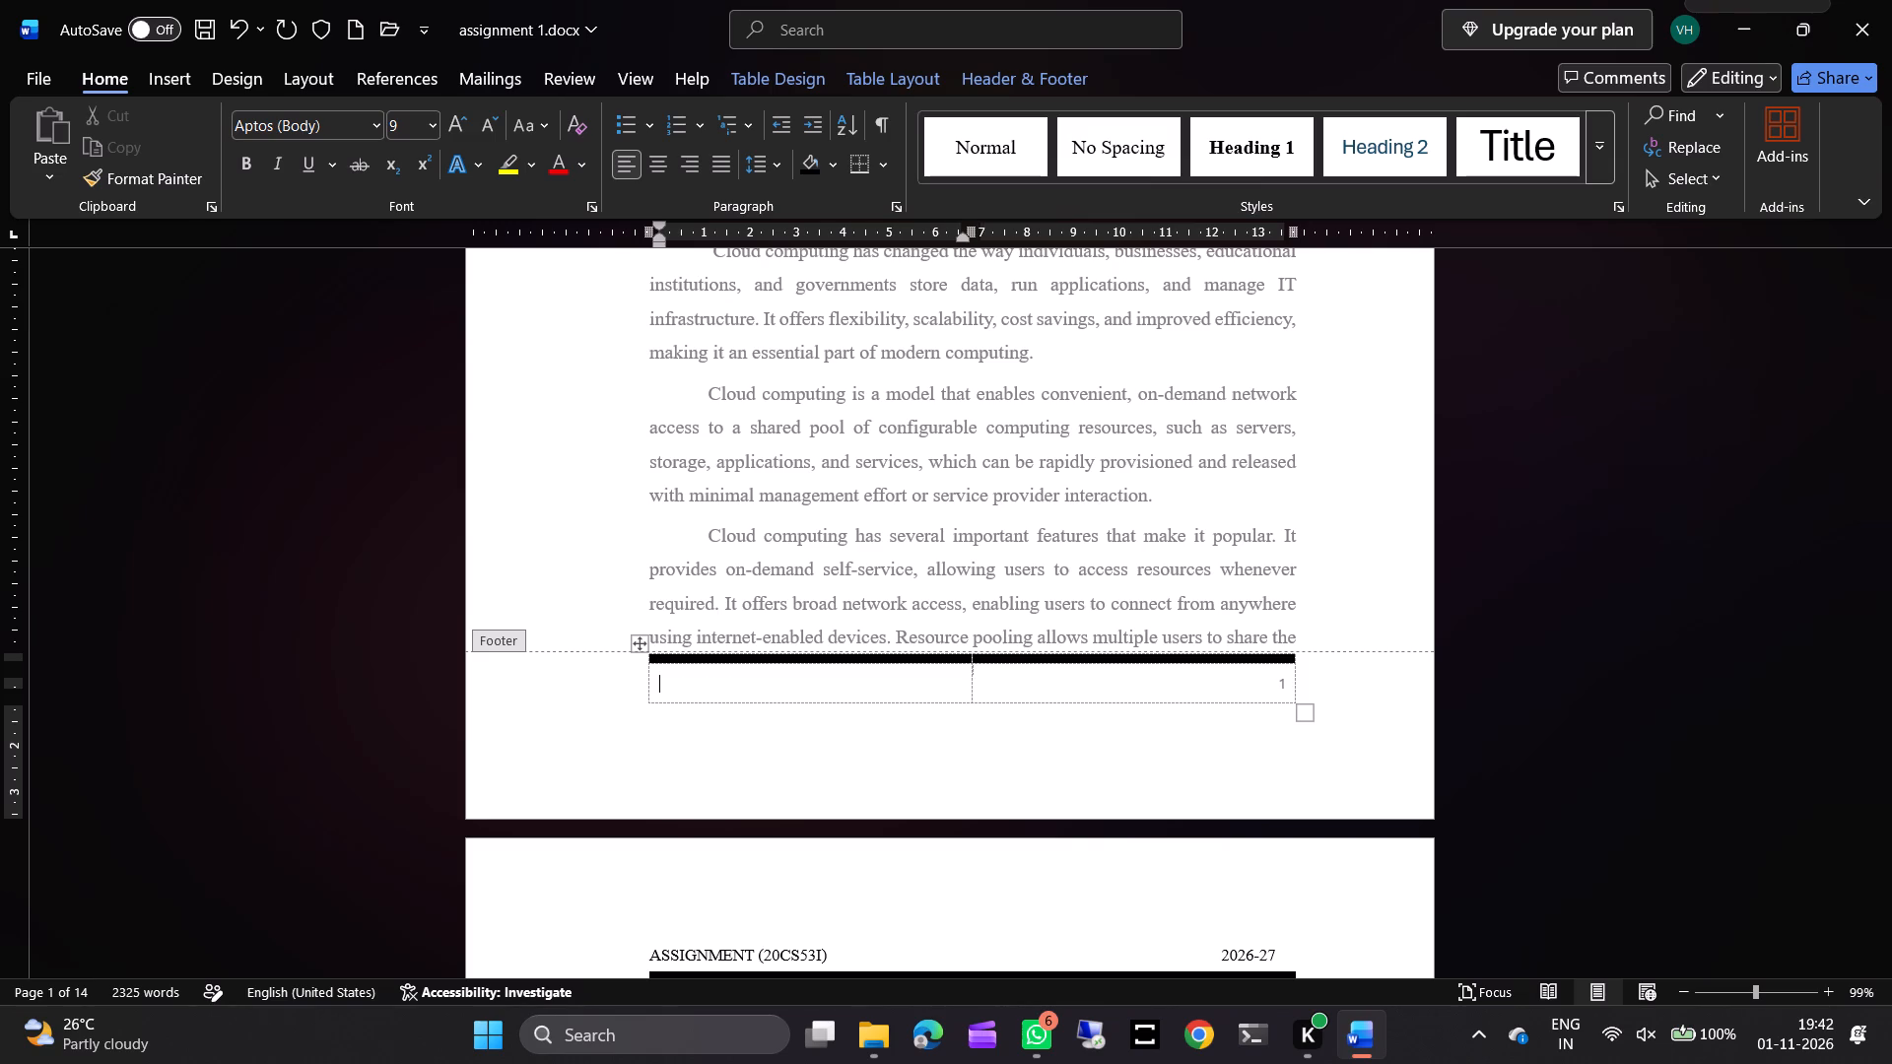
type("DEPT., OF CSE,RRP")
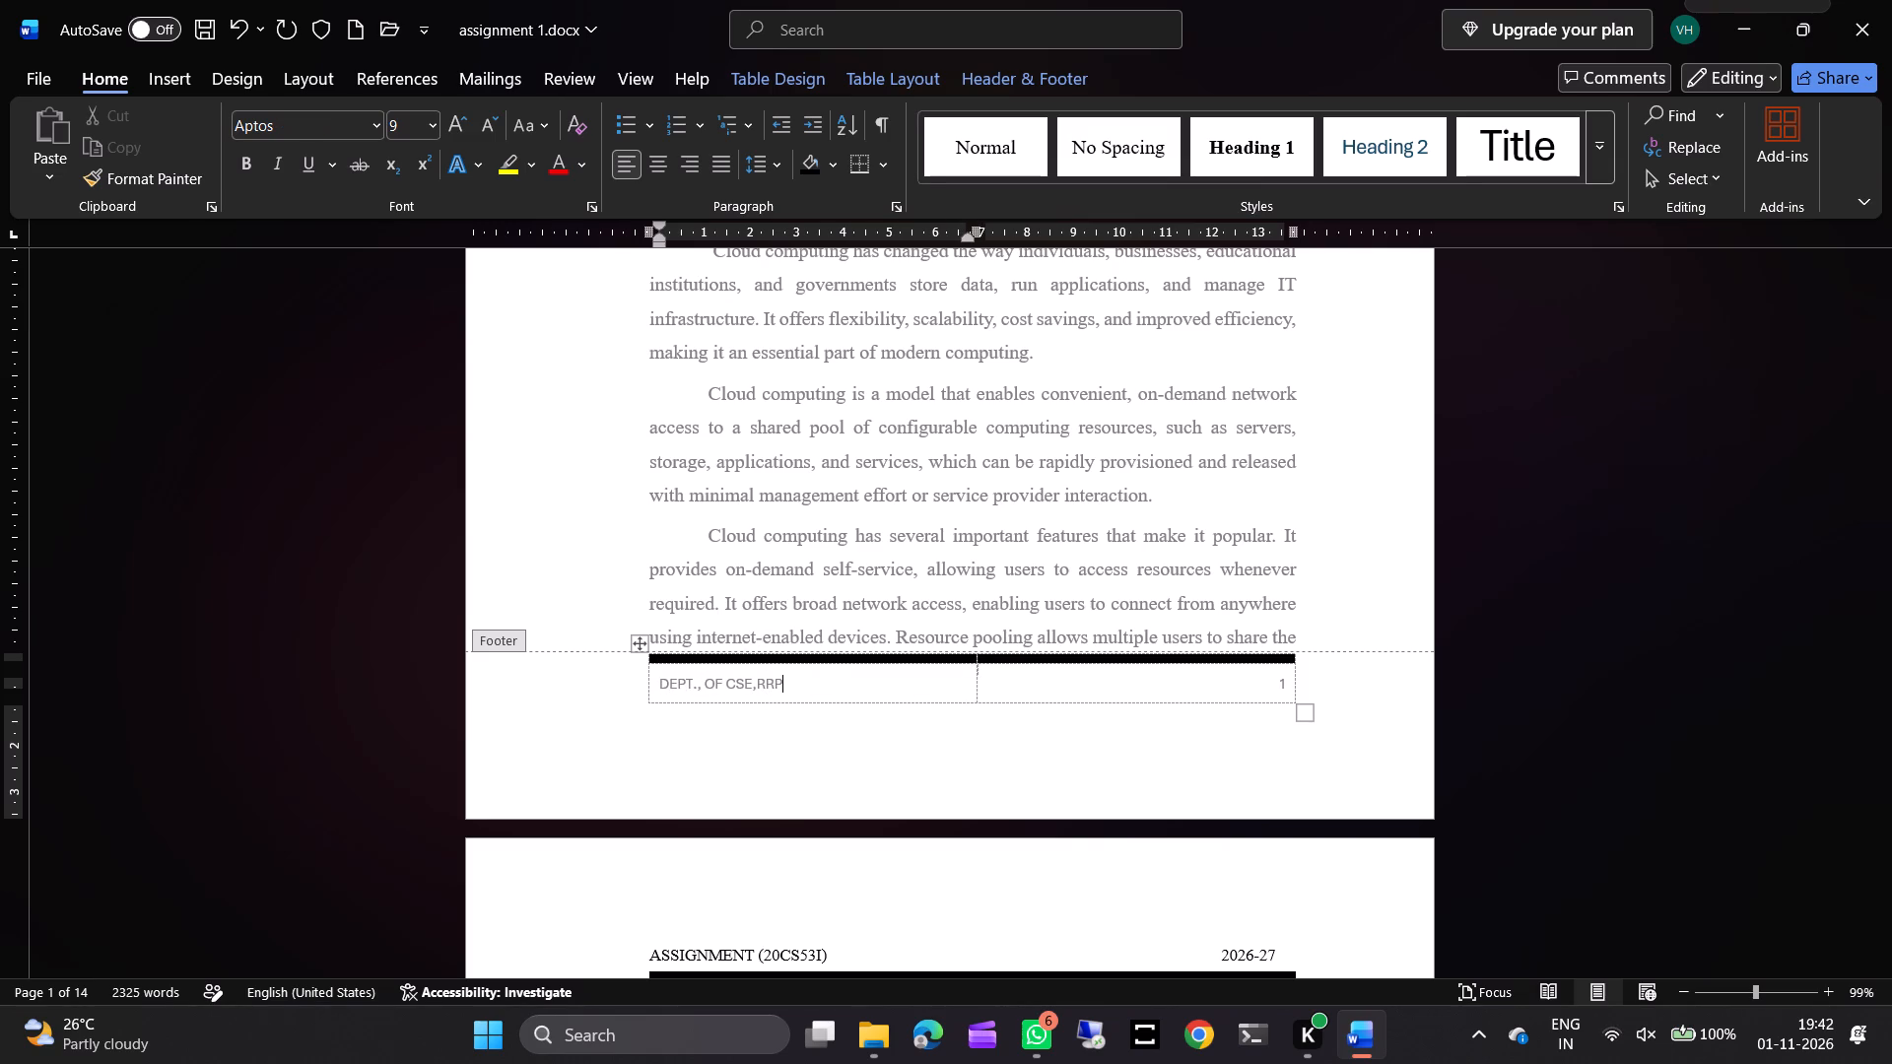
Format the footer's department text as Times New Roman, size 10, and return to the document body.
left_click_drag(785, 679, 663, 682)
left_click(663, 682)
left_click_drag(661, 681, 776, 686)
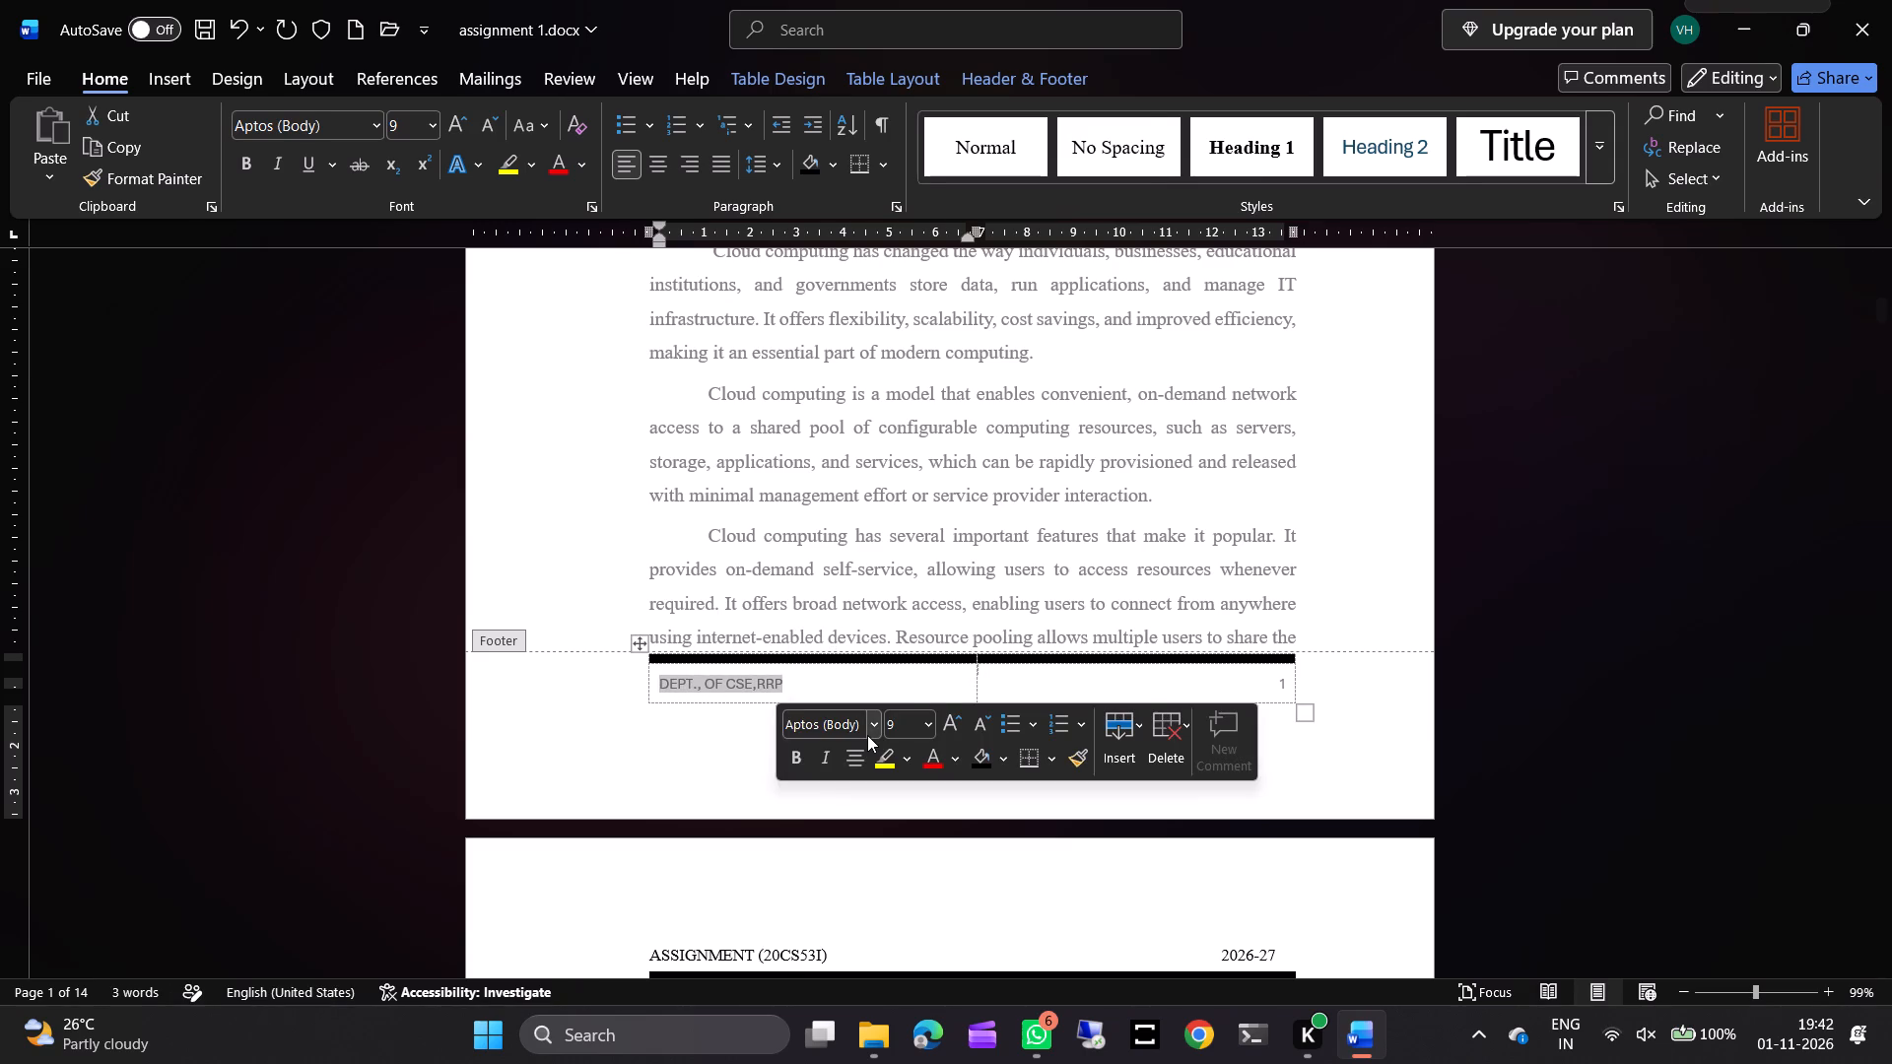
left_click(867, 735)
left_click(894, 160)
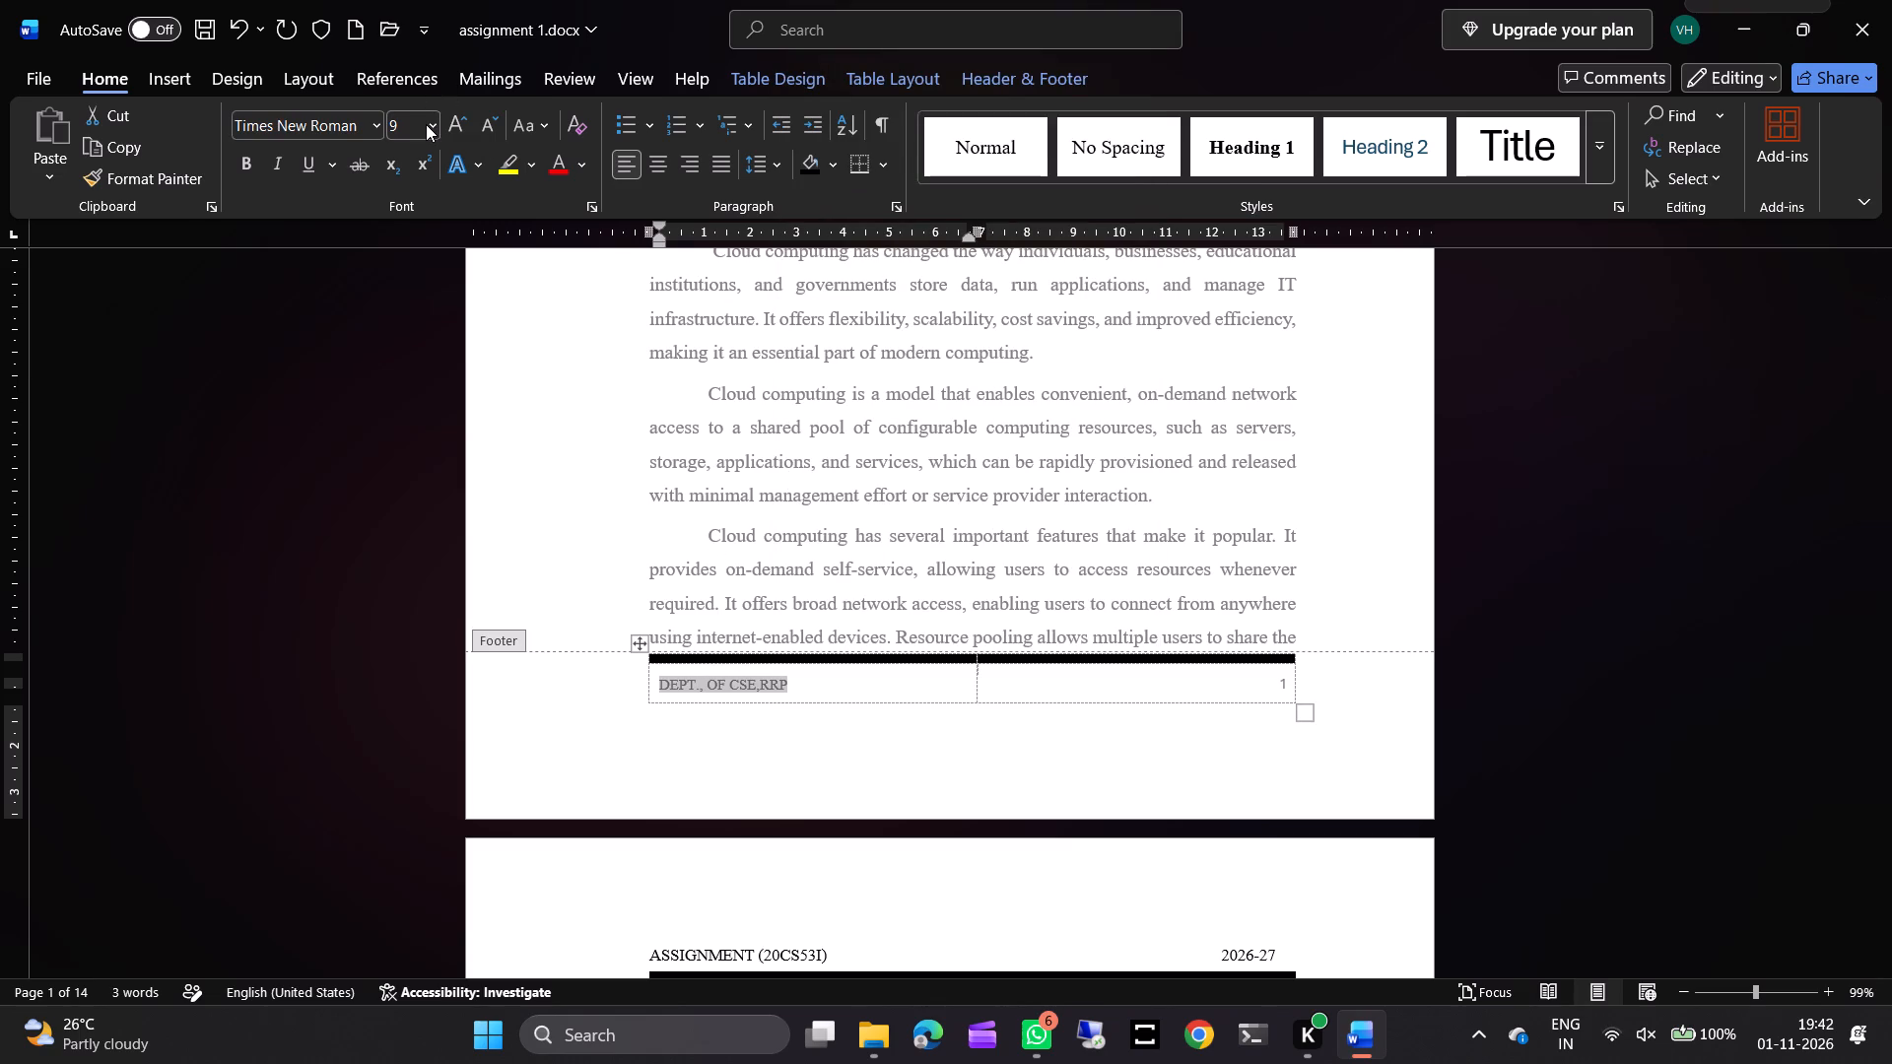
left_click(426, 124)
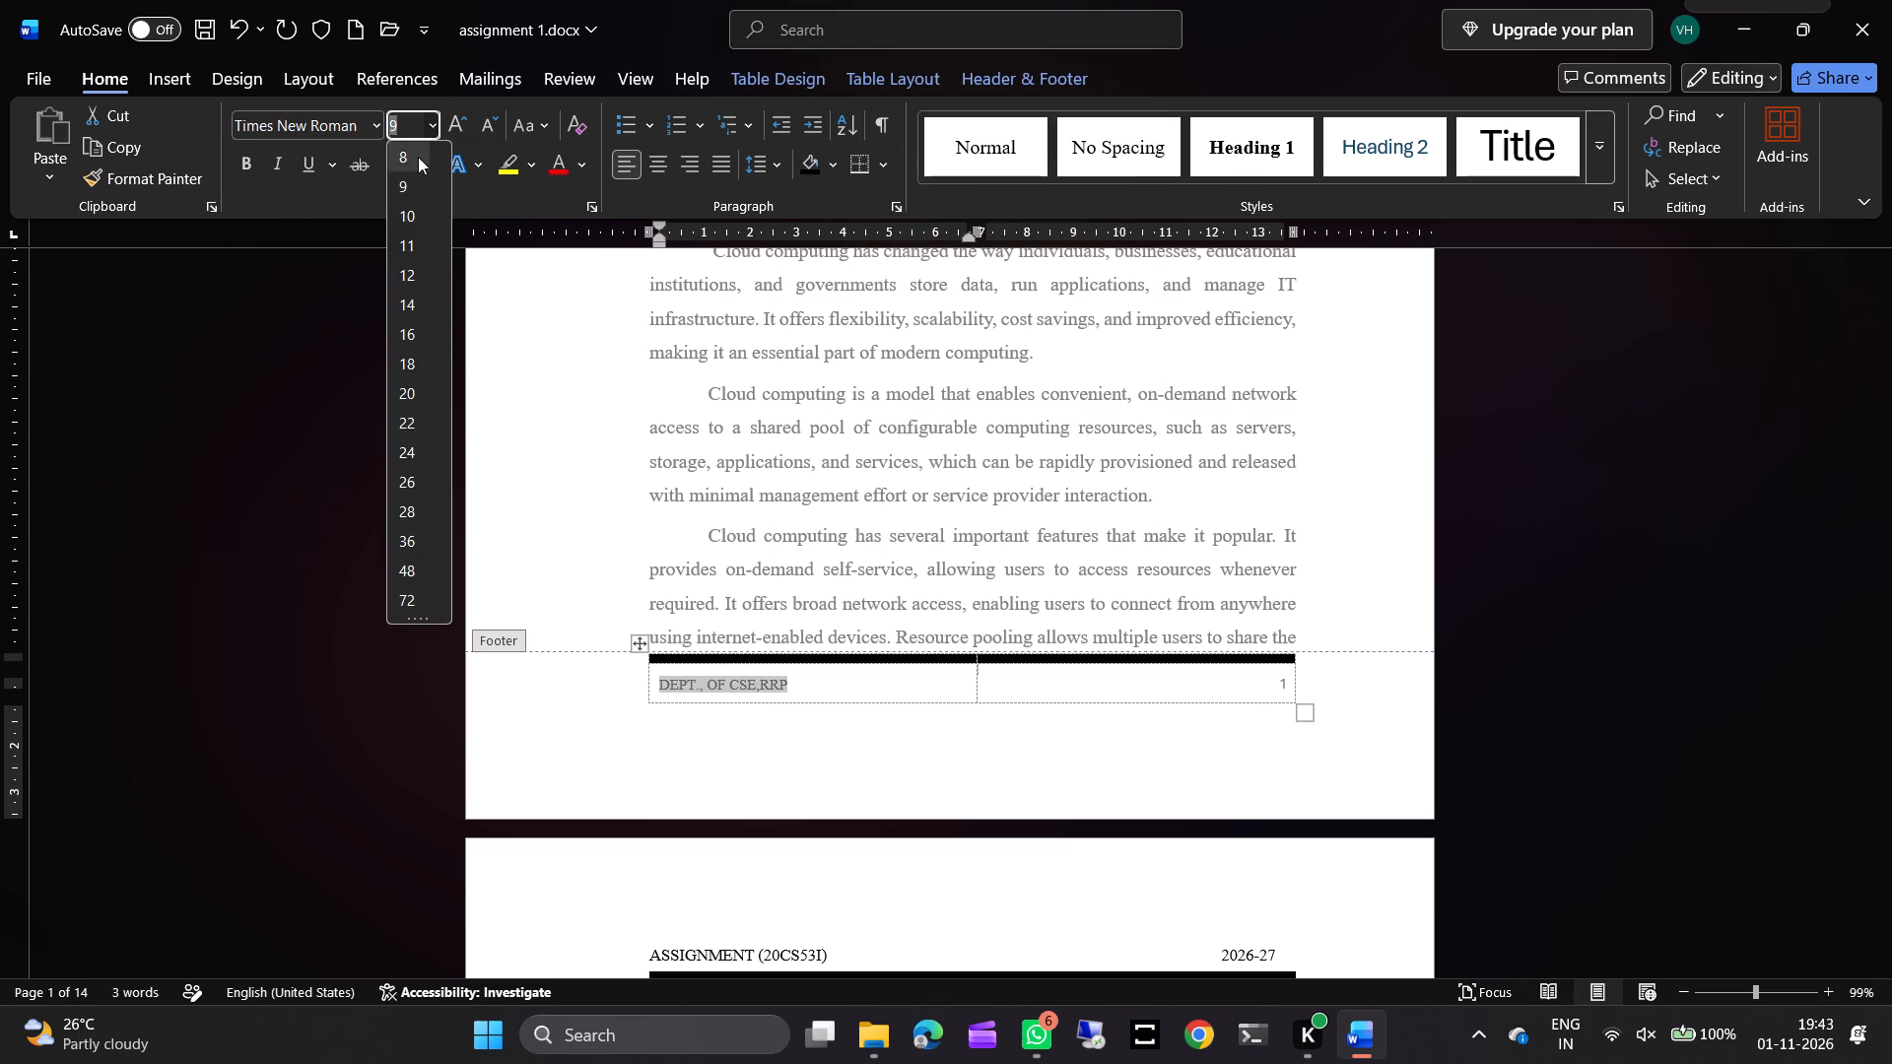
left_click(412, 214)
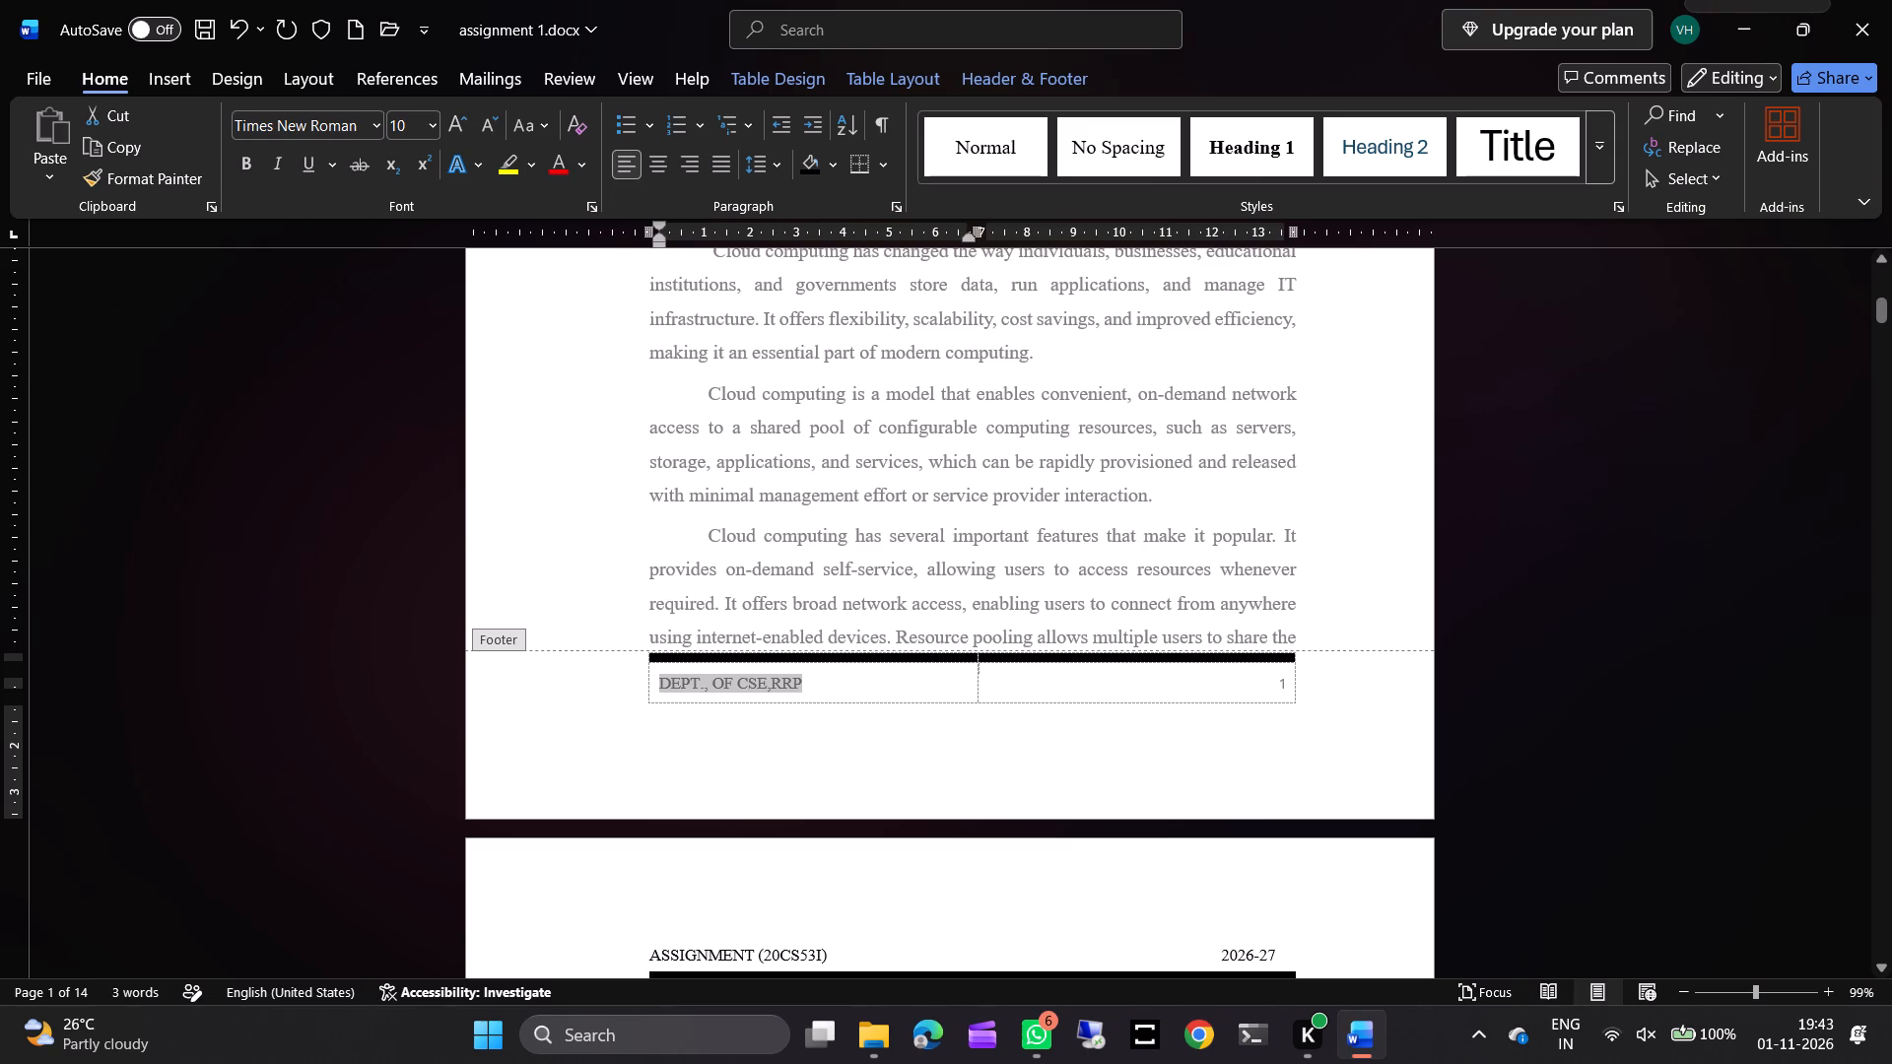
double_click(1340, 511)
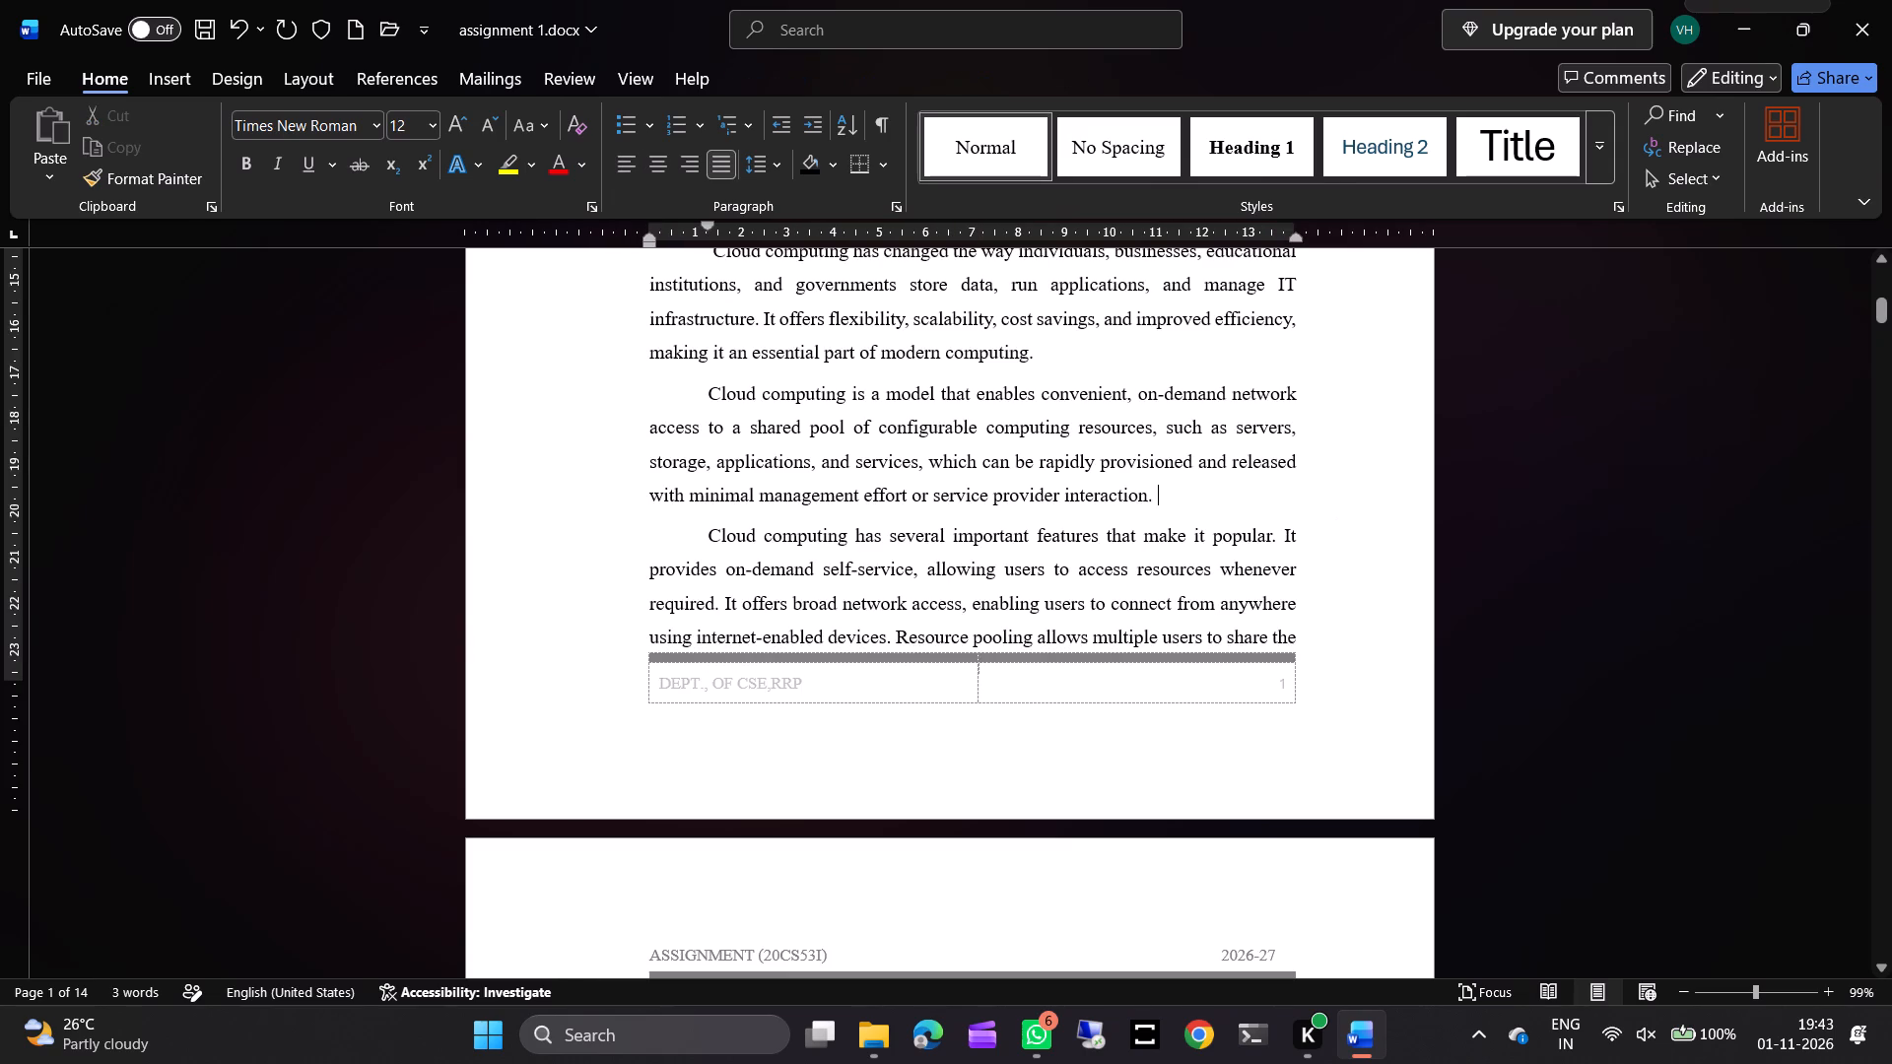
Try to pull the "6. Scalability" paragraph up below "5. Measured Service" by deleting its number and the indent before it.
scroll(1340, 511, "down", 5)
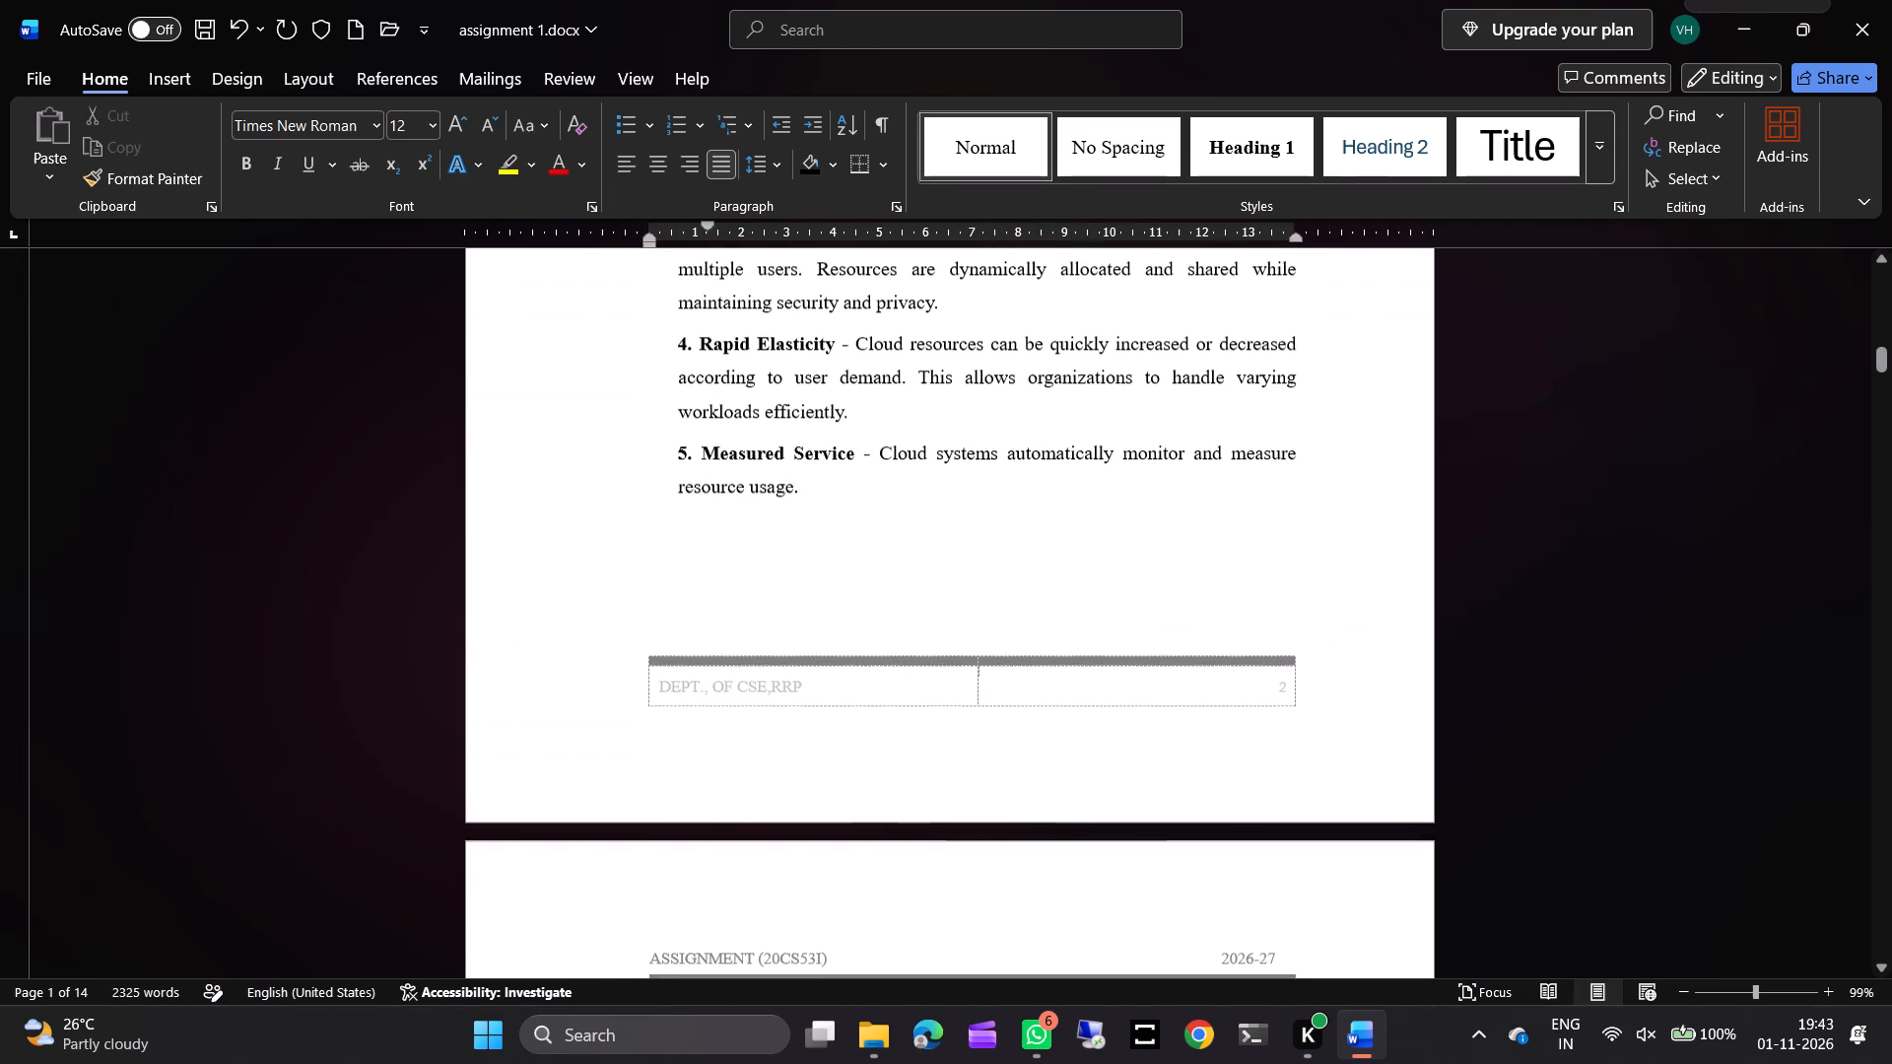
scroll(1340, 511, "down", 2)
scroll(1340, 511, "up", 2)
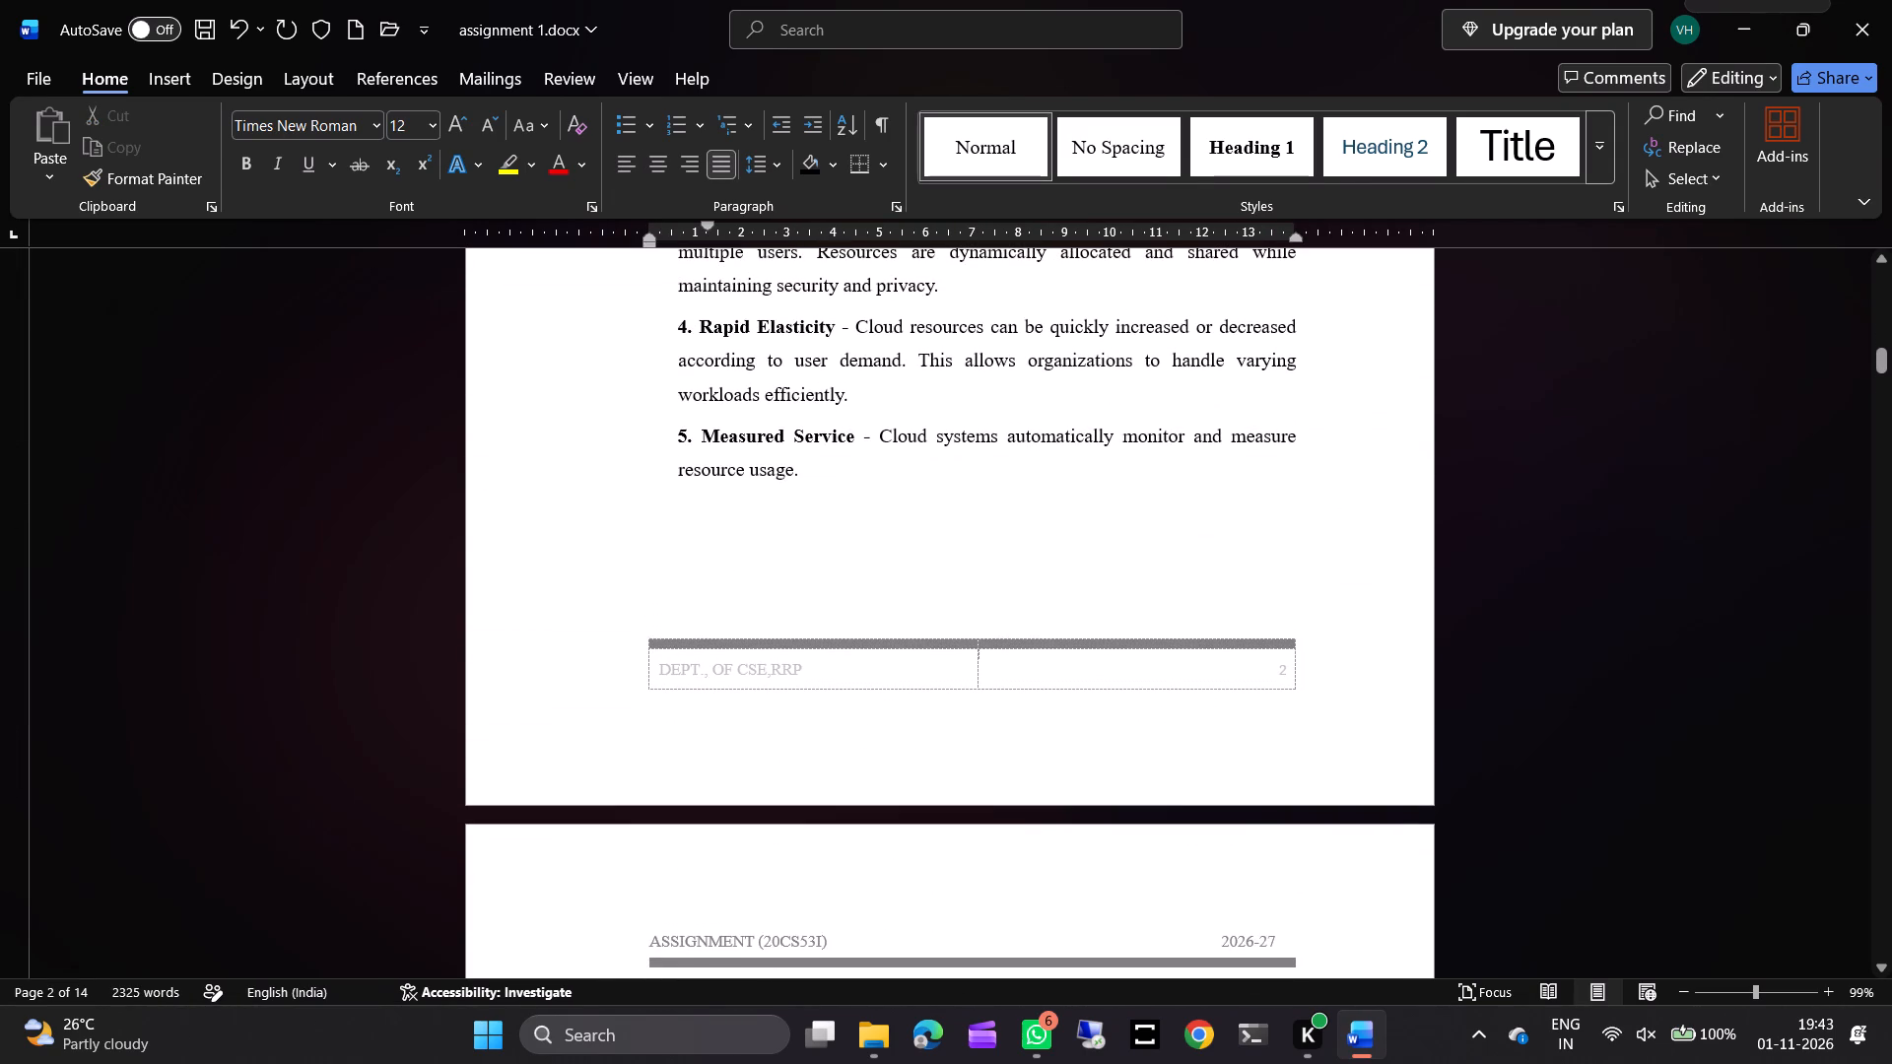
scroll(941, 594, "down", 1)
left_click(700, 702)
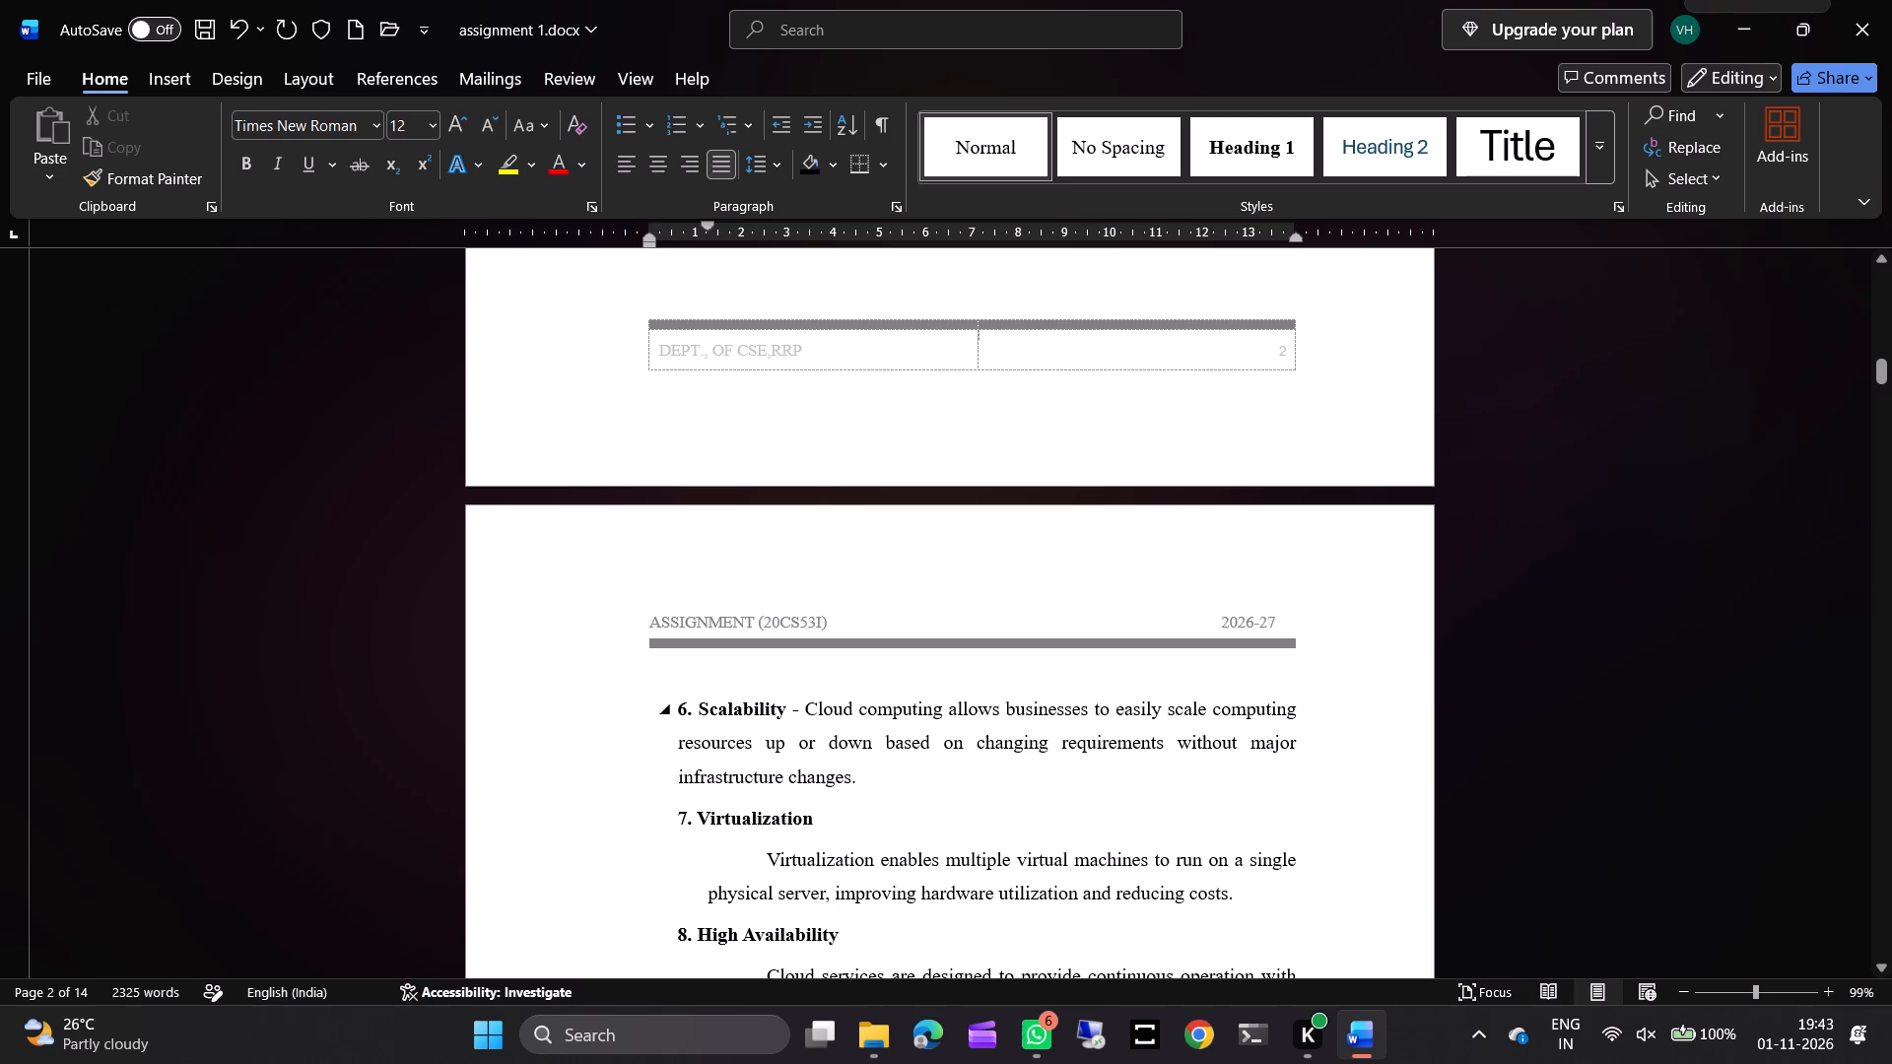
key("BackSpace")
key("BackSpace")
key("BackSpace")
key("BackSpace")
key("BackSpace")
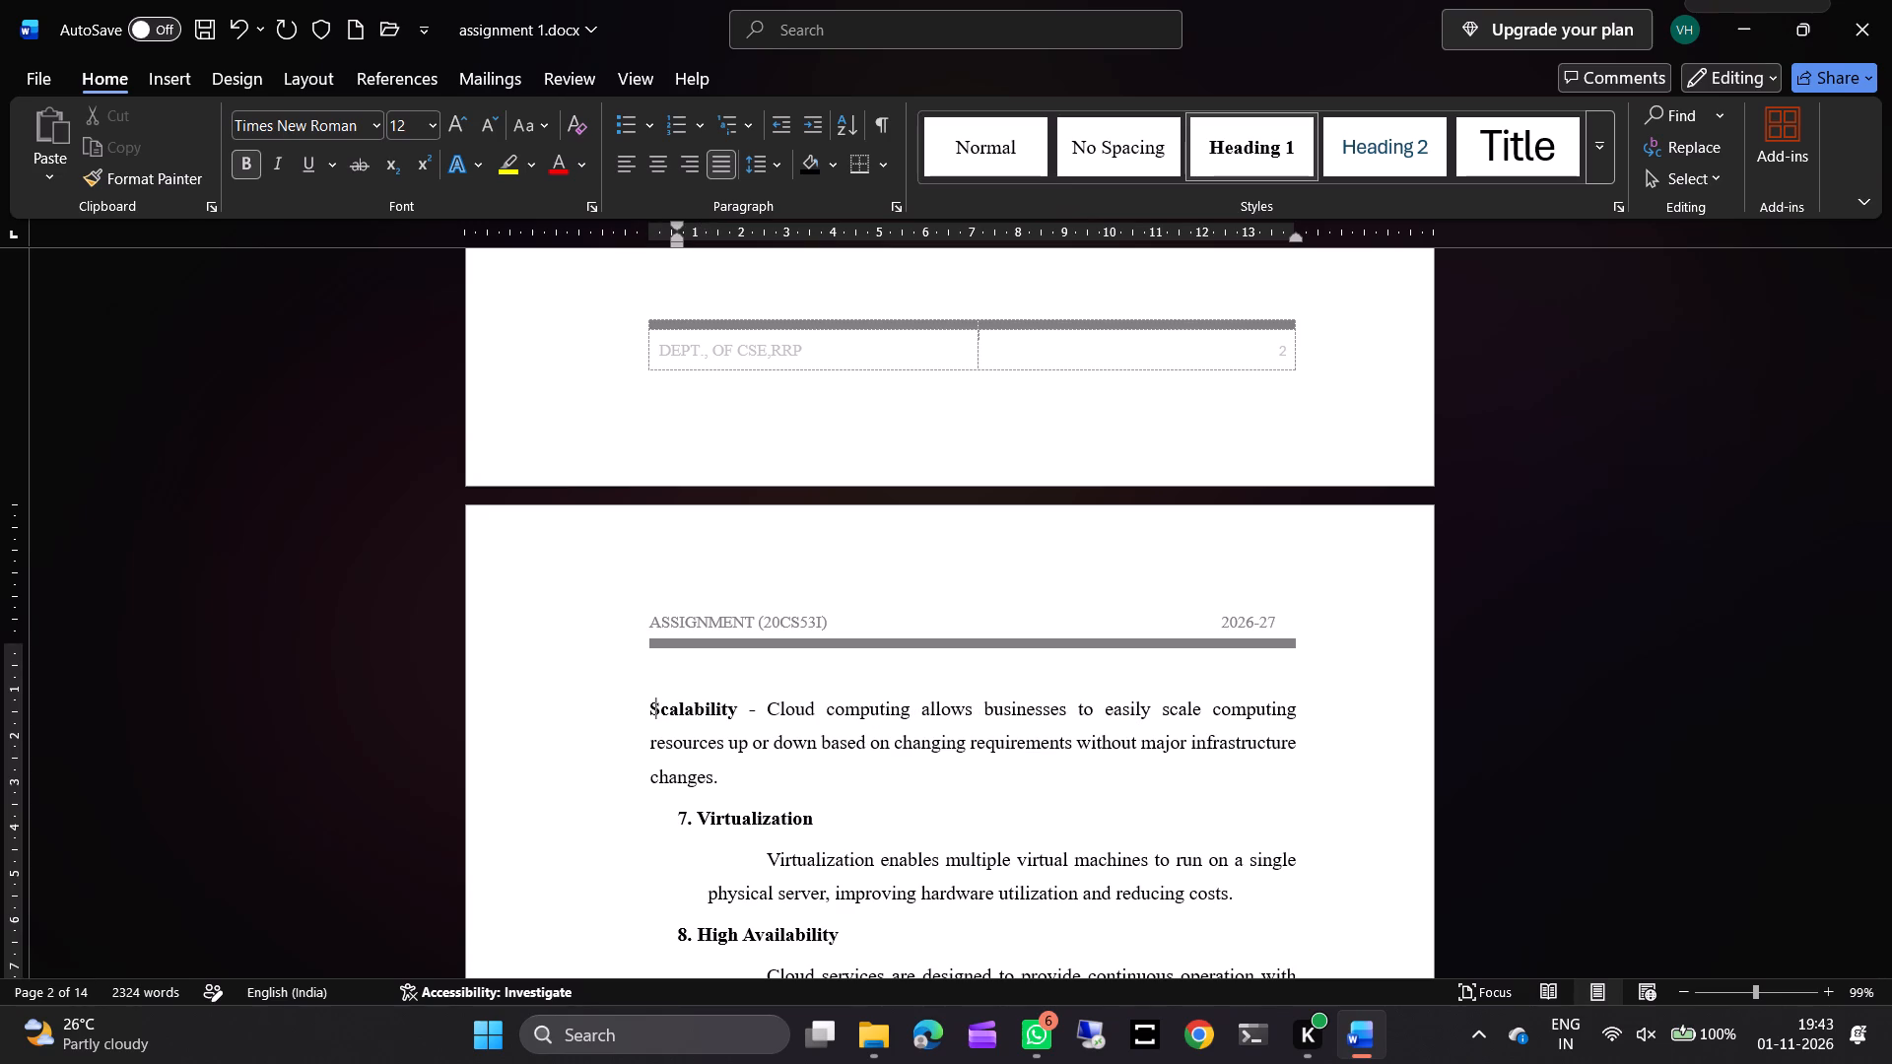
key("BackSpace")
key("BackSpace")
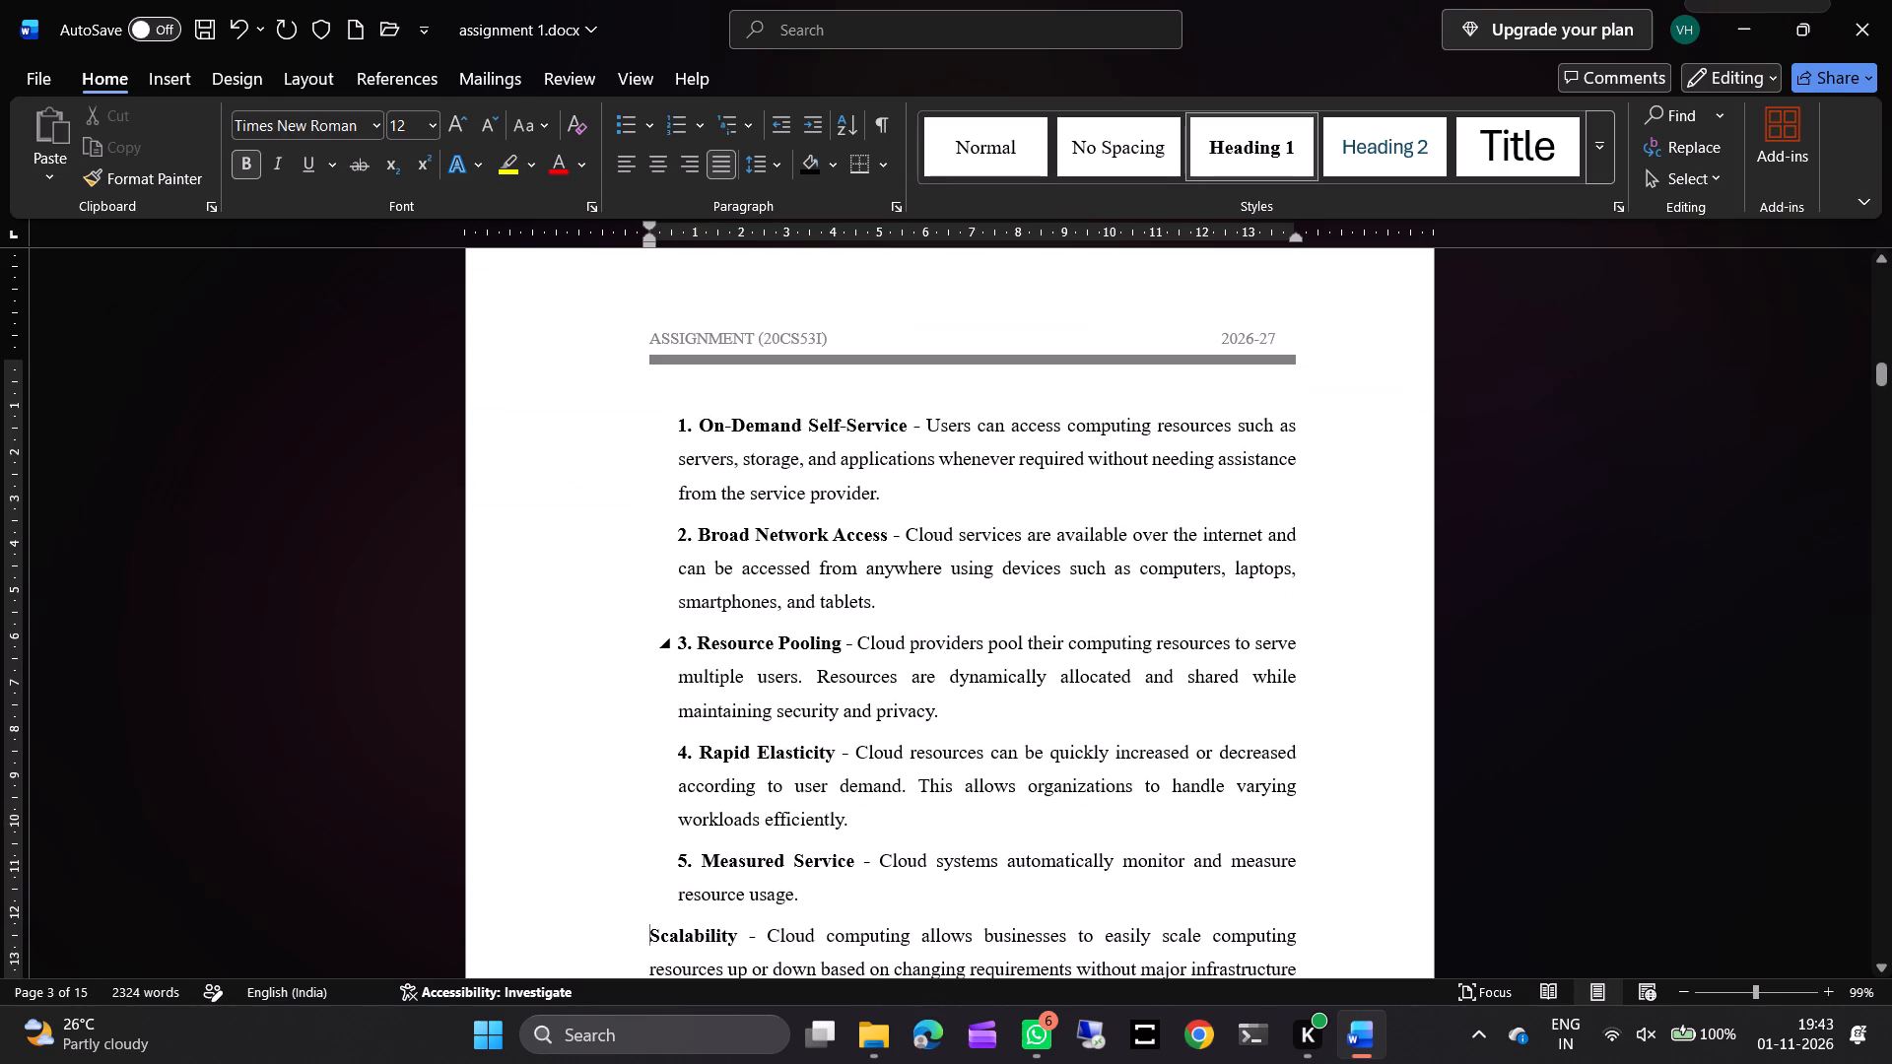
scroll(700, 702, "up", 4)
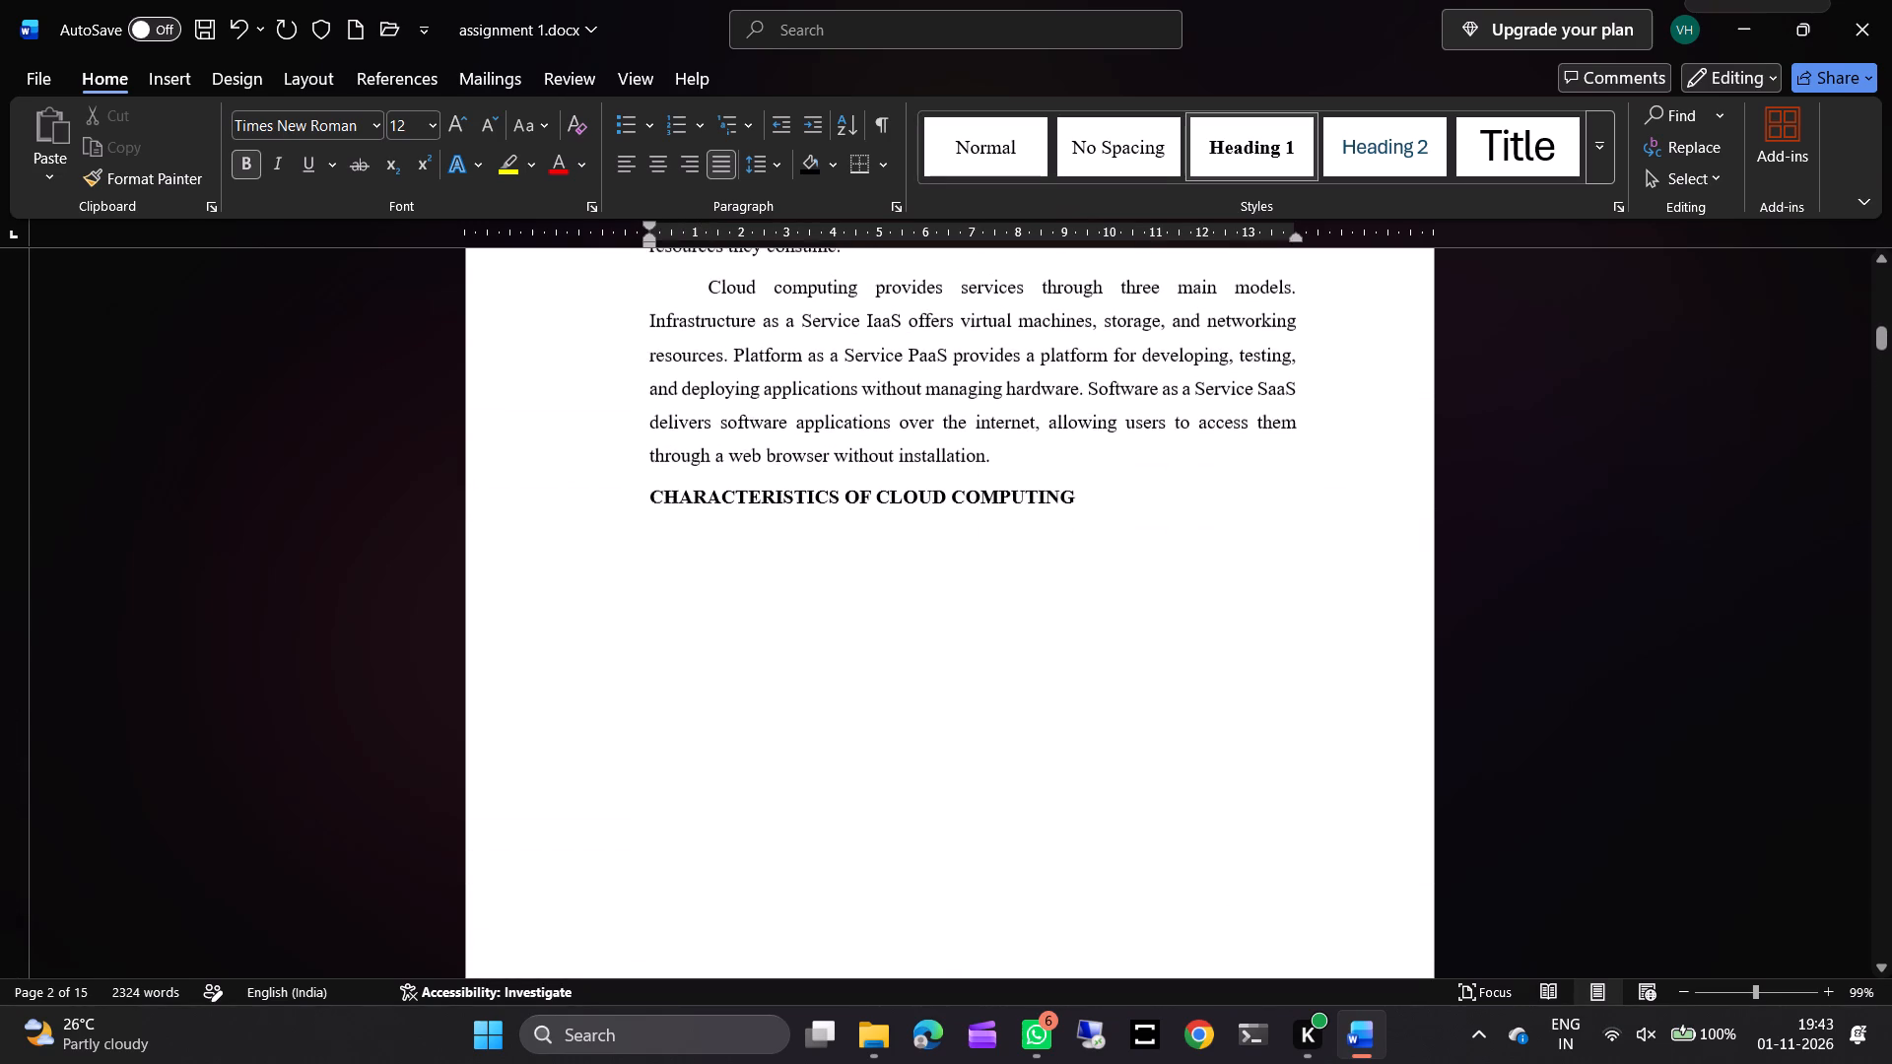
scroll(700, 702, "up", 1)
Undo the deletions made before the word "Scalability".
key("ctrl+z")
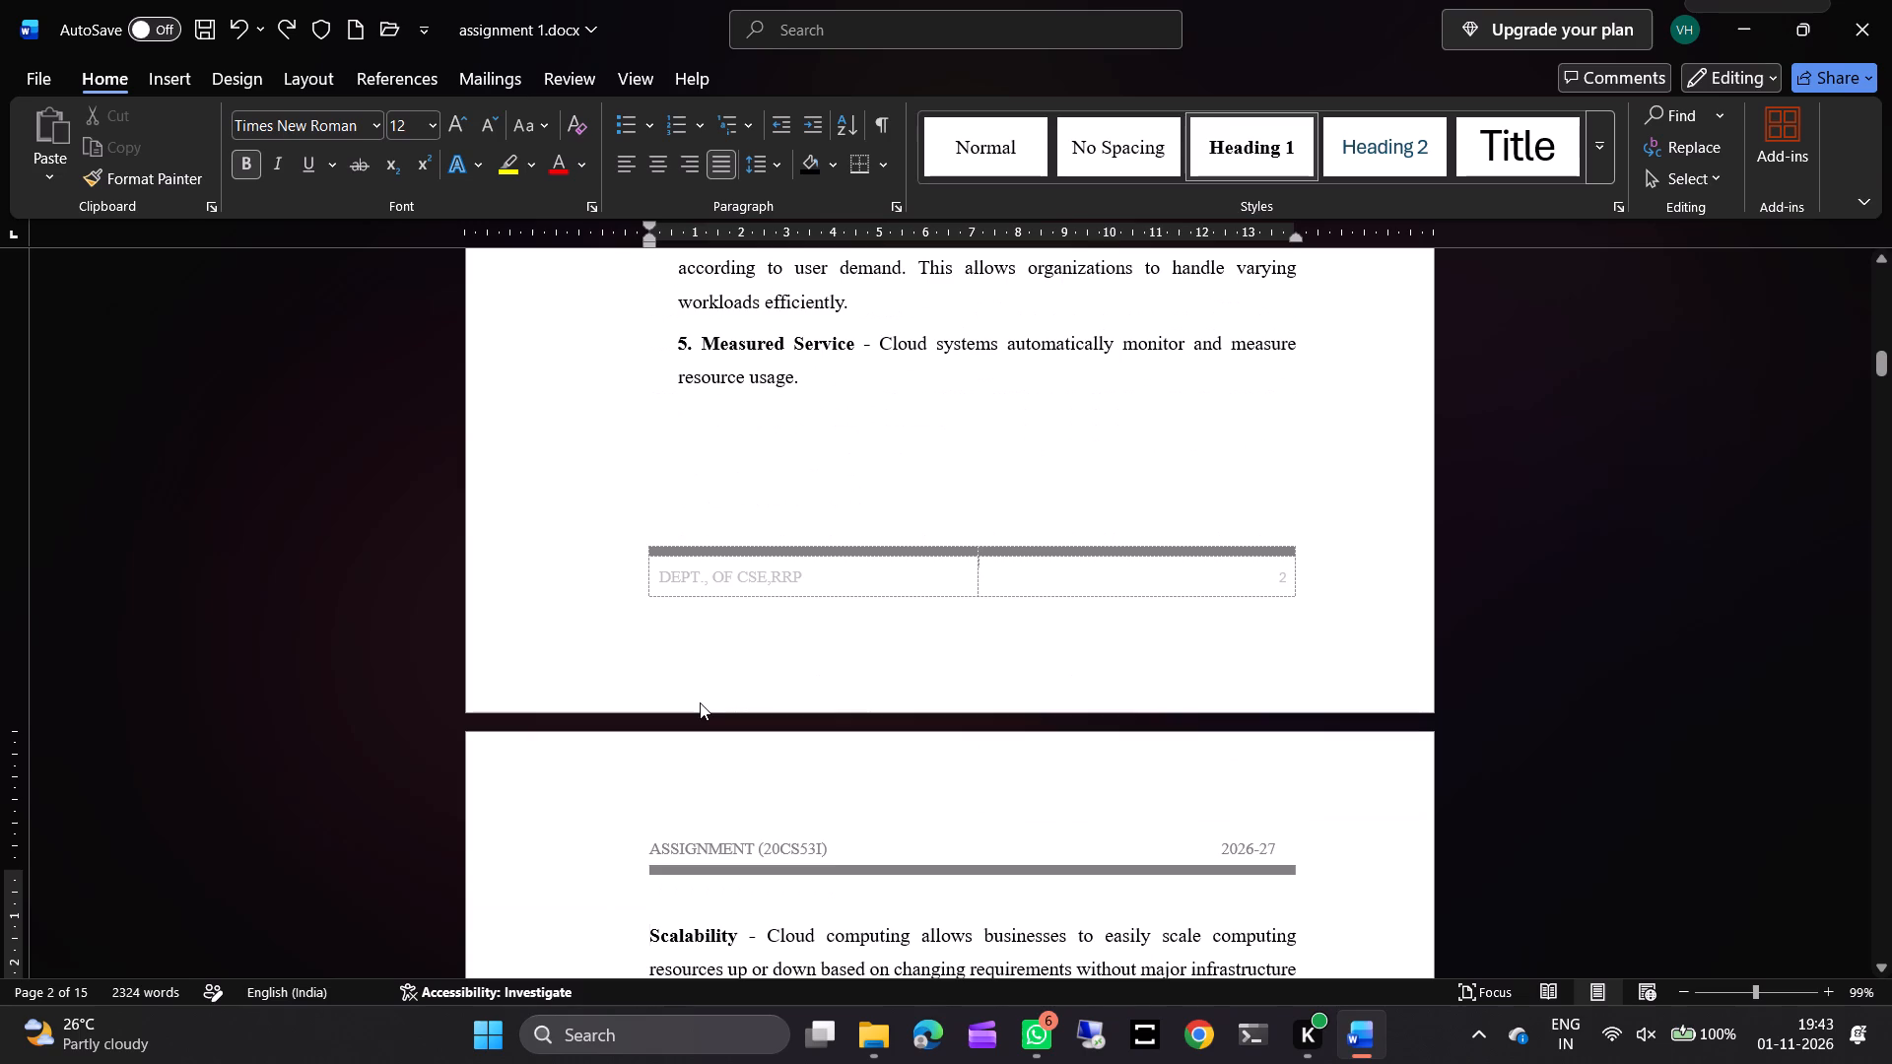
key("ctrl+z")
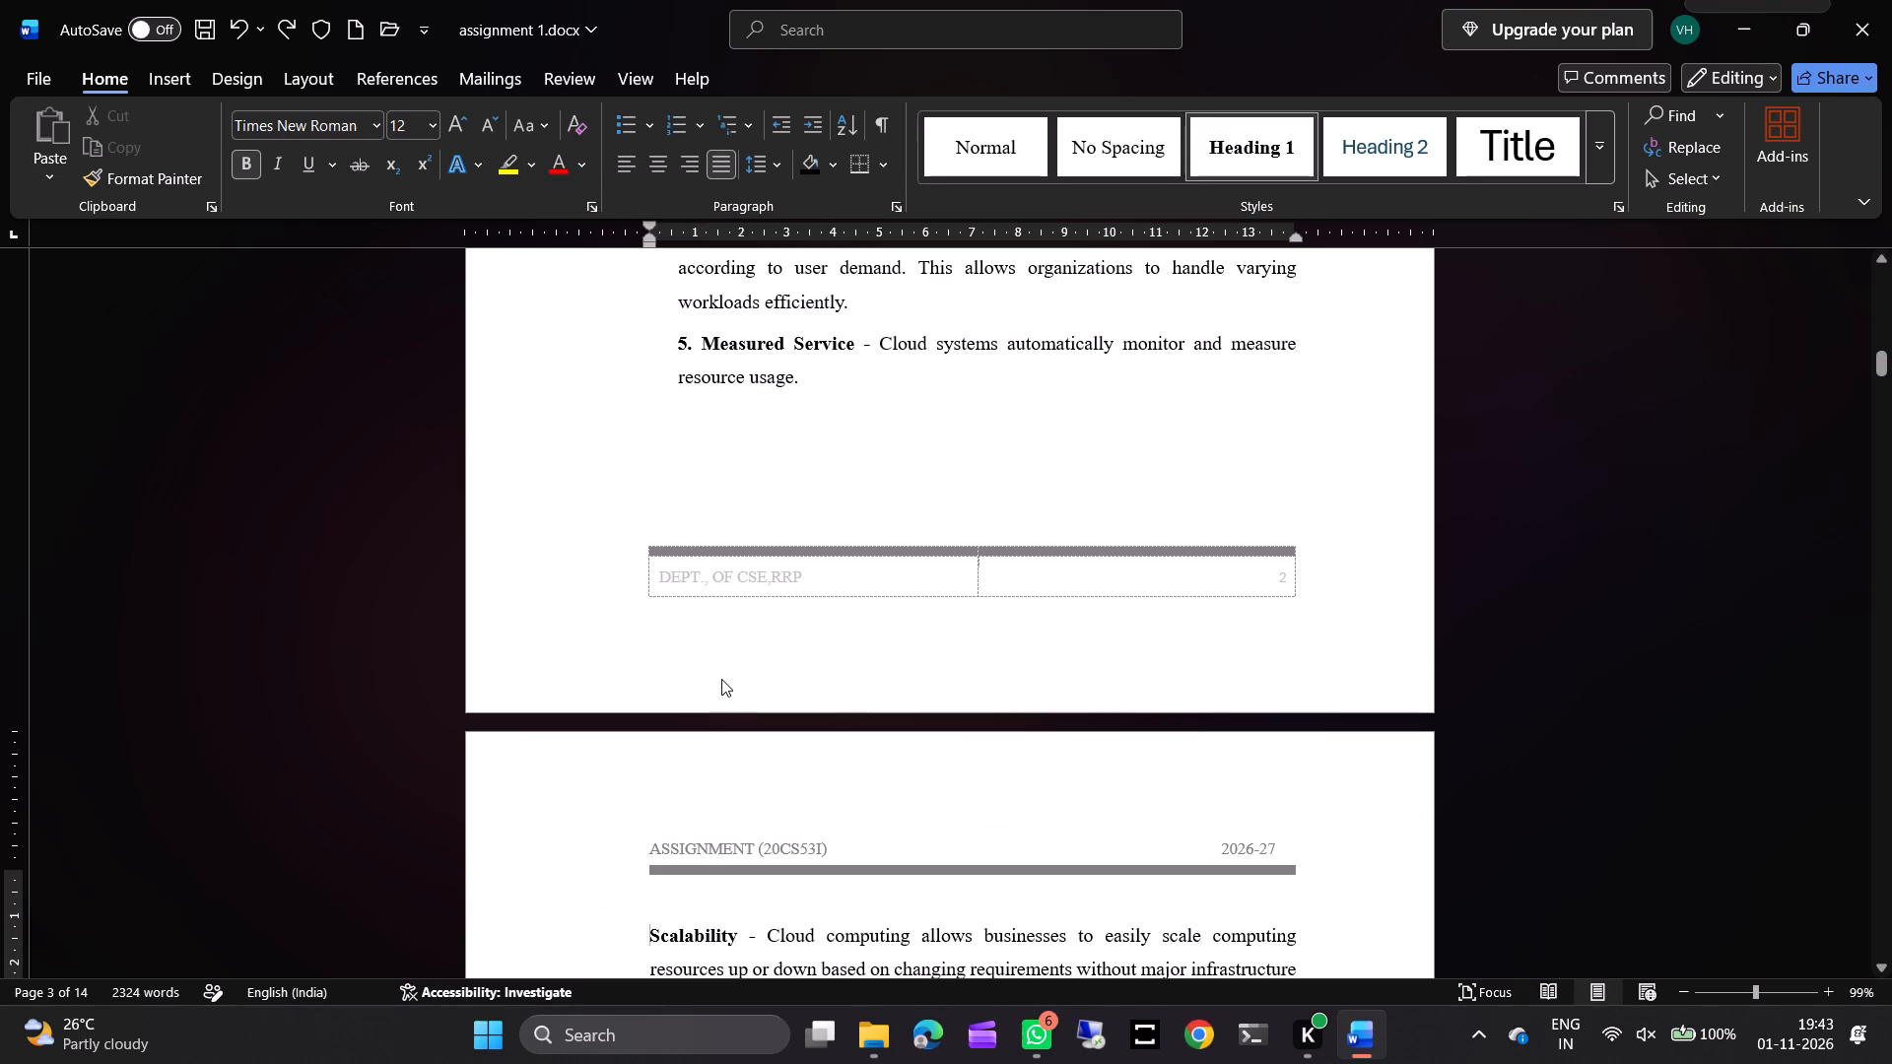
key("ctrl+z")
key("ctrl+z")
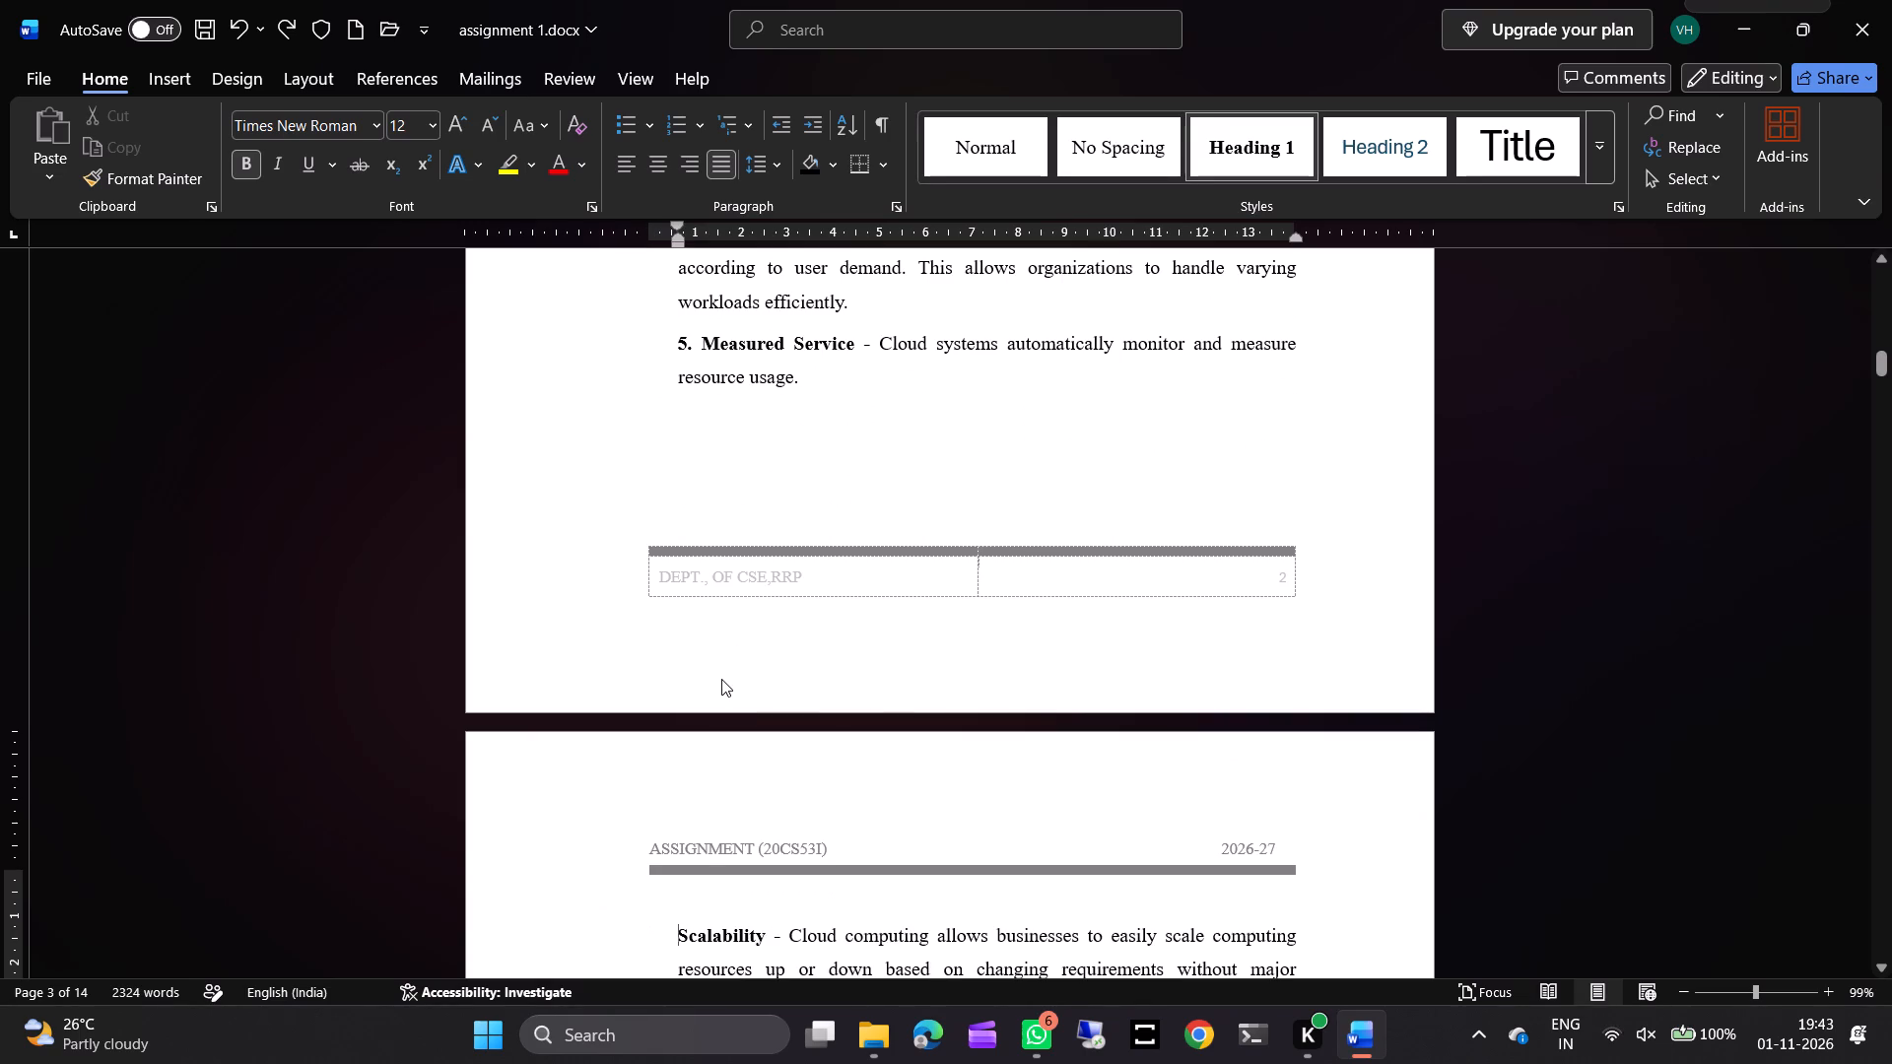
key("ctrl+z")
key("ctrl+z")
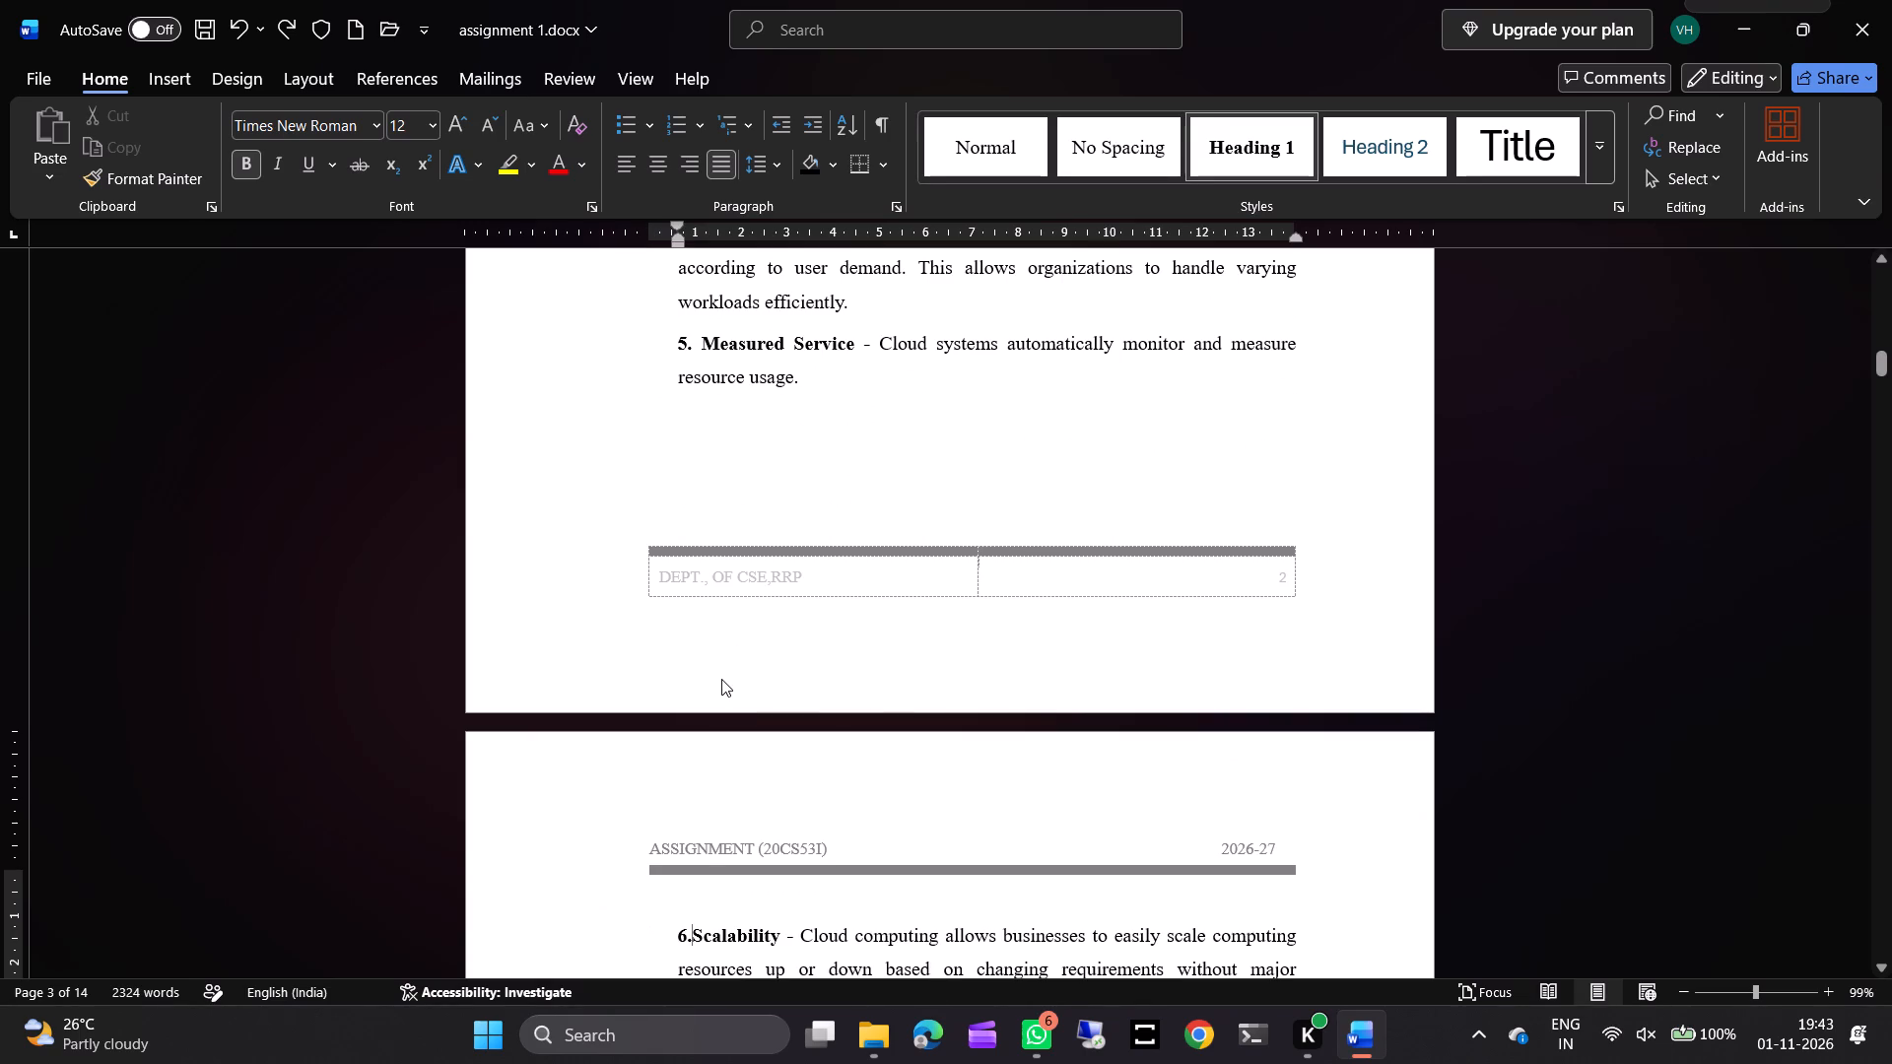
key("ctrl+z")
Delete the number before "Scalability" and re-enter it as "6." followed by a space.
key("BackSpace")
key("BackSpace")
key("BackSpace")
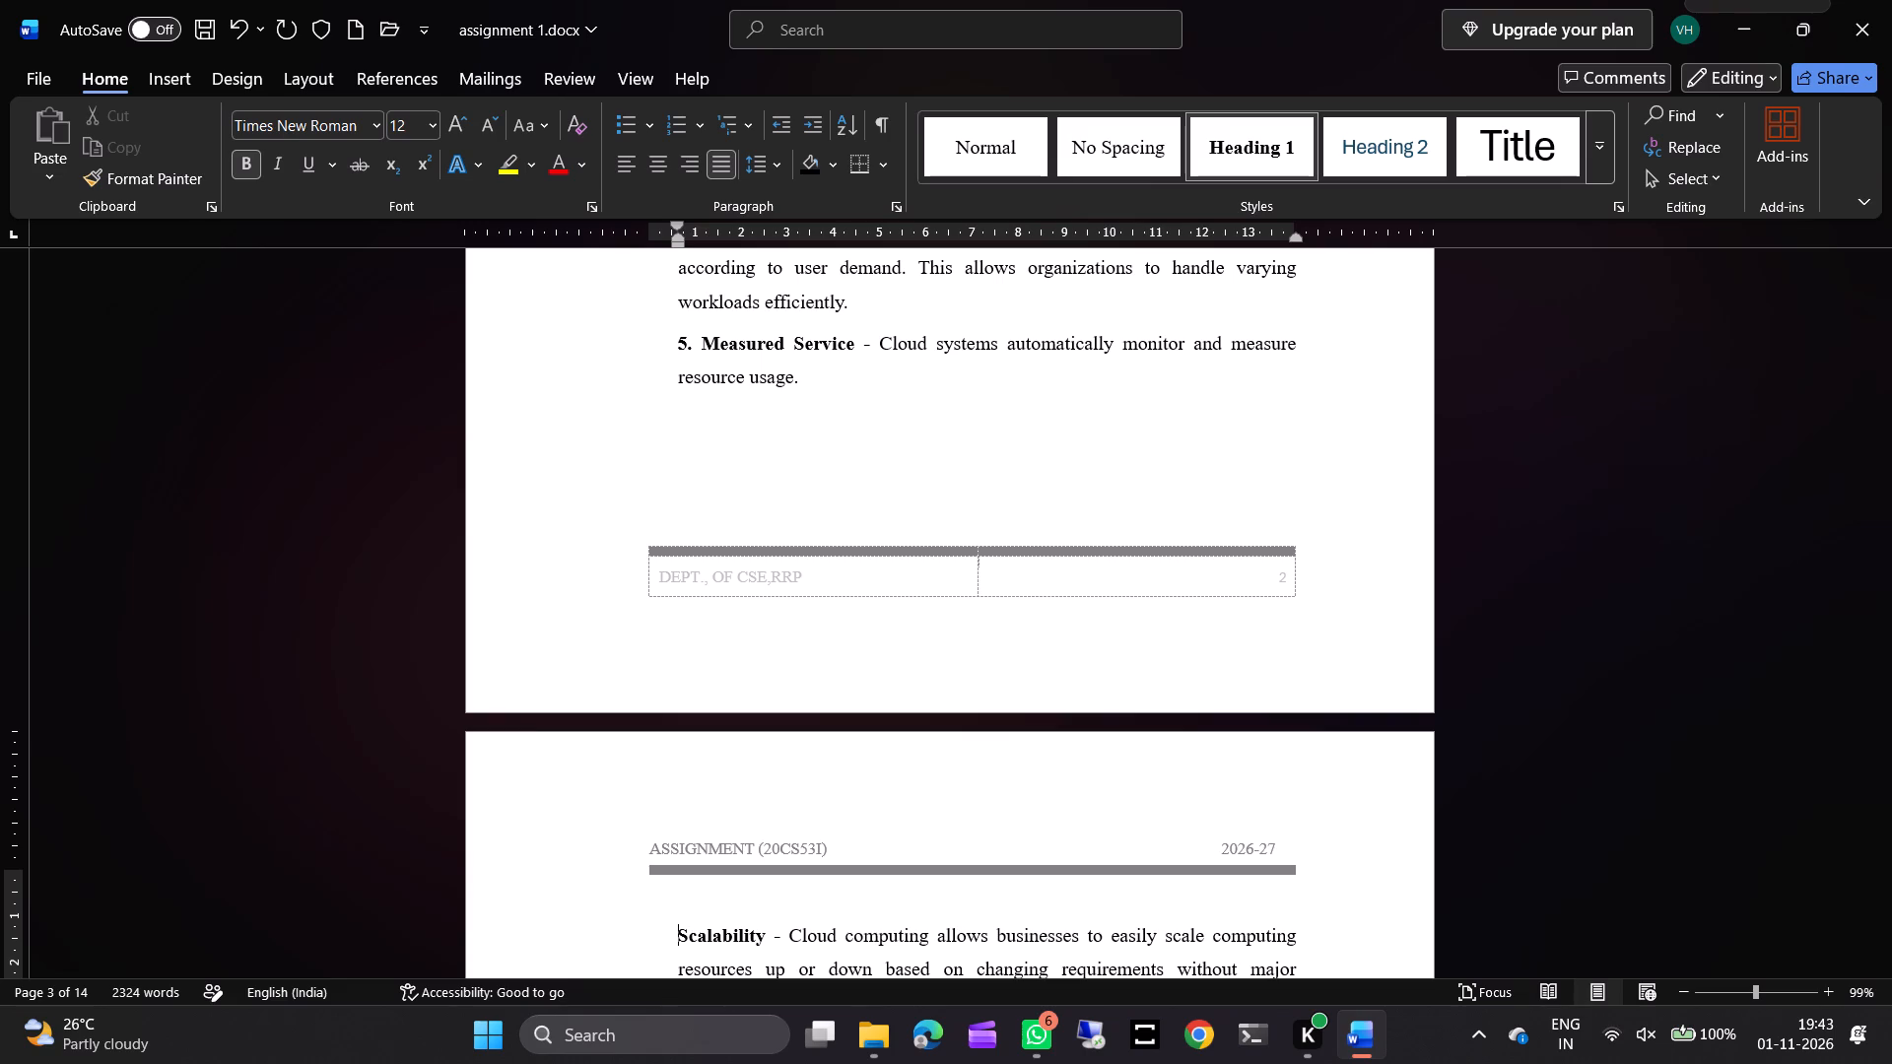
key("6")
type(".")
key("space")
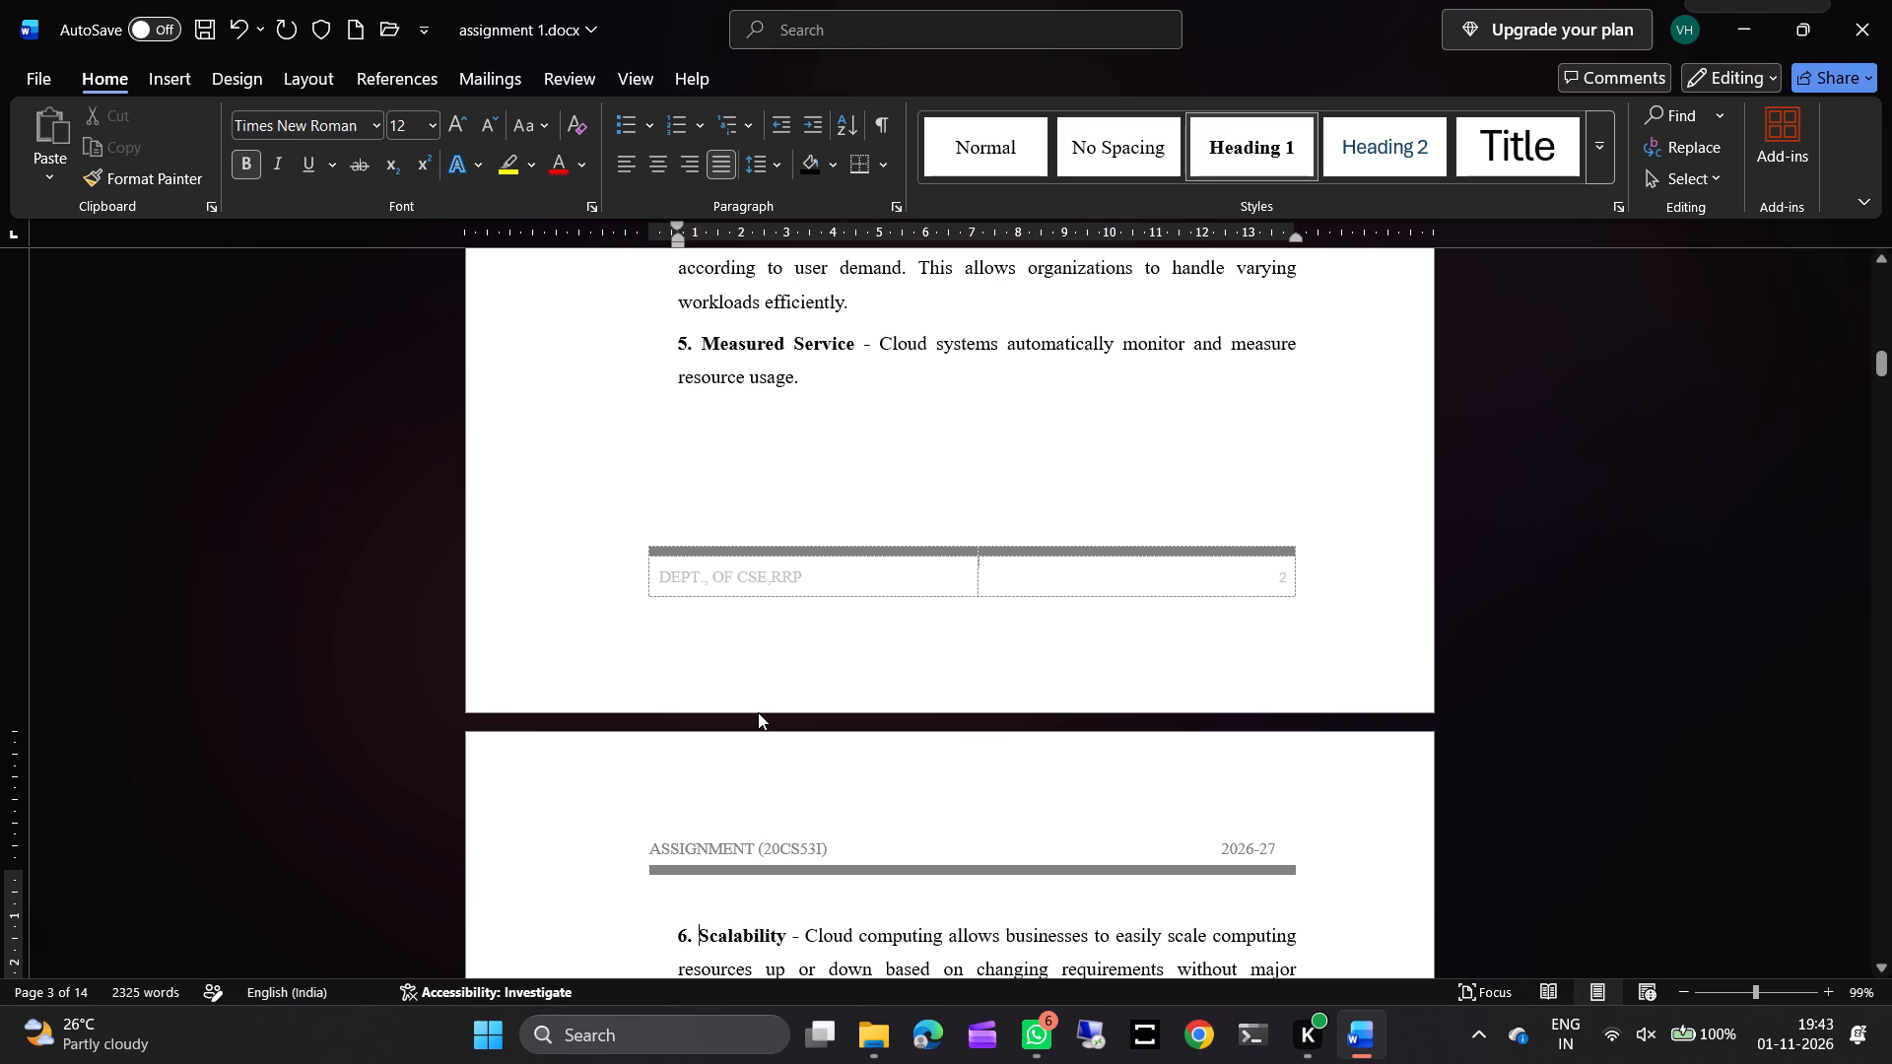
Delete the blank lines between the "10. Flexibility" paragraph and the "BUILDING BLOCKS OF CLOUD COMPUTING" heading.
scroll(758, 712, "down", 3)
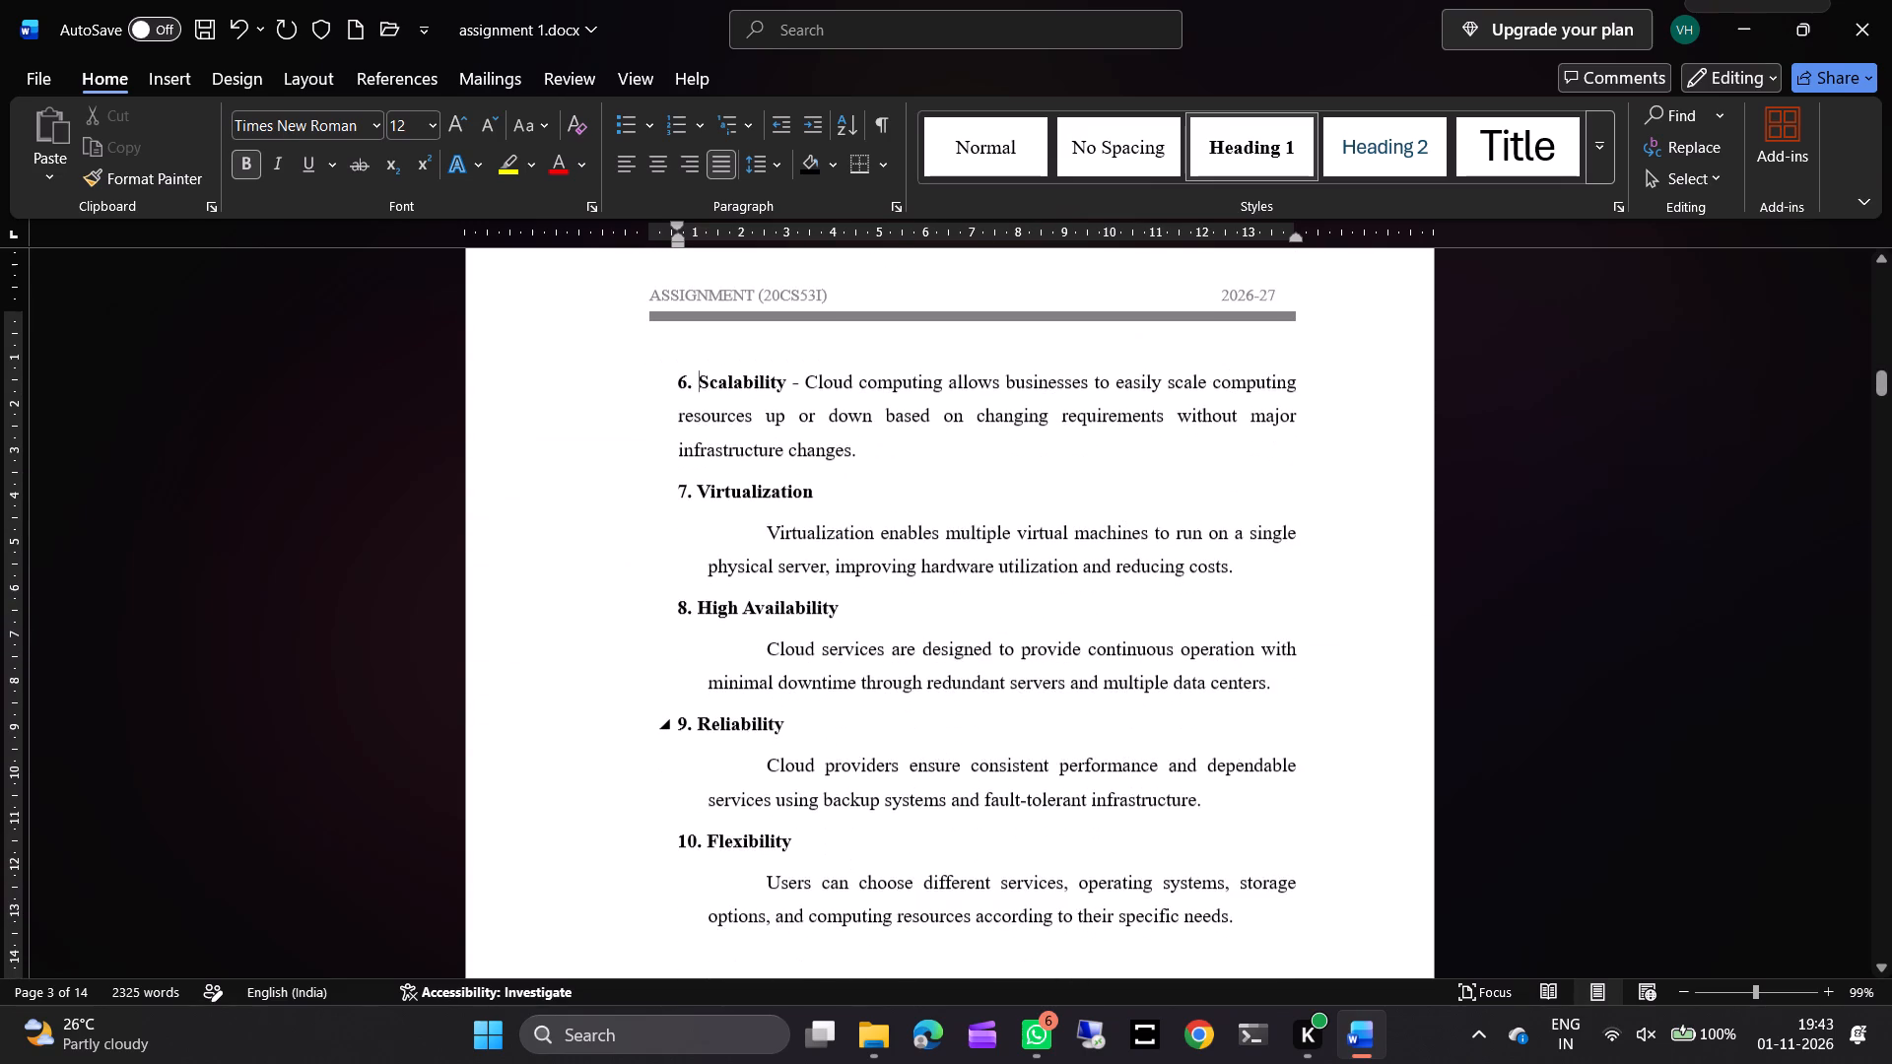
scroll(758, 712, "down", 1)
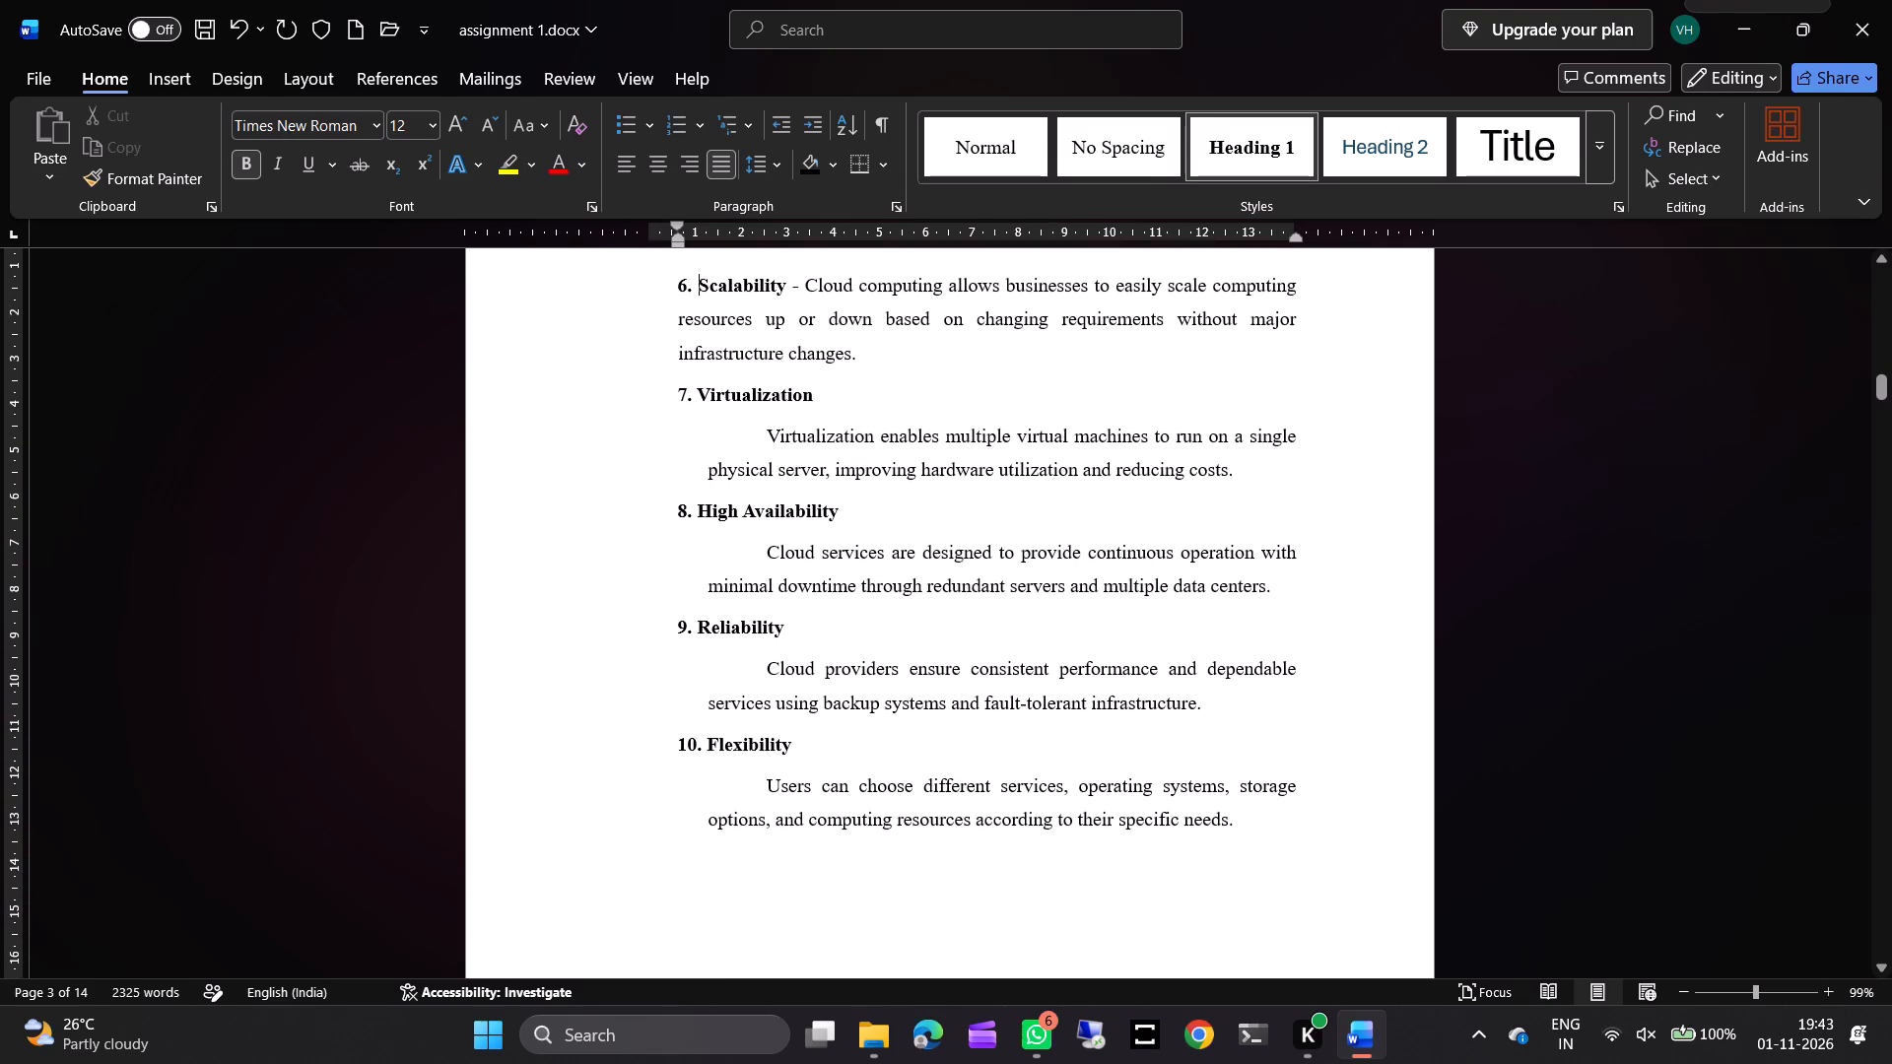
scroll(758, 712, "down", 1)
scroll(760, 486, "down", 2)
scroll(760, 486, "up", 1)
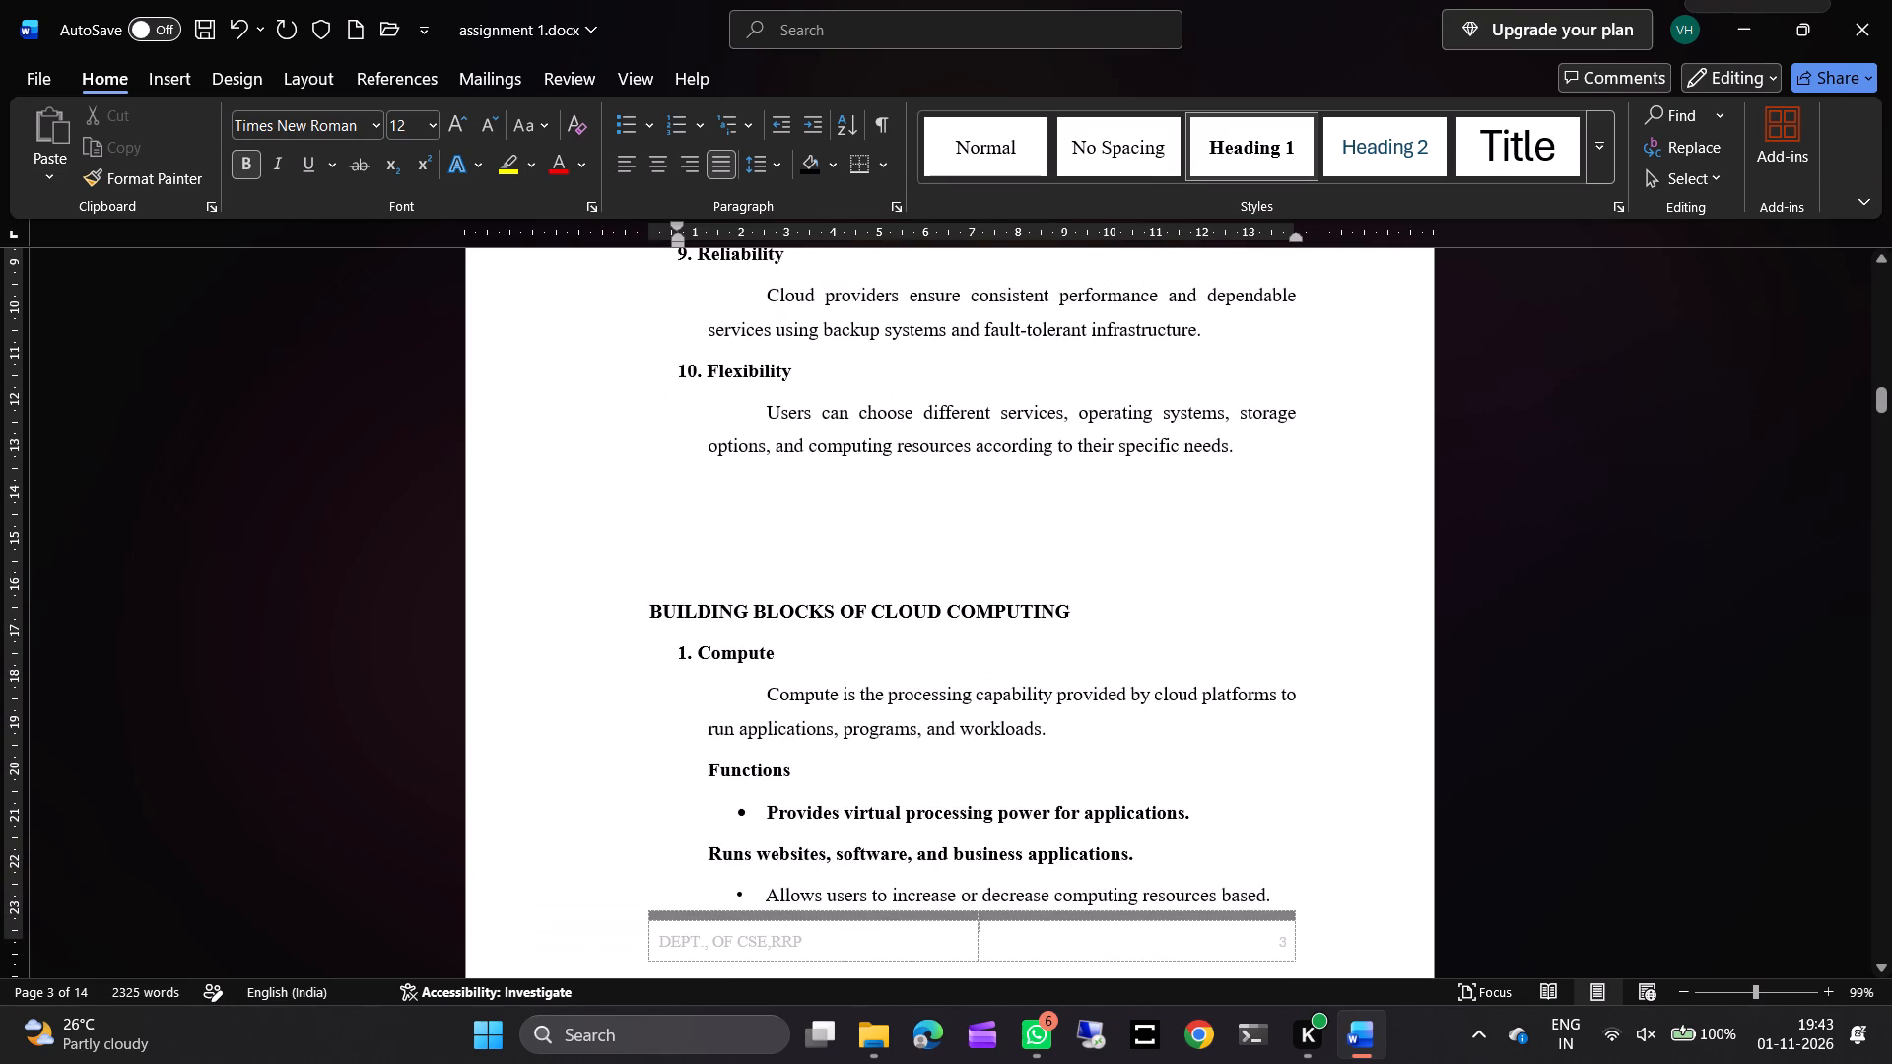
left_click(744, 523)
key("BackSpace")
key("BackSpace")
key("BackSpace")
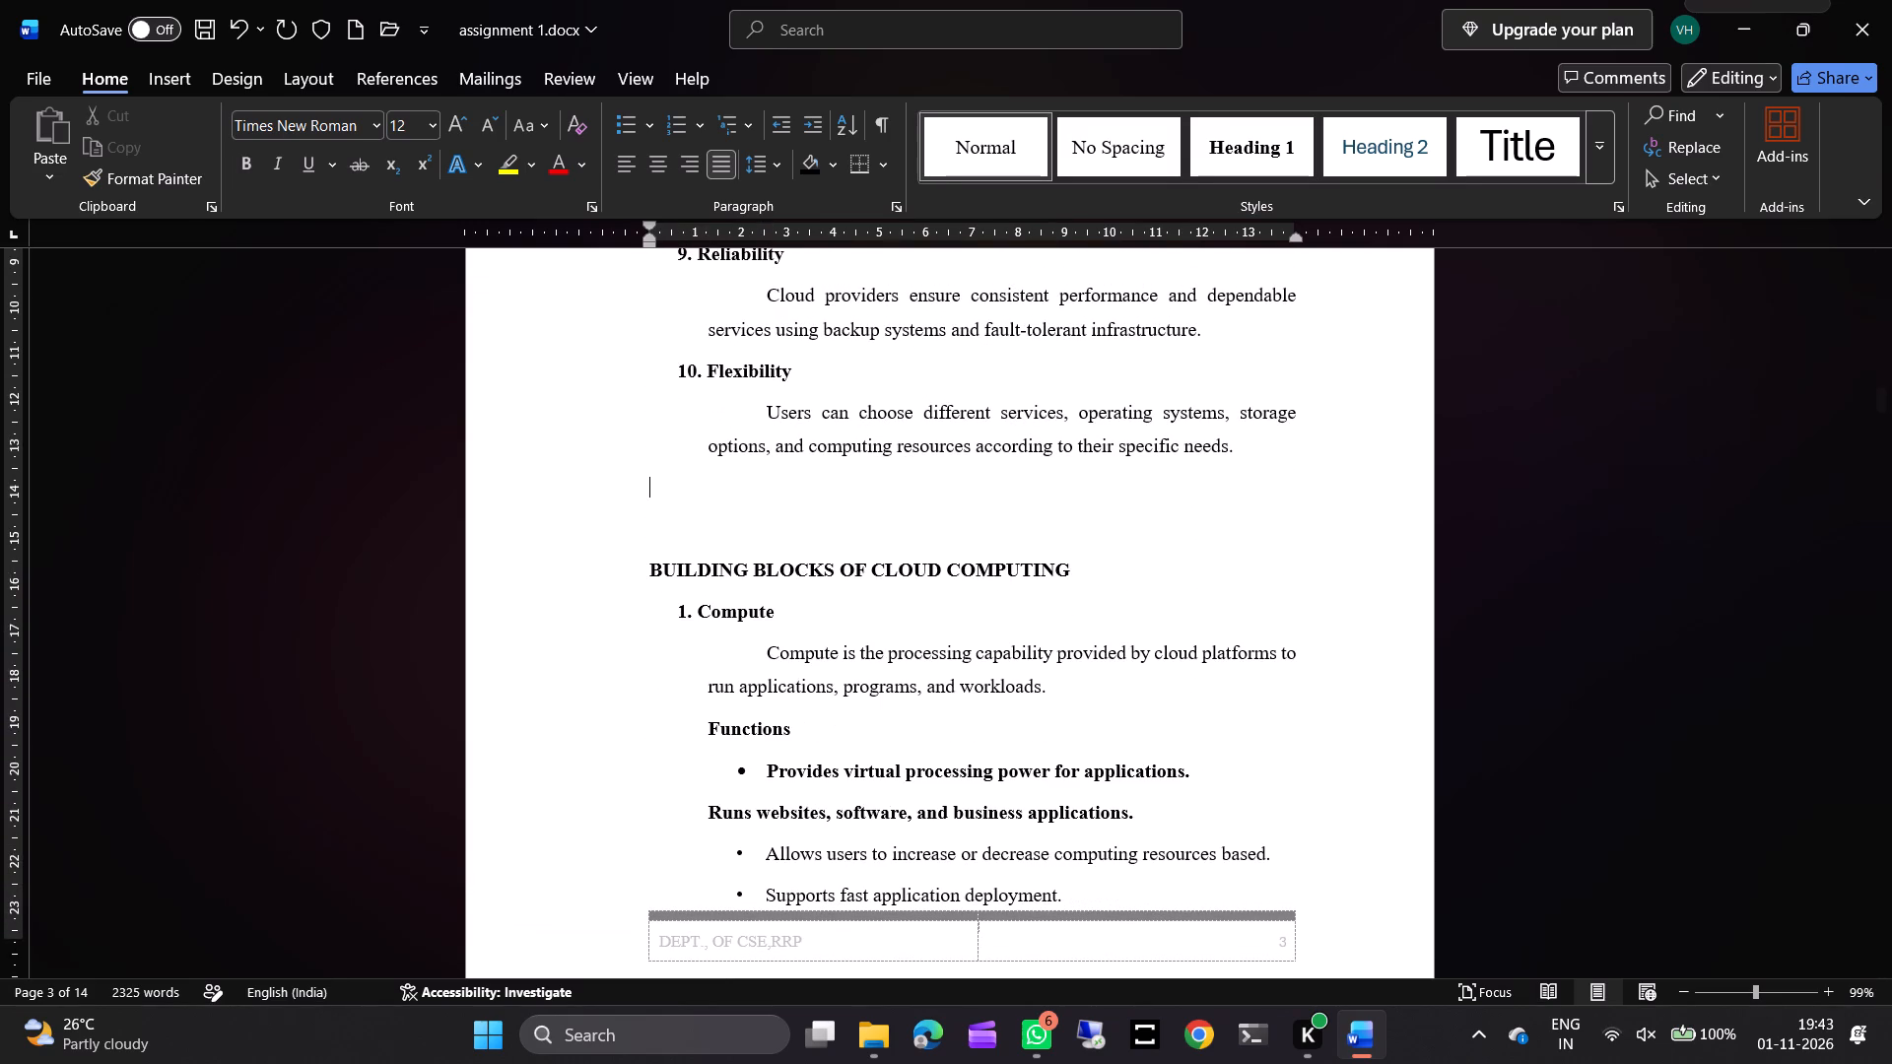
key("Down")
key("Down")
key("BackSpace")
key("BackSpace")
key("BackSpace")
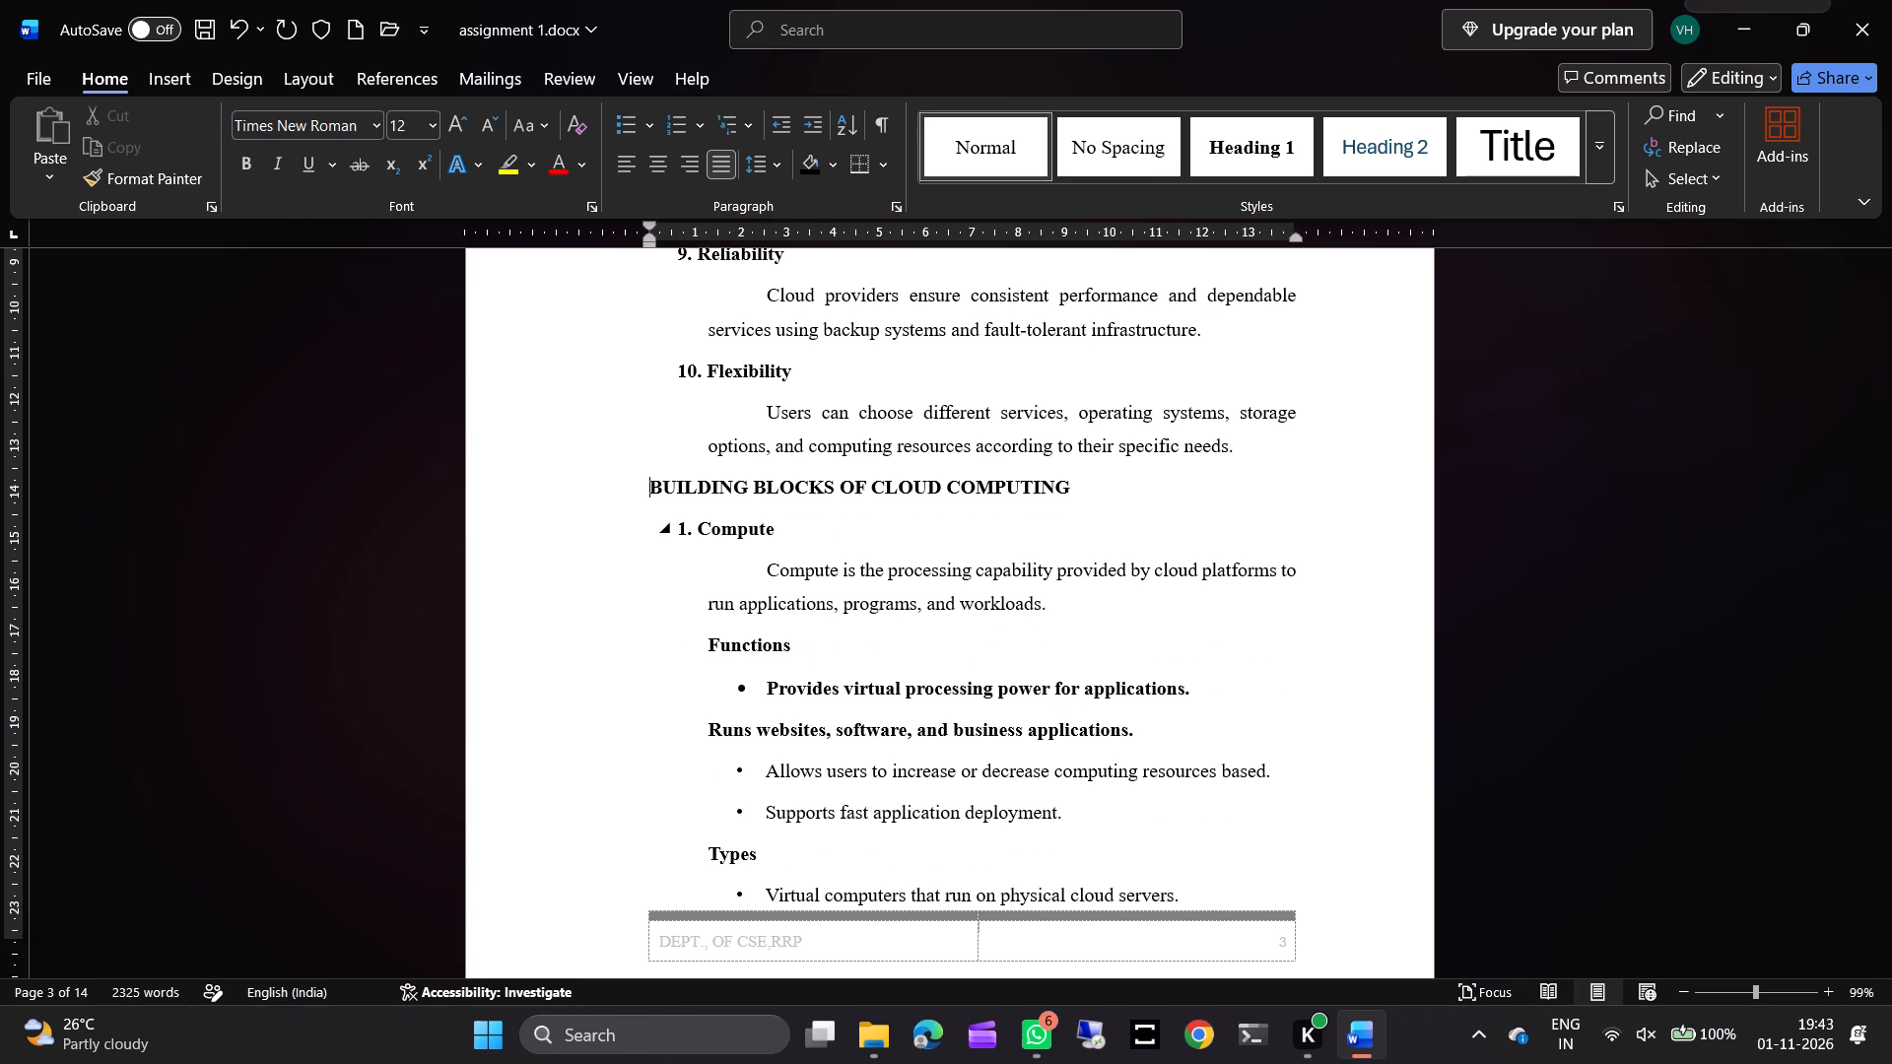
Review the building blocks sections from "1. Compute" through "5. Database" for spacing and indentation problems.
left_click(748, 687)
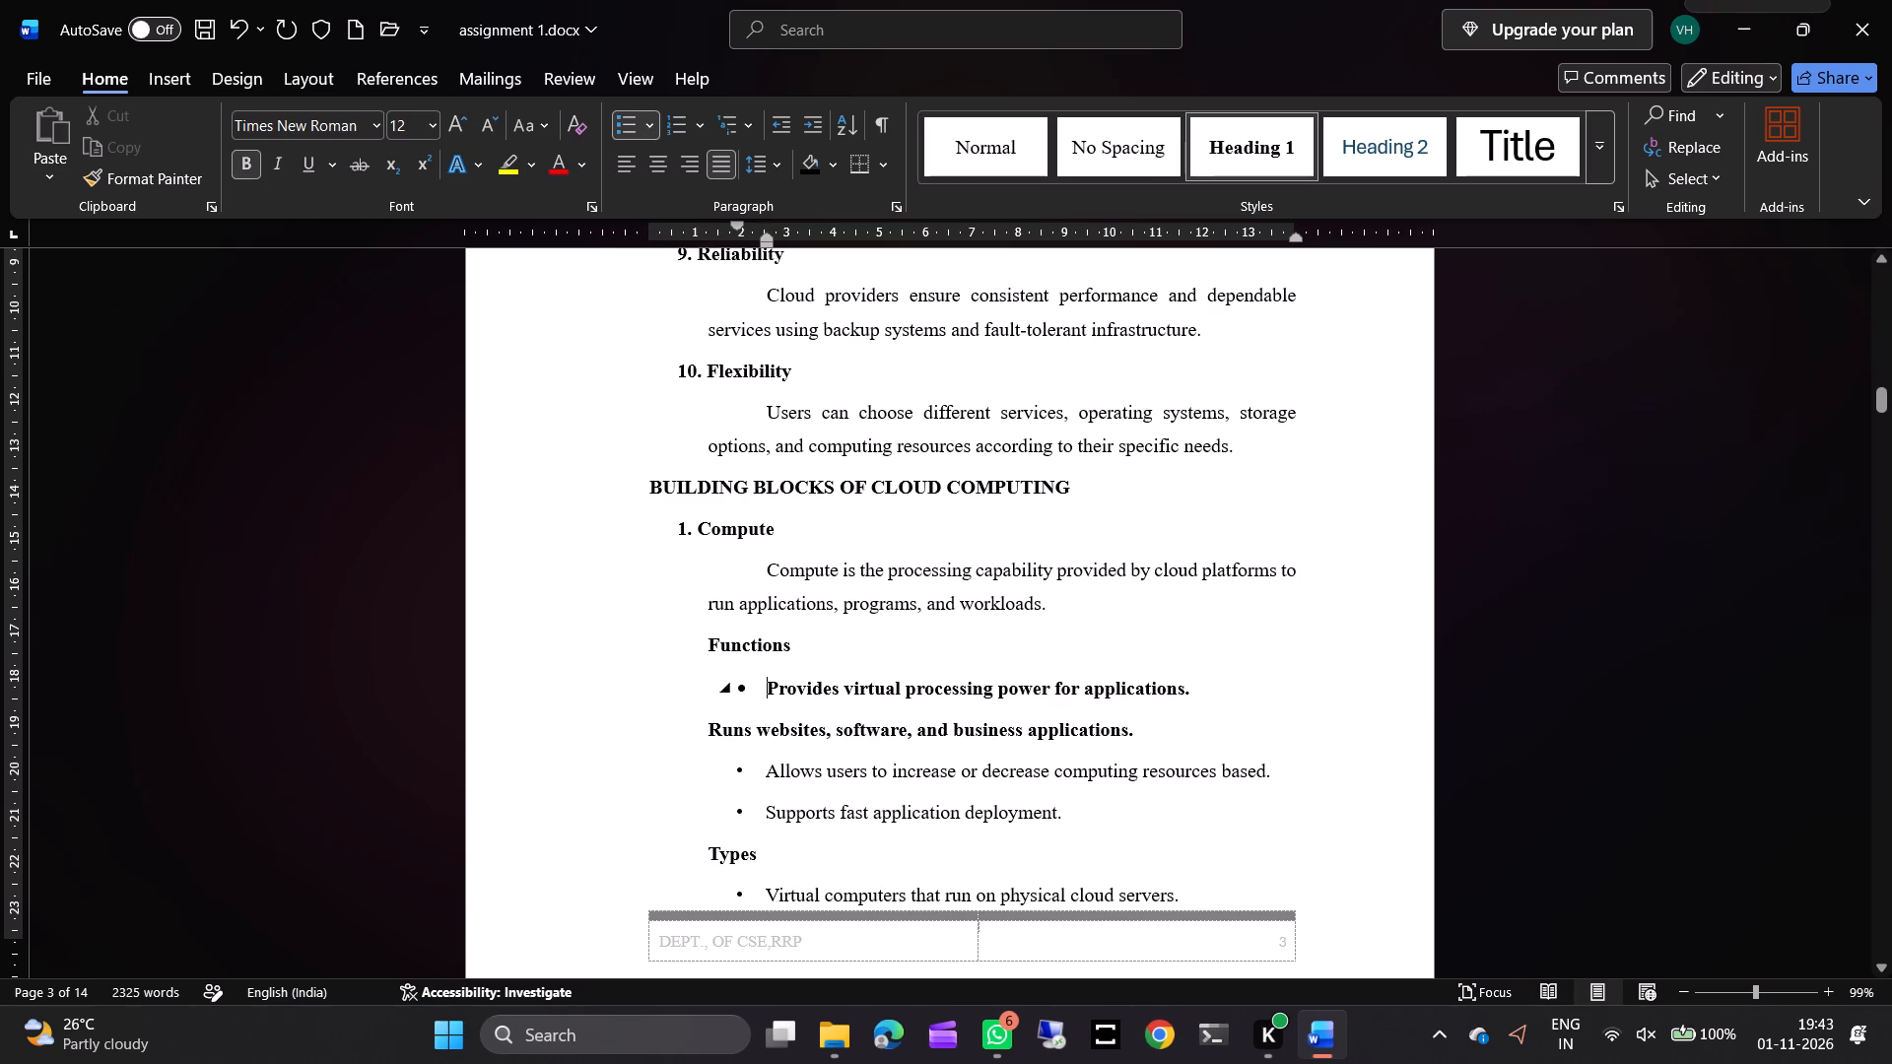
left_click(683, 527)
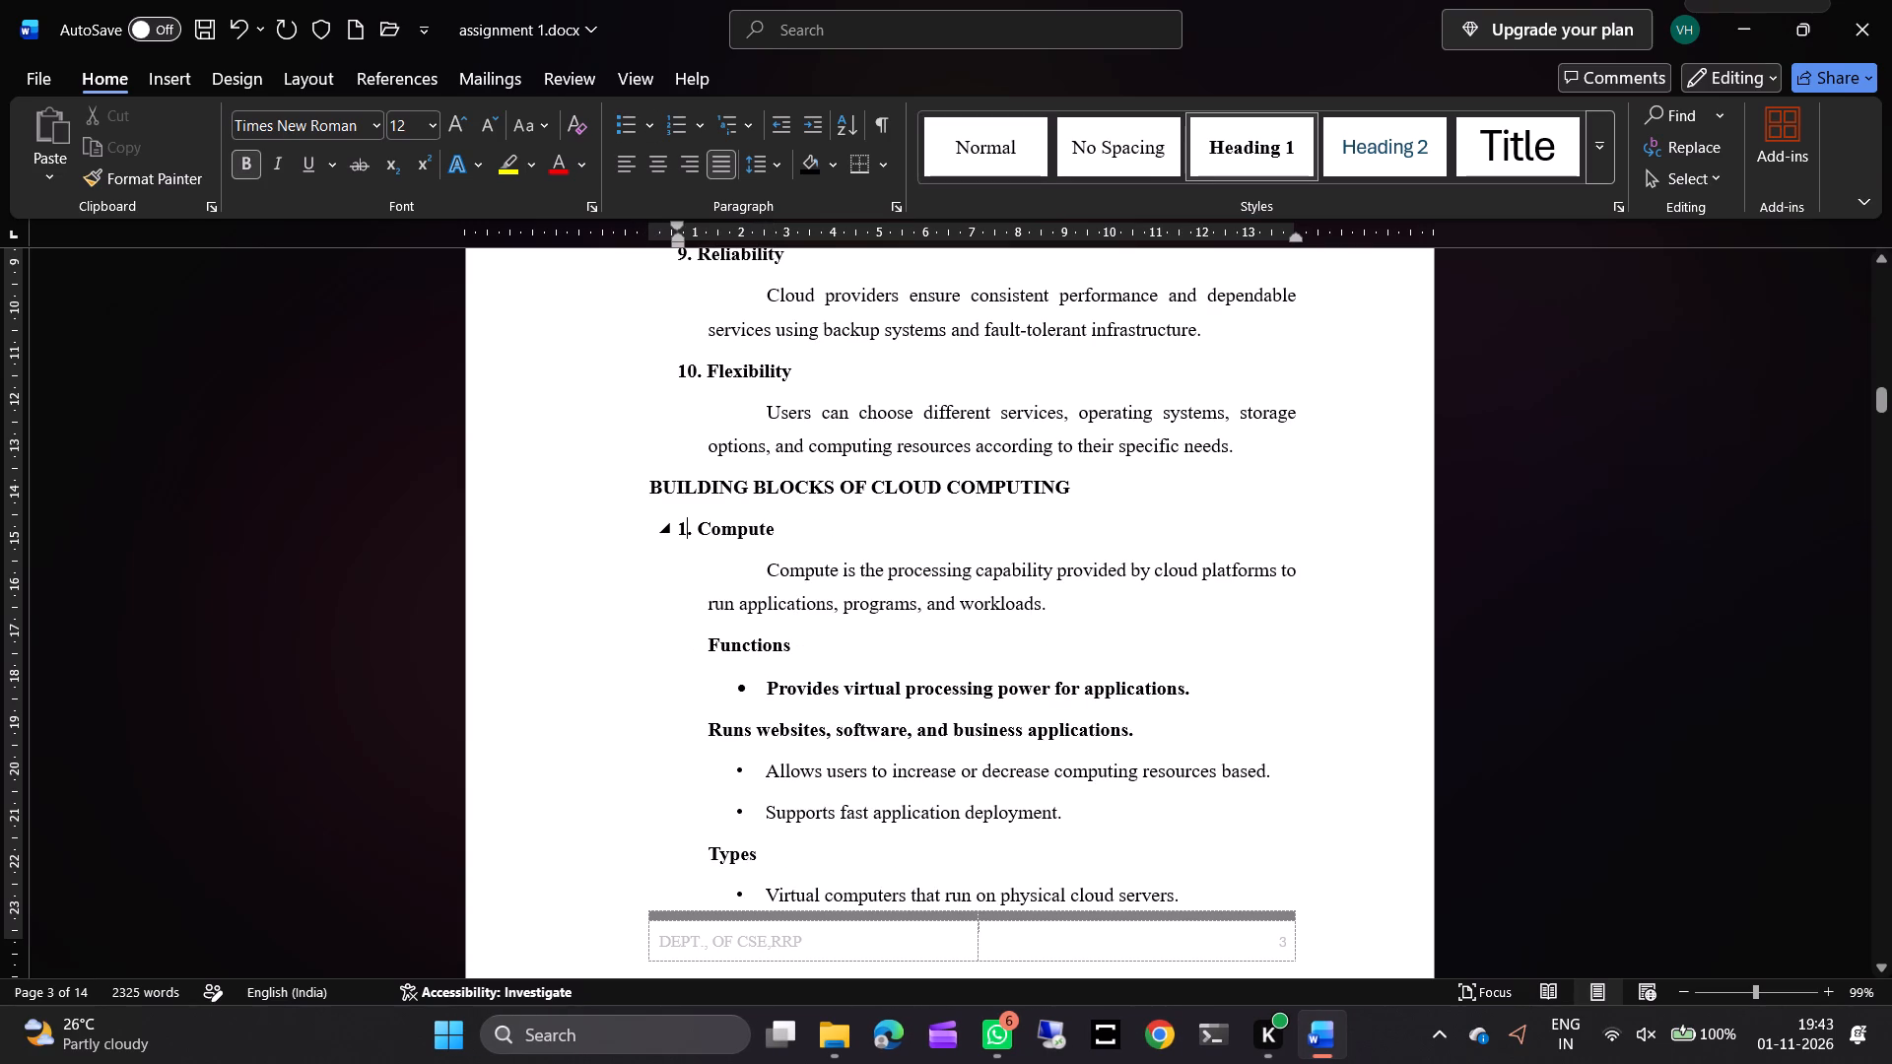
left_click(694, 528)
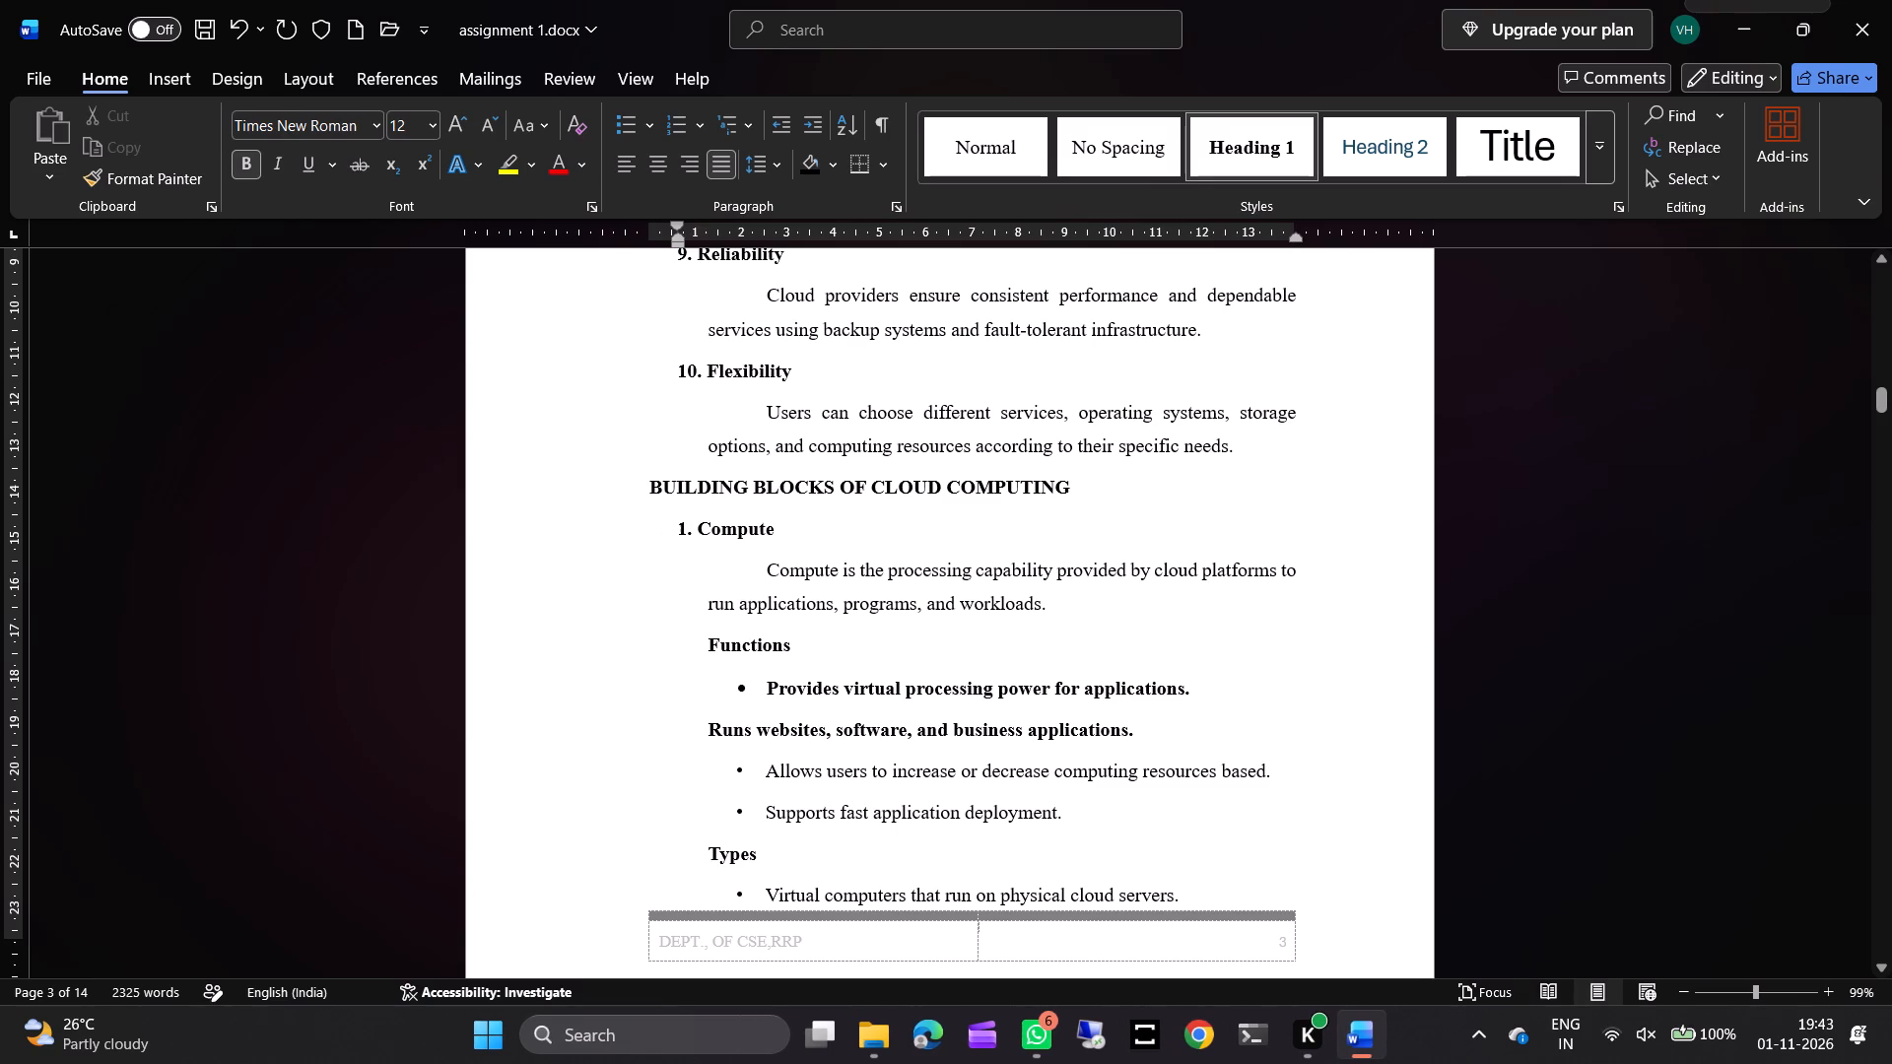
scroll(707, 760, "down", 1)
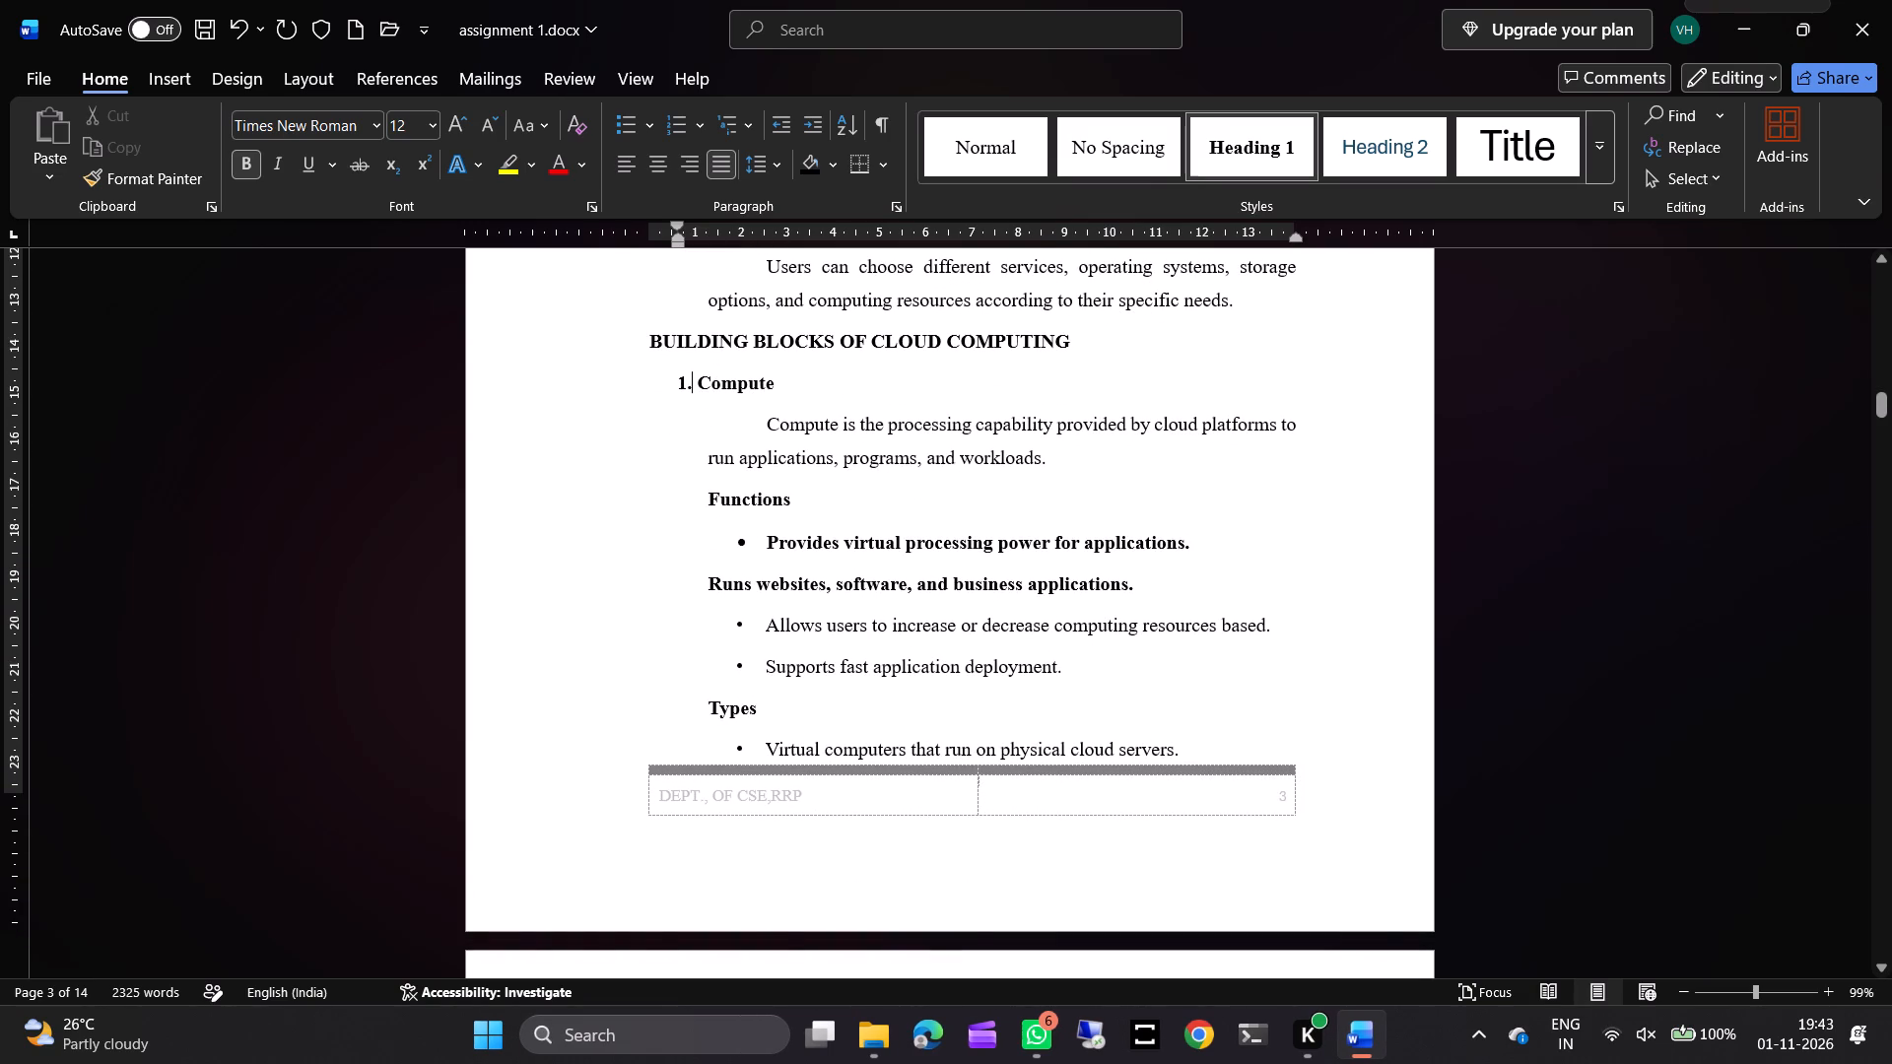
scroll(707, 760, "down", 2)
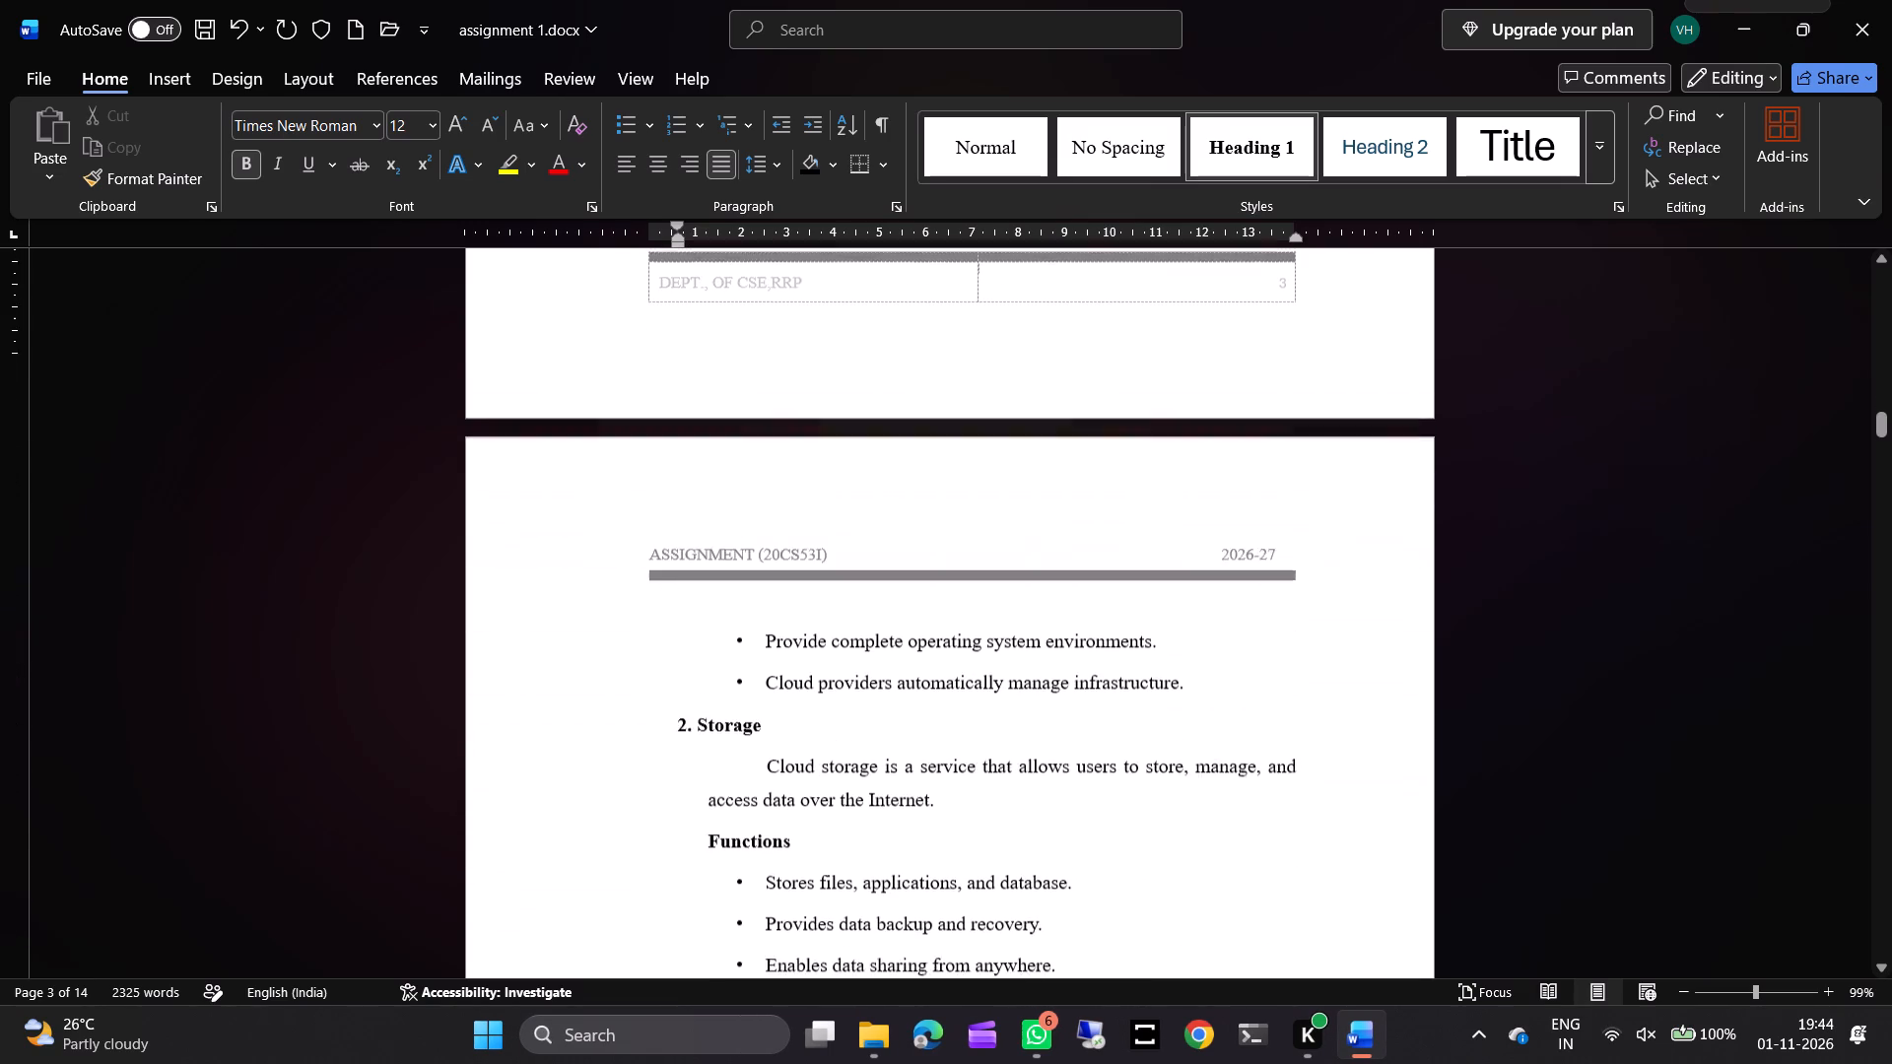
scroll(707, 760, "down", 1)
scroll(707, 760, "up", 3)
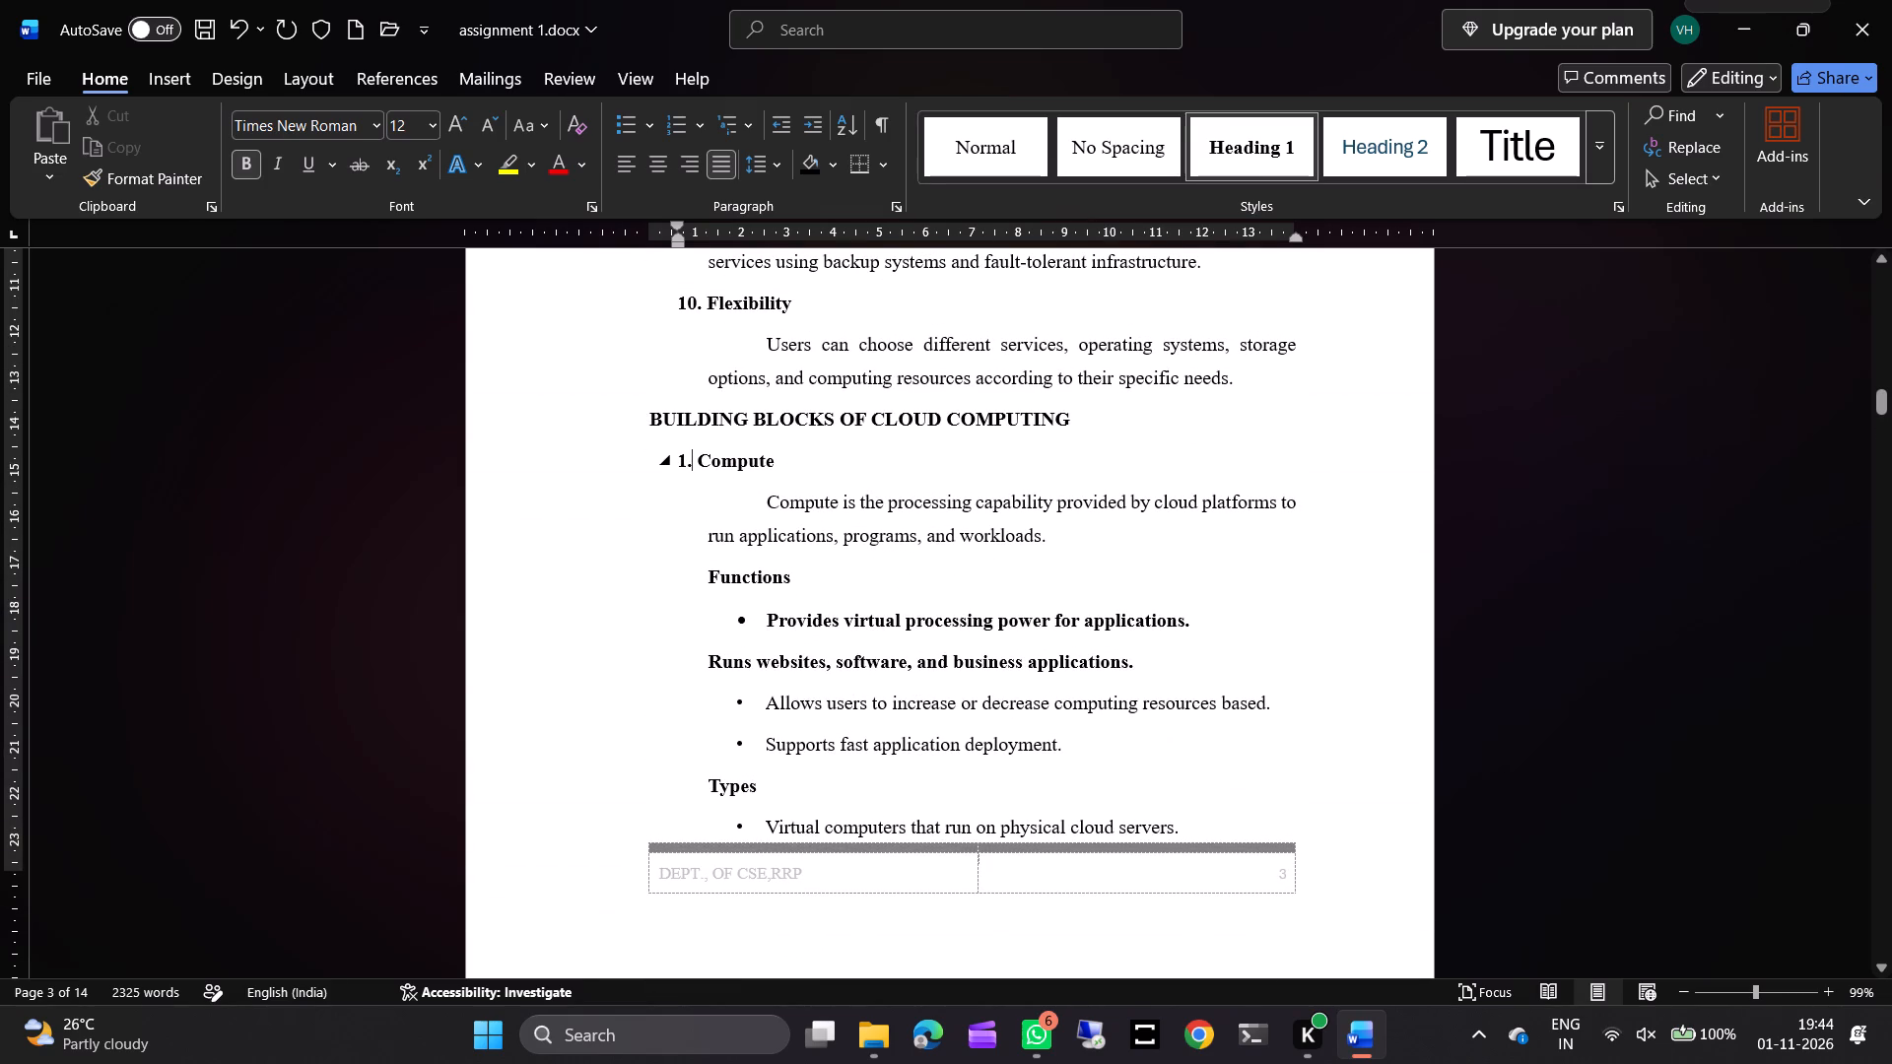
left_click(698, 460)
scroll(698, 460, "down", 1)
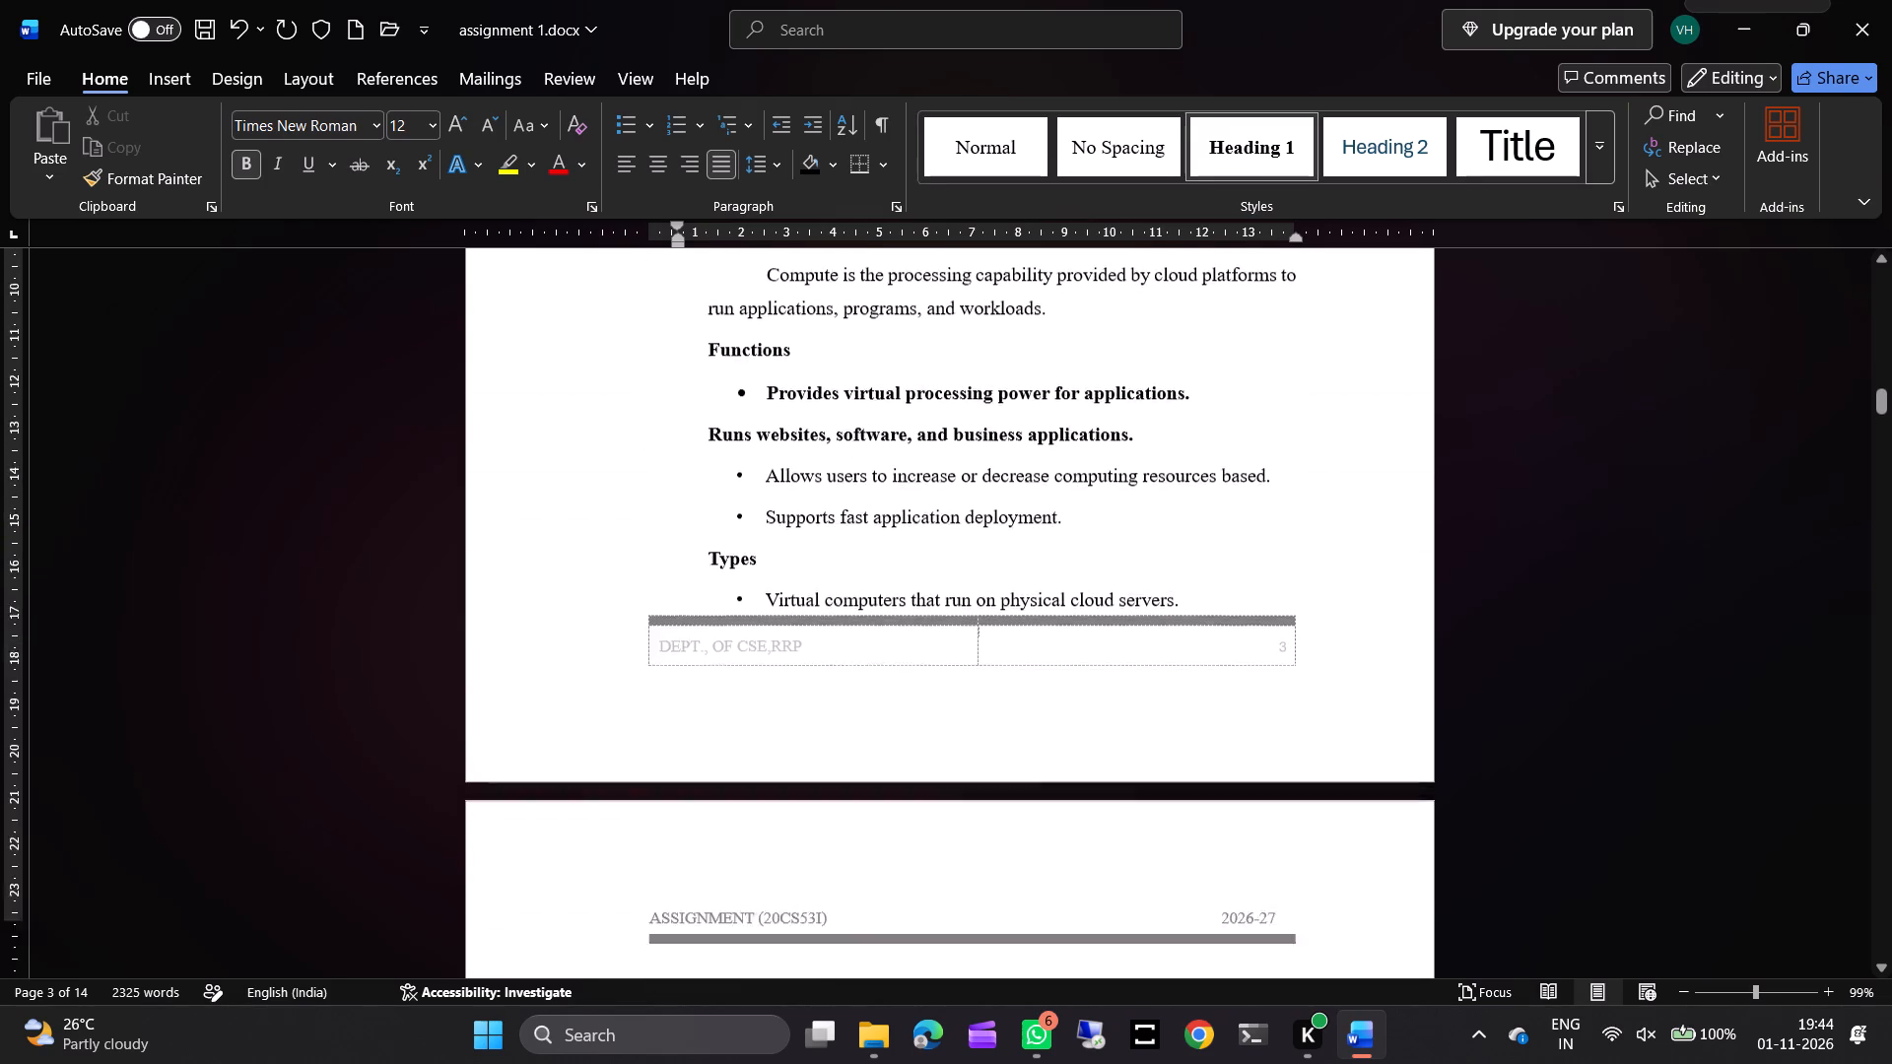
scroll(698, 460, "down", 3)
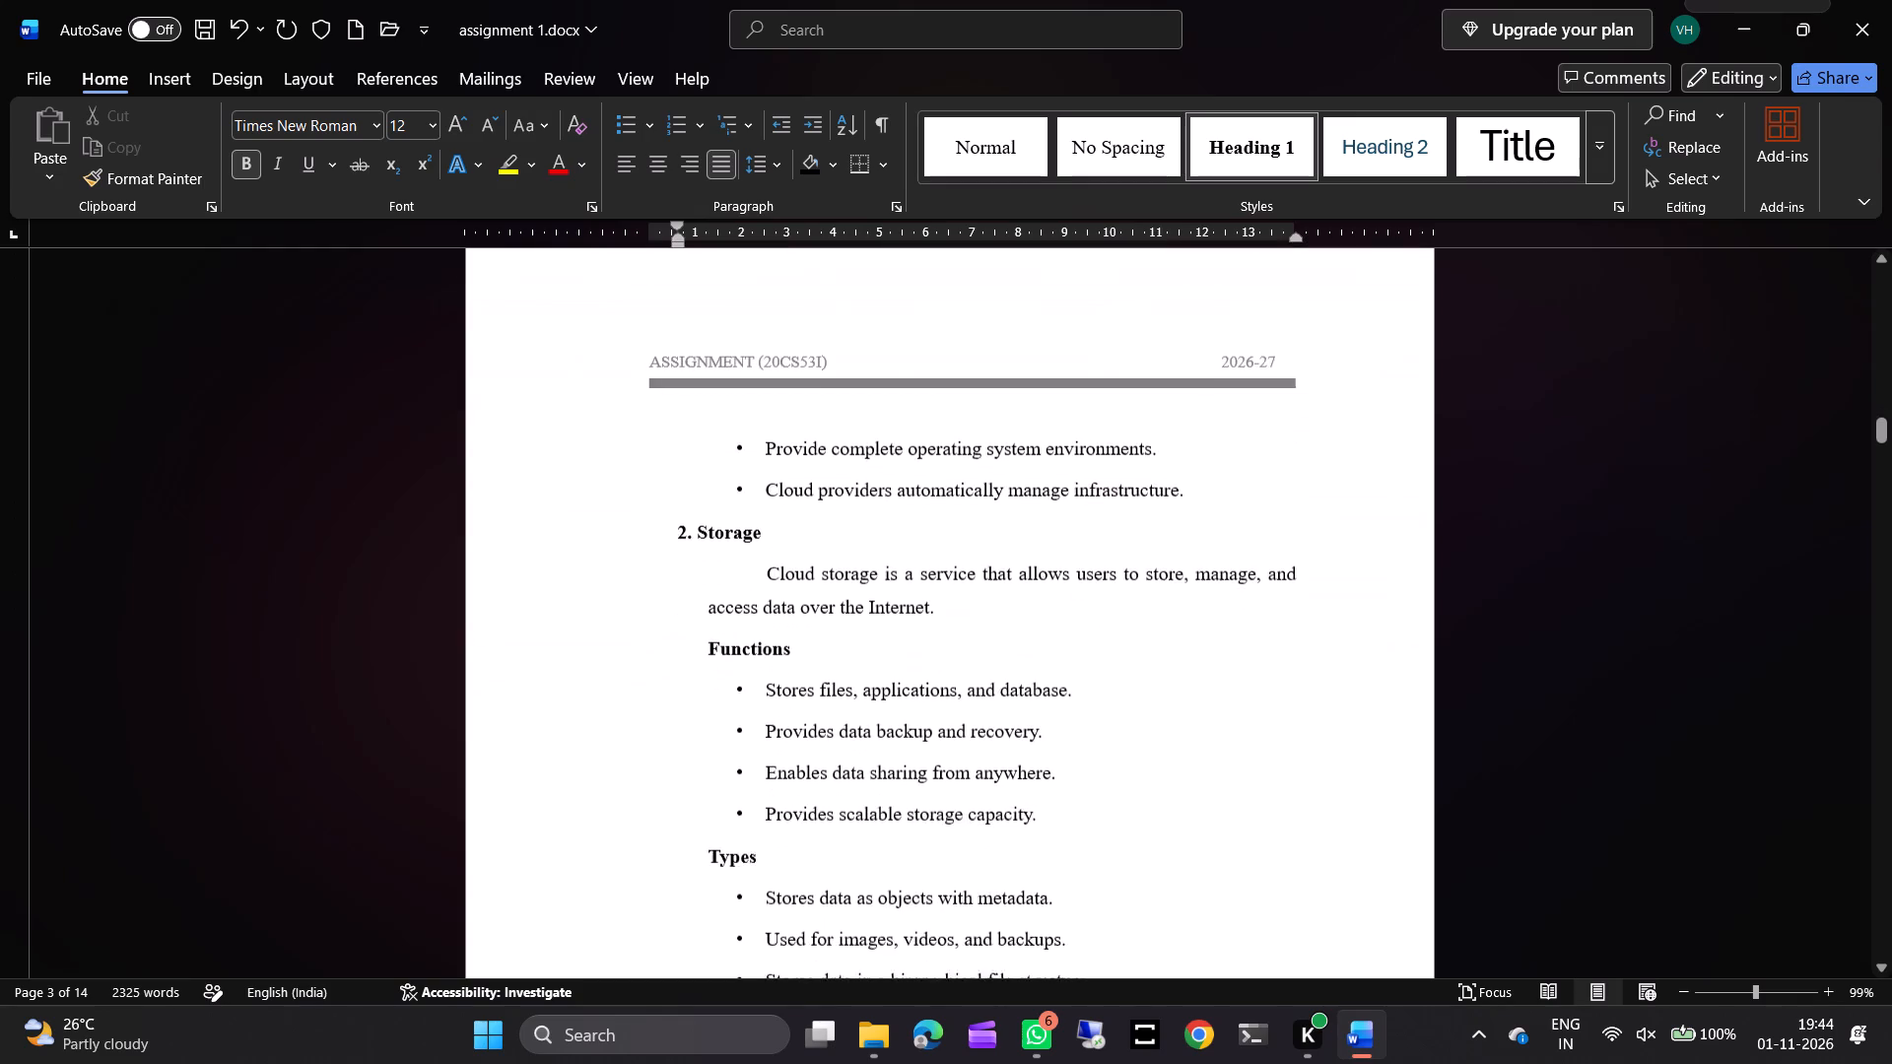
scroll(698, 460, "down", 3)
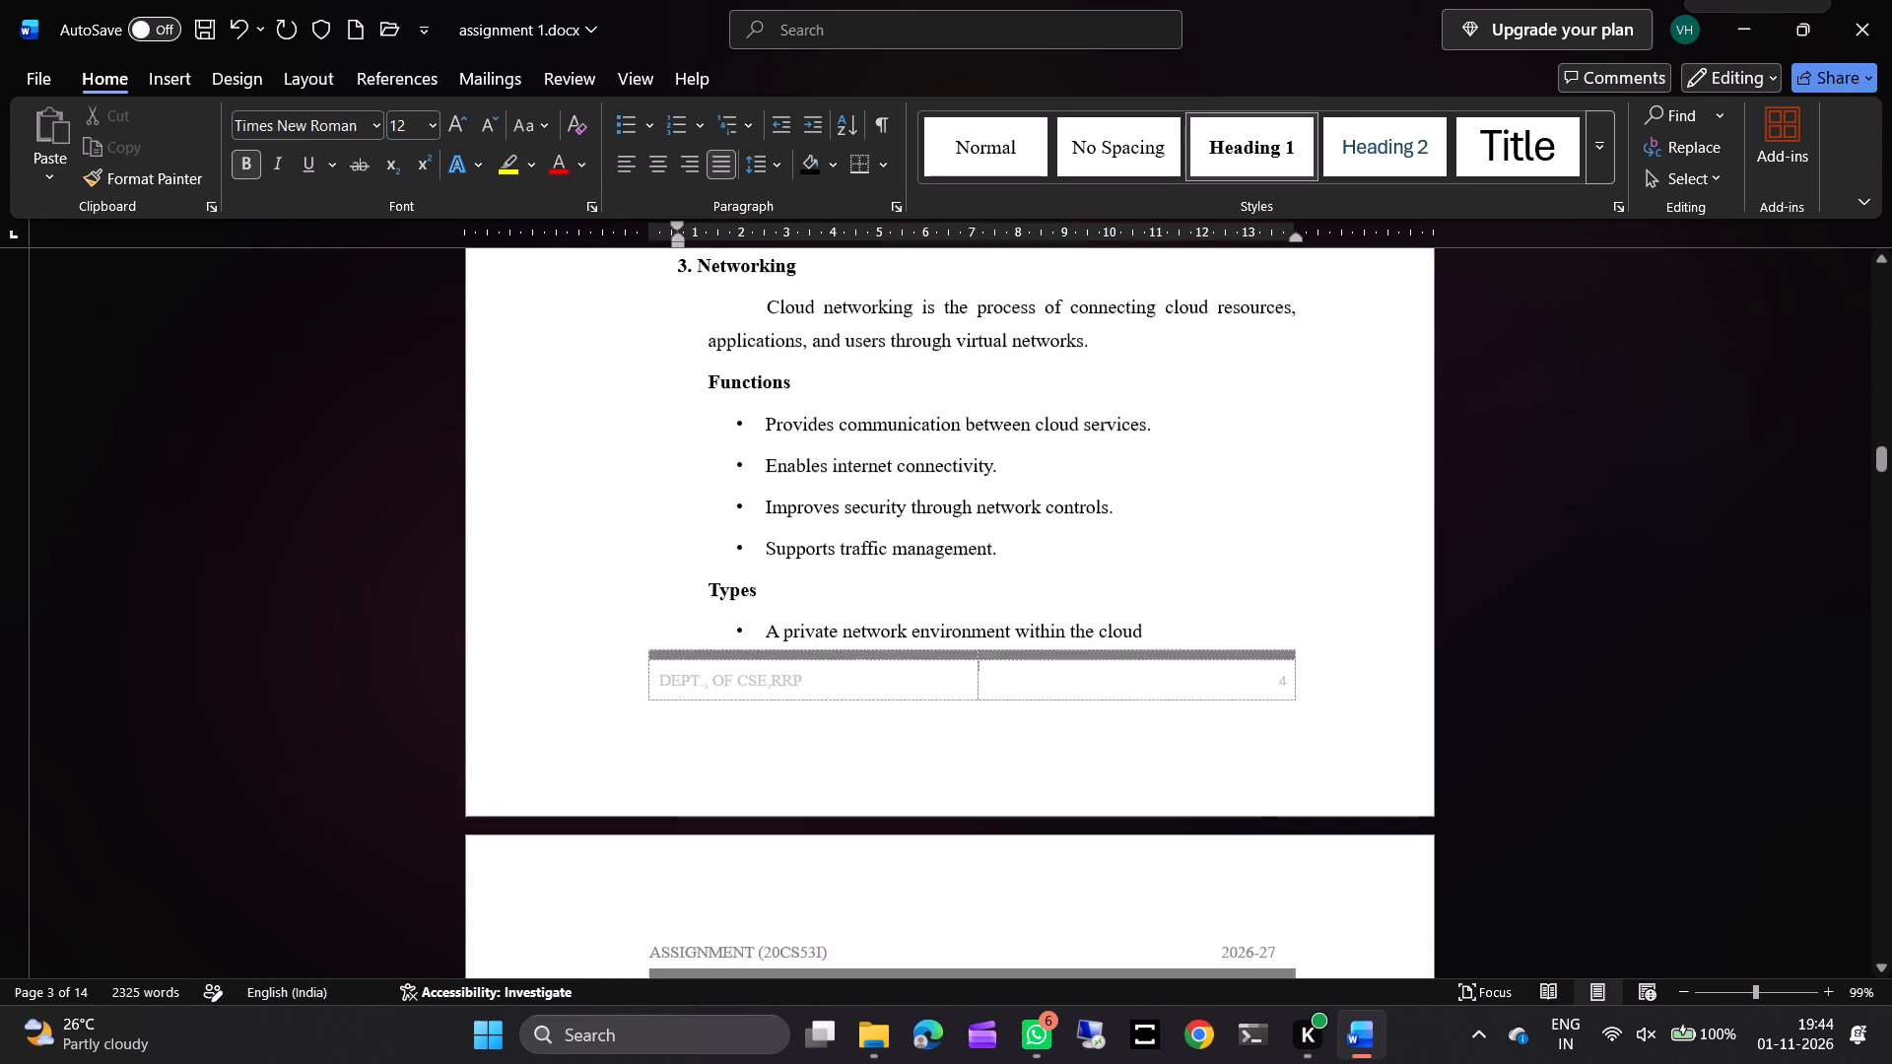
scroll(698, 460, "down", 3)
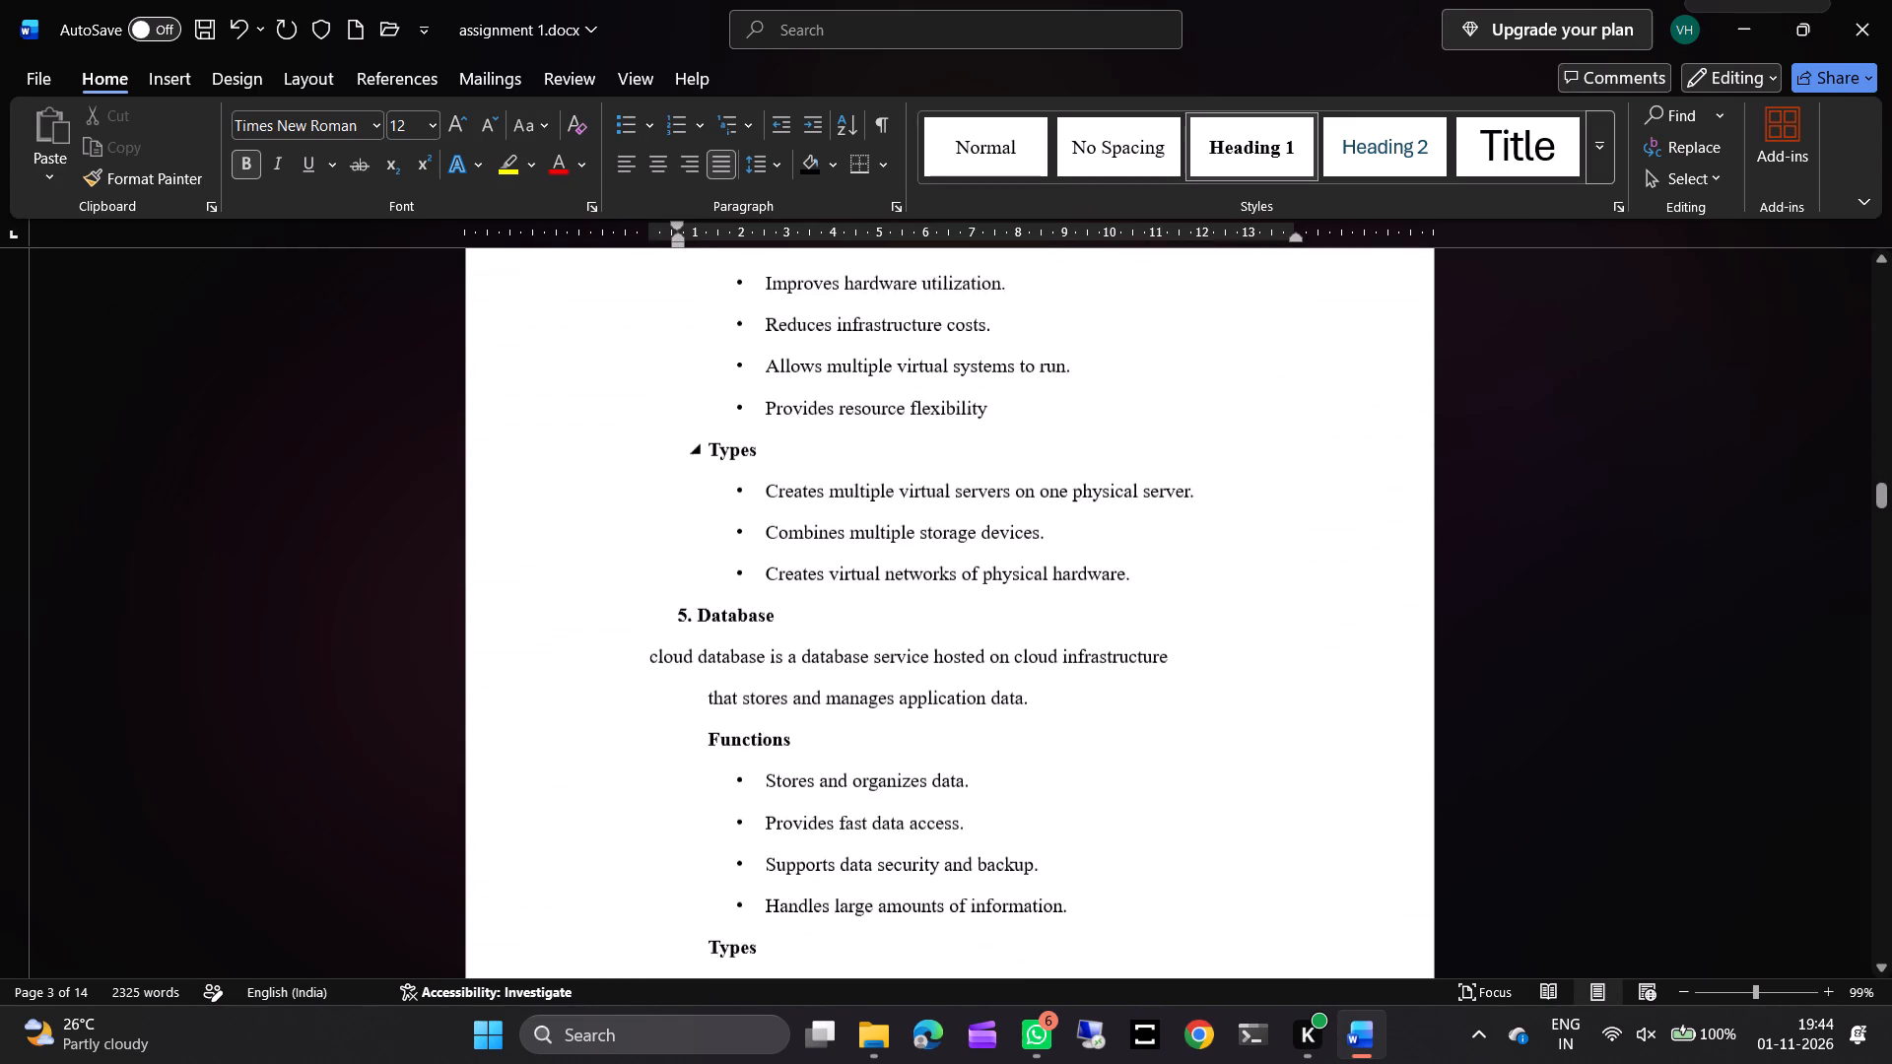
scroll(698, 460, "down", 2)
Indent the "cloud database is a database service" line under "5. Database" to match the first-line indent of the other section paragraphs.
scroll(698, 460, "up", 1)
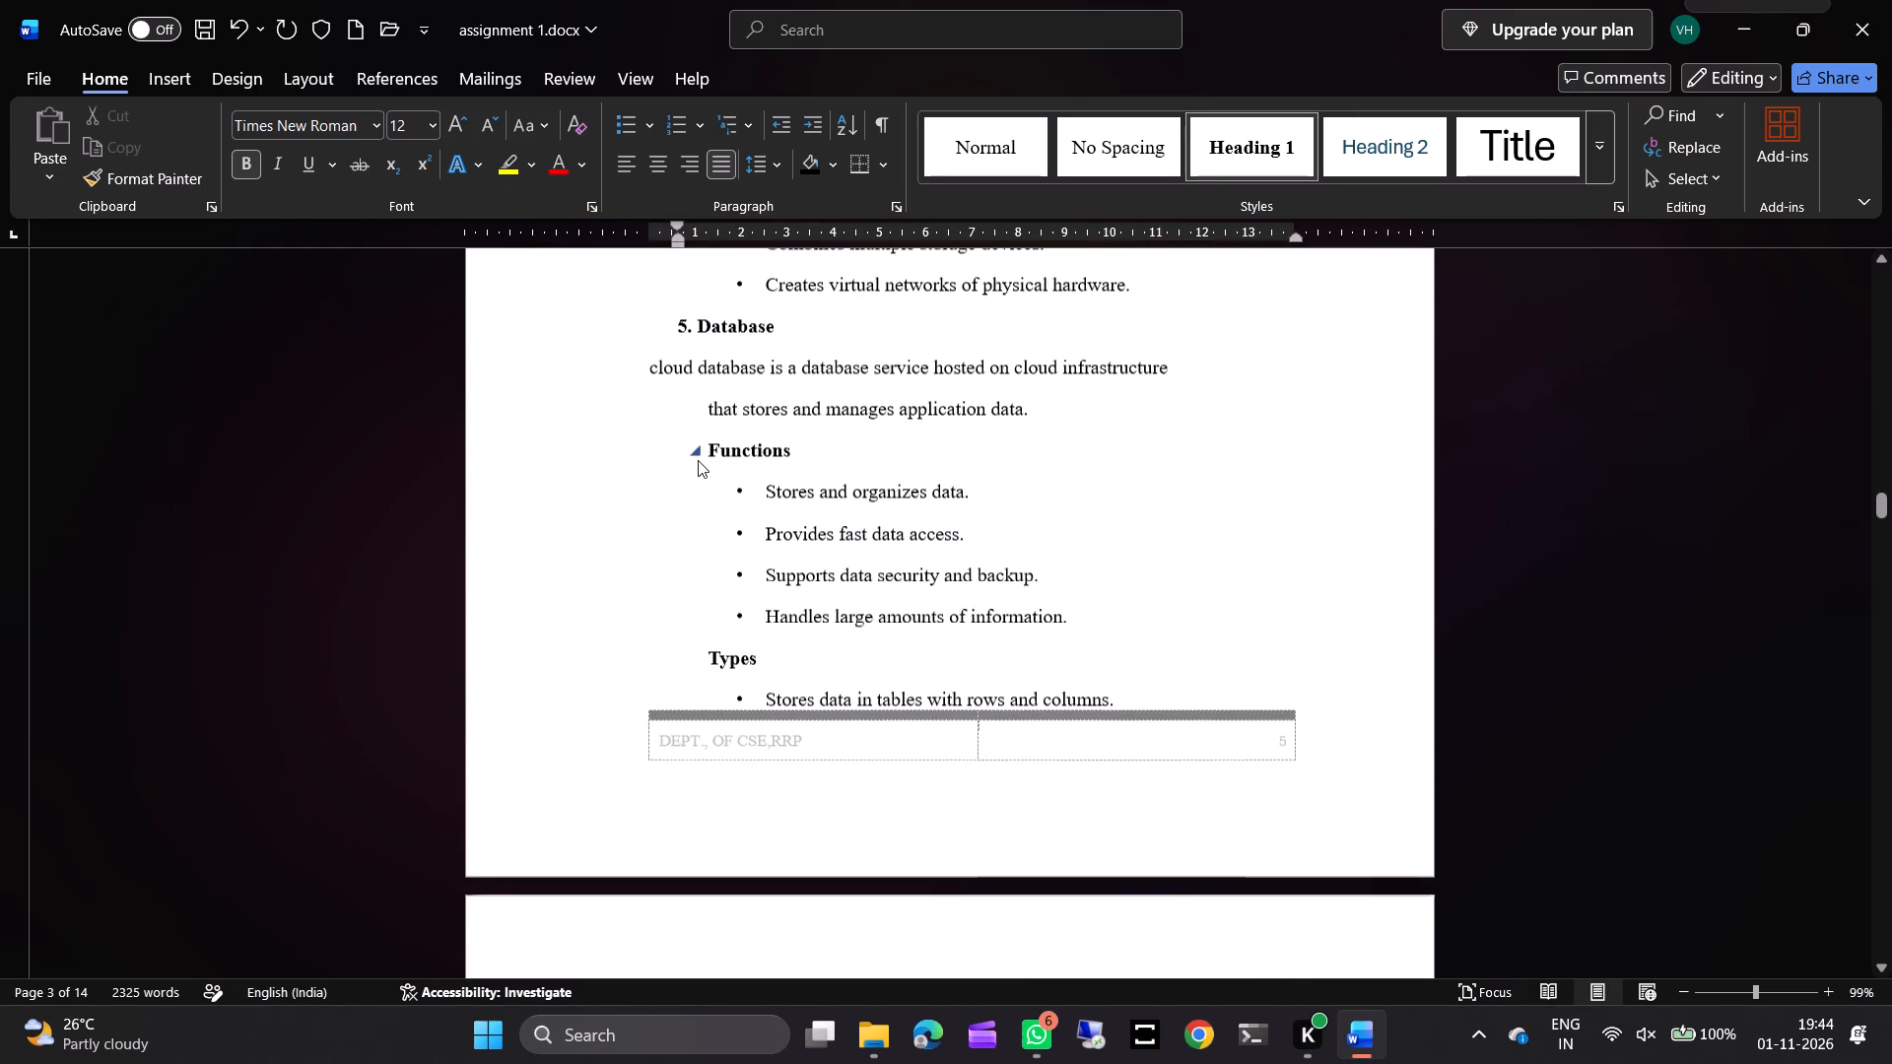
left_click(650, 373)
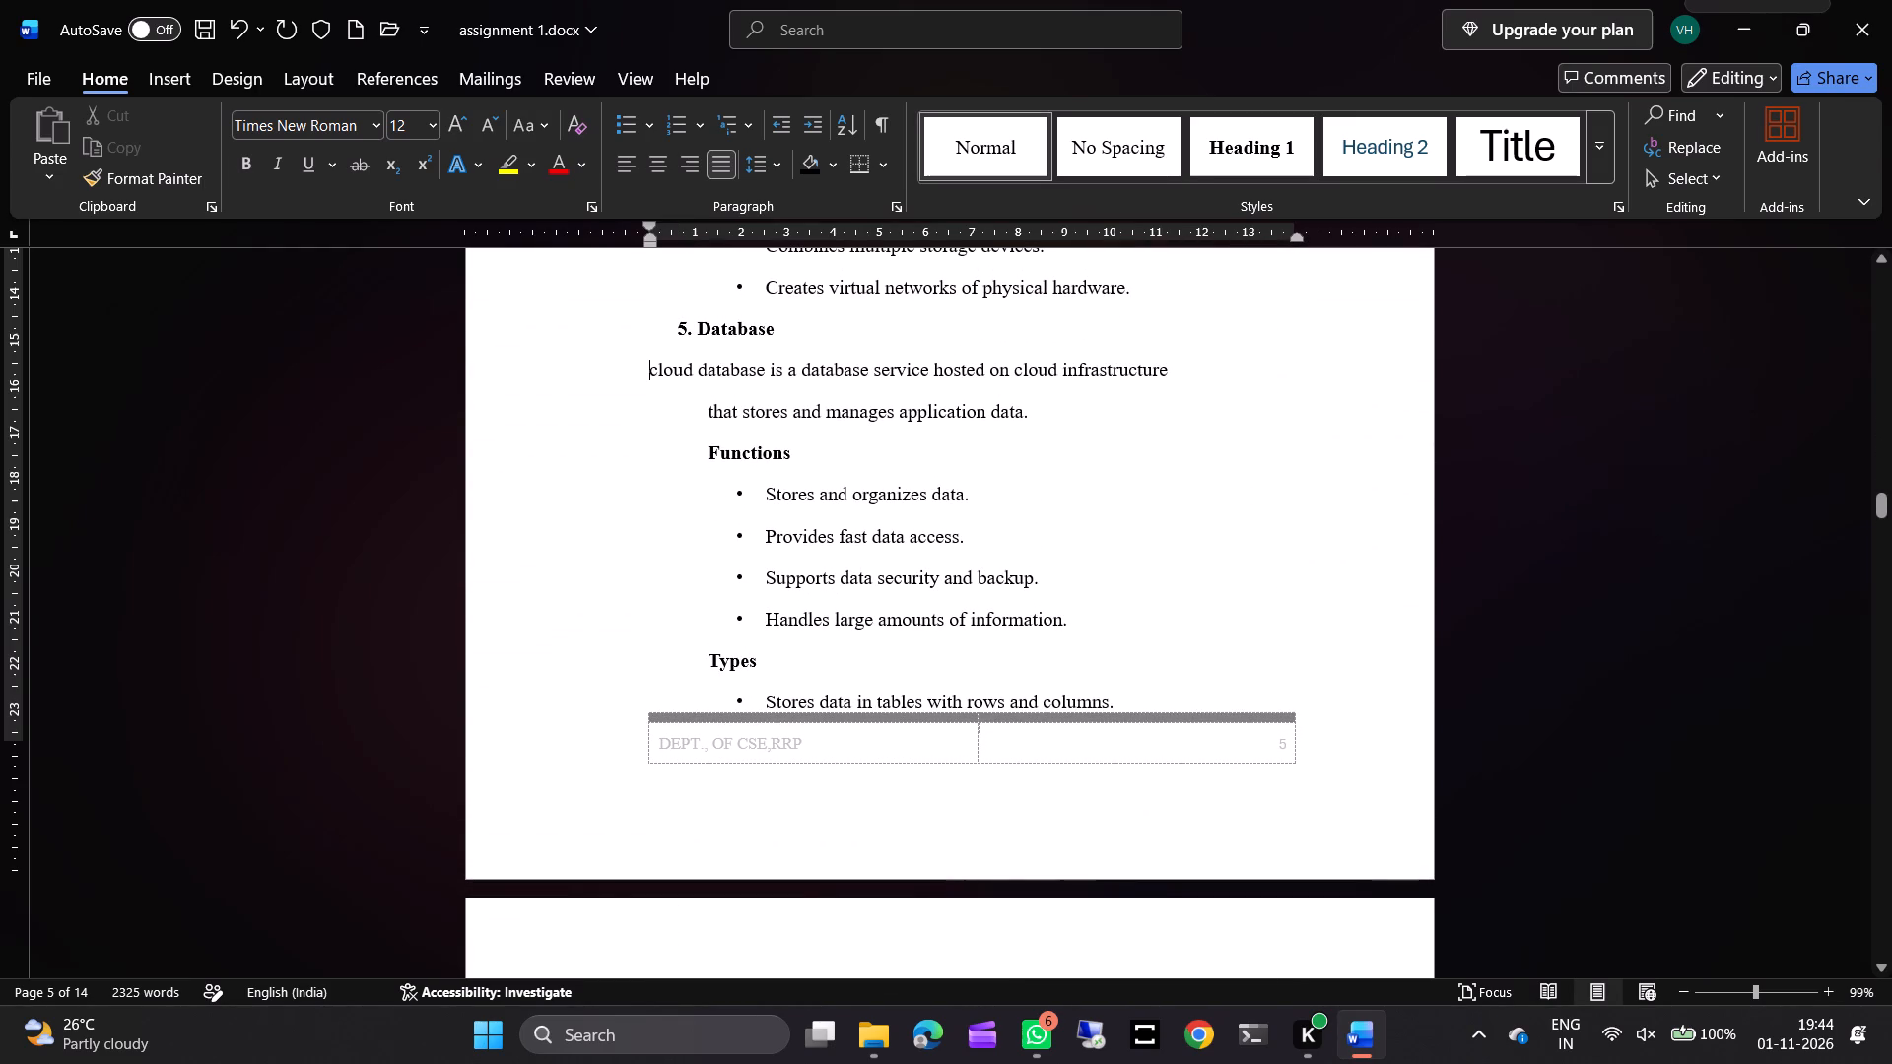
key("Tab")
key("Tab")
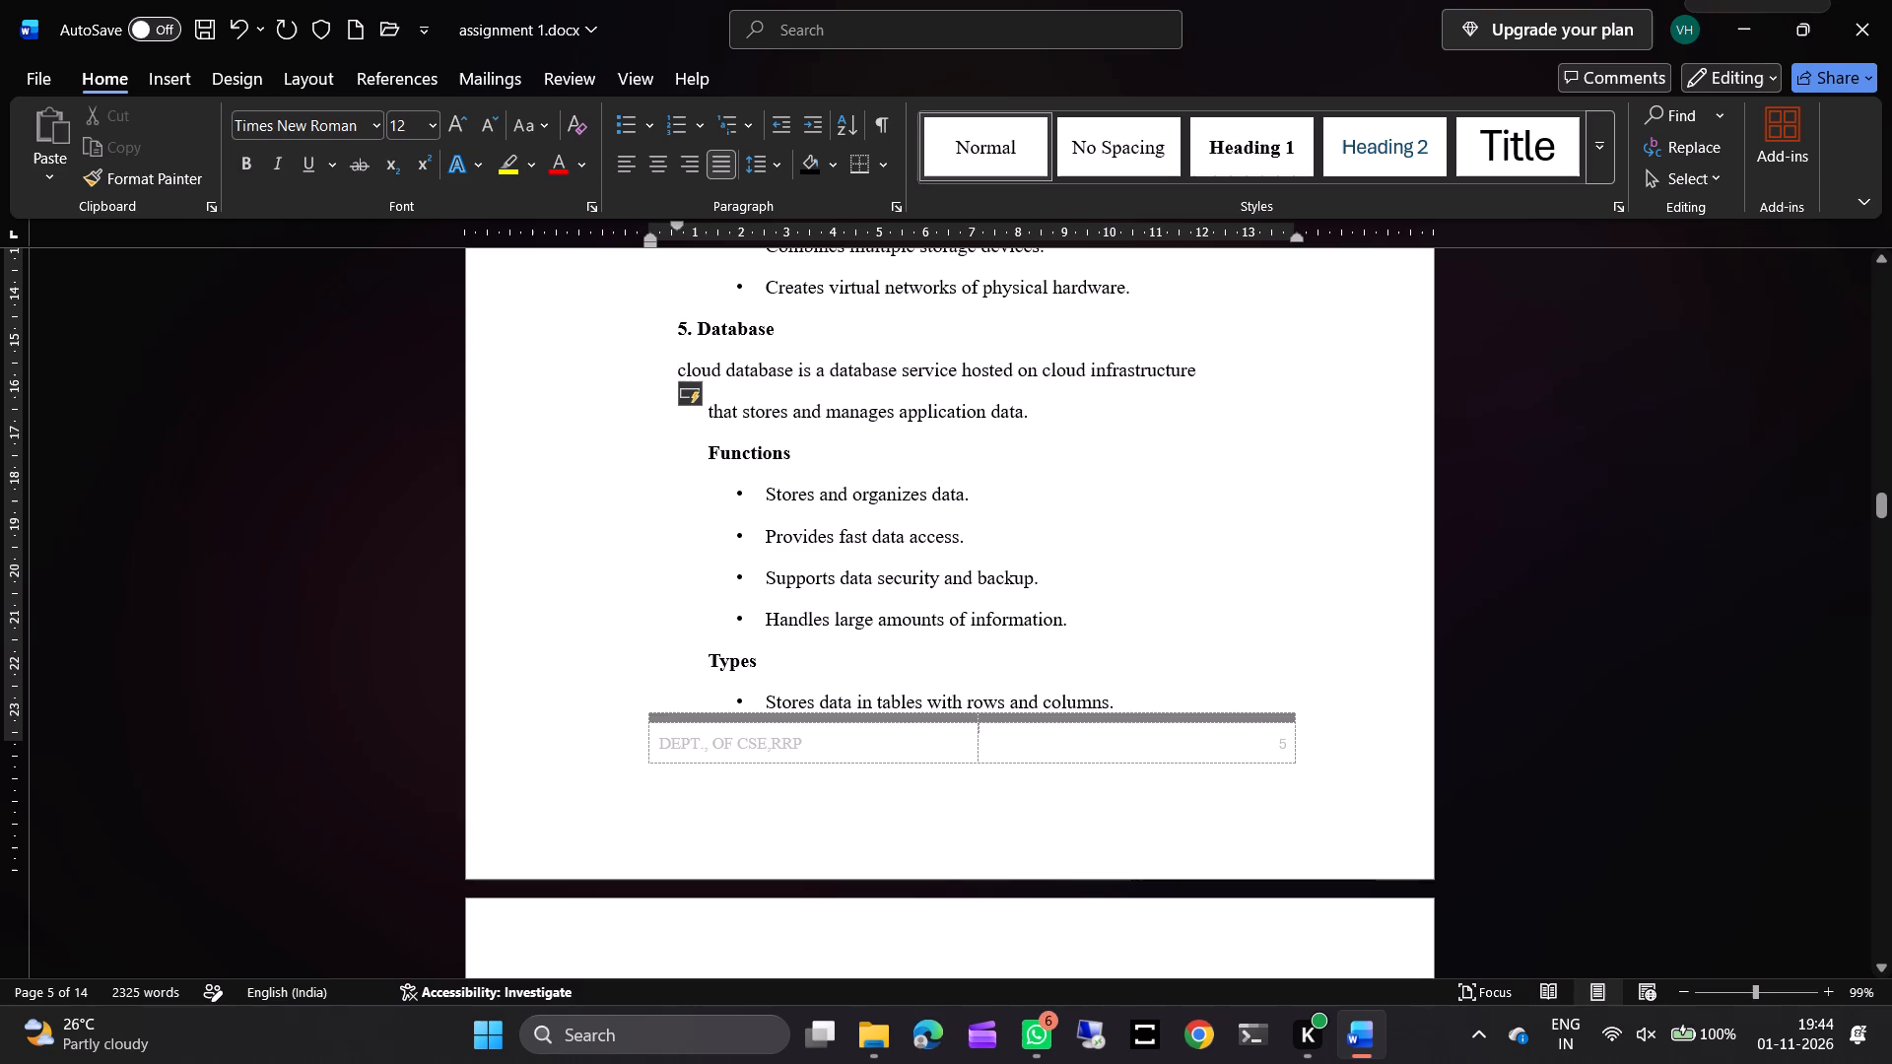
scroll(729, 389, "up", 1)
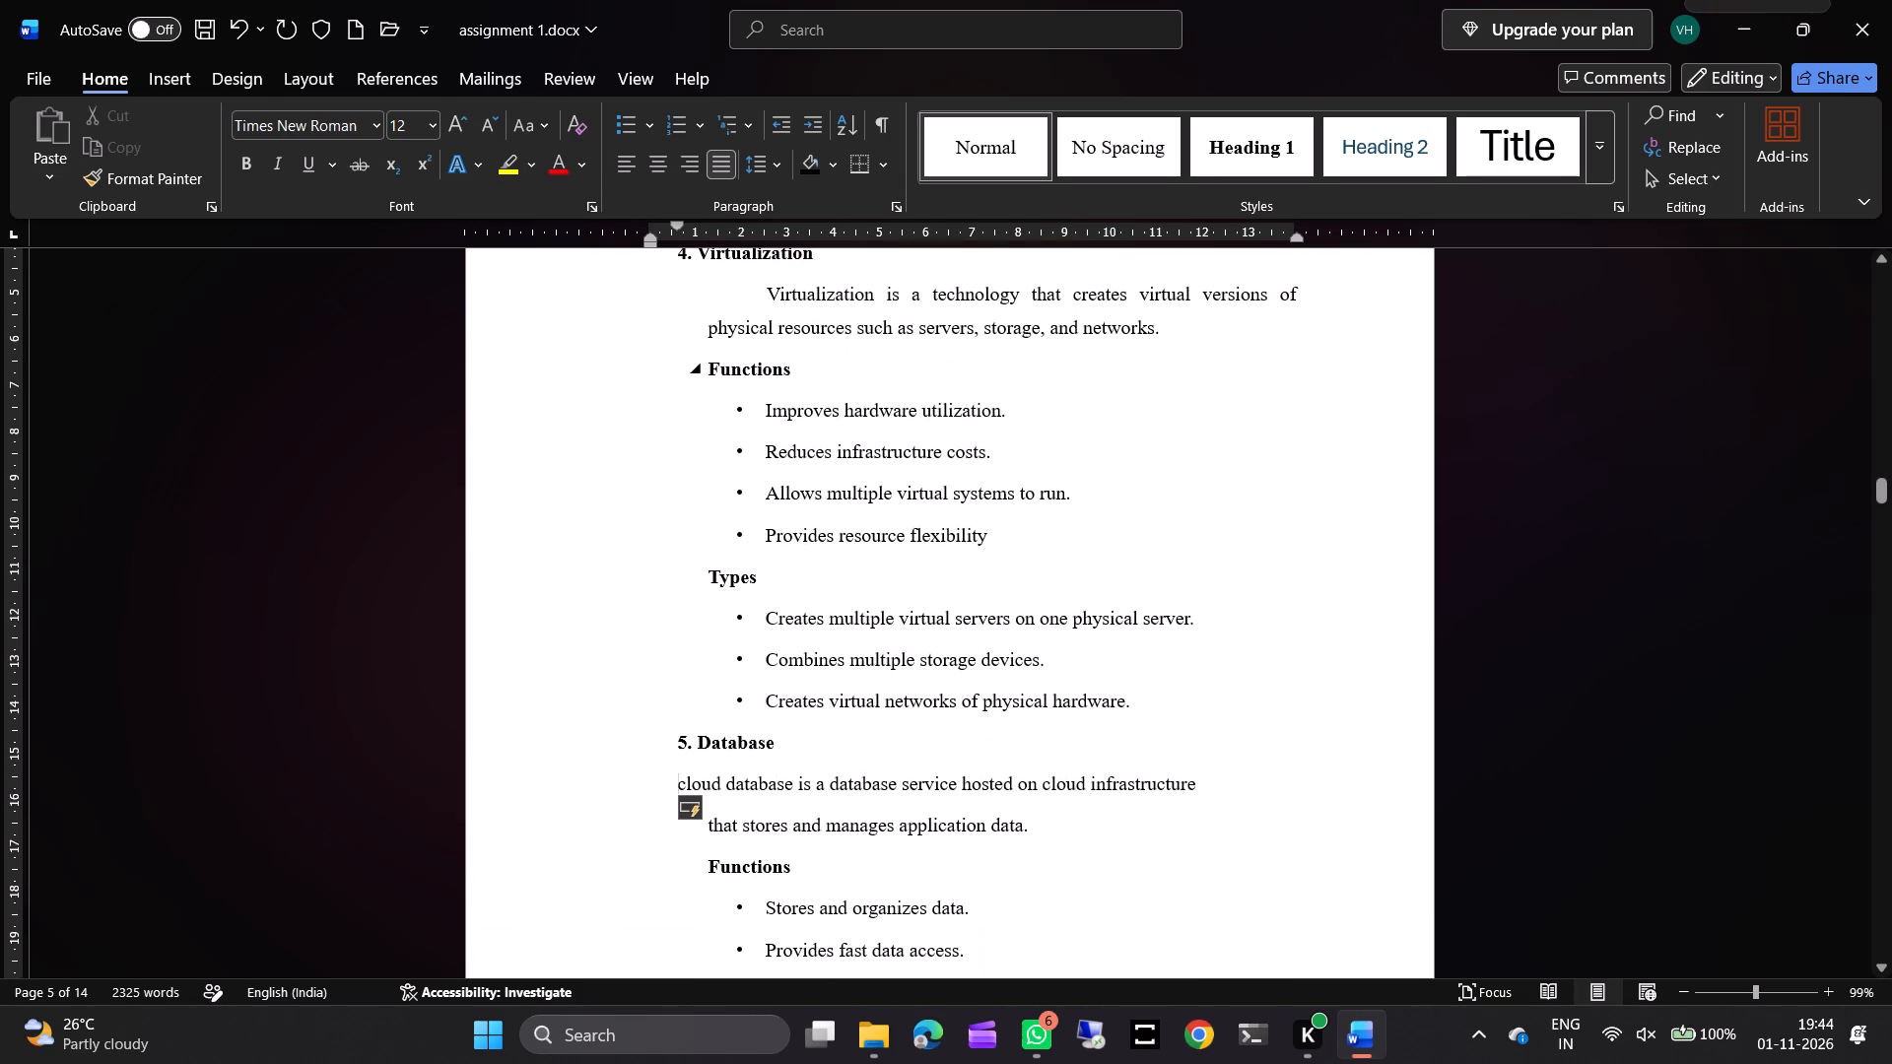
key("Tab")
key("Tab")
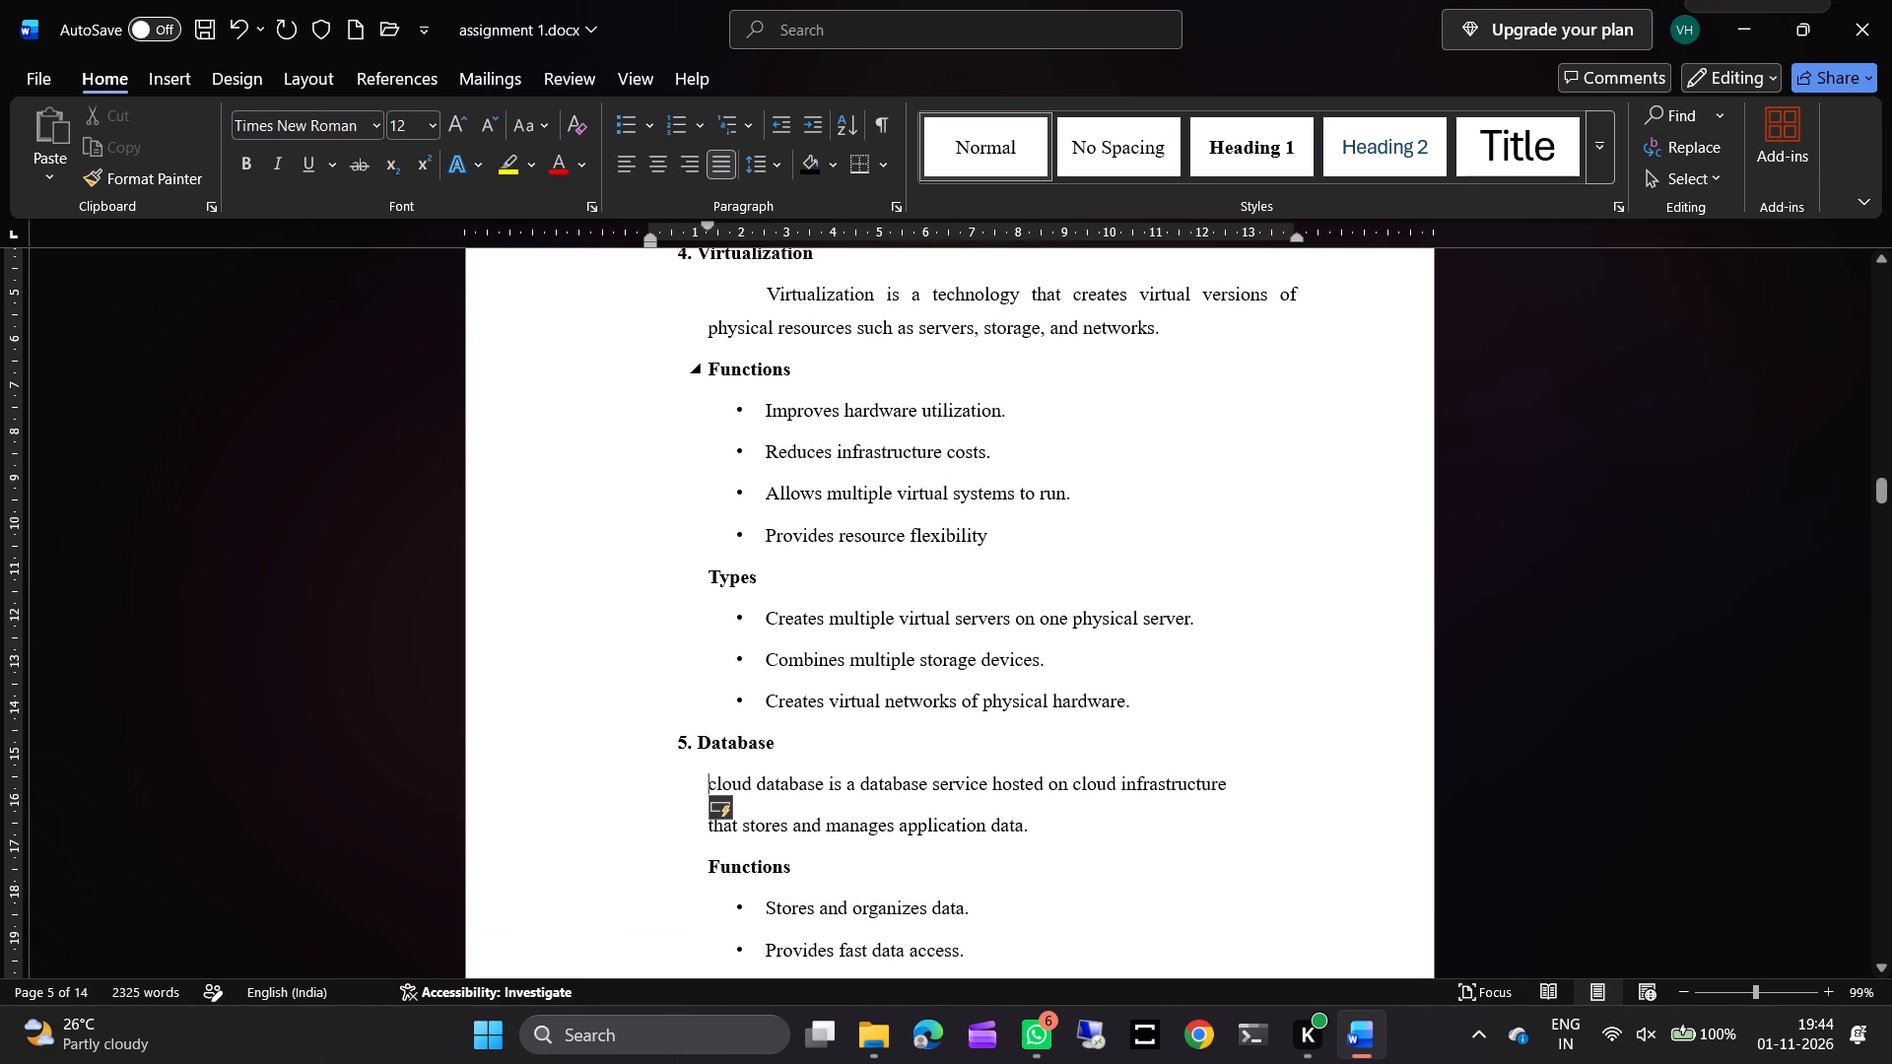
scroll(729, 389, "down", 1)
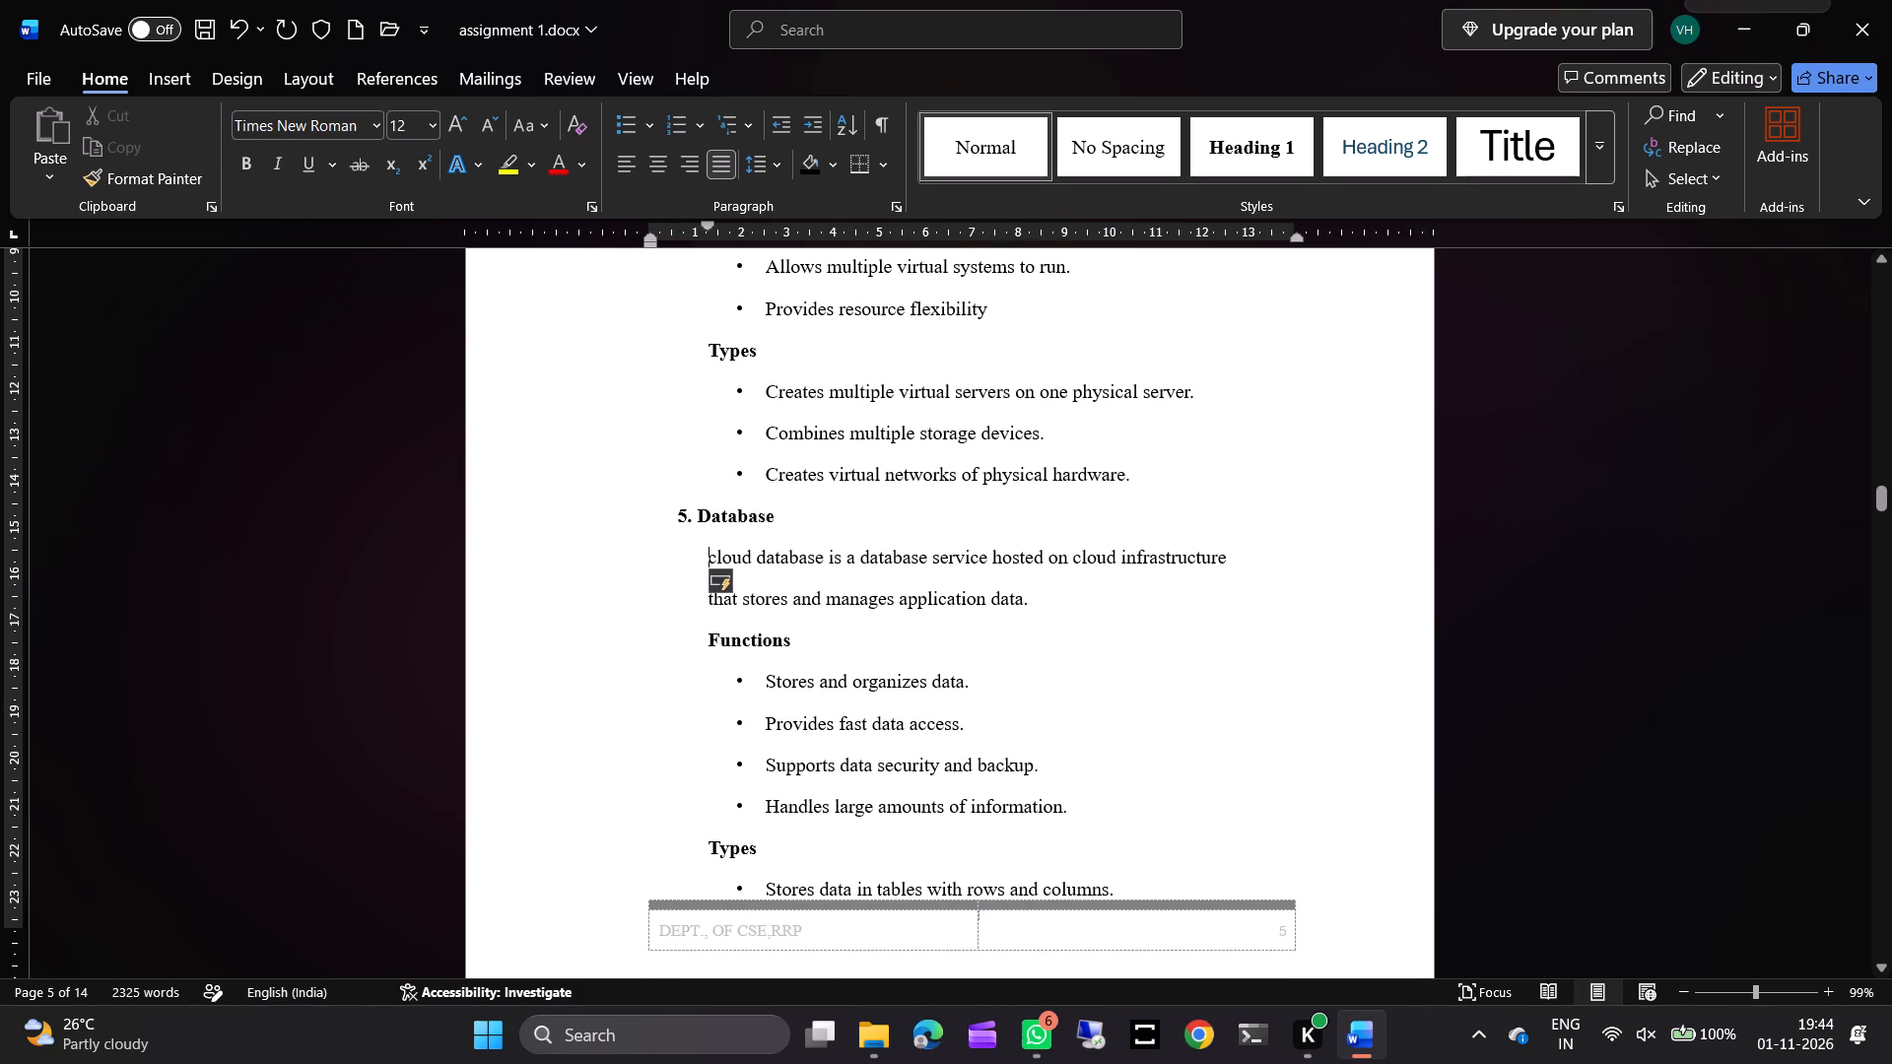
key("Tab")
key("Tab")
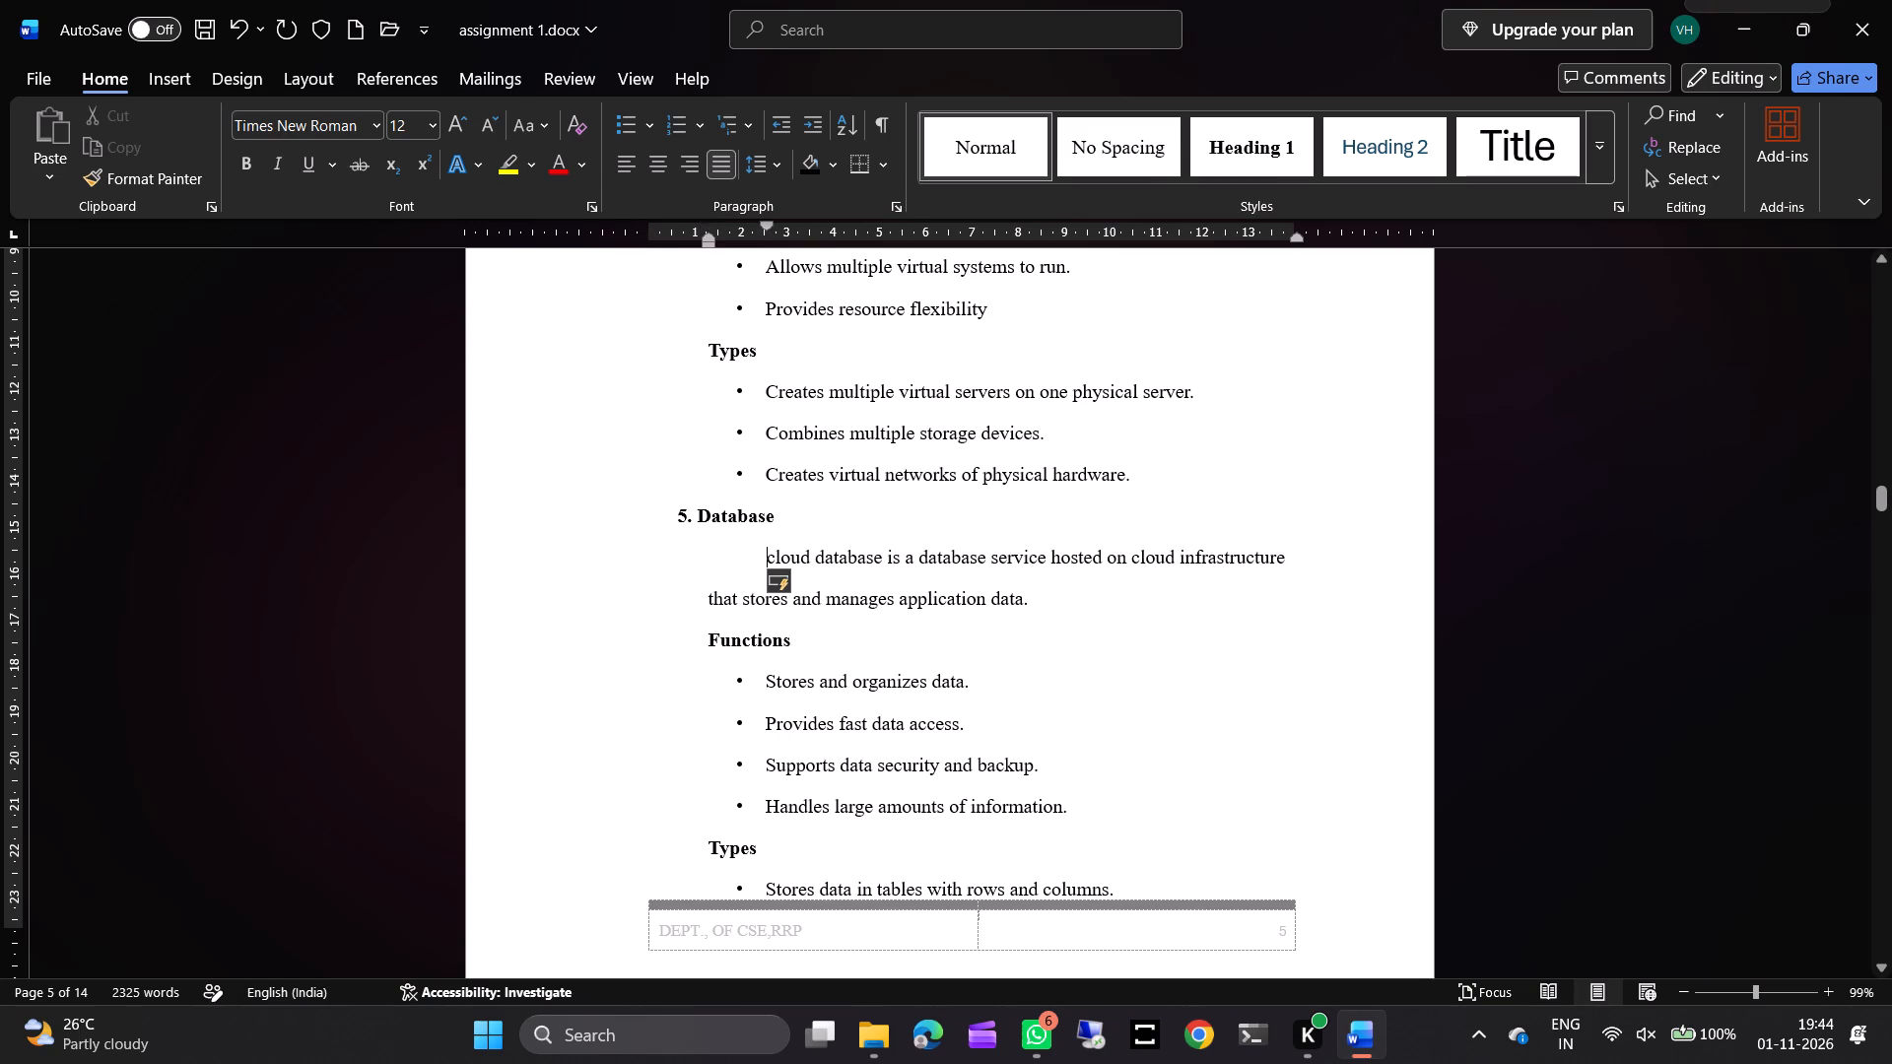
Capitalize the first letter of "cloud database" in the line under "5. Database".
key("Right")
key("BackSpace")
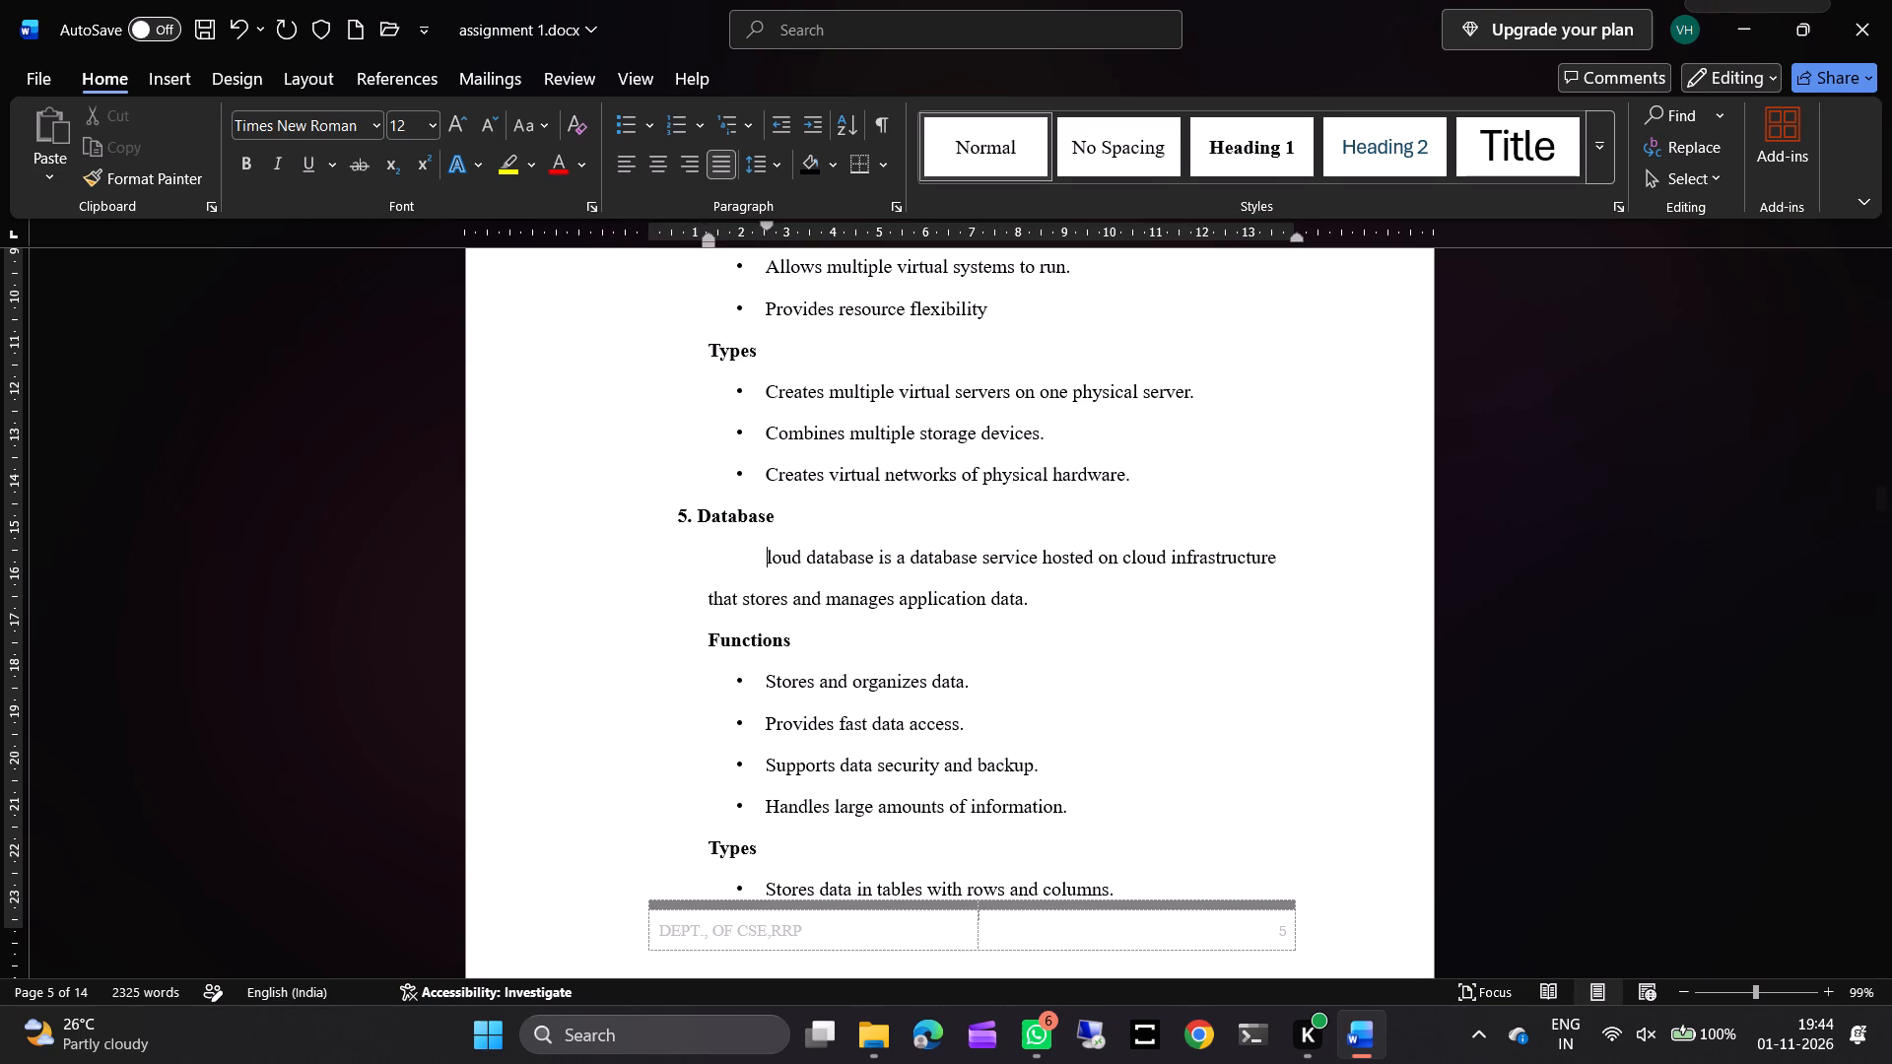
key("c")
Review the remaining pages, from the Database types through the architecture, advantages, applications and closing sections, for layout problems.
scroll(732, 616, "down", 1)
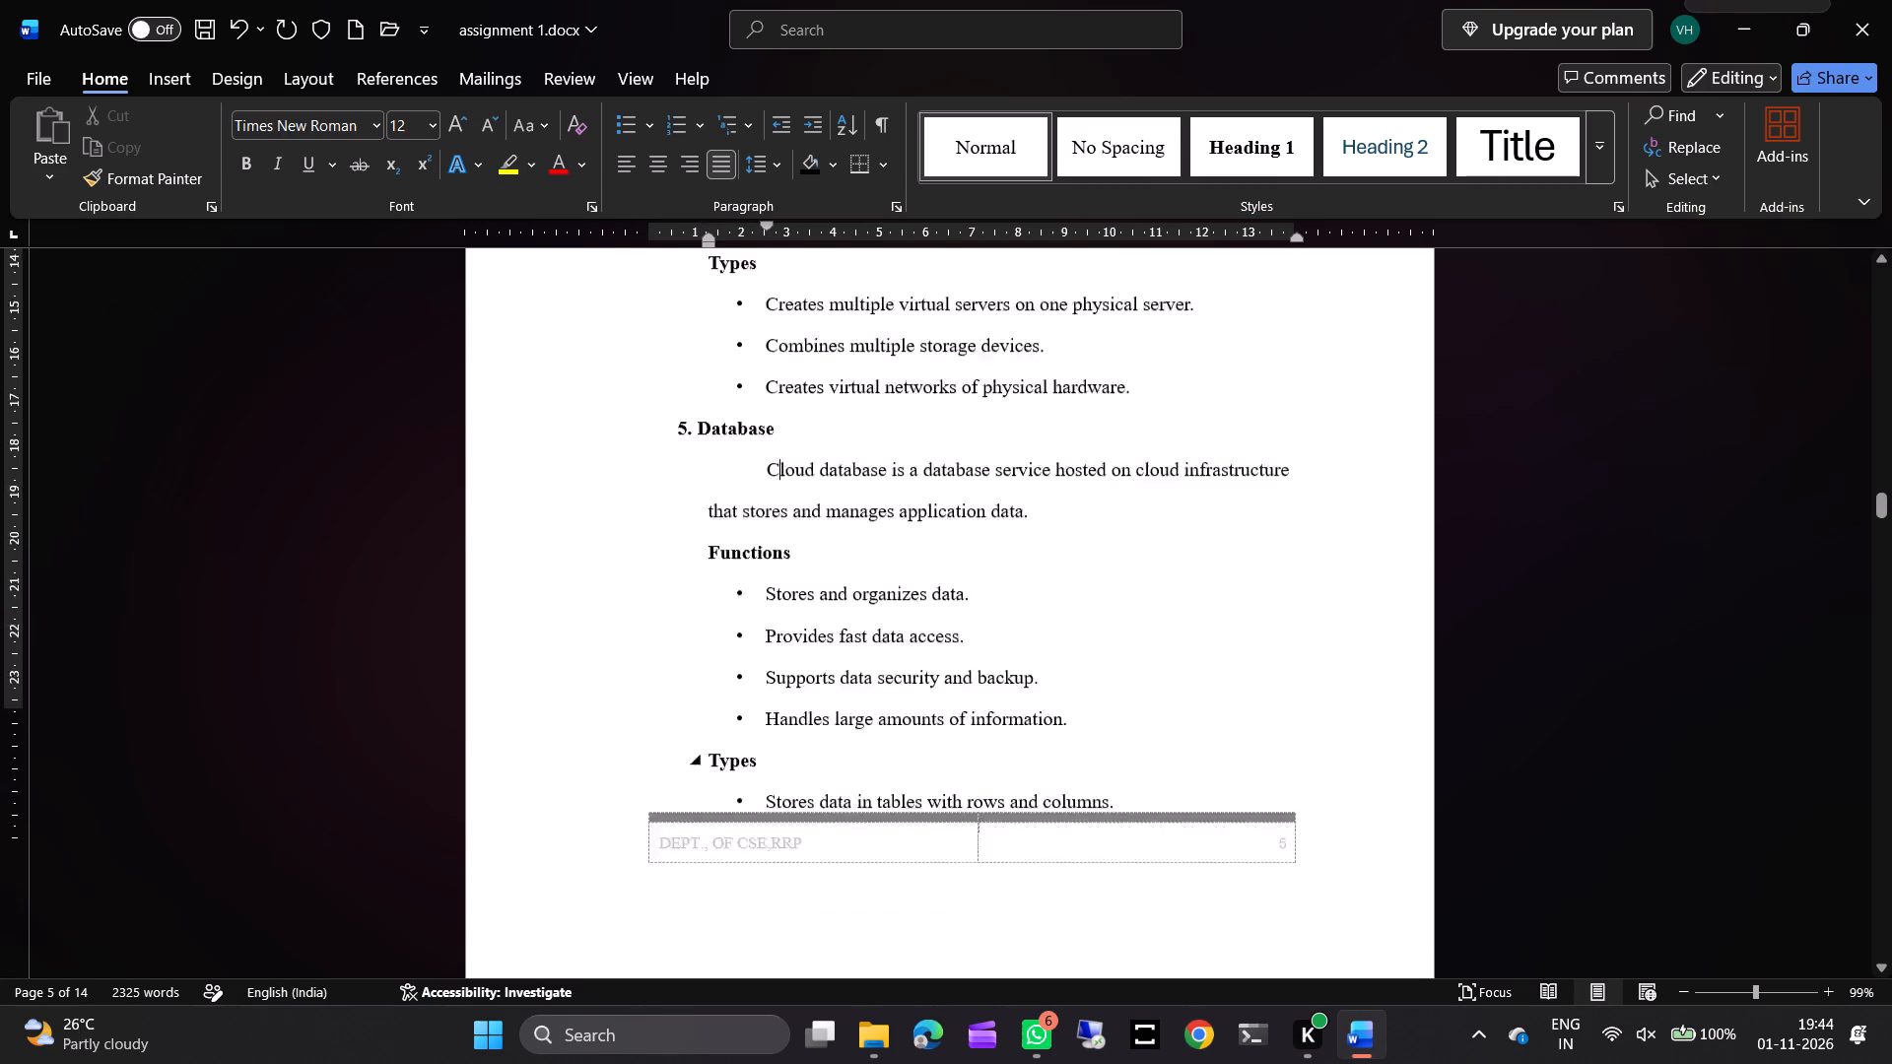
scroll(732, 616, "down", 2)
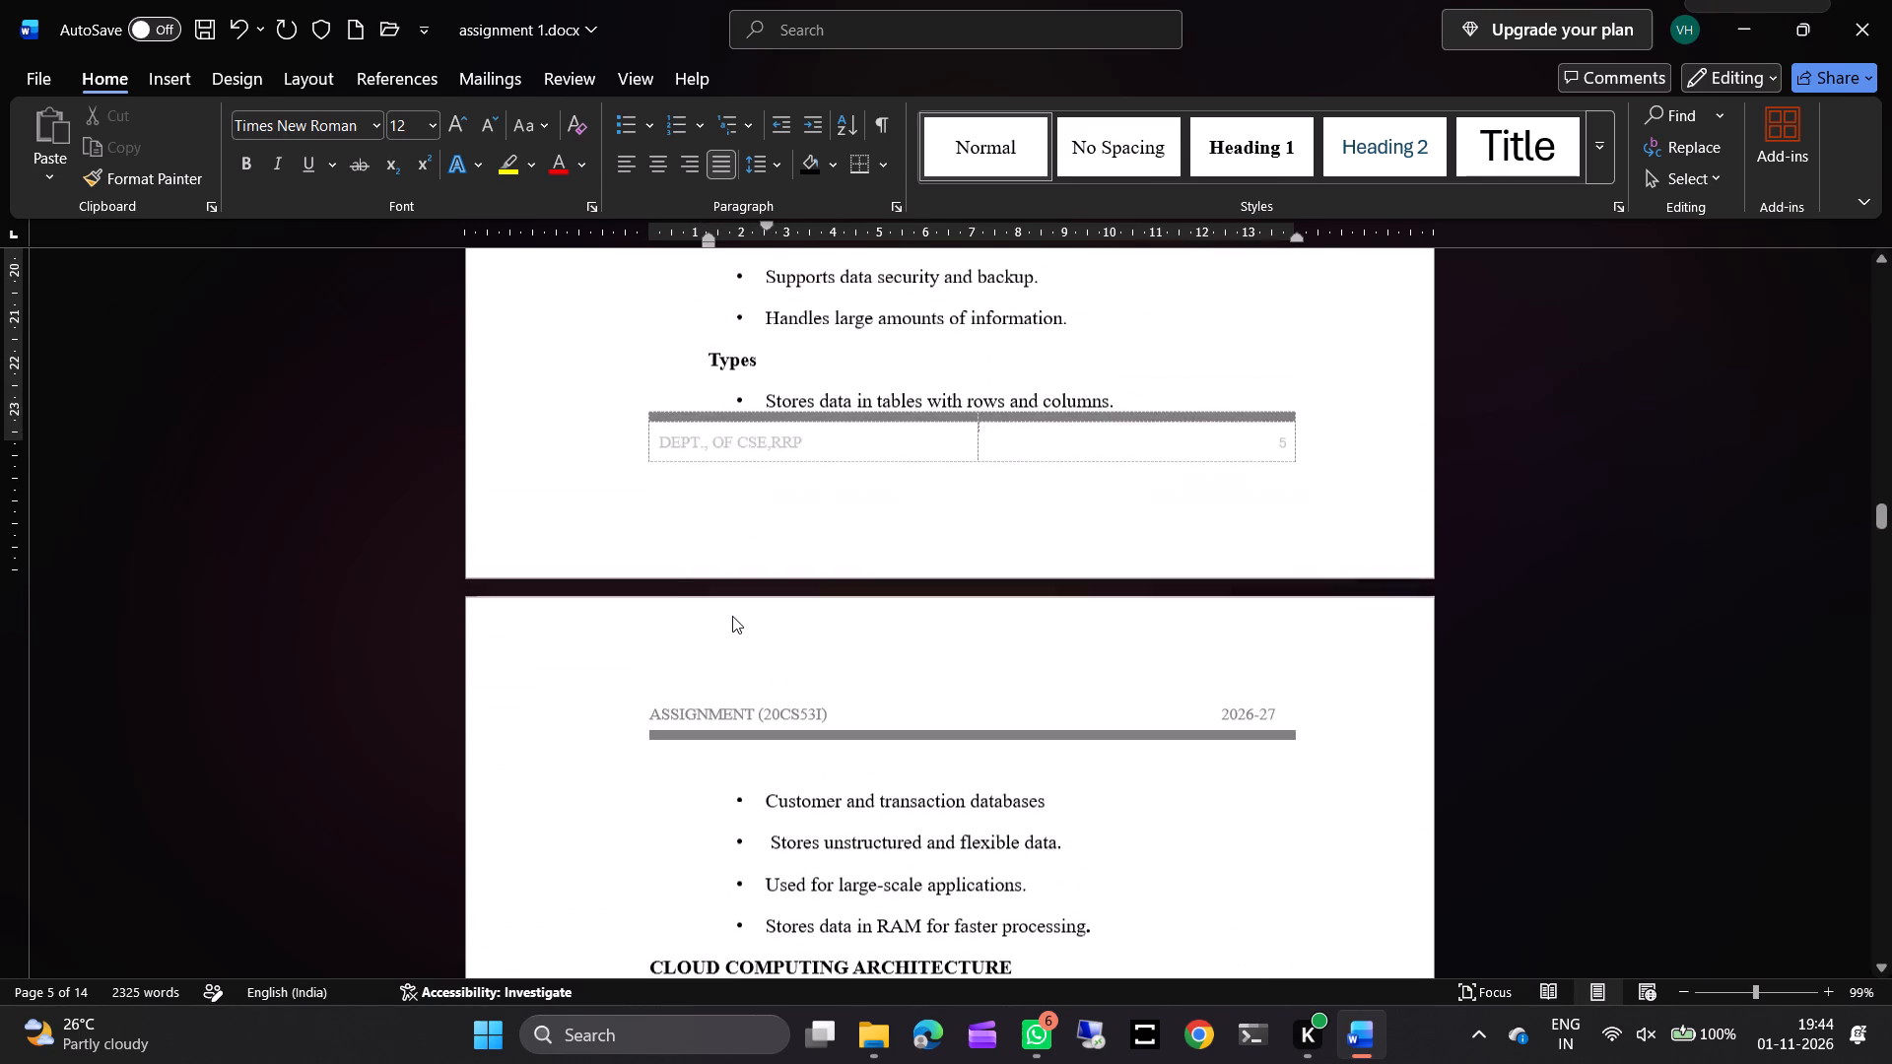
scroll(732, 616, "down", 2)
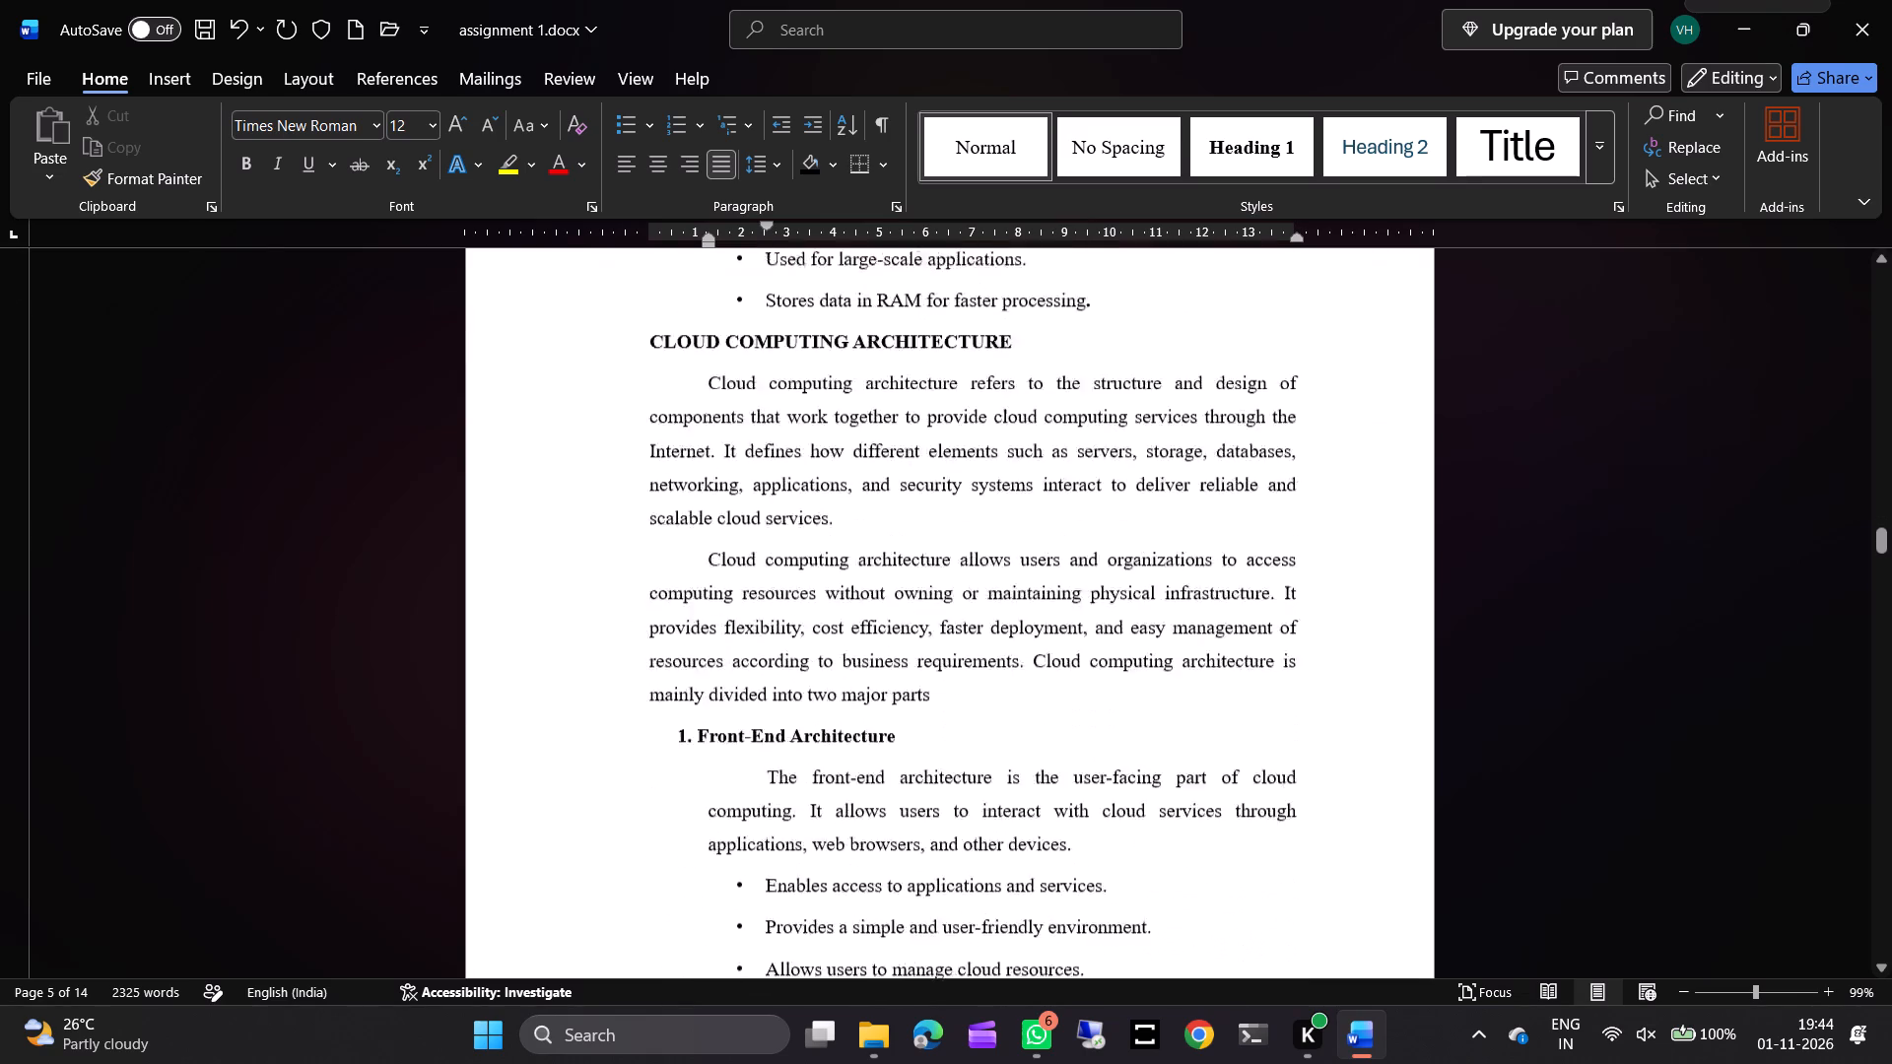
scroll(732, 616, "down", 4)
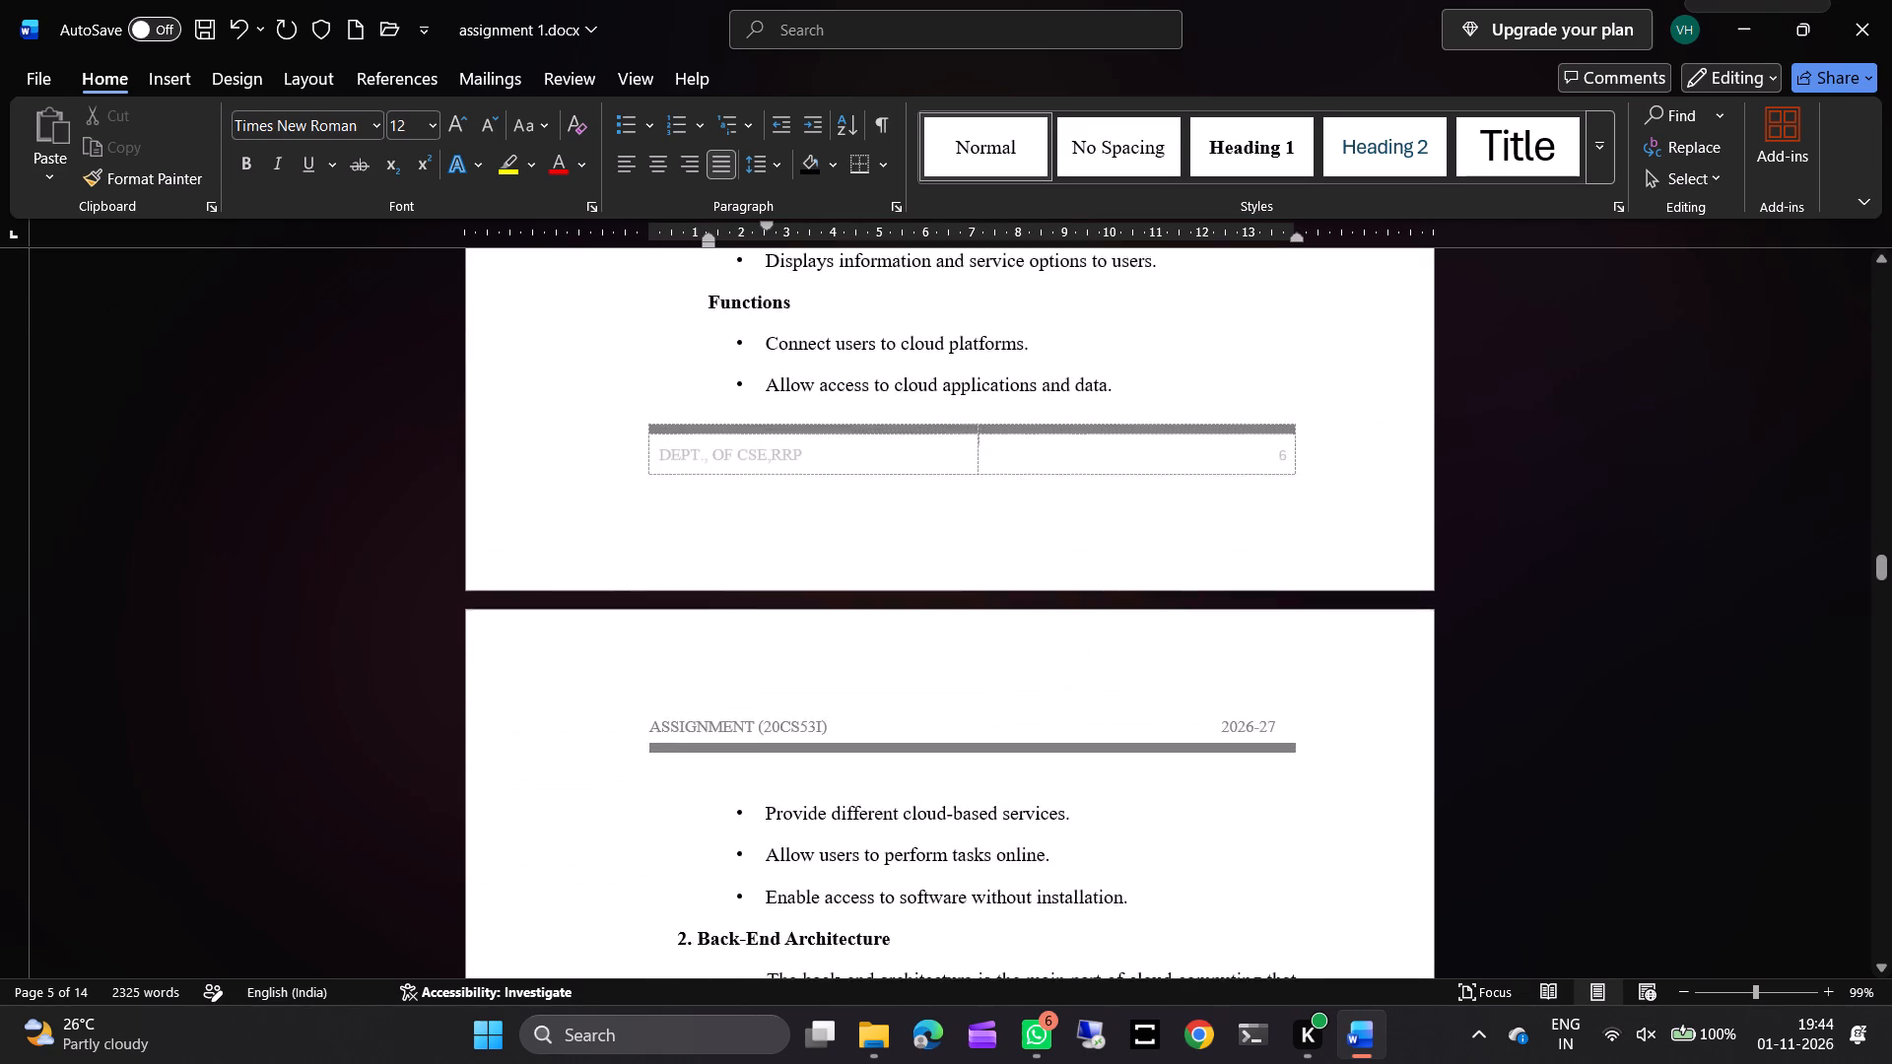
scroll(732, 616, "down", 3)
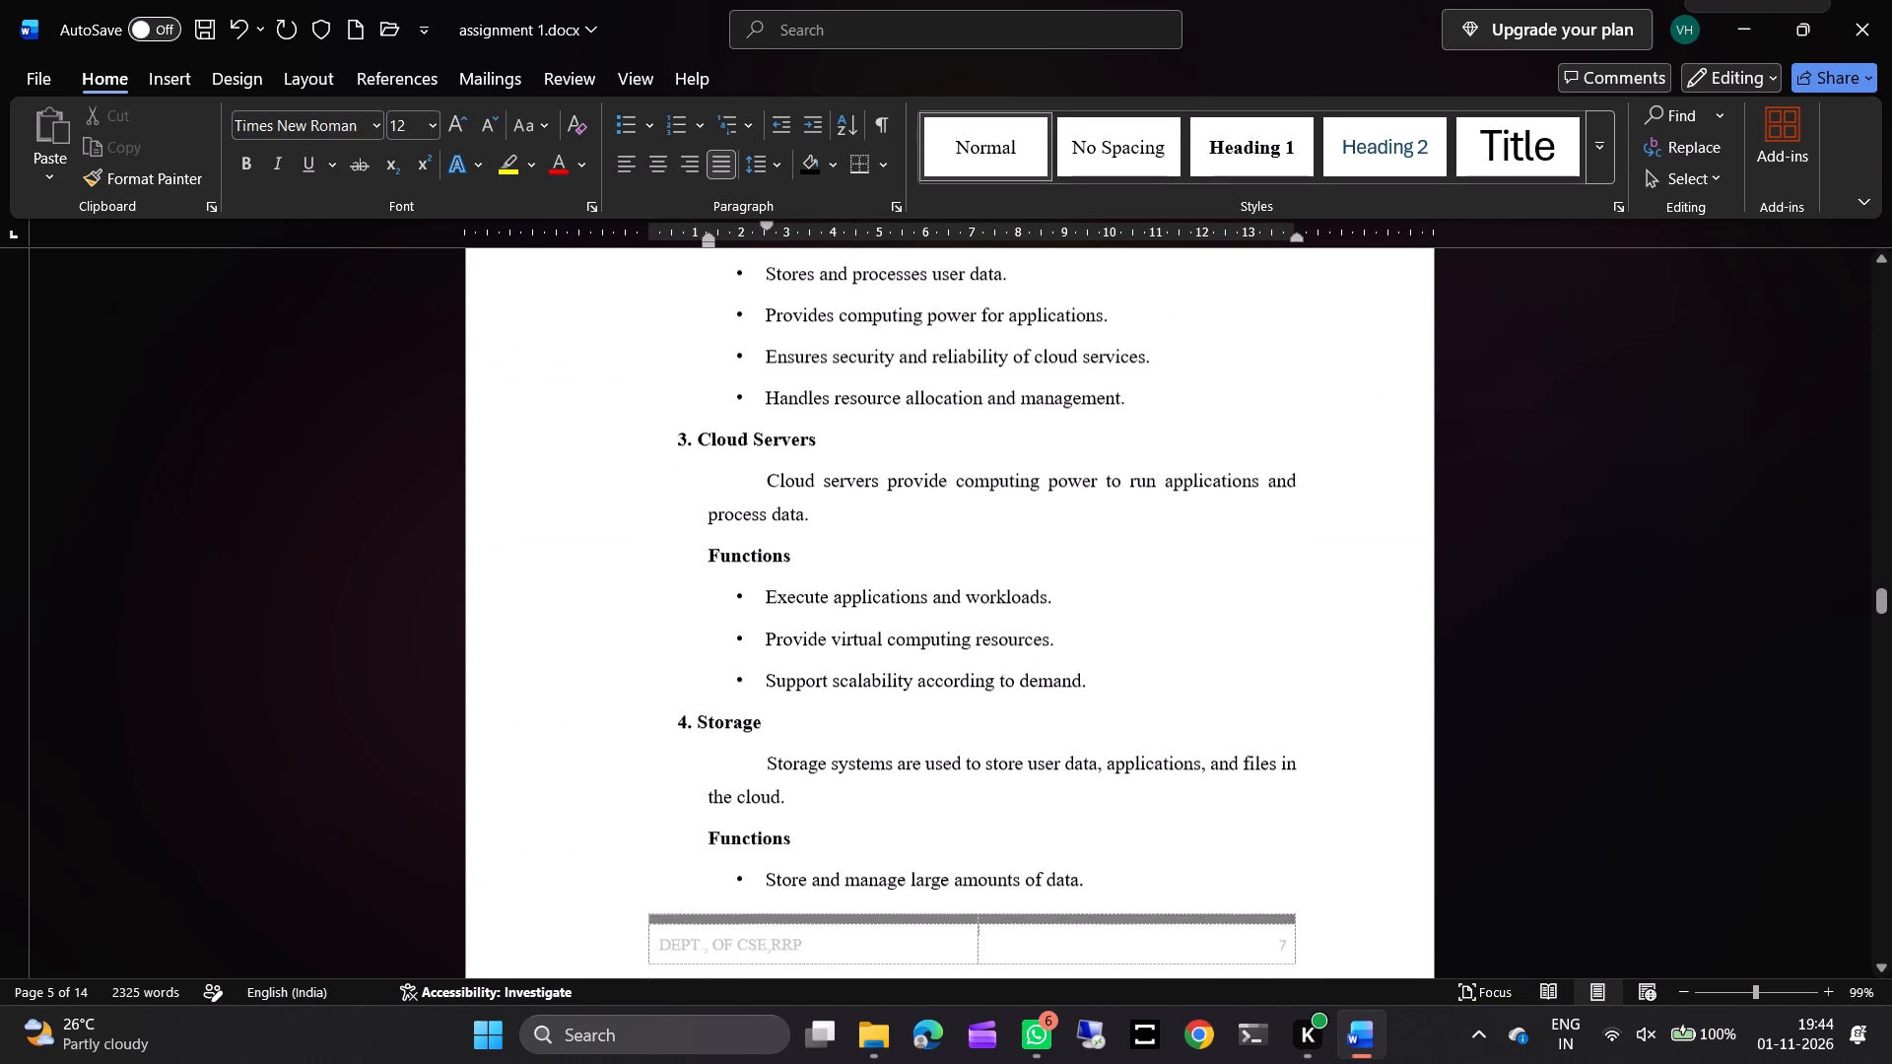
scroll(732, 616, "down", 1)
left_click(683, 336)
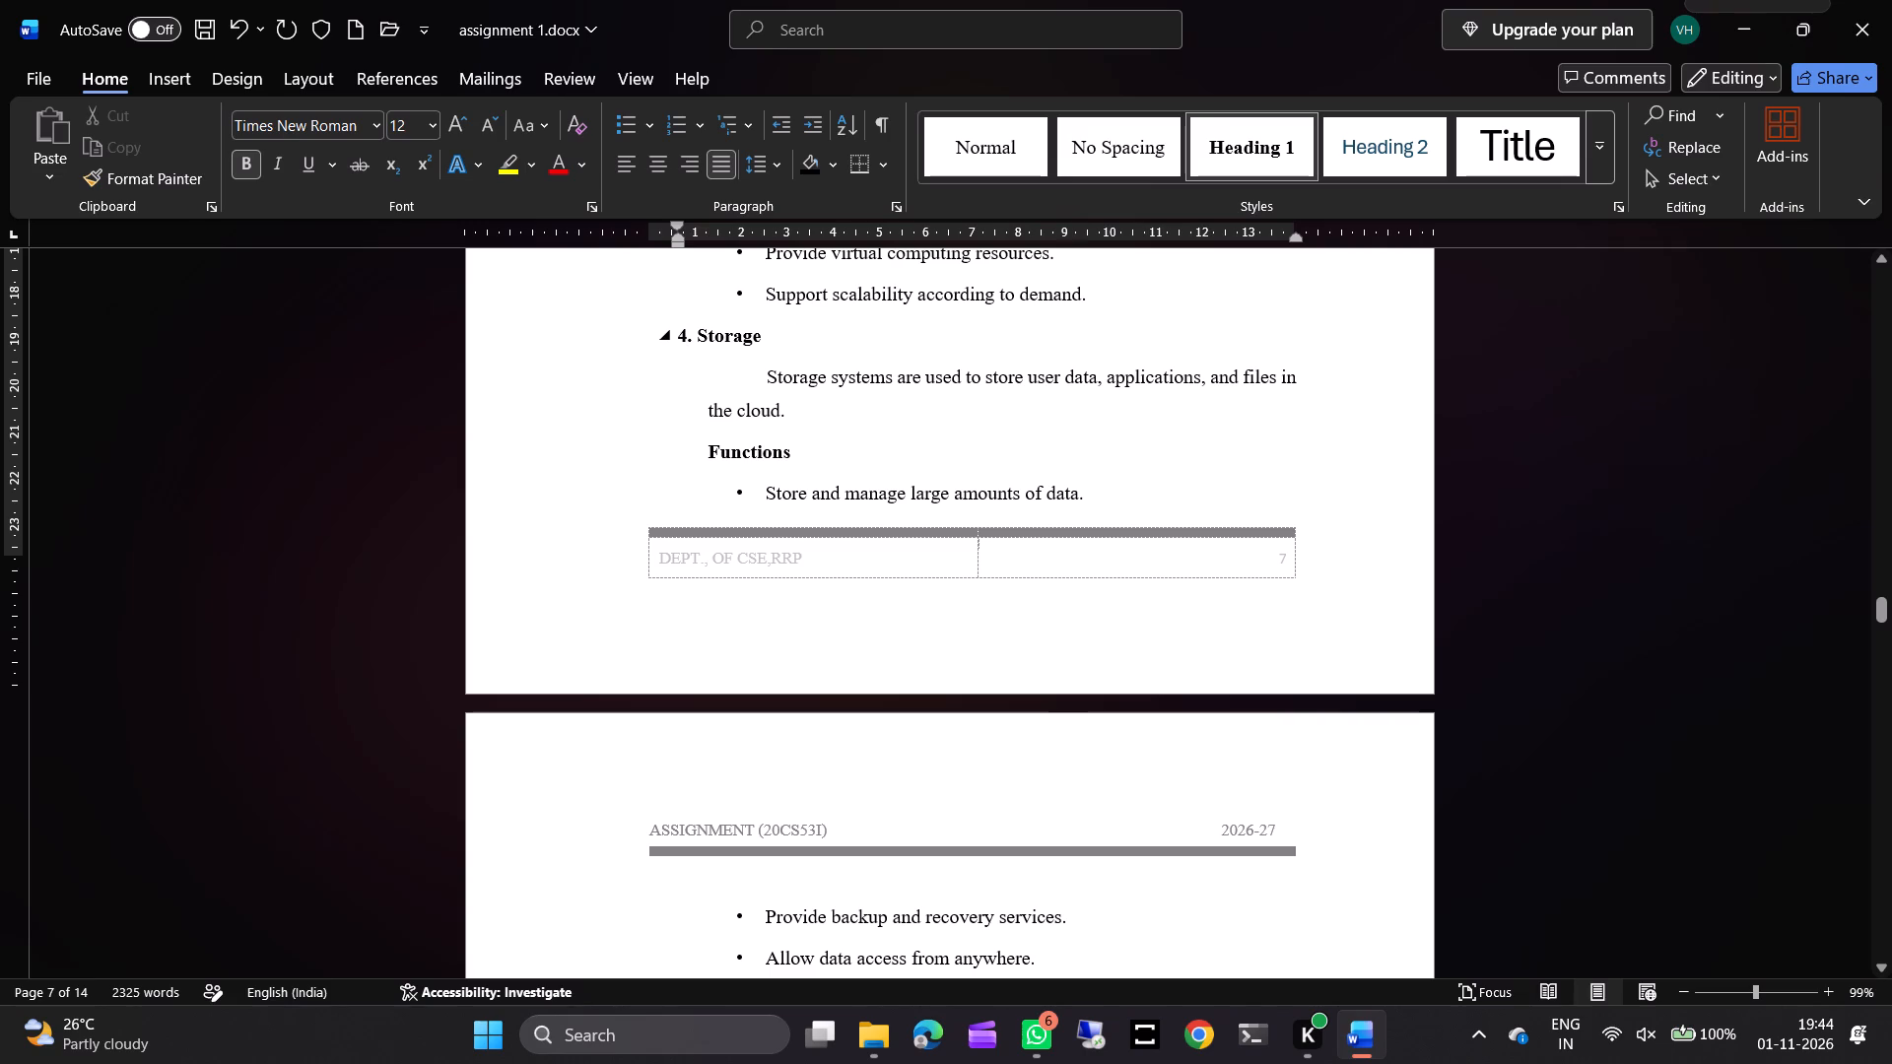
left_click(695, 338)
scroll(695, 338, "down", 3)
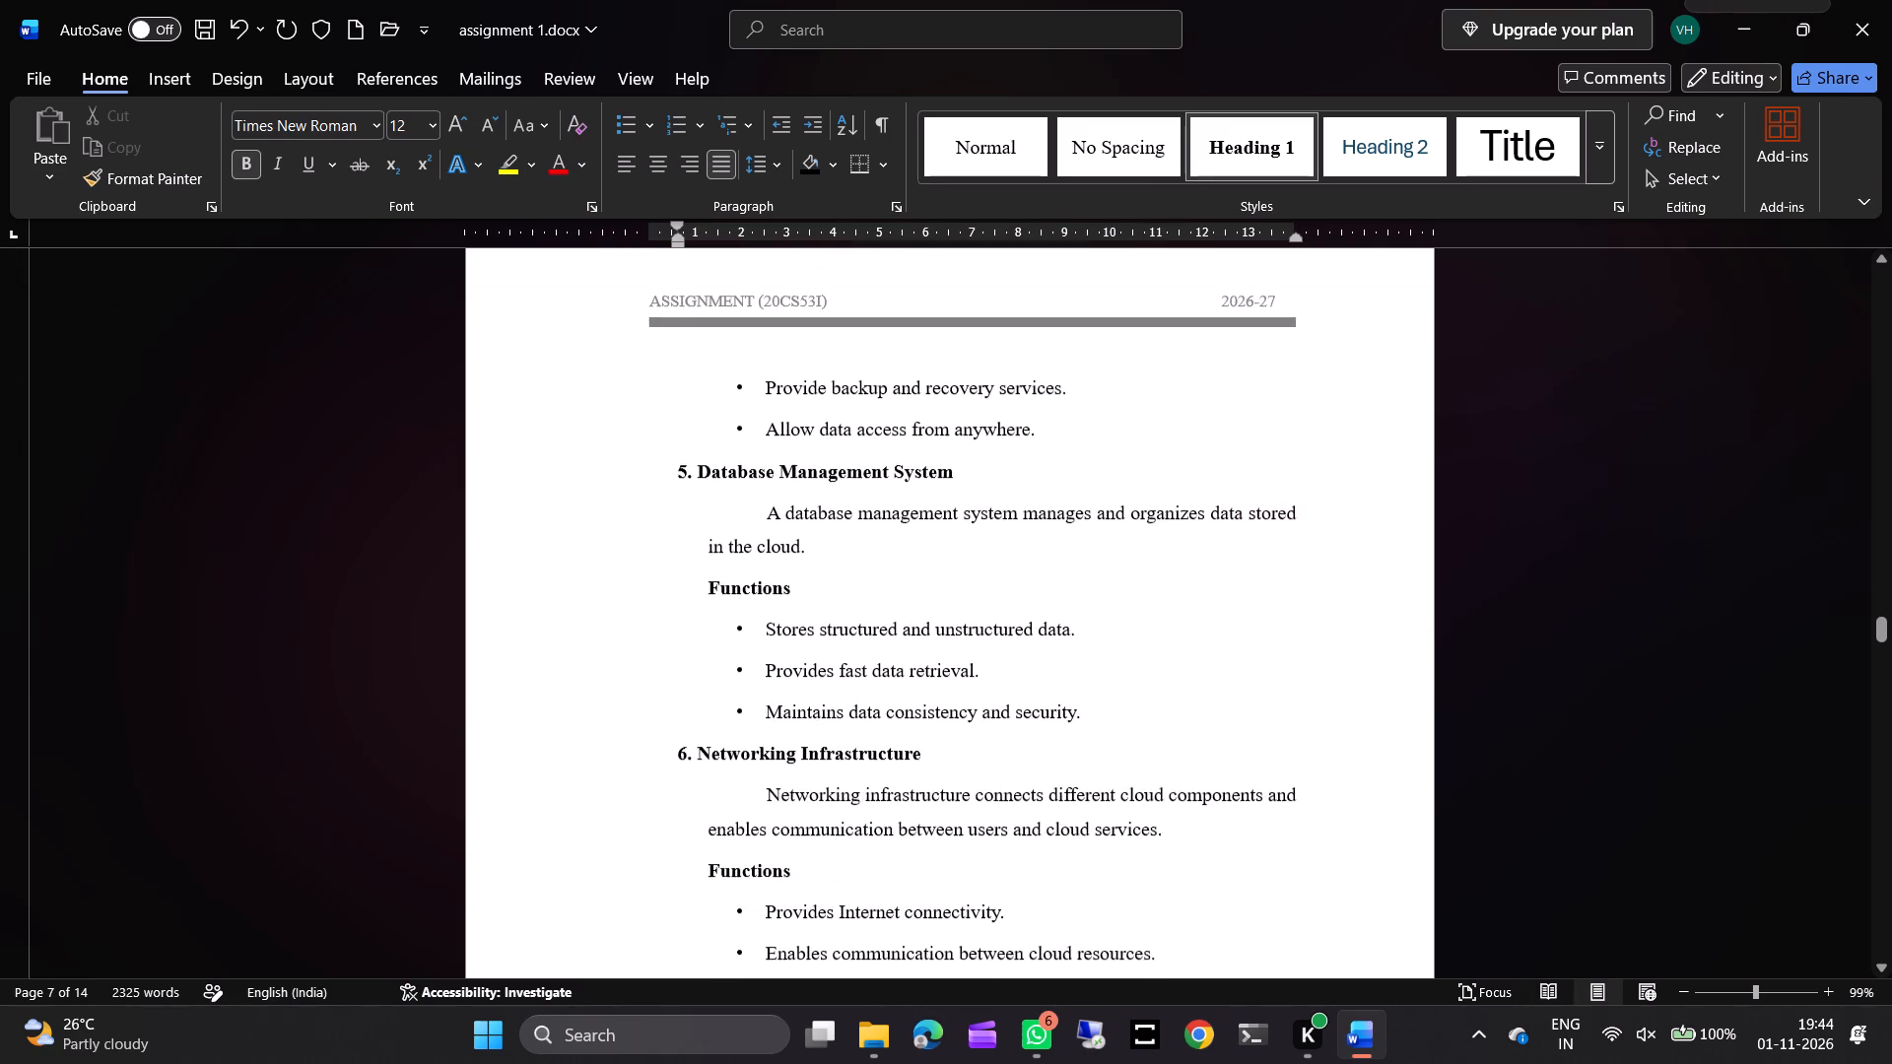
scroll(695, 338, "down", 3)
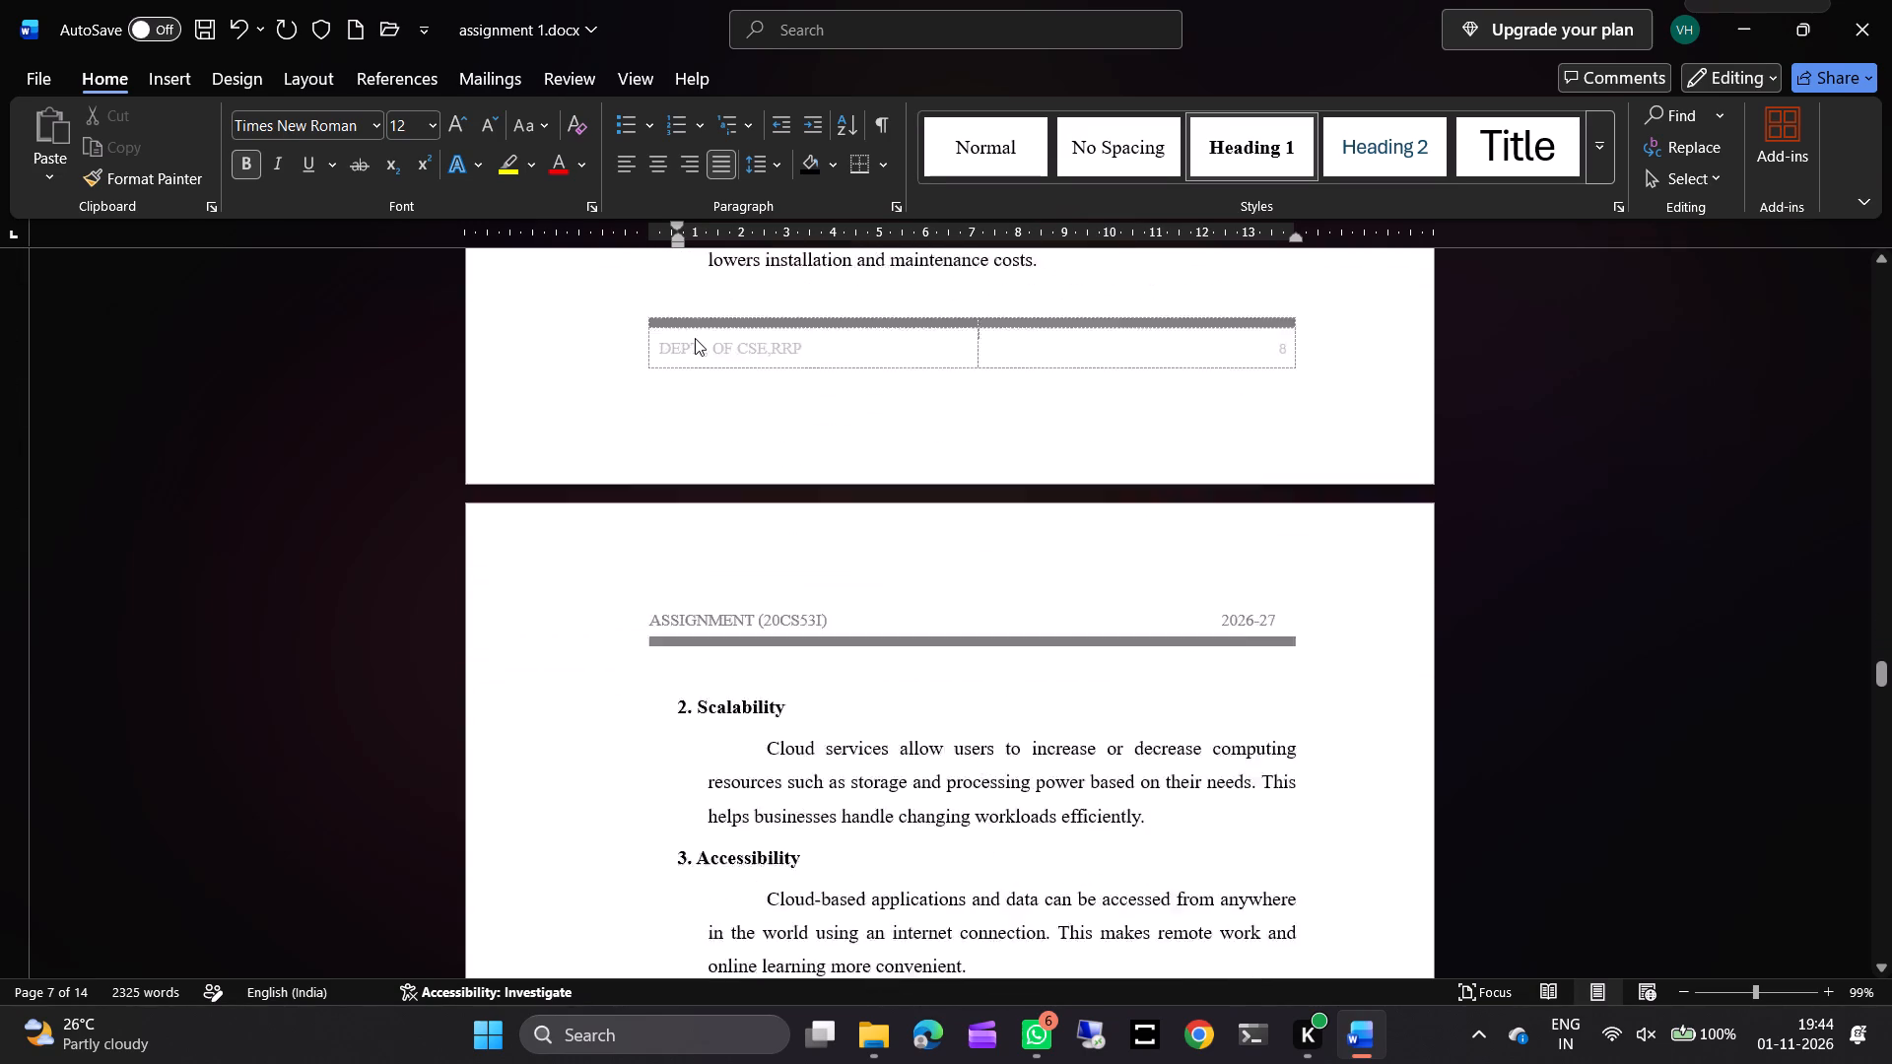
scroll(695, 338, "down", 5)
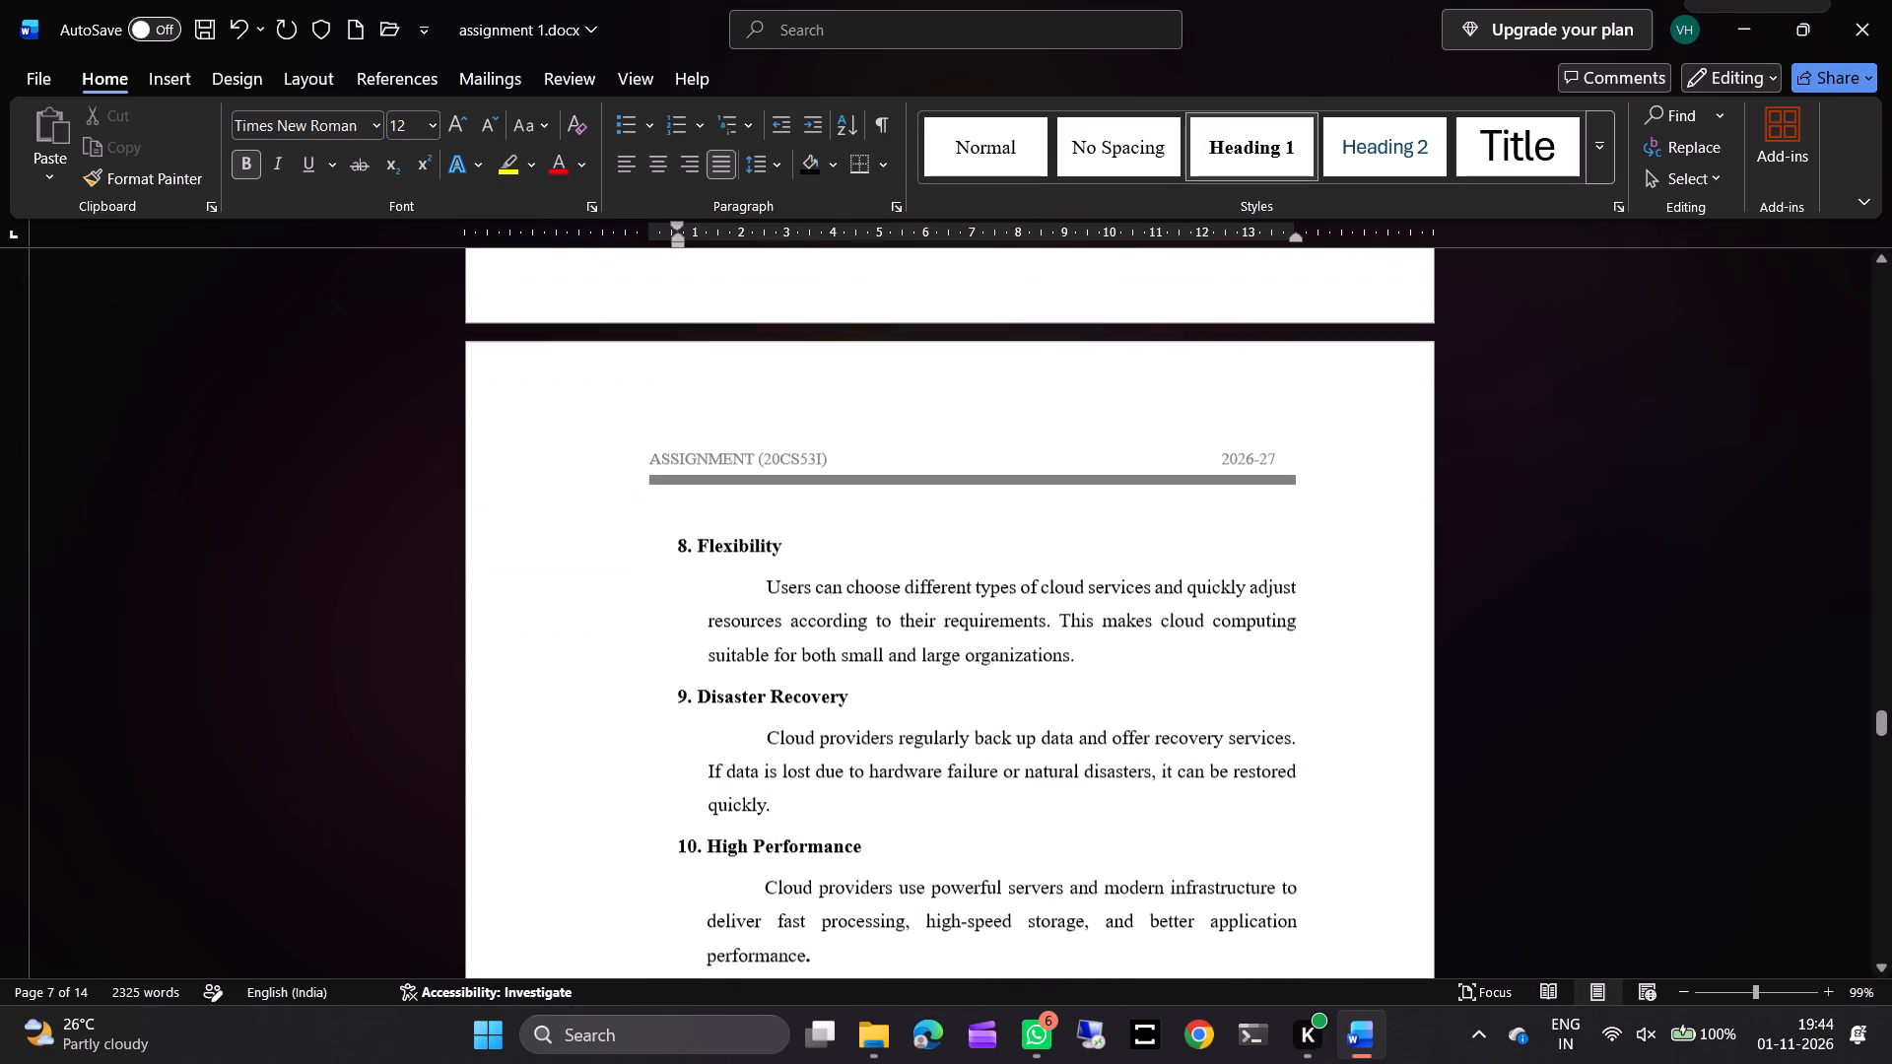
scroll(695, 338, "down", 5)
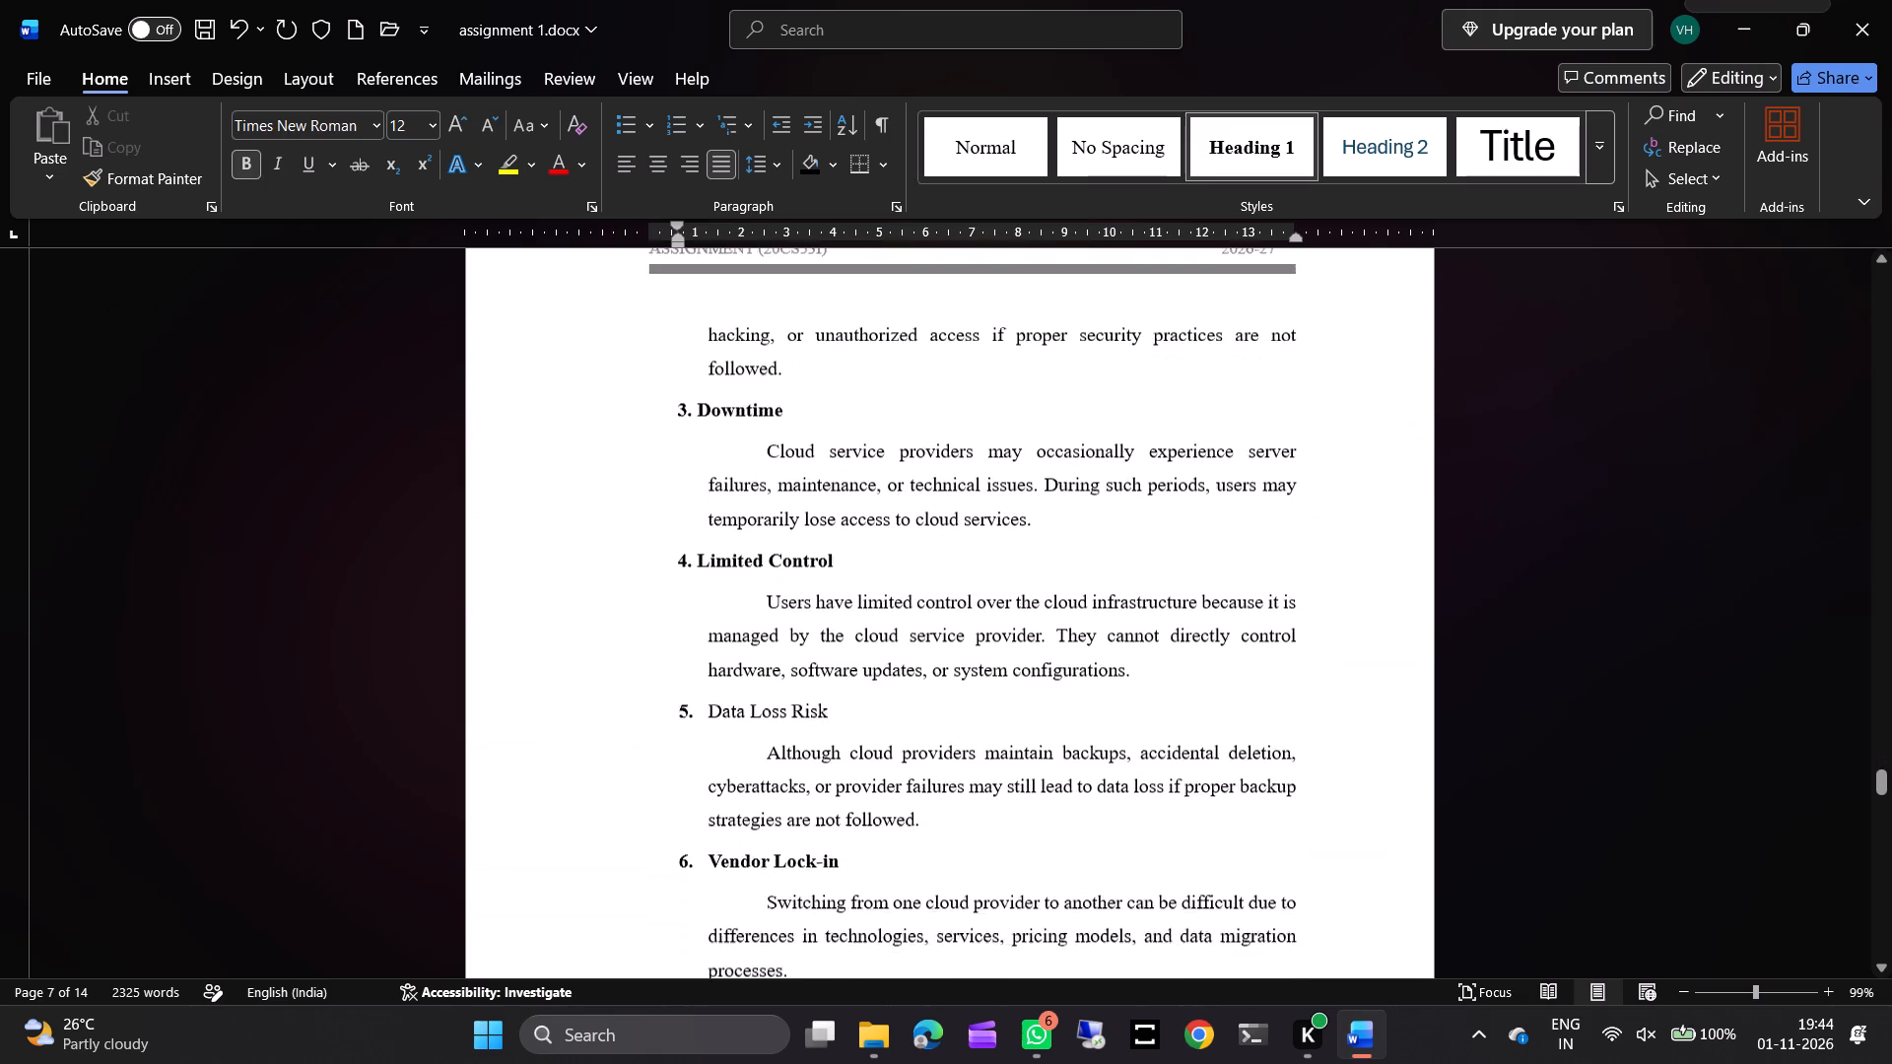
scroll(695, 338, "down", 5)
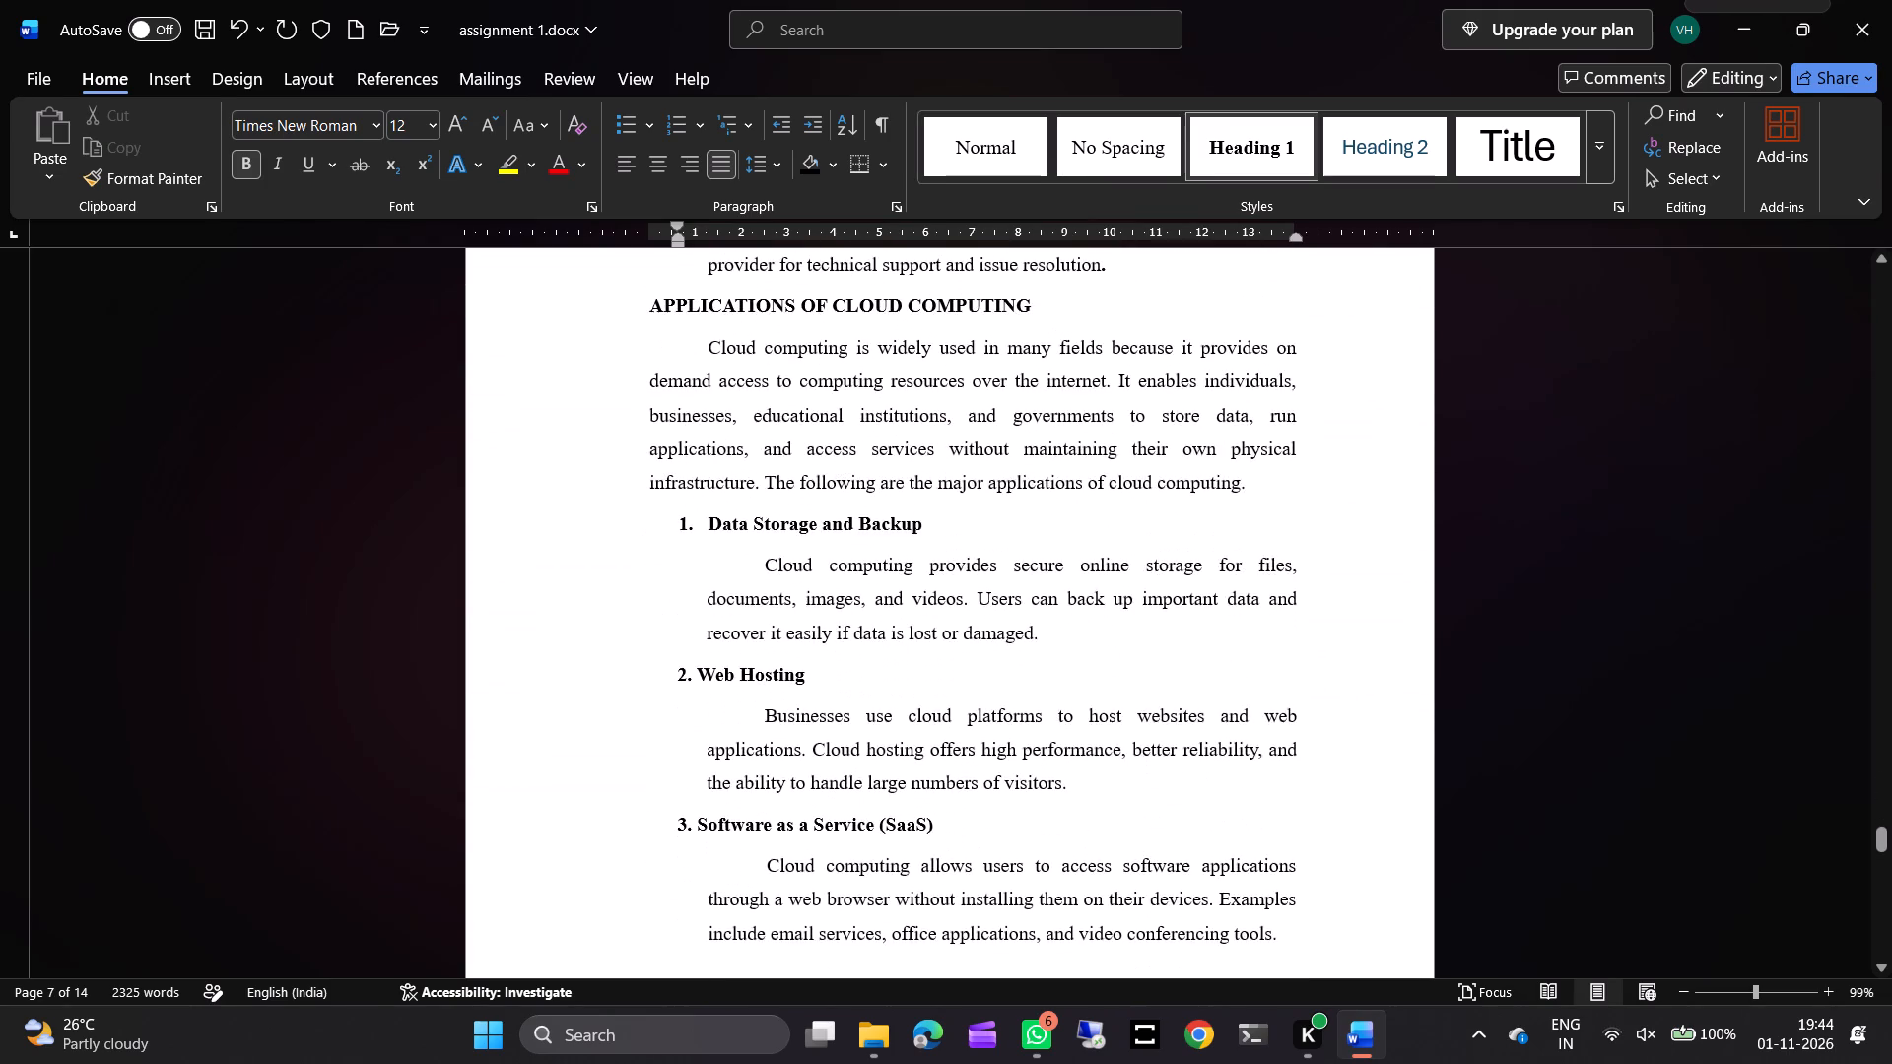
scroll(695, 338, "down", 5)
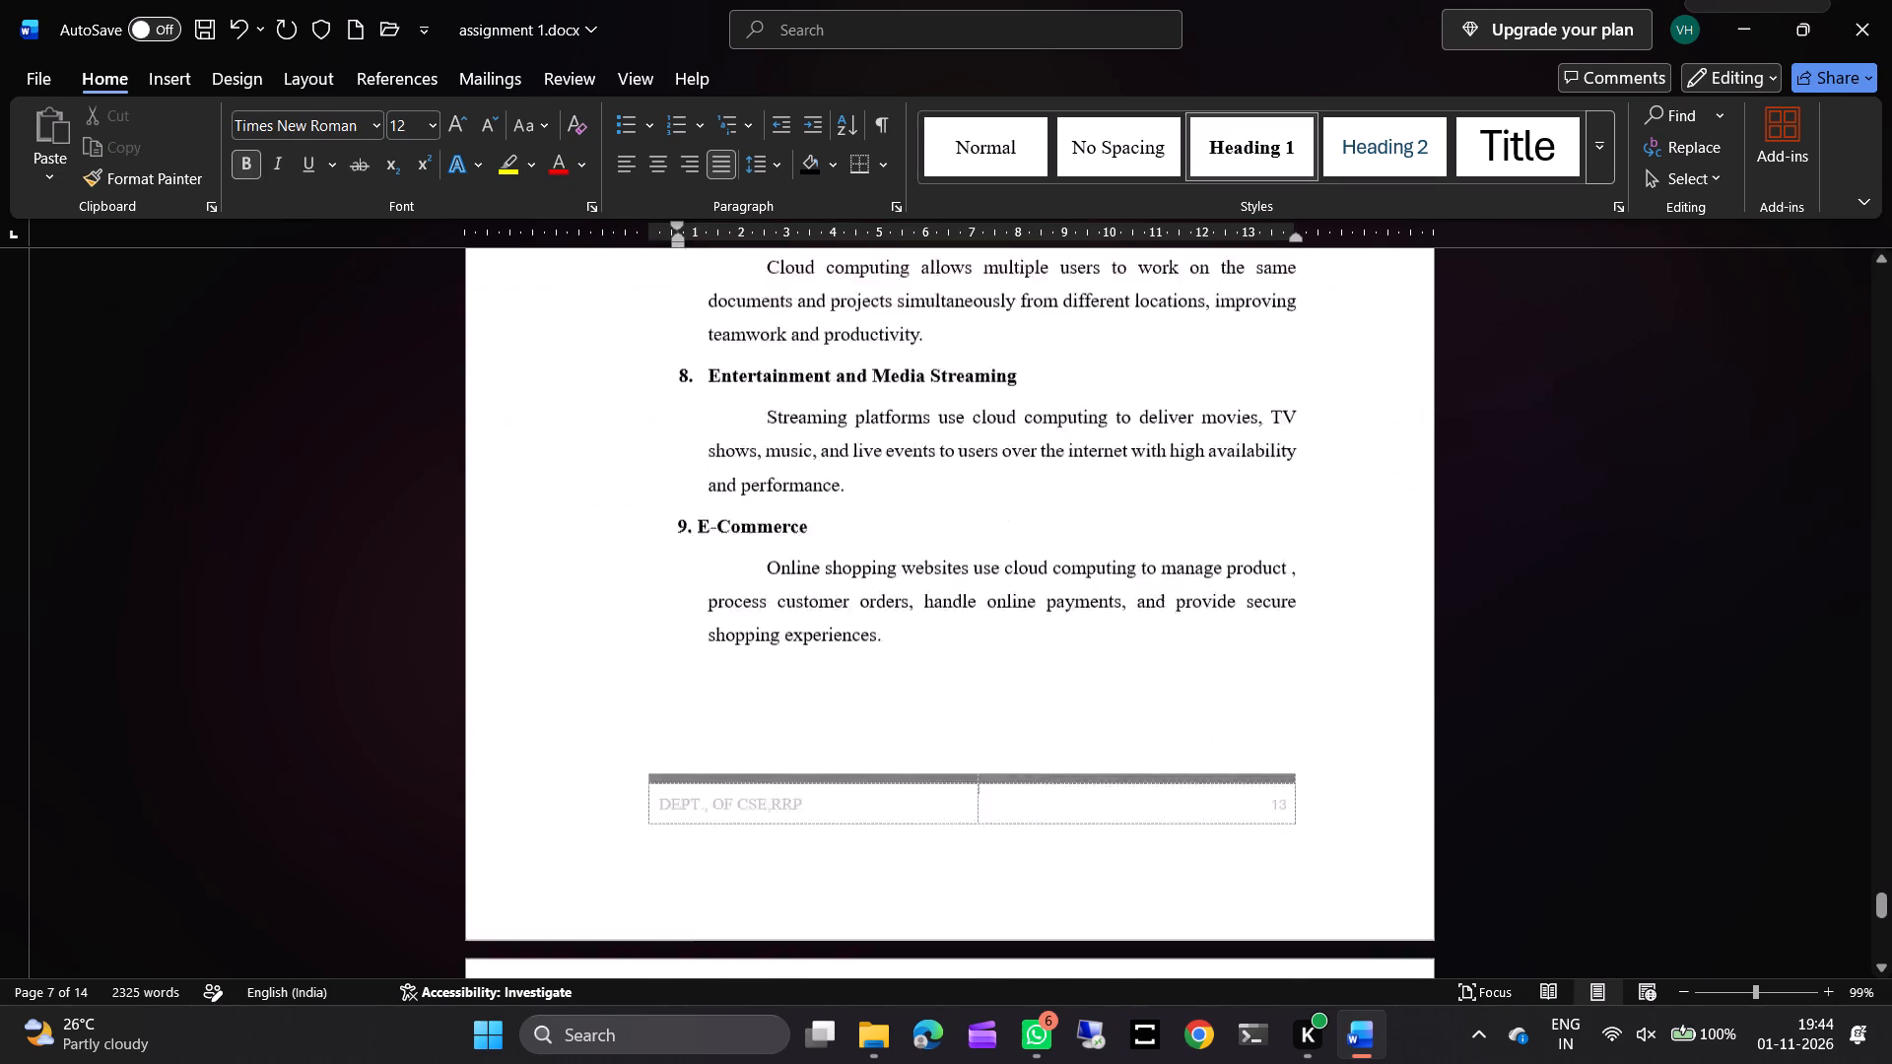
scroll(695, 338, "down", 3)
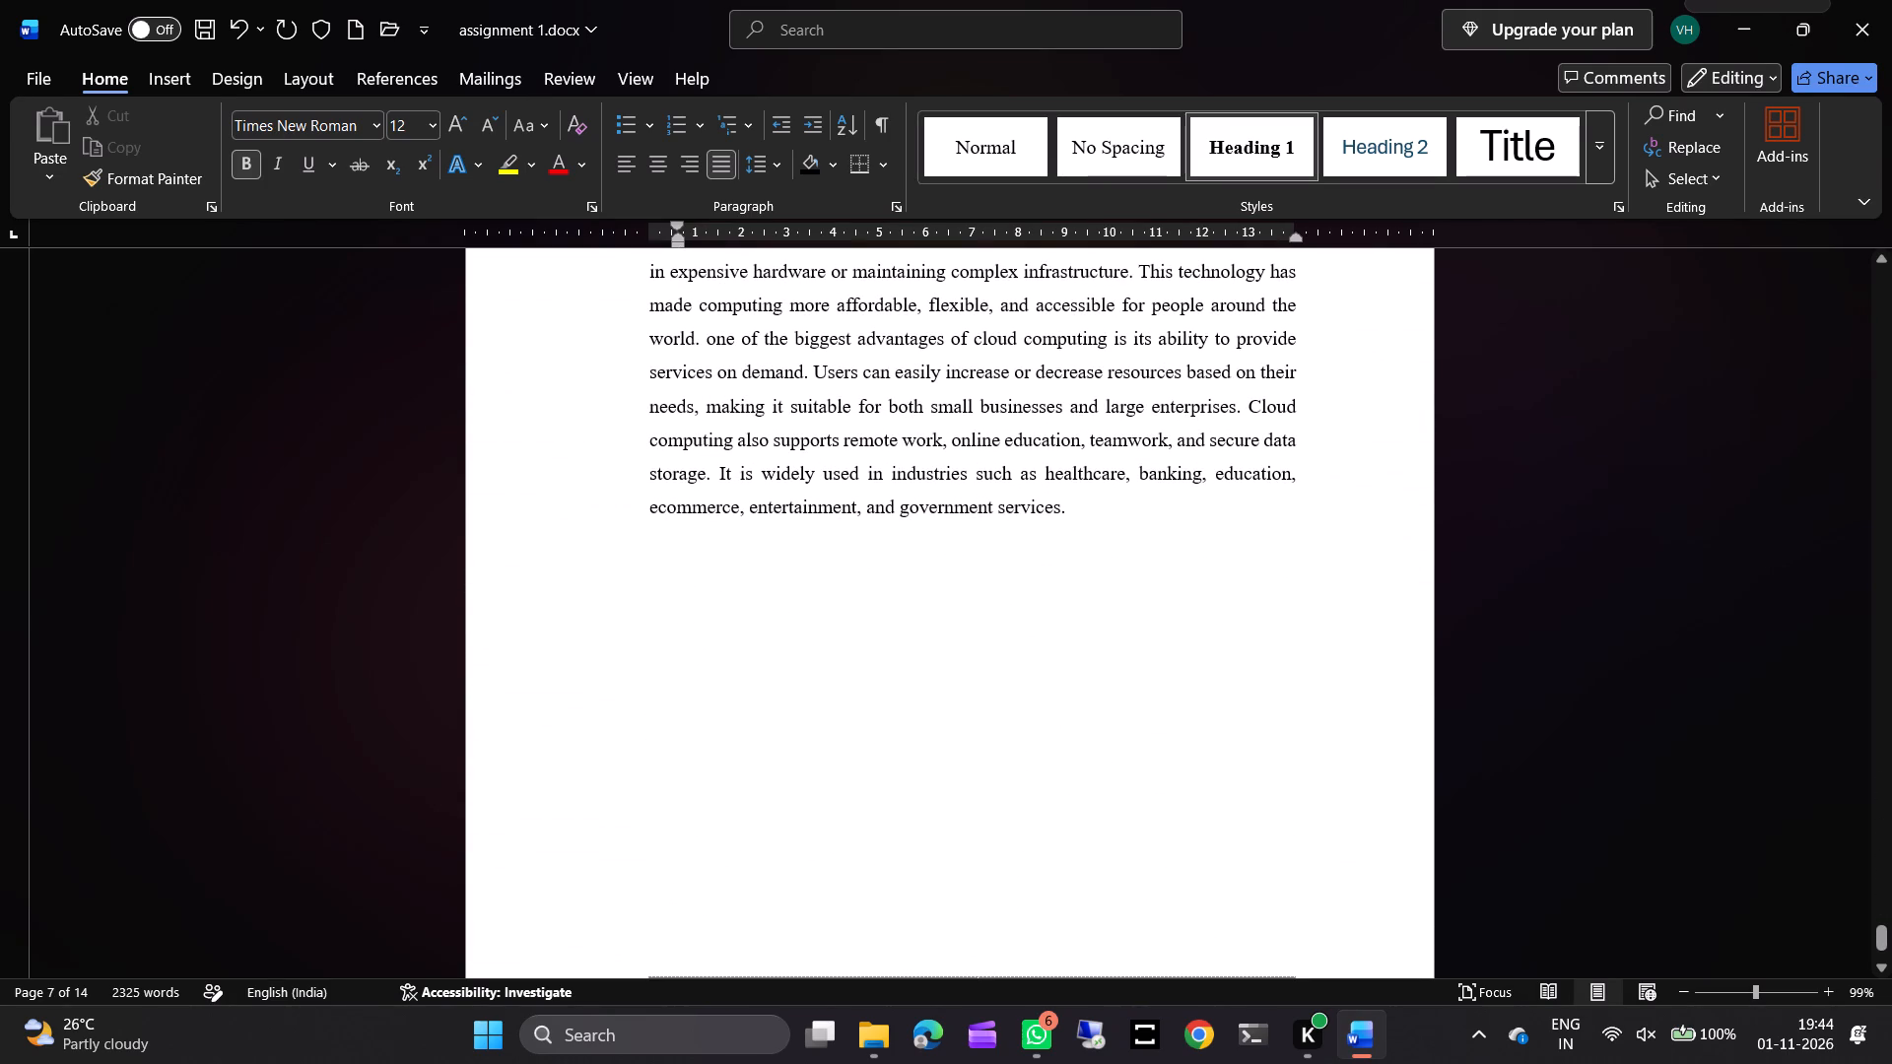
Insert a page break after the closing paragraph ending "government services." and remove the first-line indent on the new page.
scroll(824, 583, "down", 3)
left_click(1076, 329)
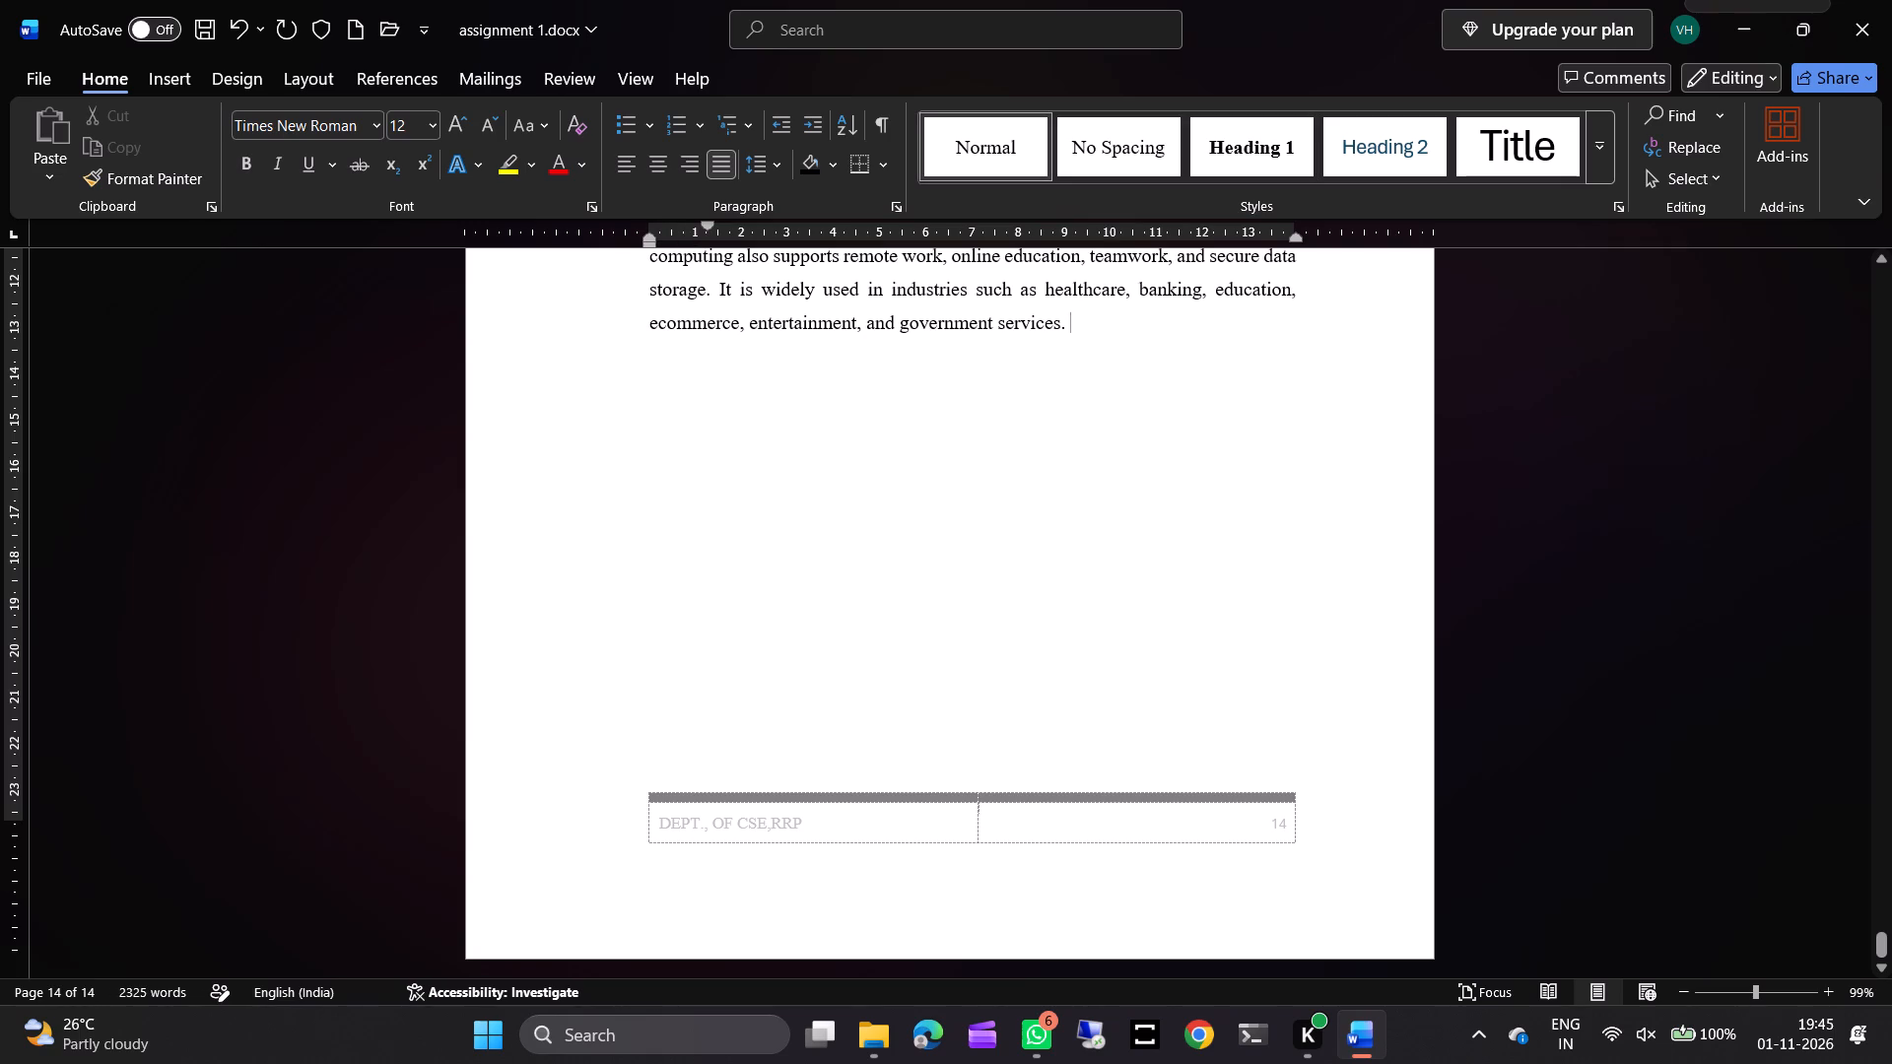
key("ctrl+Return")
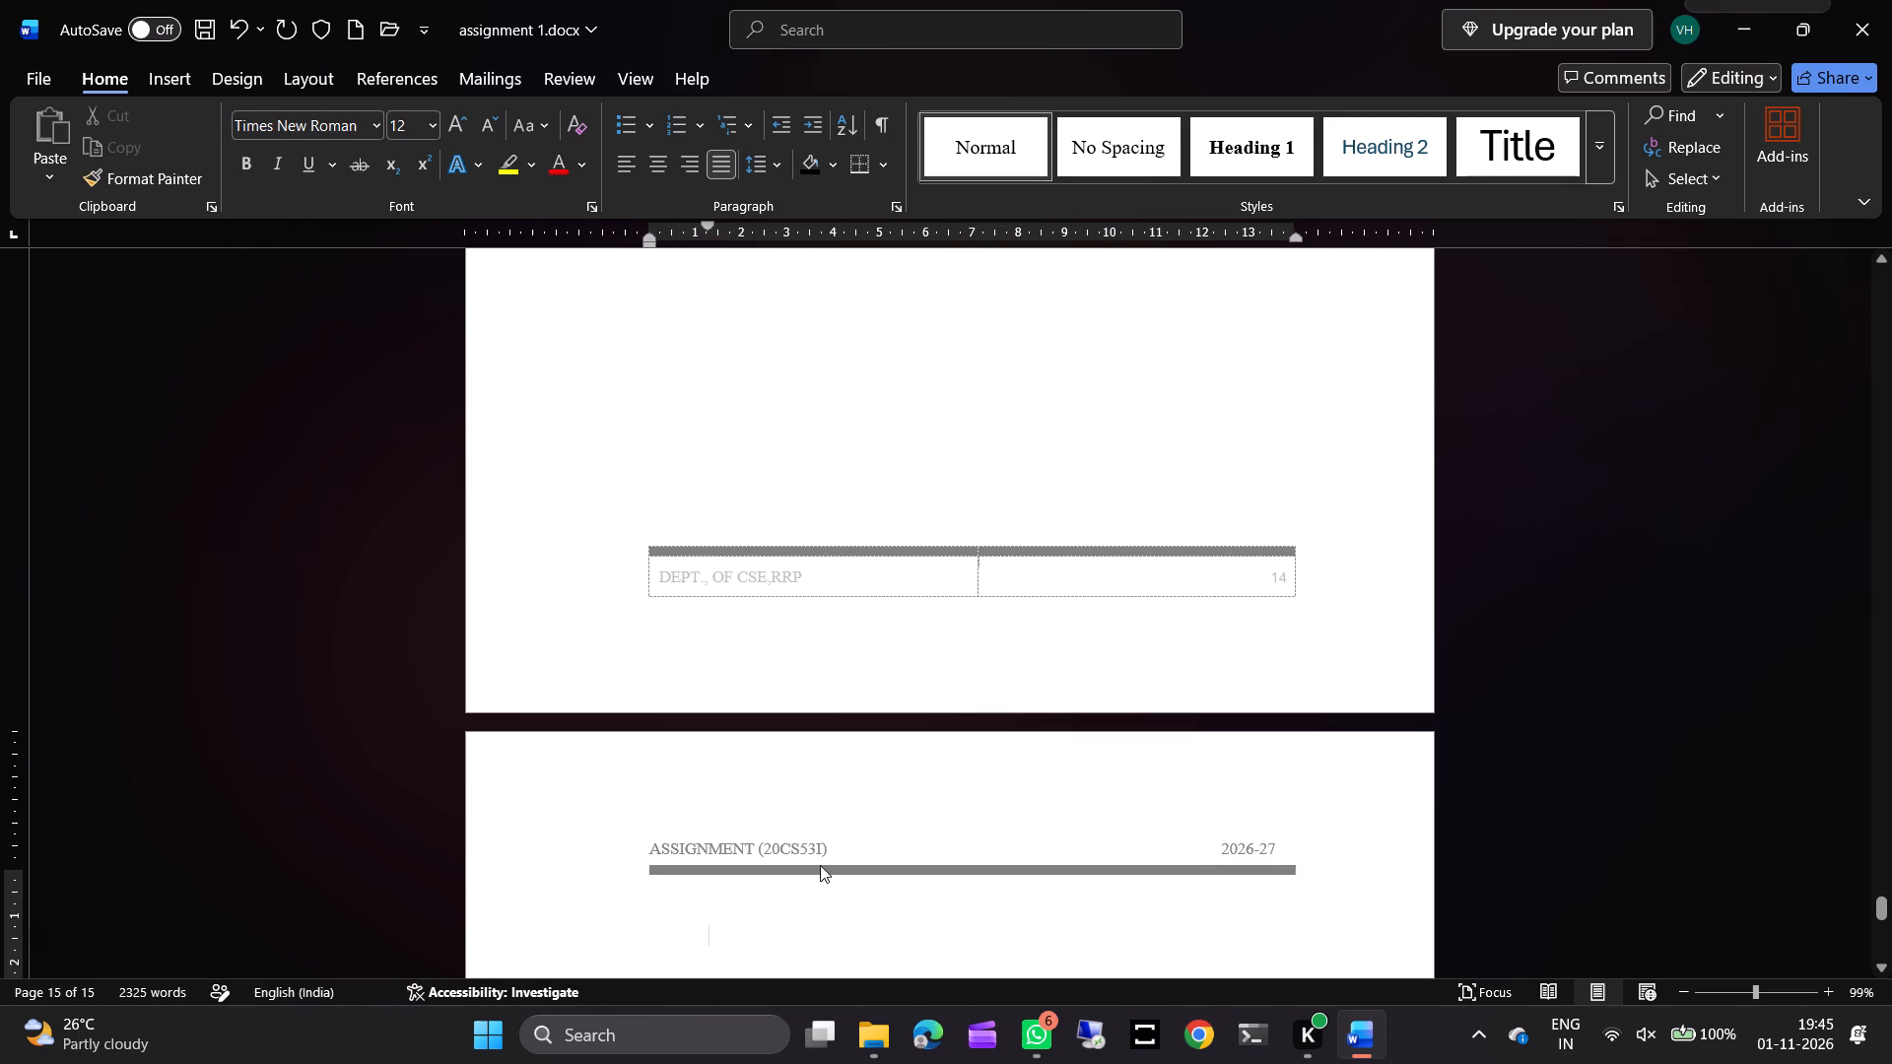
key("BackSpace")
key("BackSpace")
Open the recent file assignment 1 B.pdf from File Explorer's Home page.
key("Up")
key("Down")
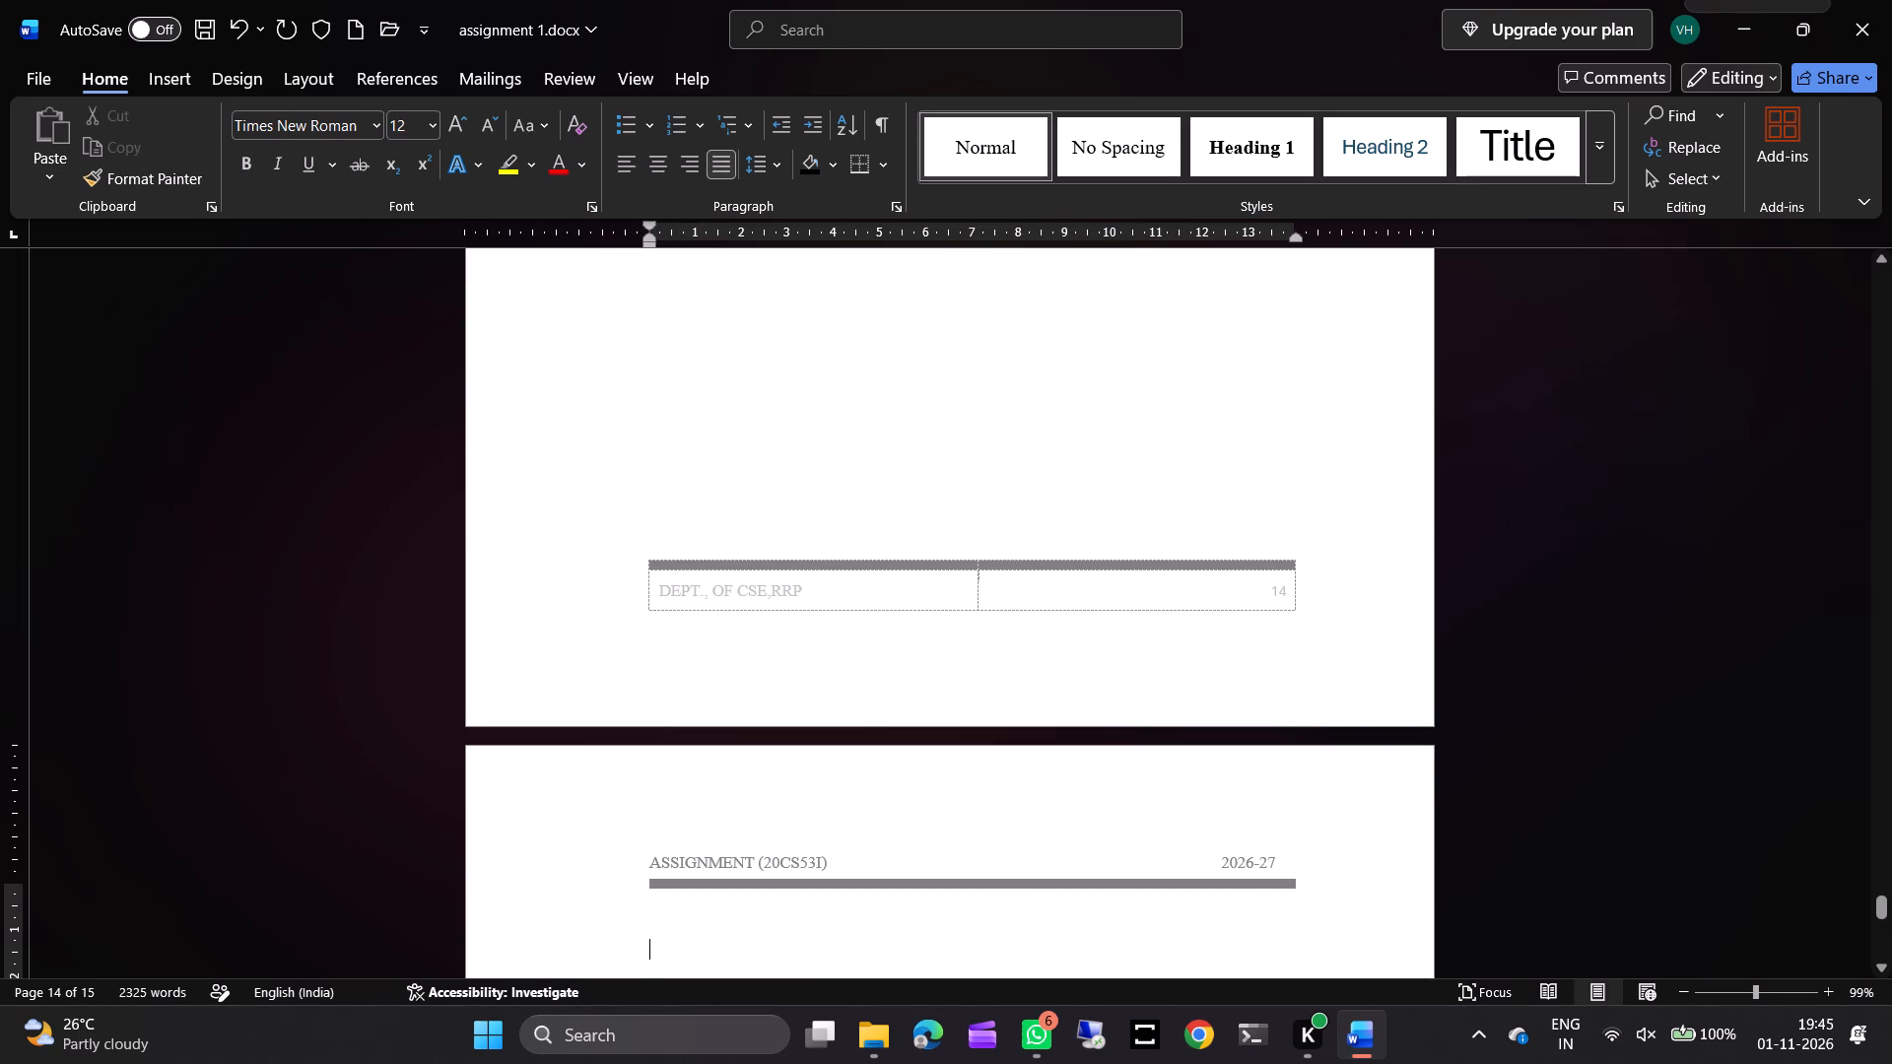
left_click(876, 1034)
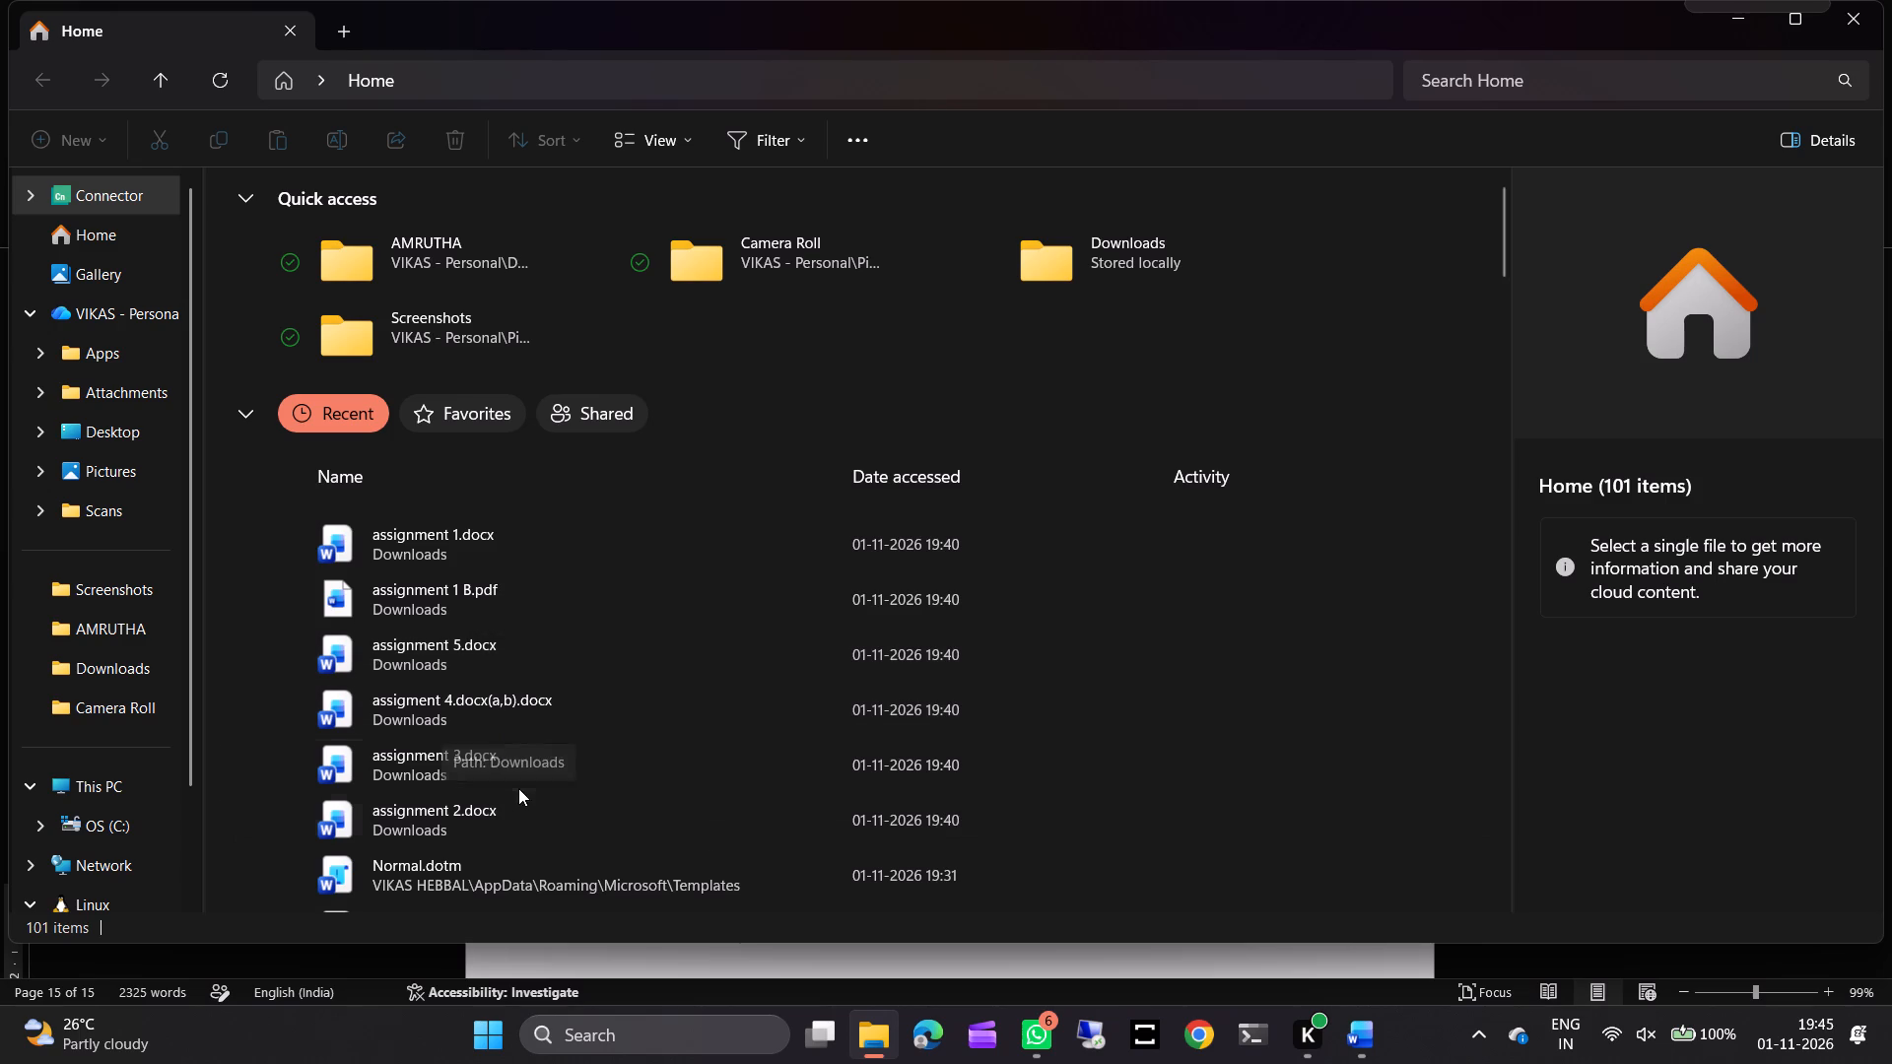
double_click(591, 606)
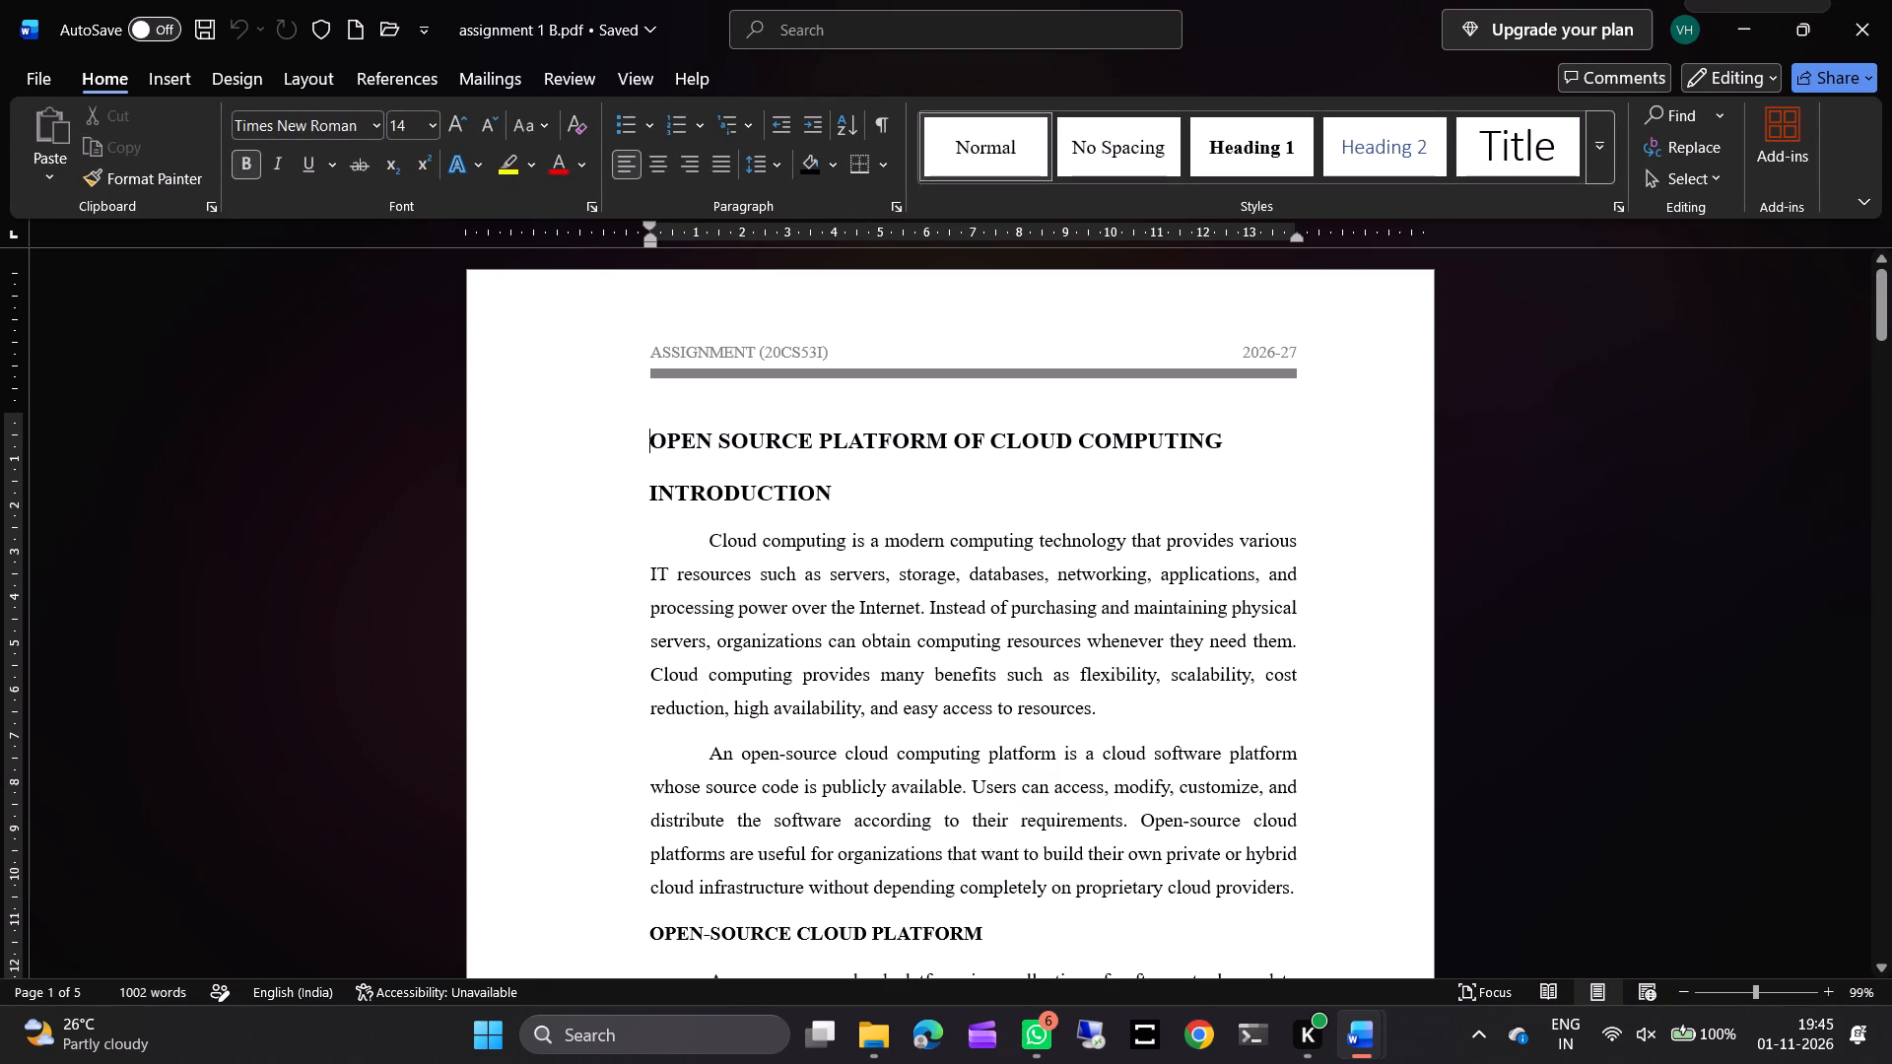
Copy the entire body text of assignment 1 B.pdf and paste it onto the new last page of assignment 1.docx.
left_click_drag(645, 436, 719, 1056)
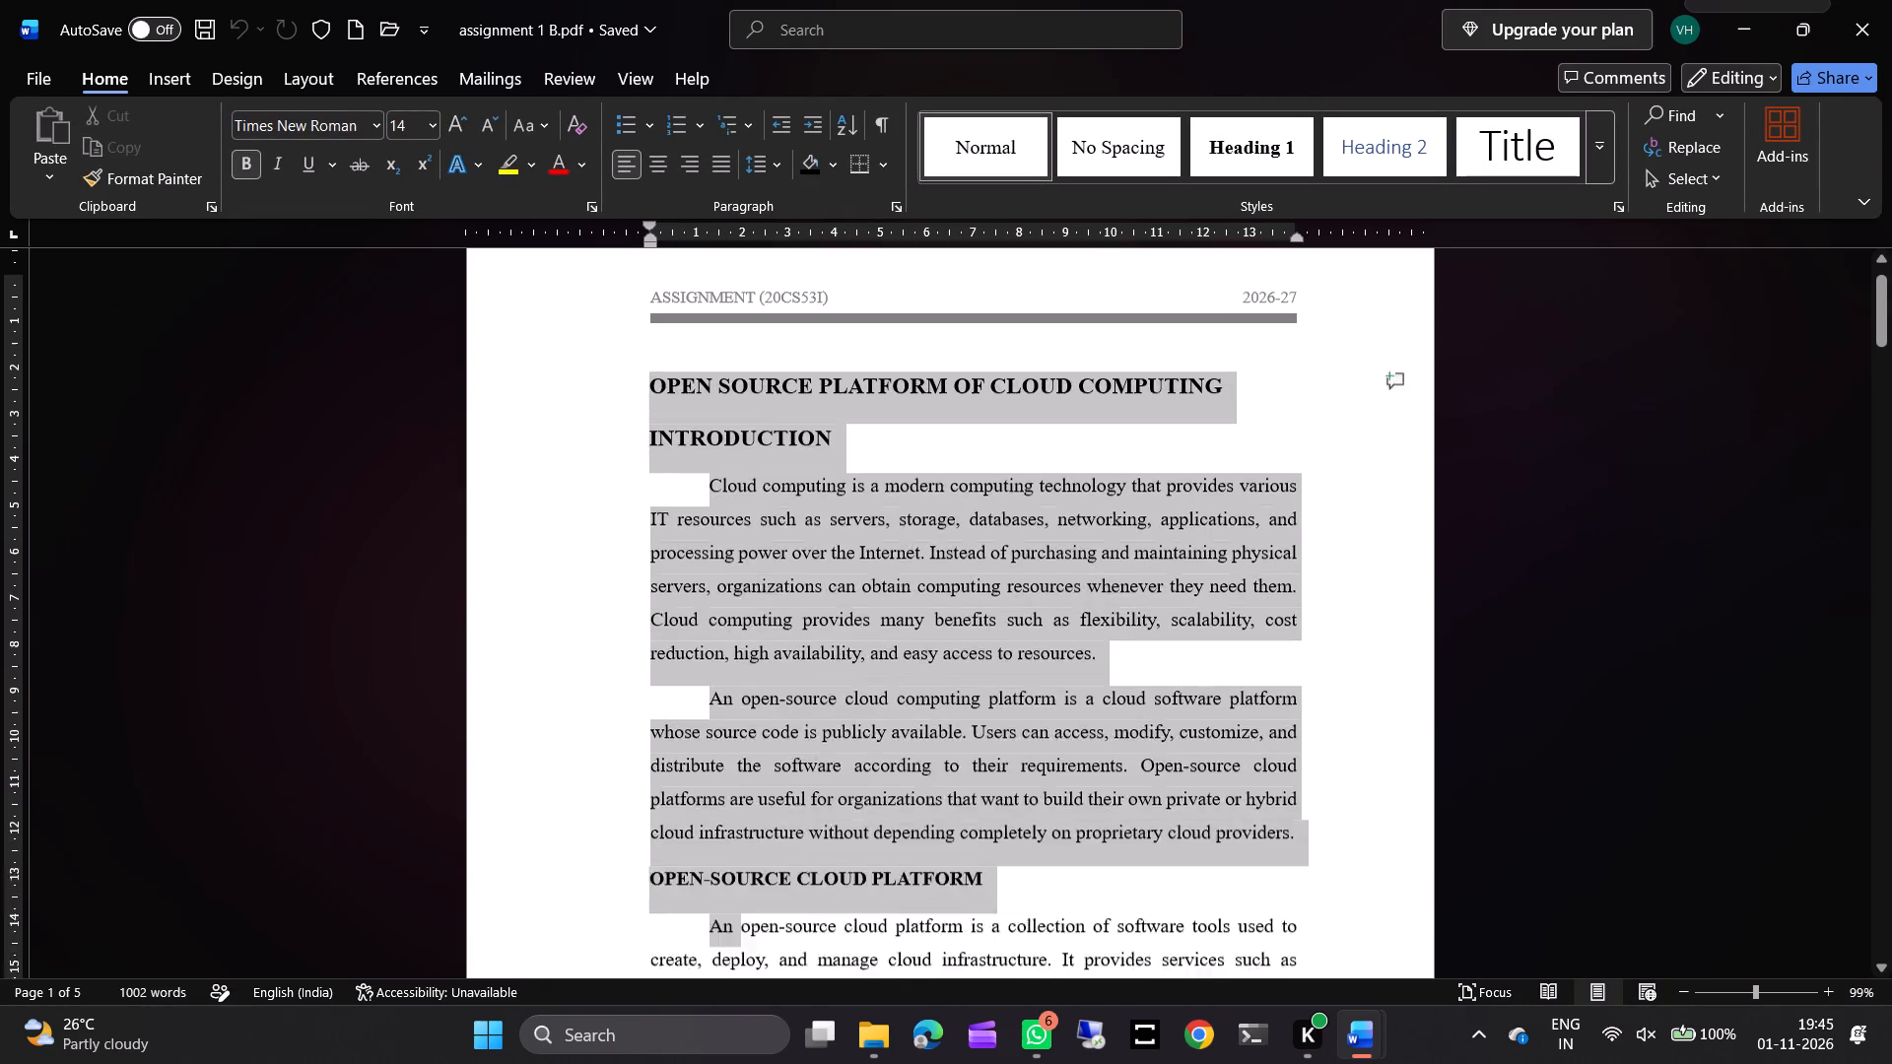
left_click_drag(719, 1056, 721, 1063)
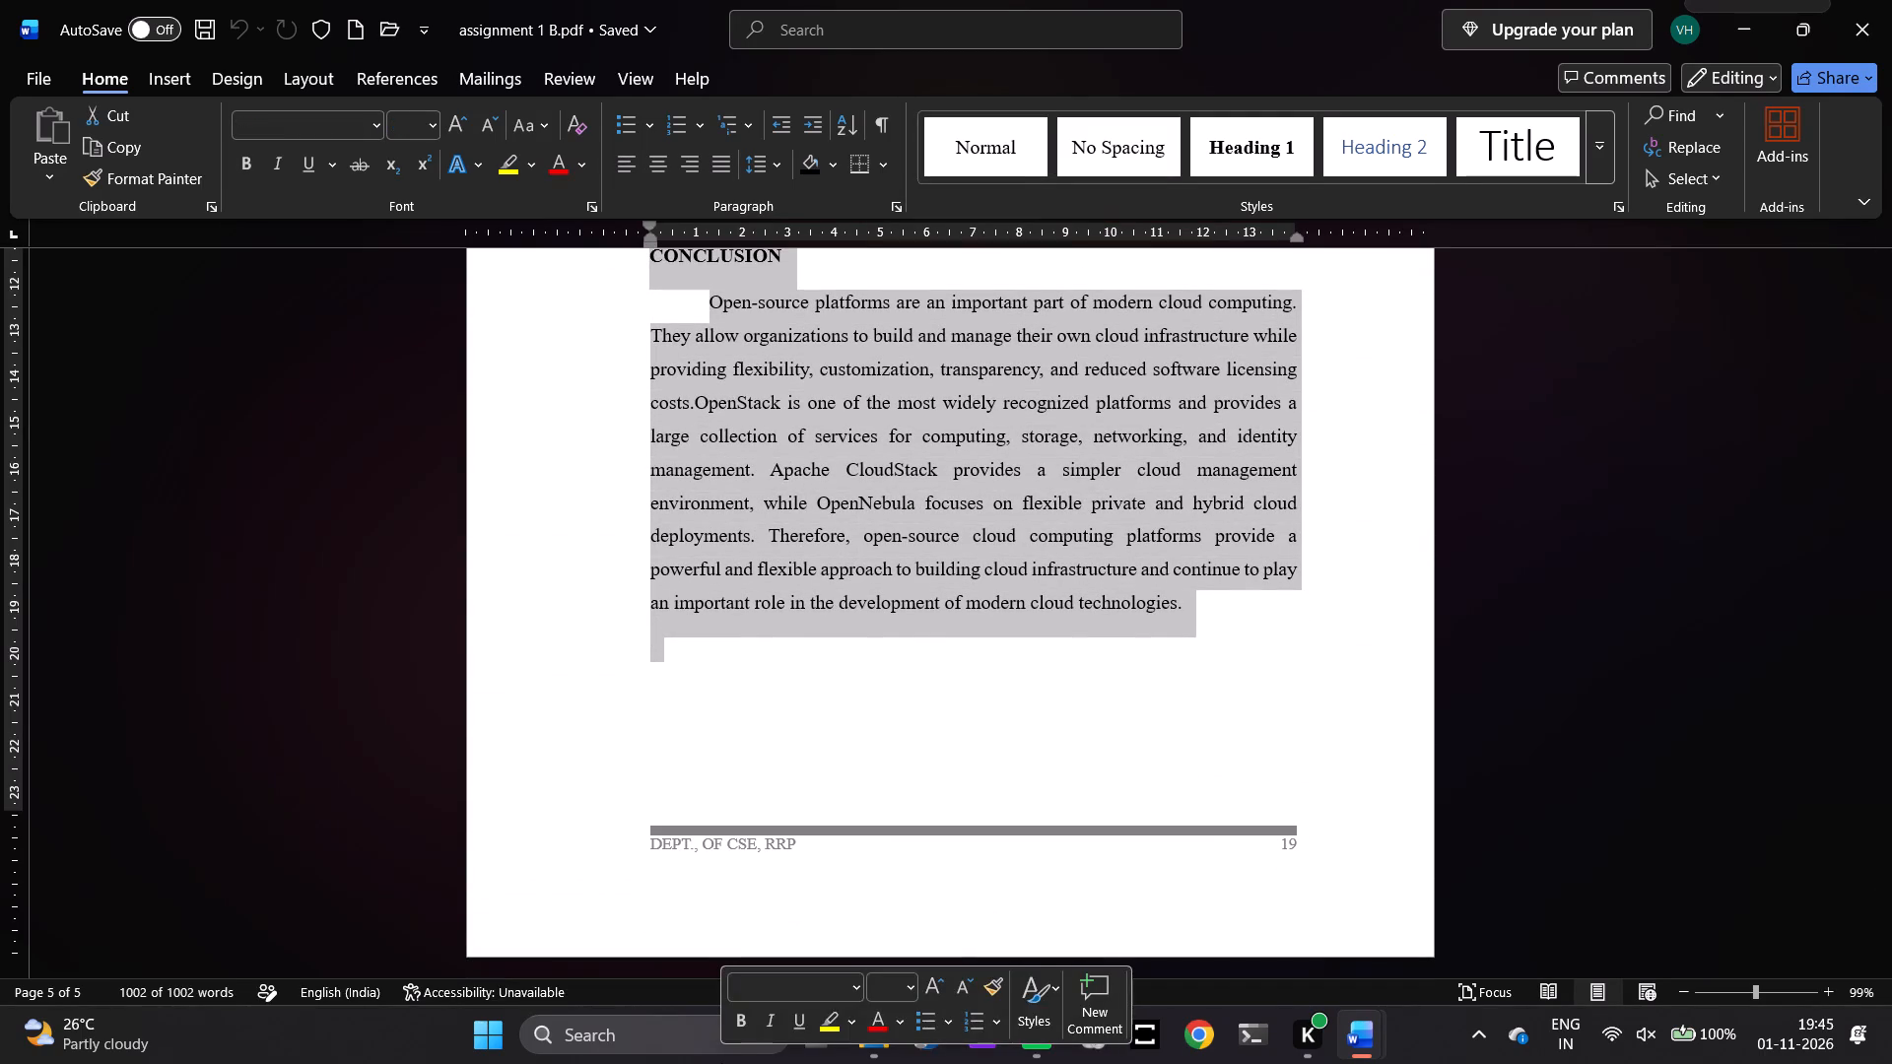
key("ctrl+c")
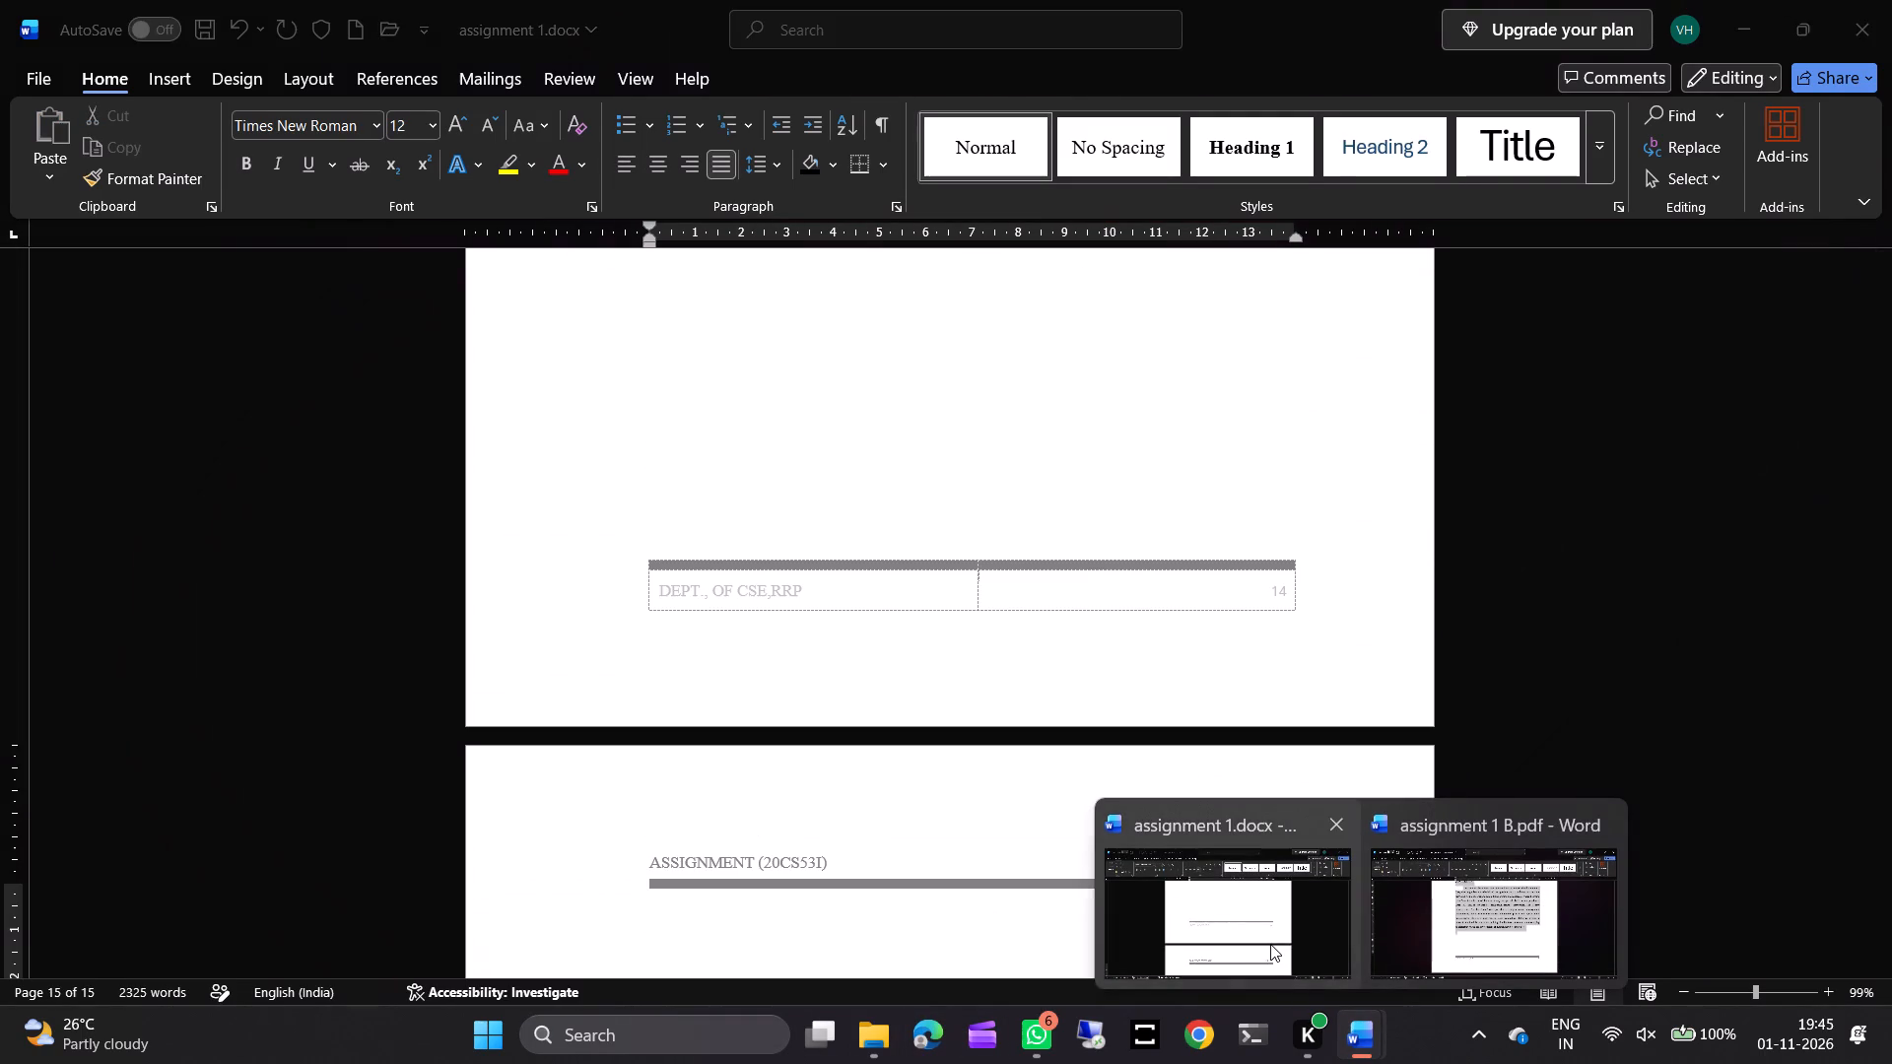
left_click(1270, 944)
key("ctrl+v")
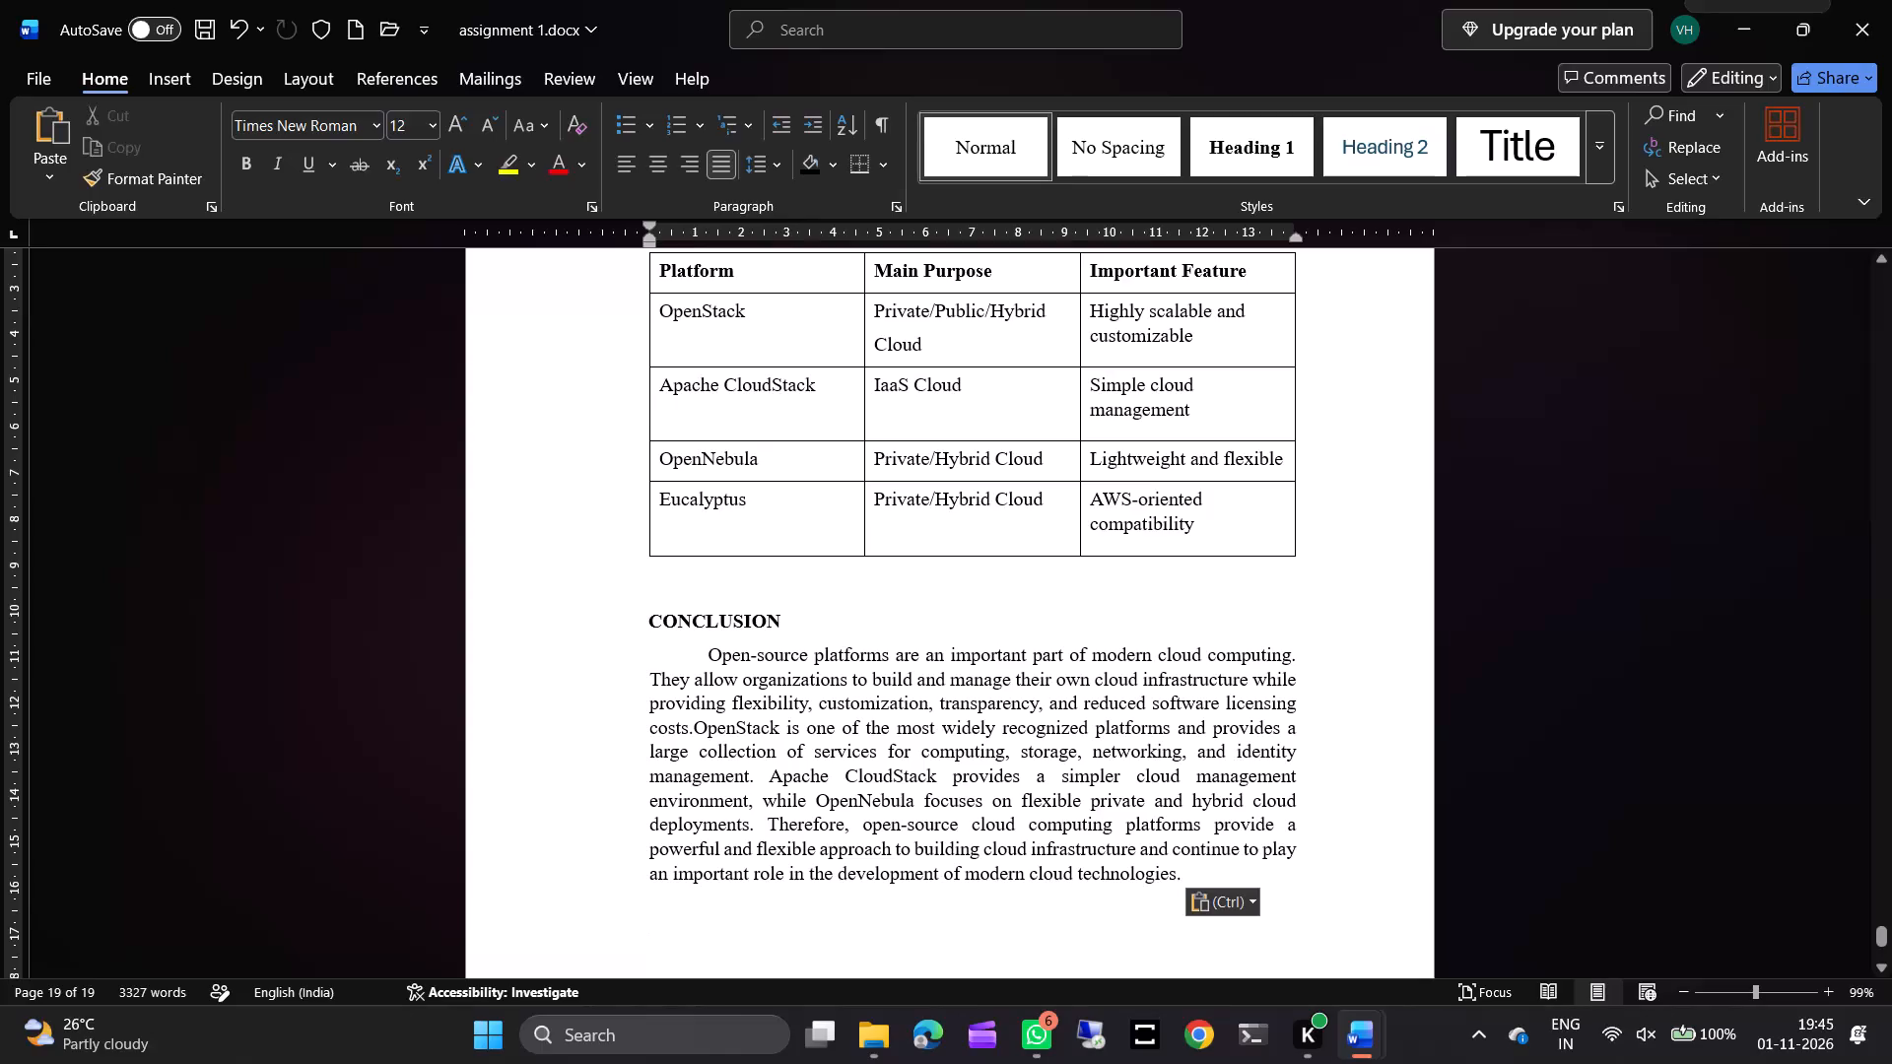
Set the line spacing of all the pasted text, from "OPEN SOURCE PLATFORM OF CLOUD COMPUTING" through the conclusion, to 1.5.
scroll(812, 692, "up", 20)
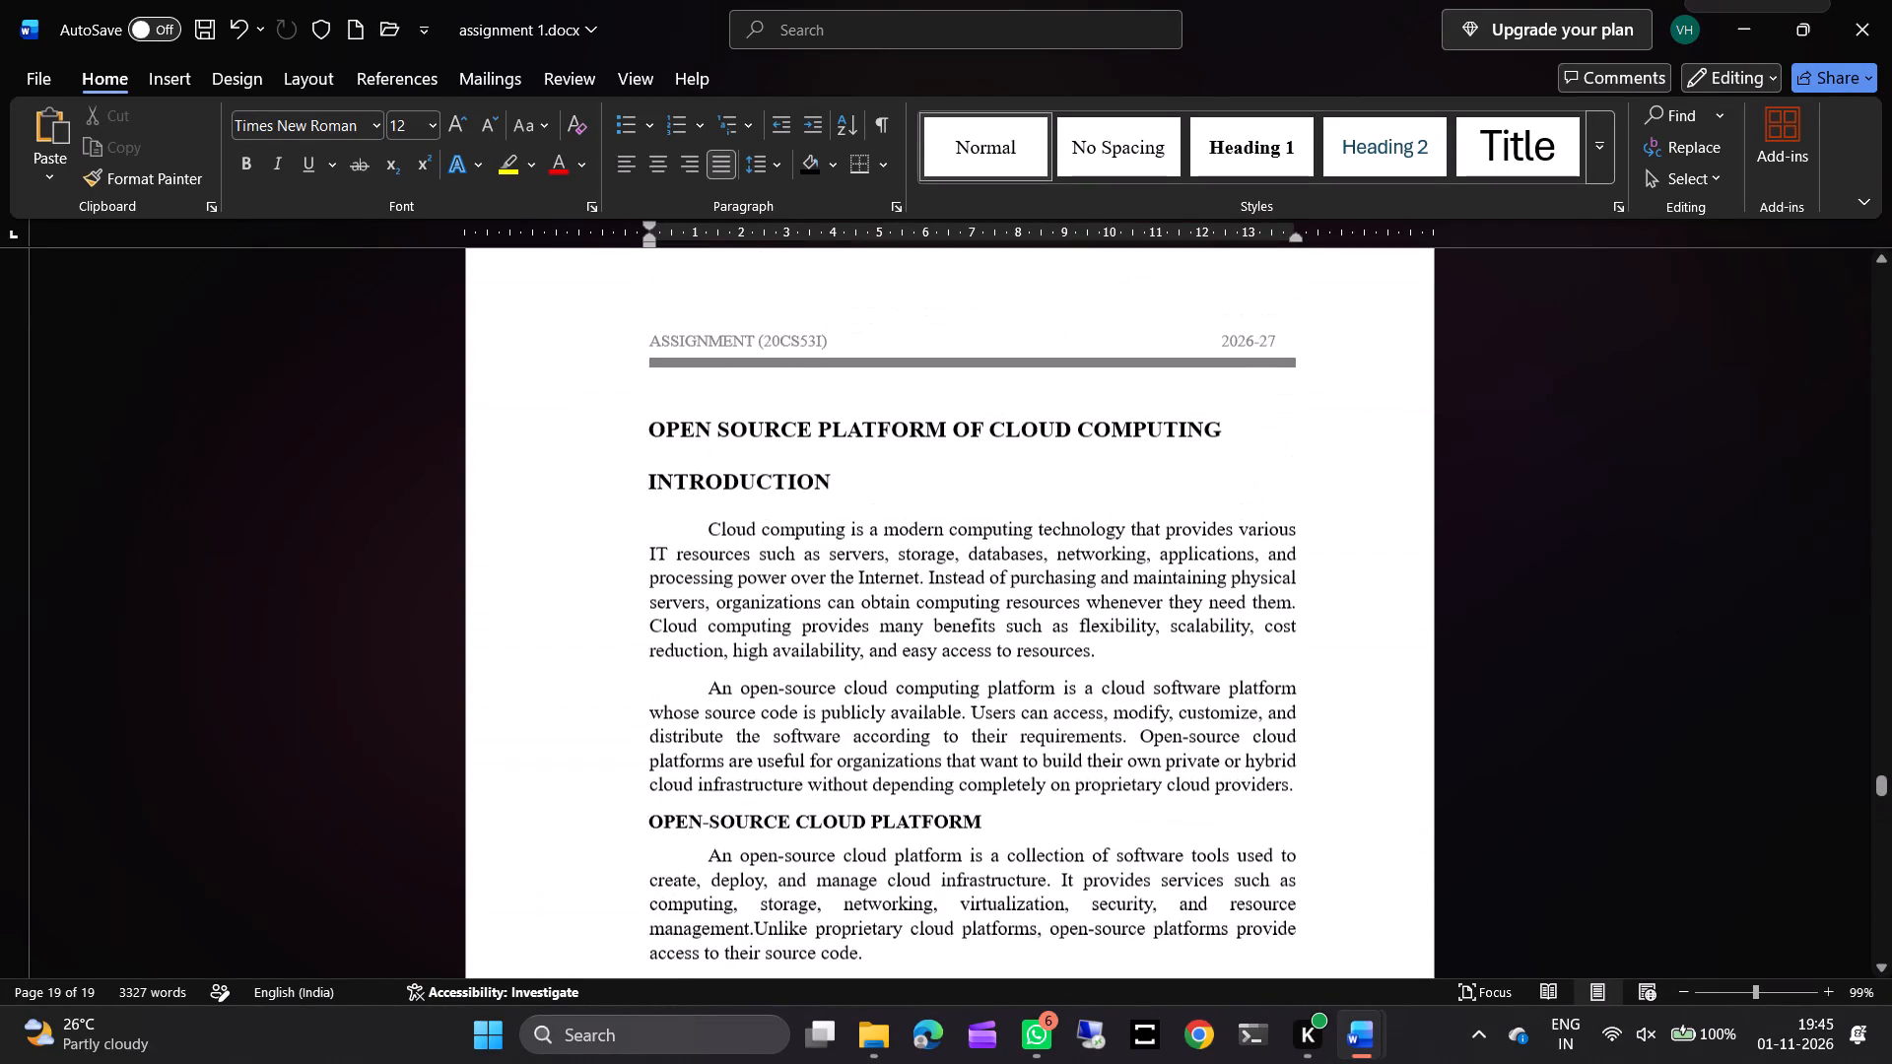
scroll(812, 692, "up", 1)
left_click_drag(646, 660, 714, 960)
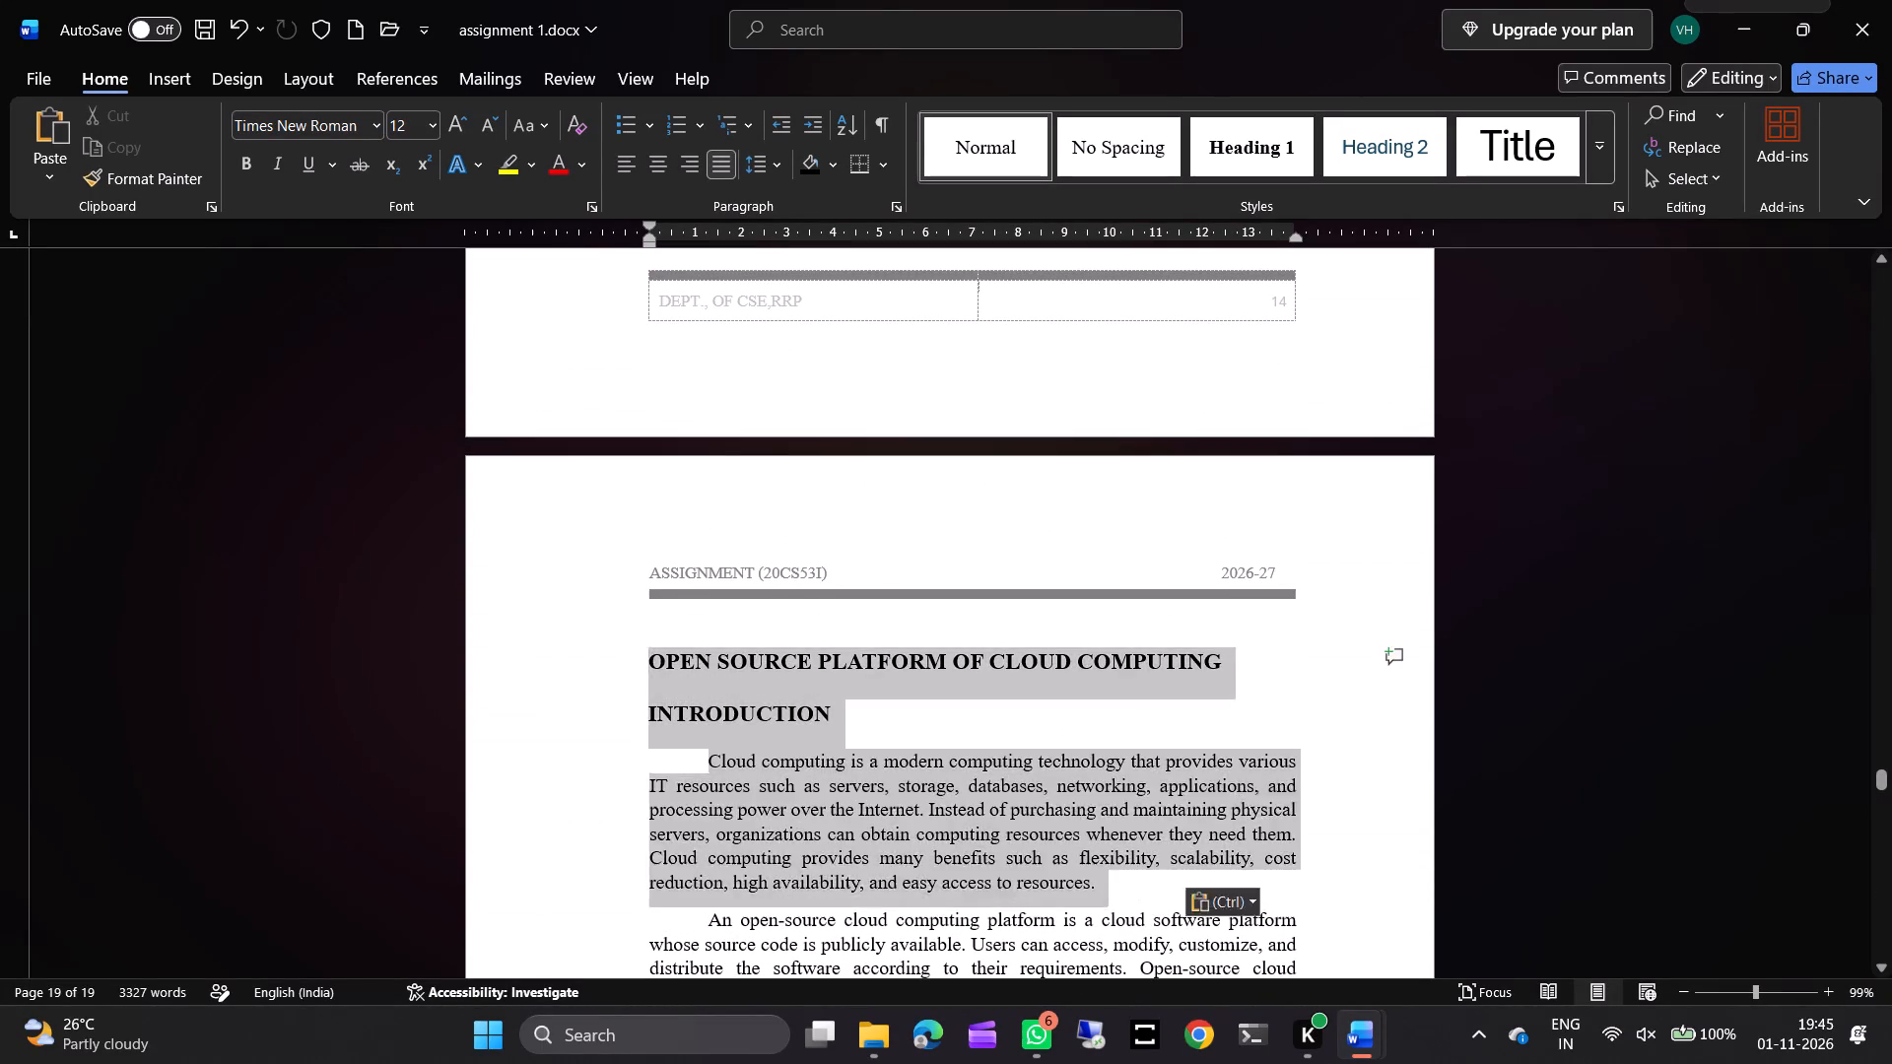
left_click_drag(714, 960, 730, 1063)
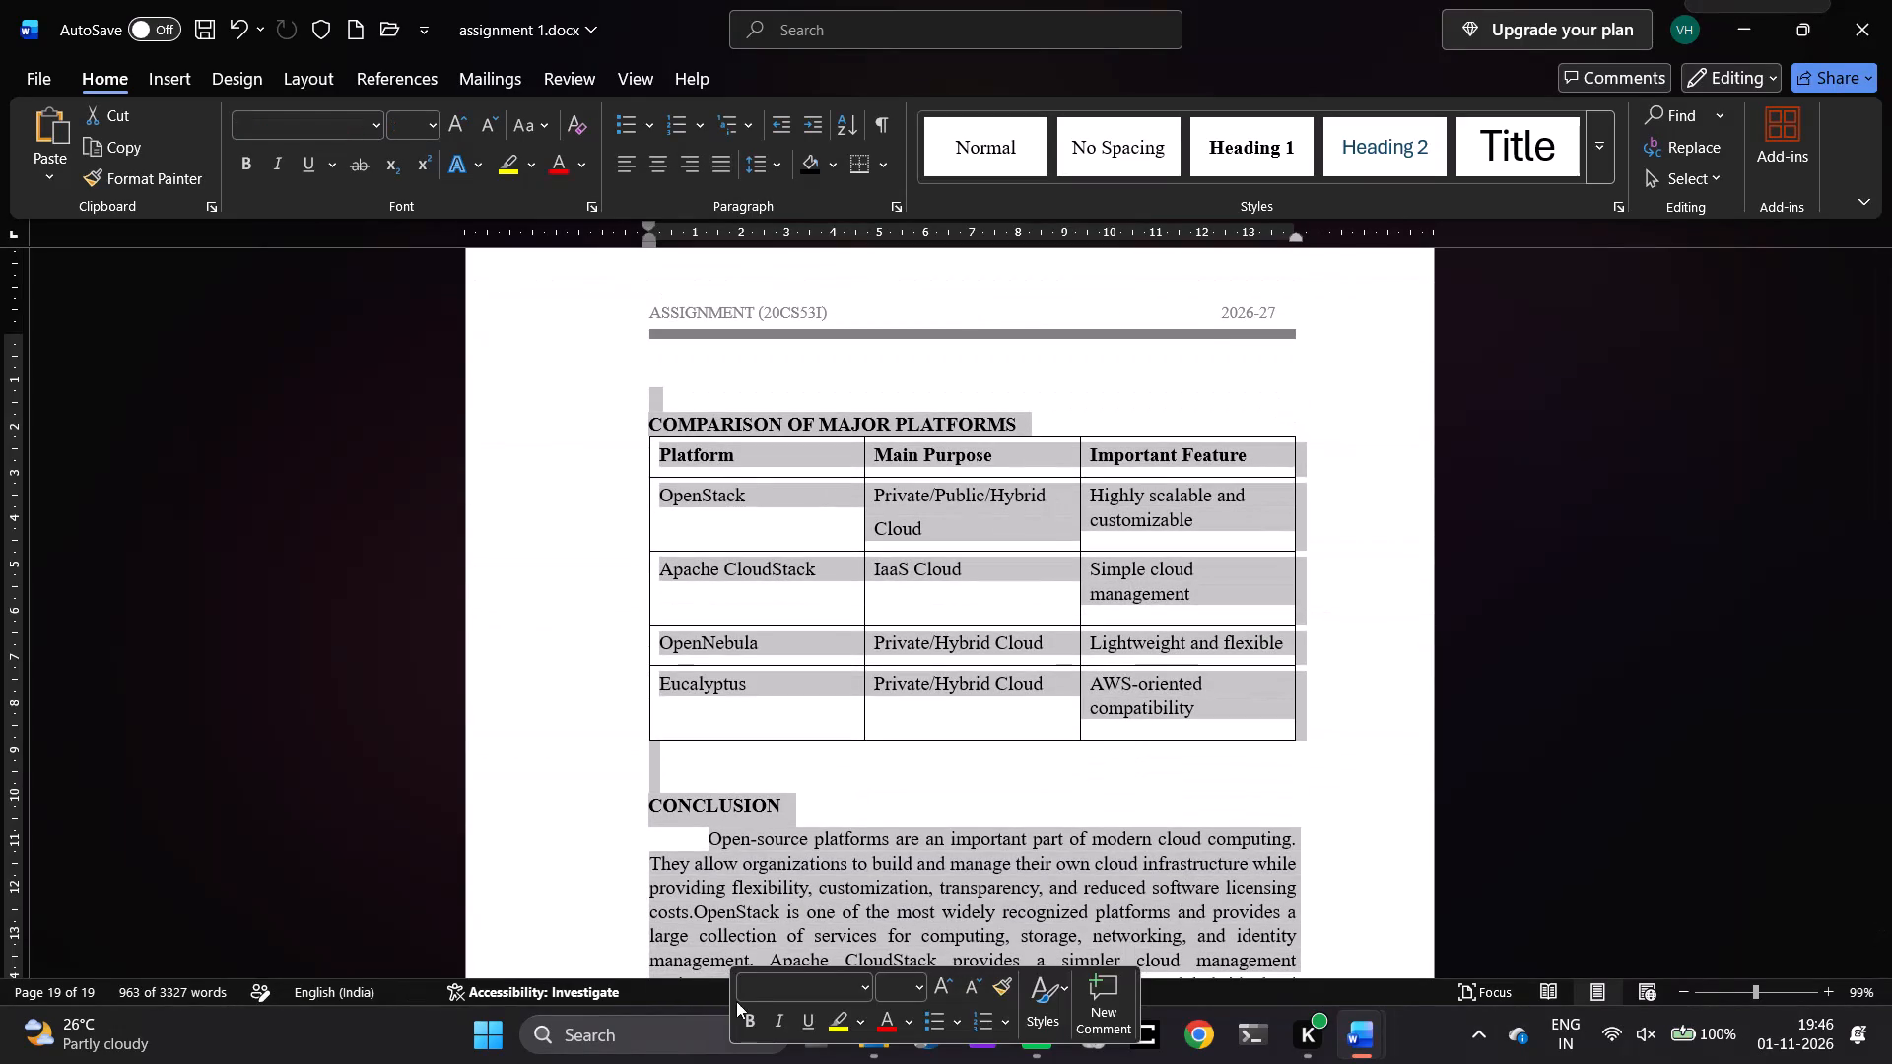
left_click(773, 167)
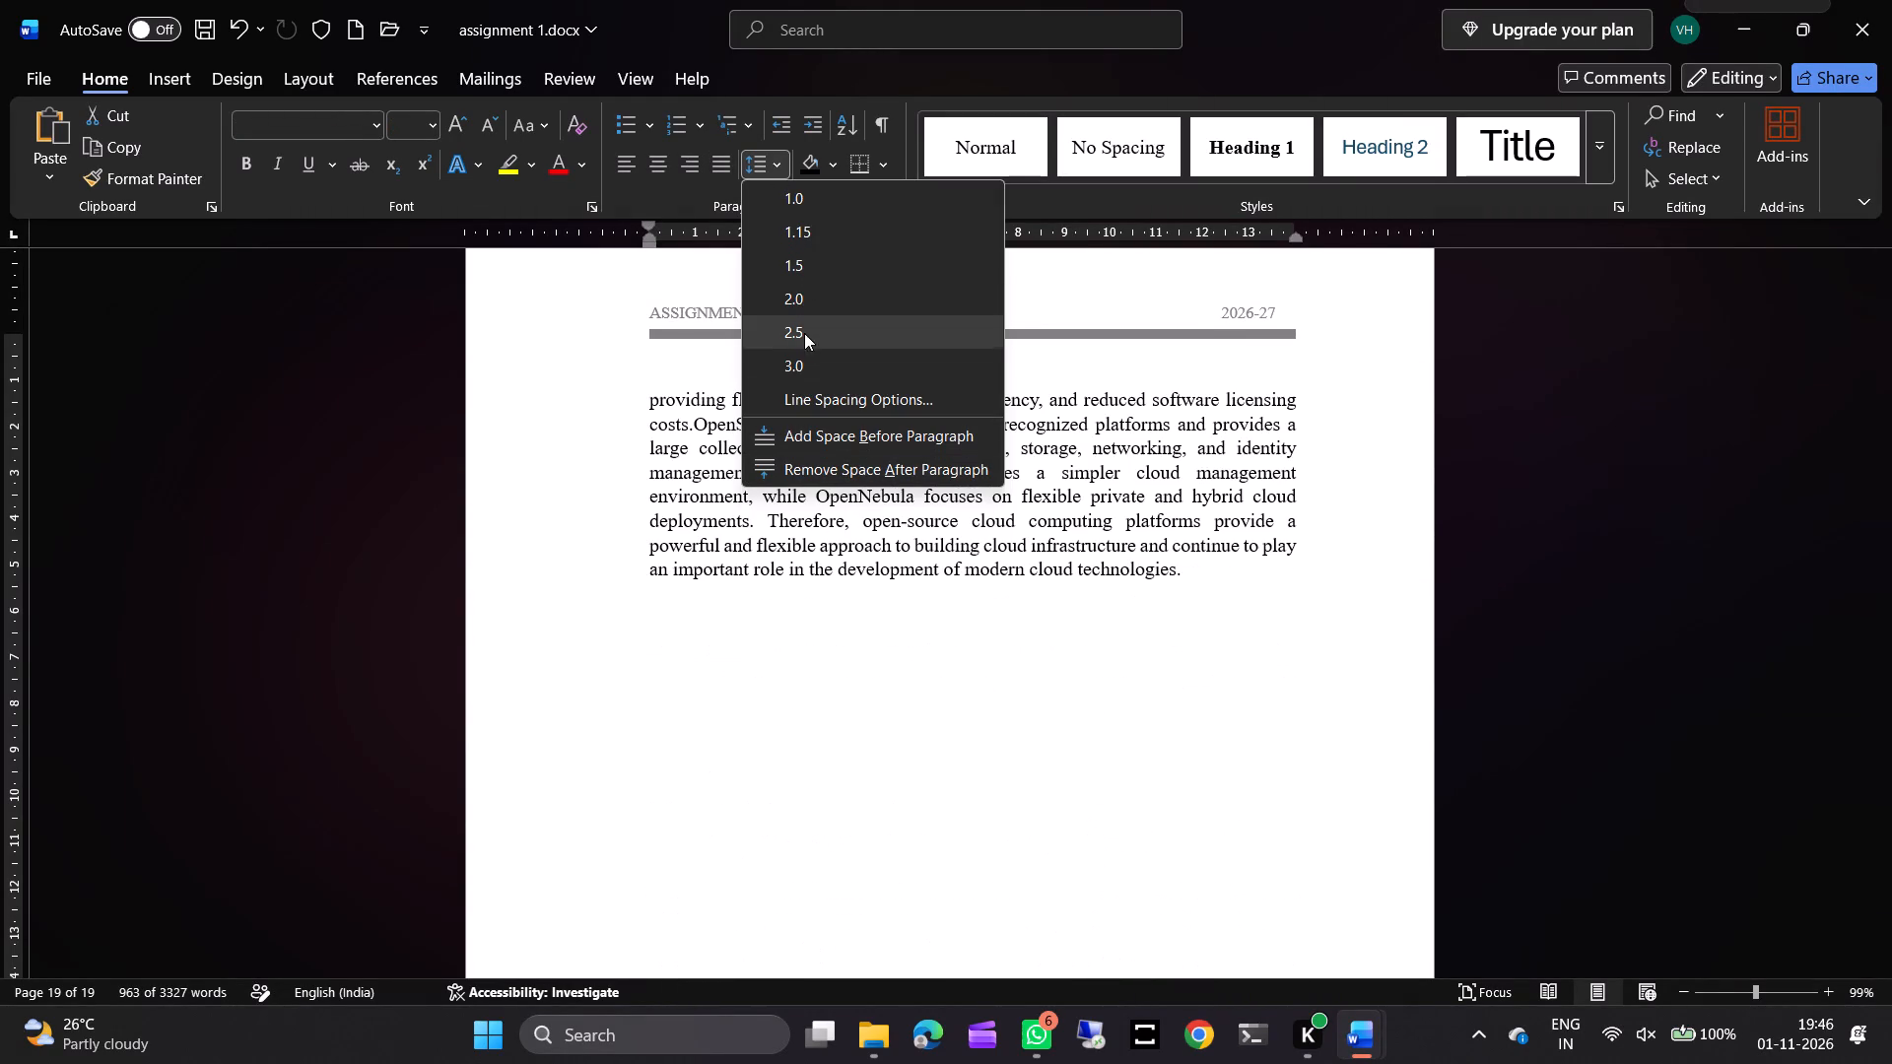
left_click(812, 270)
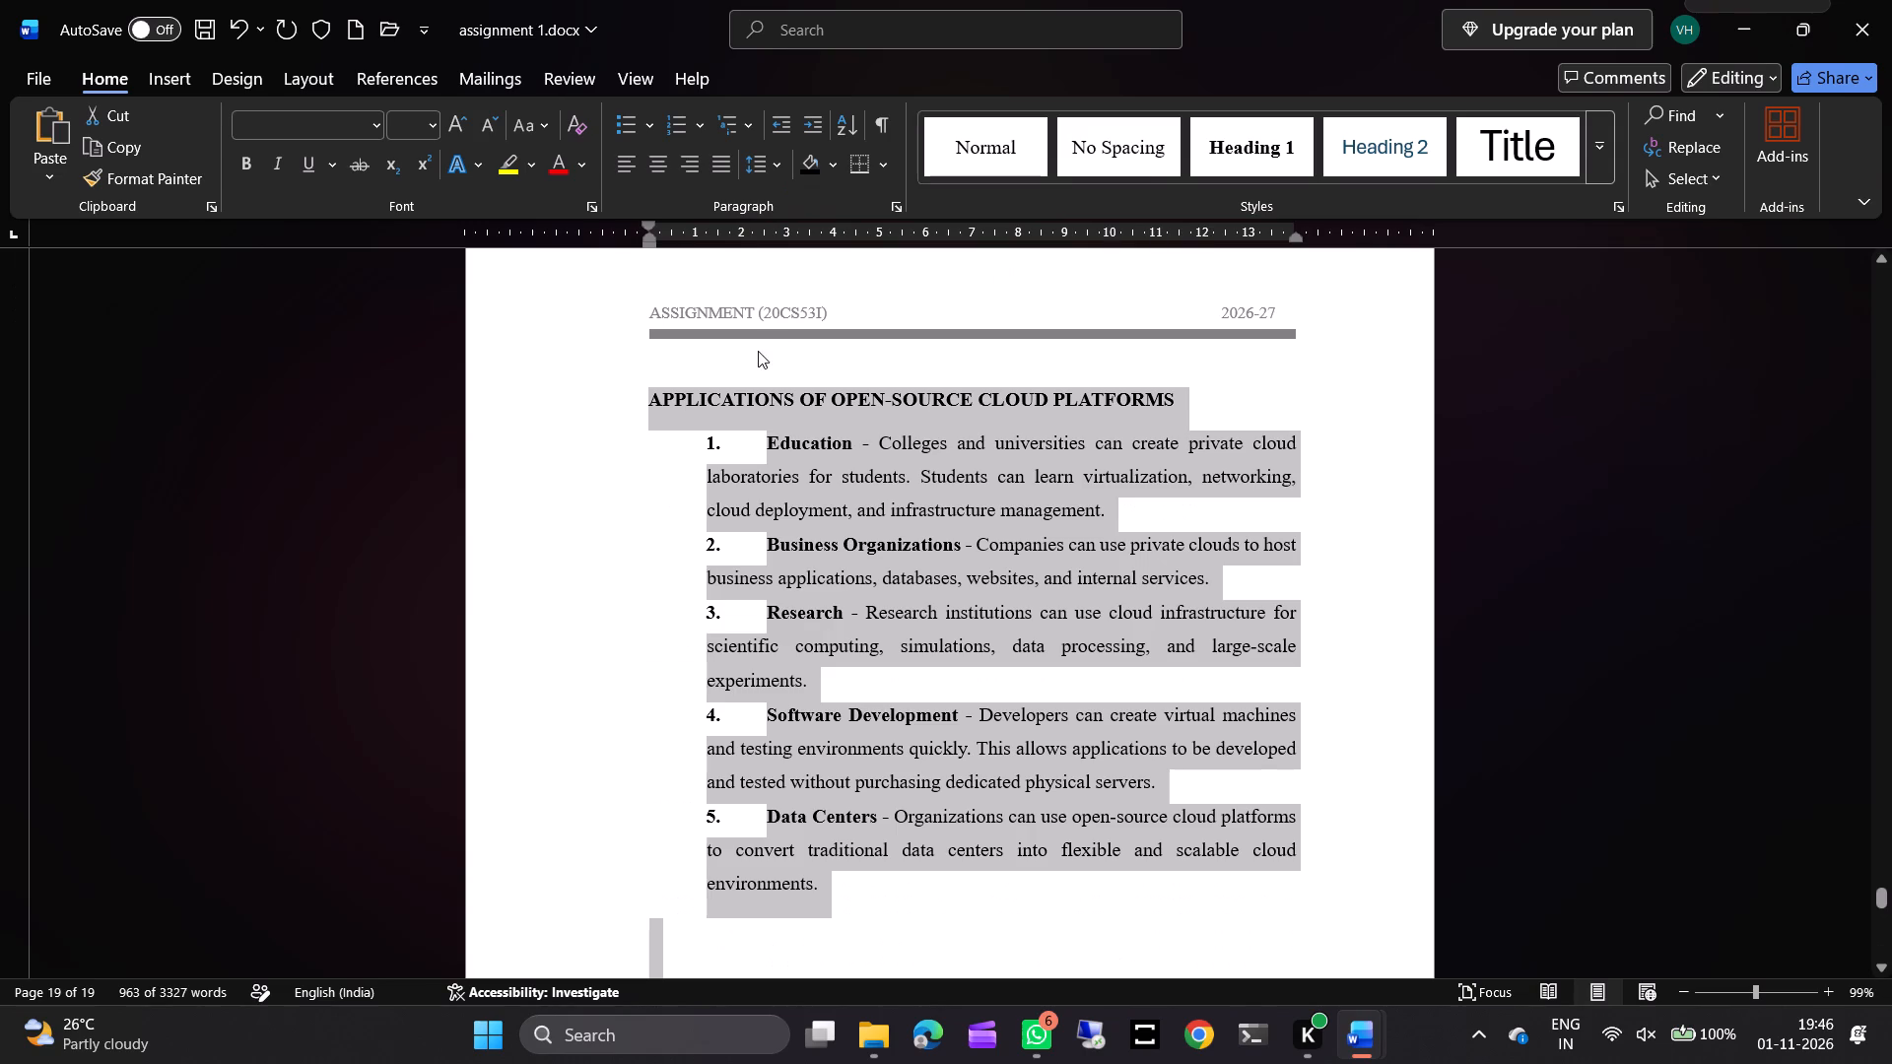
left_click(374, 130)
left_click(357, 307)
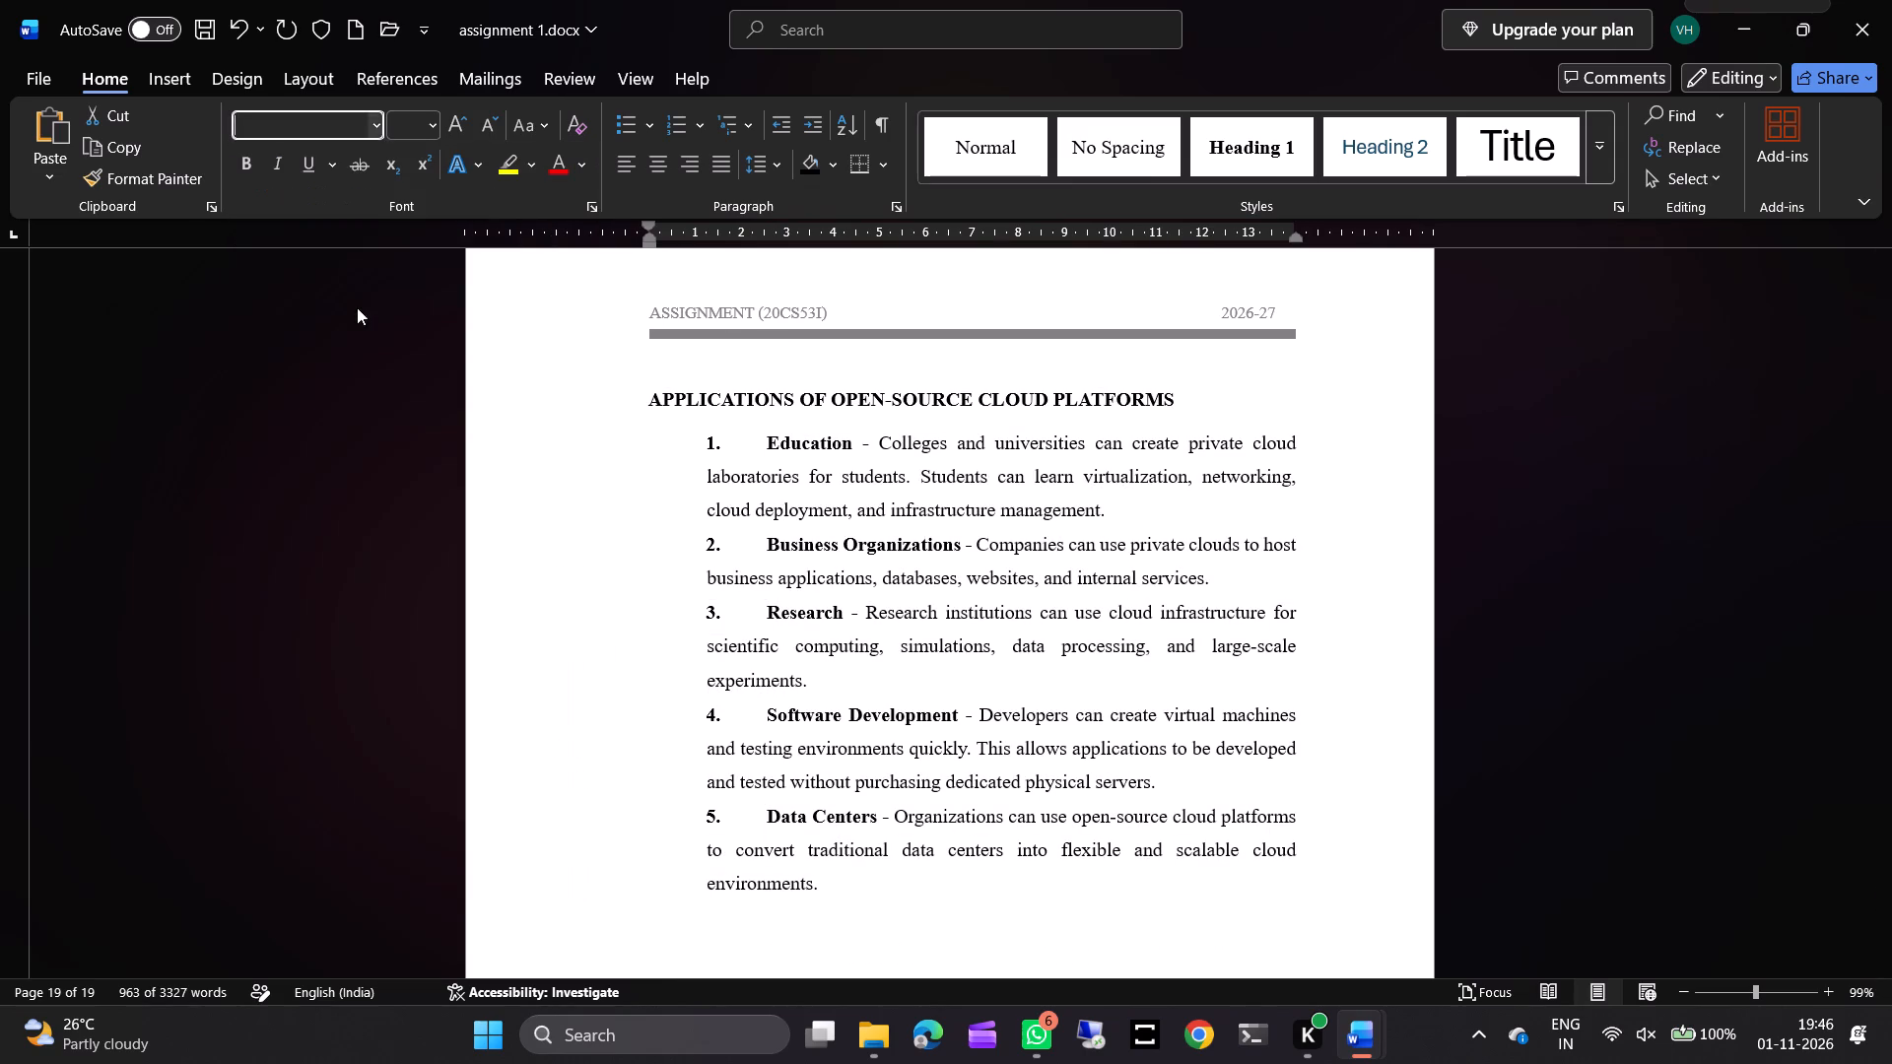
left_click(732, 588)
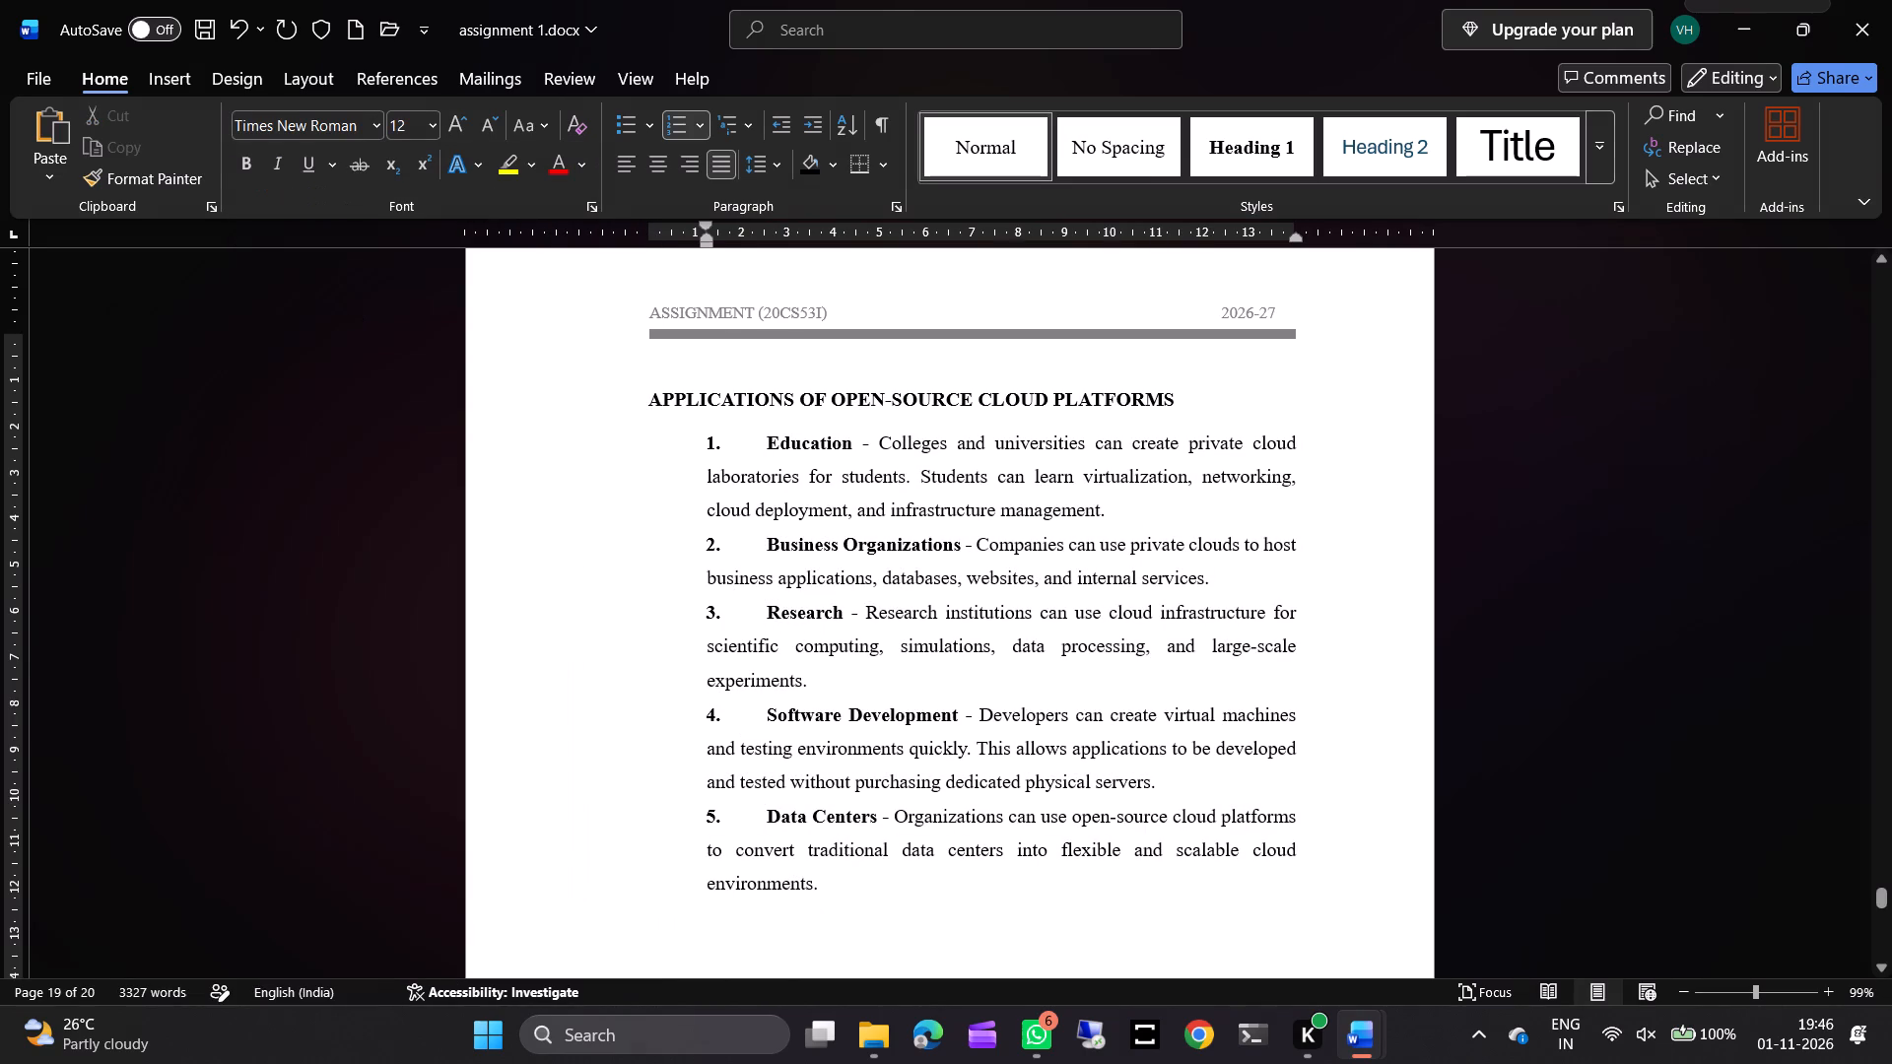
Remove the list number and indent from the "Education" item under "APPLICATIONS OF OPEN-SOURCE CLOUD PLATFORMS".
left_click(762, 440)
key("BackSpace")
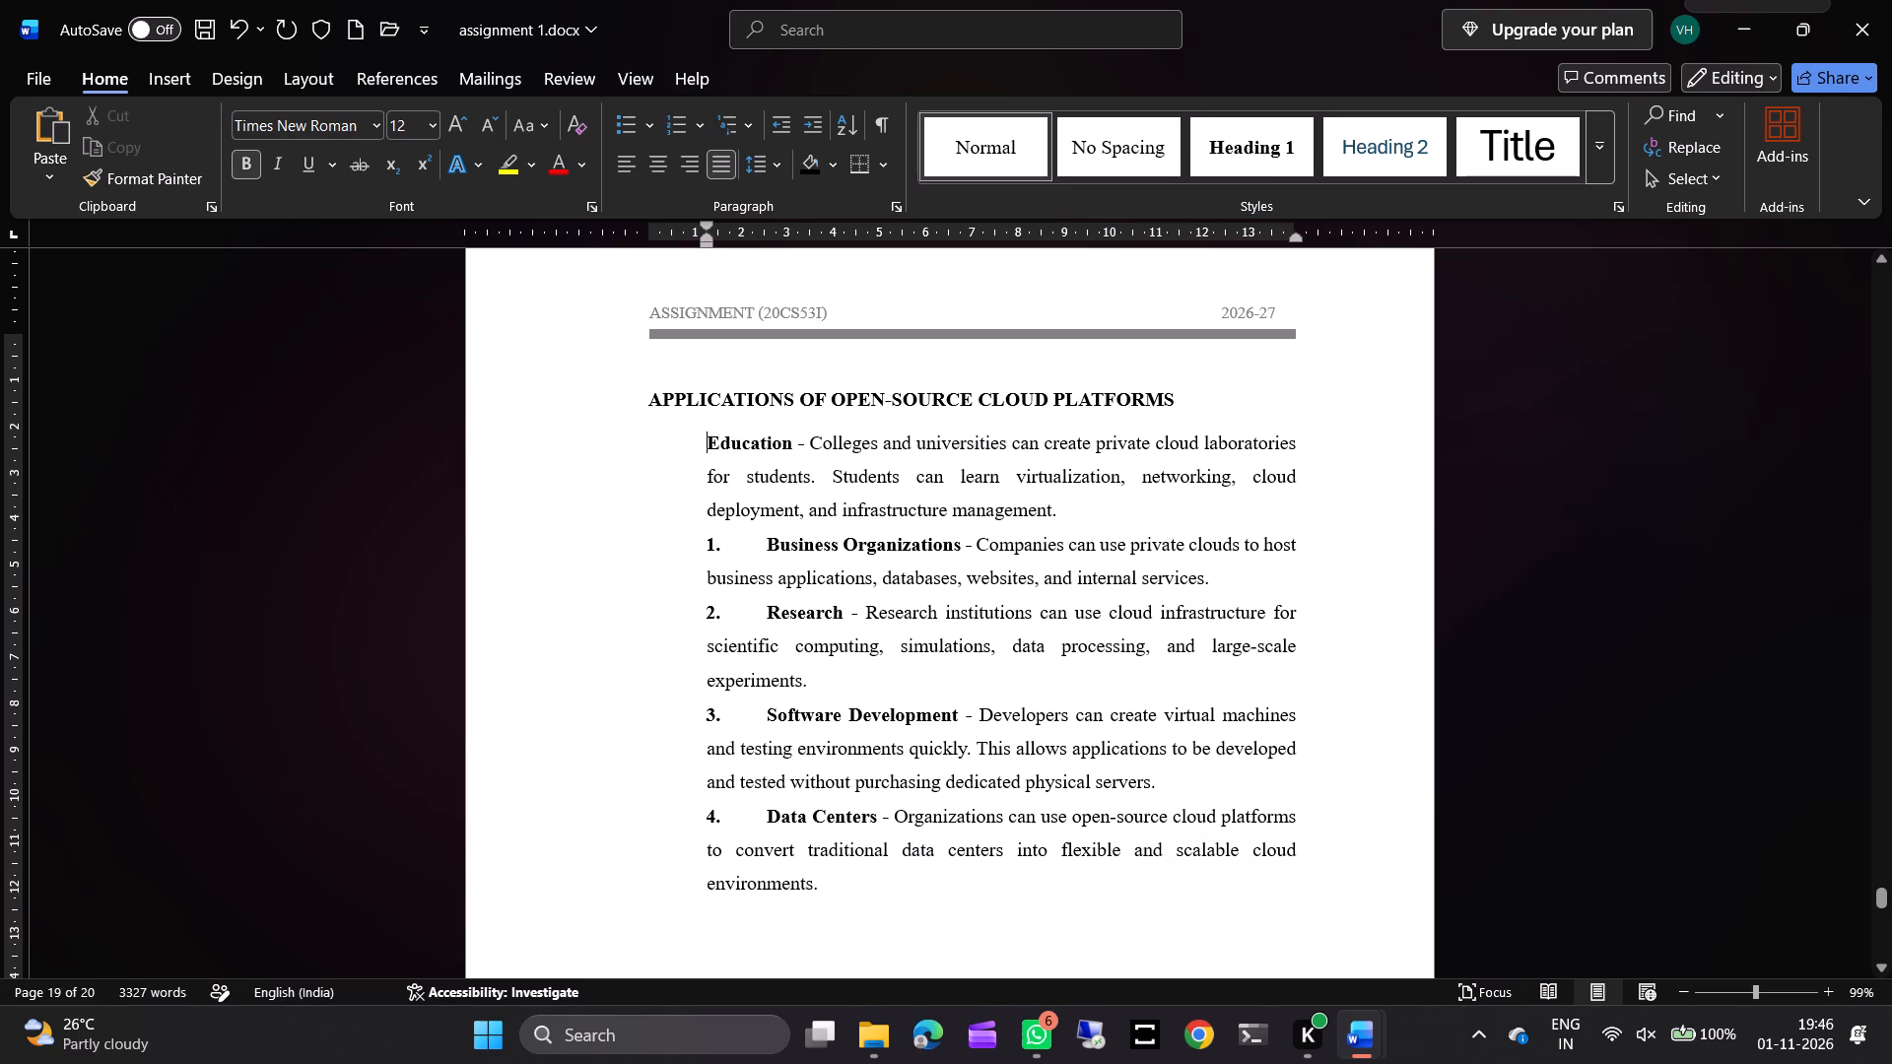
key("BackSpace")
type("1.")
key("space")
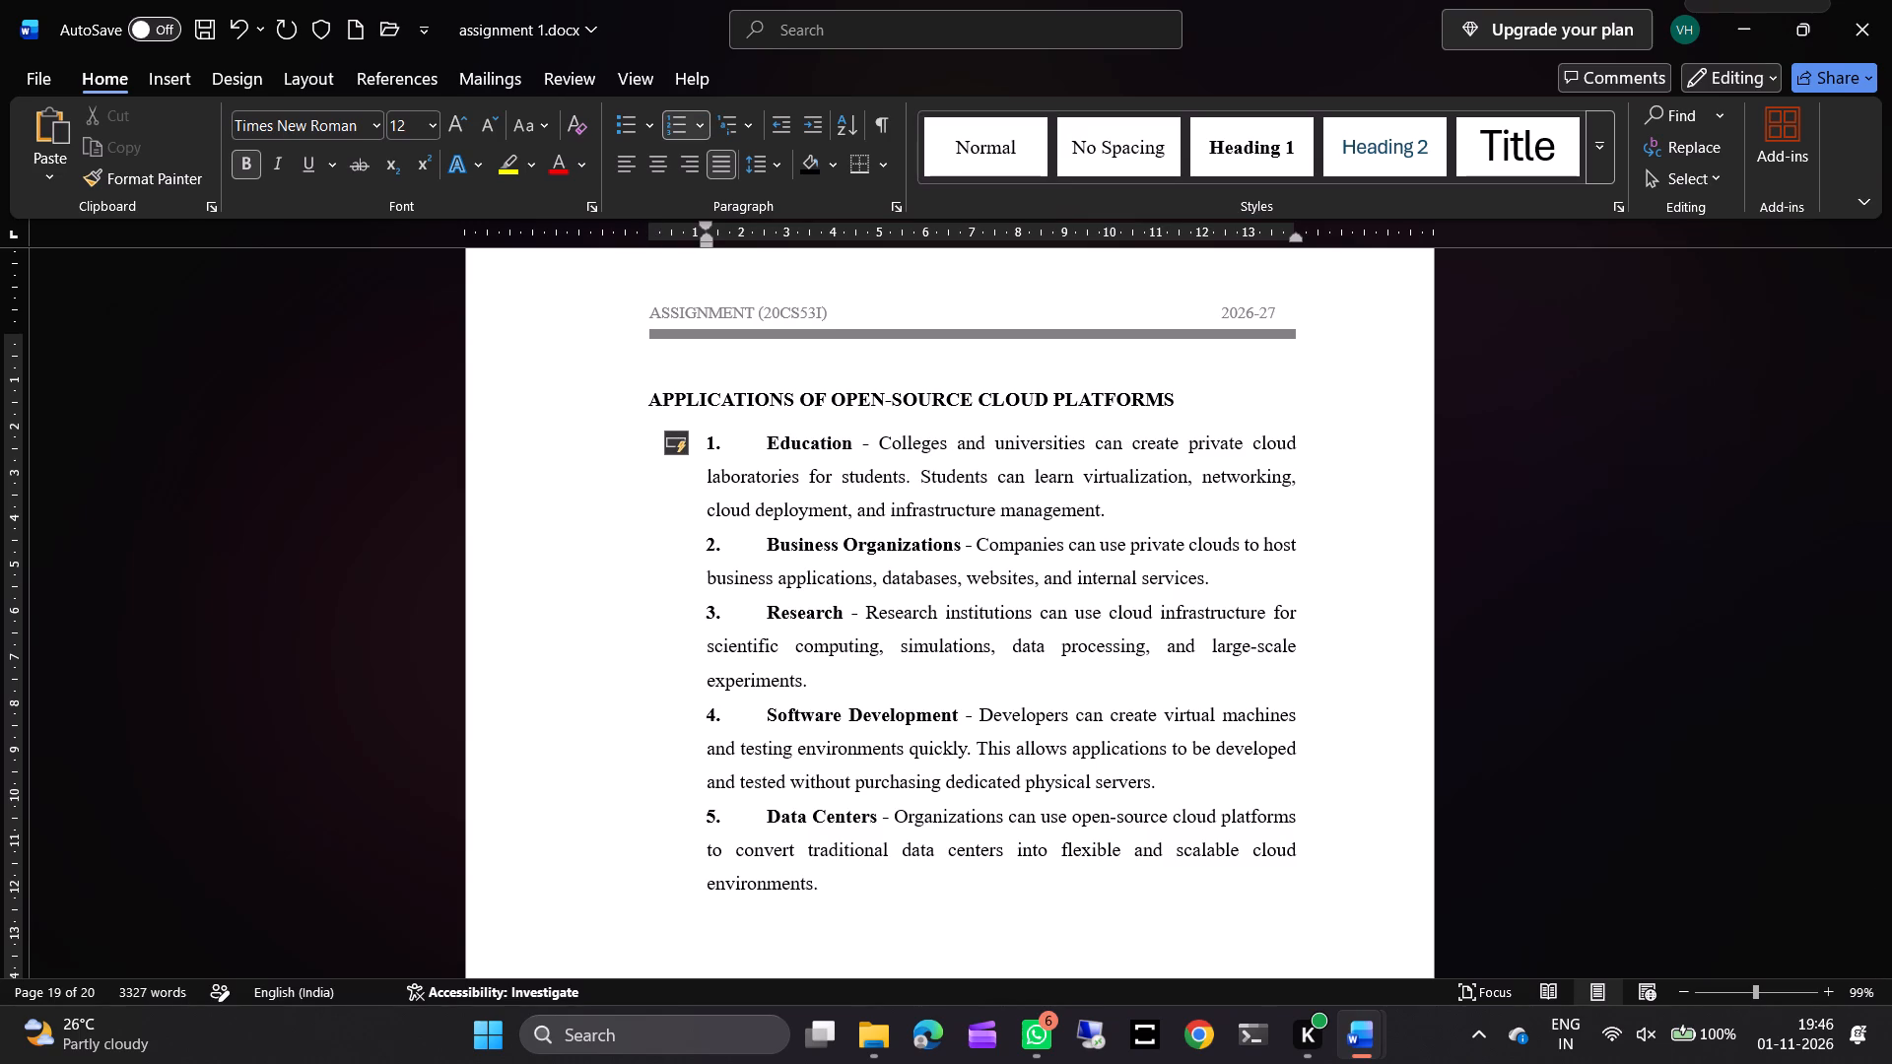
key("BackSpace")
key("BackSpace")
Remove the list numbers and indents from the "Business Organizations" and "Research" items in the applications section.
key("Down")
key("Down")
key("Down")
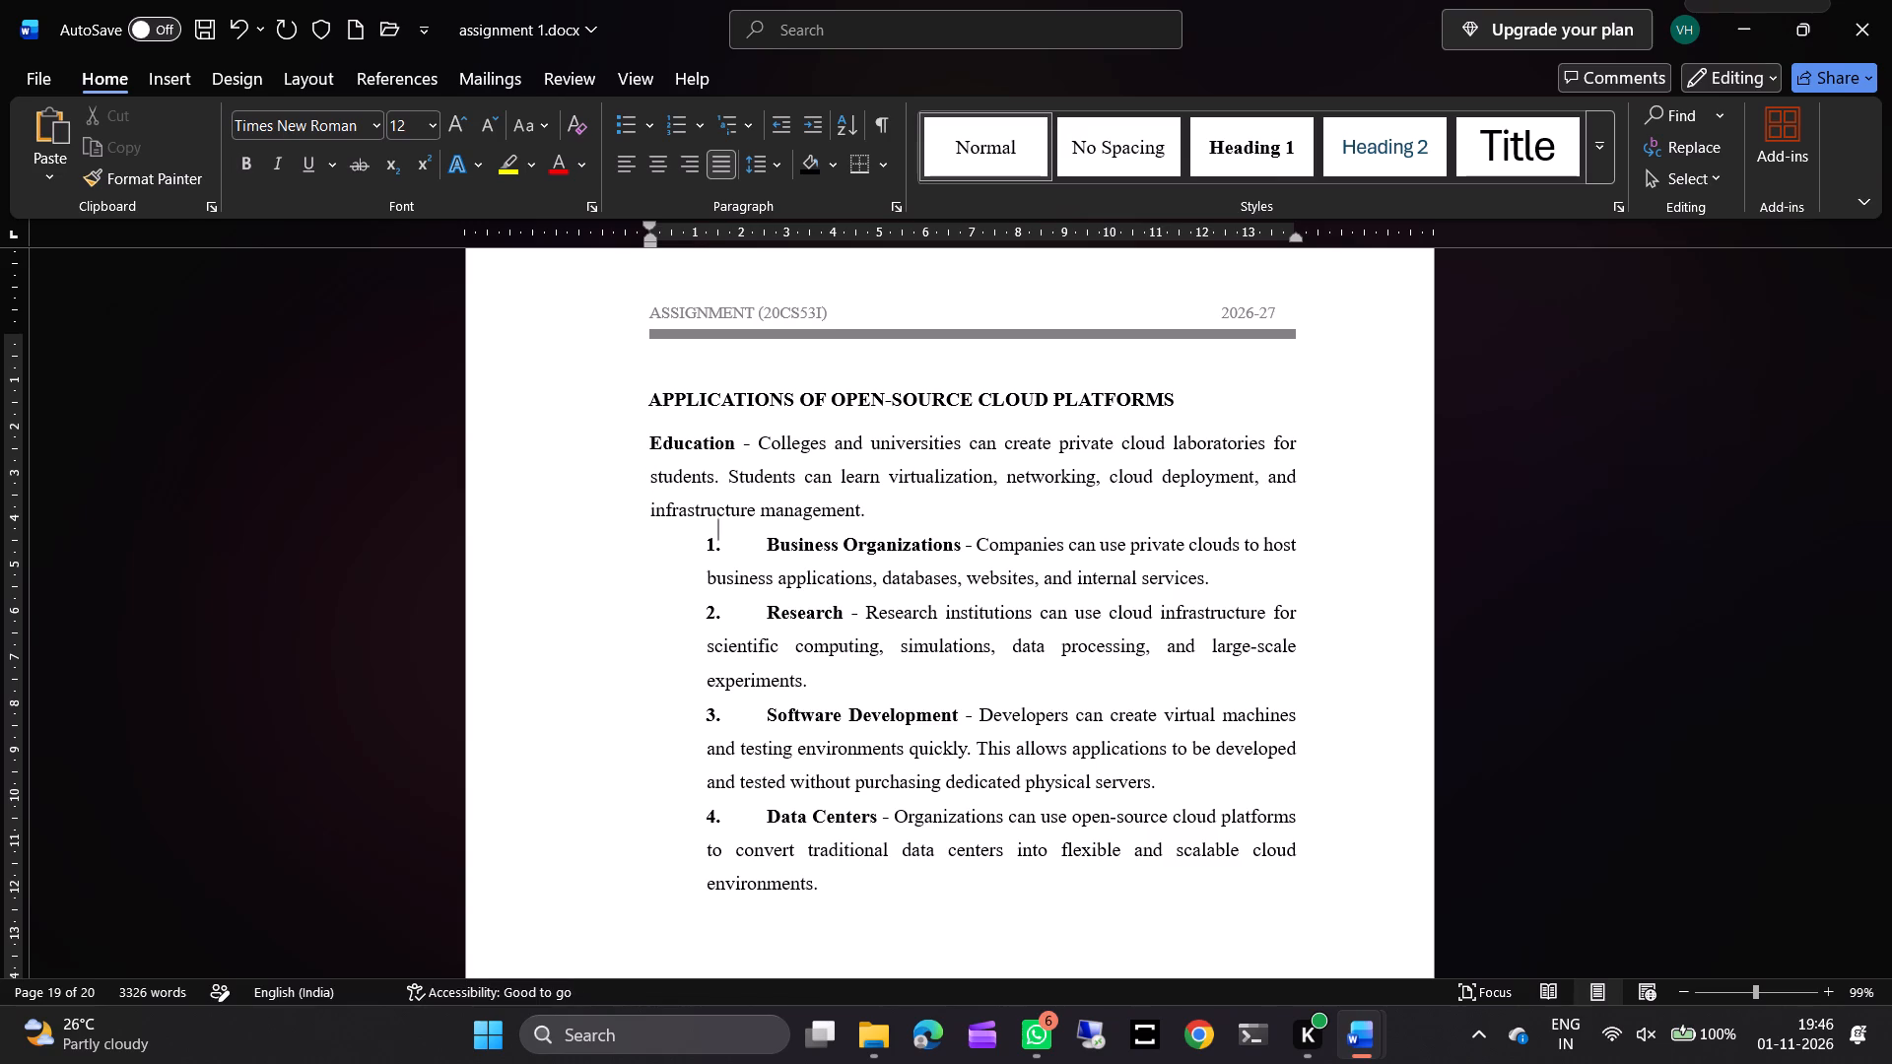
key("BackSpace")
key("BackSpace")
key("Down")
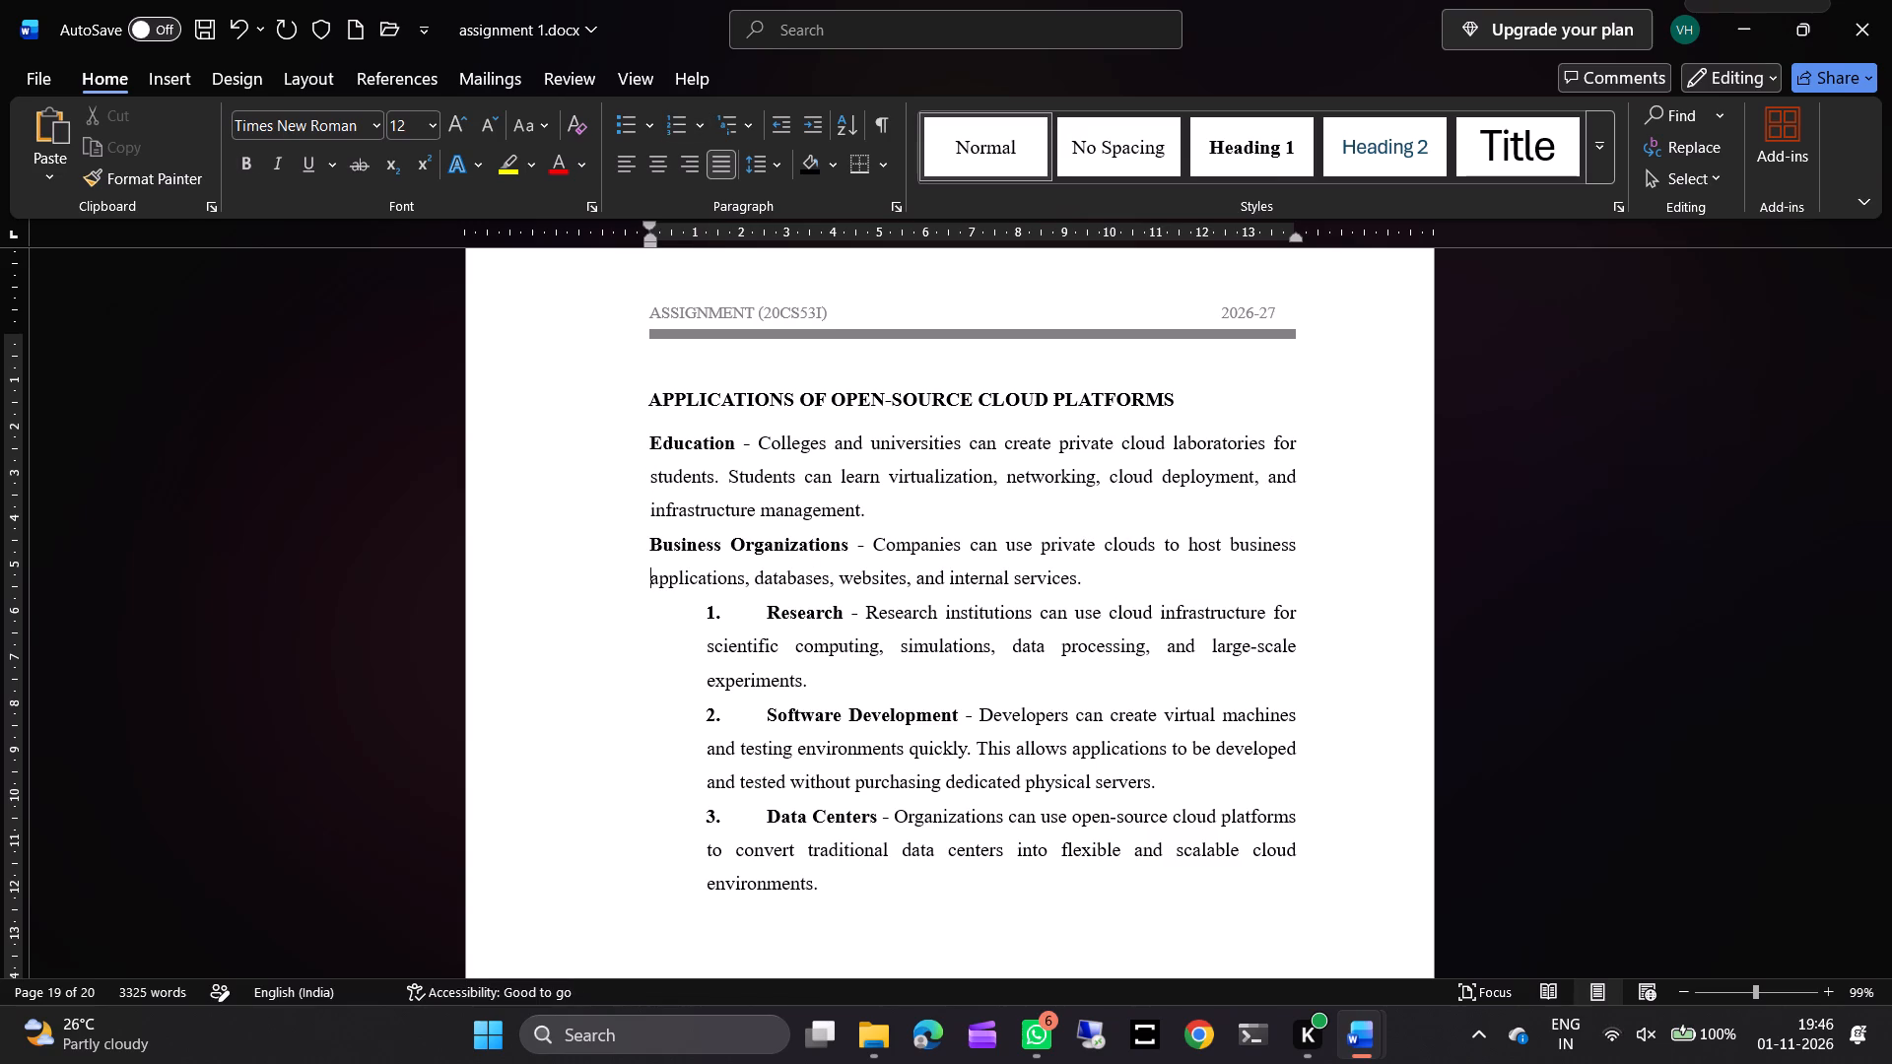
key("Down")
key("BackSpace")
key("BackSpace")
key("Down")
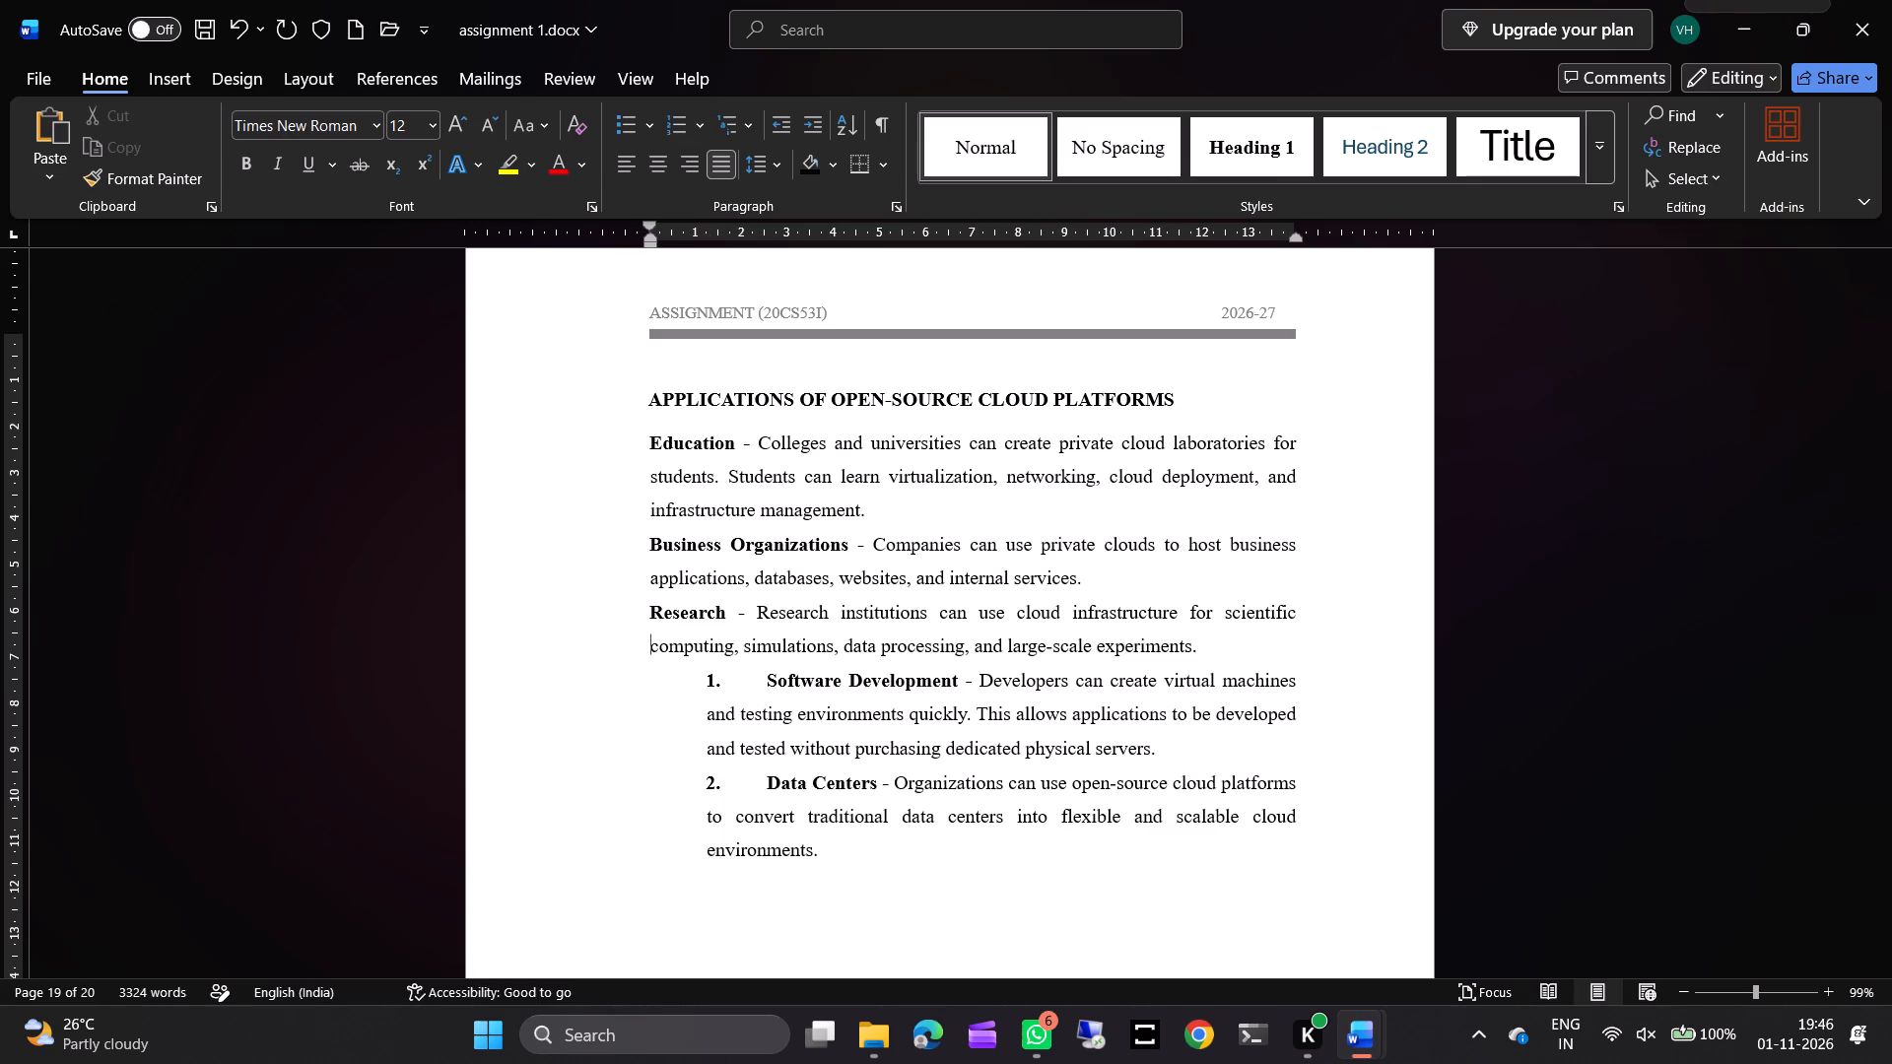
Remove the list numbers and indents from the "Software Development" and "Data Centers" items in the applications section.
key("Down")
key("BackSpace")
key("BackSpace")
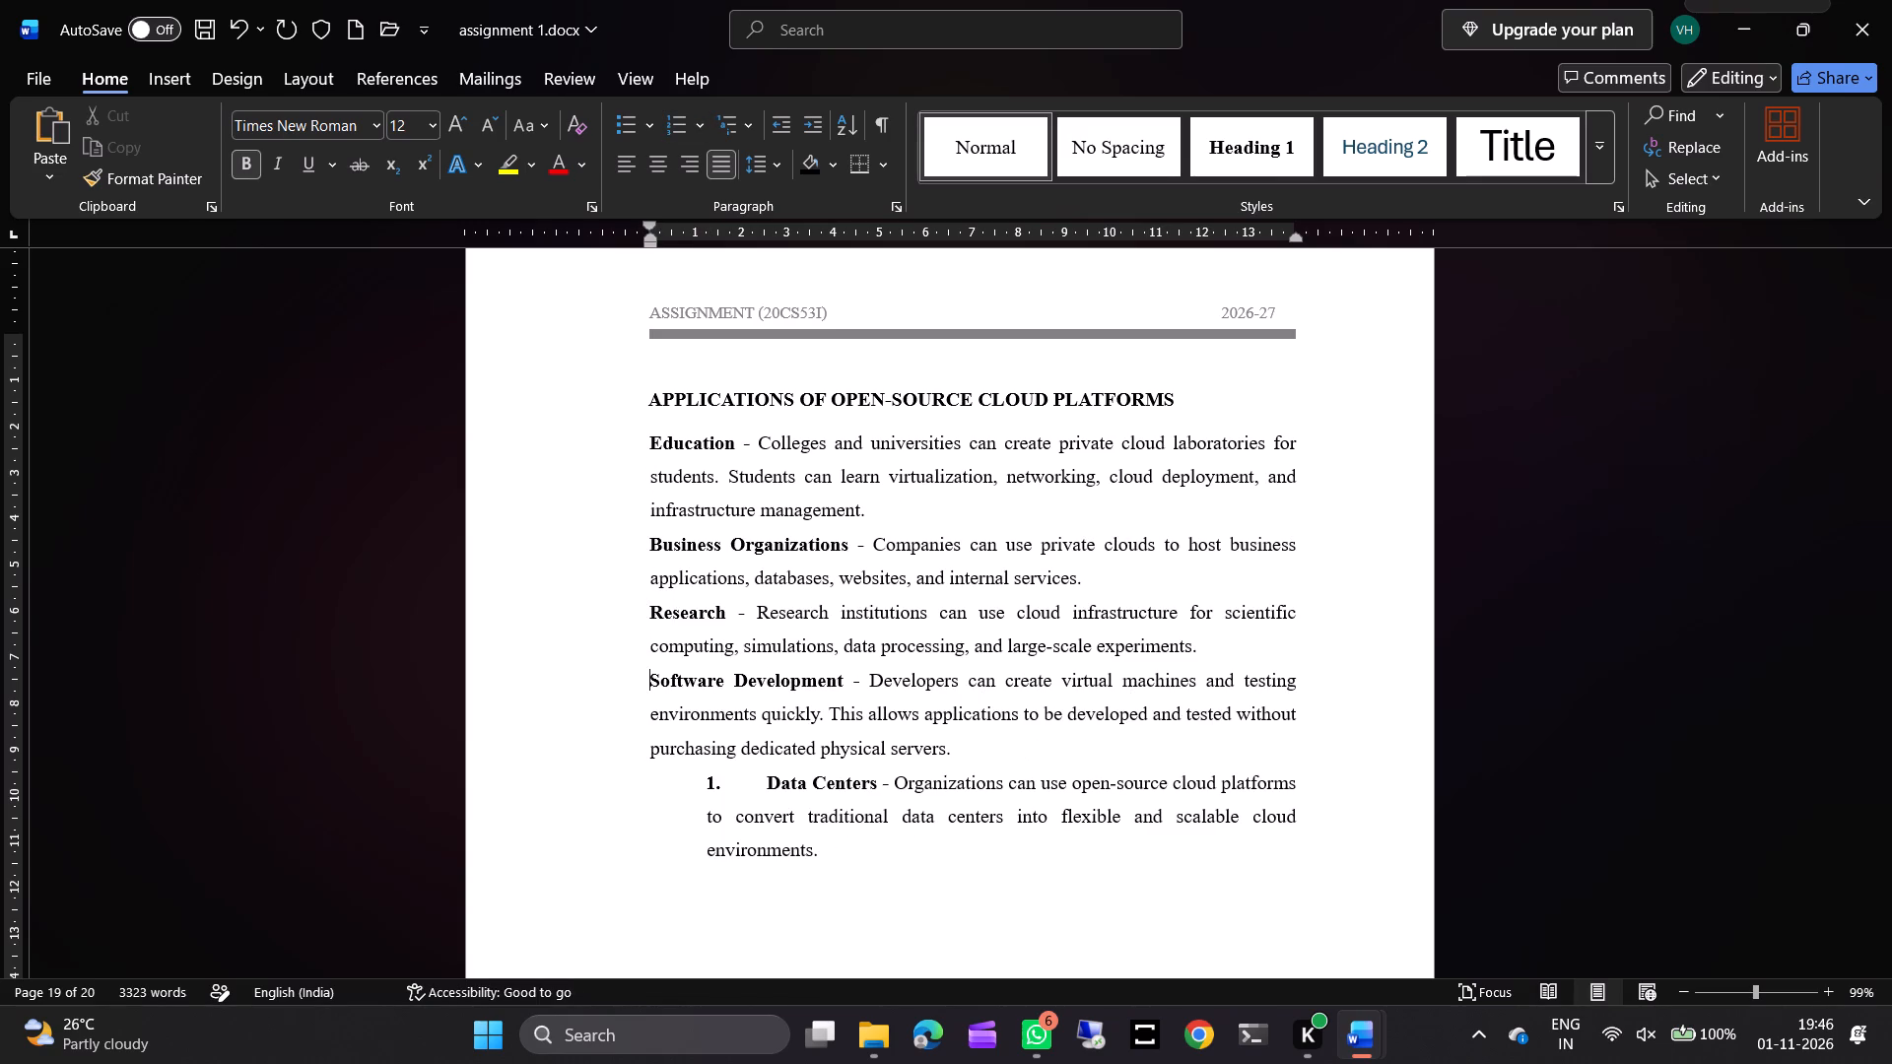
key("Down")
key("Down")
key("Down")
key("BackSpace")
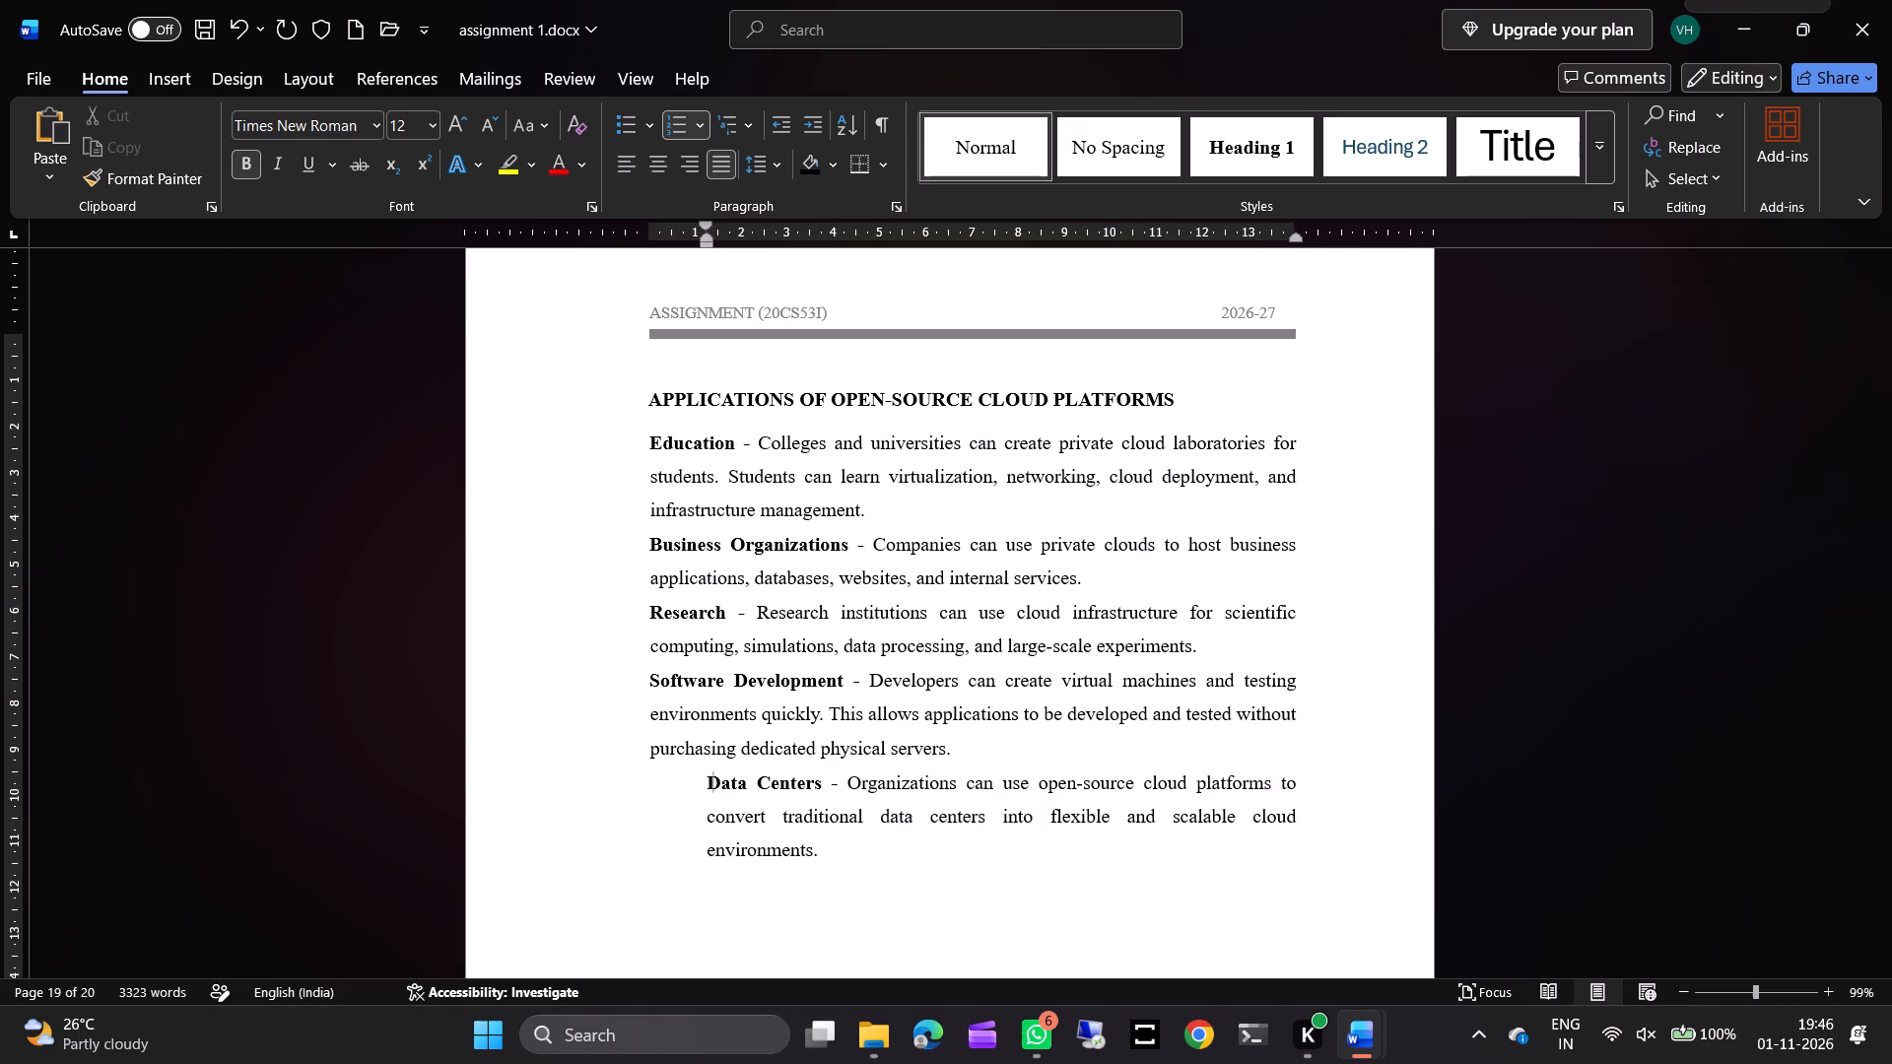
key("BackSpace")
Delete the blank lines between the "Data Centers" paragraph and the "COMPARISON OF MAJOR PLATFORMS" heading.
scroll(762, 440, "down", 1)
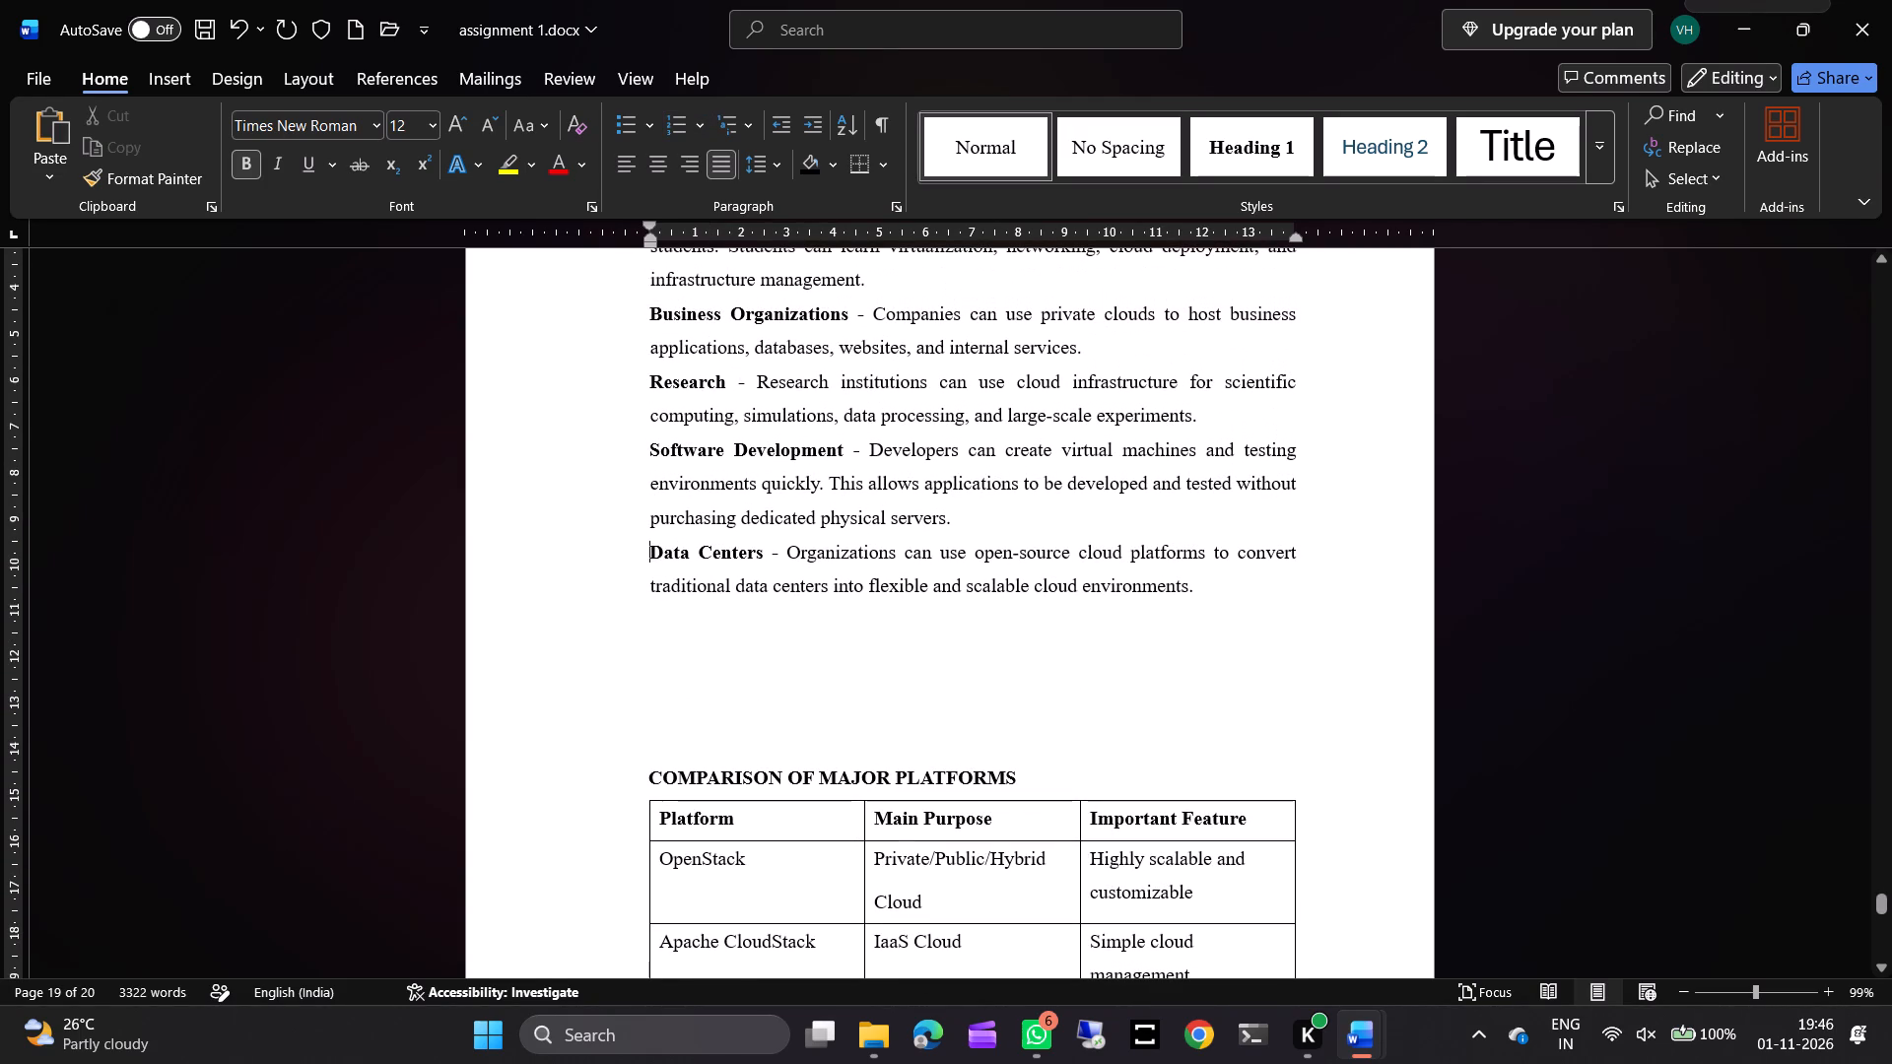
left_click(646, 714)
key("Down")
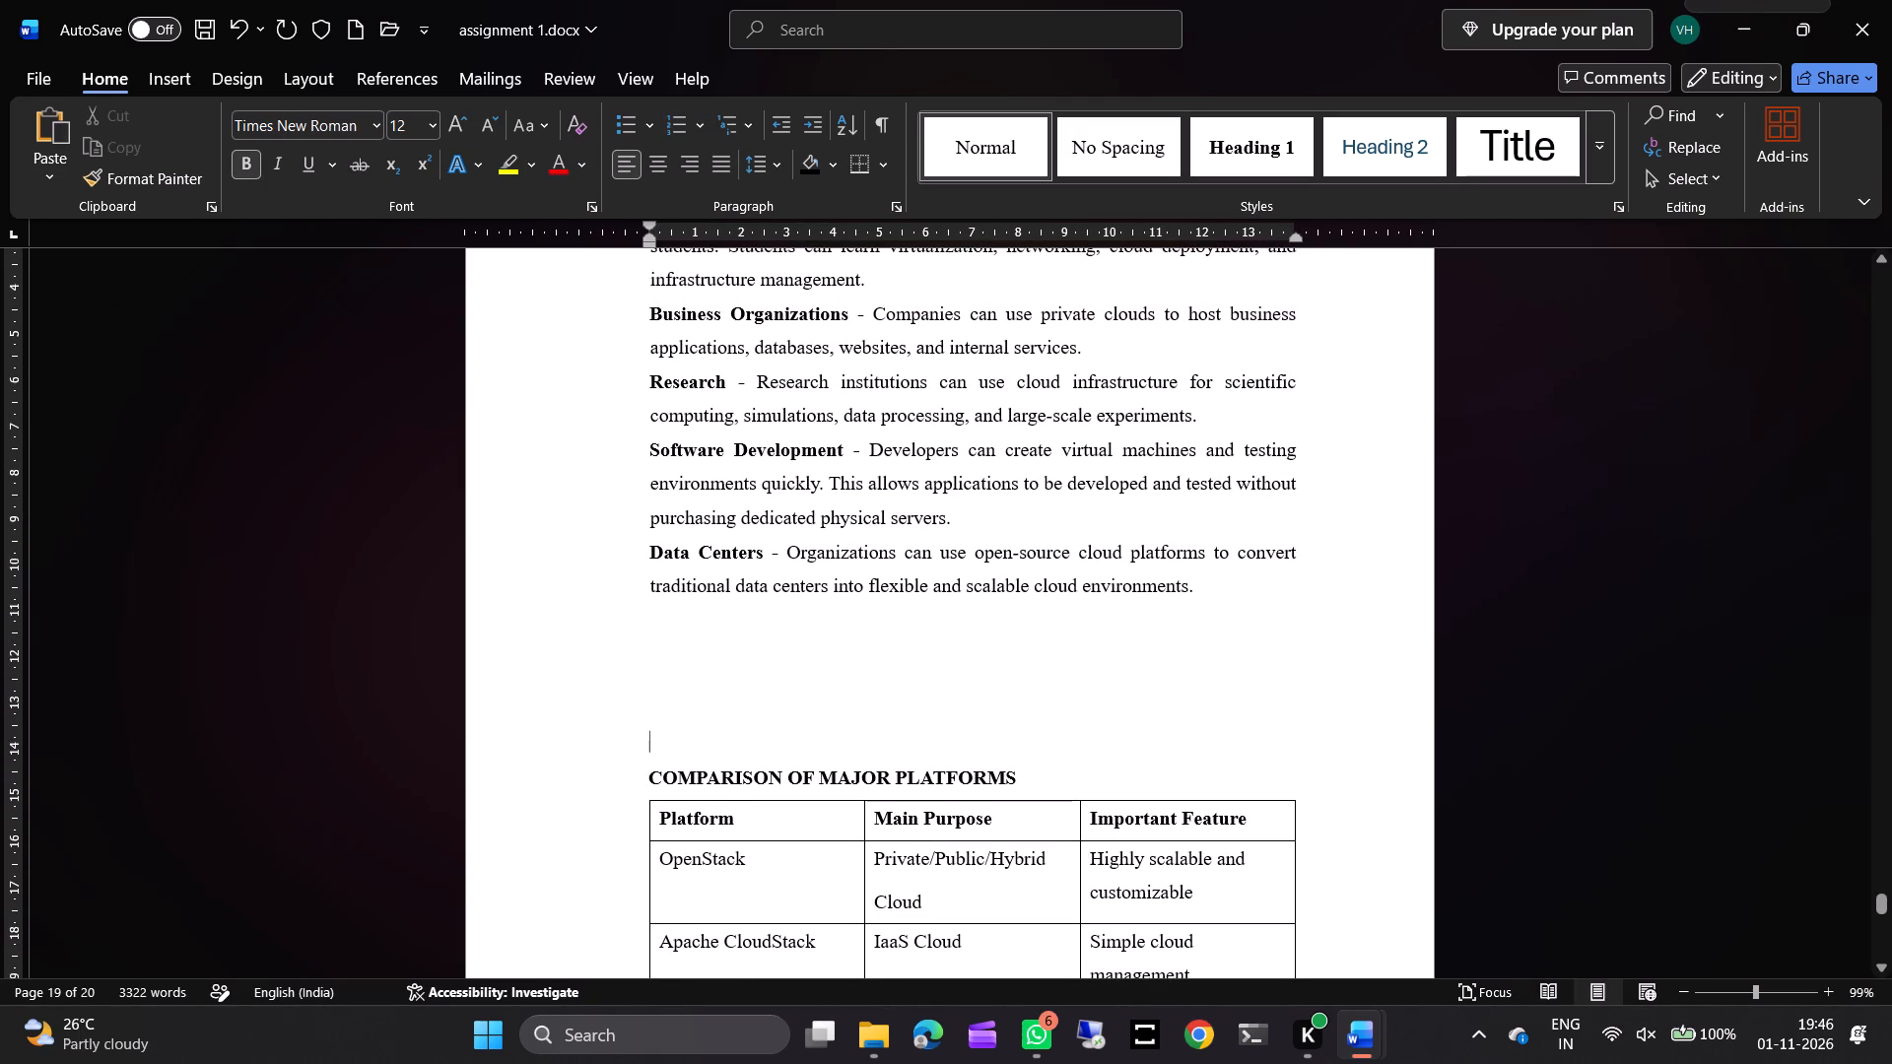
key("BackSpace")
key("BackSpace")
key("Down")
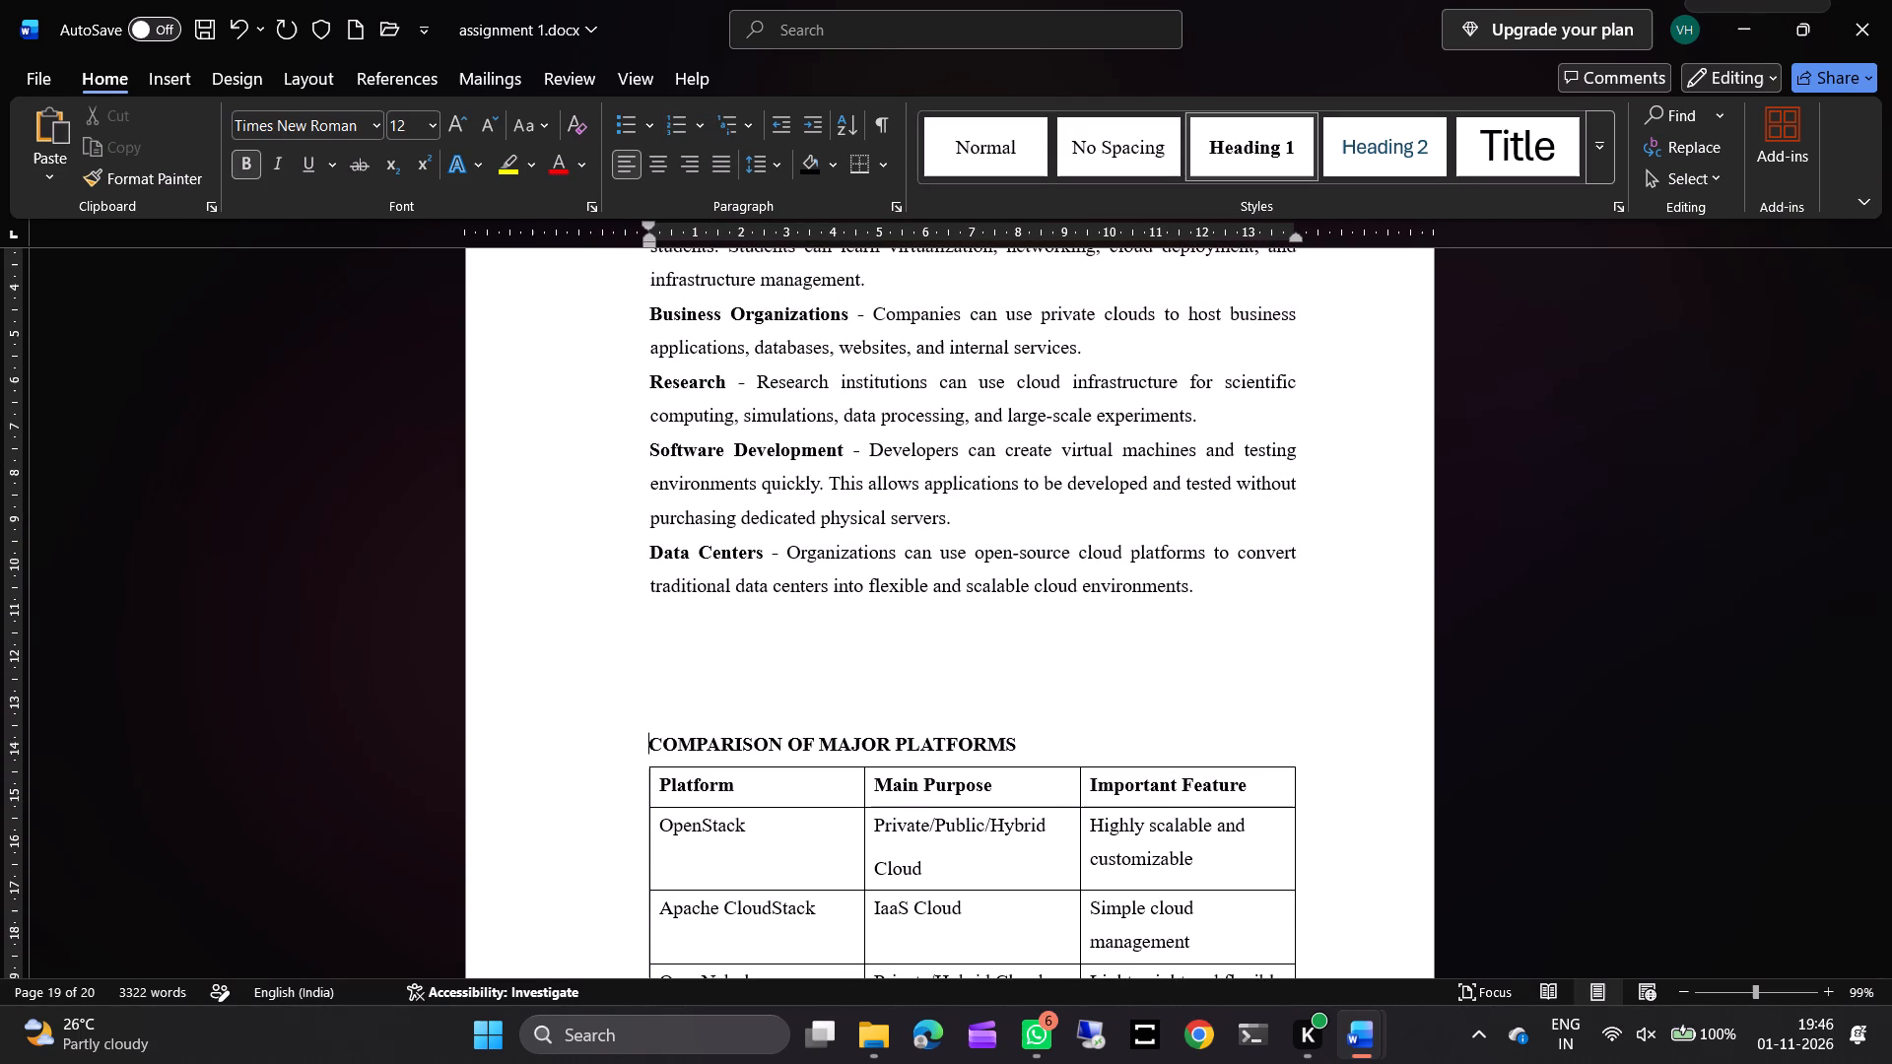
key("BackSpace")
key("BackSpace")
key("BackSpace")
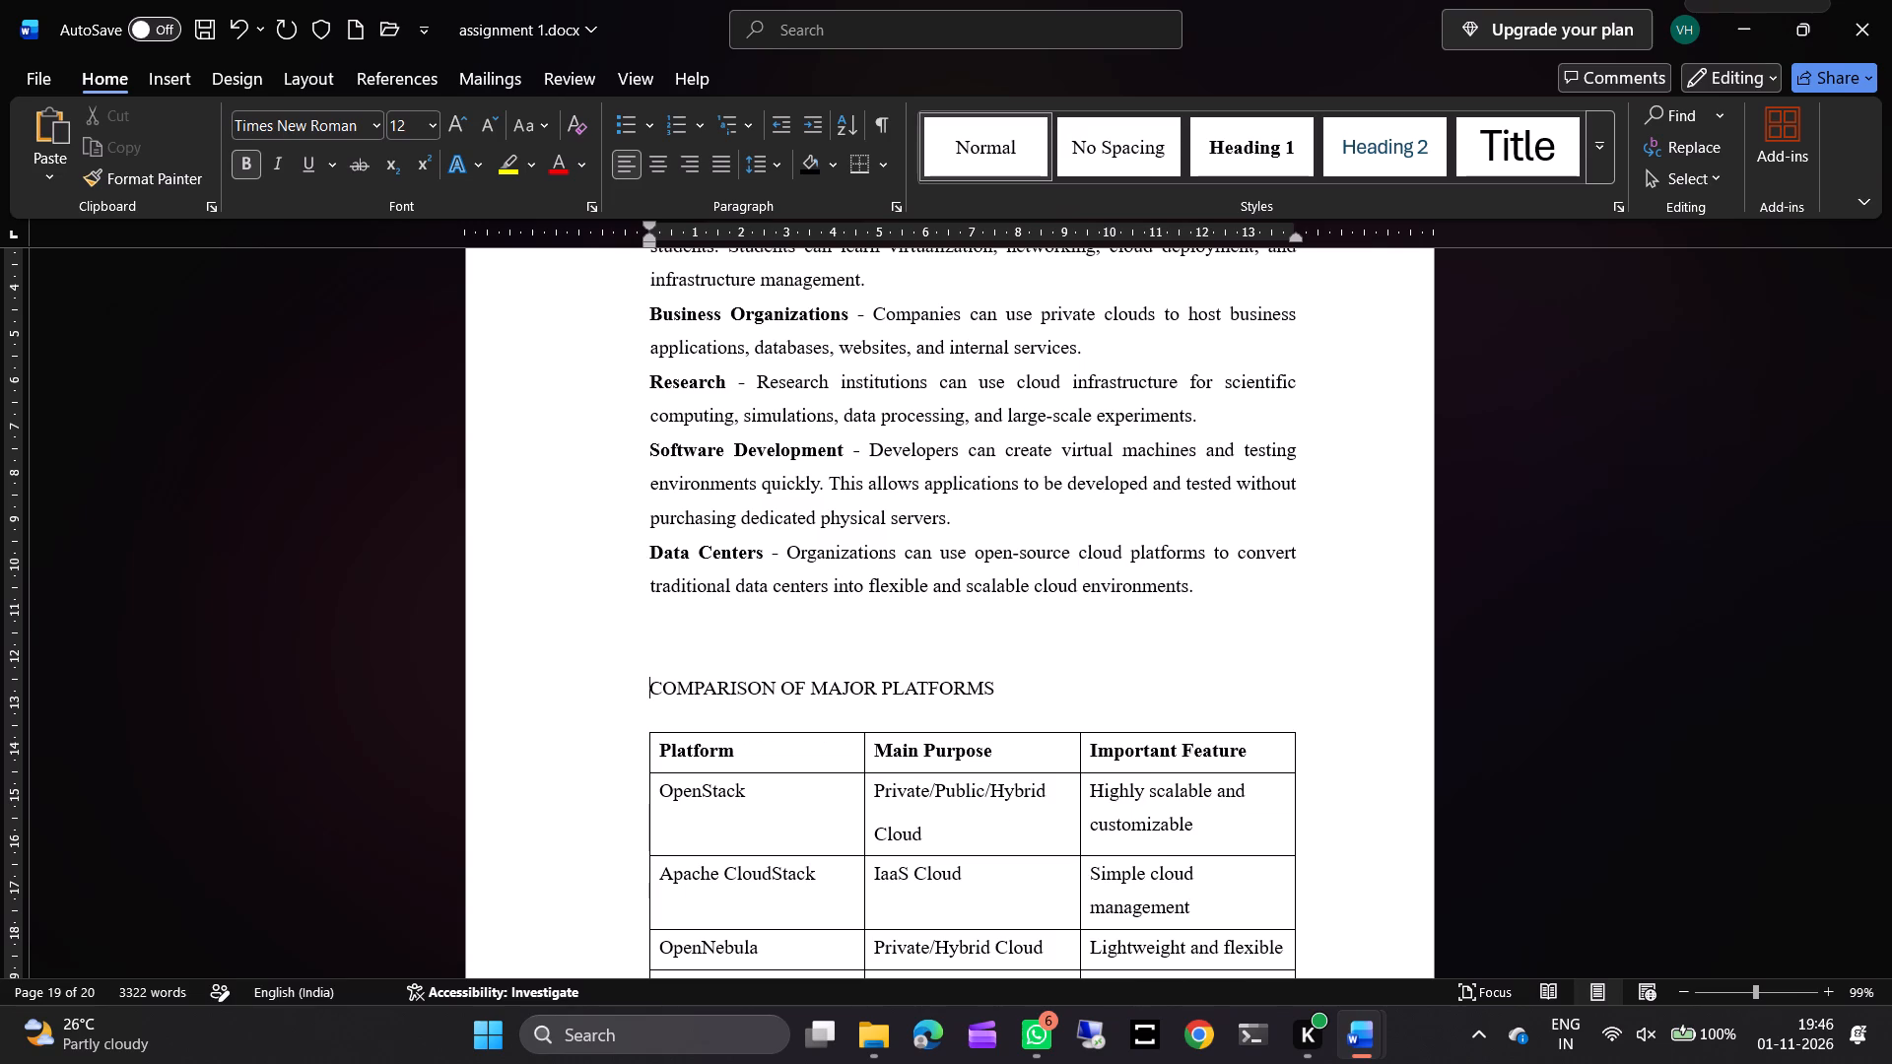
key("BackSpace")
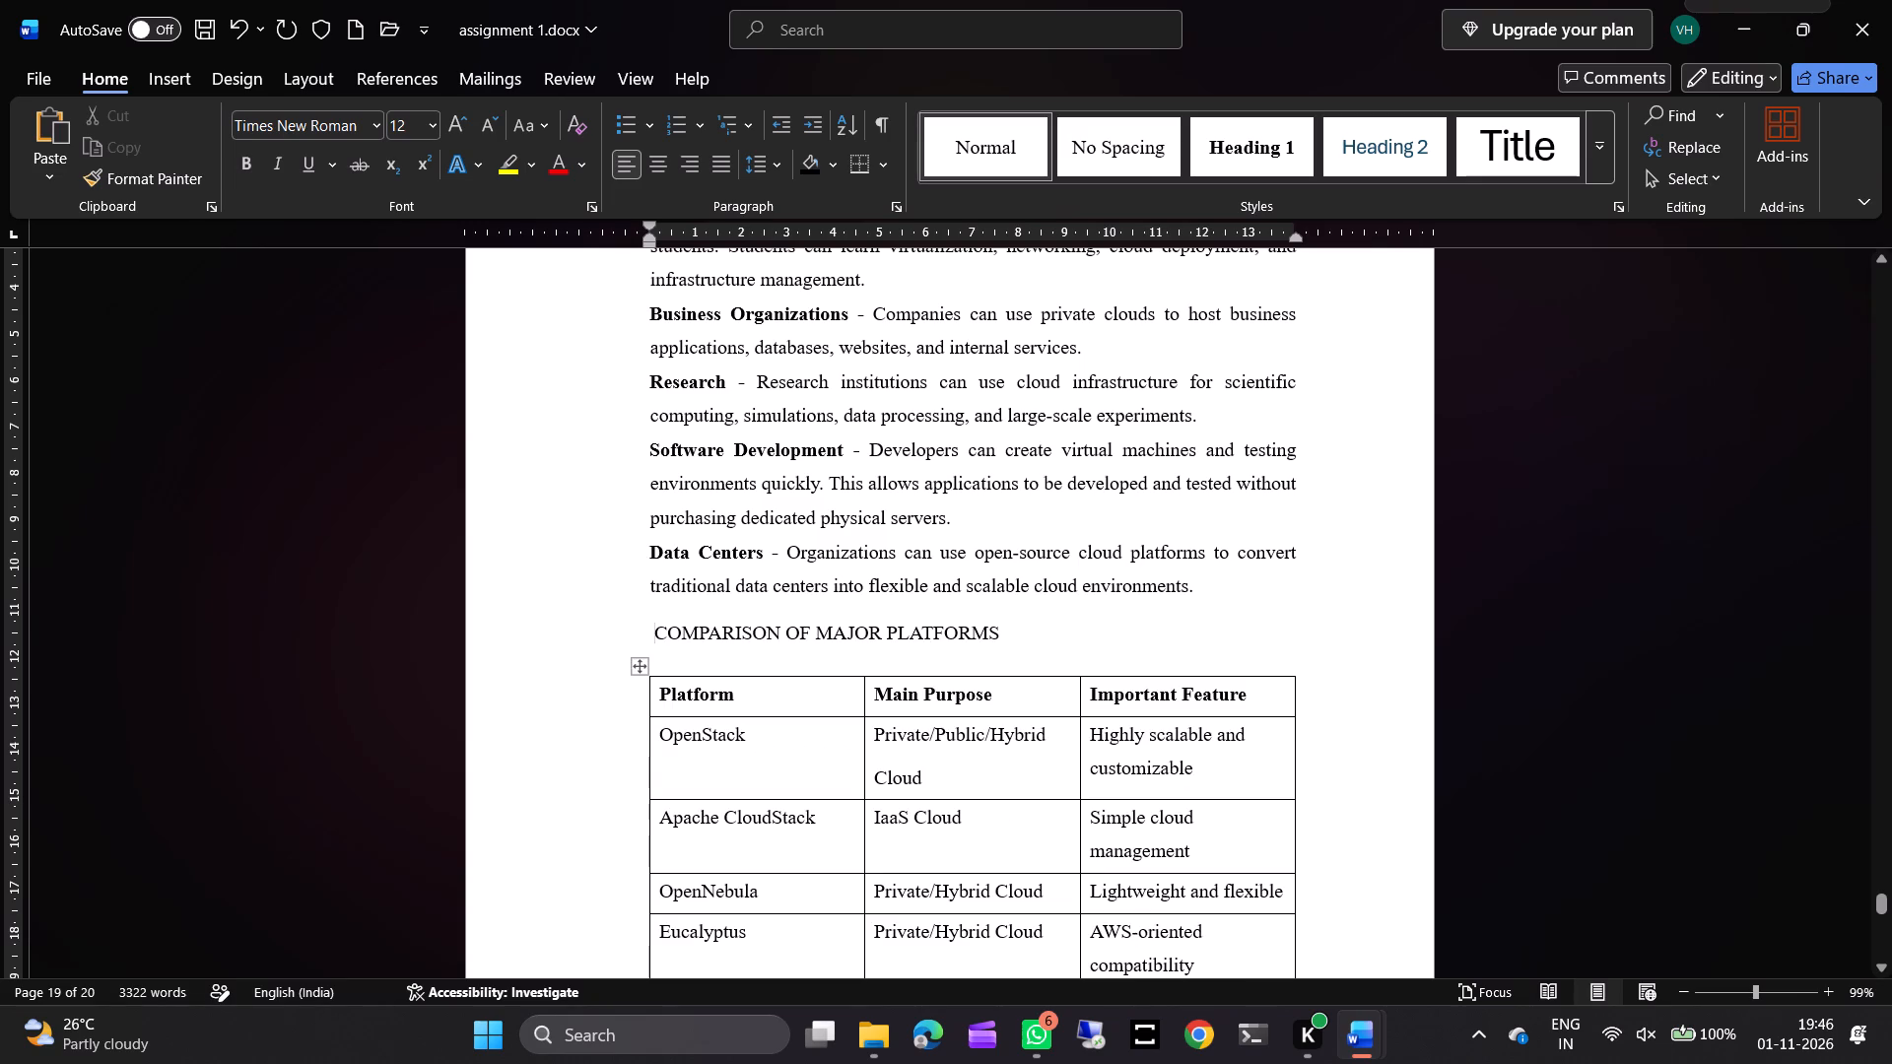
Make the "COMPARISON OF MAJOR PLATFORMS" heading bold and delete the stray space before it.
left_click_drag(1004, 638, 676, 631)
key("ctrl+b")
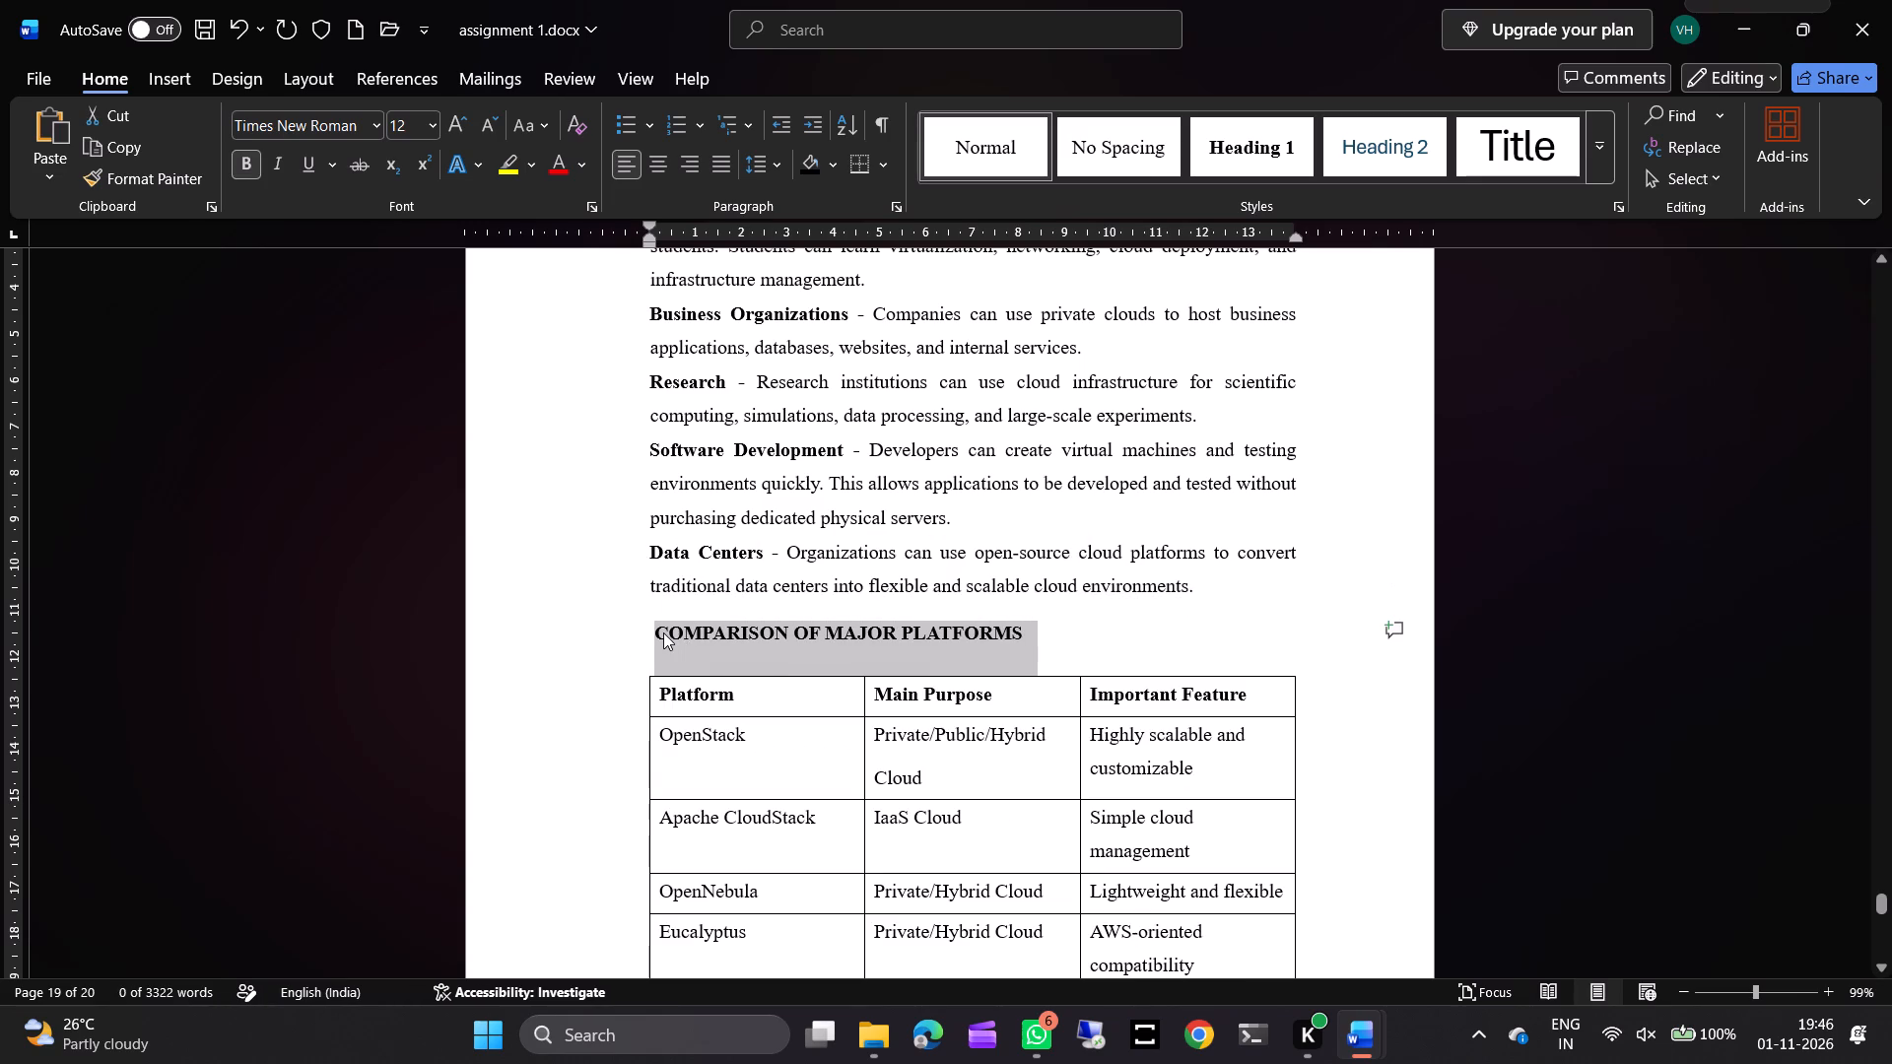
left_click(663, 632)
key("Left")
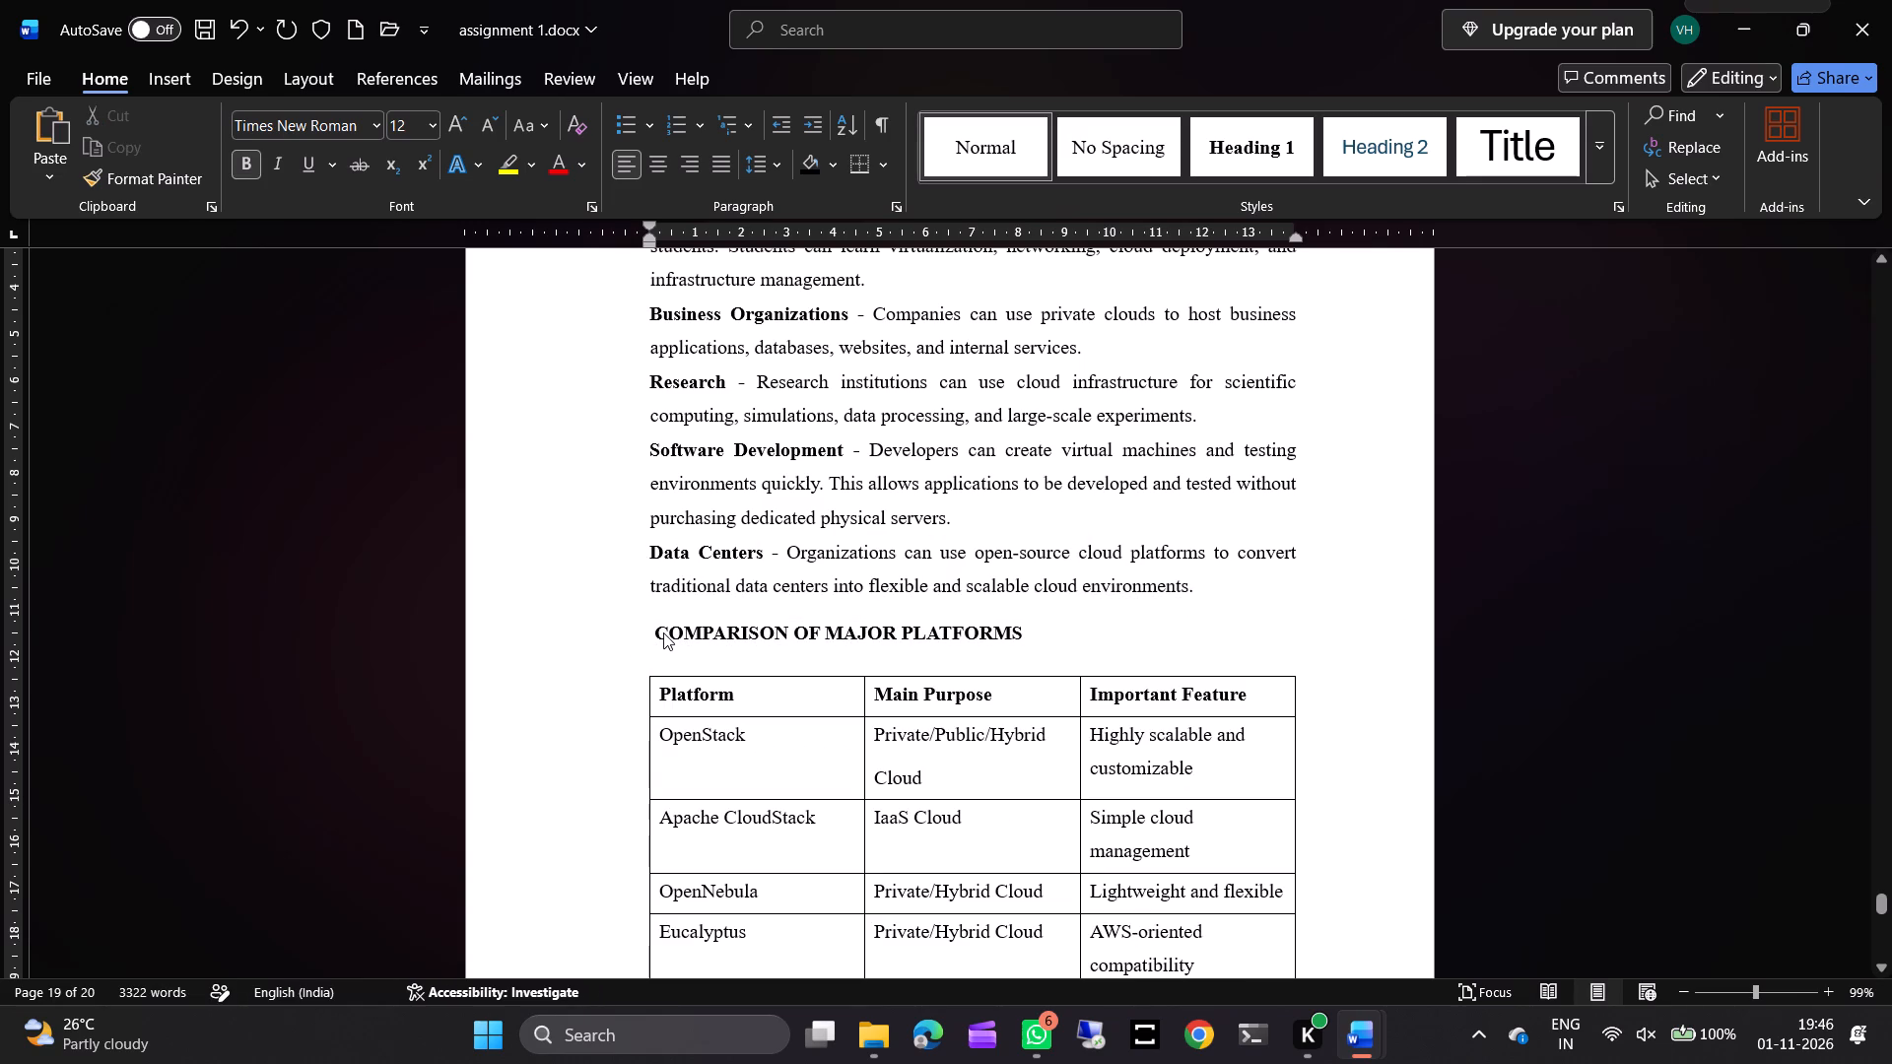
key("BackSpace")
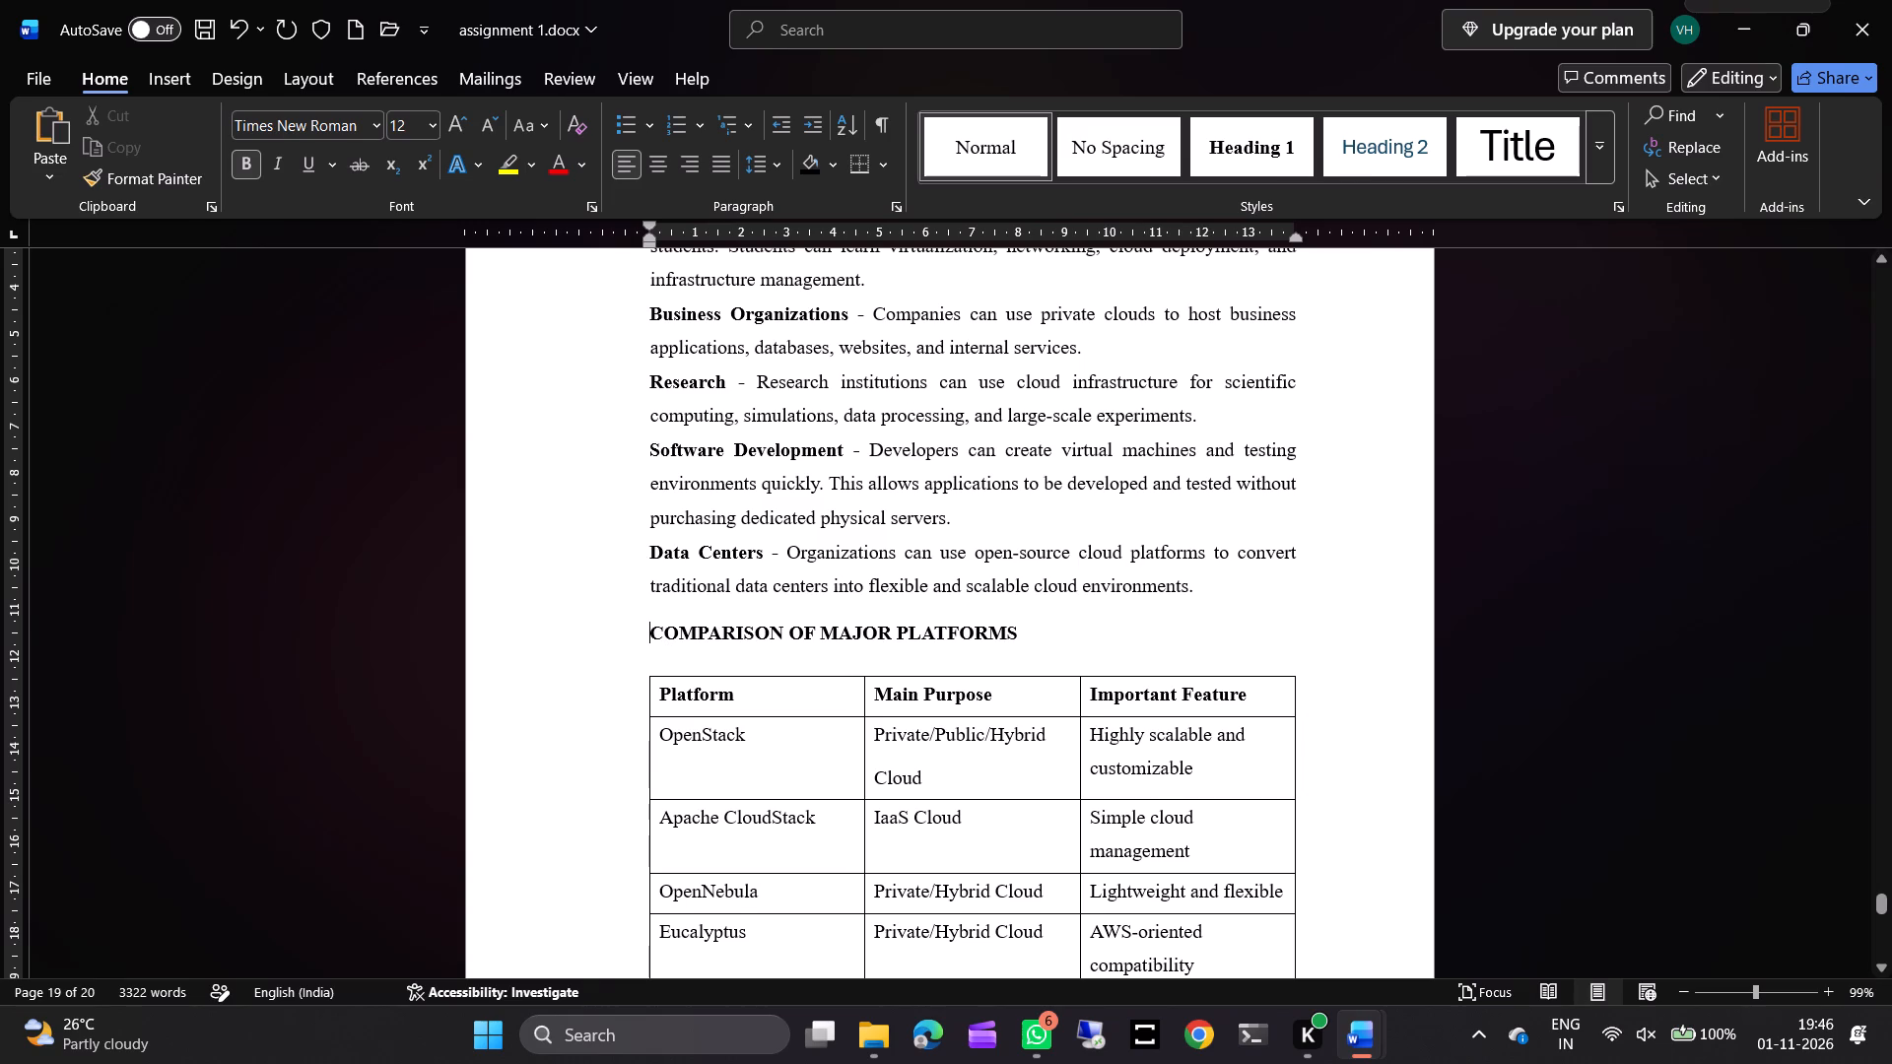
Apply solid round bullets to the five application items from "Education" through "Data Centers".
scroll(673, 440, "up", 1)
left_click_drag(650, 347, 748, 614)
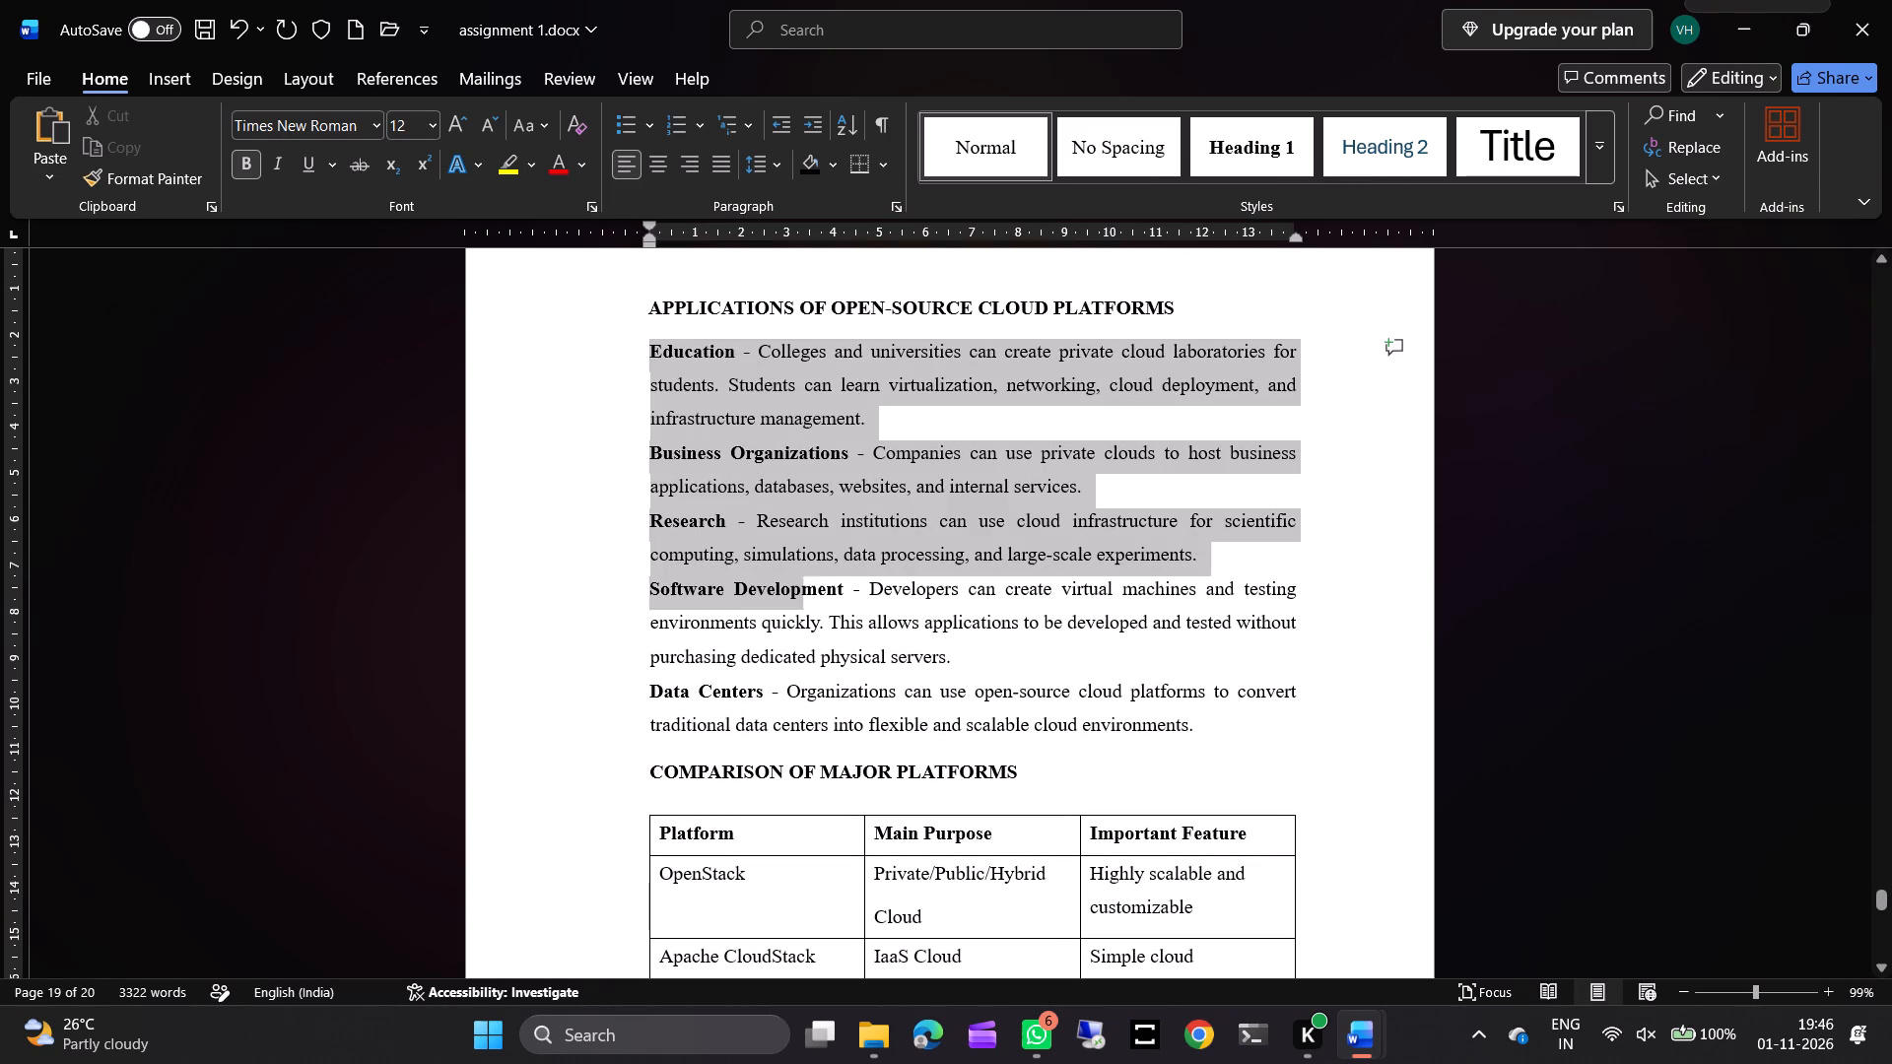
left_click_drag(748, 614, 802, 713)
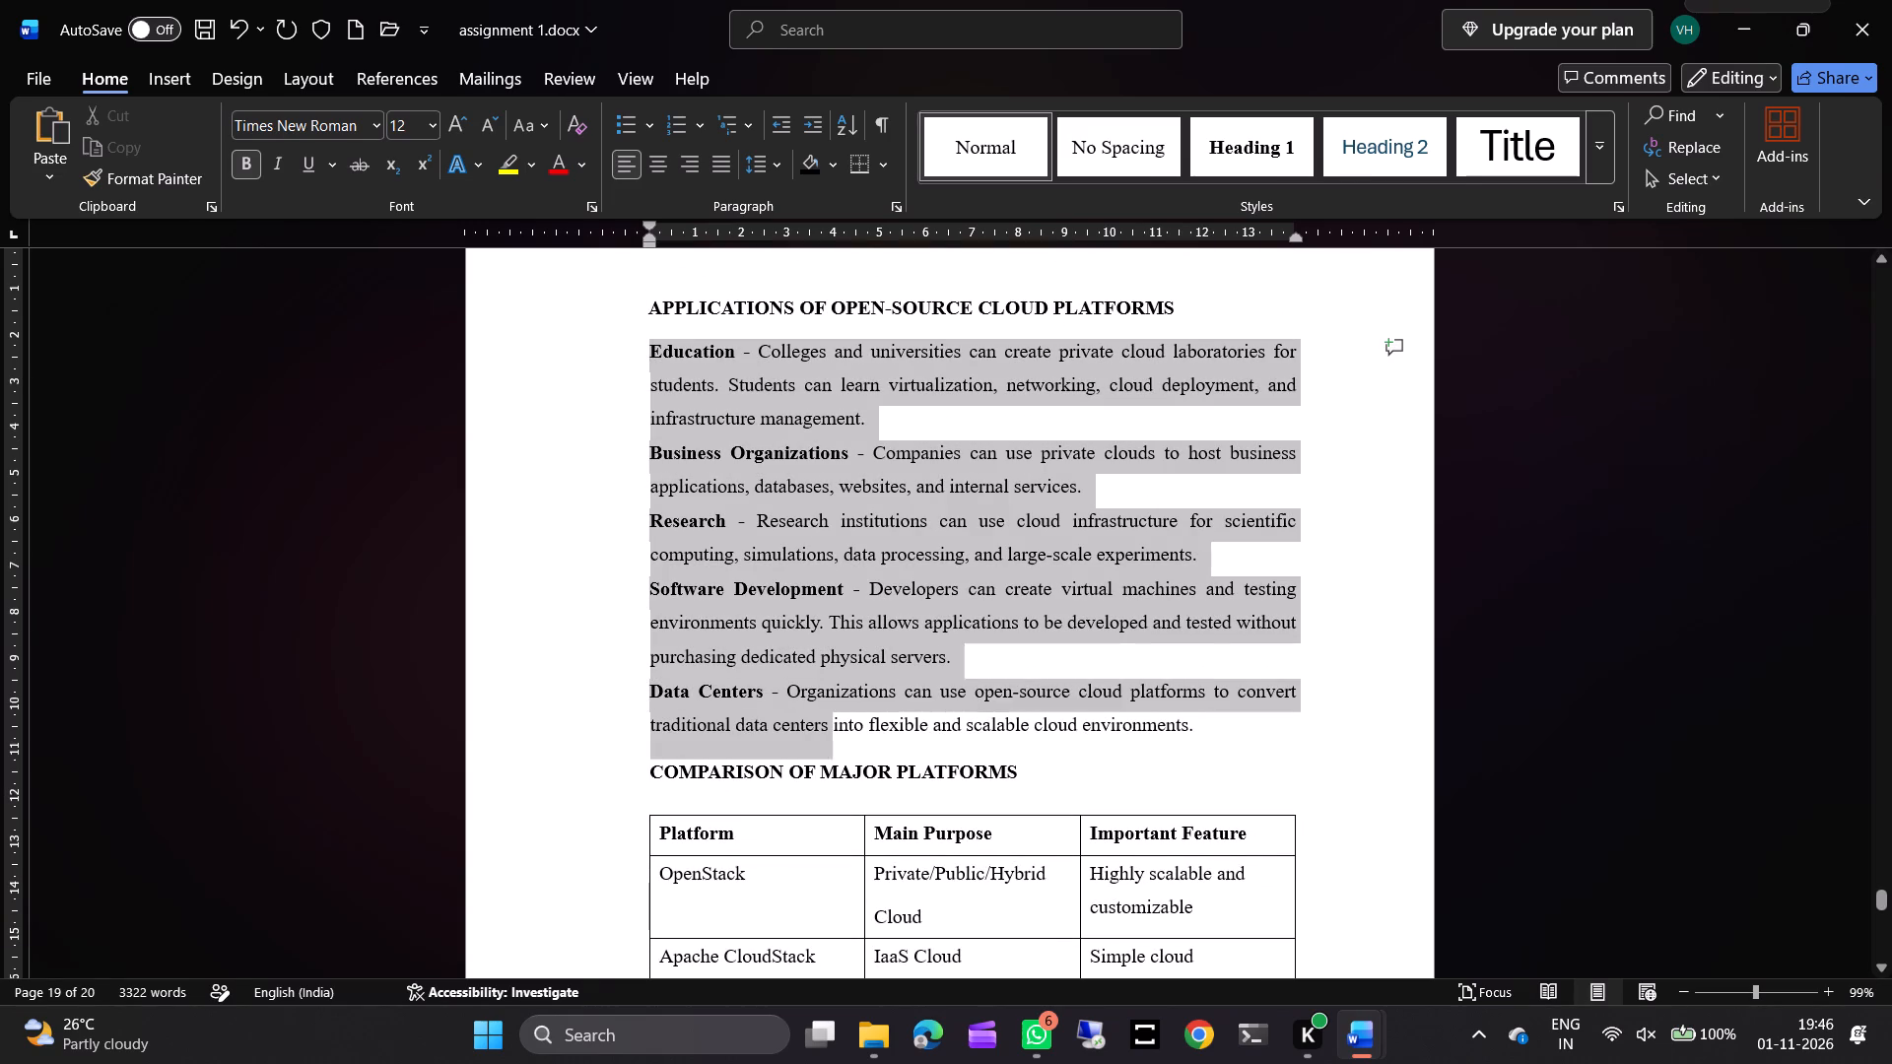
left_click_drag(802, 713, 802, 714)
left_click(650, 123)
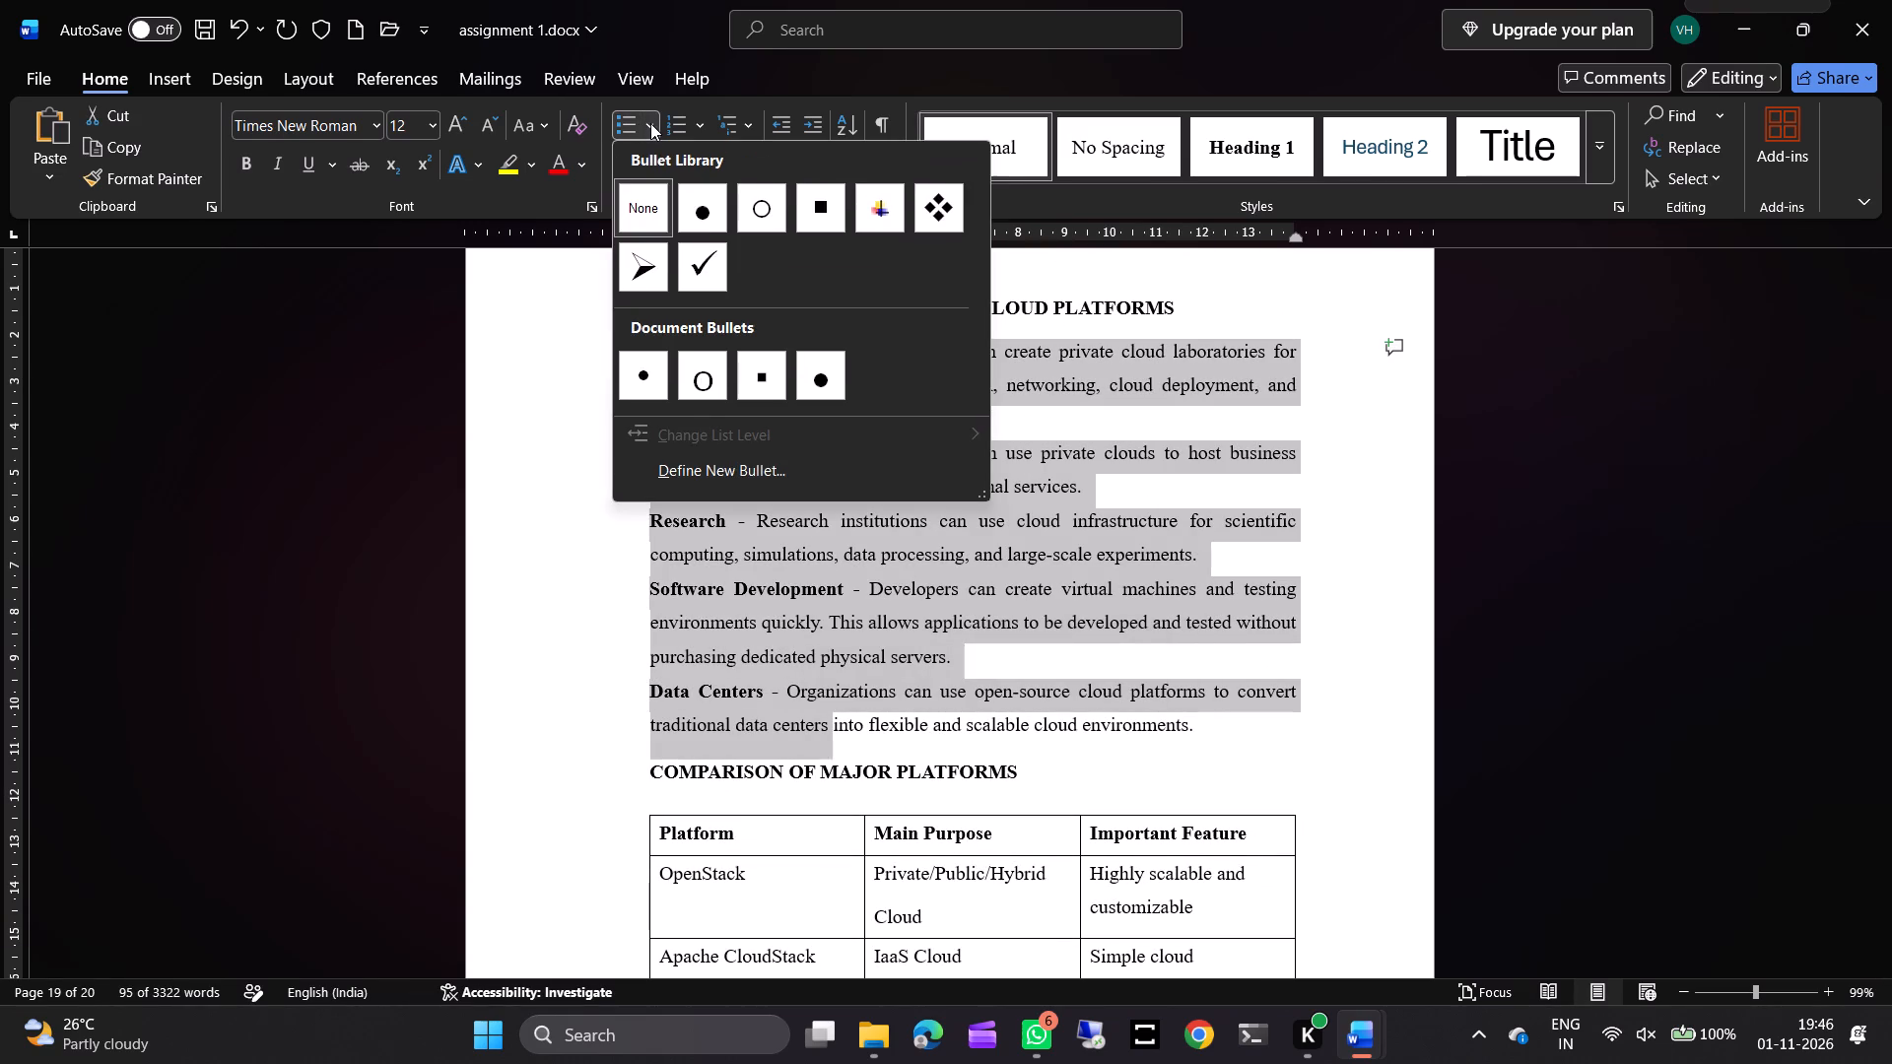
left_click(705, 200)
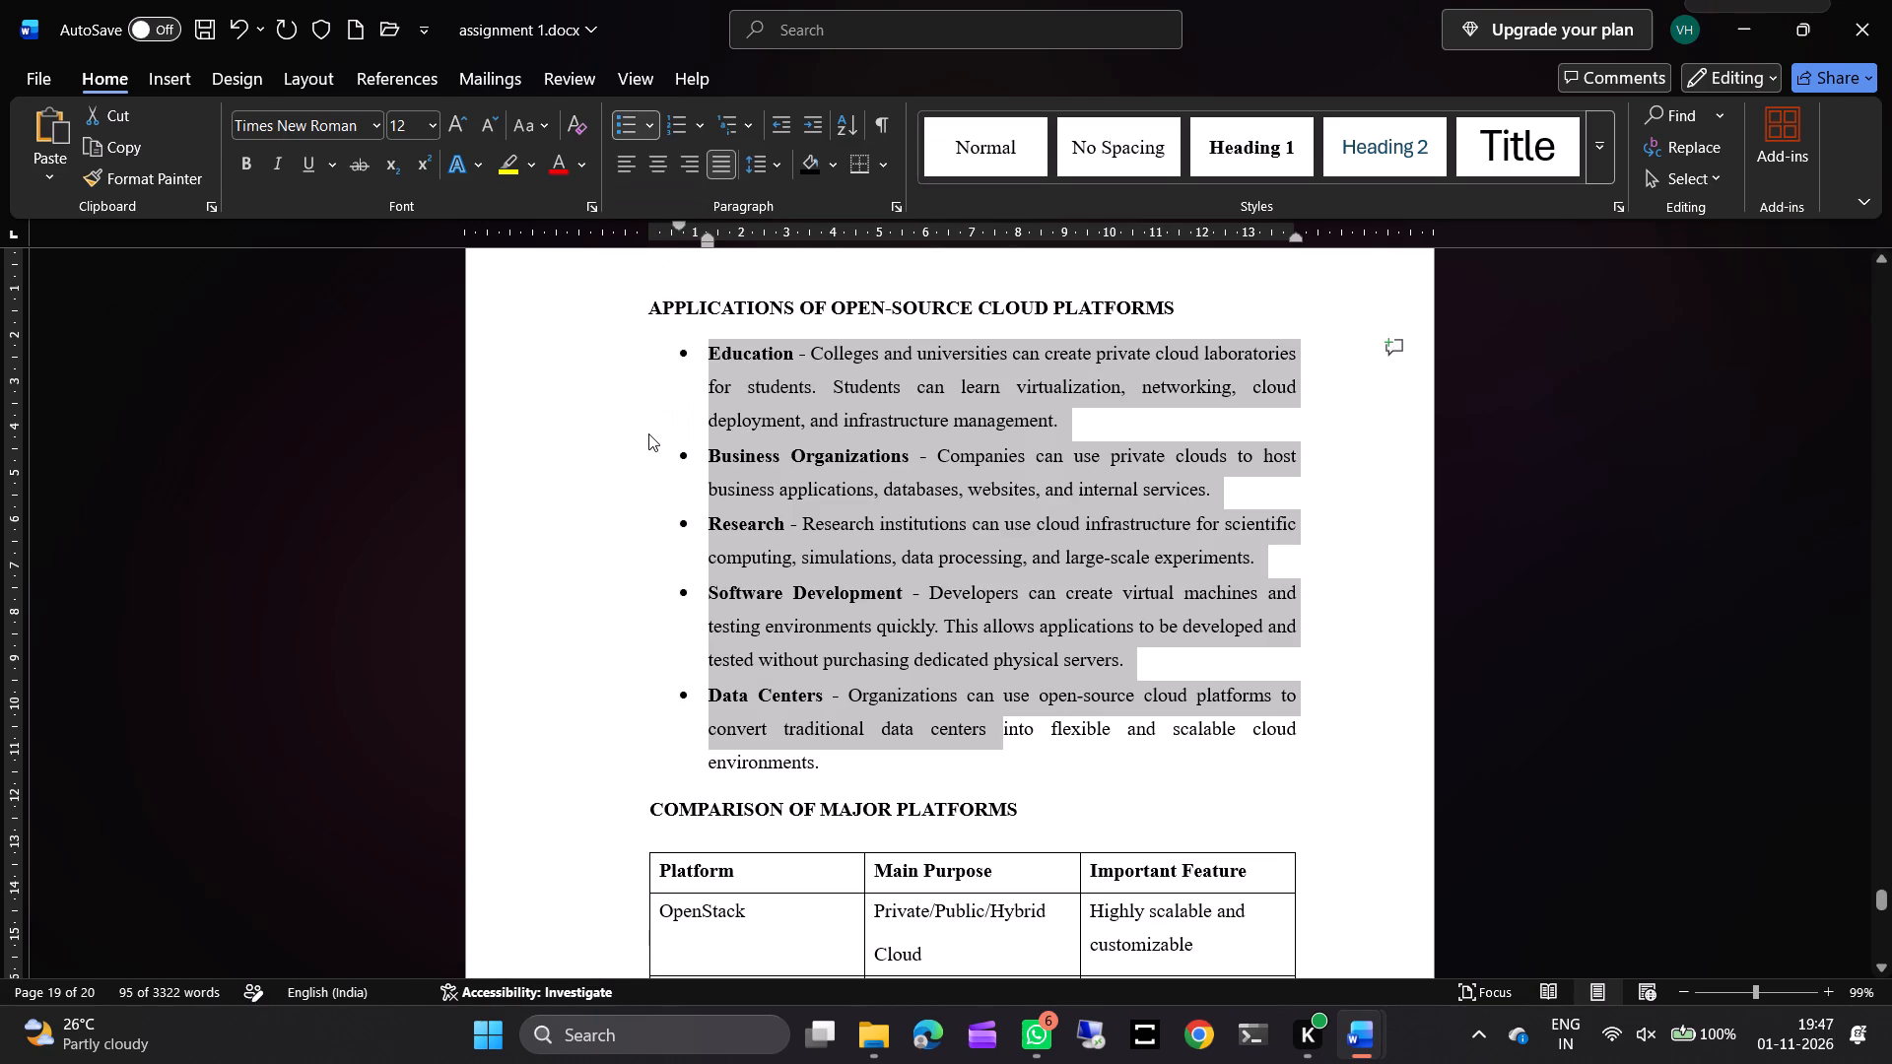
left_click(648, 433)
scroll(793, 442, "up", 3)
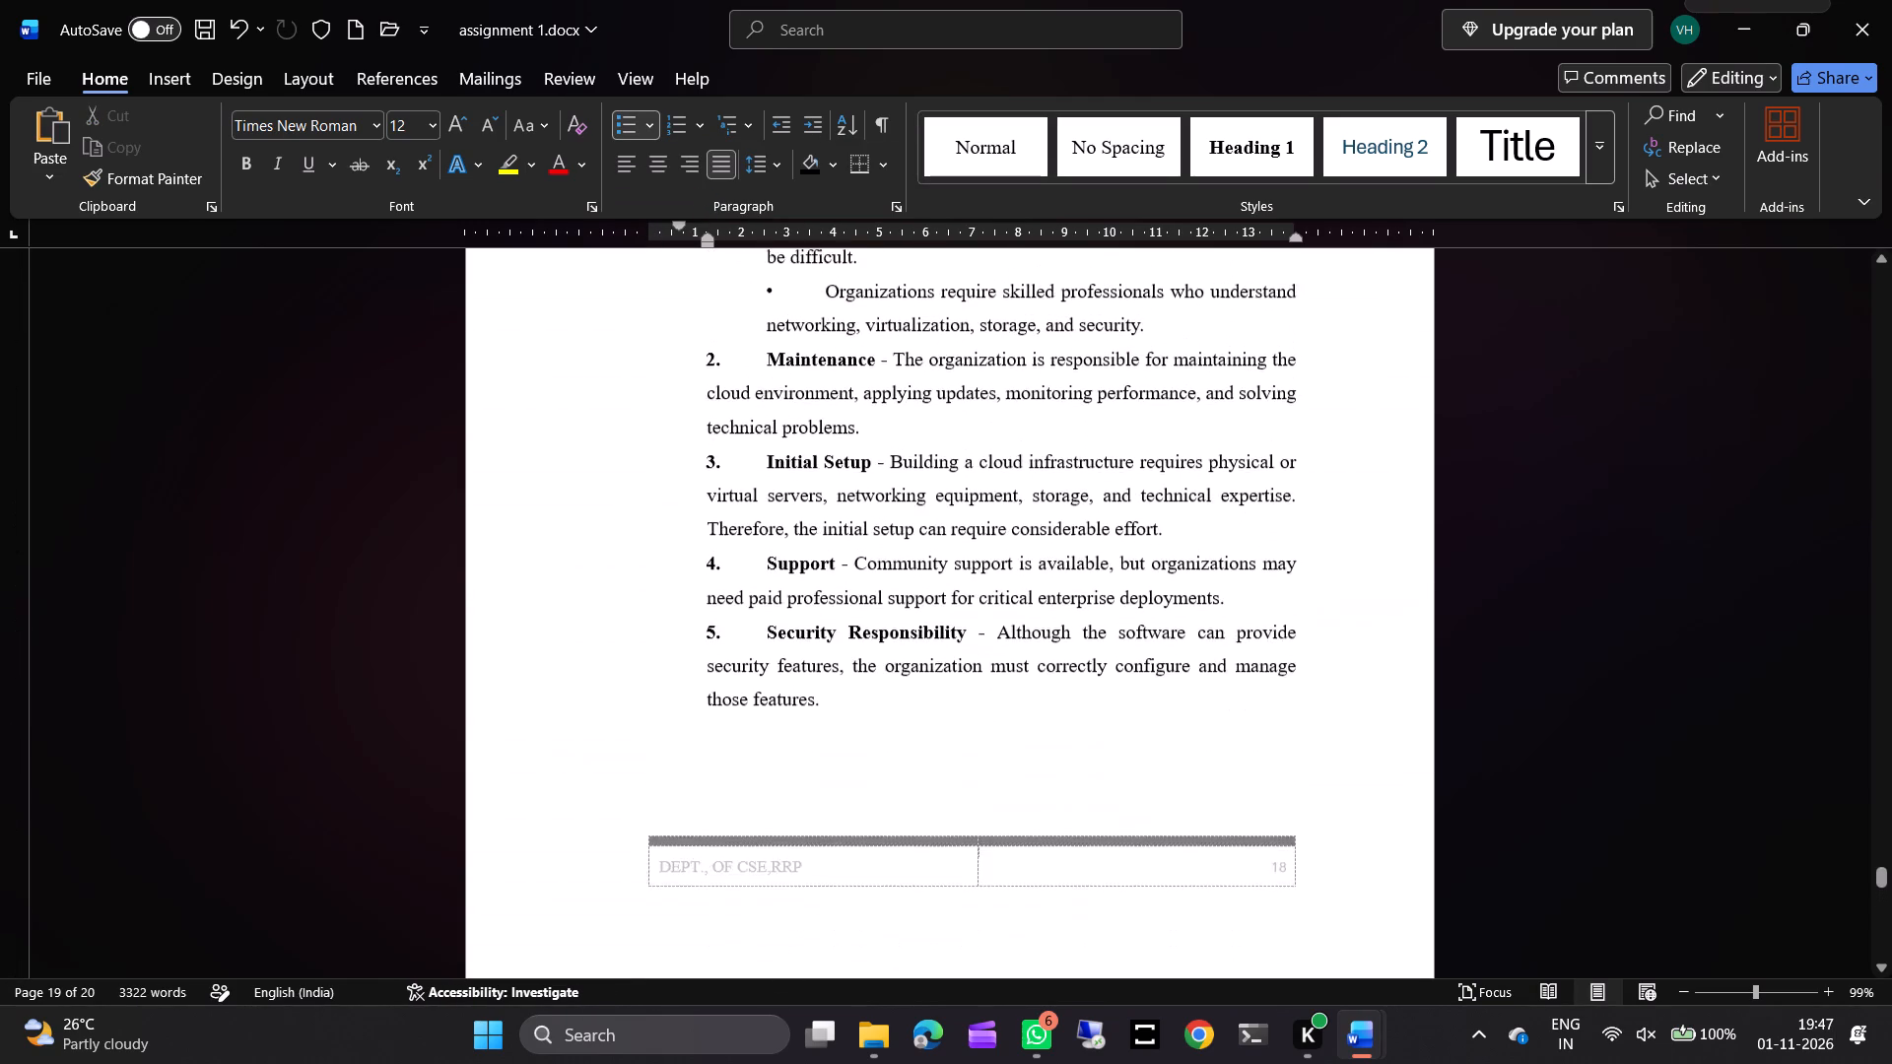
Replace the typed number before "Technical Complexity" in the limitations section with an automatic "1." list number.
scroll(793, 442, "up", 1)
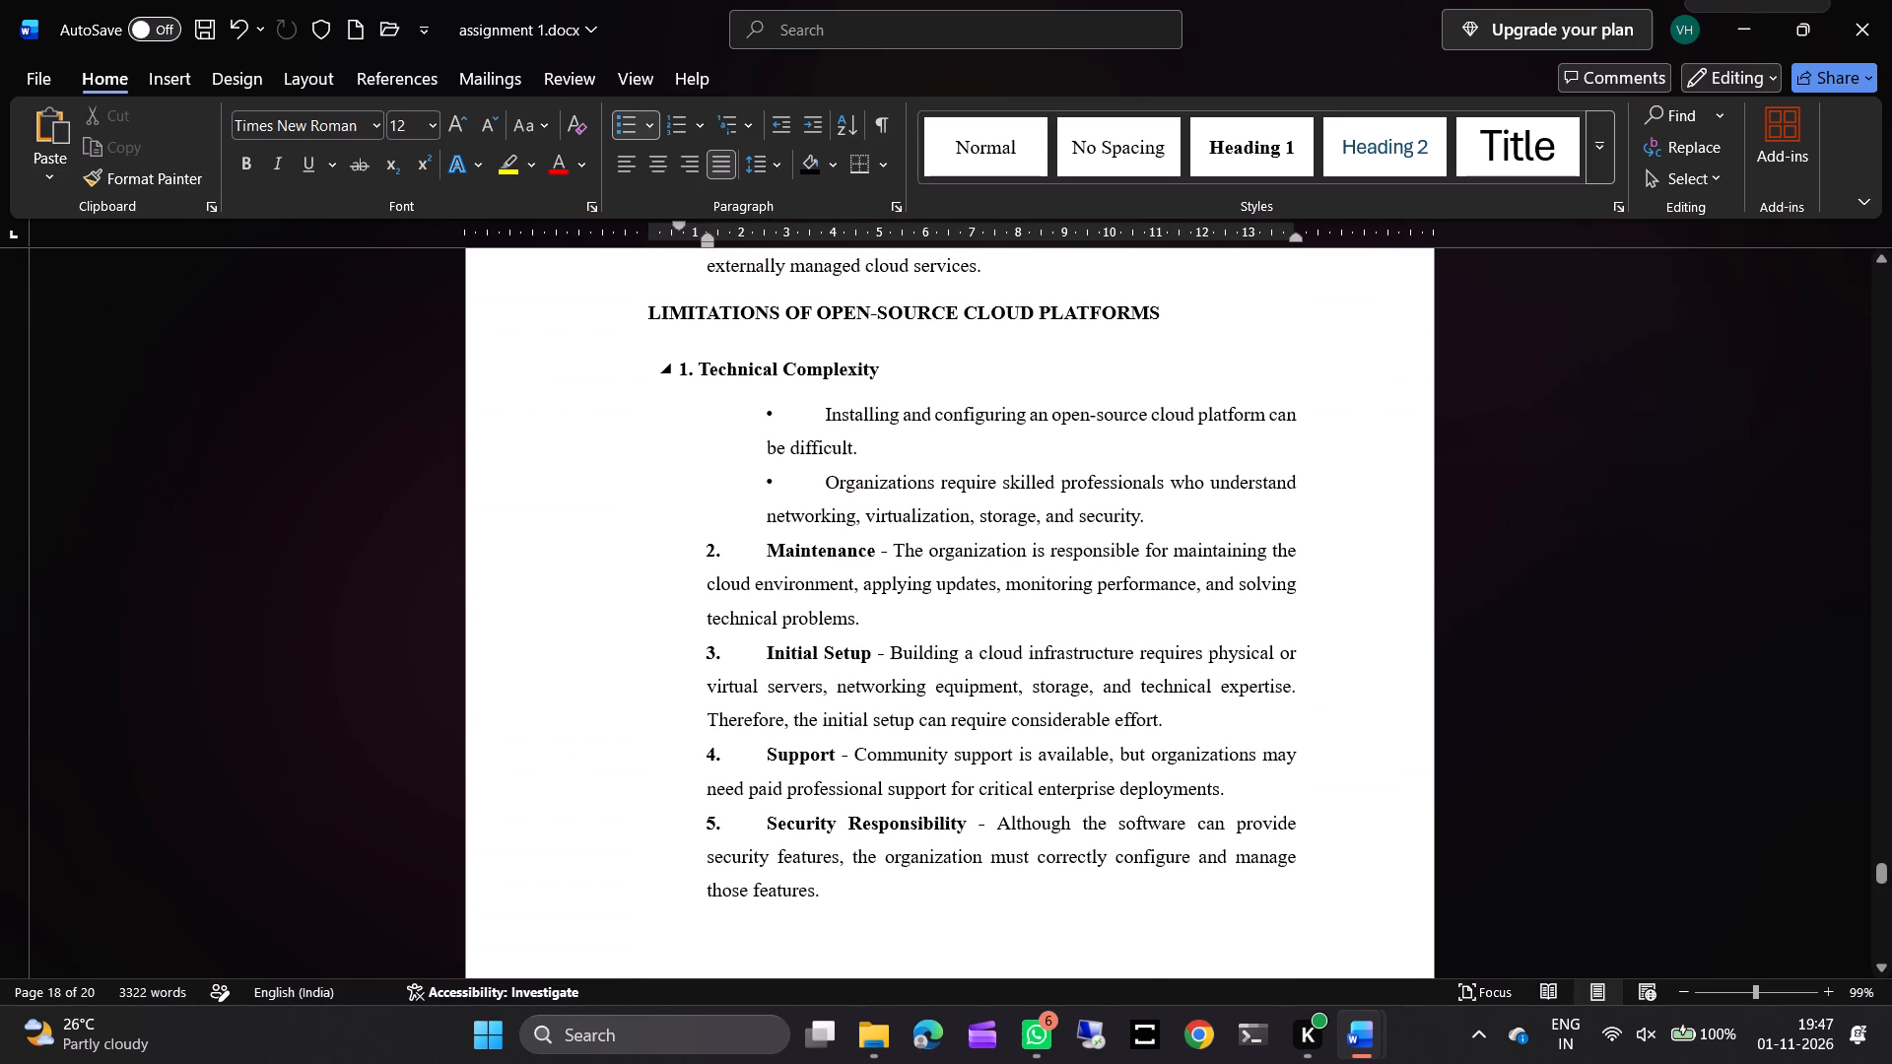
left_click(698, 368)
key("BackSpace")
key("BackSpace")
key("BackSpace")
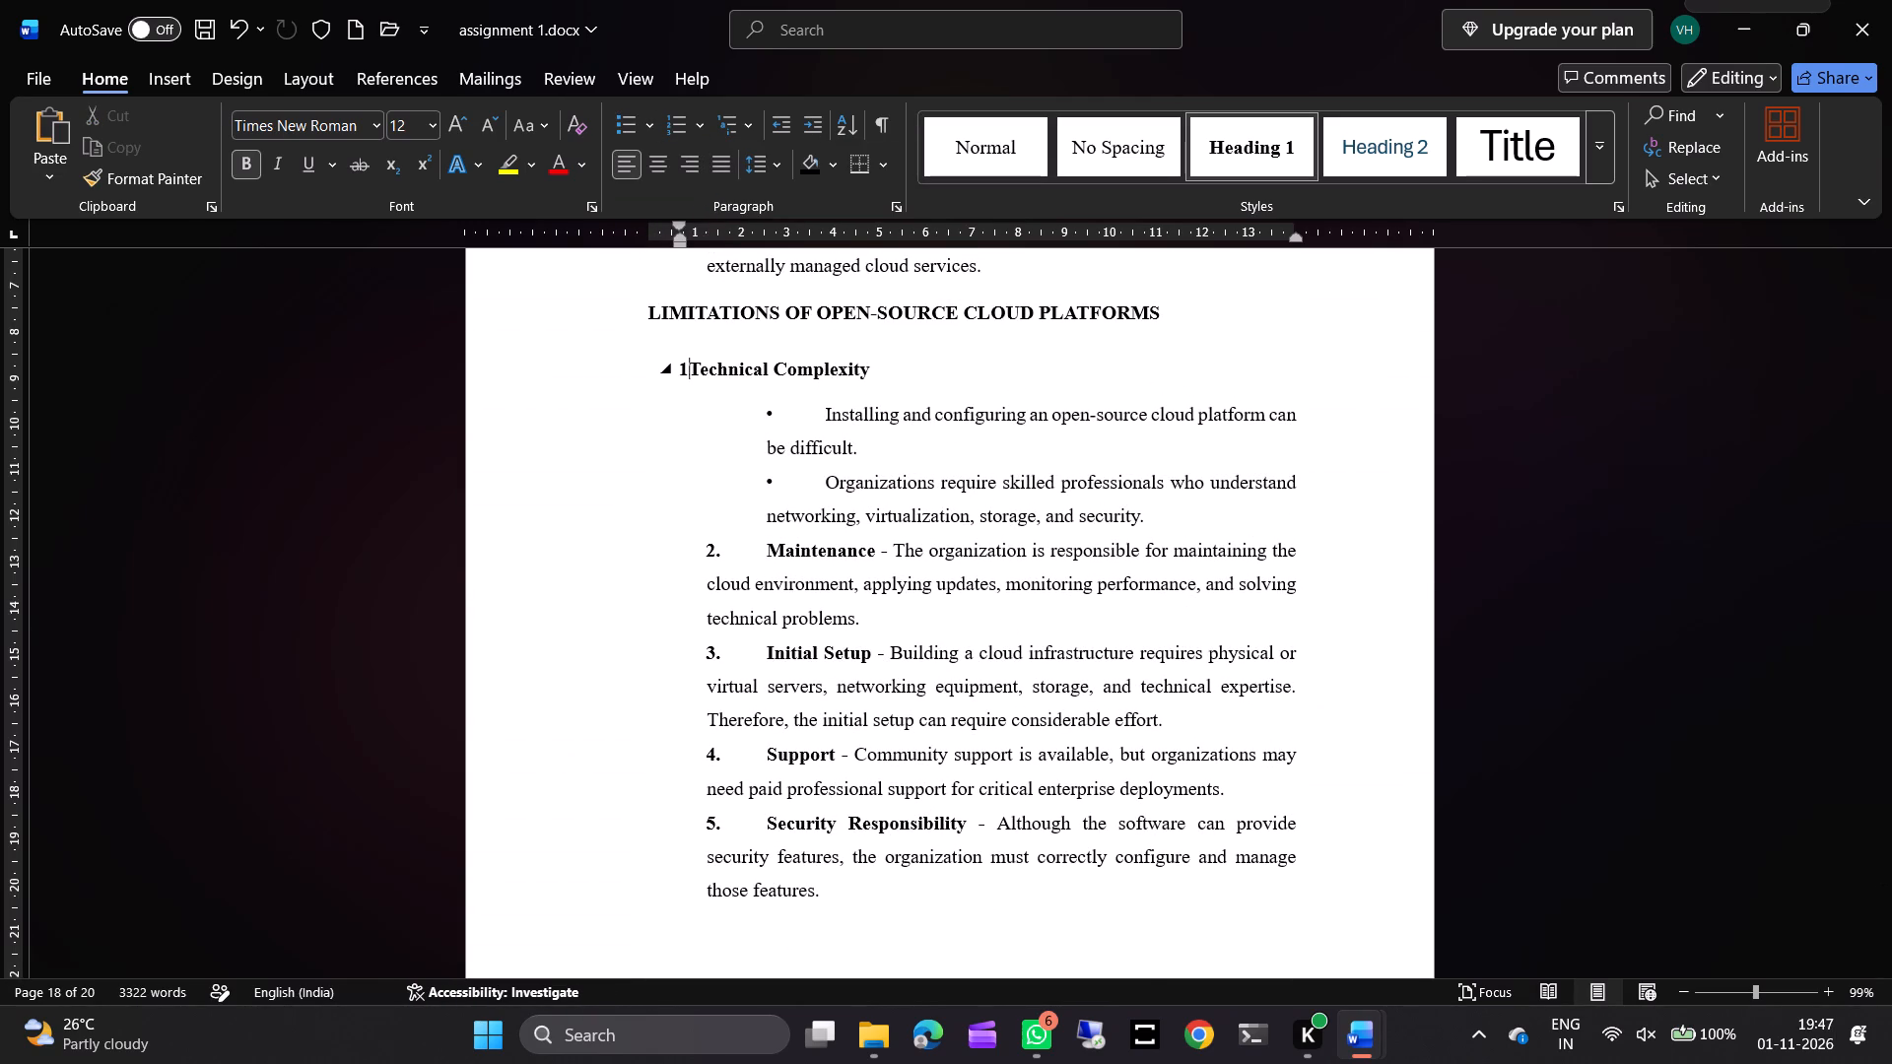
key("BackSpace")
type("1.")
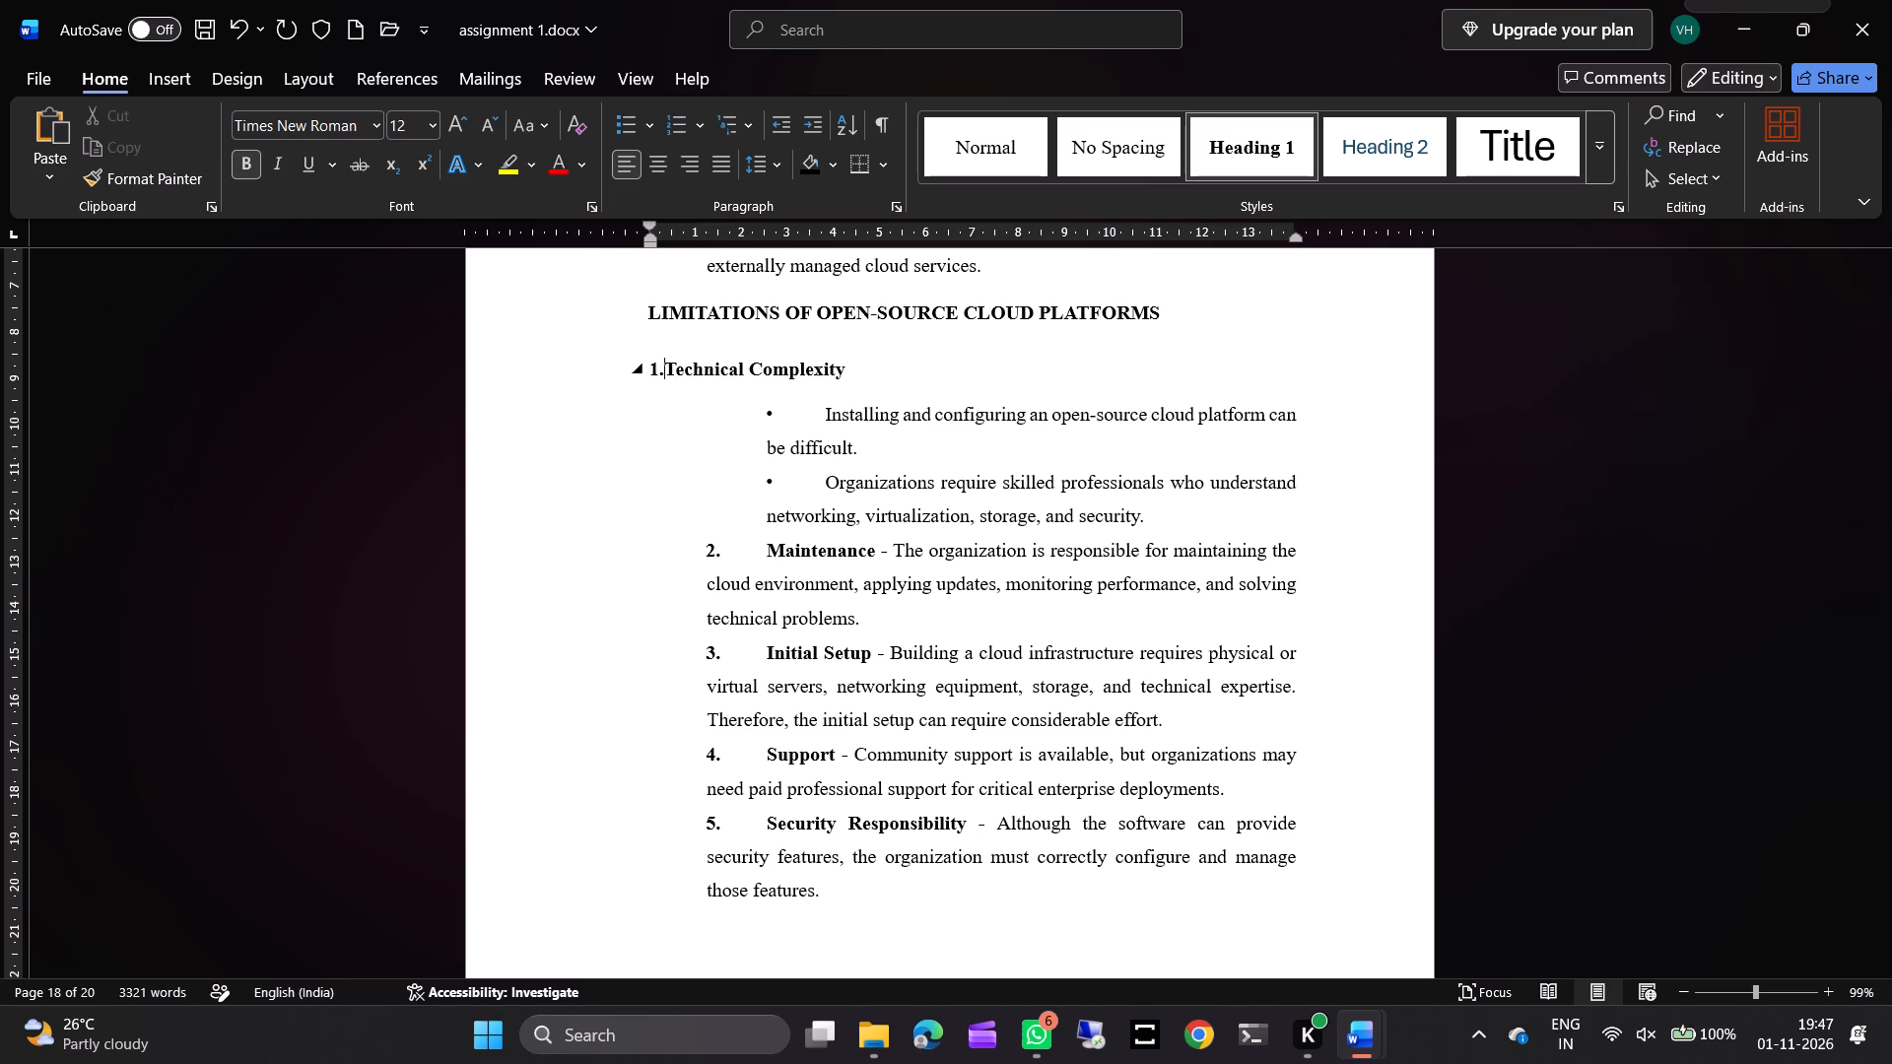
key("space")
Strip the old bullets and tab gaps from the two sentences under "Technical Complexity", keeping each as its own paragraph.
left_click(824, 416)
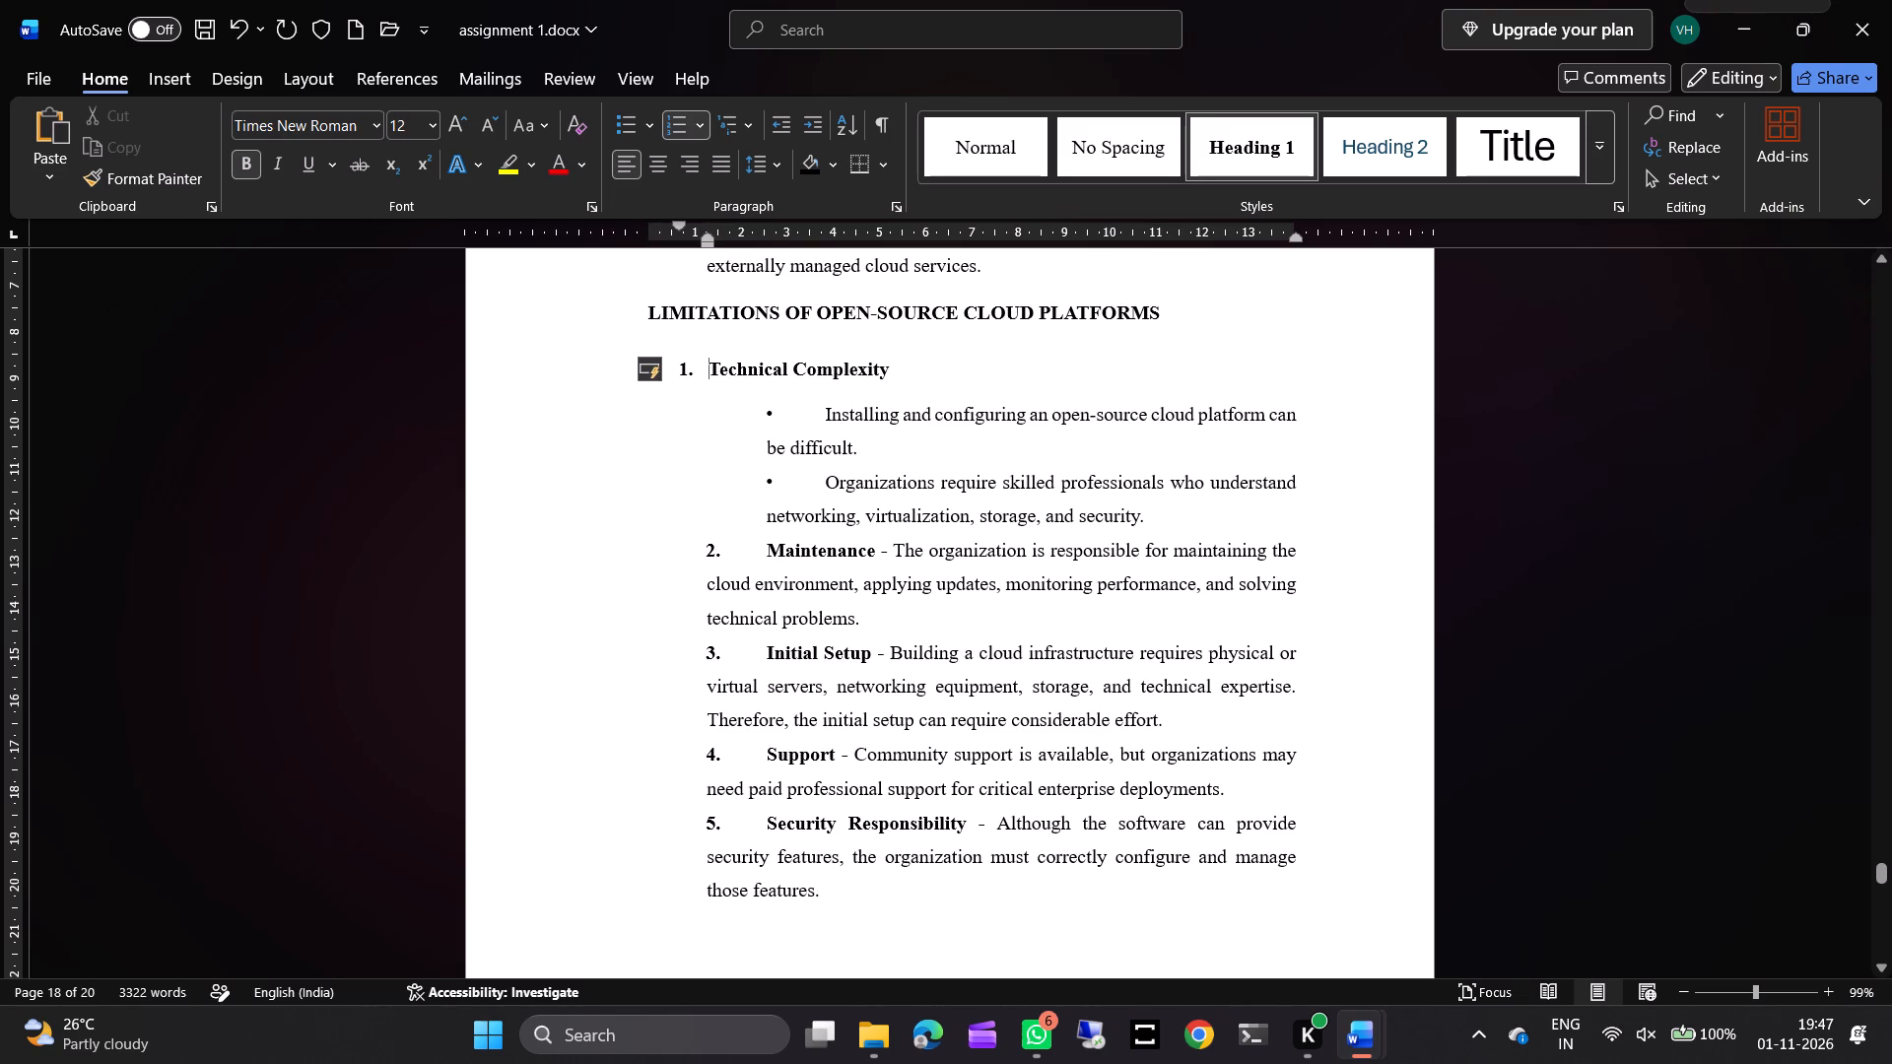
key("BackSpace")
key("BackSpace")
key("BackSpace")
key("BackSpace")
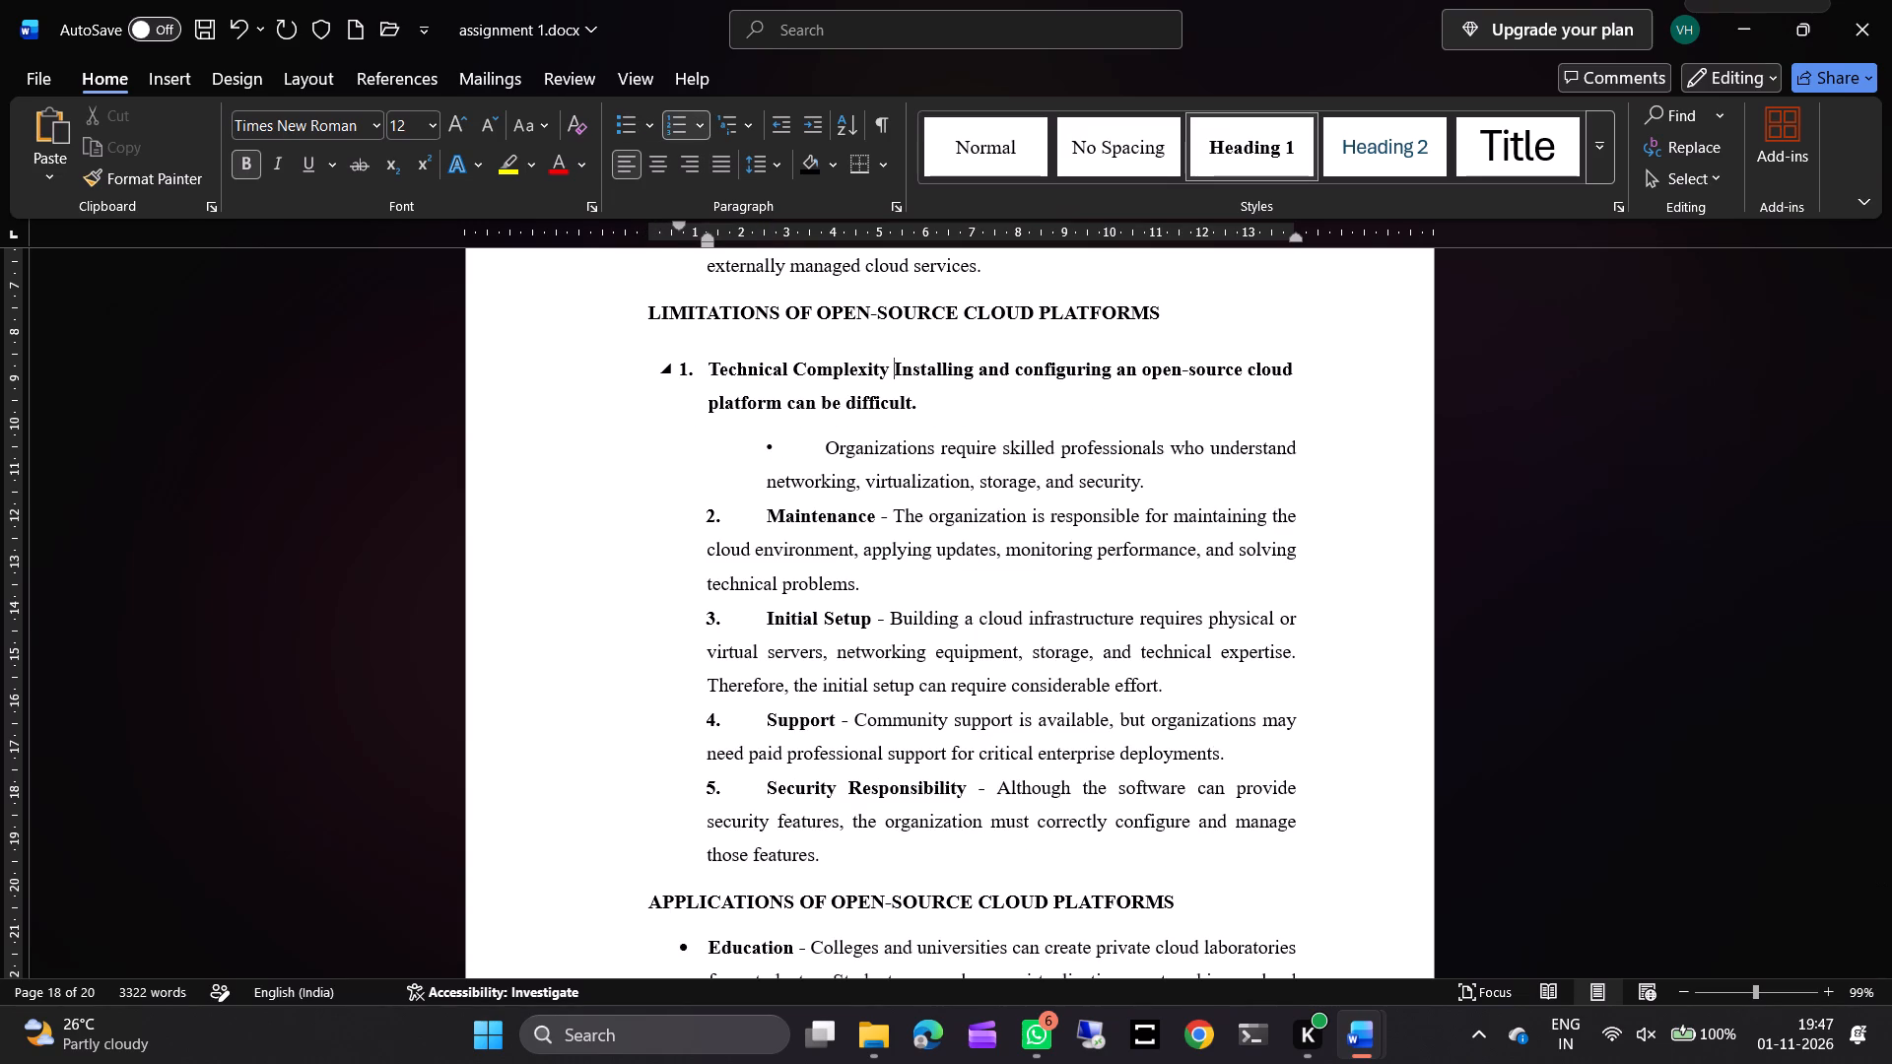
key("Return")
key("BackSpace")
key("Down")
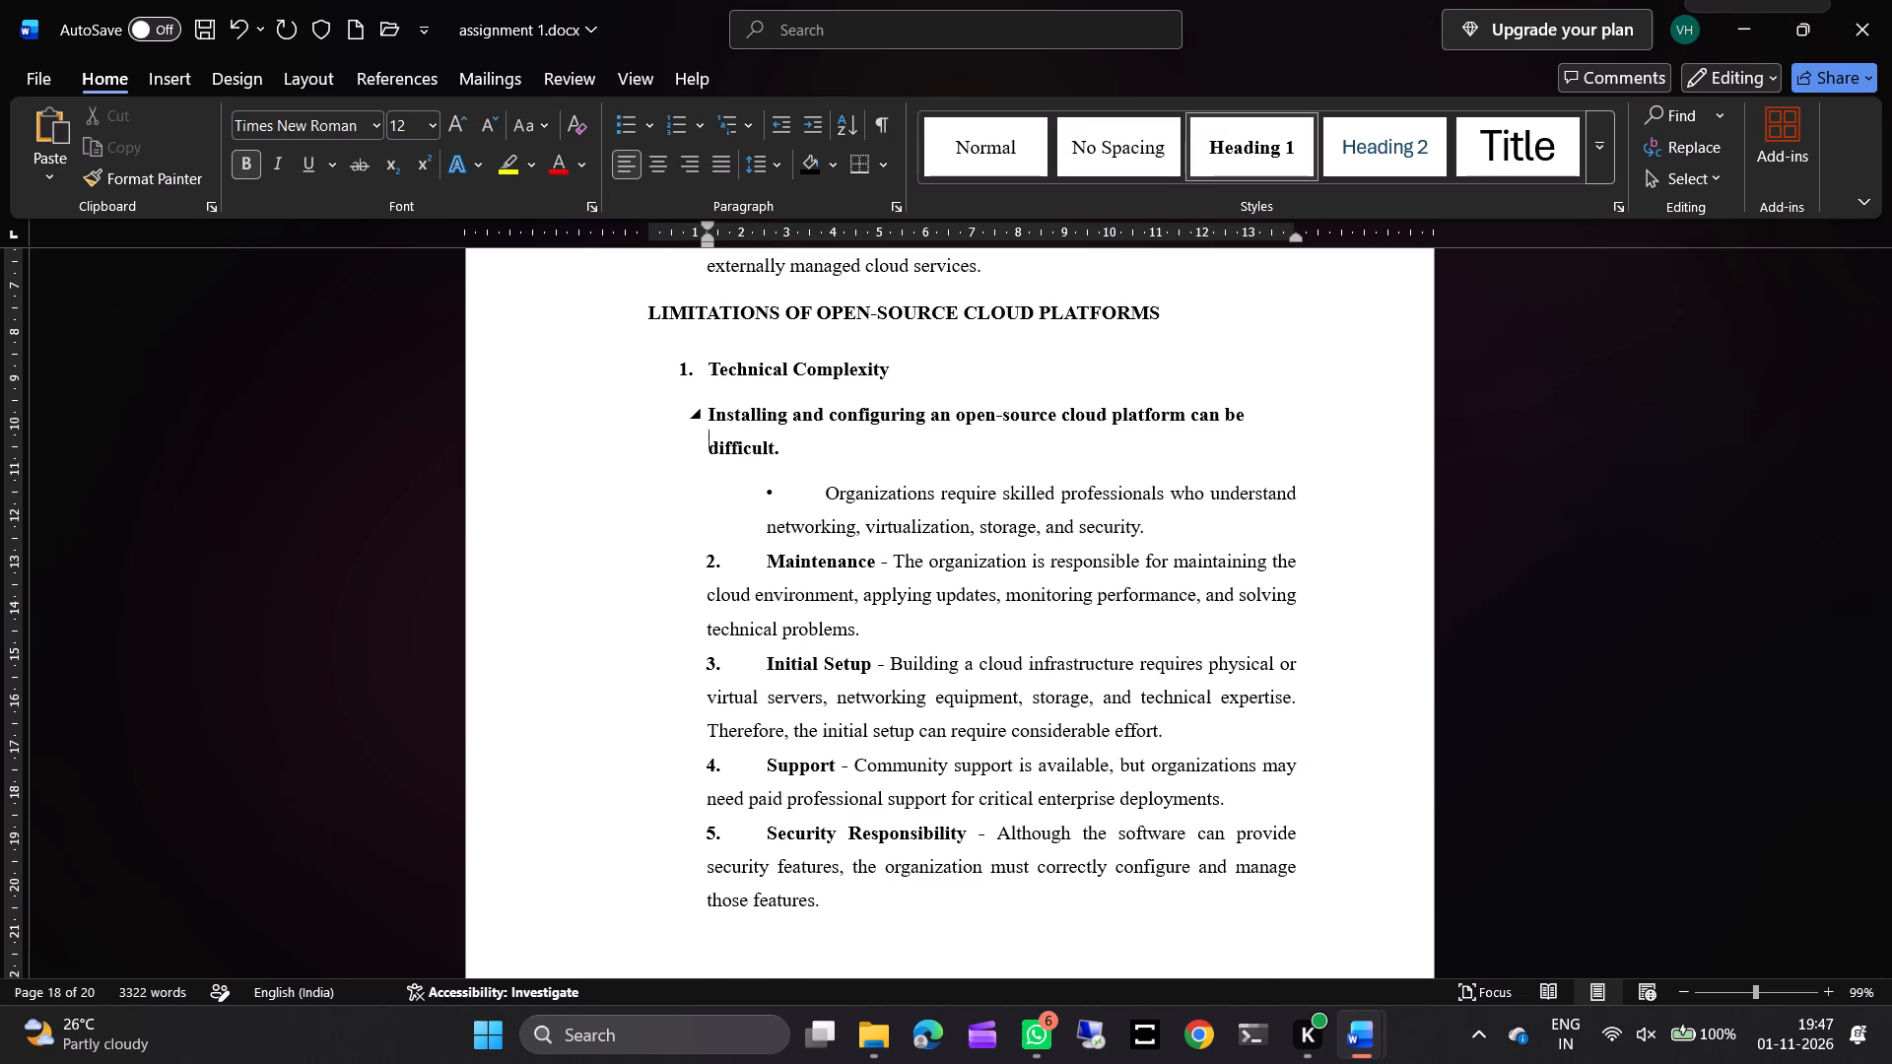
key("Down")
key("BackSpace")
key("BackSpace")
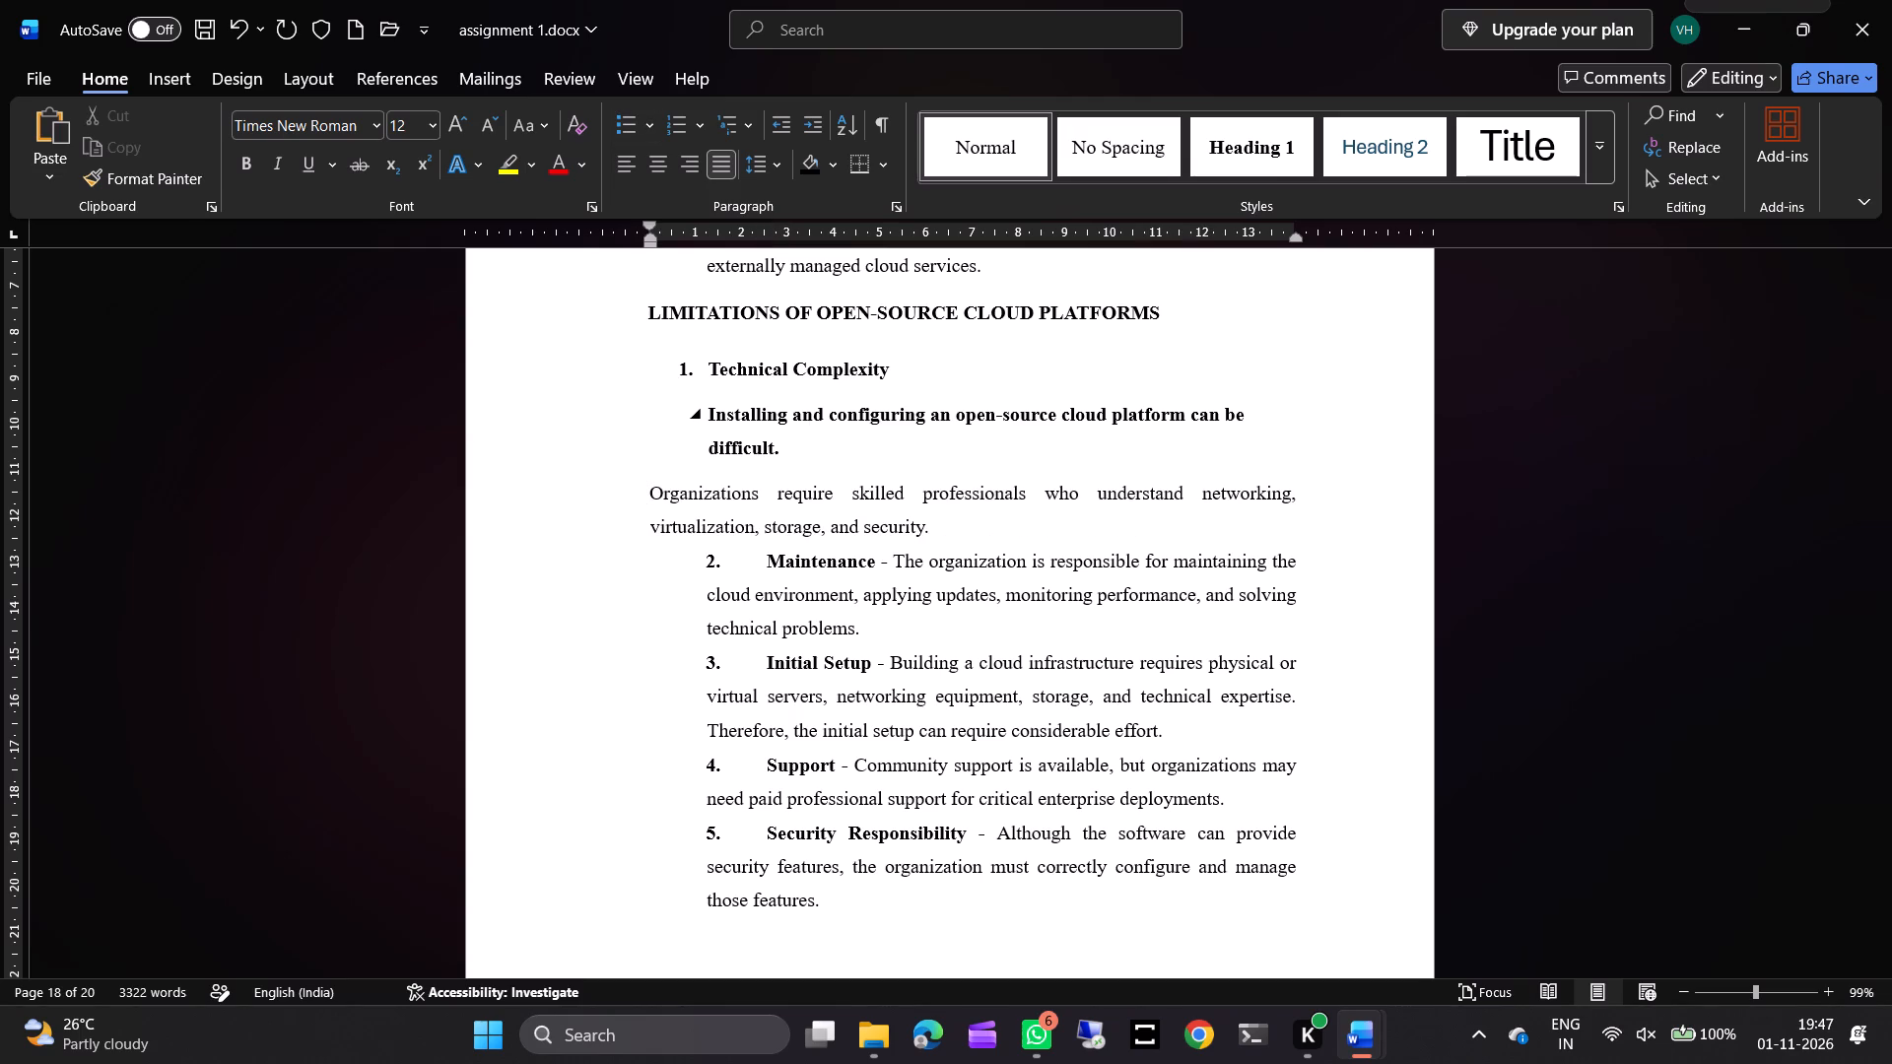
key("BackSpace")
key("BackSpace")
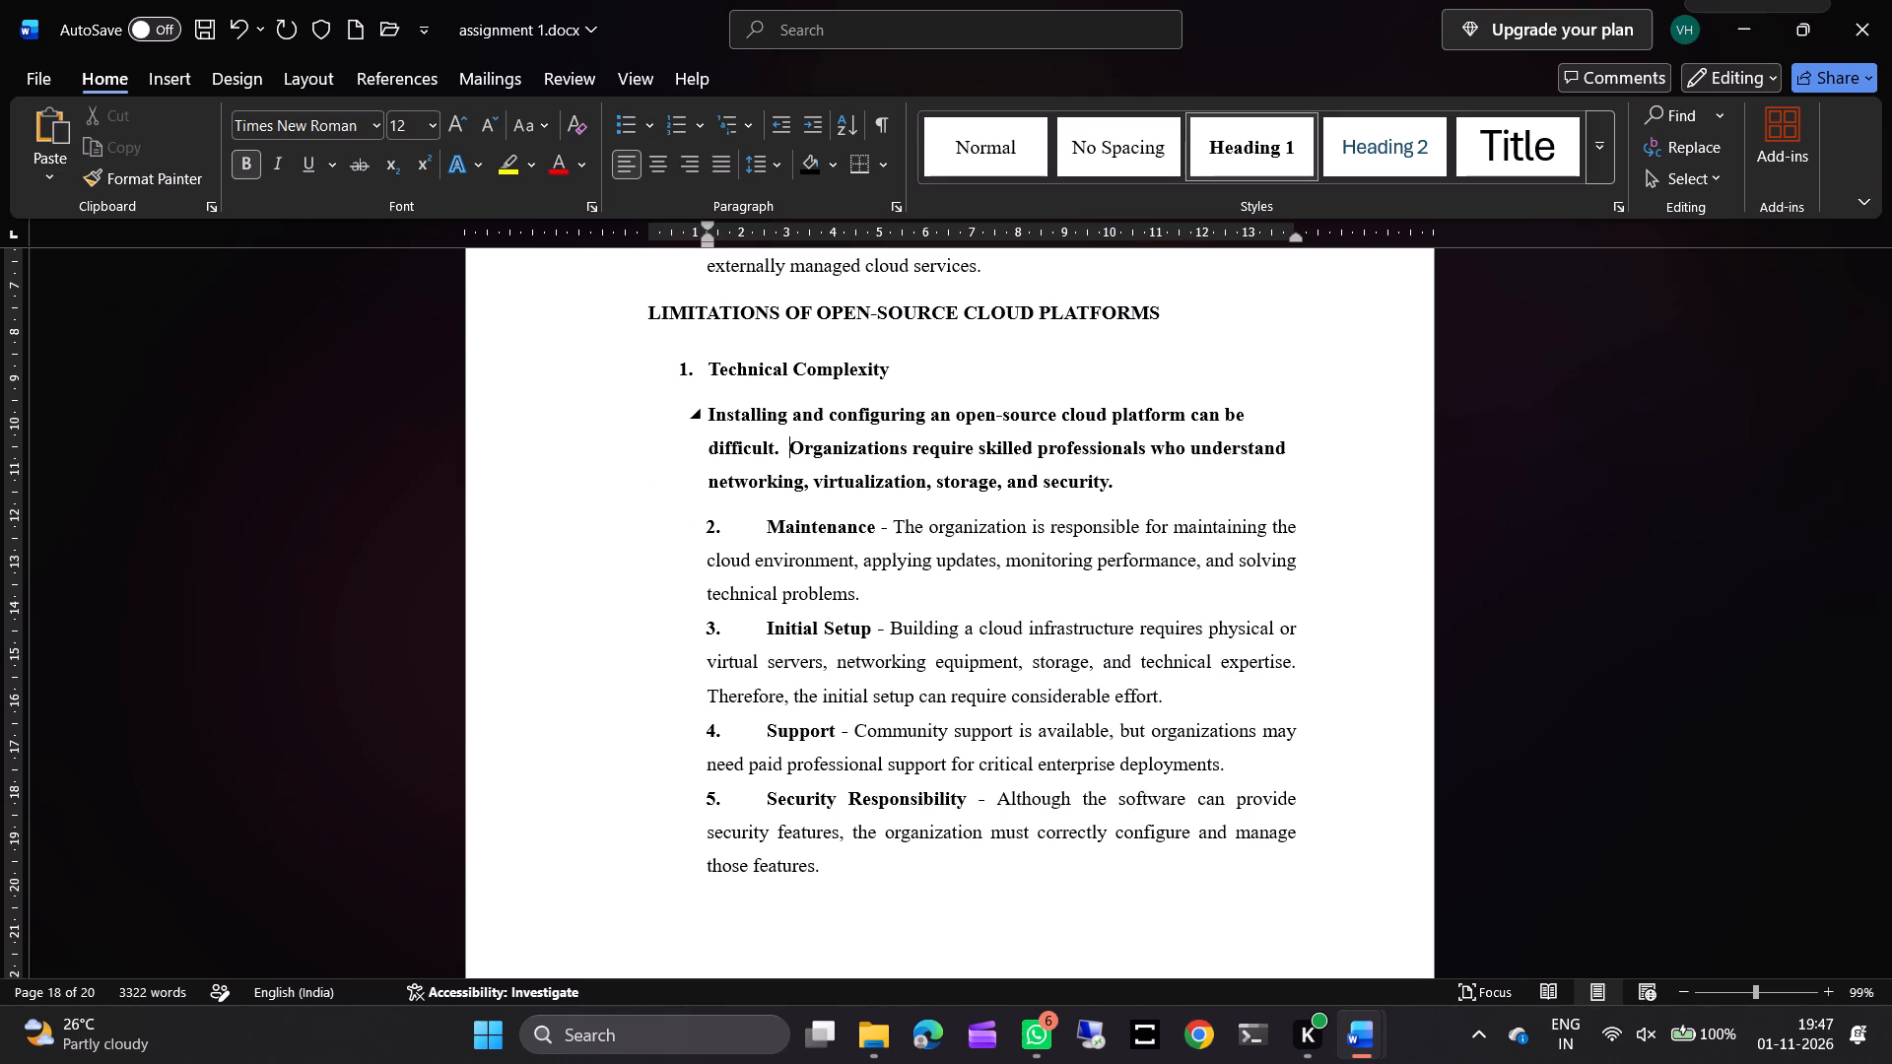
key("Return")
Remove bold from the two sentences under "Technical Complexity" and give them solid round bullets.
left_click_drag(711, 418, 1176, 536)
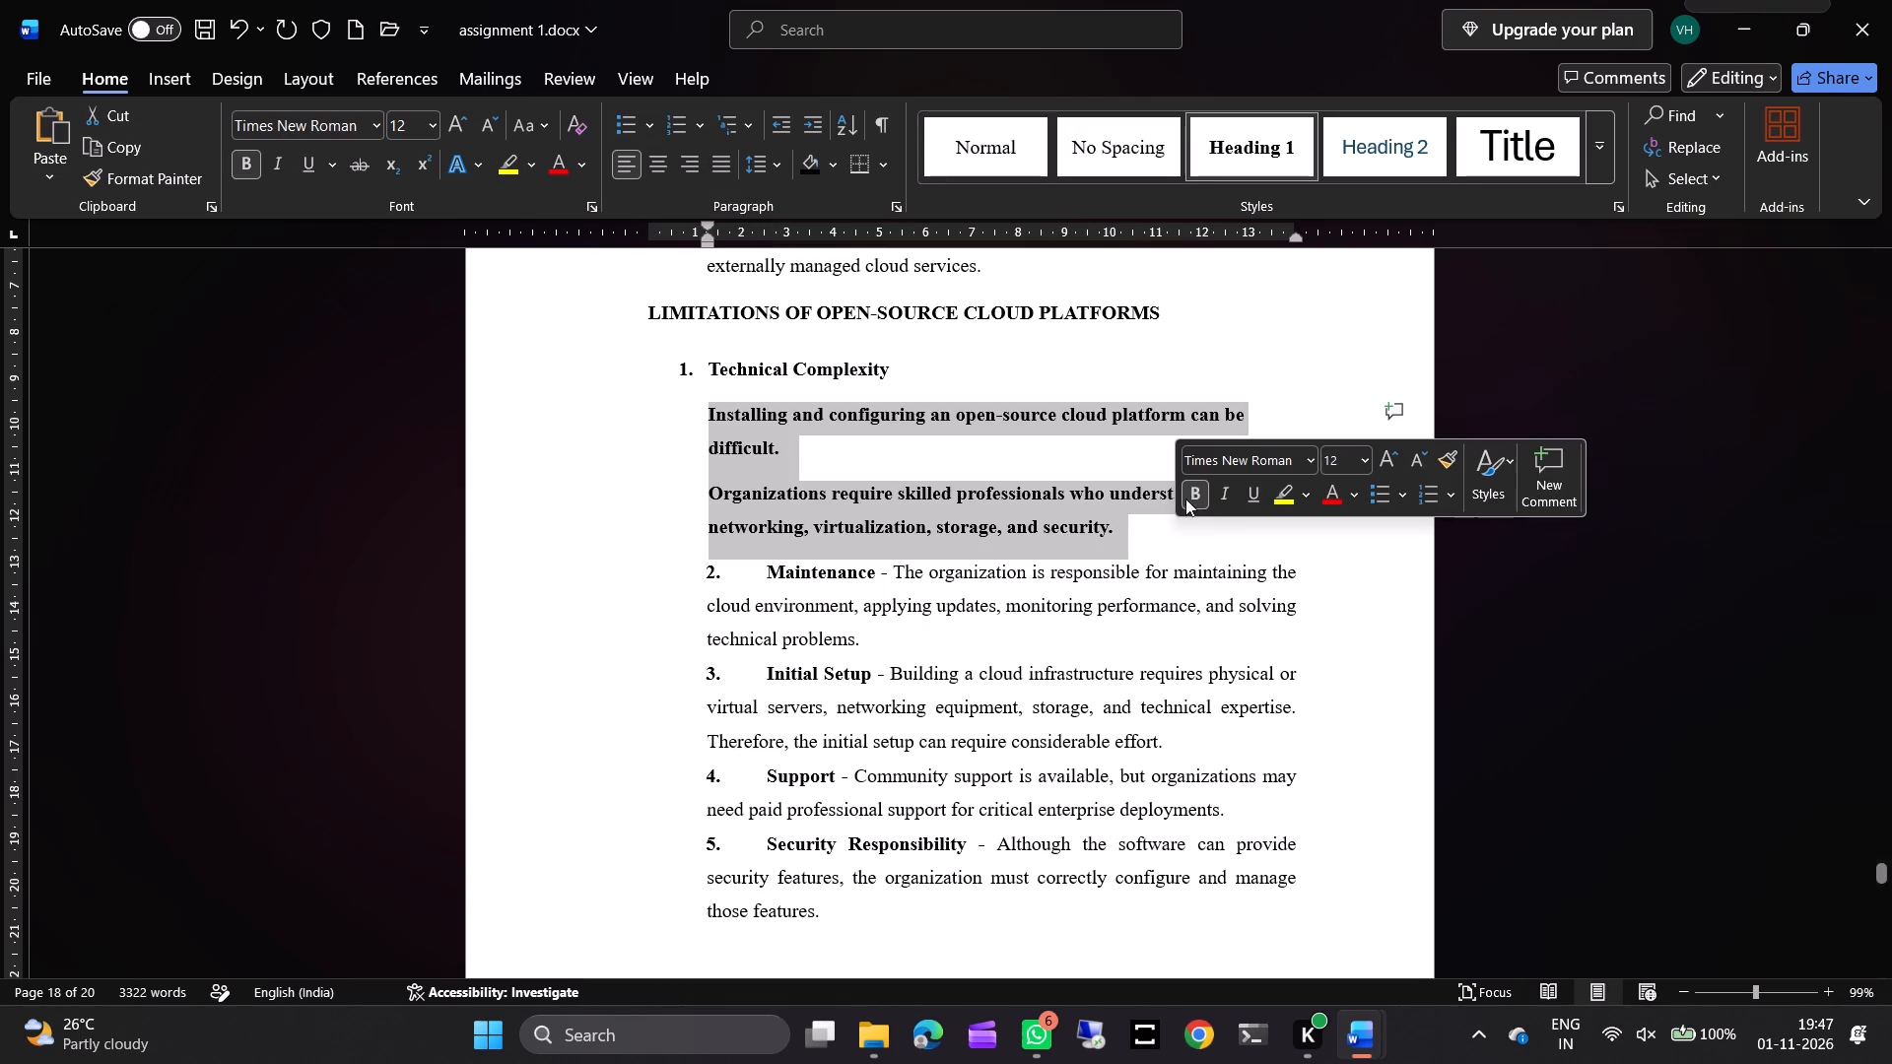
left_click(1187, 492)
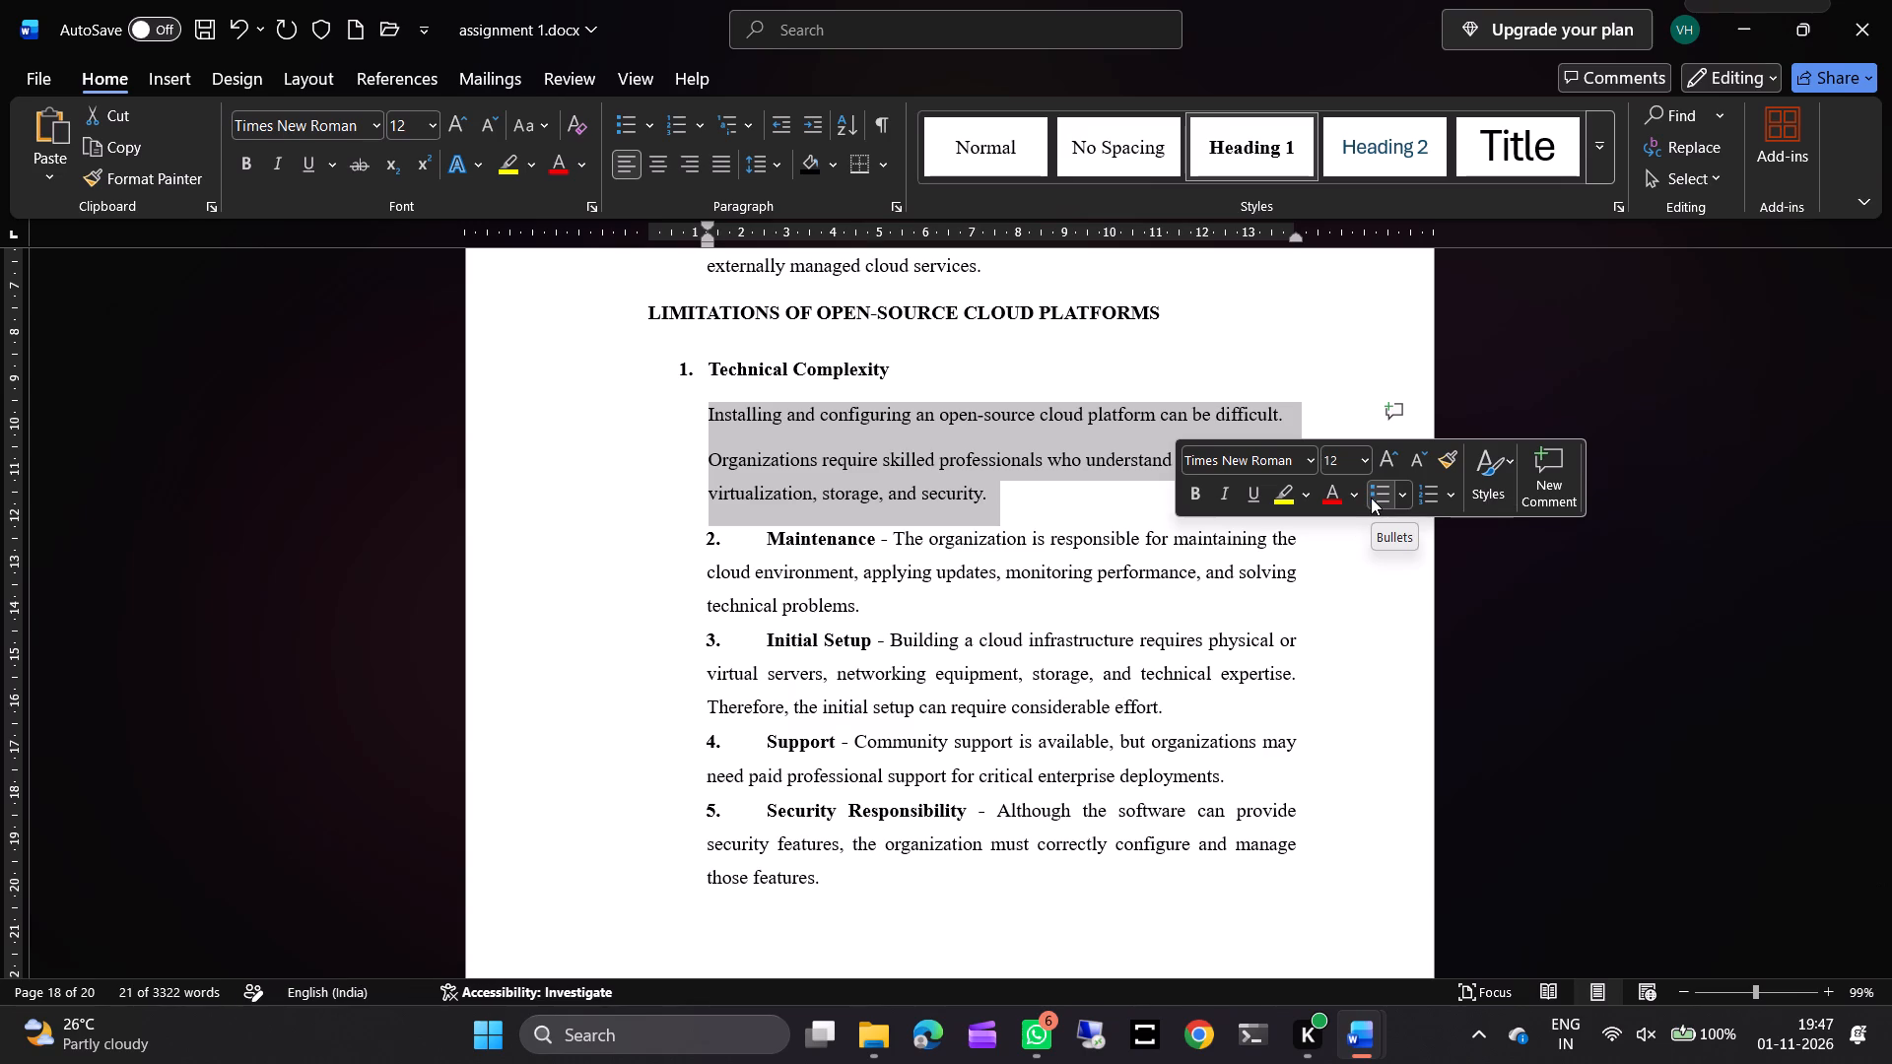
left_click(1371, 498)
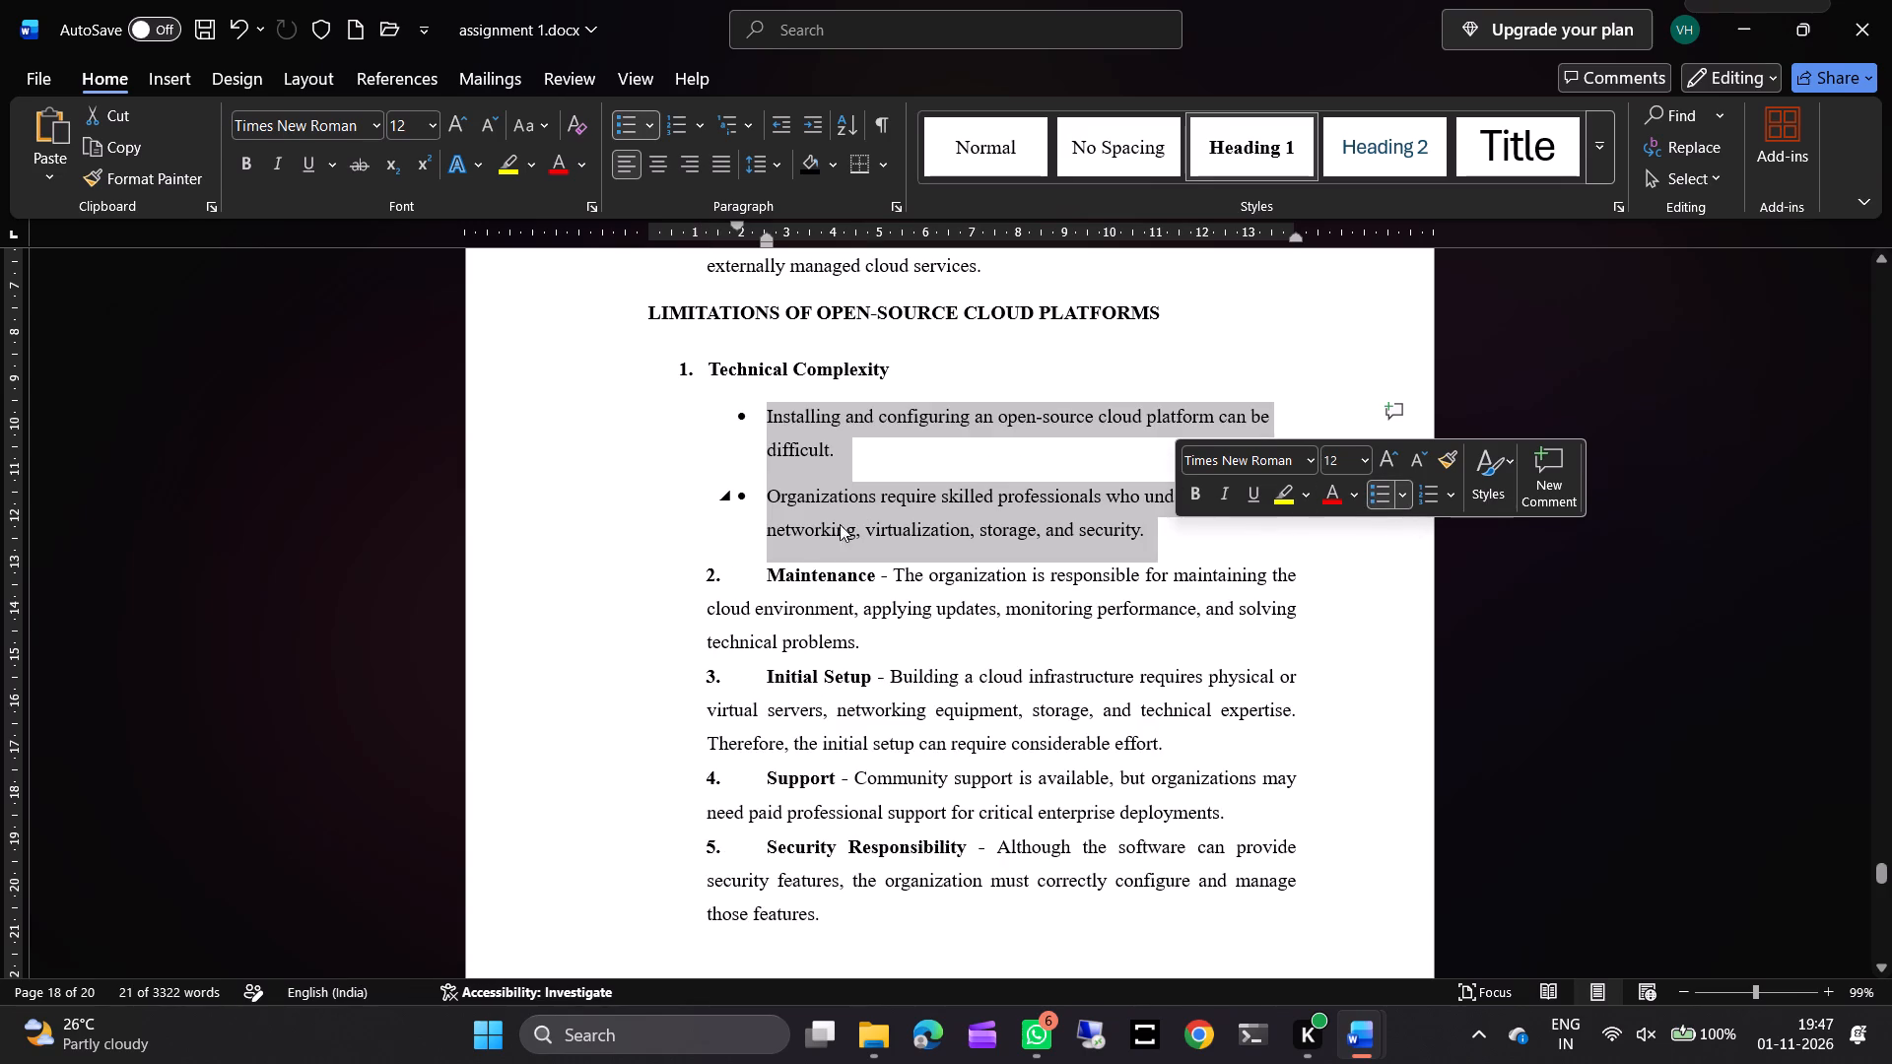
Remove the list number and indent from the "Maintenance" item.
left_click(769, 576)
key("BackSpace")
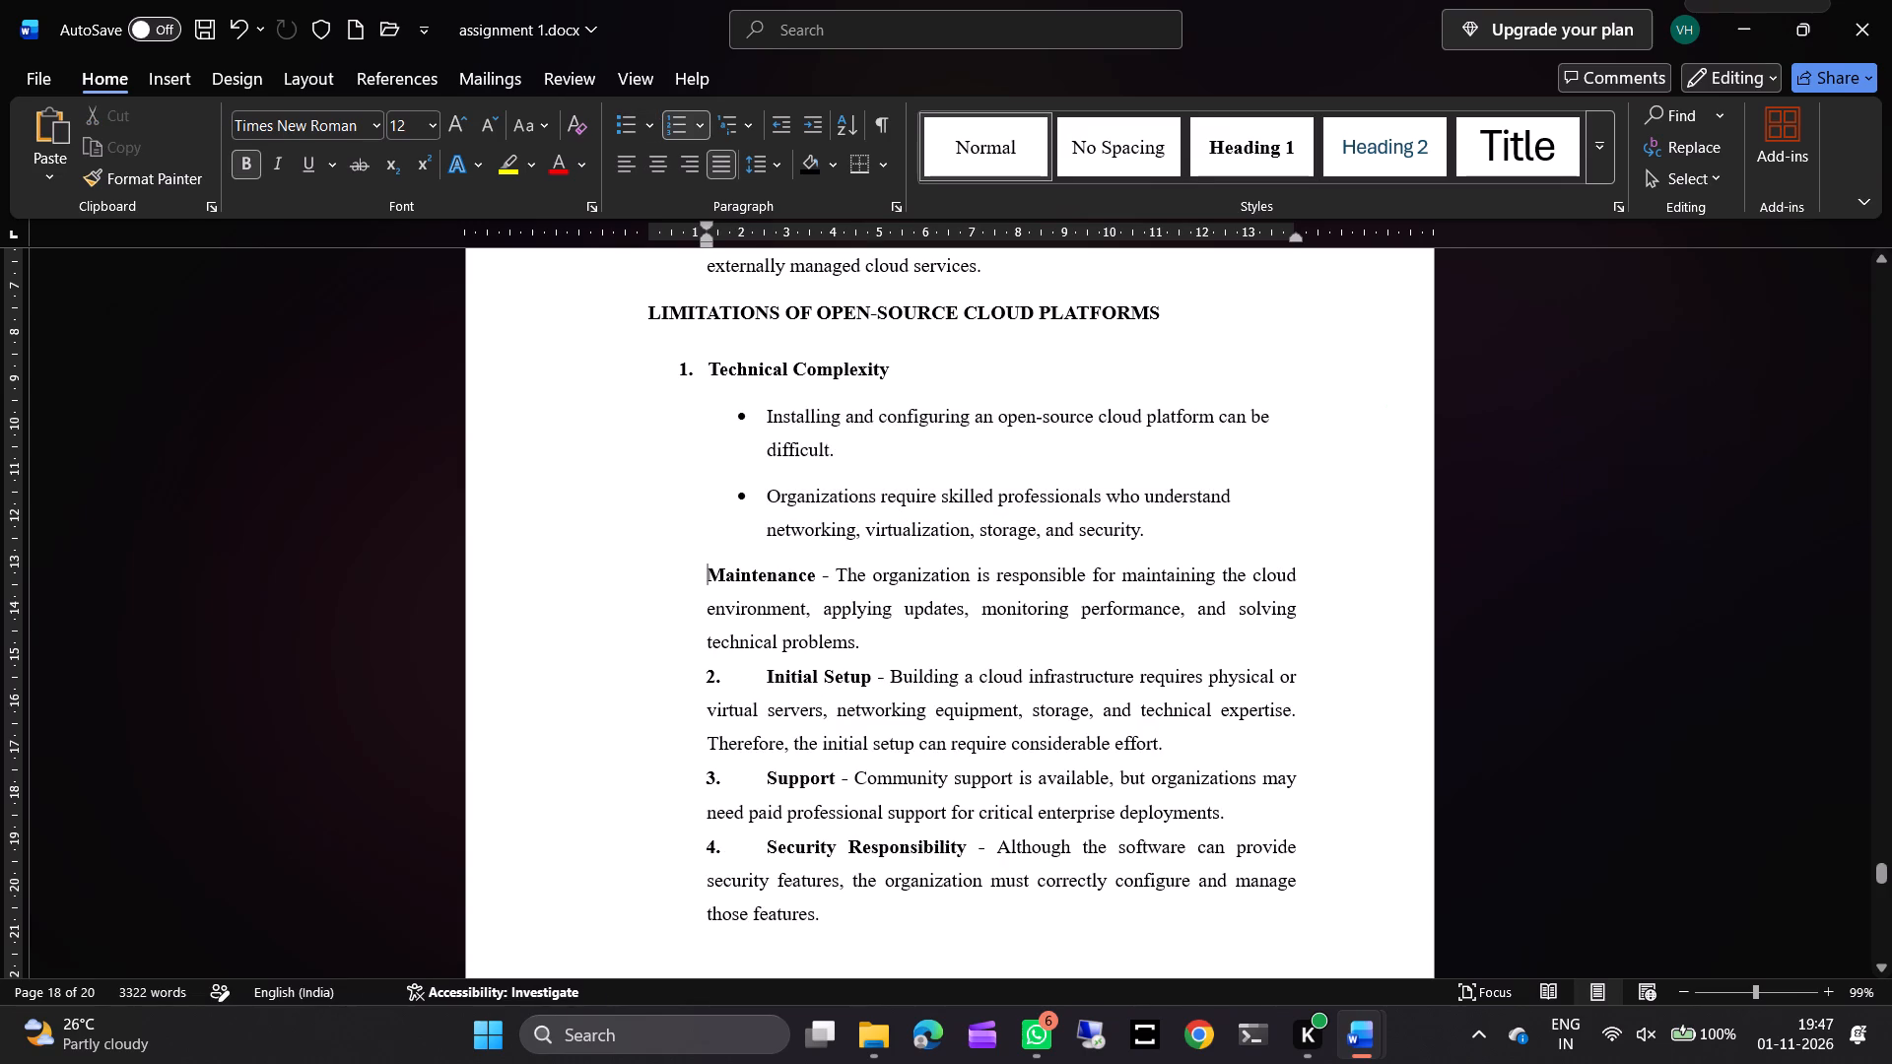
key("BackSpace")
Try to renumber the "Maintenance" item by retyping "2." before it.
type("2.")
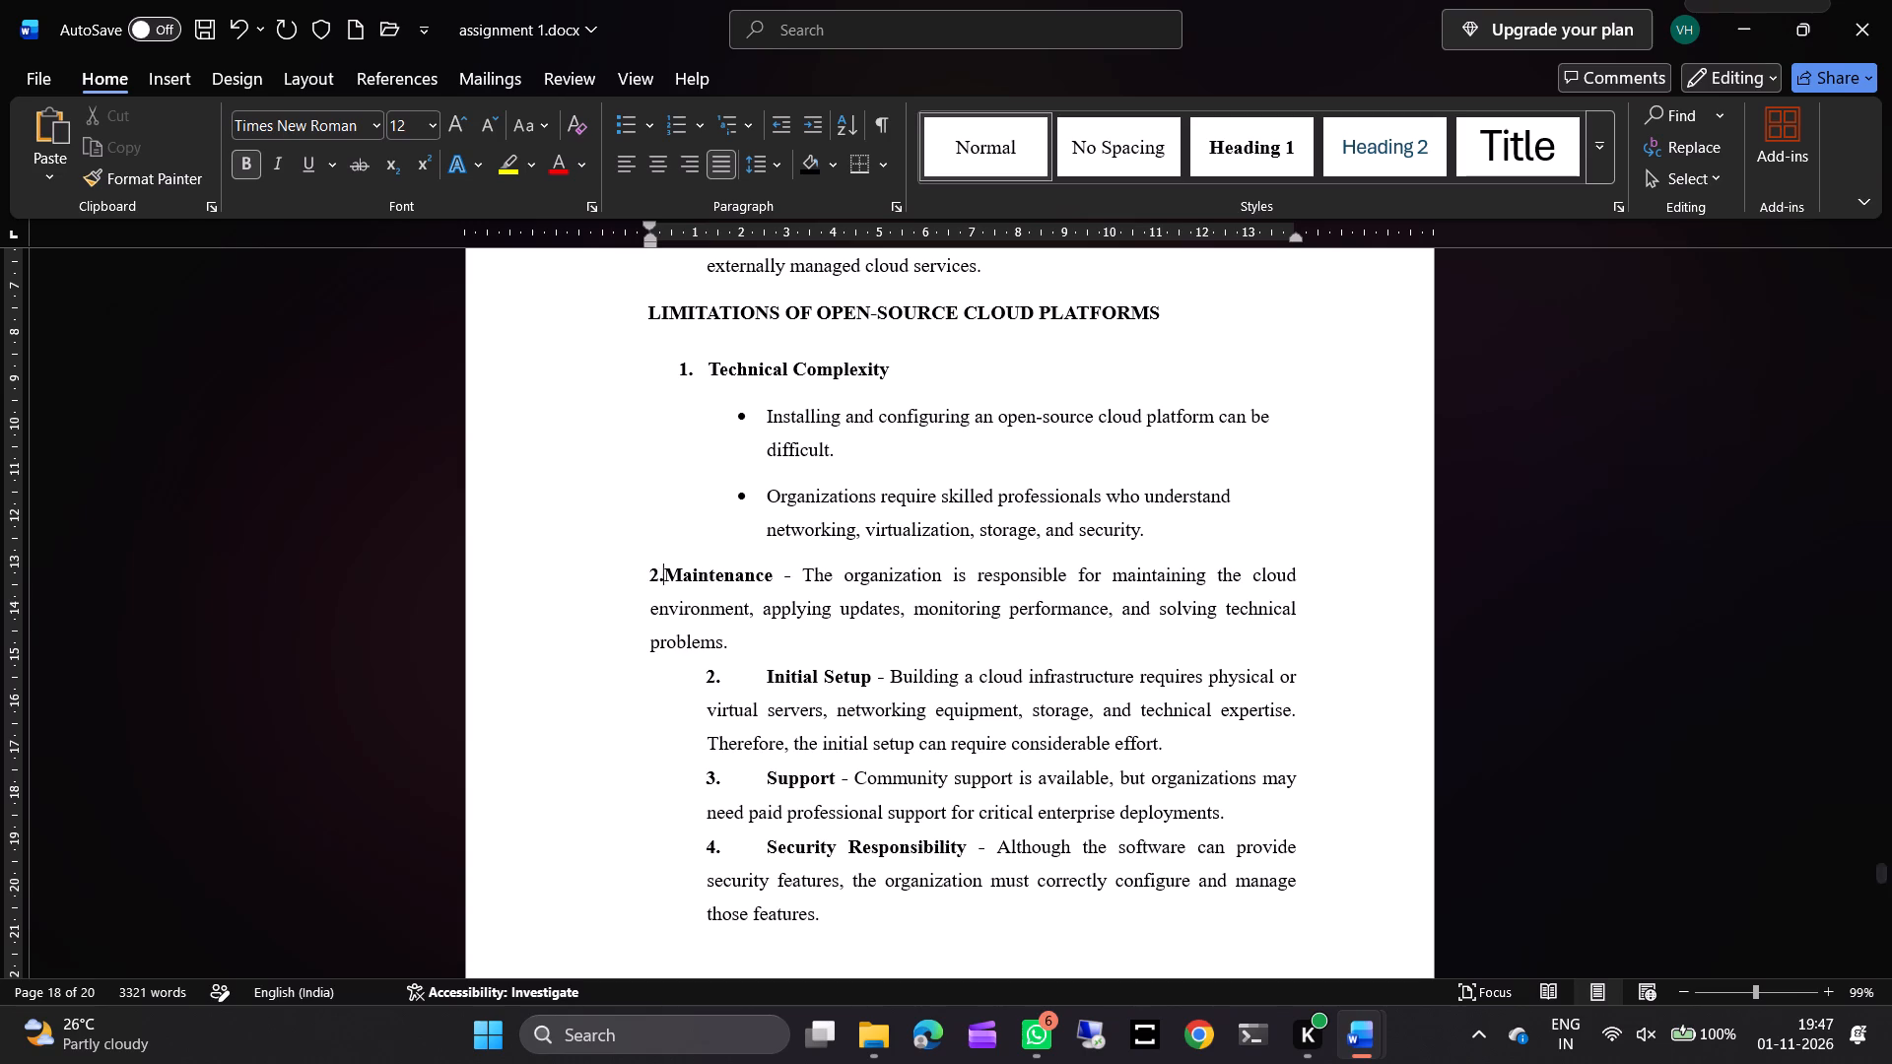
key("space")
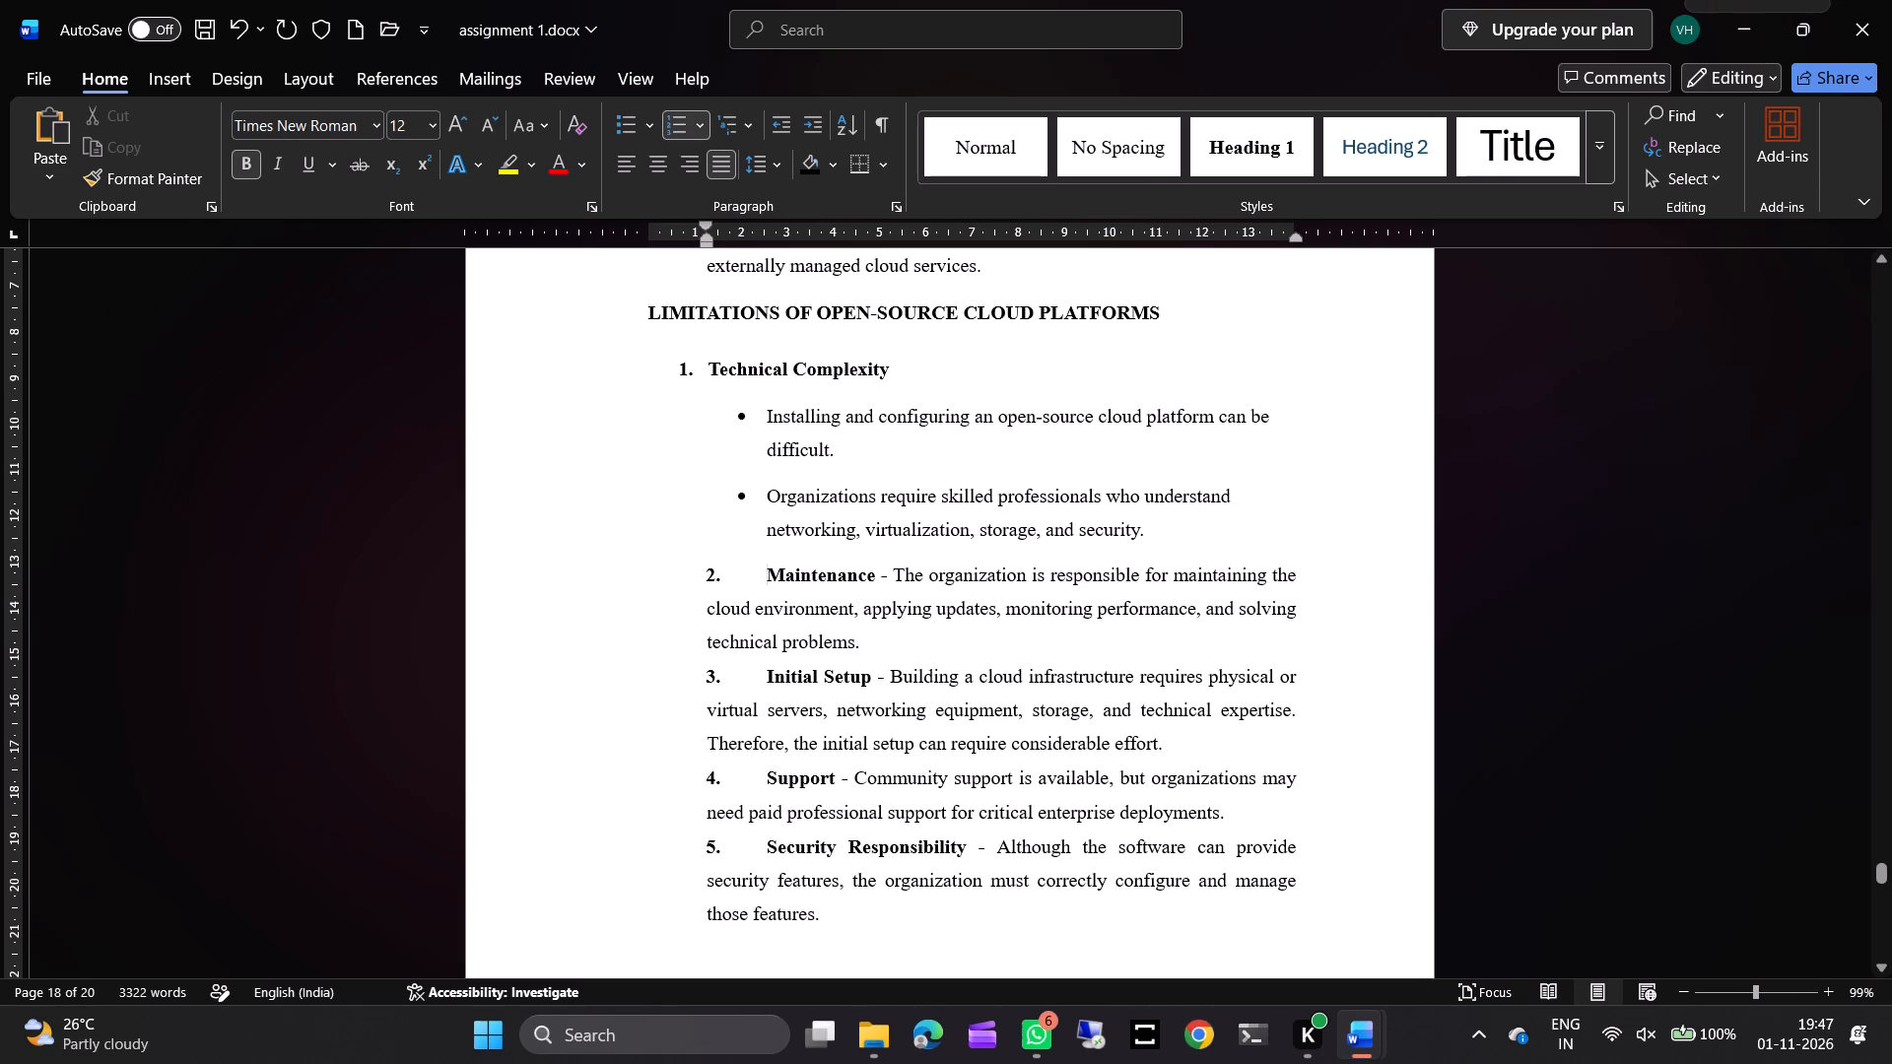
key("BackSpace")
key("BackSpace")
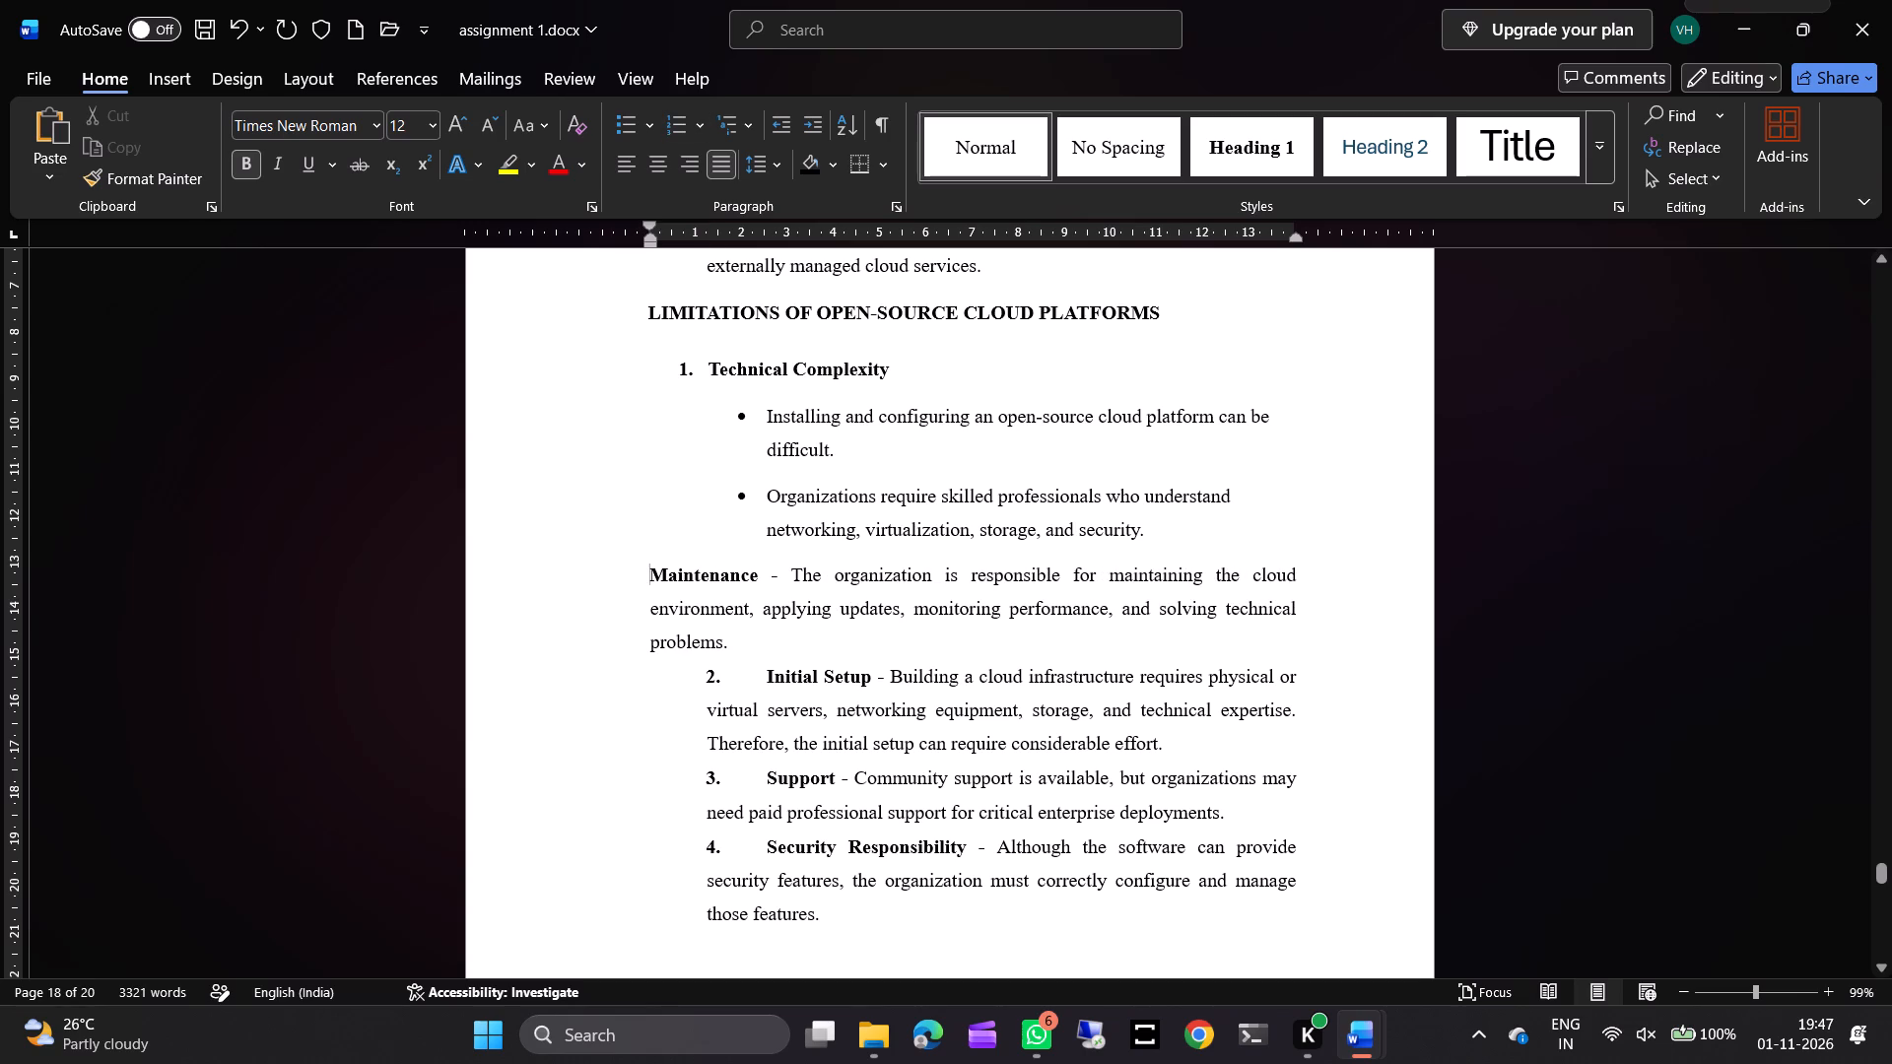
Remove the list number and indent from the "Initial Setup" item, keeping its wording and spacing intact.
key("Down")
key("Down")
key("Down")
key("BackSpace")
key("BackSpace")
key("Down")
key("BackSpace")
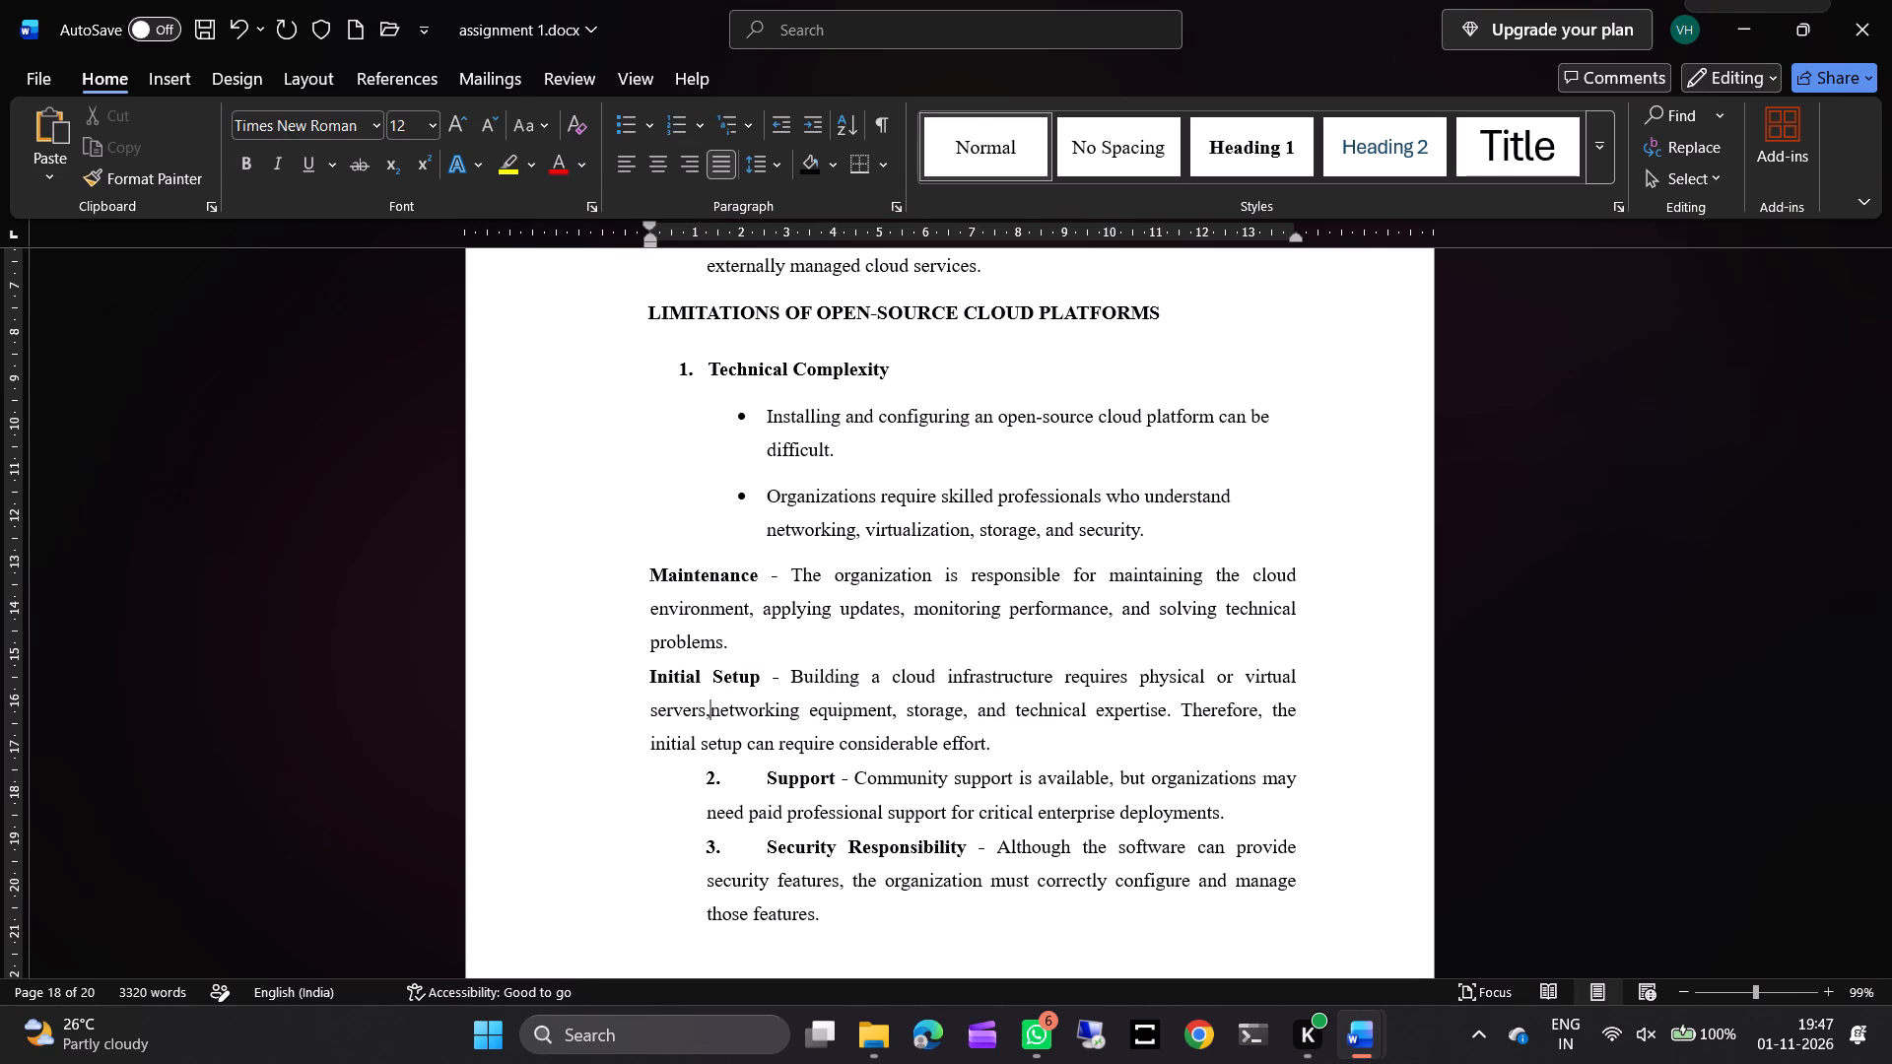
key("BackSpace")
key("ctrl+z")
key("ctrl+z")
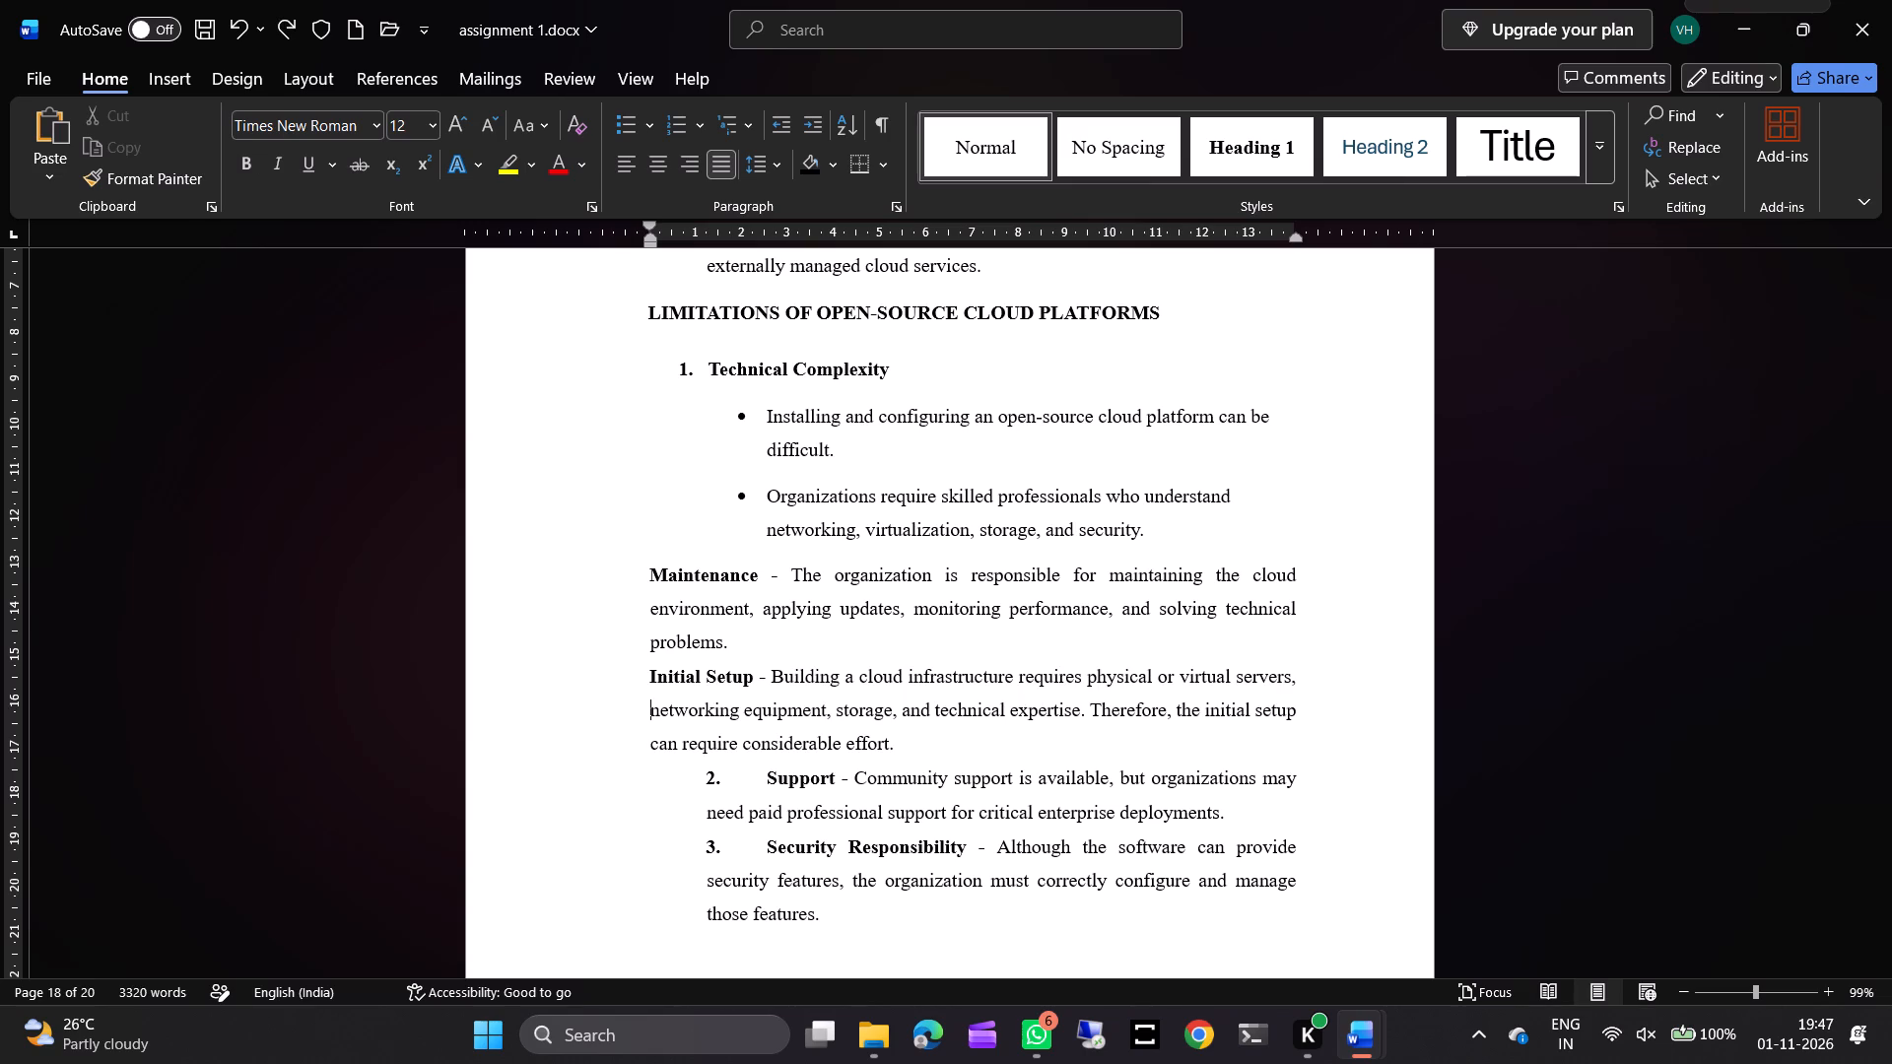
Remove the list numbers and indents from the "Support" and "Security Responsibility" items.
key("Down")
key("Down")
key("BackSpace")
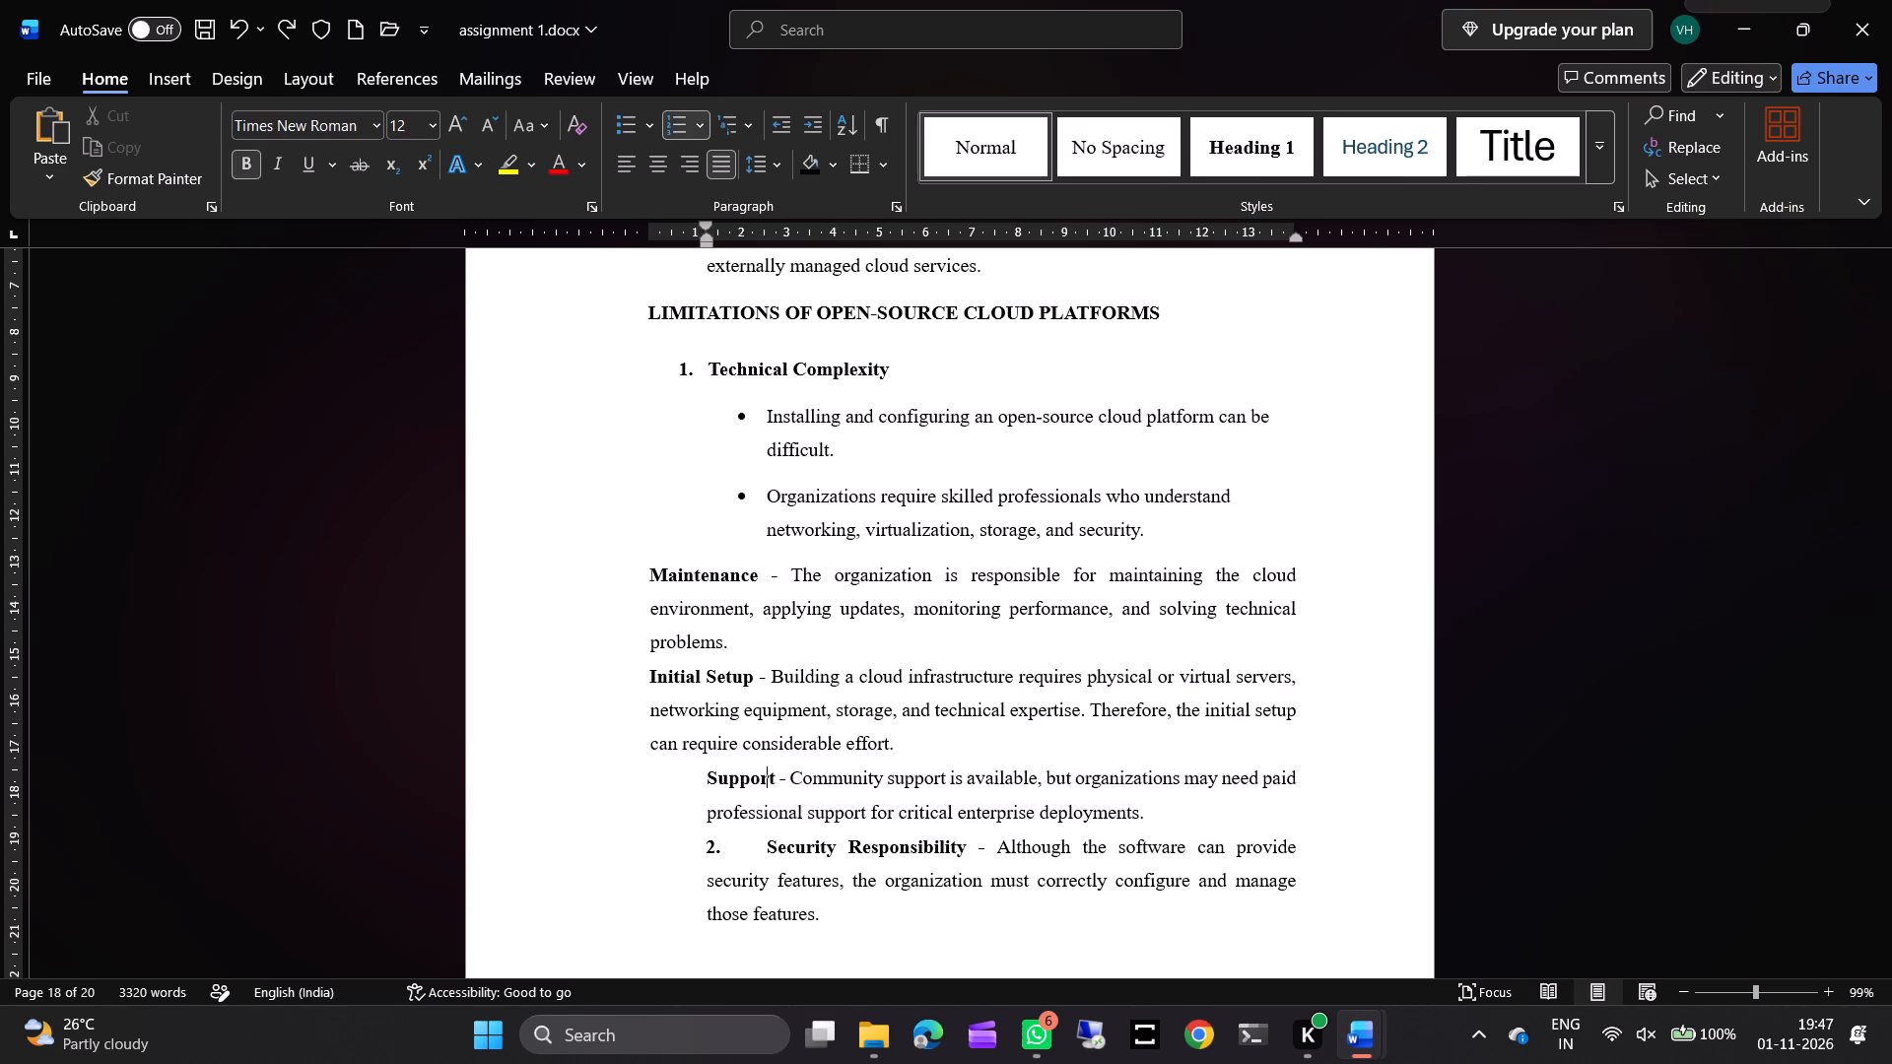
key("BackSpace")
key("Down")
key("Down")
key("BackSpace")
key("BackSpace")
key("BackSpace")
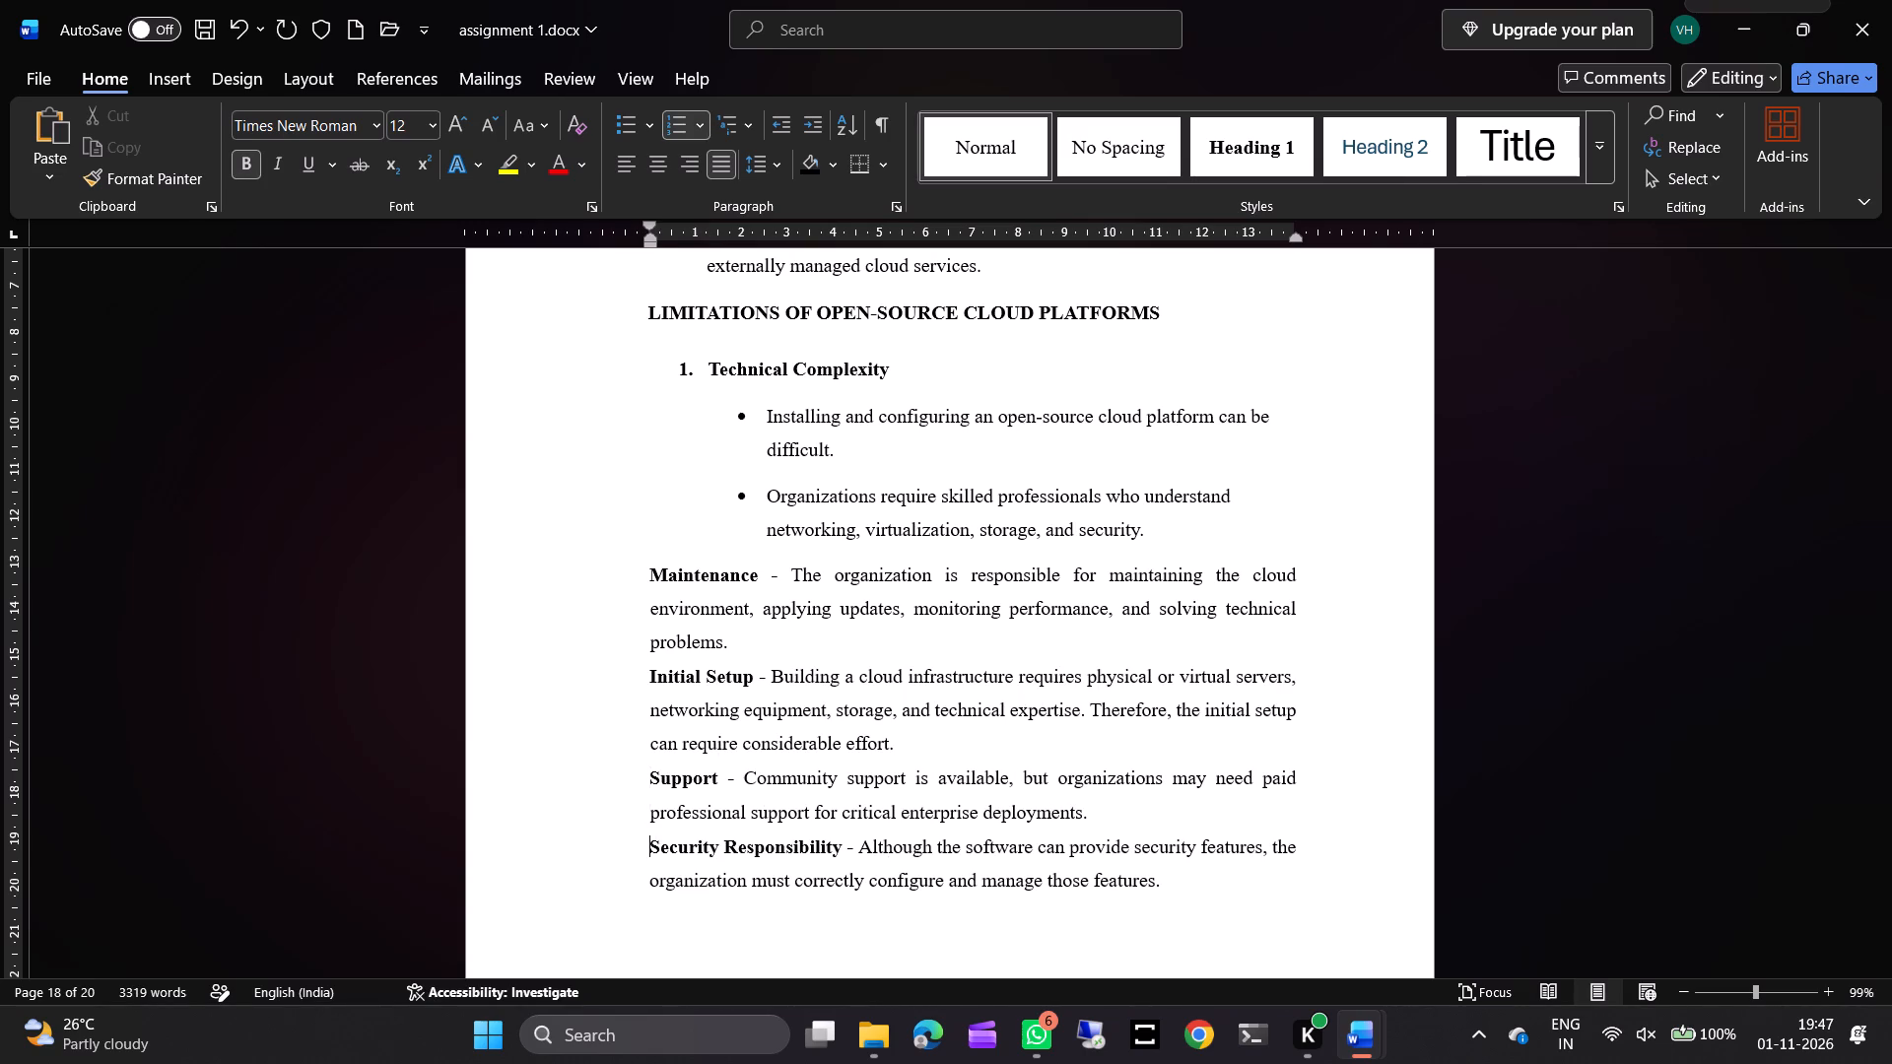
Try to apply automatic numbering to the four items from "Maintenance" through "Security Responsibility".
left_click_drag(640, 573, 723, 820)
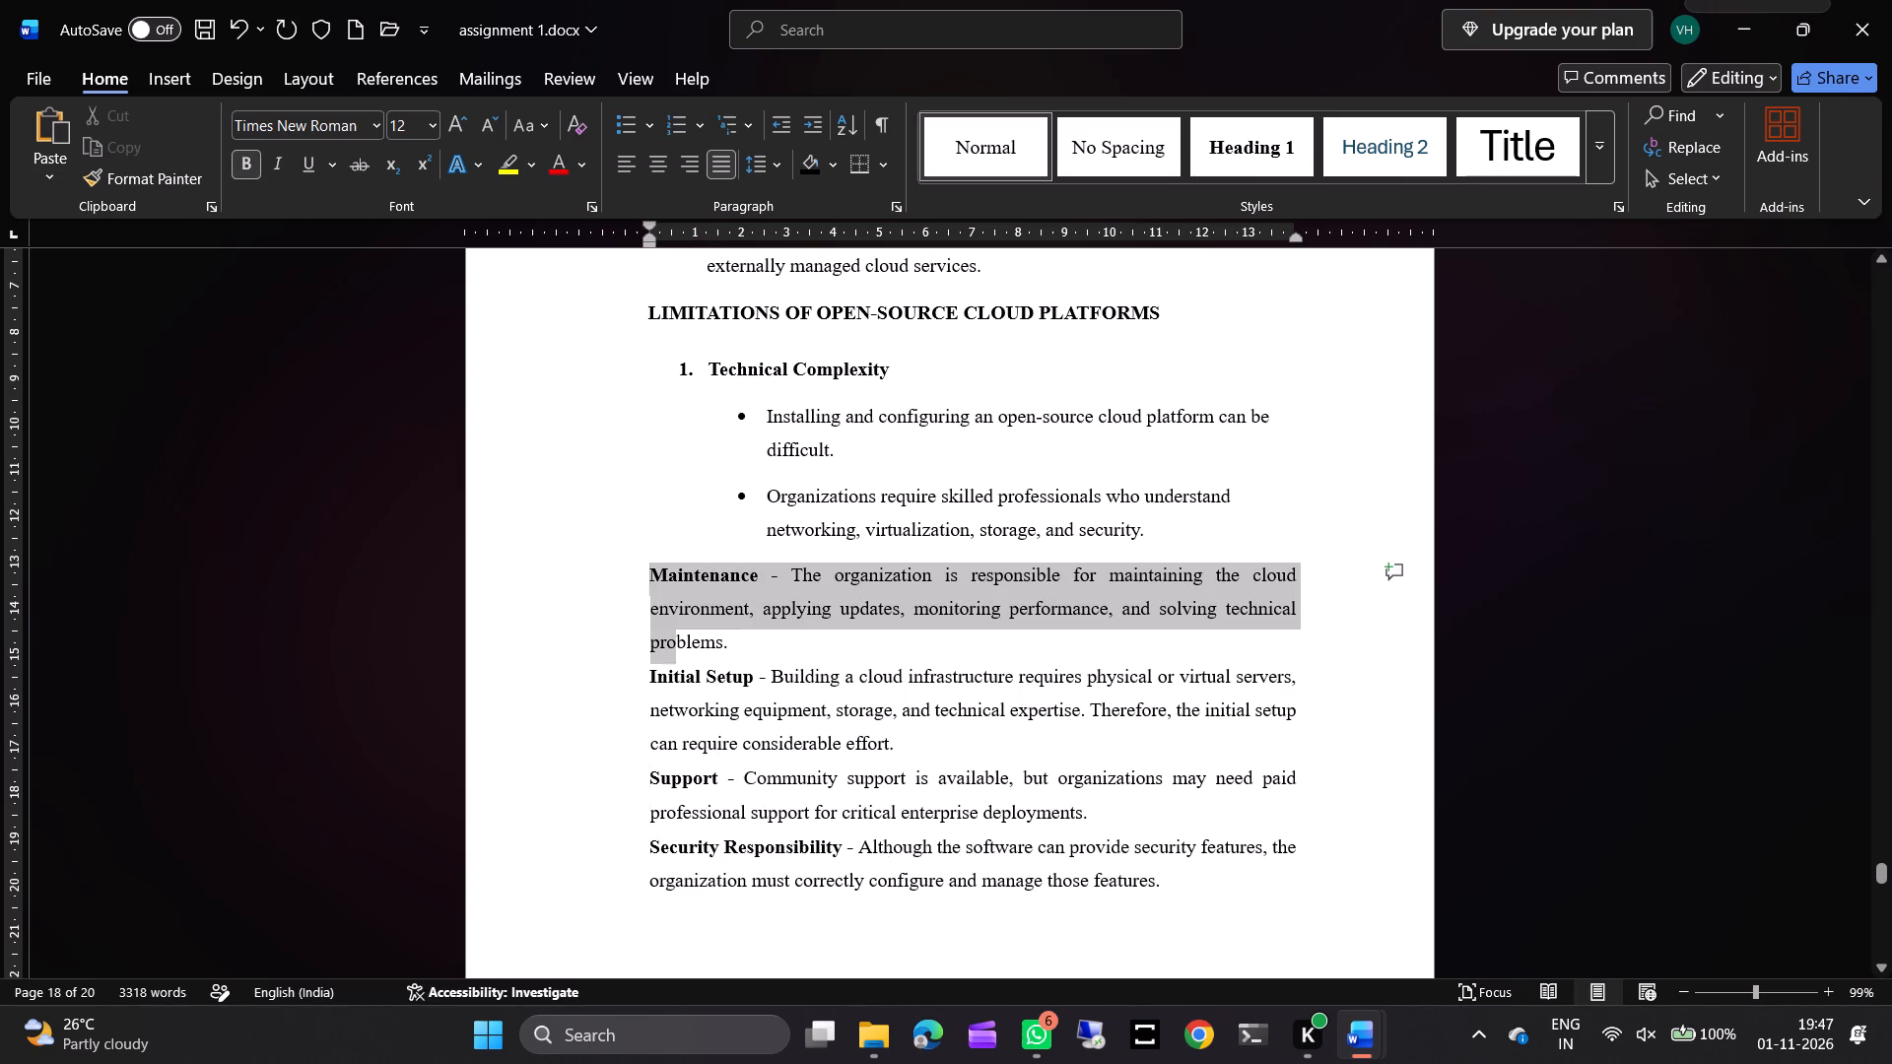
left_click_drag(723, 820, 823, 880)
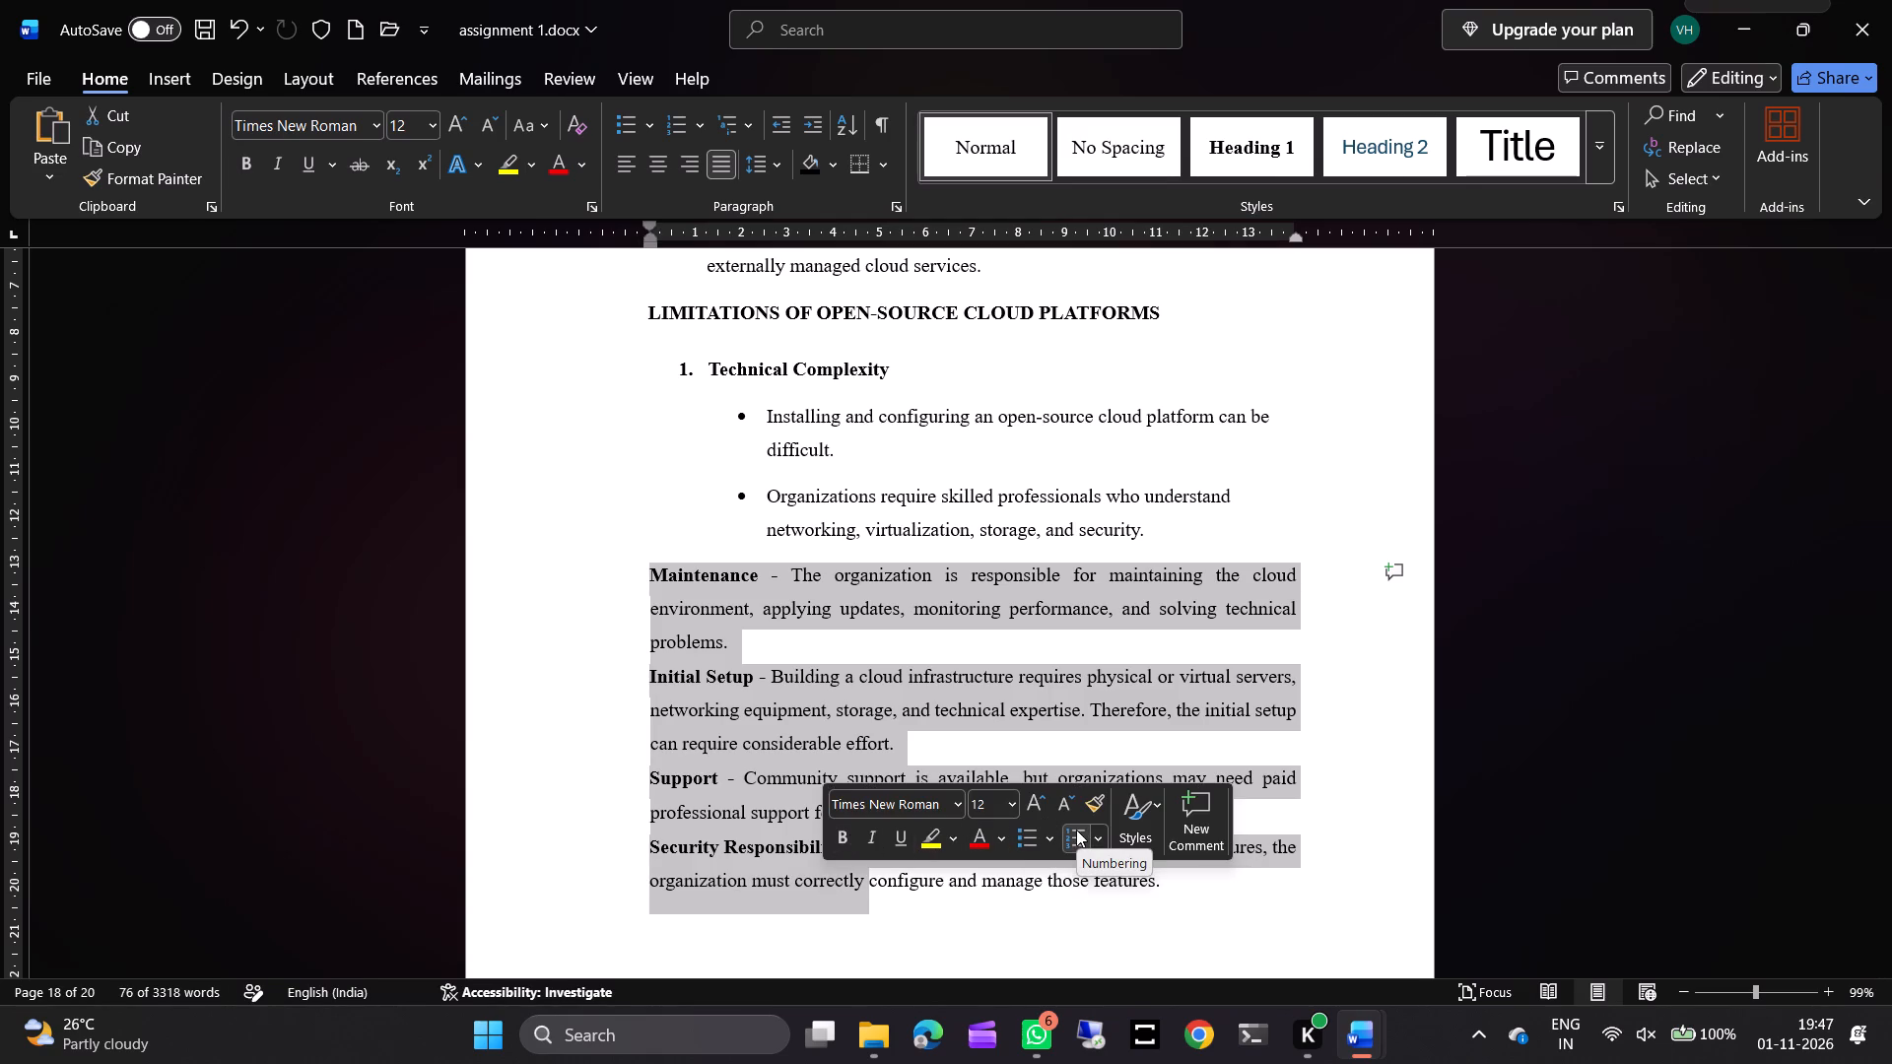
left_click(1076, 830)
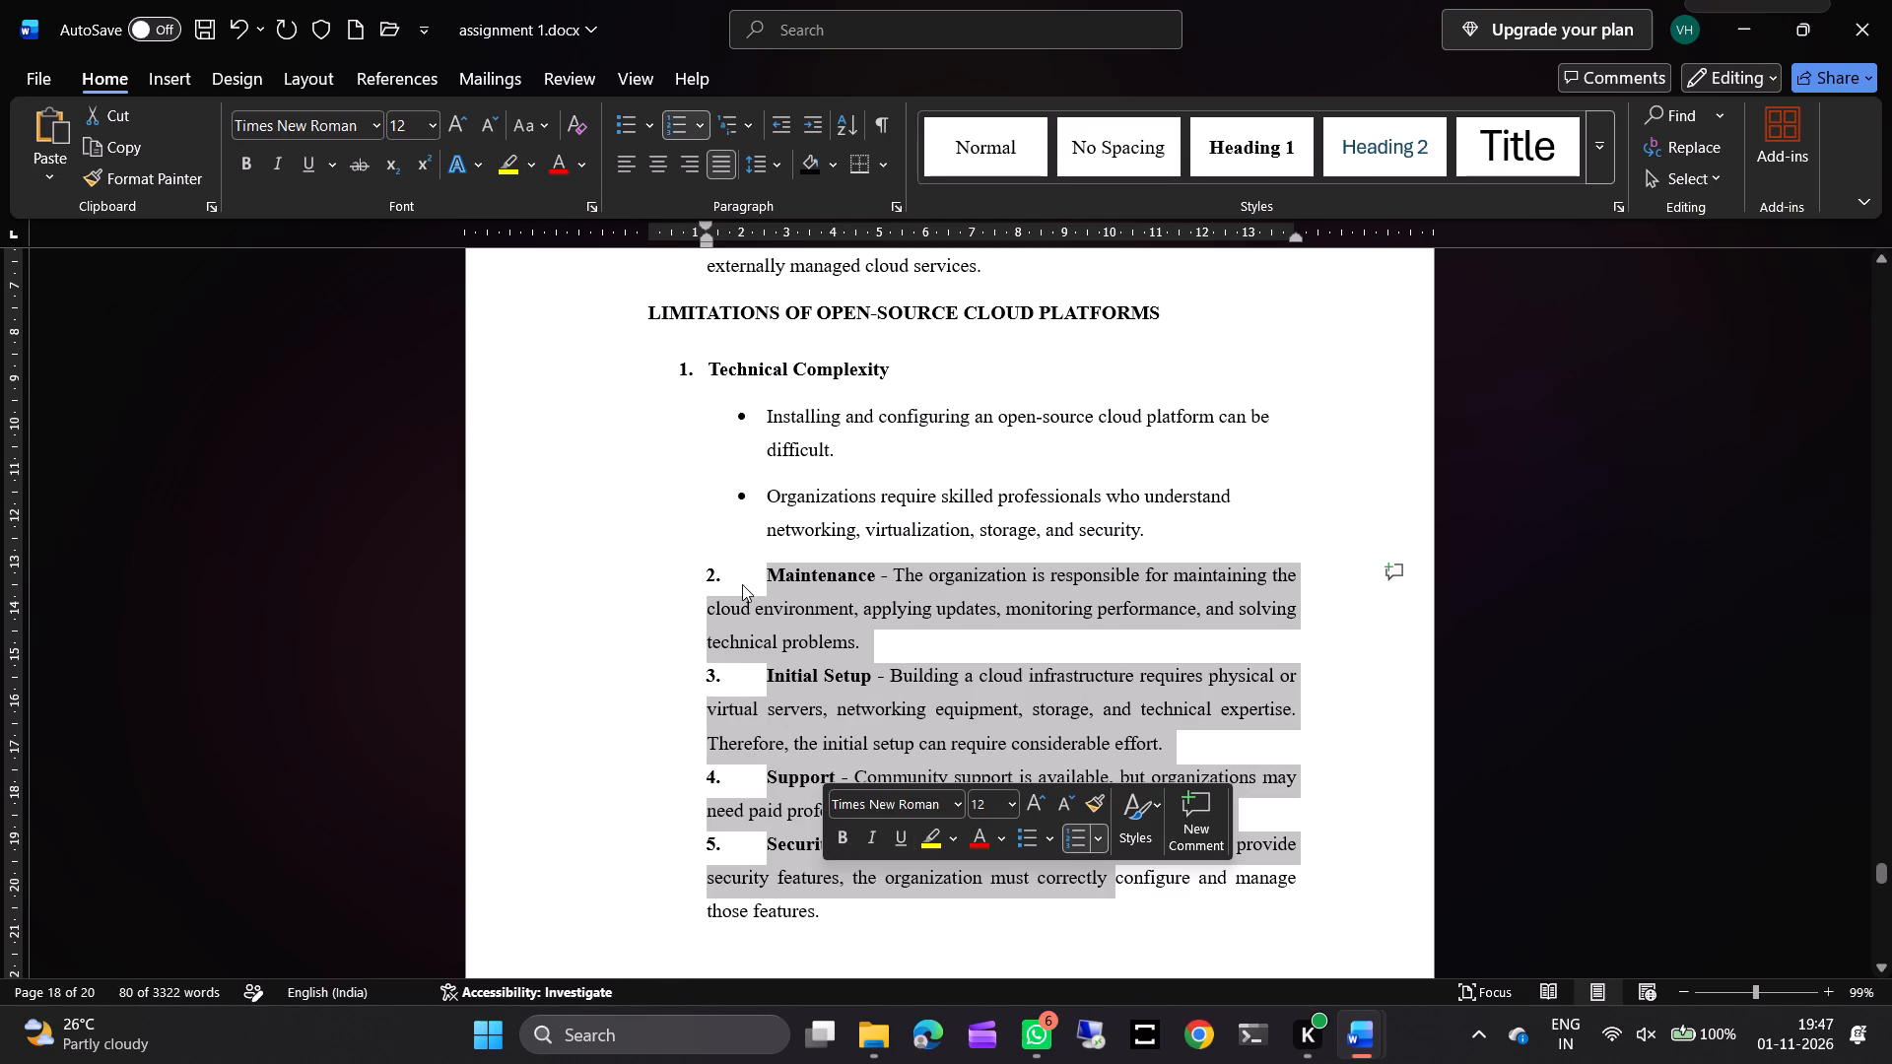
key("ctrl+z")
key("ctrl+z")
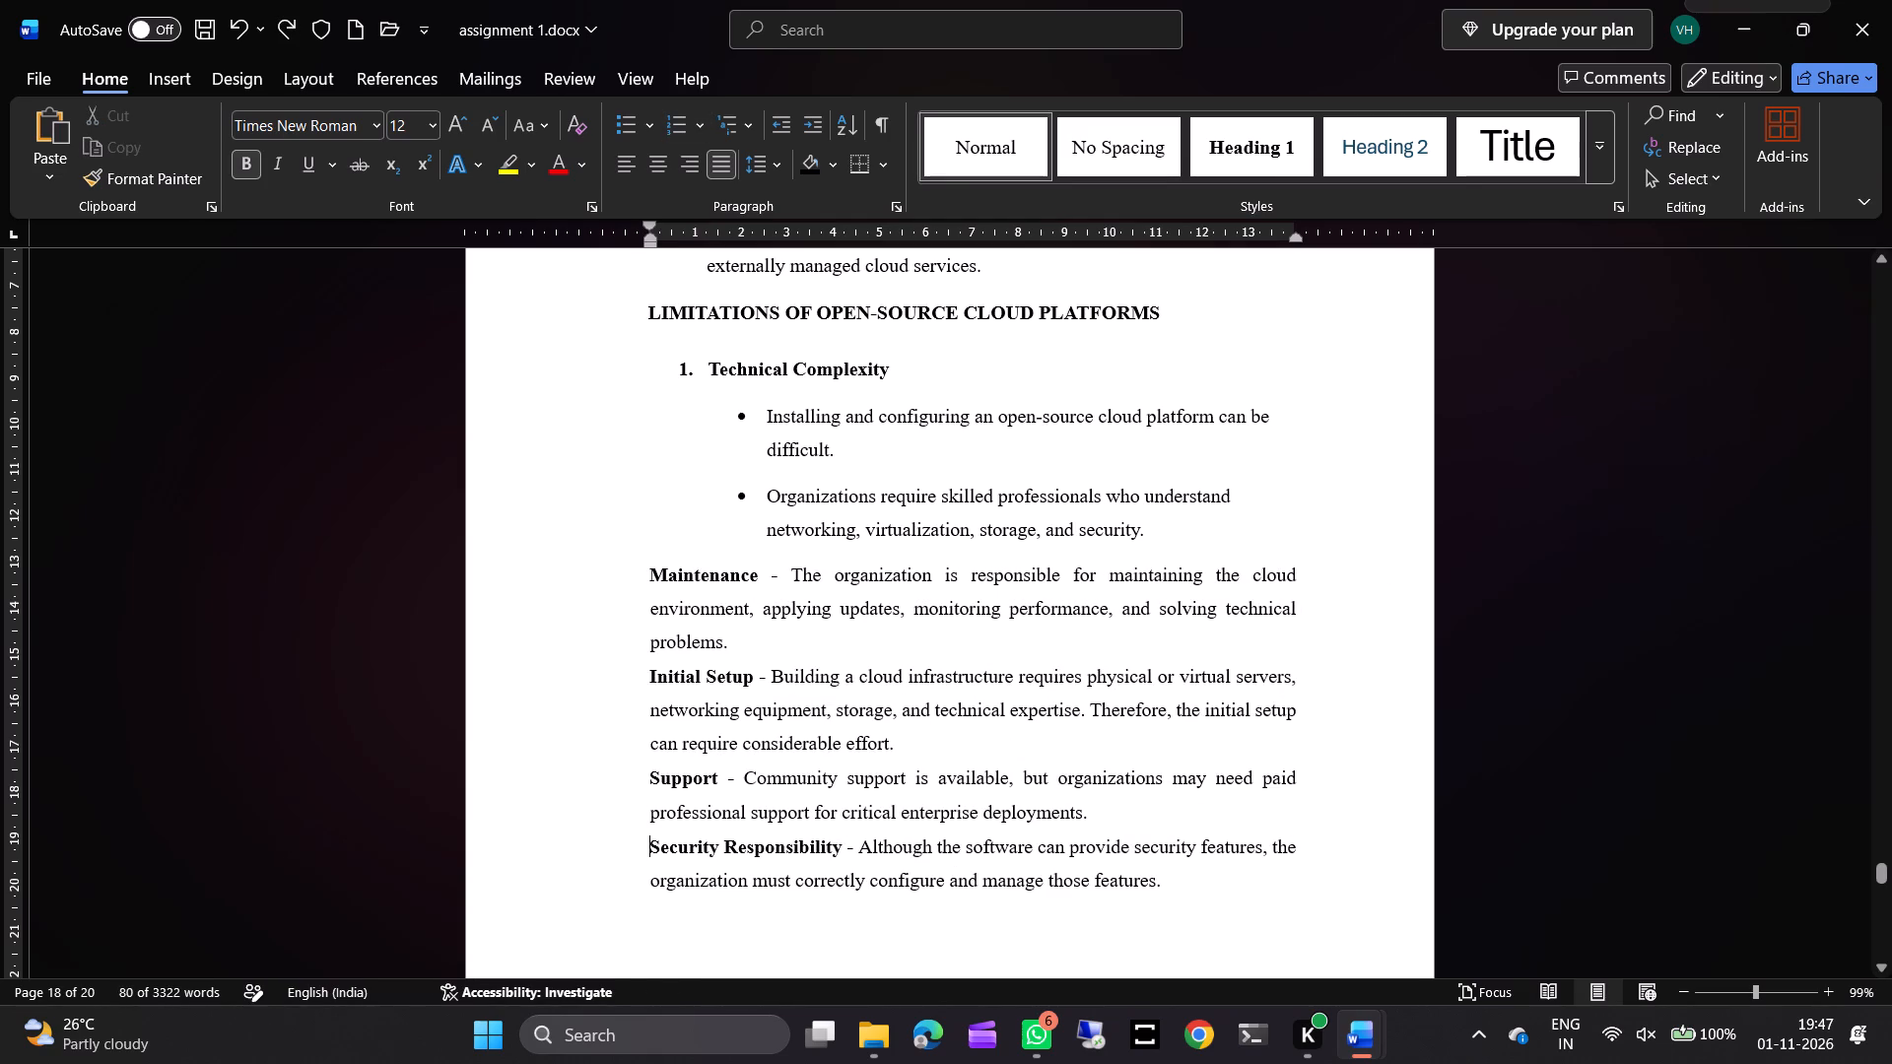
Remove the bullet and indent from the "Organizations require skilled professionals" sentence.
left_click(769, 501)
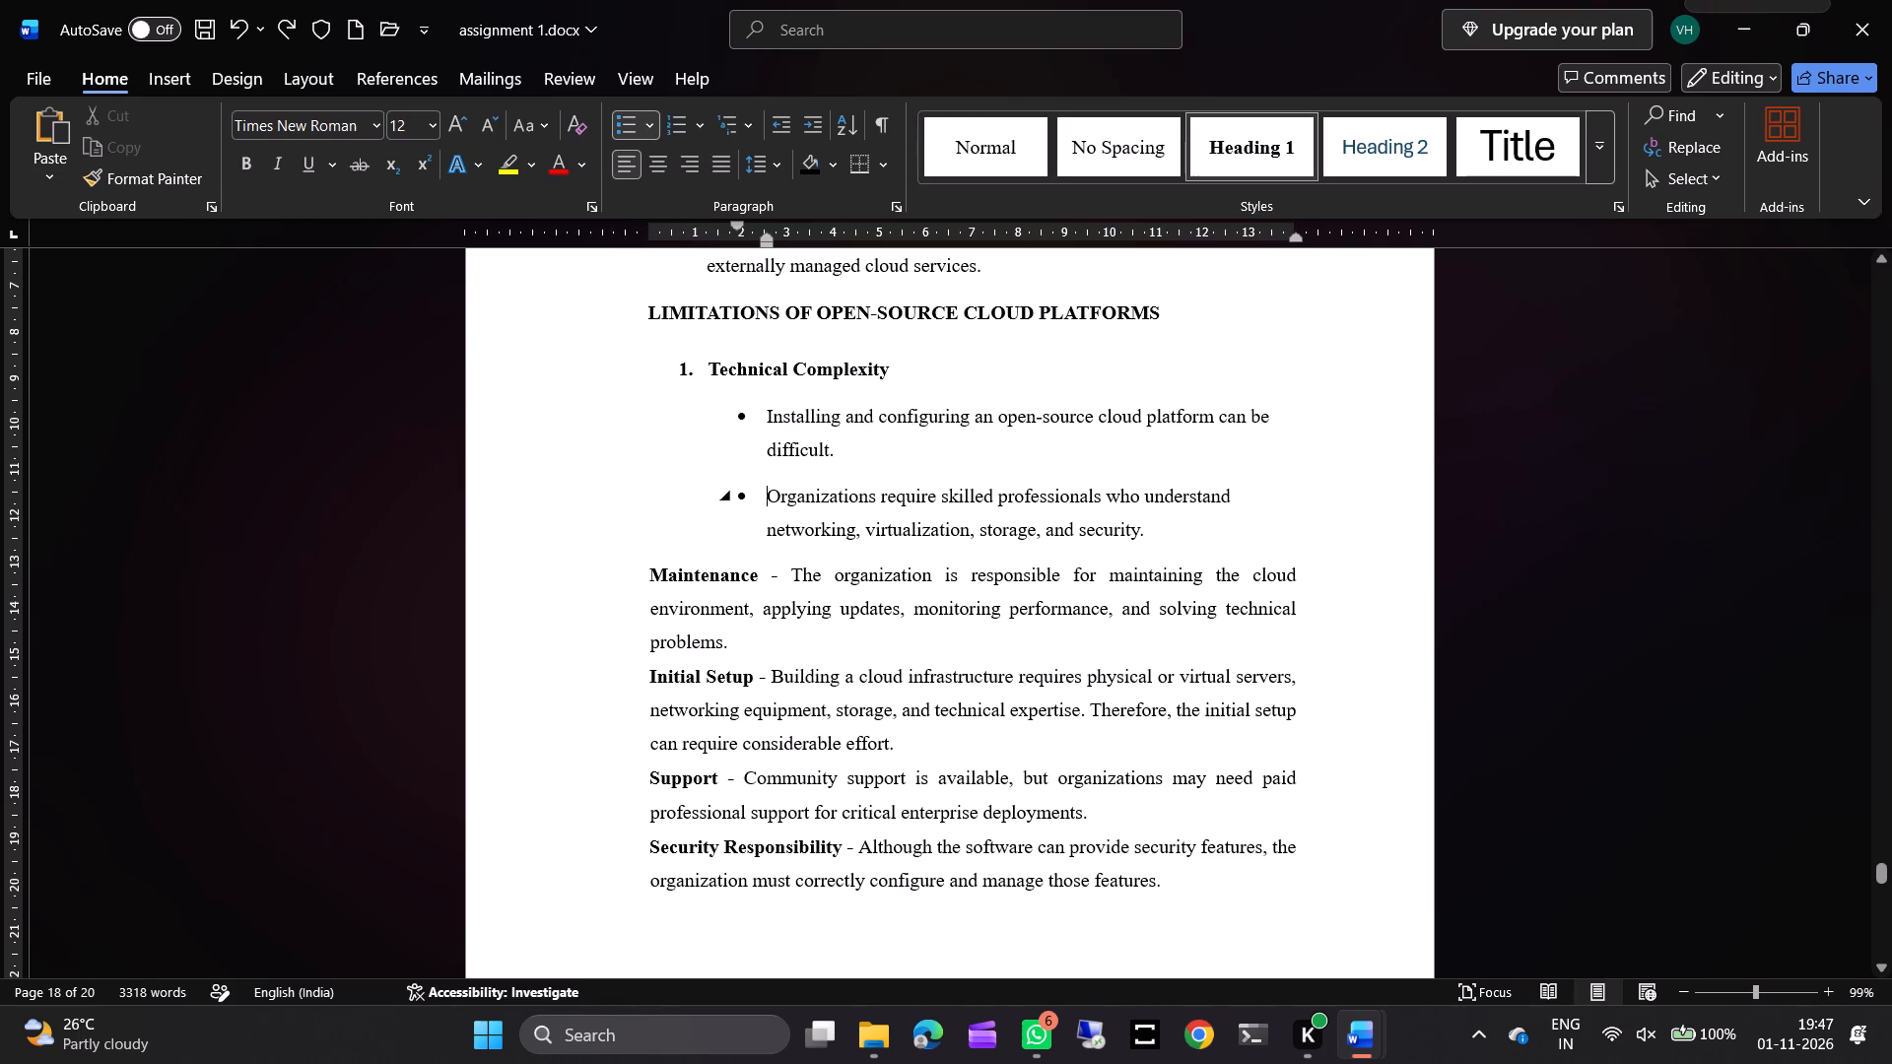
key("BackSpace")
key("BackSpace")
key("BackSpace")
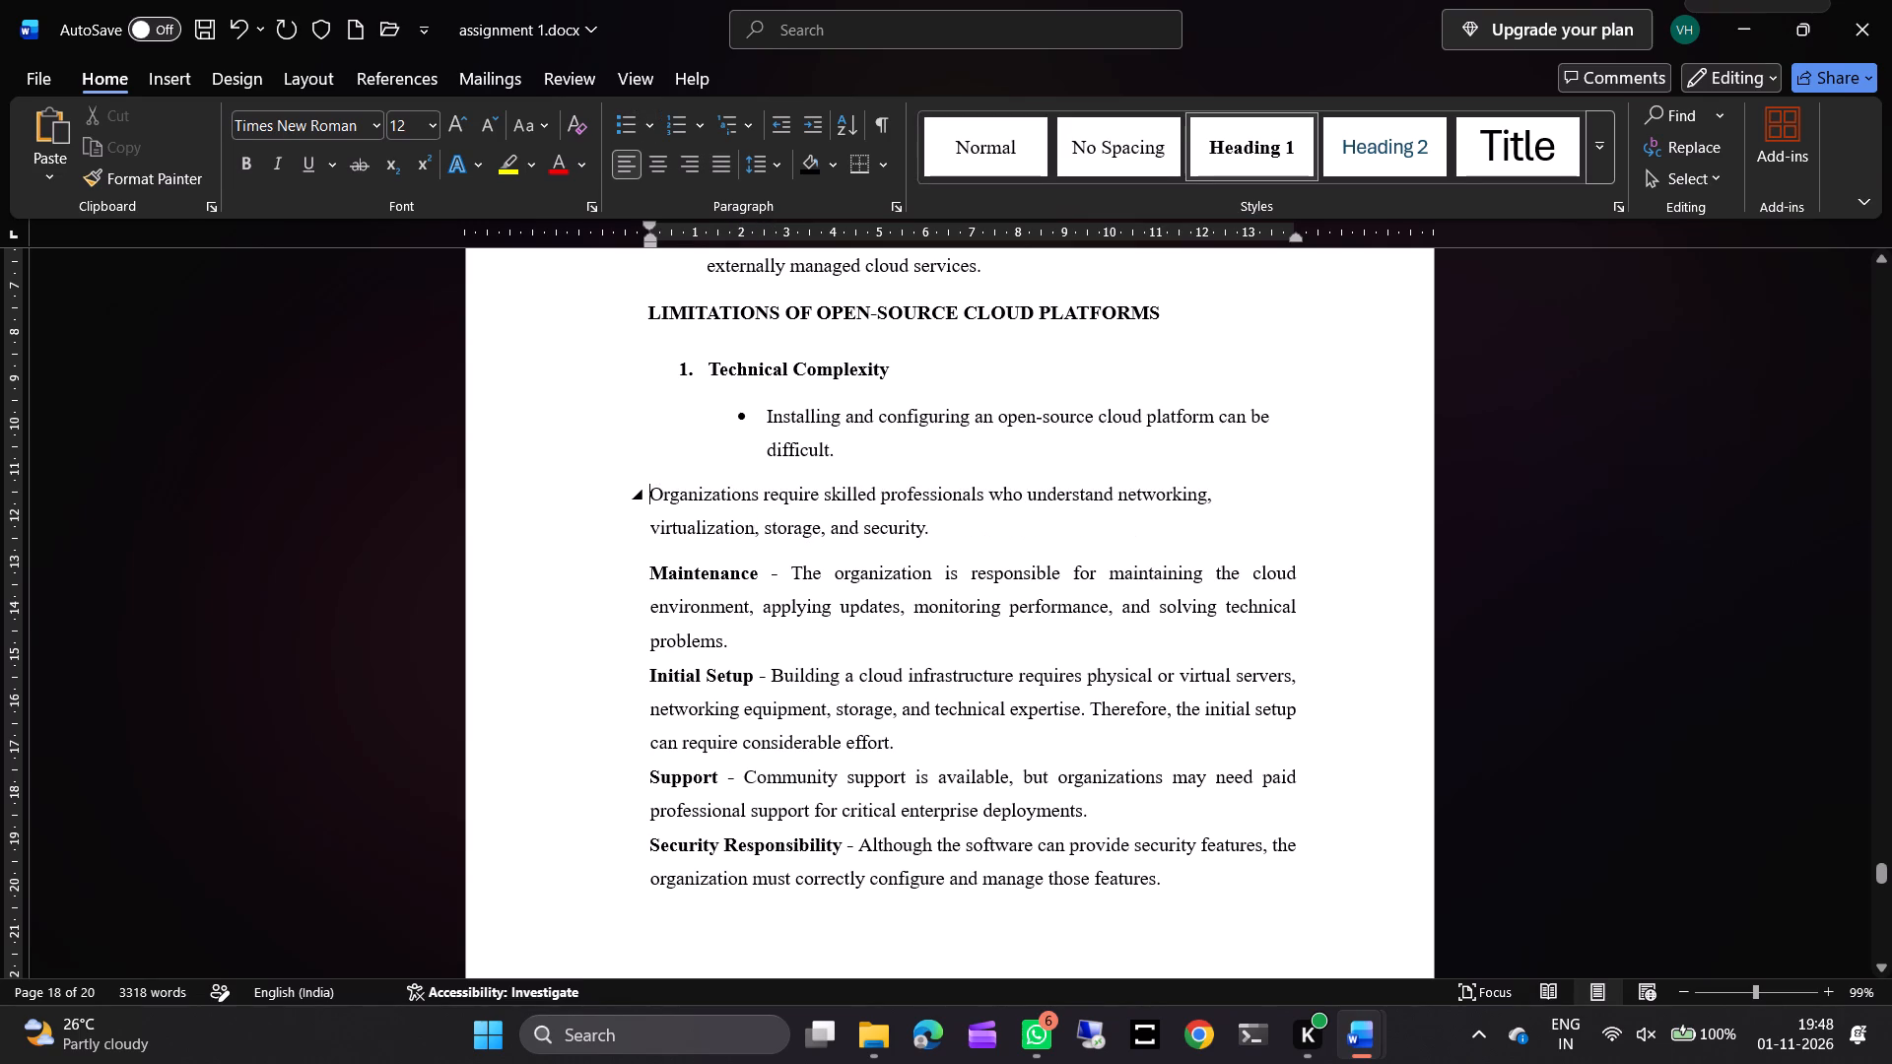
Join the "Organizations require skilled professionals" sentence to the end of the "Installing and configuring" bullet.
key("Up")
key("Down")
key("Left")
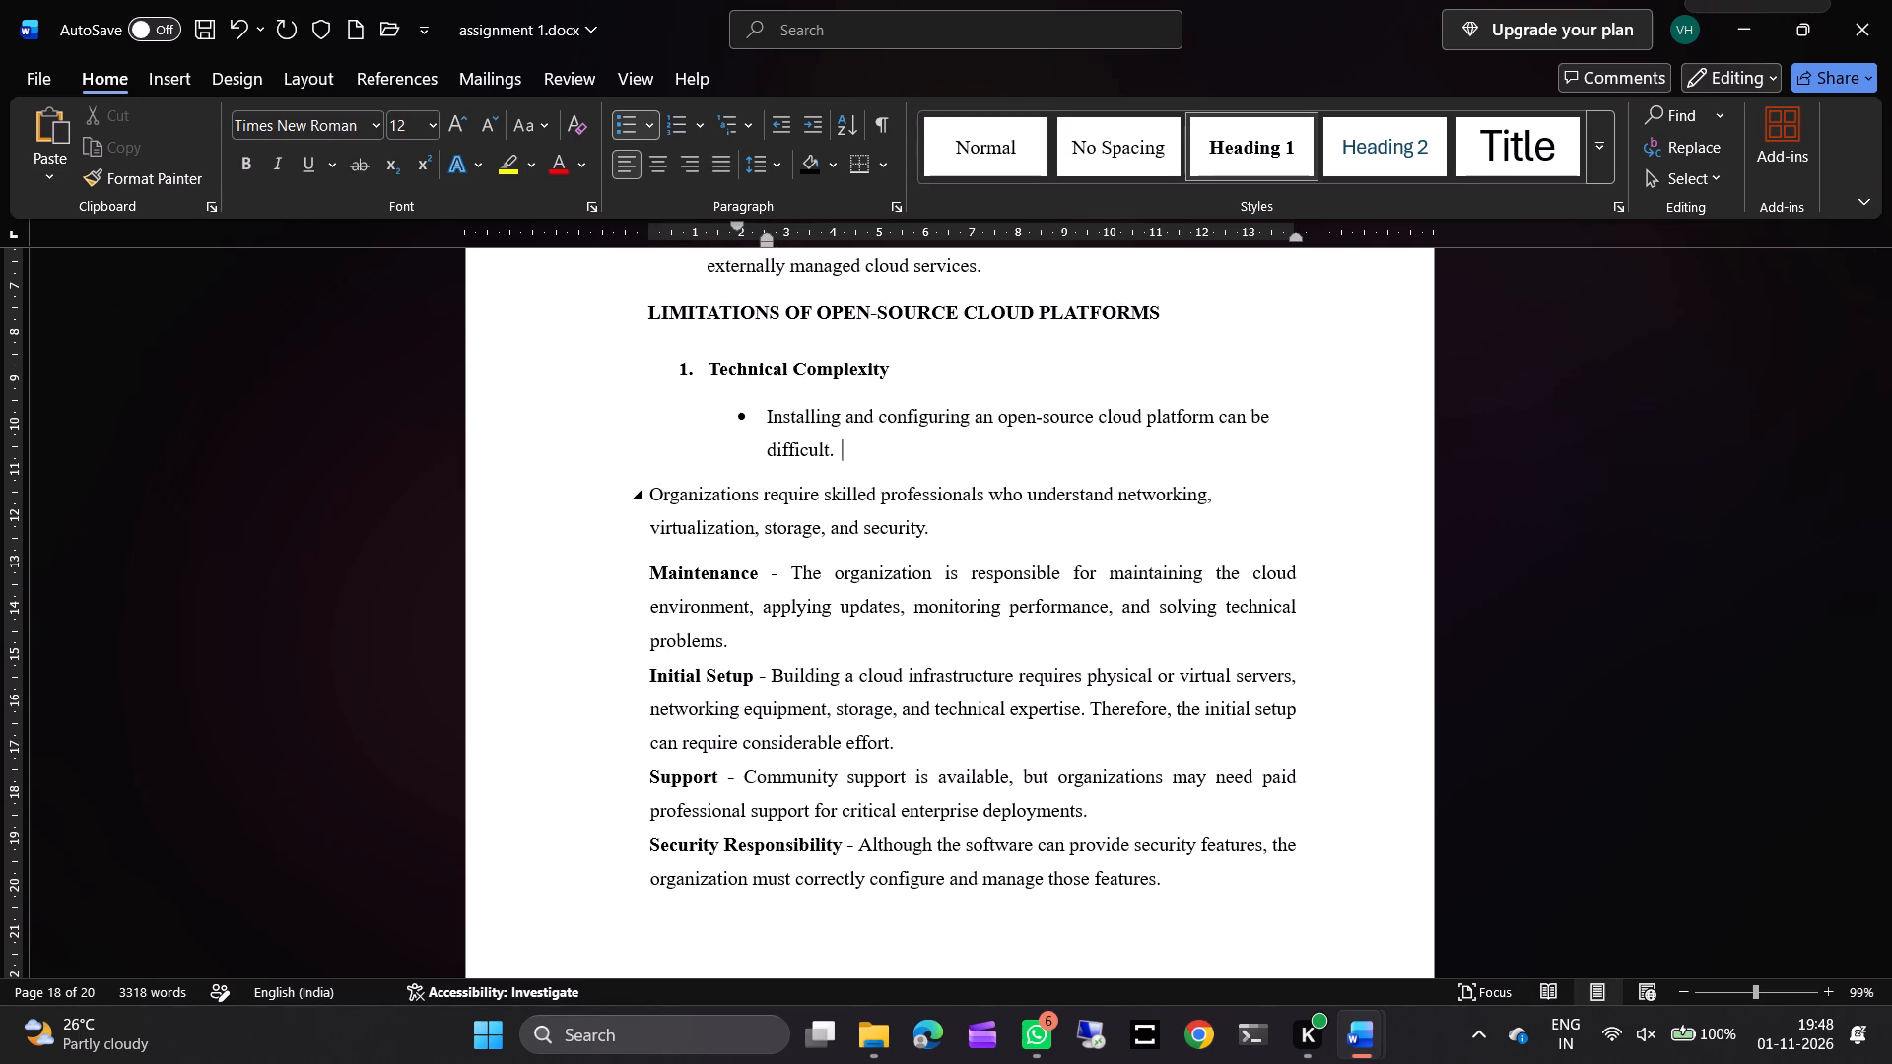
key("Down")
key("Left")
key("Left")
key("Left")
key("Left")
key("Left")
key("Left")
key("Left")
key("Left")
key("Left")
key("Left")
key("Left")
key("Left")
key("Left")
key("Left")
key("Left")
key("Left")
key("Left")
key("Left")
key("Left")
key("Left")
key("Left")
key("Left")
key("Left")
key("Left")
key("BackSpace")
key("BackSpace")
key("BackSpace")
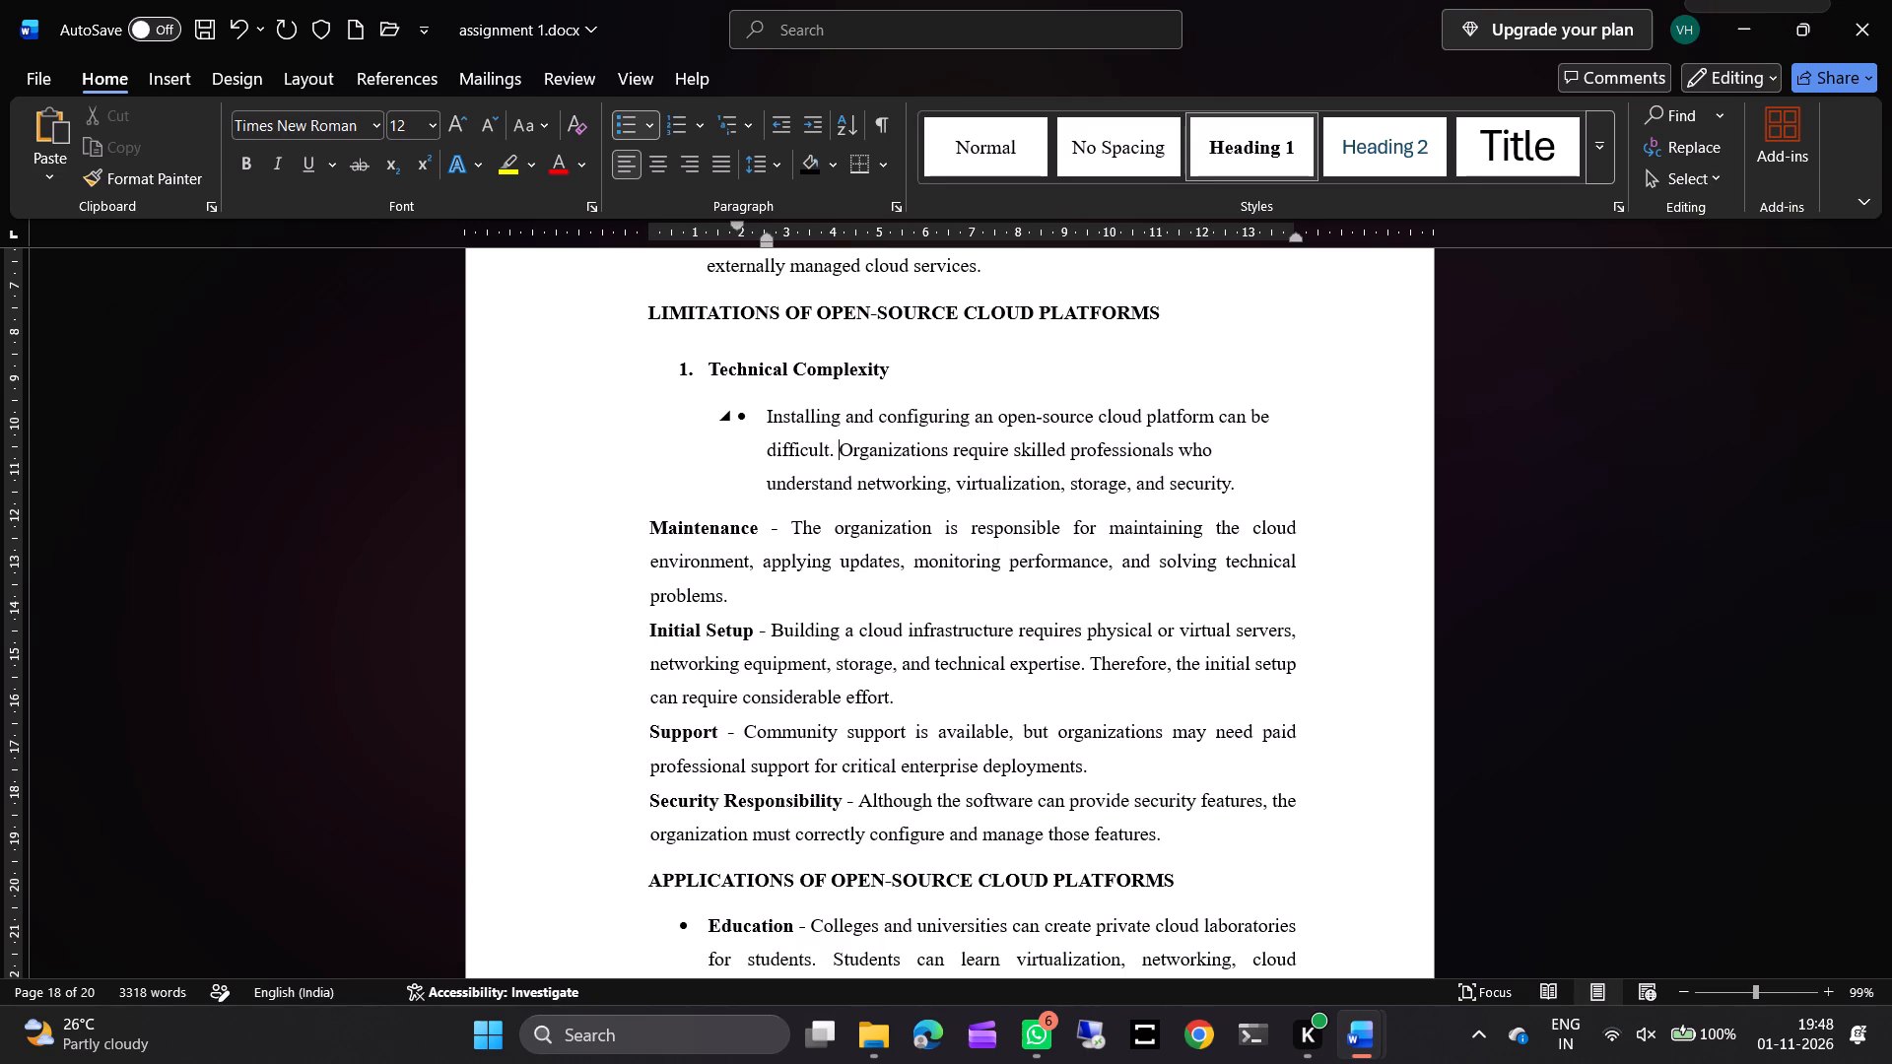
Remove the remaining bullet and join its text onto the "Technical Complexity" item after a " - " separator.
left_click(769, 419)
key("BackSpace")
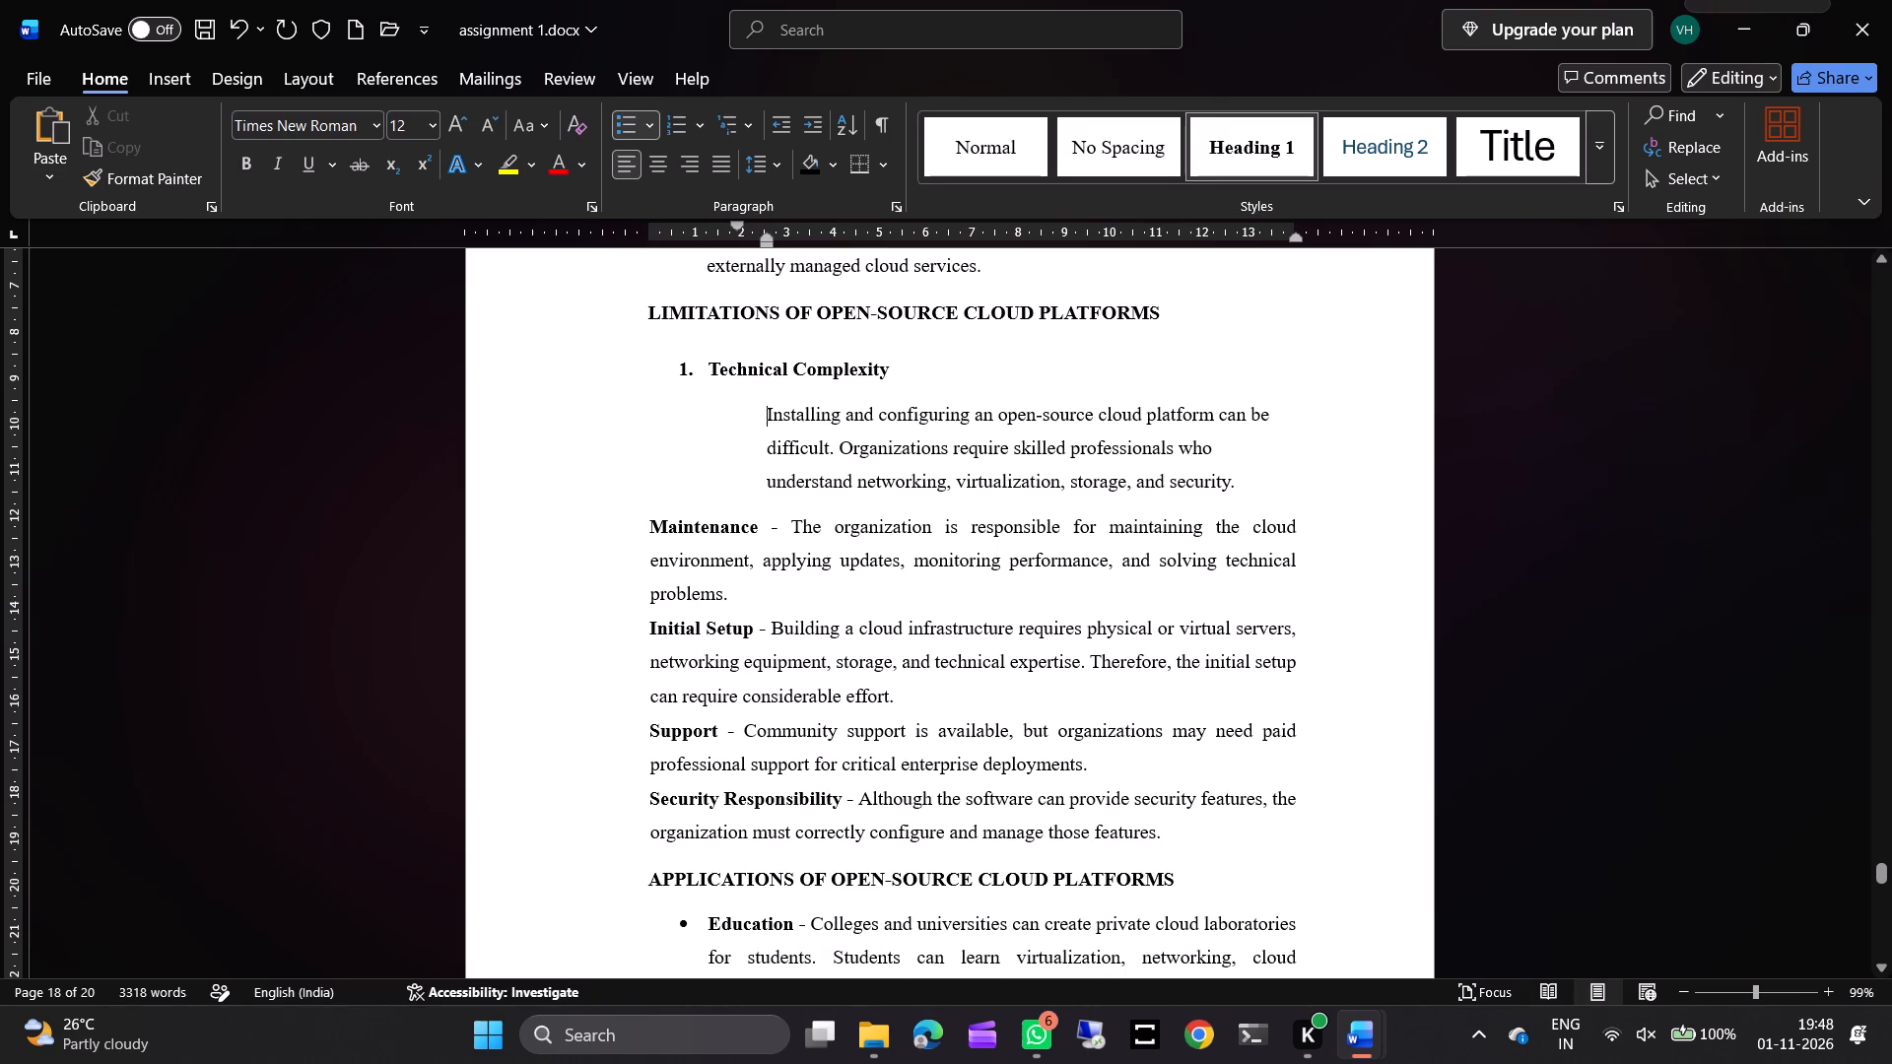
key("BackSpace")
key("BackSpace")
key("BackSpace")
type("-")
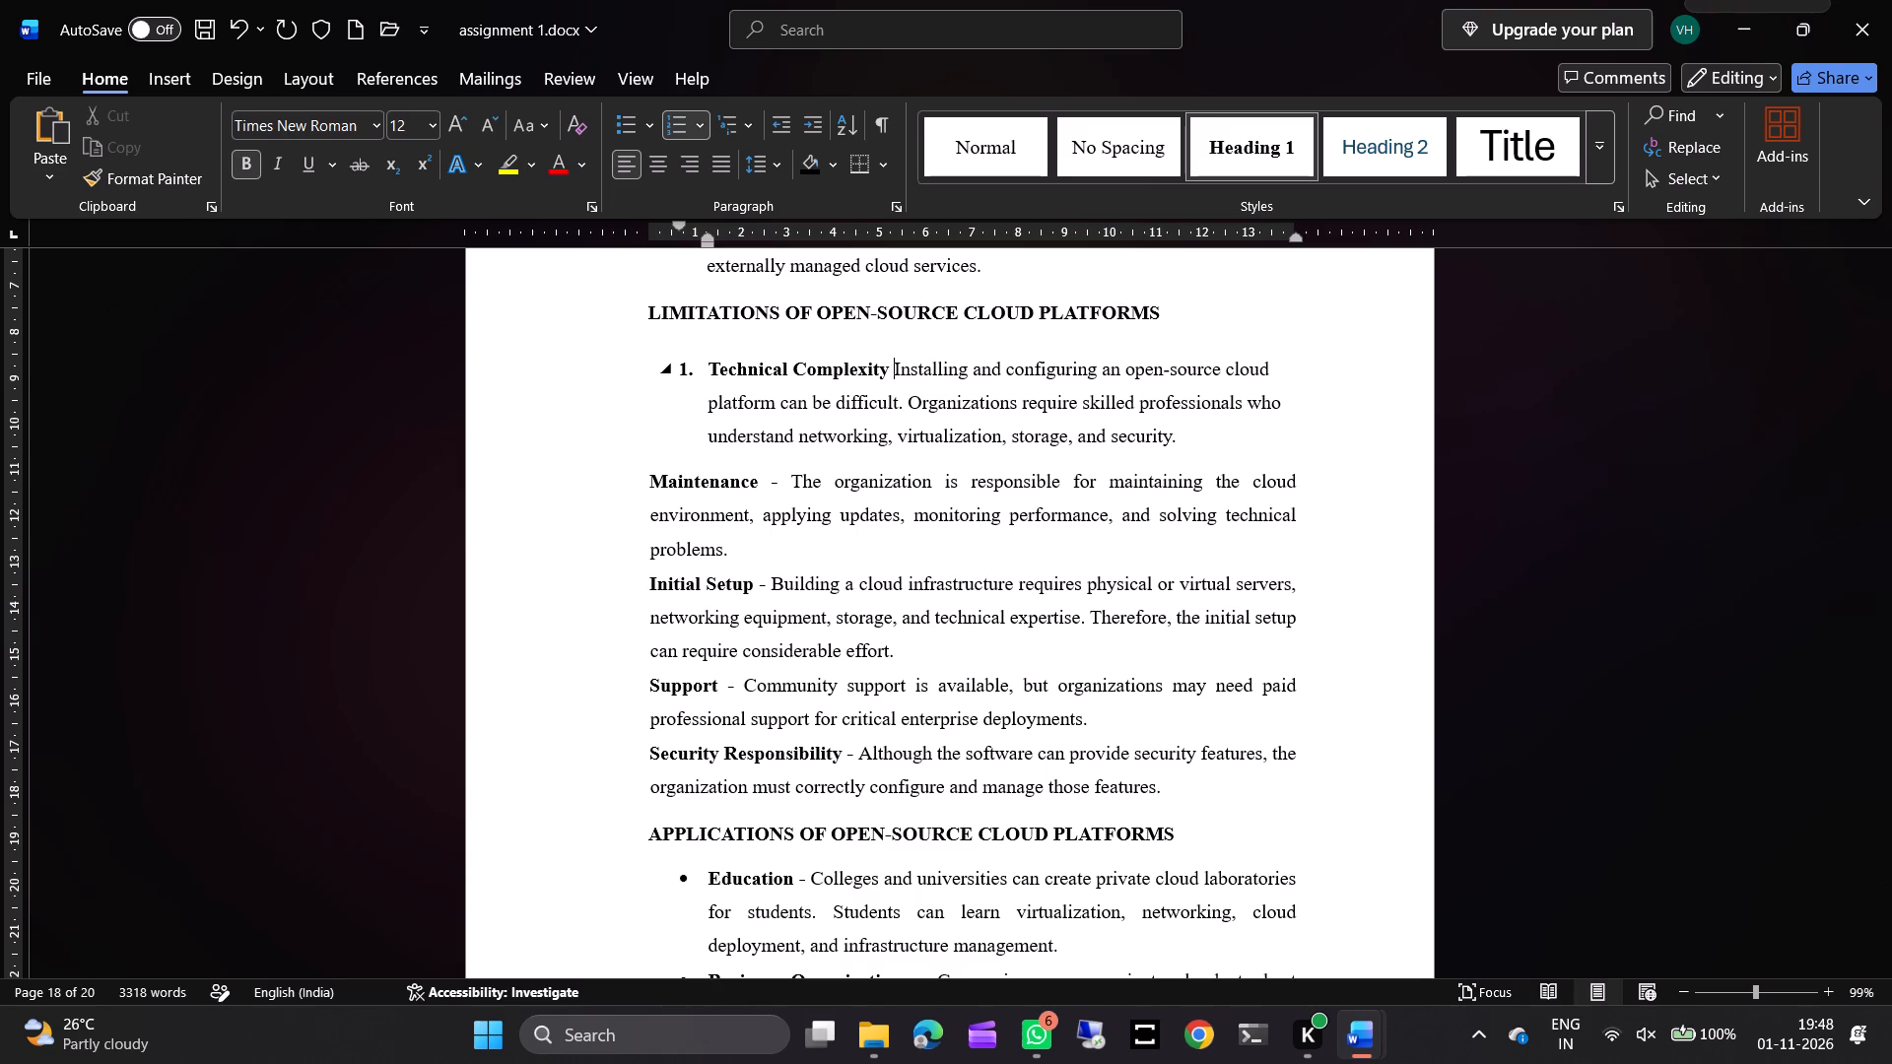
key("space")
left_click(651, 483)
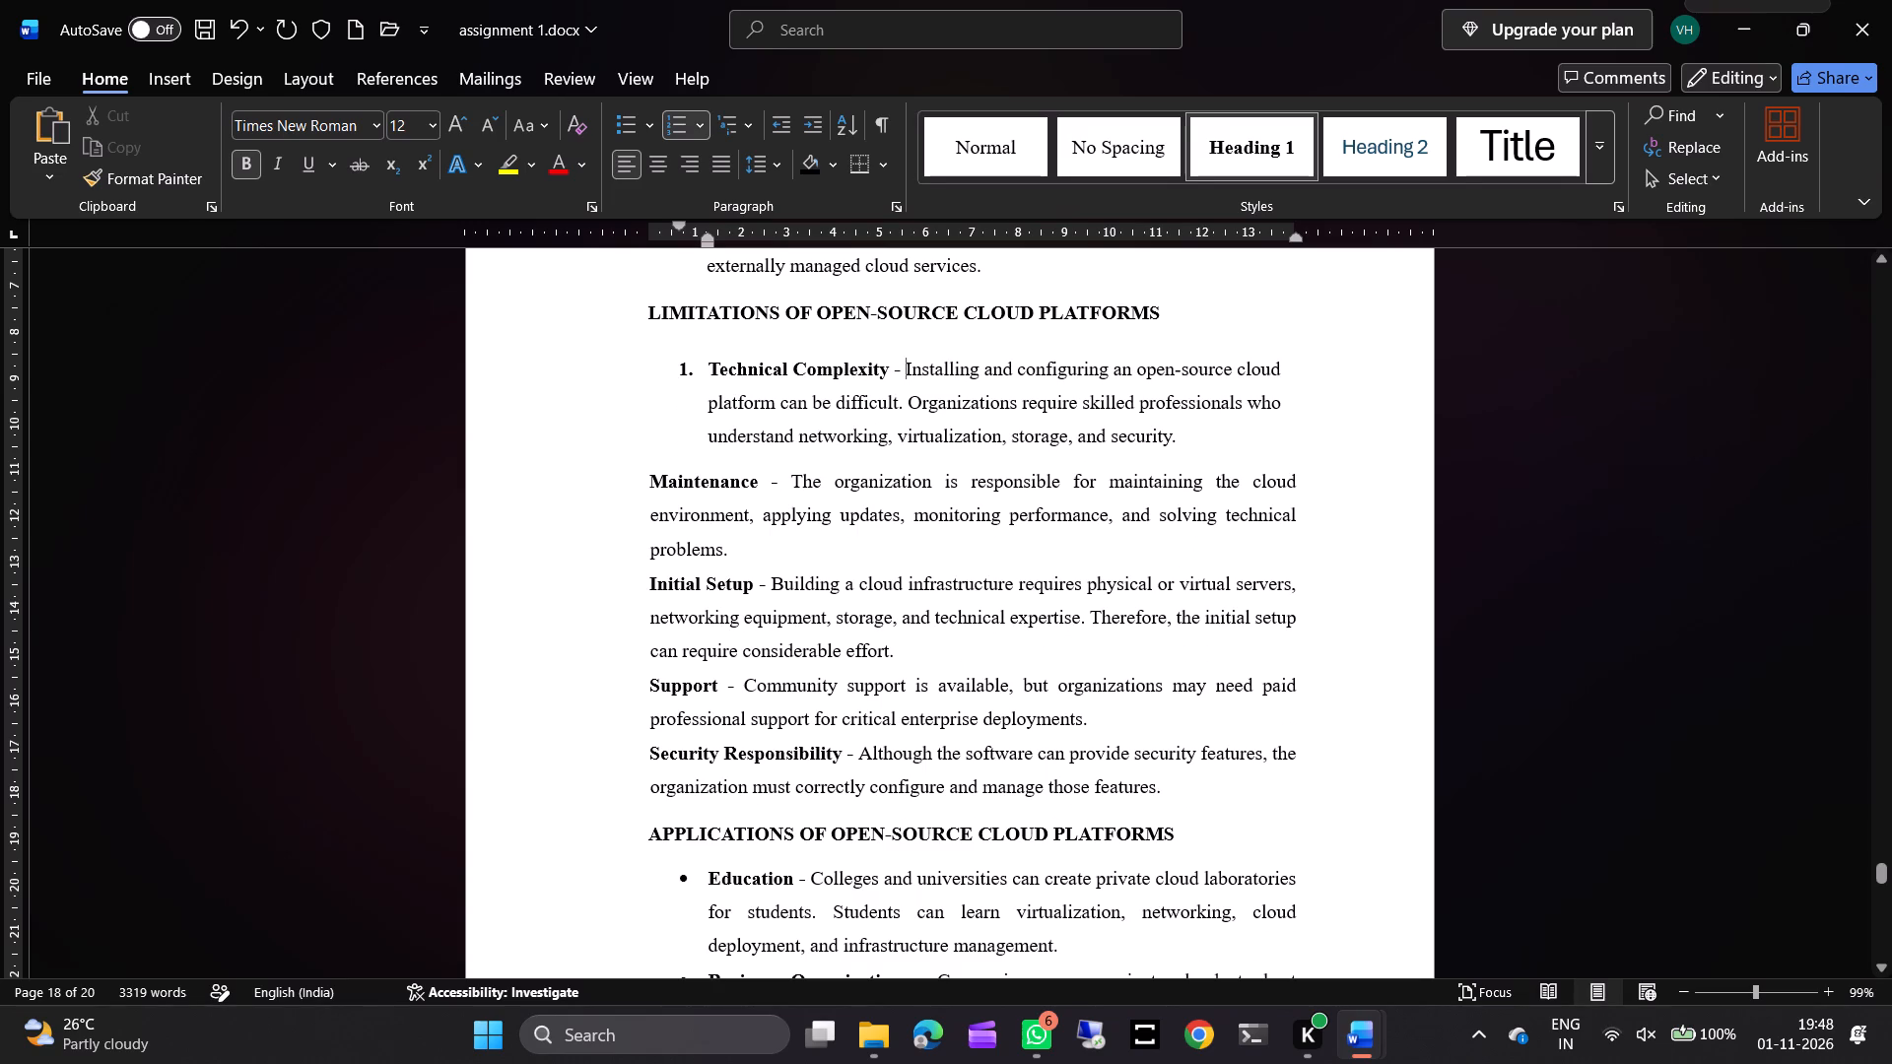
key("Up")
Clear the numbering from "Technical Complexity" and number all five limitations, through "Security Responsibility", as one 1–5 list.
key("Up")
key("Up")
key("BackSpace")
key("BackSpace")
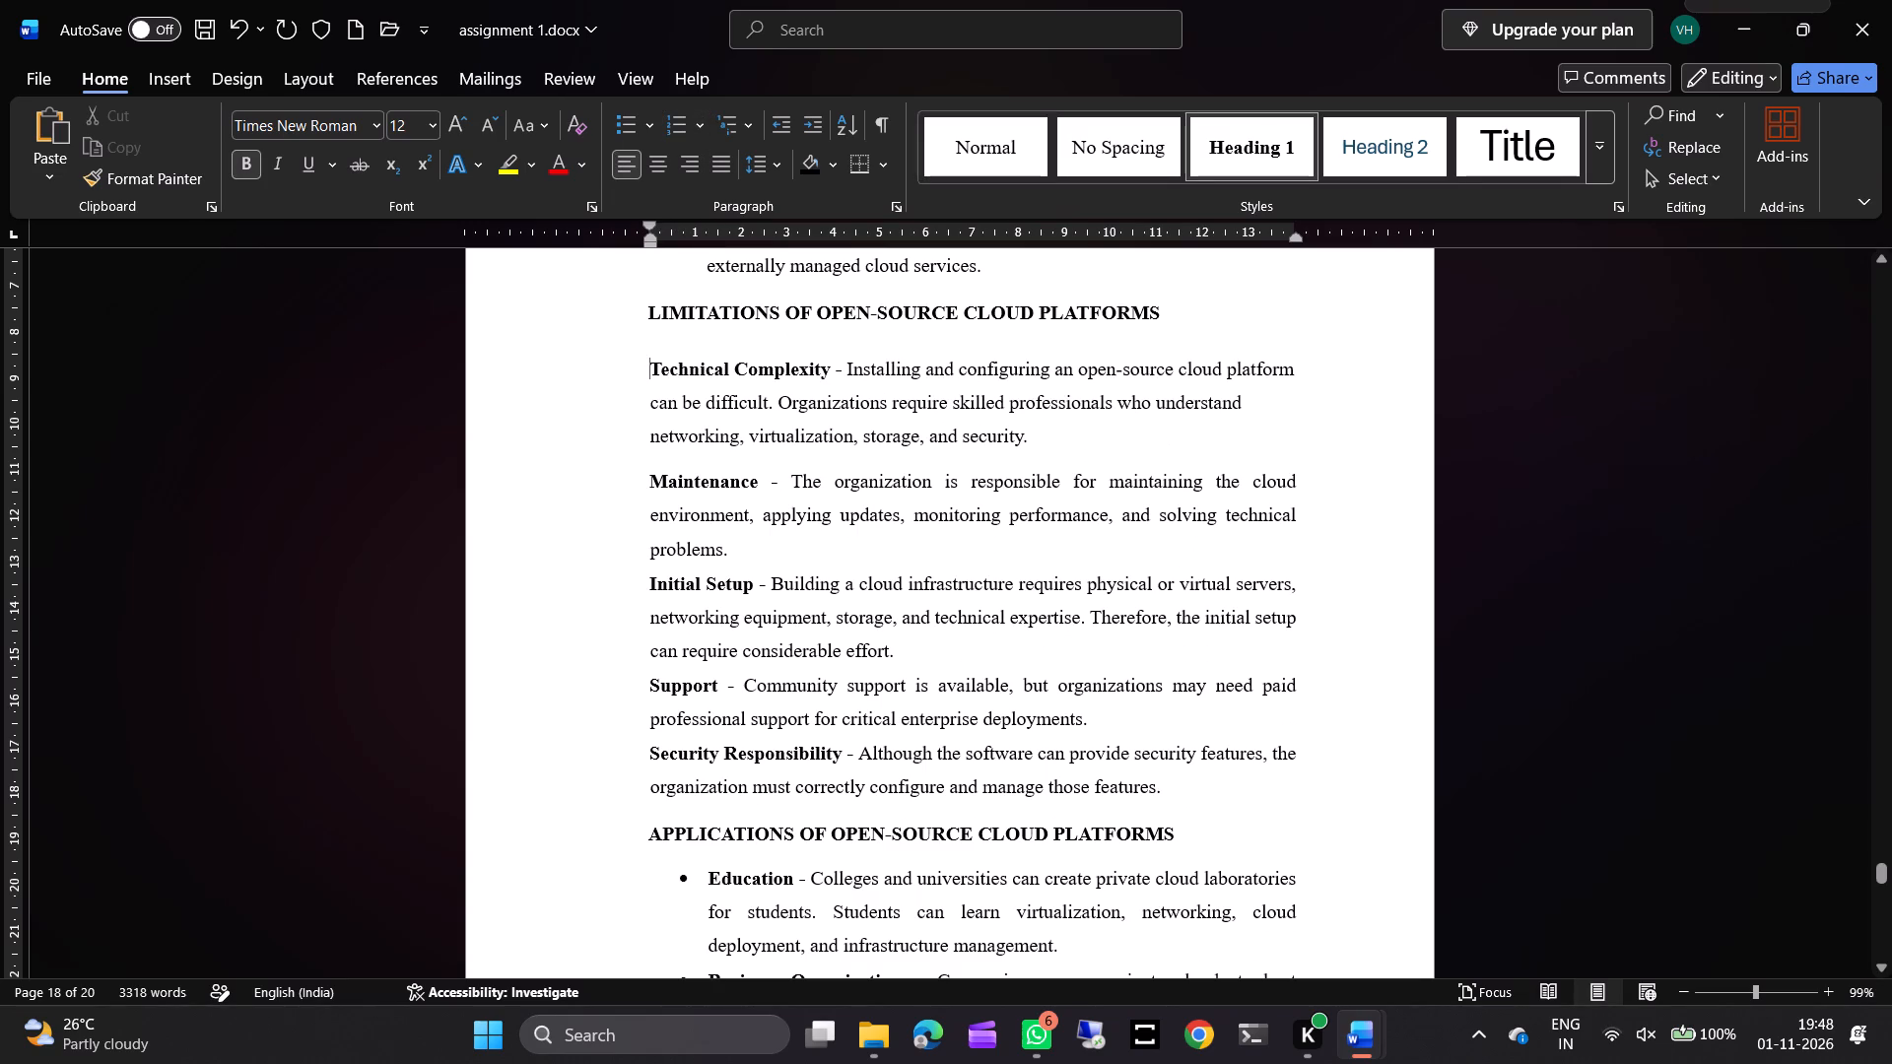
left_click_drag(654, 360, 819, 765)
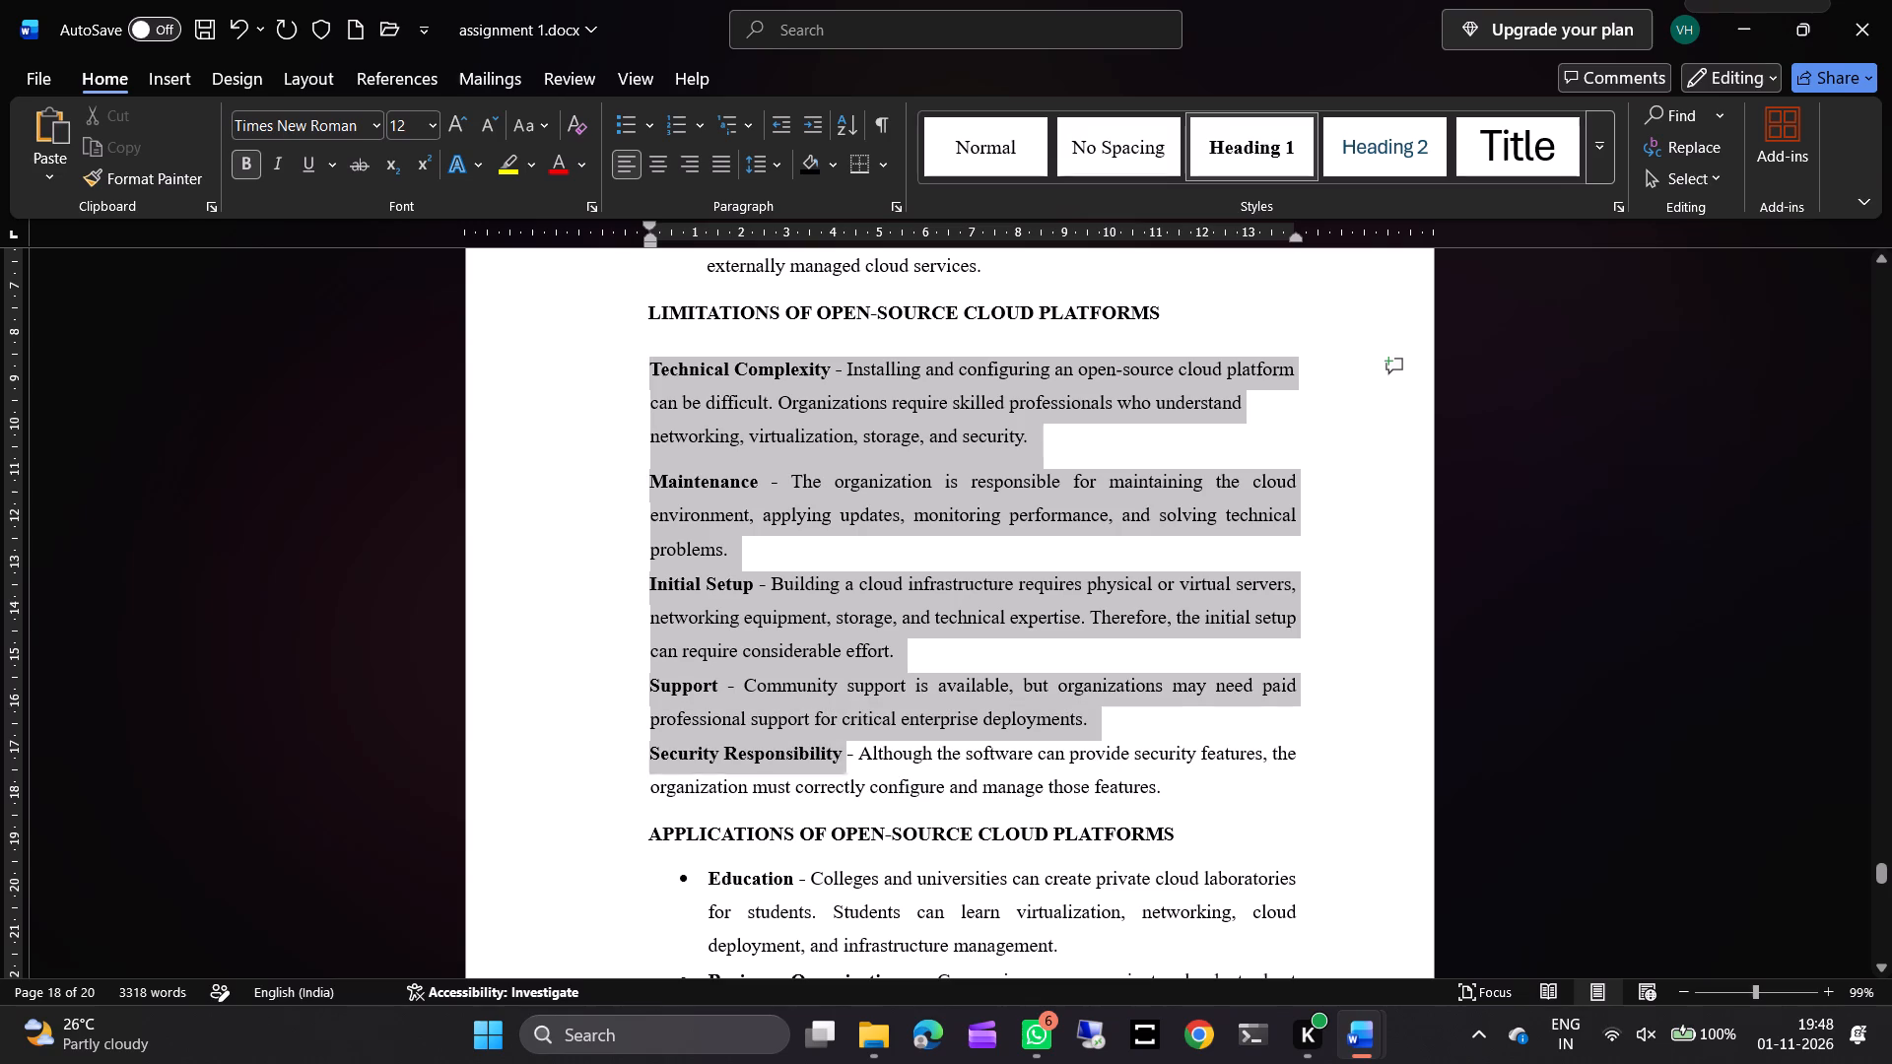
left_click_drag(819, 765, 829, 781)
left_click(1079, 740)
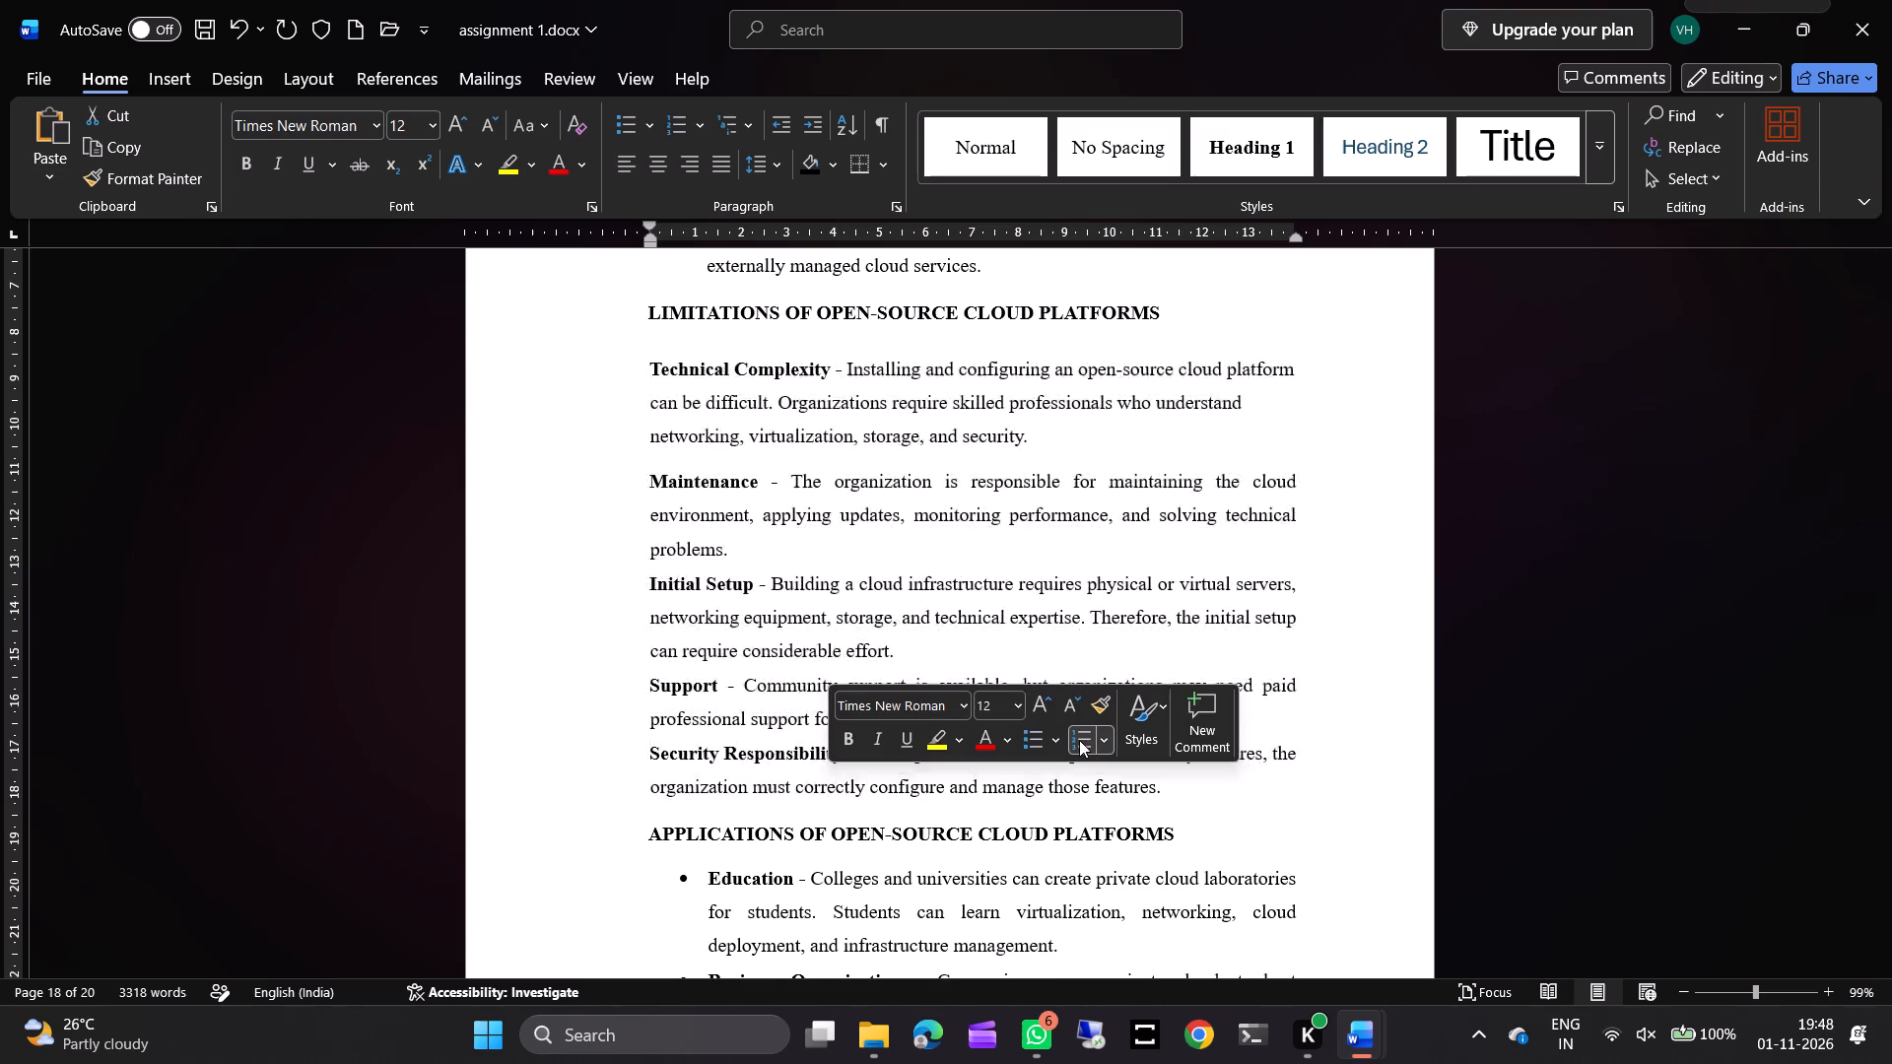
left_click(908, 548)
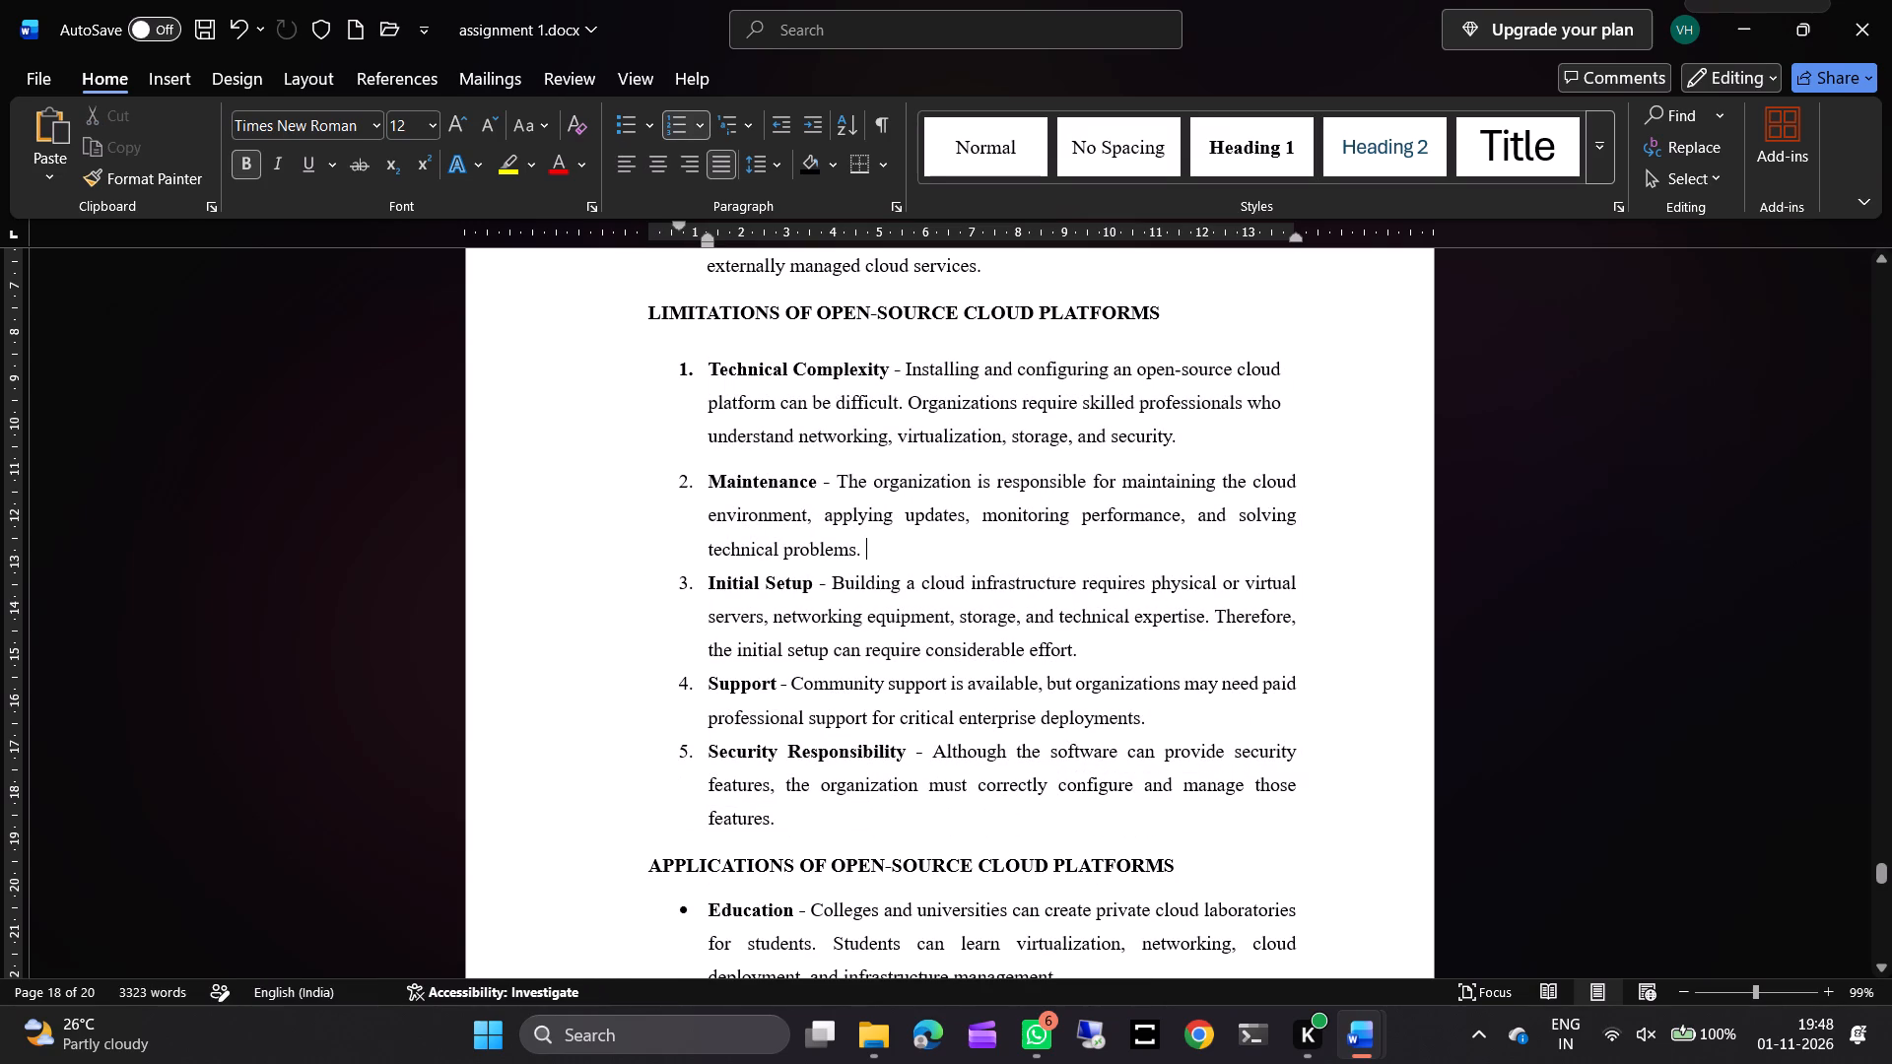
Make the list numbers of the limitations items bold.
left_click(680, 480)
key("ctrl+b")
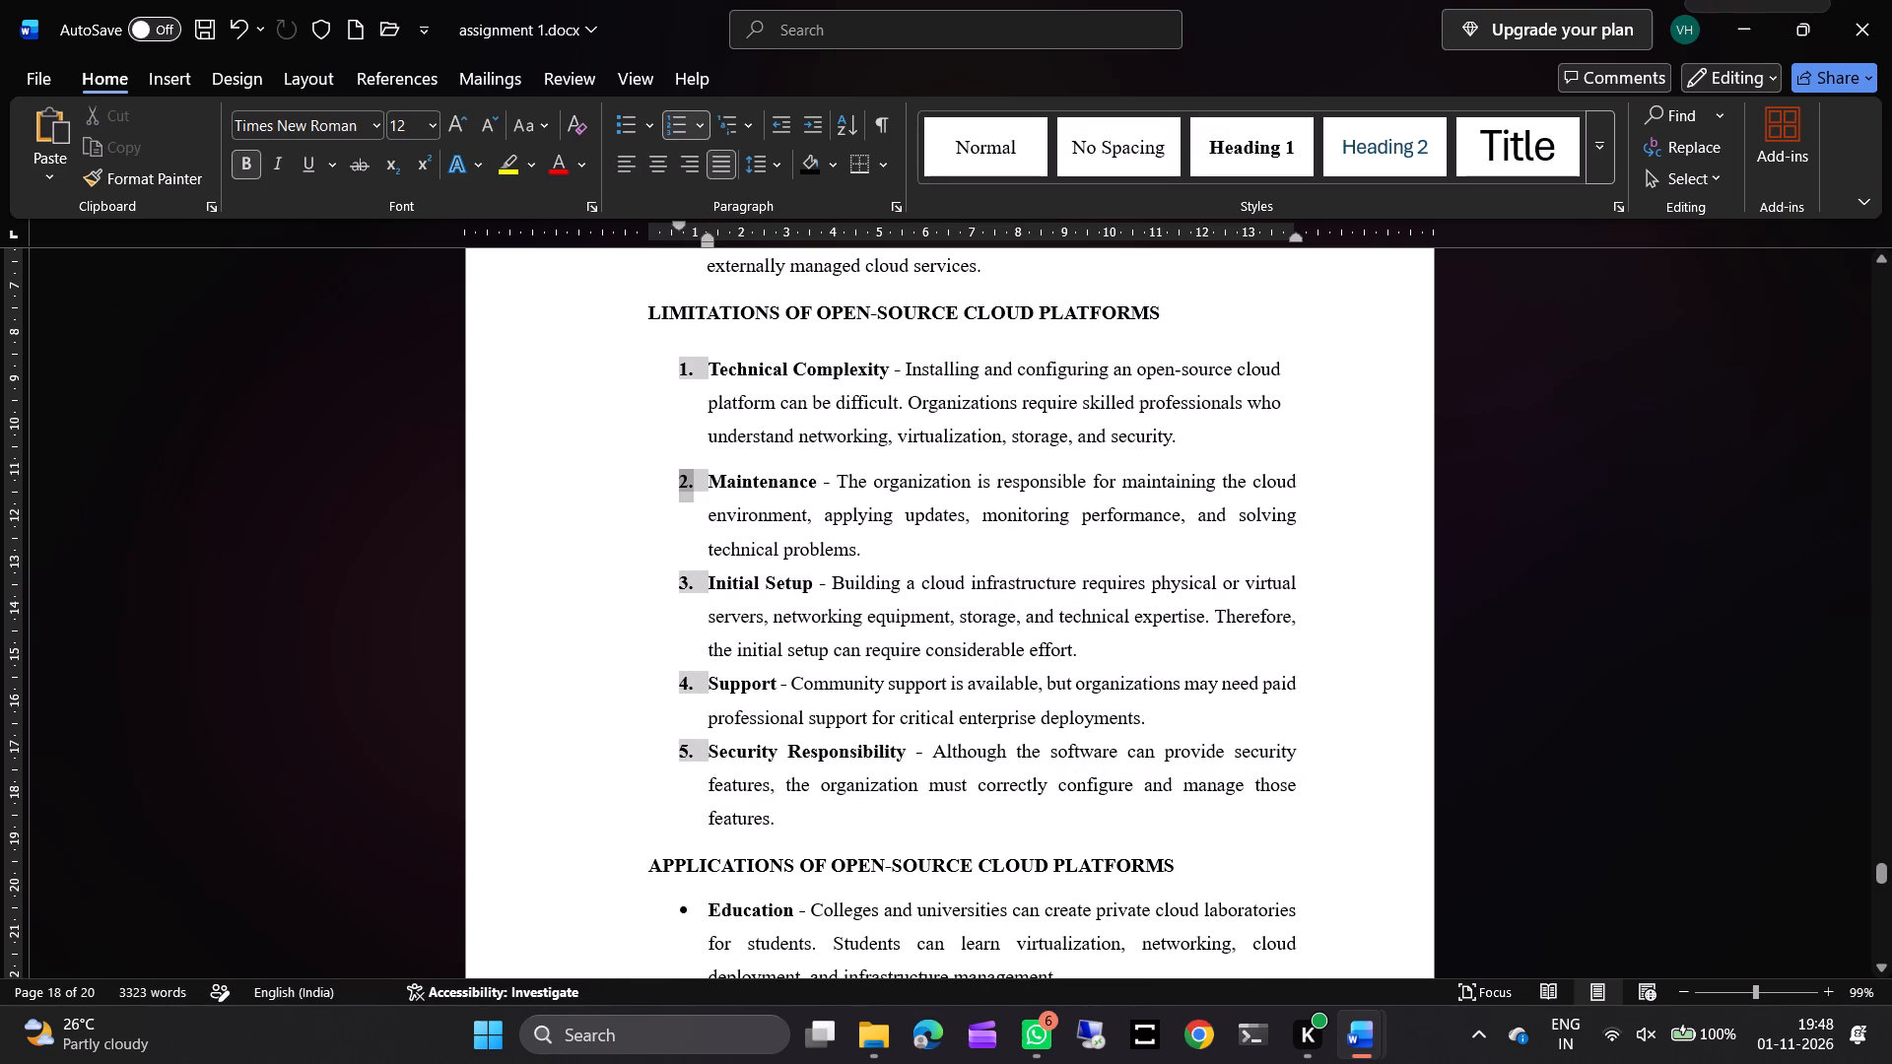
Remove the numbering and indent from "Cost Reduction", "Flexibility" and "Vendor Independence" under the Advantages of Open-Source Cloud Computing heading.
scroll(804, 483, "up", 3)
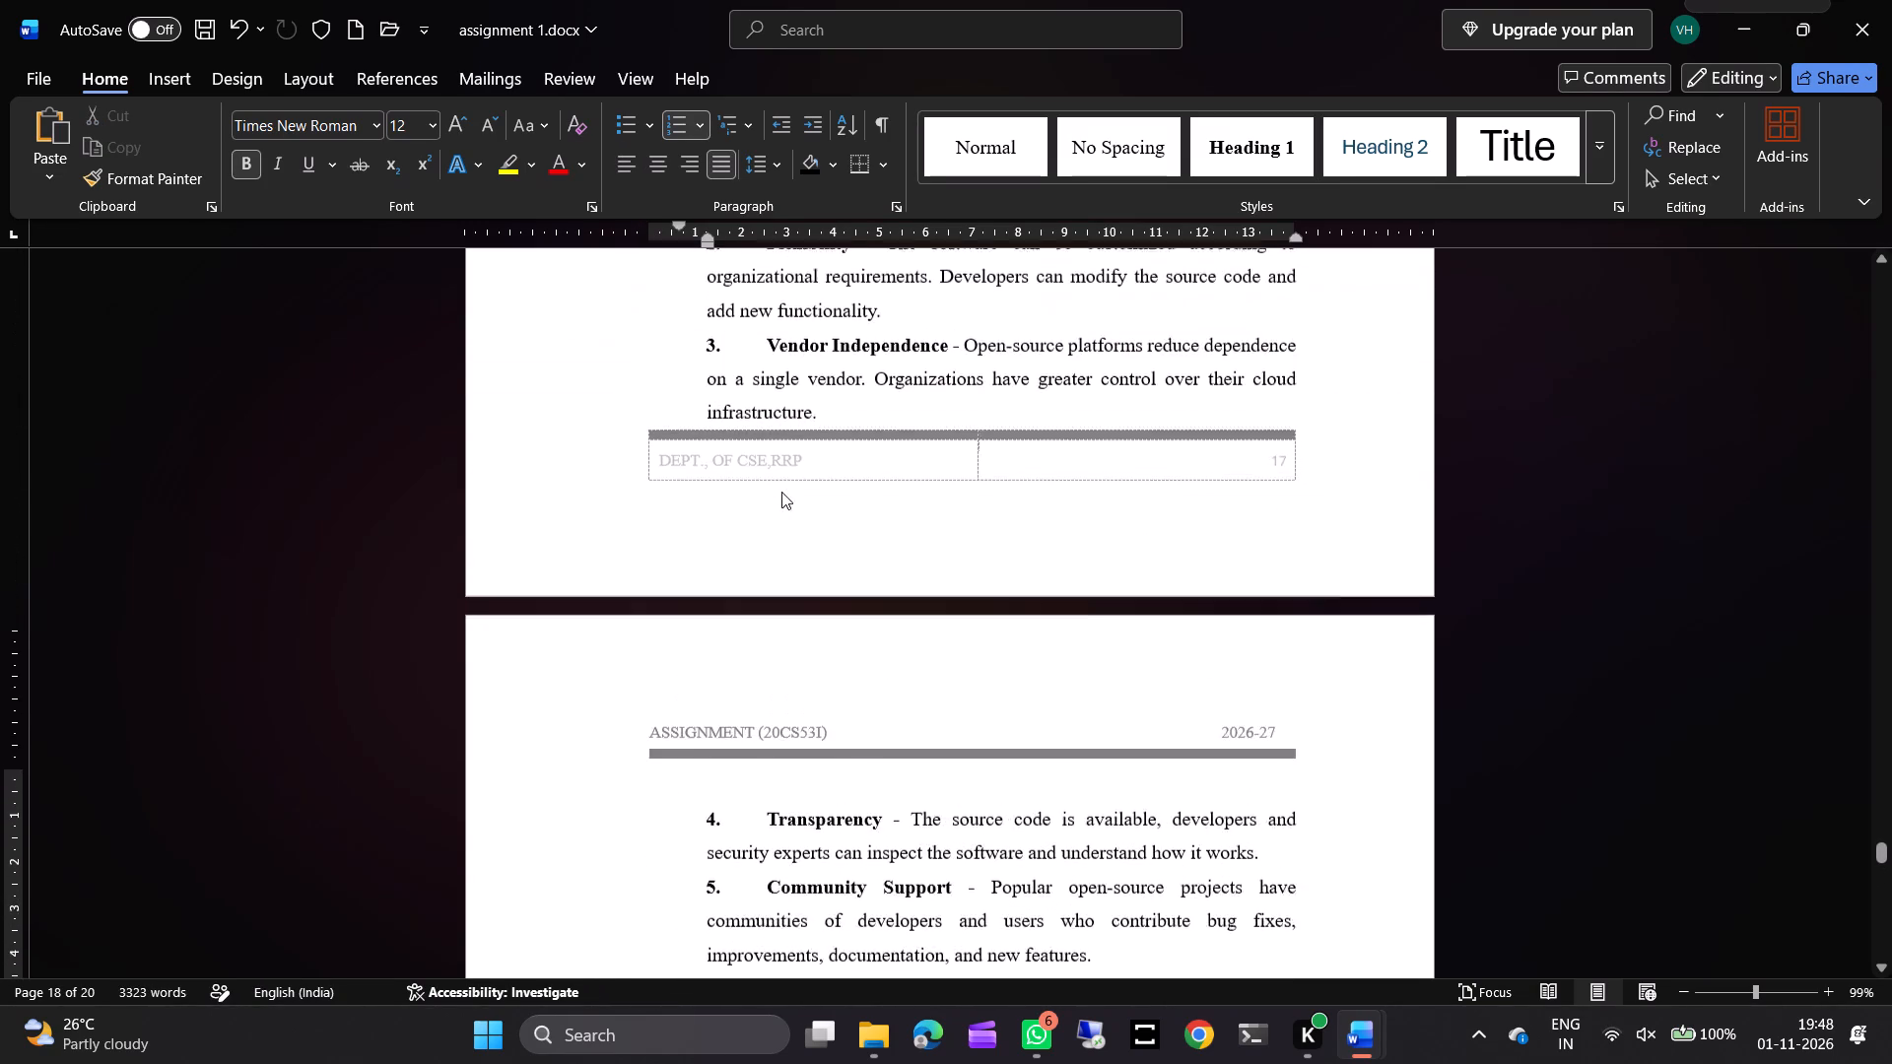
scroll(781, 492, "up", 1)
left_click(771, 386)
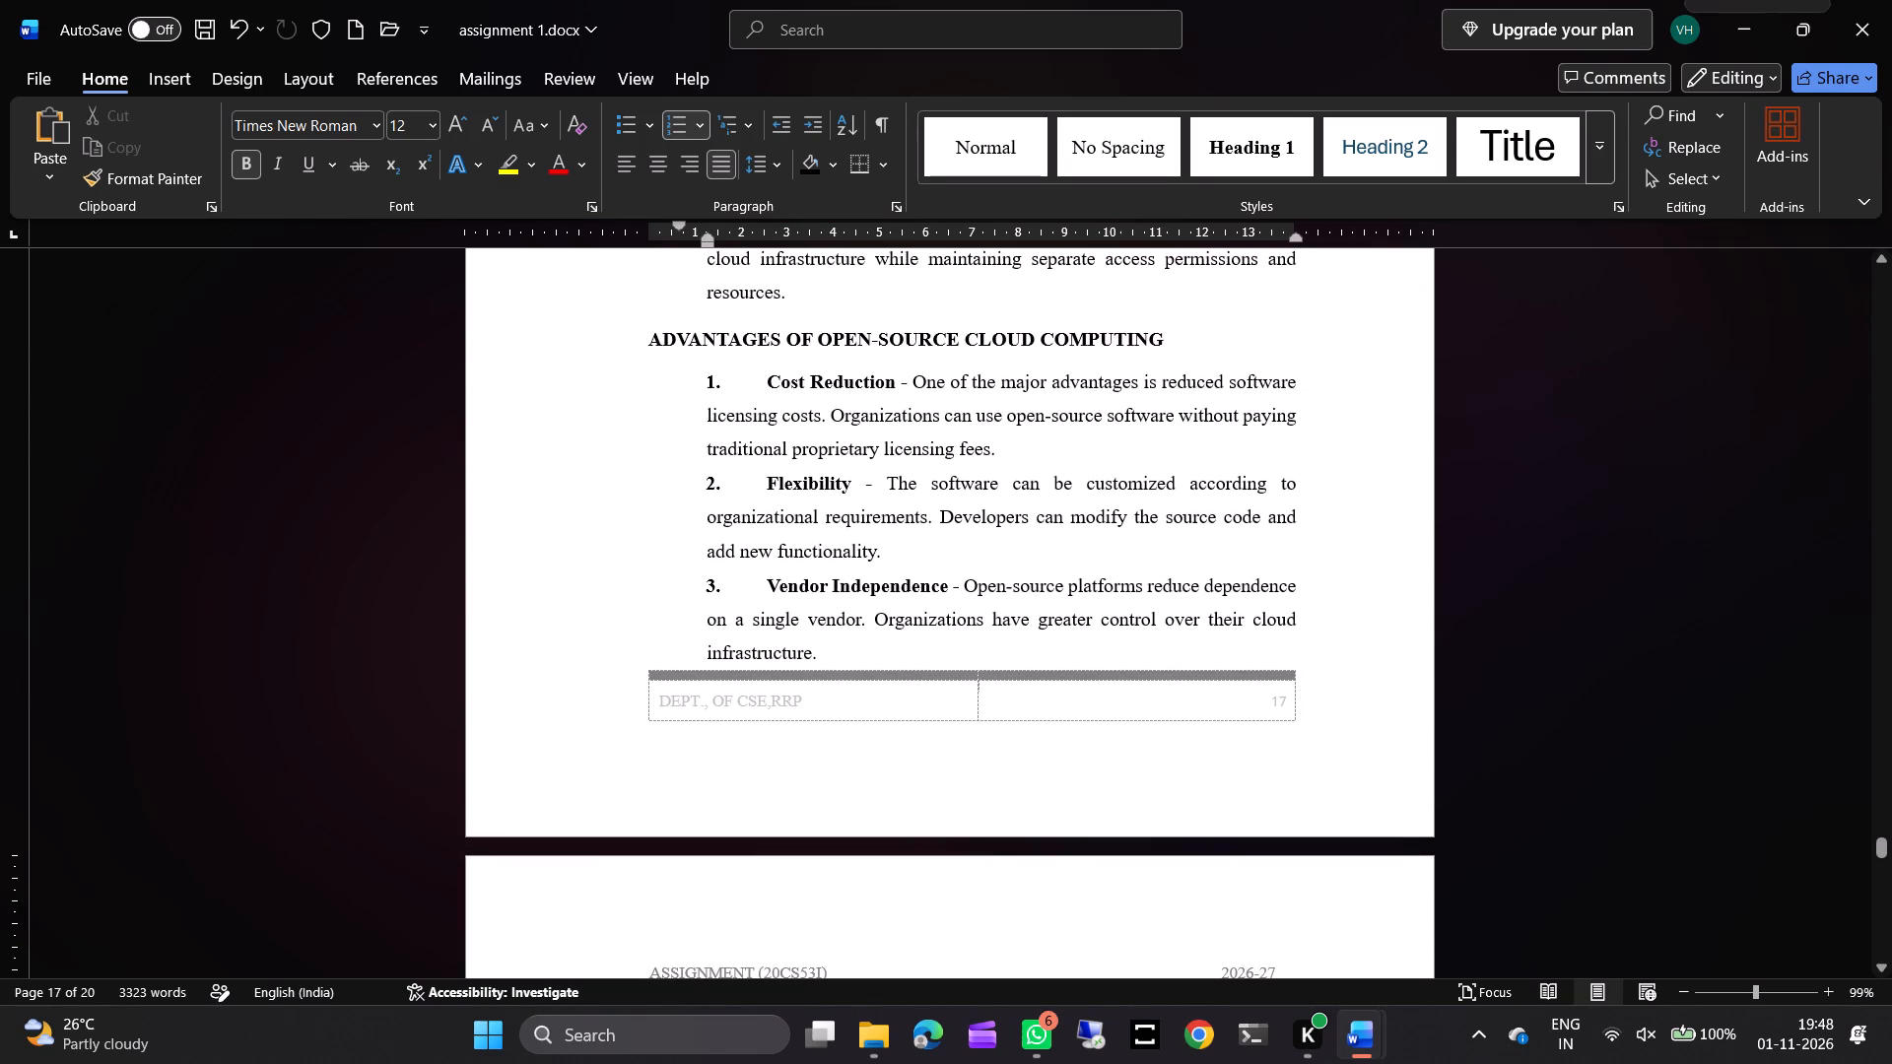
key("BackSpace")
key("BackSpace")
key("Down")
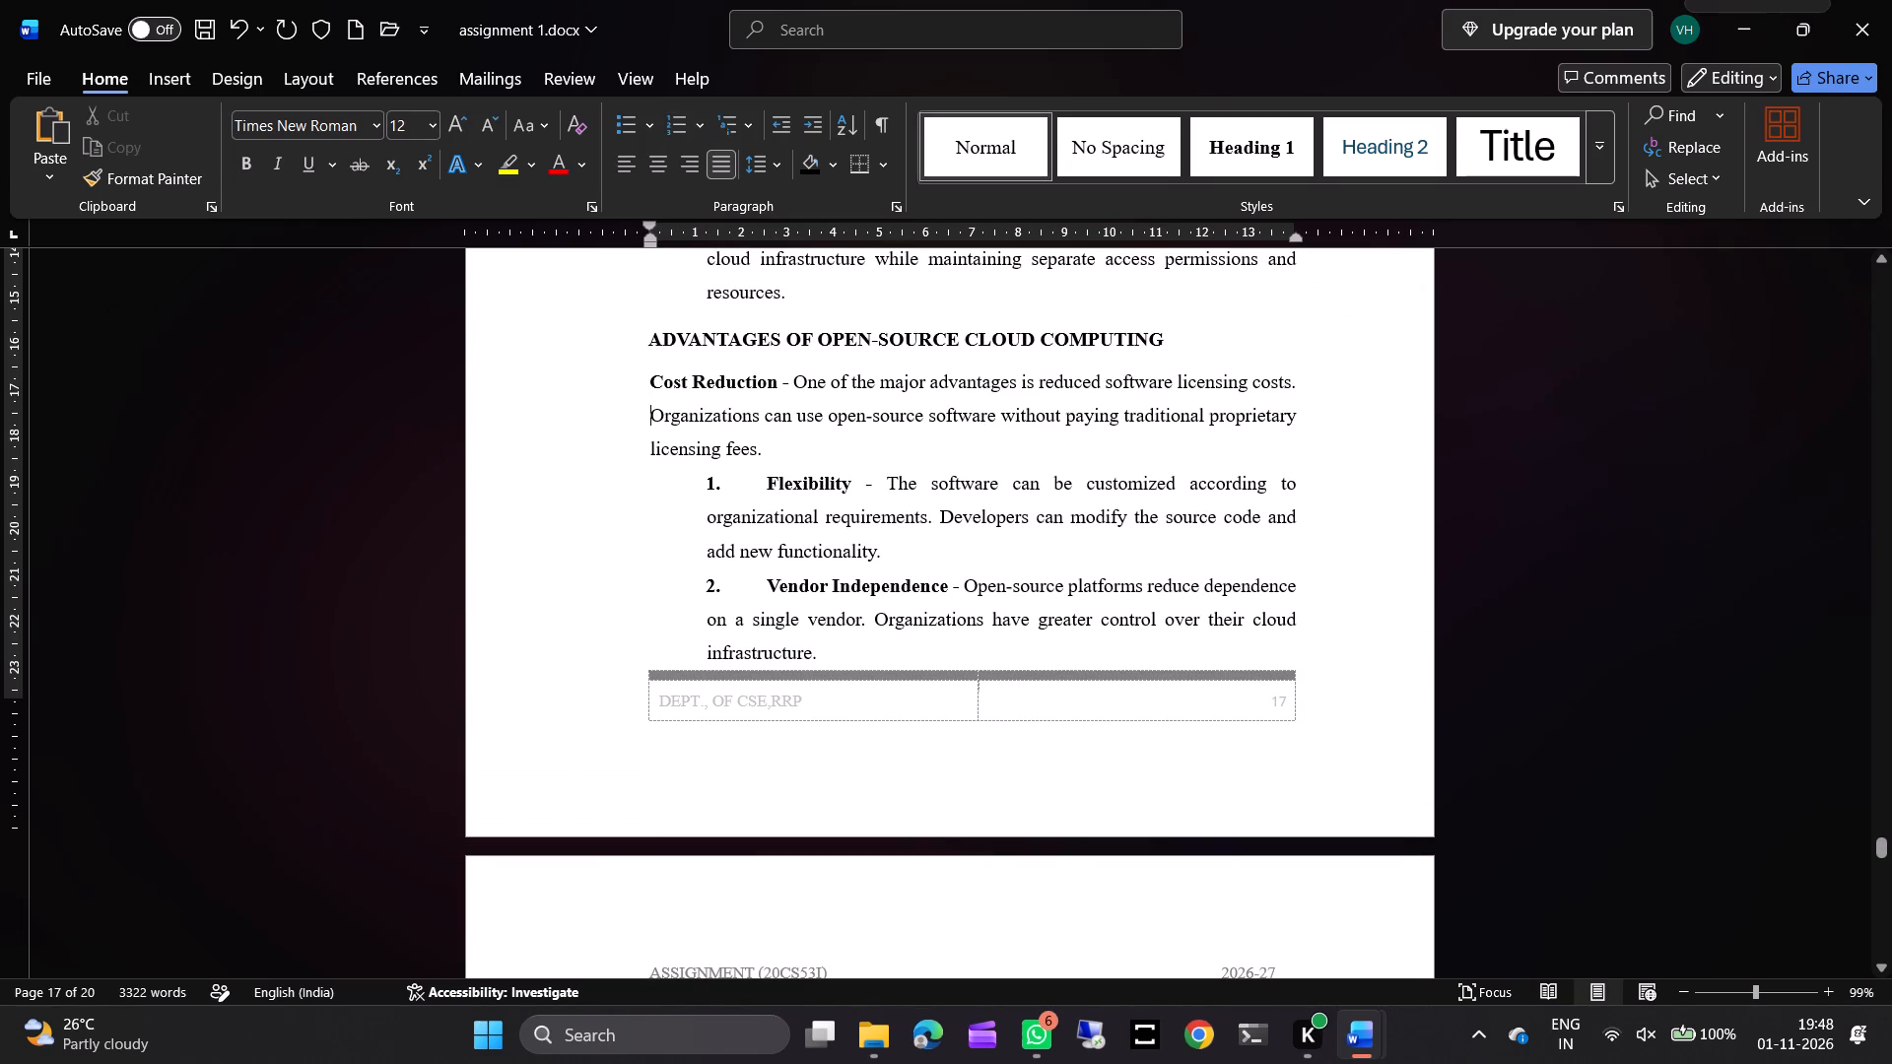
key("Down")
key("Down")
key("BackSpace")
key("BackSpace")
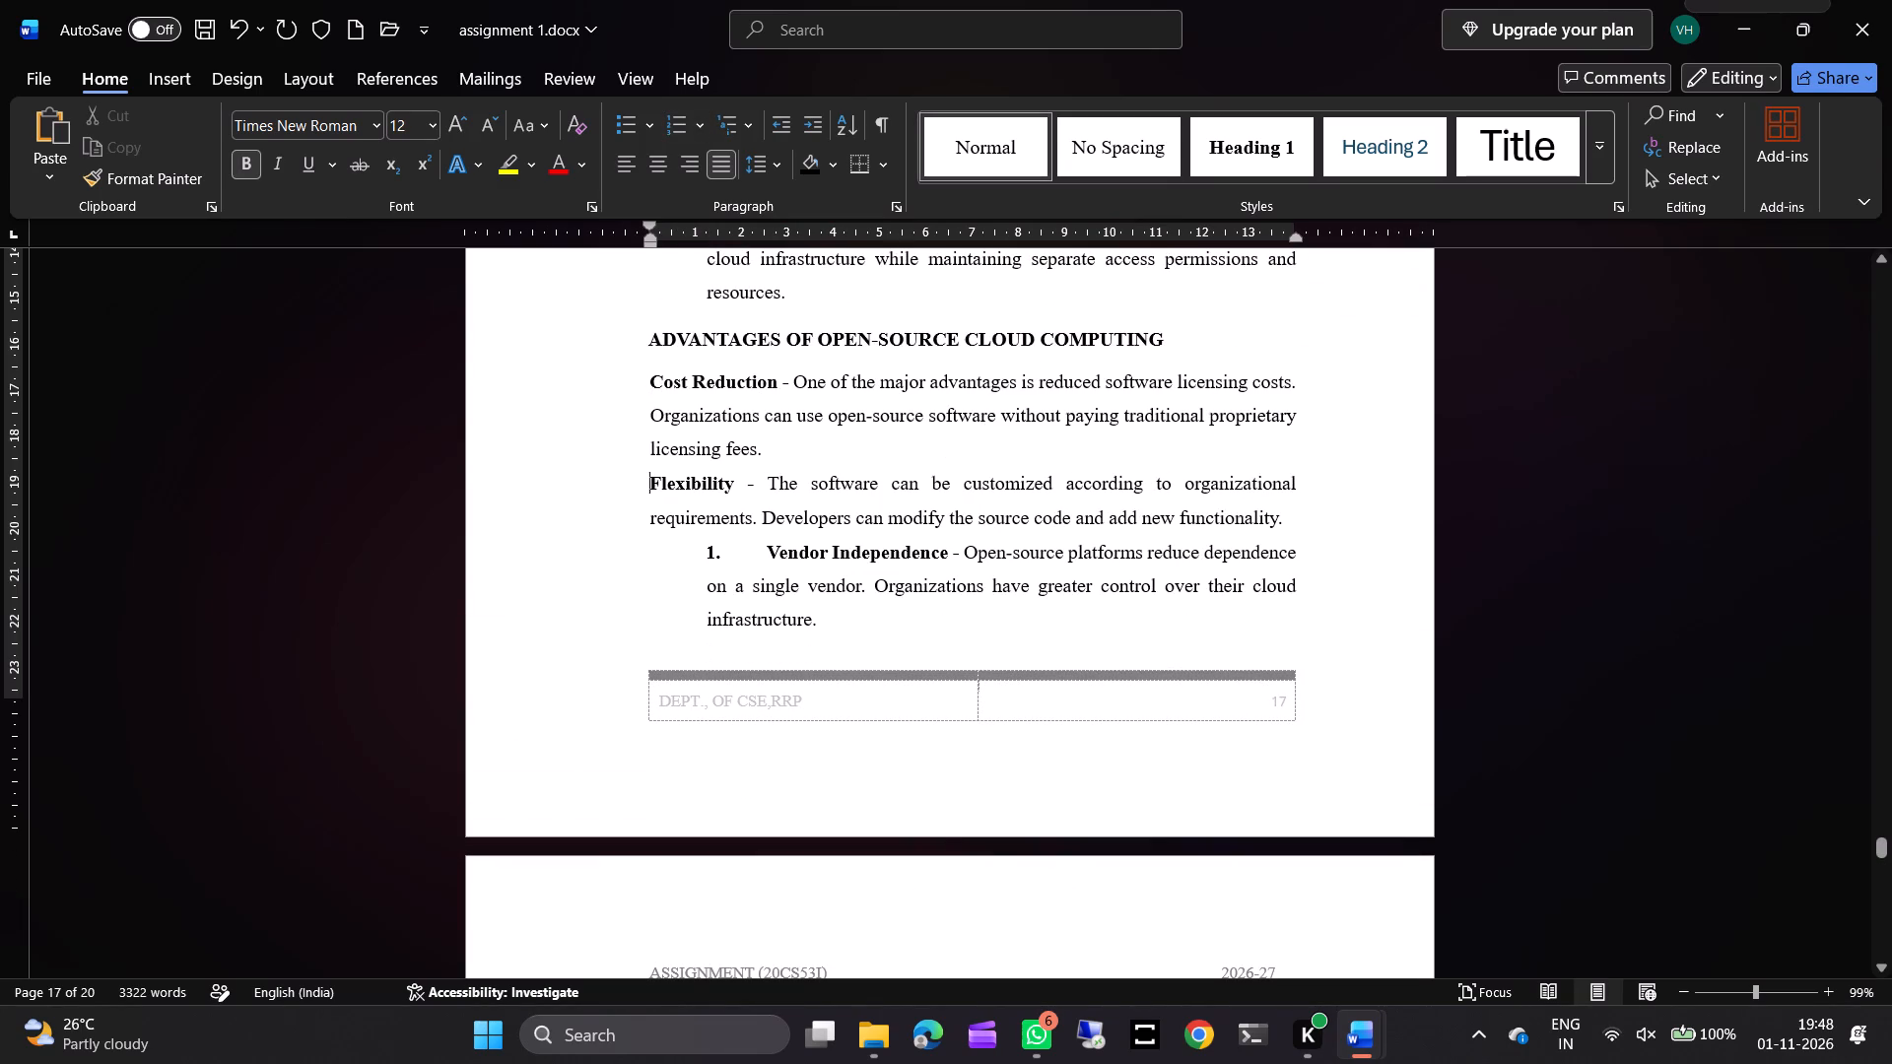
key("Down")
key("Down")
key("BackSpace")
key("BackSpace")
Remove the numbering and indent from the "Transparency", "Community Support" and "Better Control" advantages.
key("Down")
key("Down")
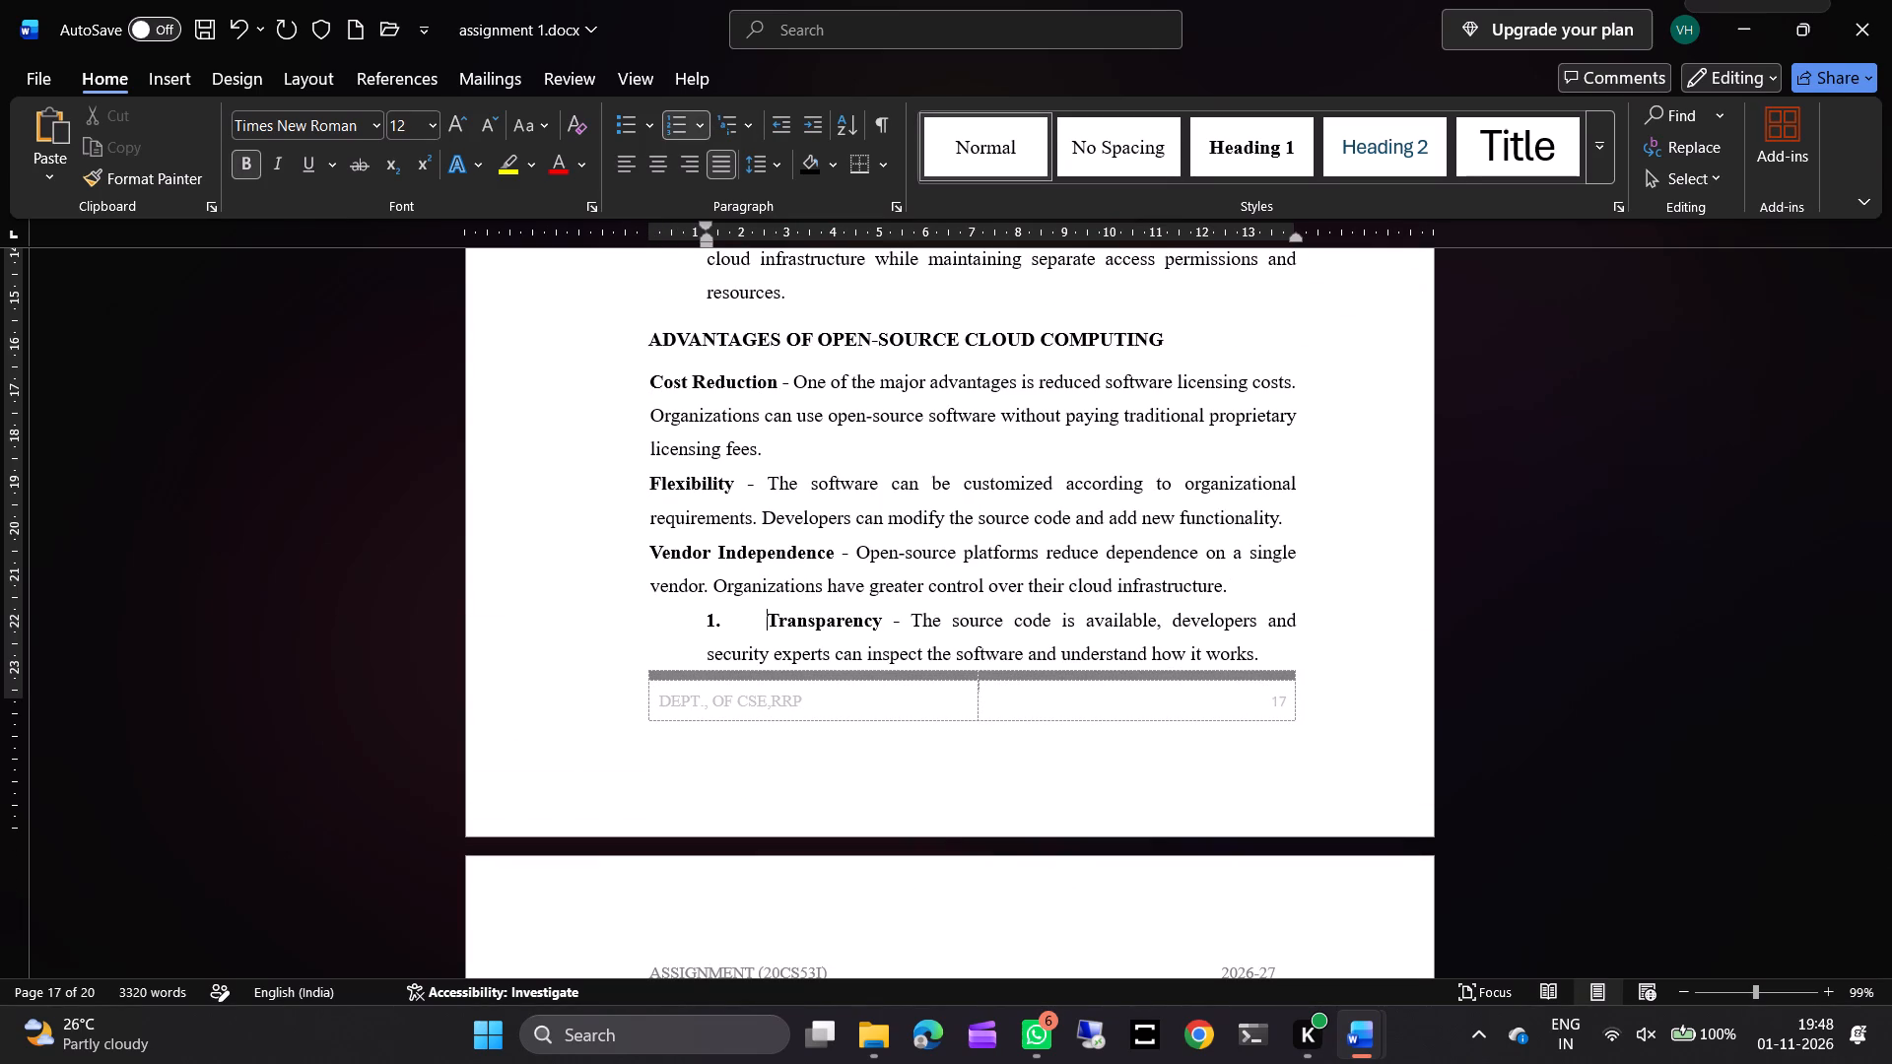
key("BackSpace")
key("BackSpace")
key("Down")
key("Down")
key("BackSpace")
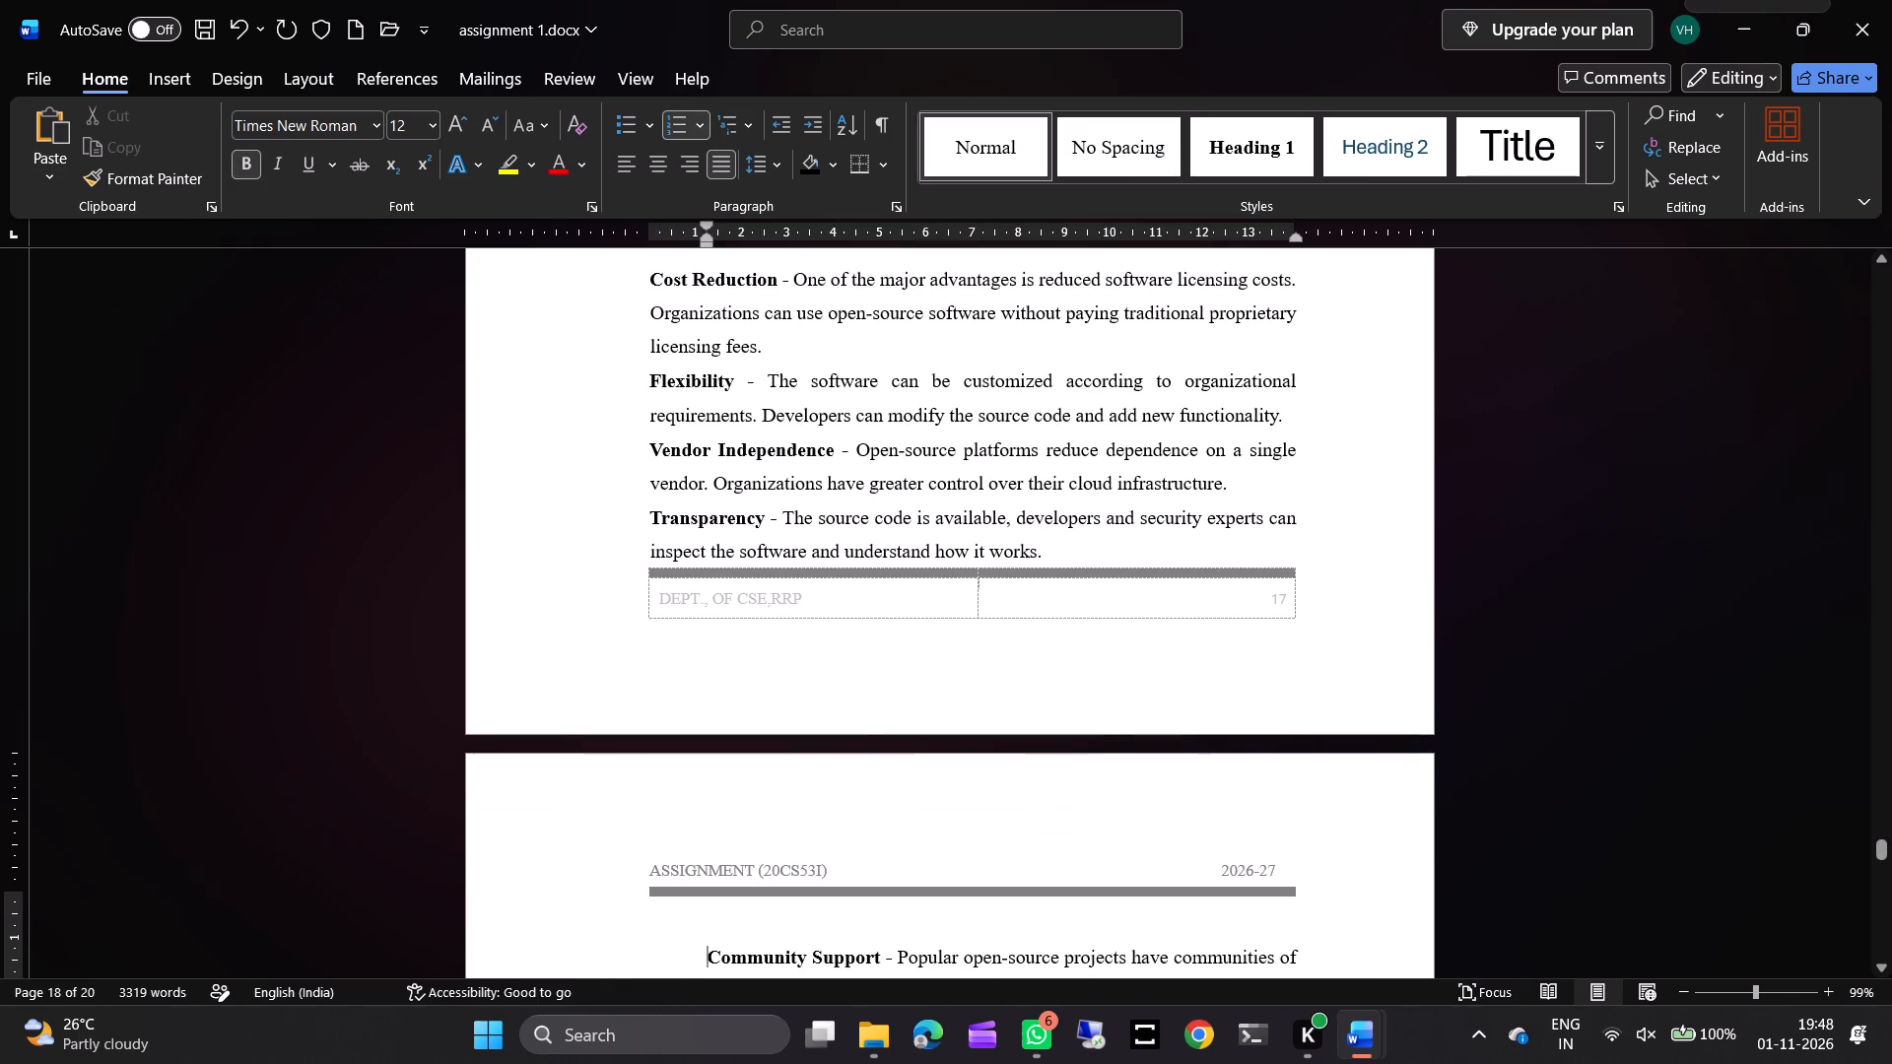
key("BackSpace")
key("Down")
key("Down")
key("Down")
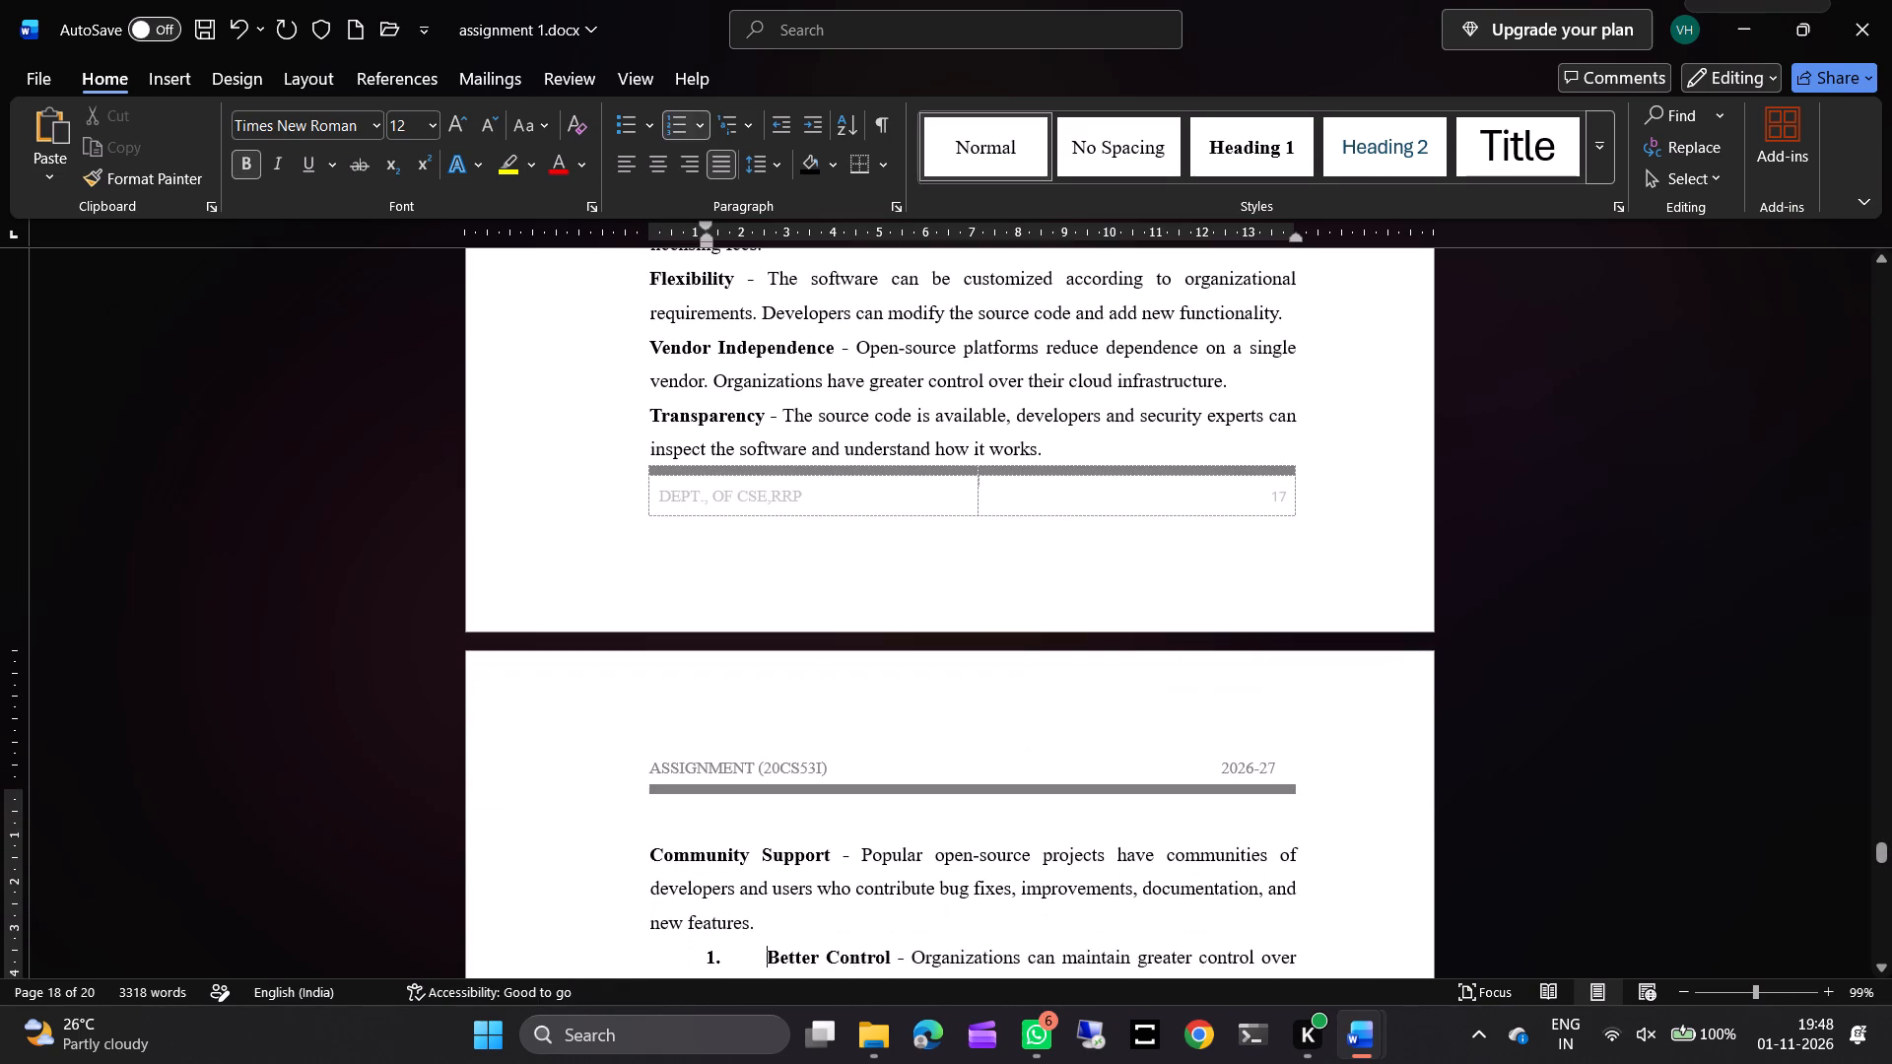
key("BackSpace")
key("BackSpace")
key("Down")
key("Down")
key("Down")
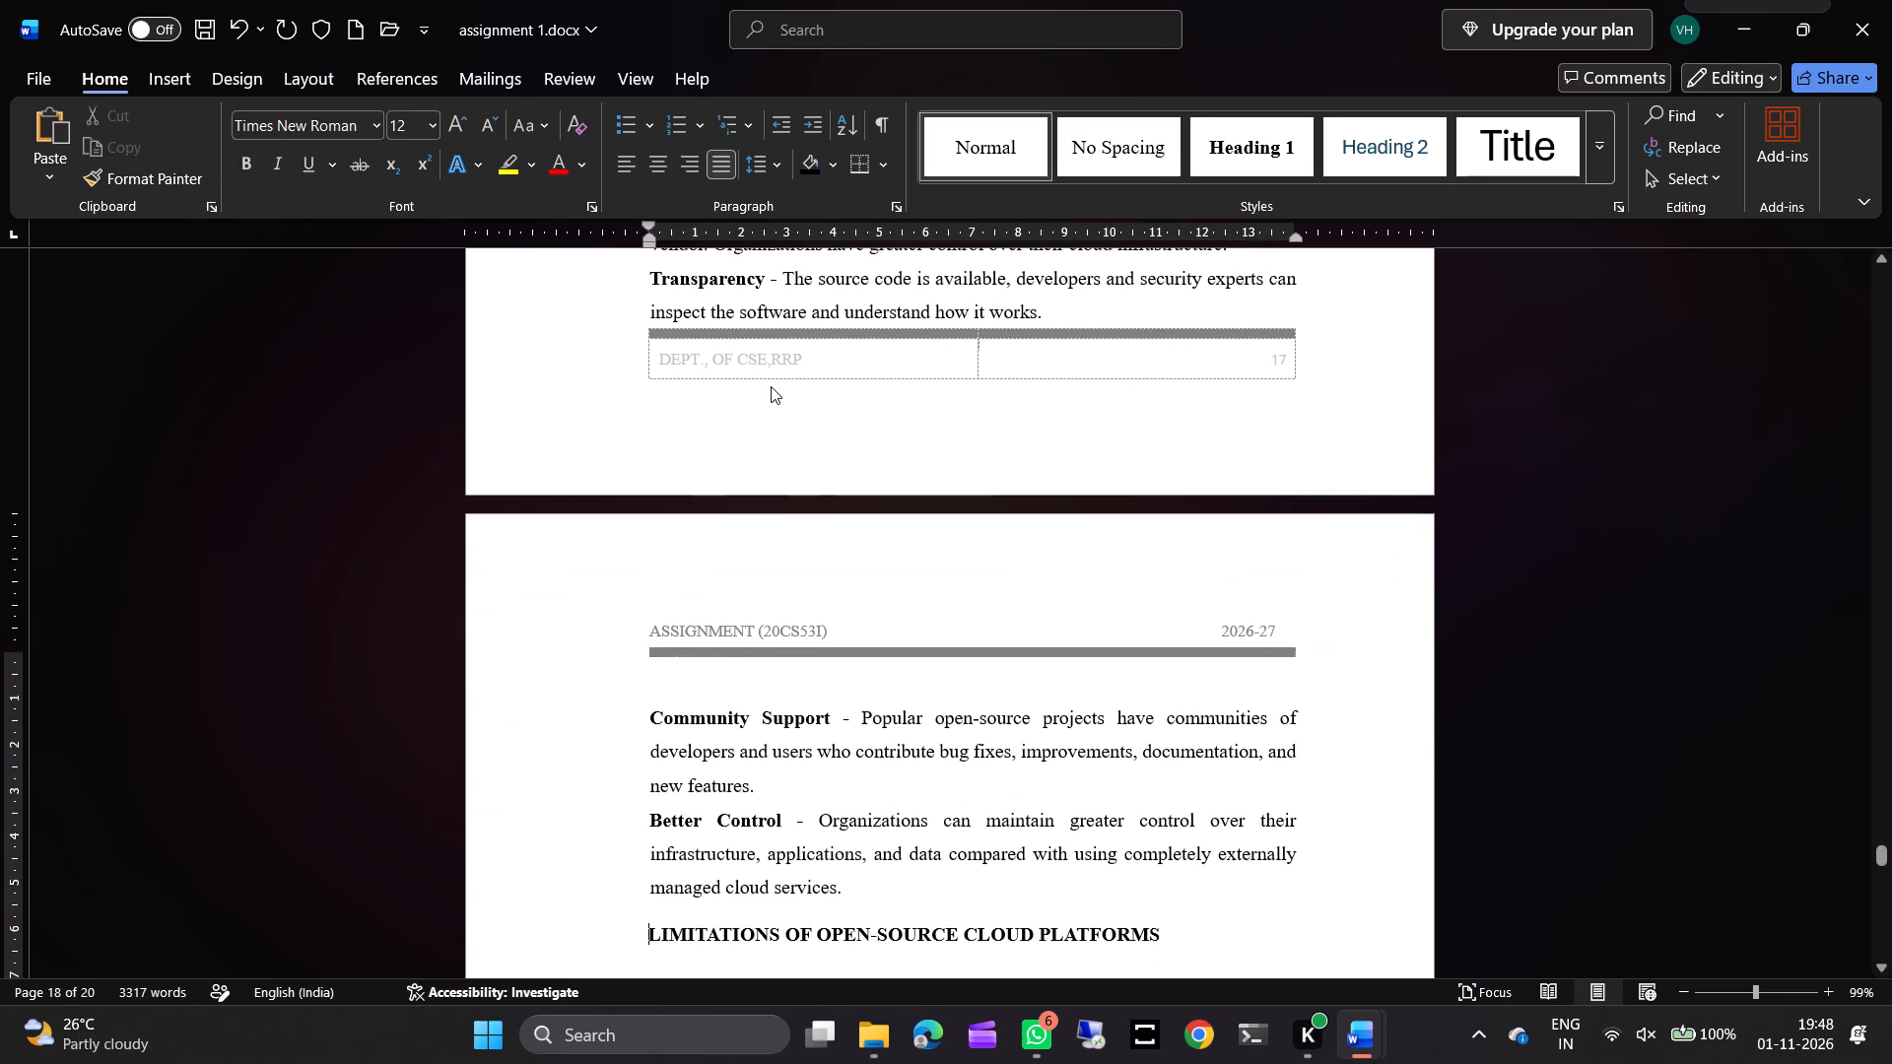
Apply automatic 1–6 numbering to the advantages from "Cost Reduction" through "Better Control".
scroll(848, 325, "up", 1)
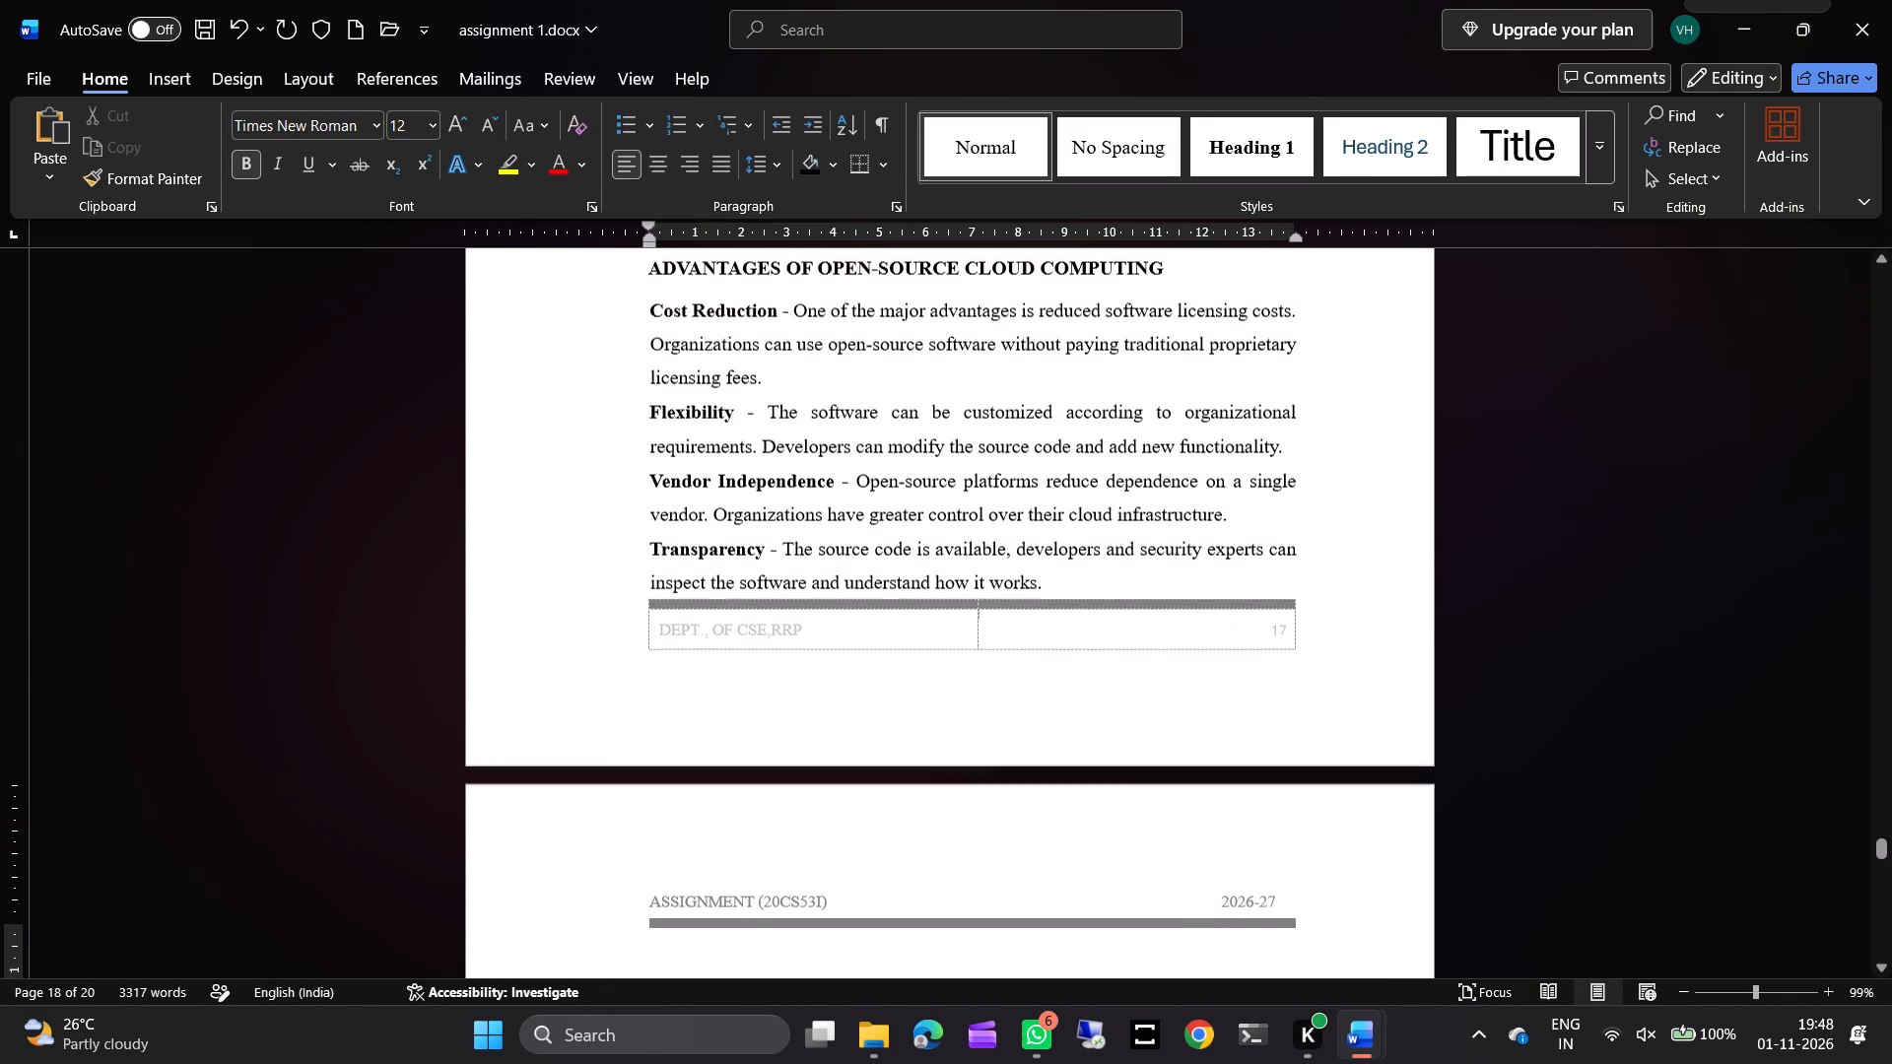
left_click_drag(647, 316, 900, 1016)
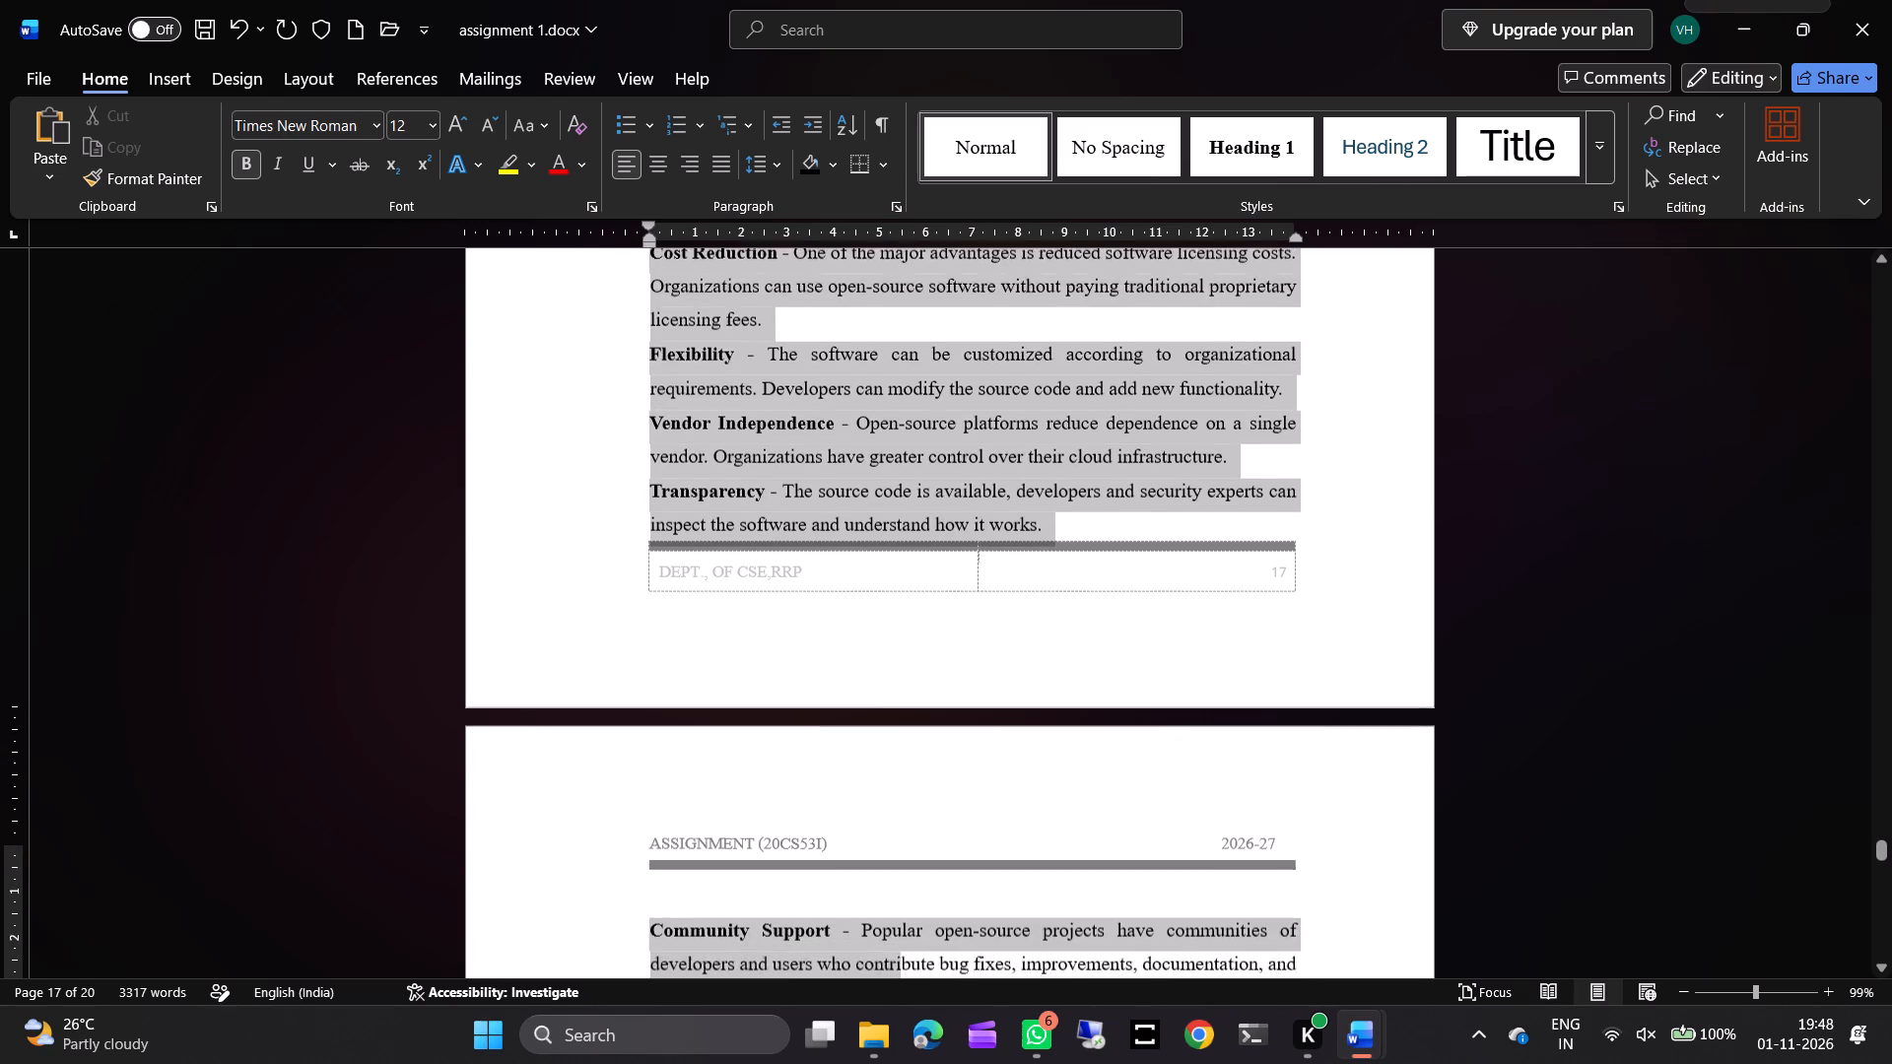
left_click_drag(900, 1016, 909, 909)
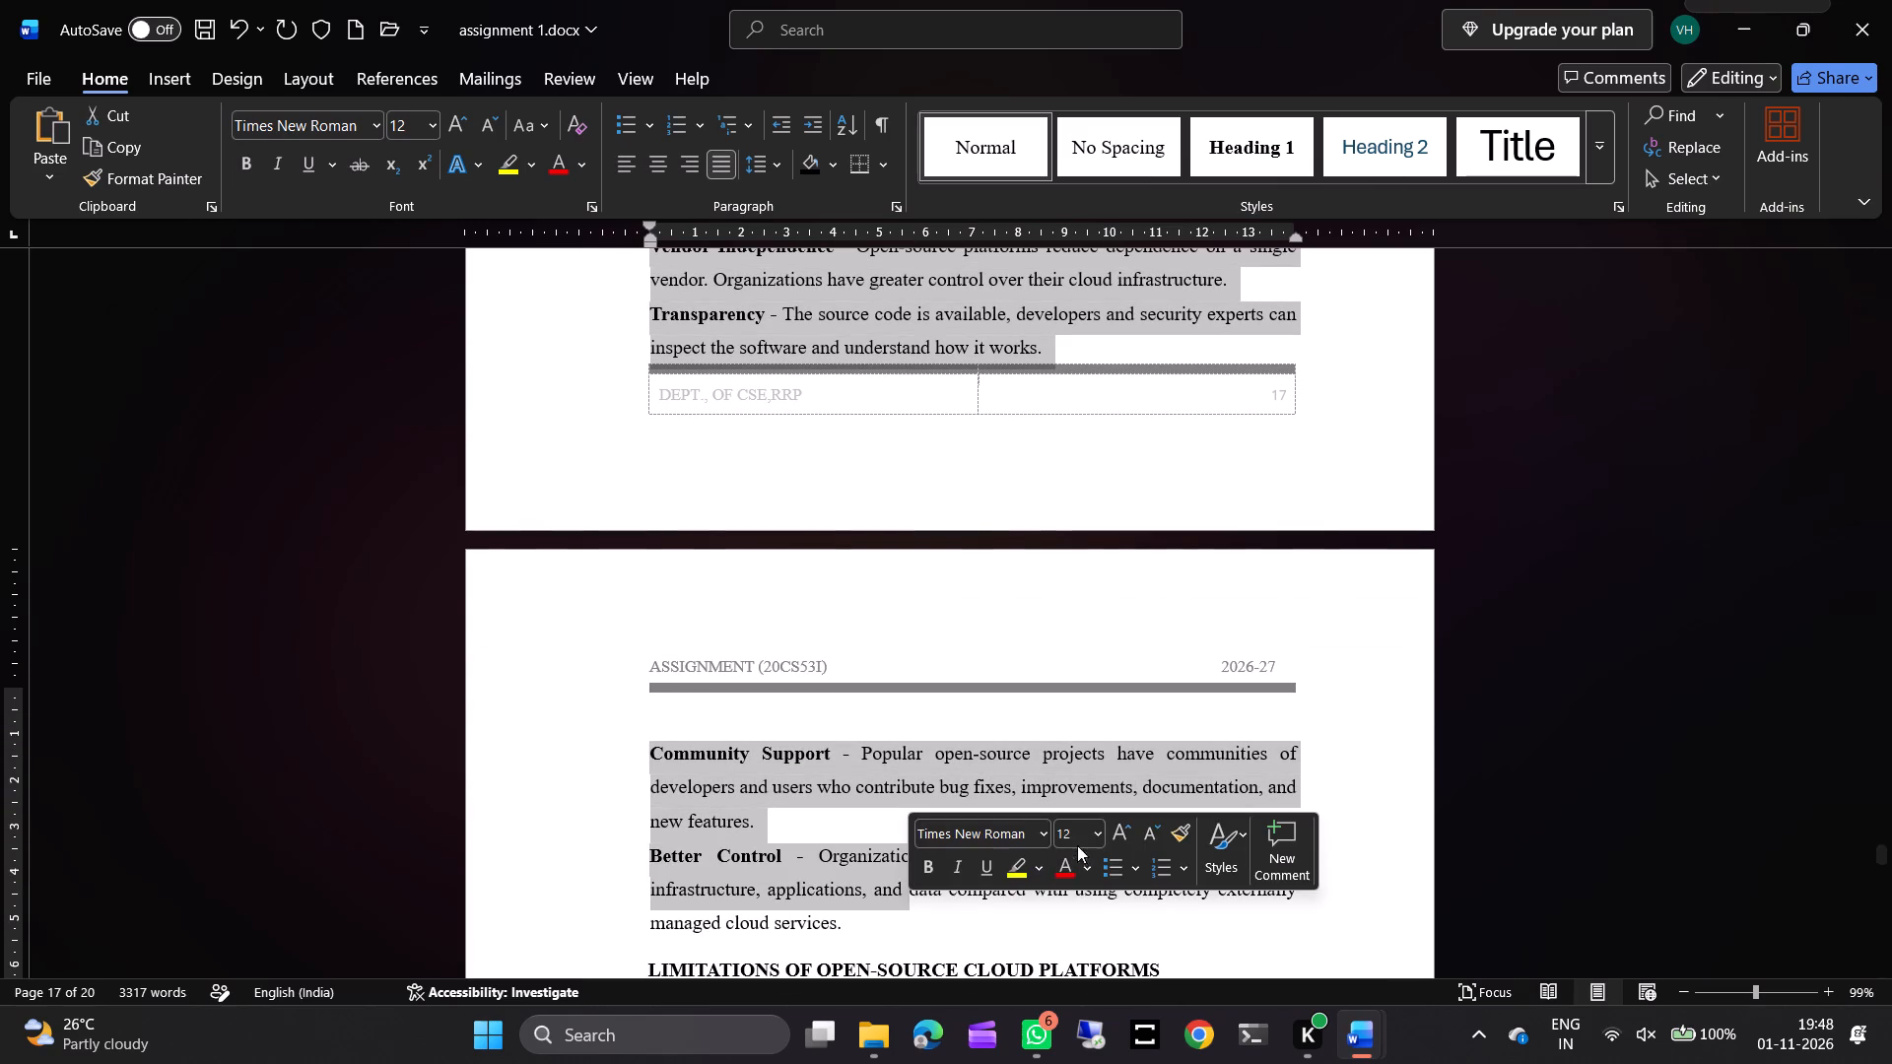
left_click(1152, 873)
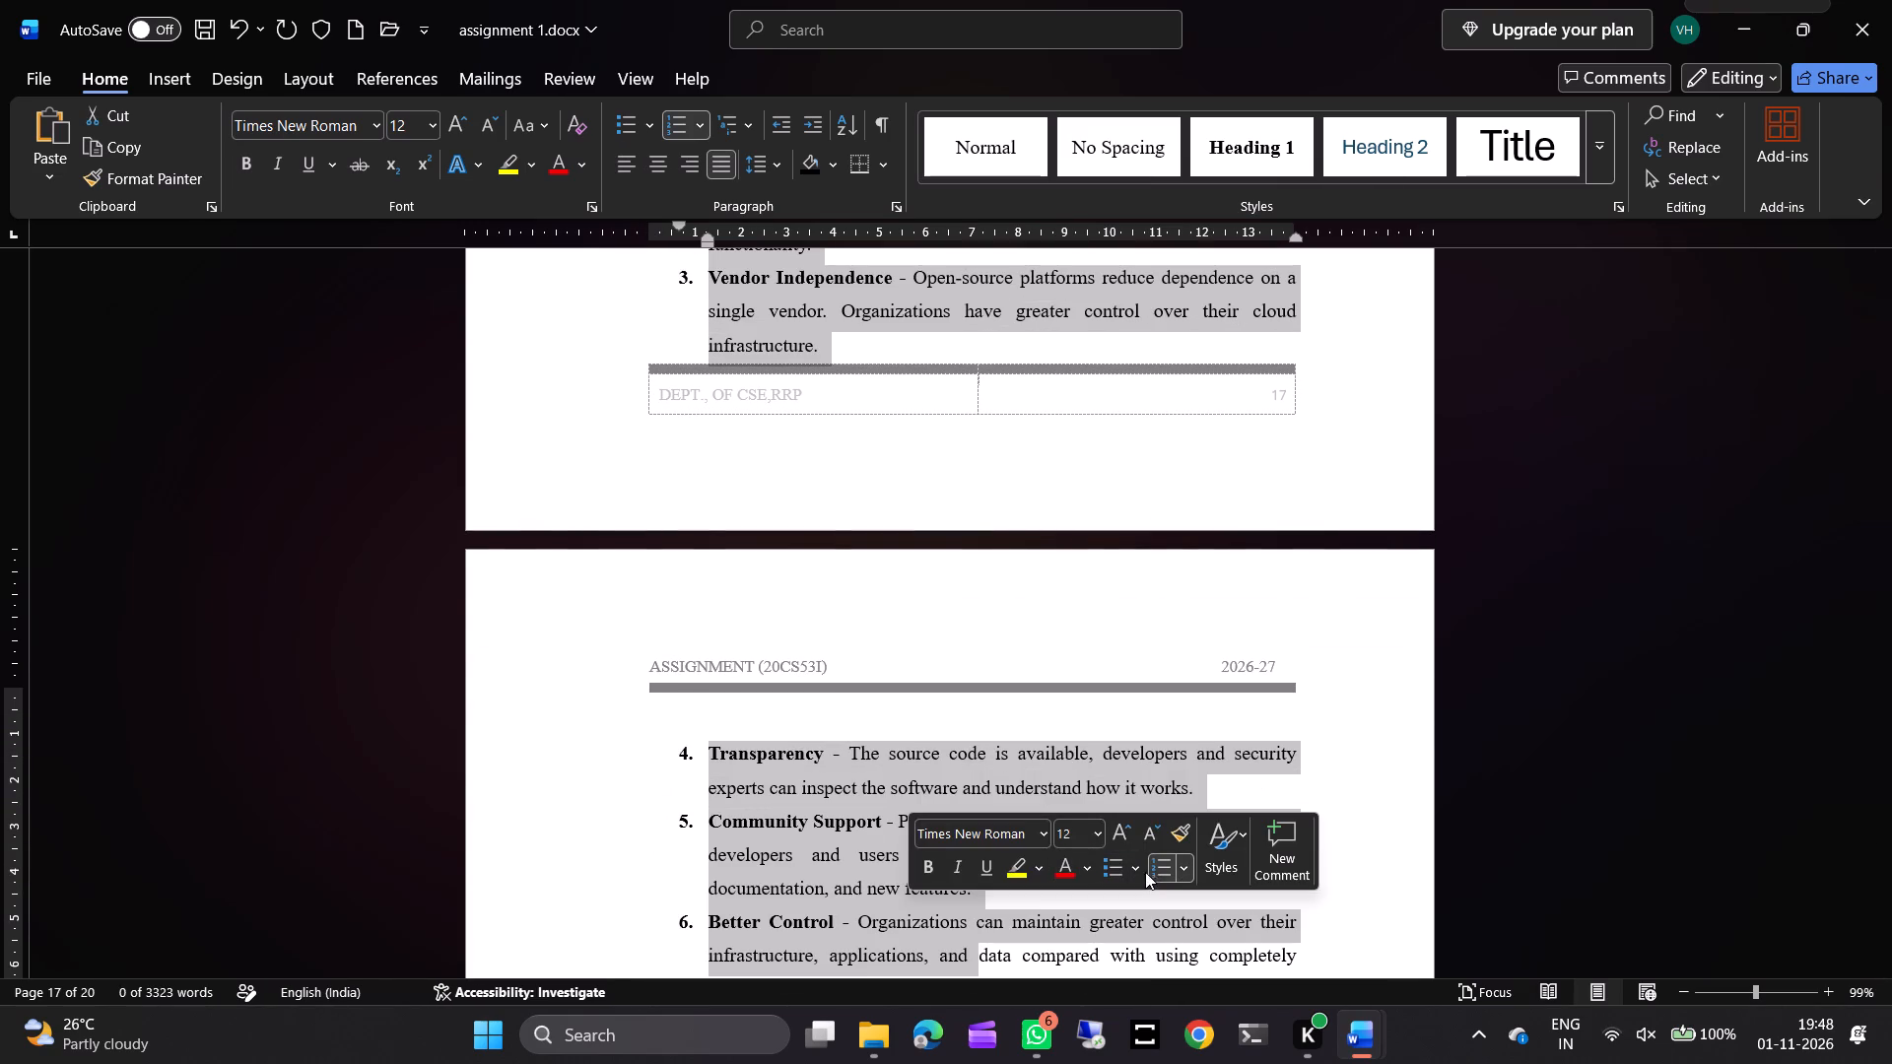
Remove the numbering and indent from "Virtualization", "Scalability" and "Resource Management" under the Features of Open-Source Cloud Platforms heading.
scroll(966, 709, "up", 2)
scroll(827, 580, "up", 1)
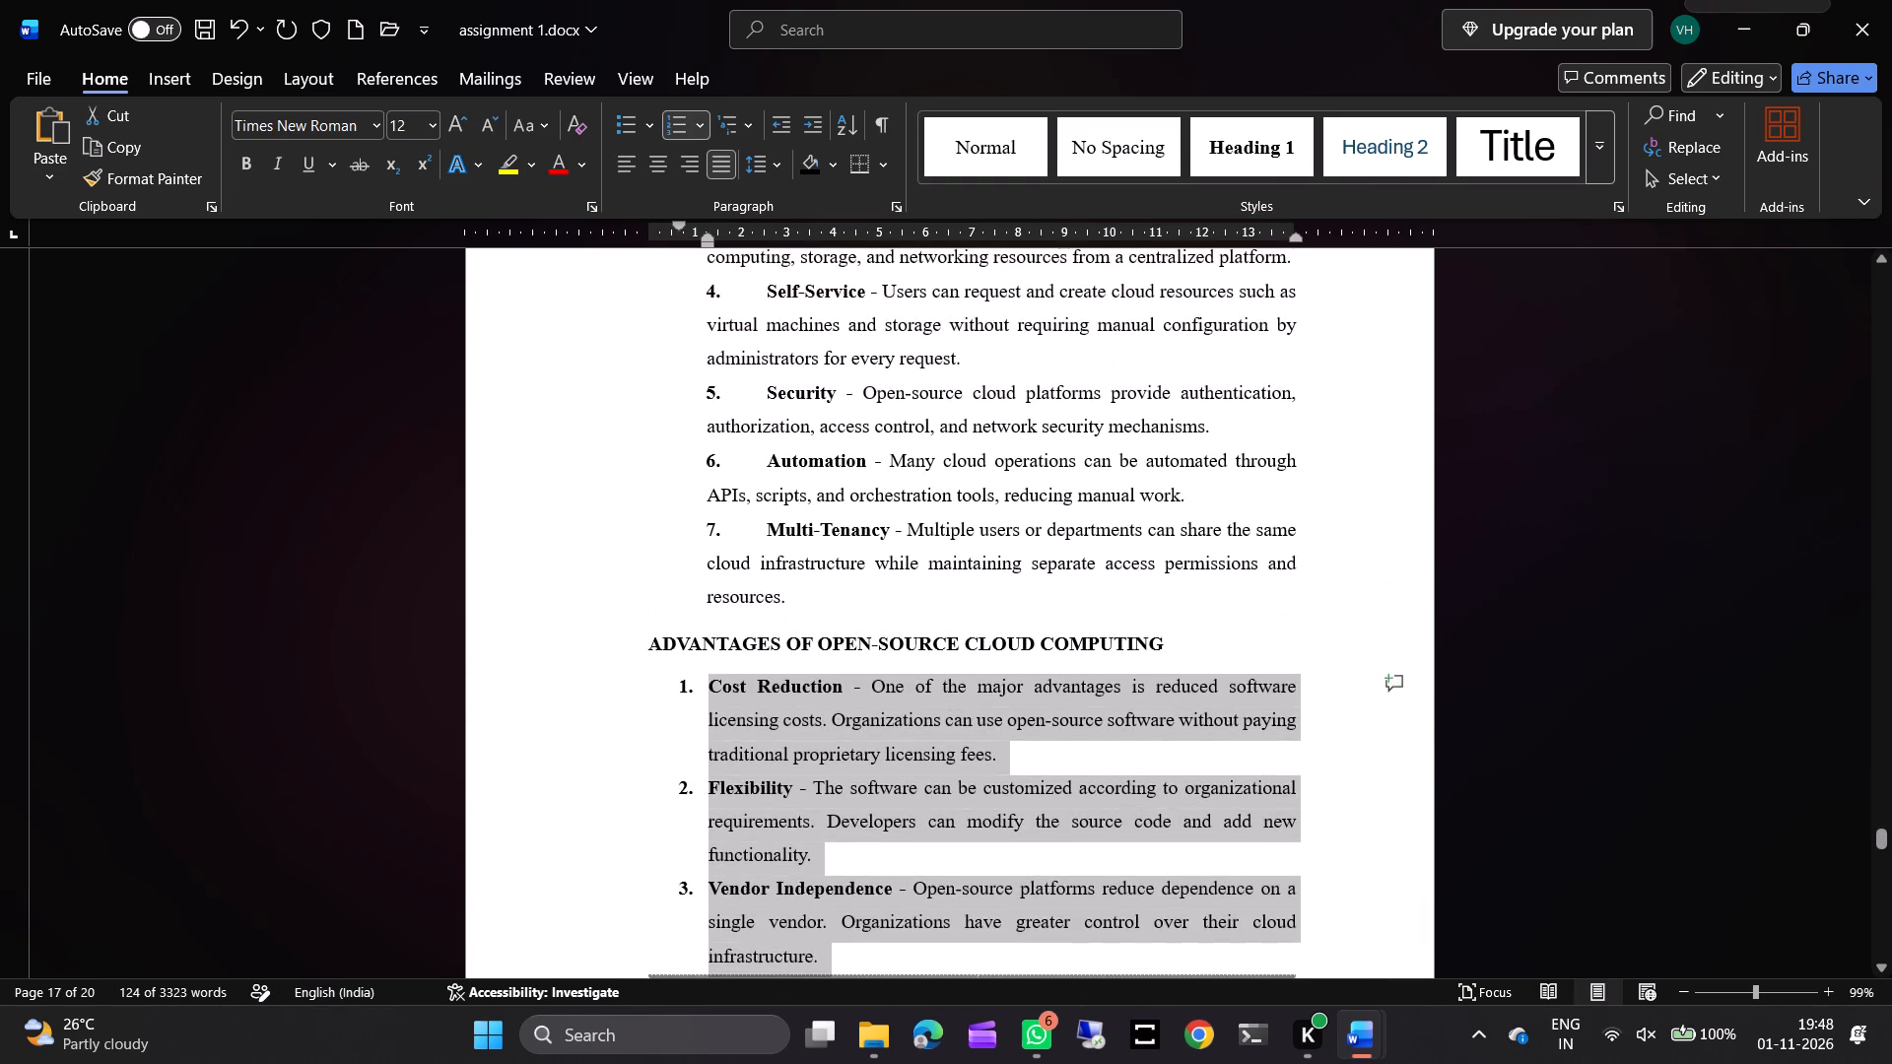
scroll(827, 580, "up", 1)
scroll(778, 480, "up", 1)
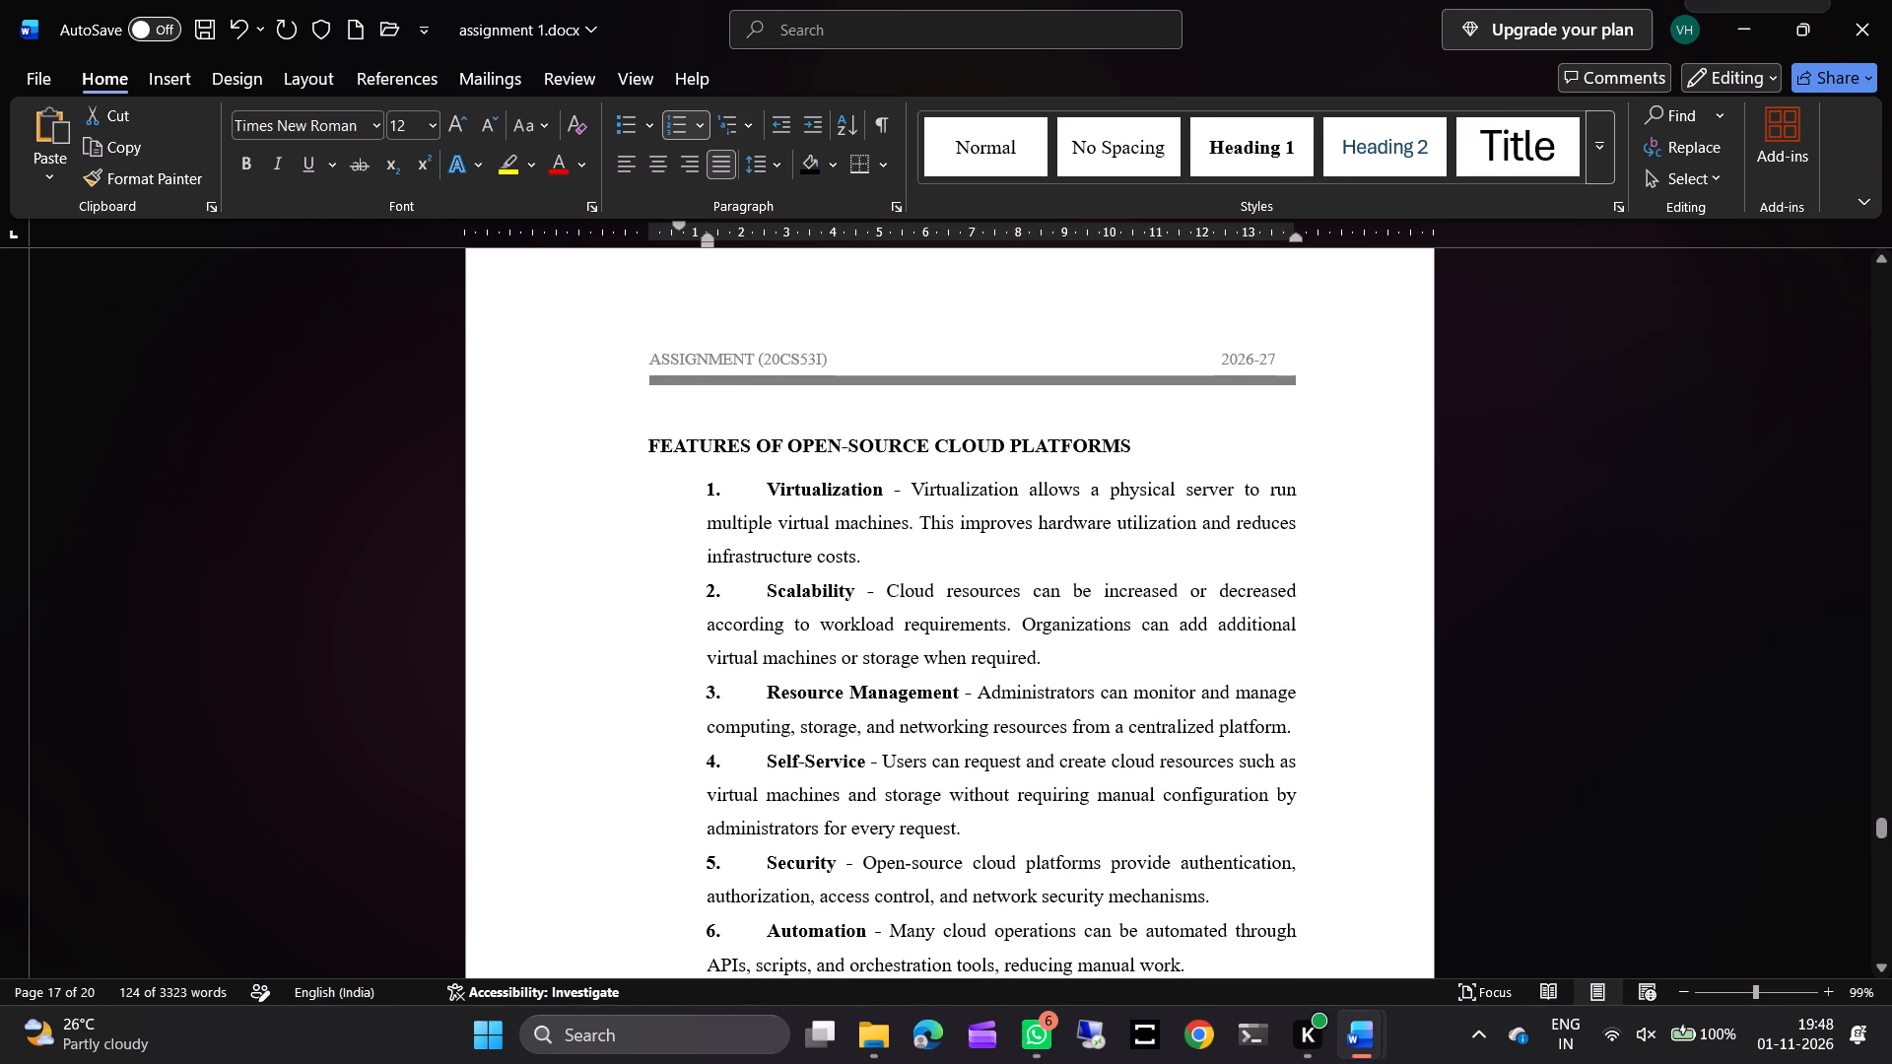
left_click(760, 490)
key("BackSpace")
key("BackSpace")
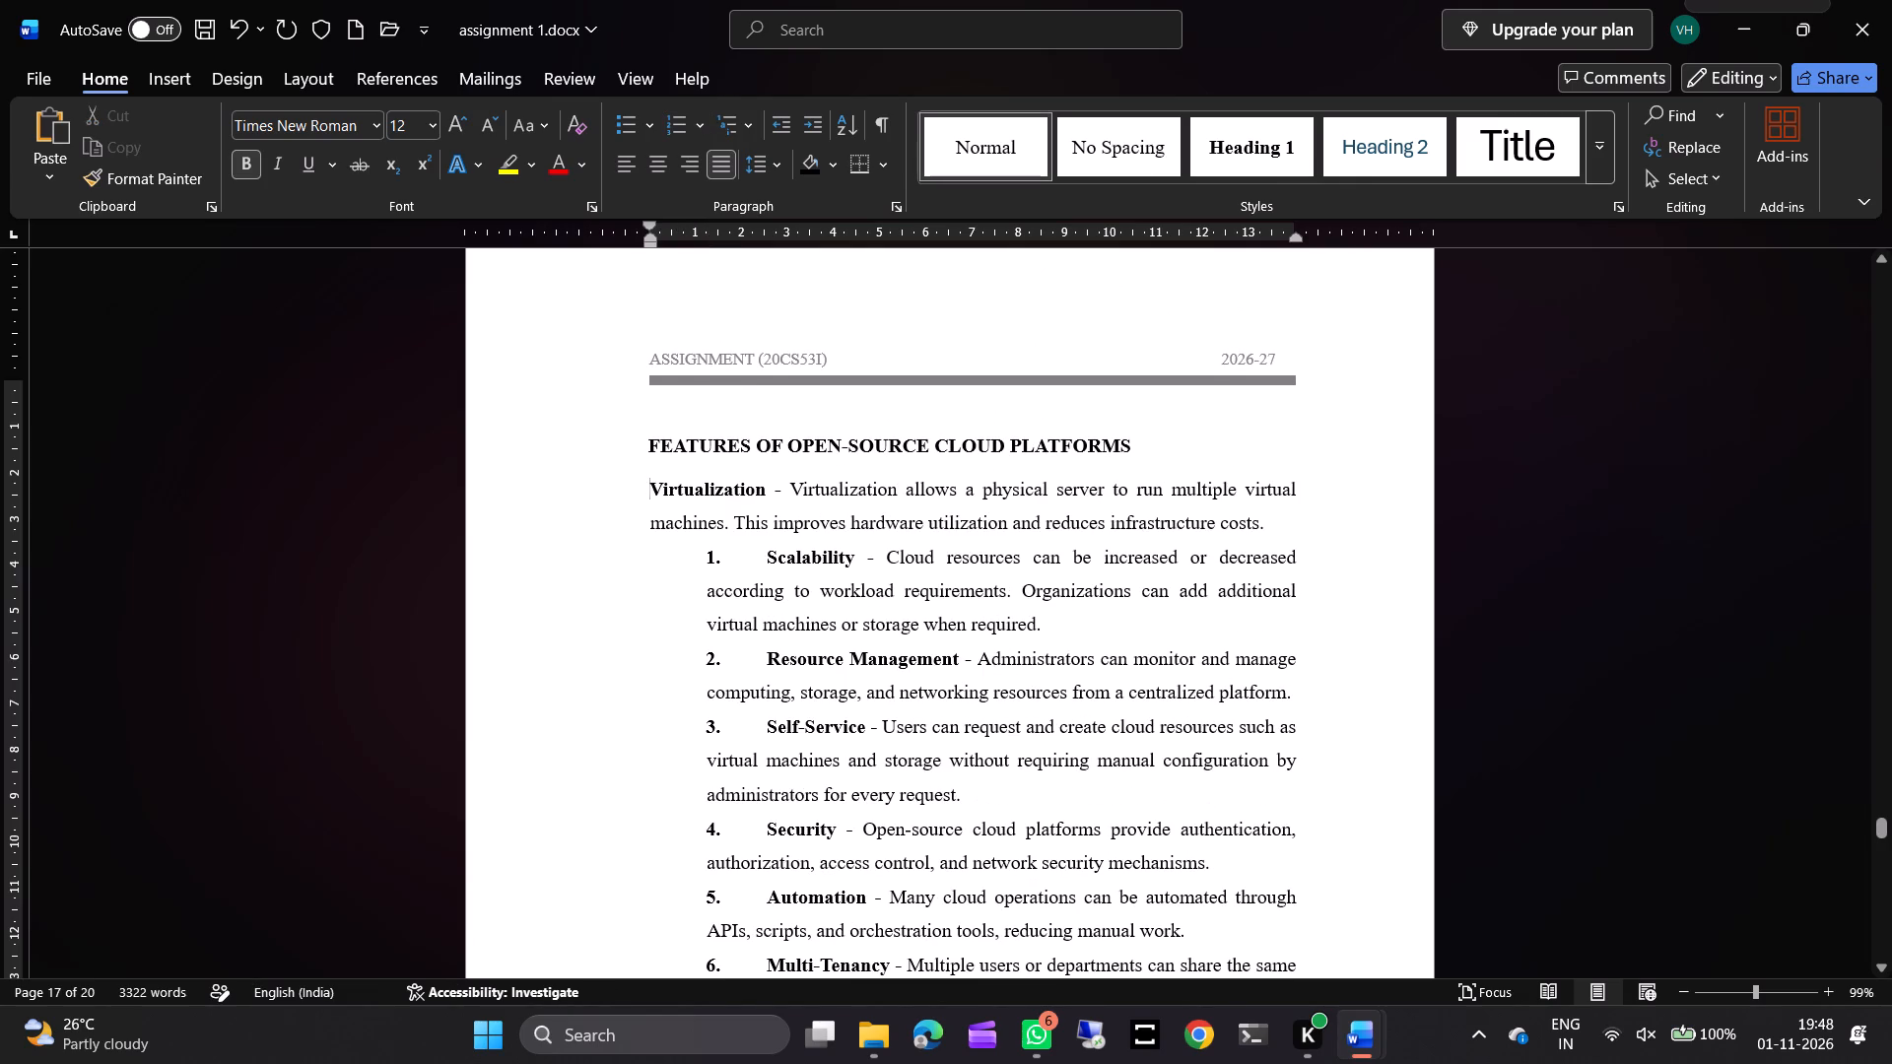
key("Down")
key("Down")
key("BackSpace")
key("BackSpace")
key("Down")
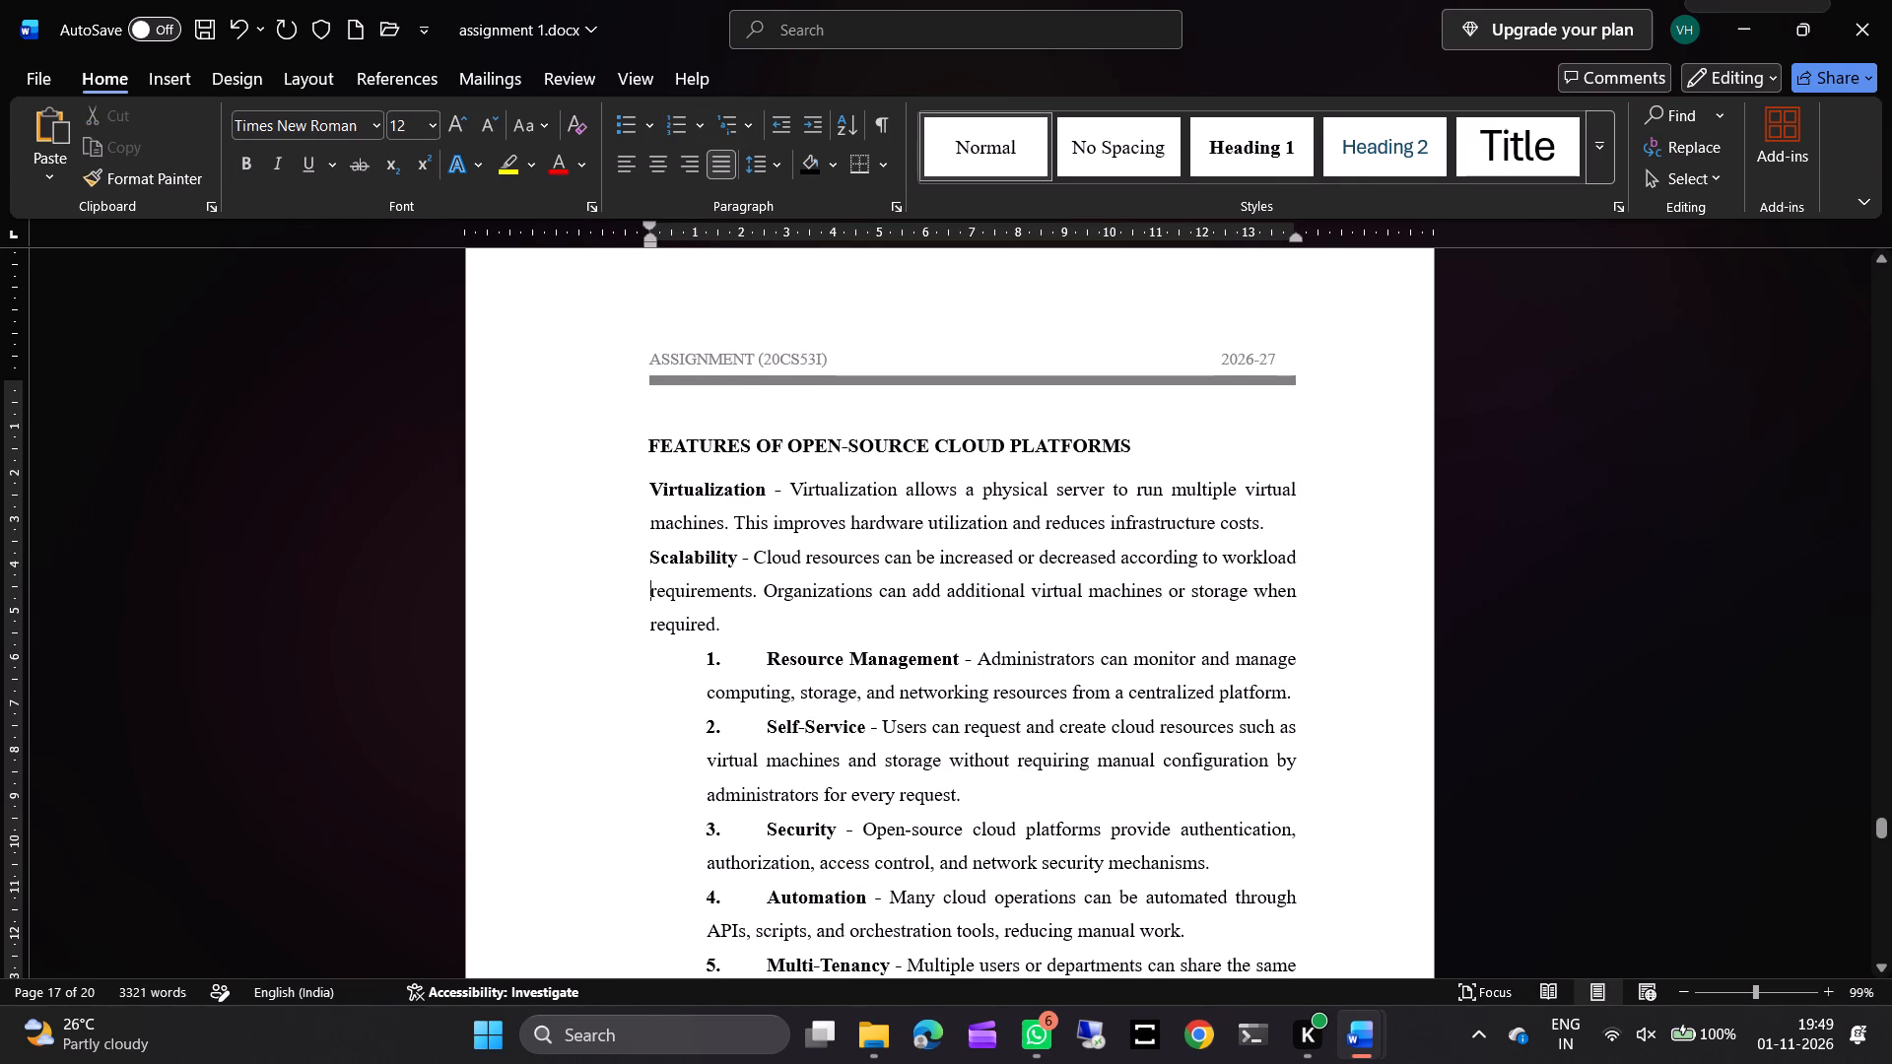
key("Down")
key("Down")
key("BackSpace")
key("BackSpace")
Remove the numbering and indent from the "Self-Service", "Security", "Automation" and "Multi-Tenancy" features.
key("Down")
key("Down")
key("BackSpace")
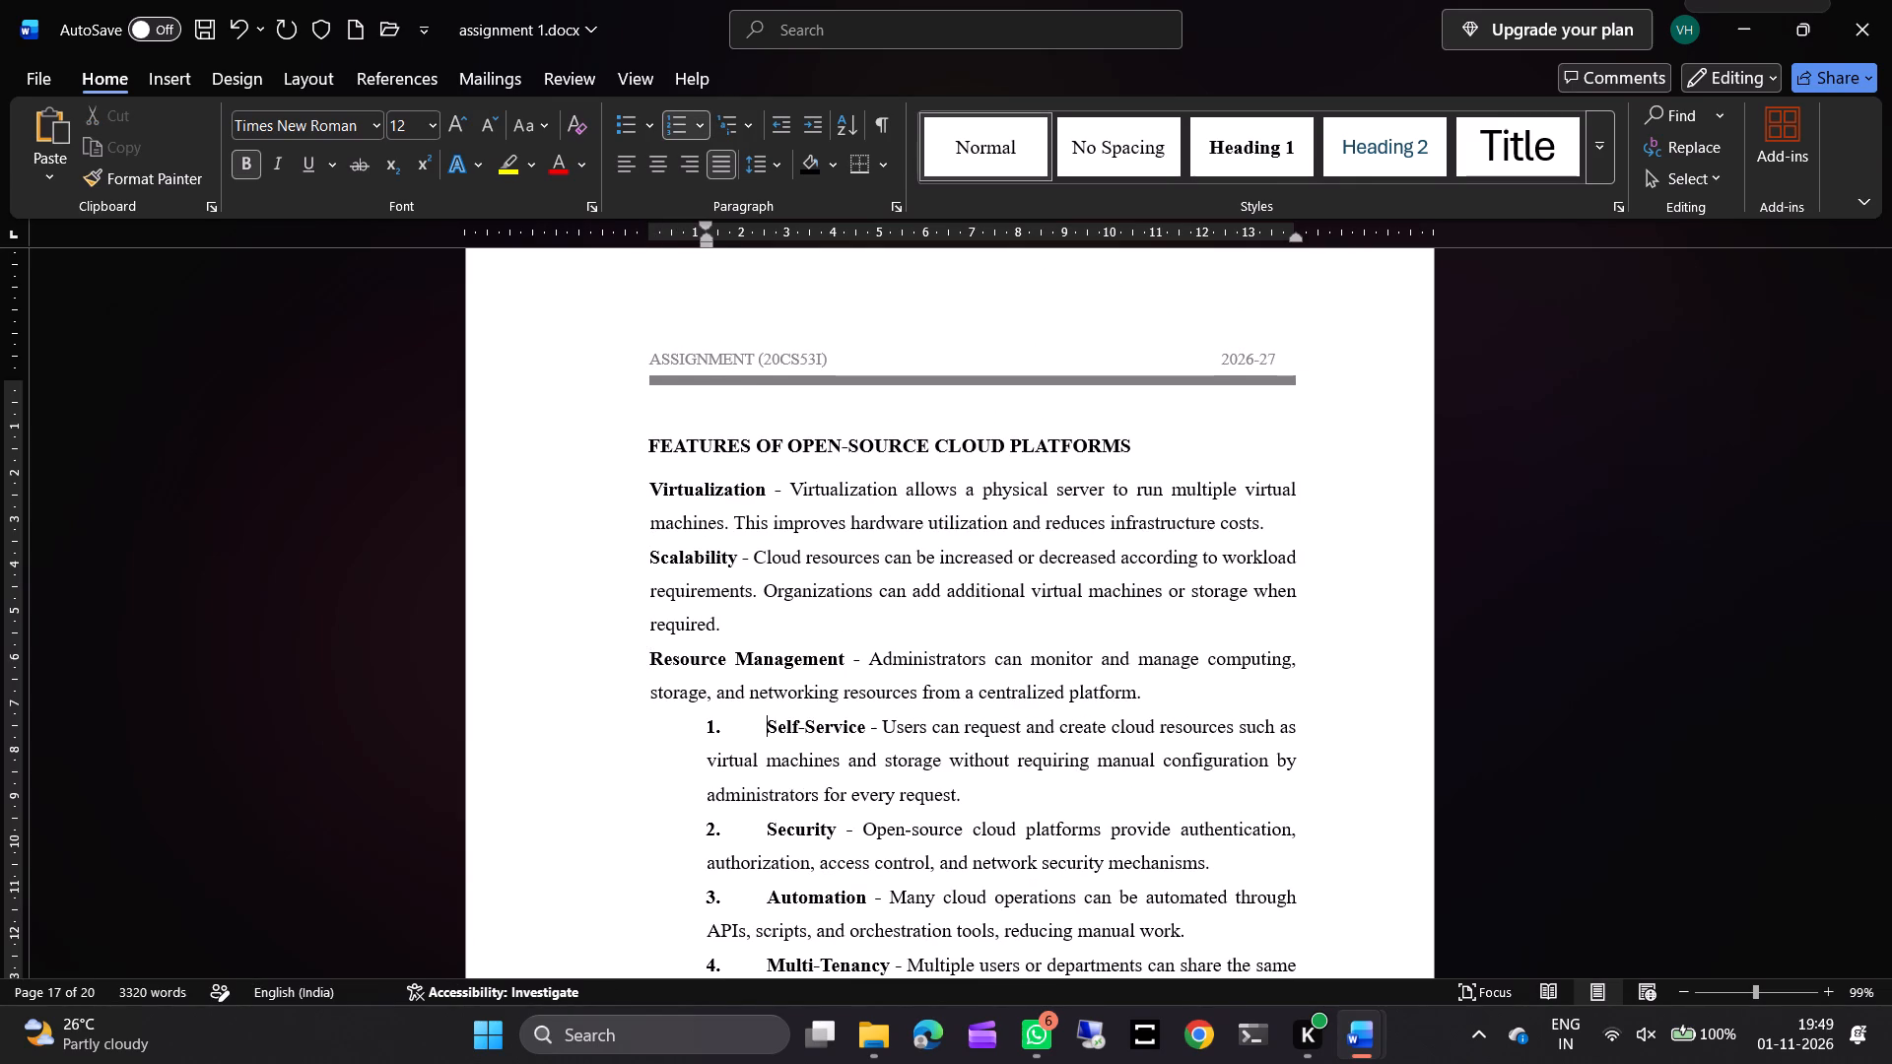
key("BackSpace")
key("Down")
key("Down")
key("Down")
key("BackSpace")
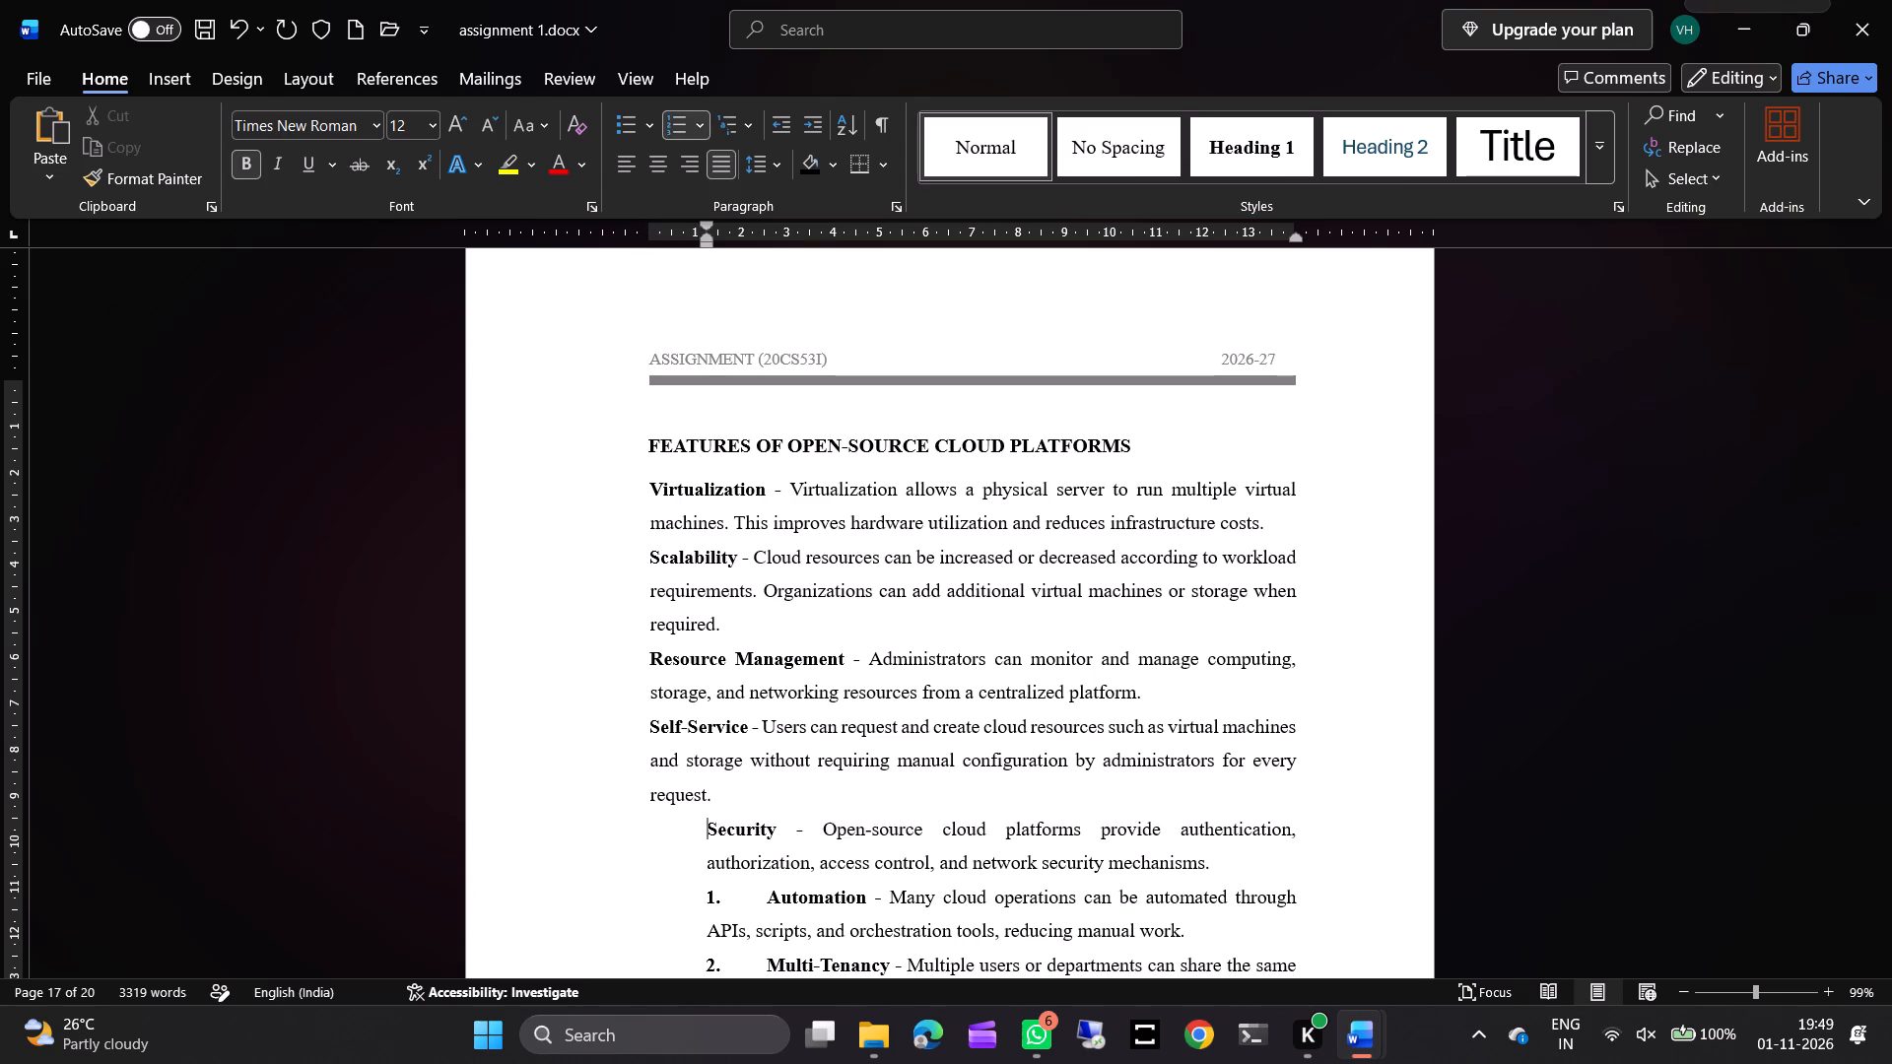
key("BackSpace")
key("Down")
key("Down")
key("BackSpace")
key("BackSpace")
key("Down")
key("Down")
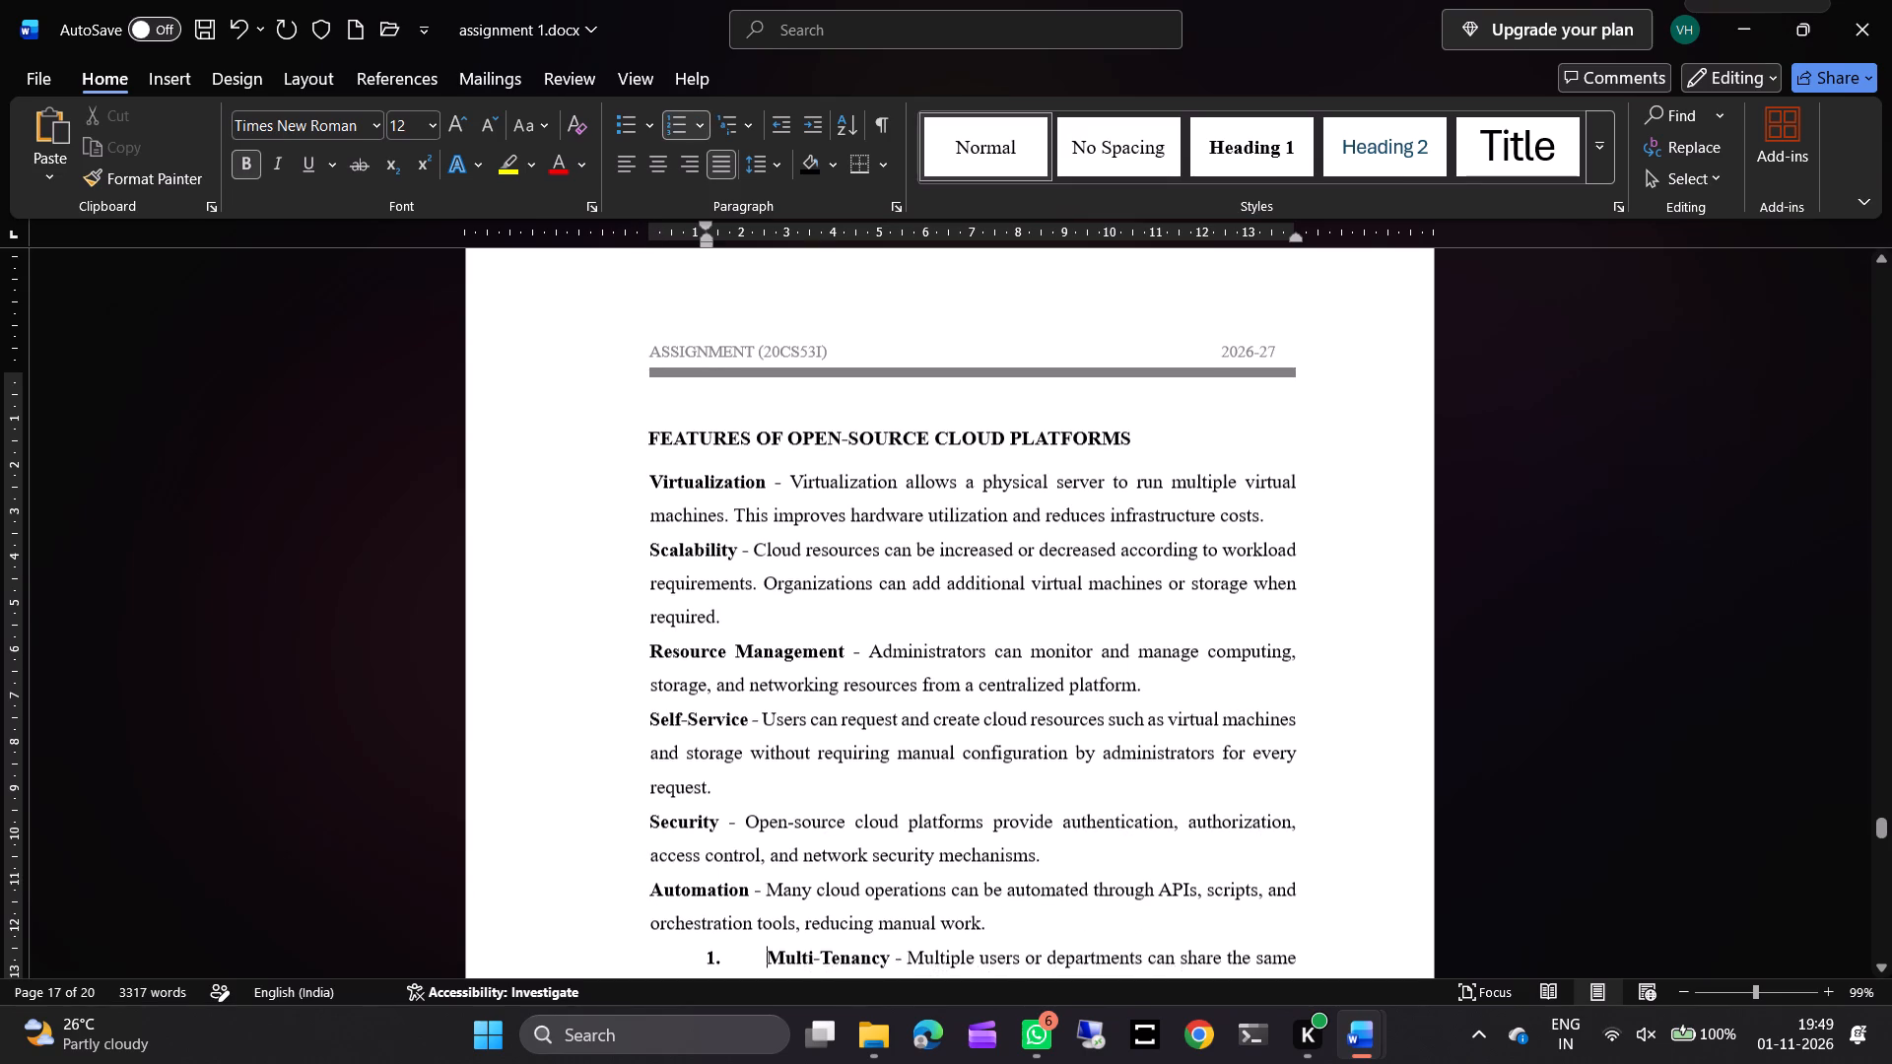
key("BackSpace")
key("BackSpace")
key("Down")
key("Down")
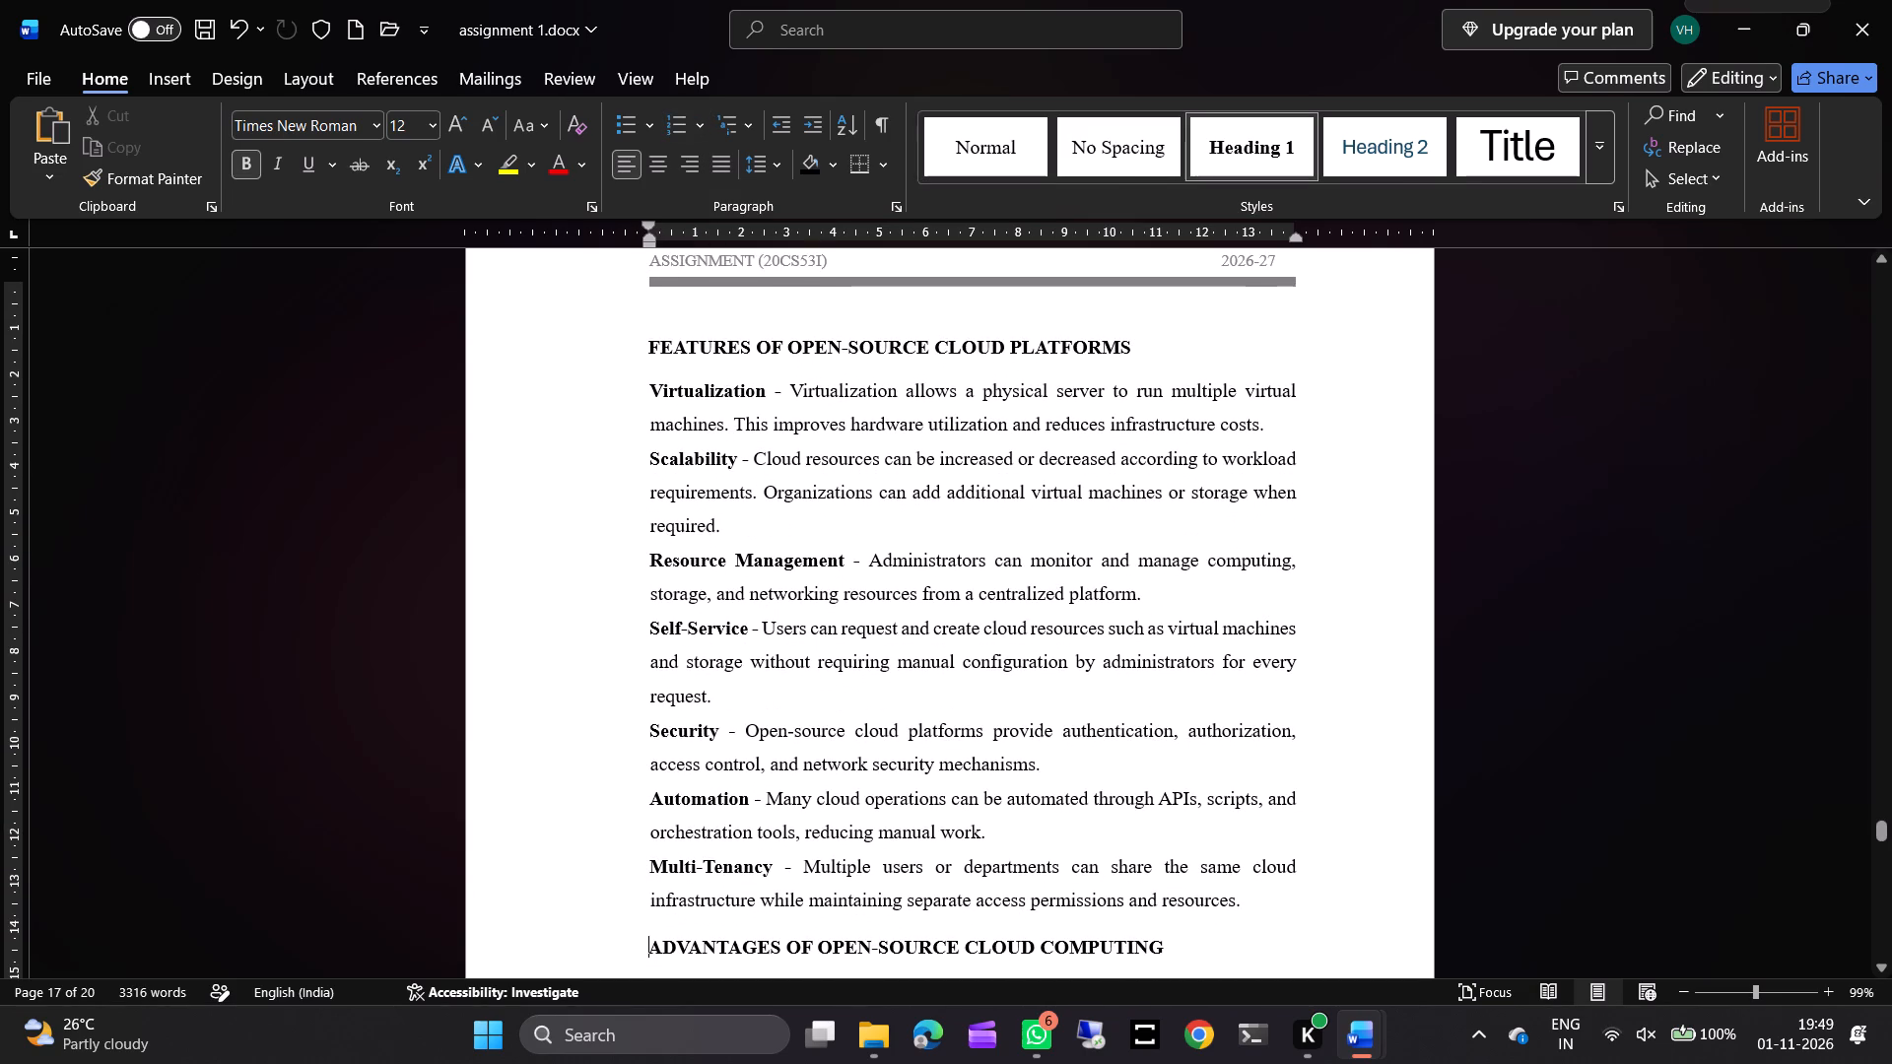
Apply automatic 1–7 numbering to the features from "Virtualization" through "Multi-Tenancy".
left_click_drag(658, 388, 912, 973)
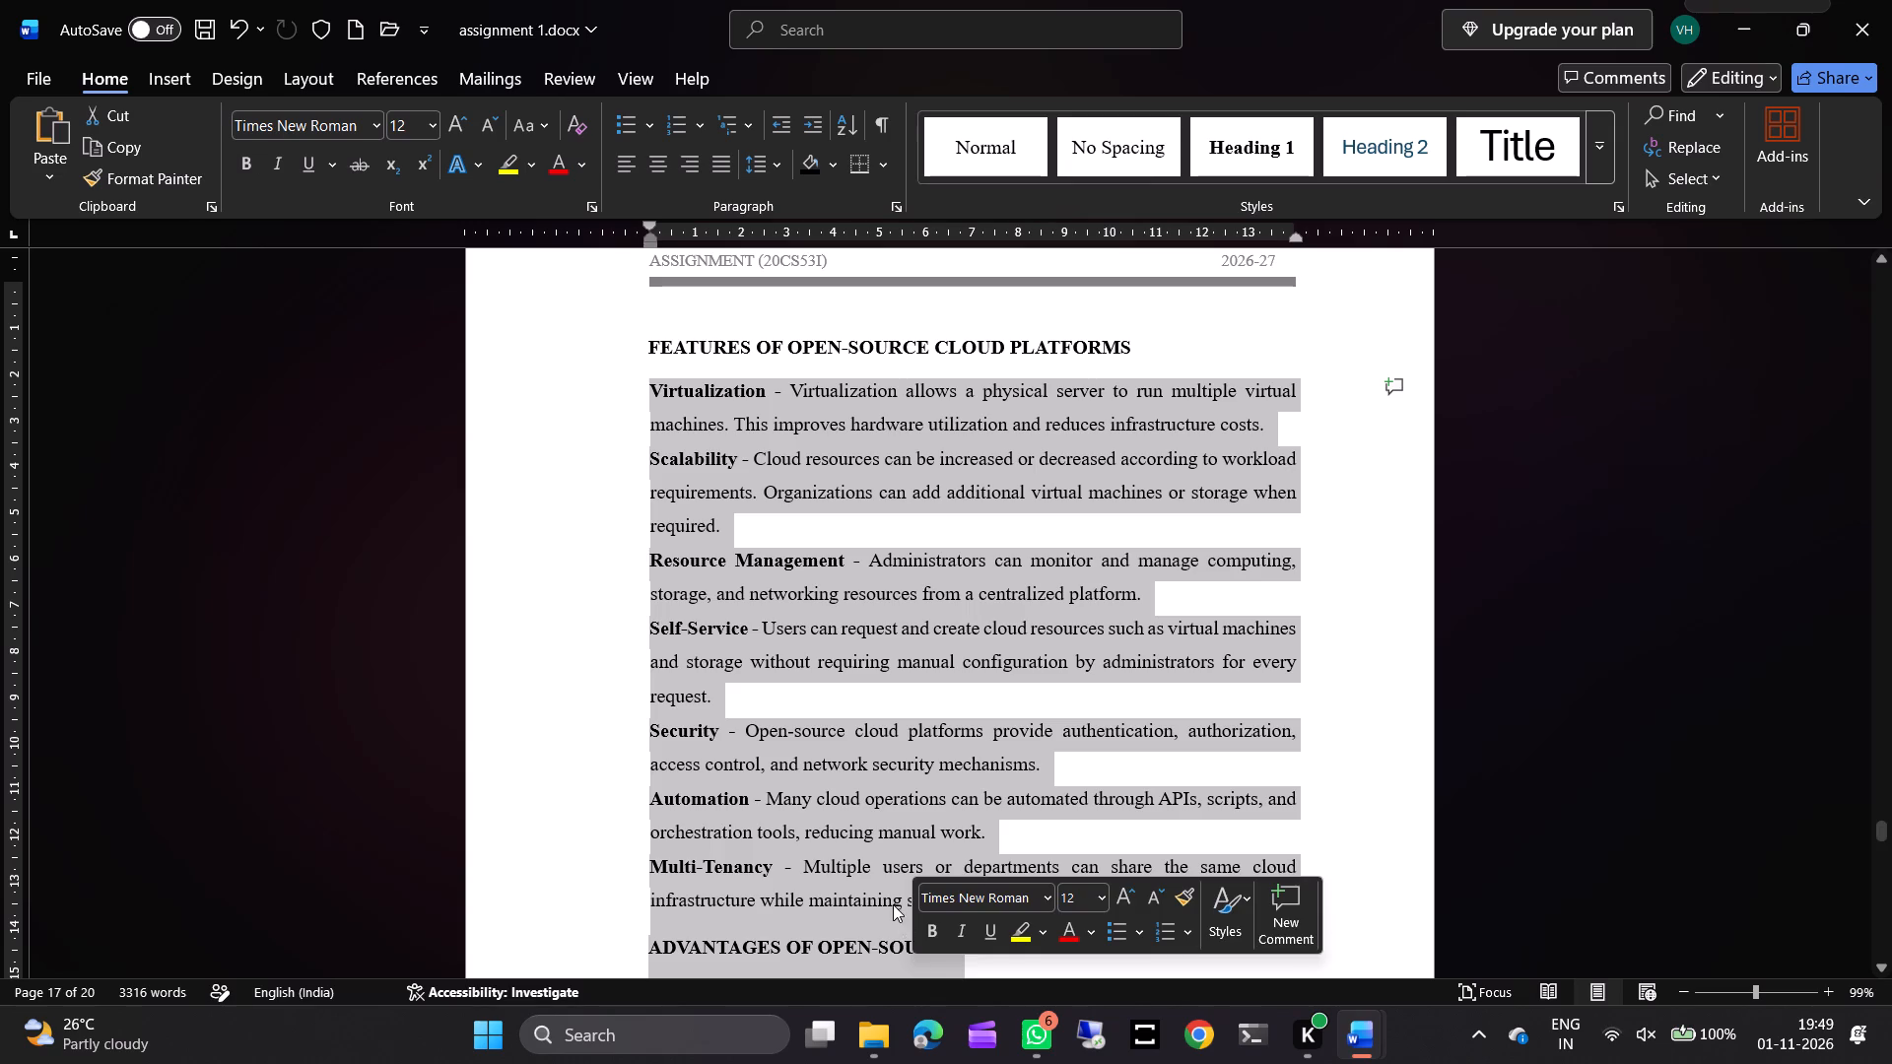
left_click(893, 904)
left_click_drag(893, 904, 775, 388)
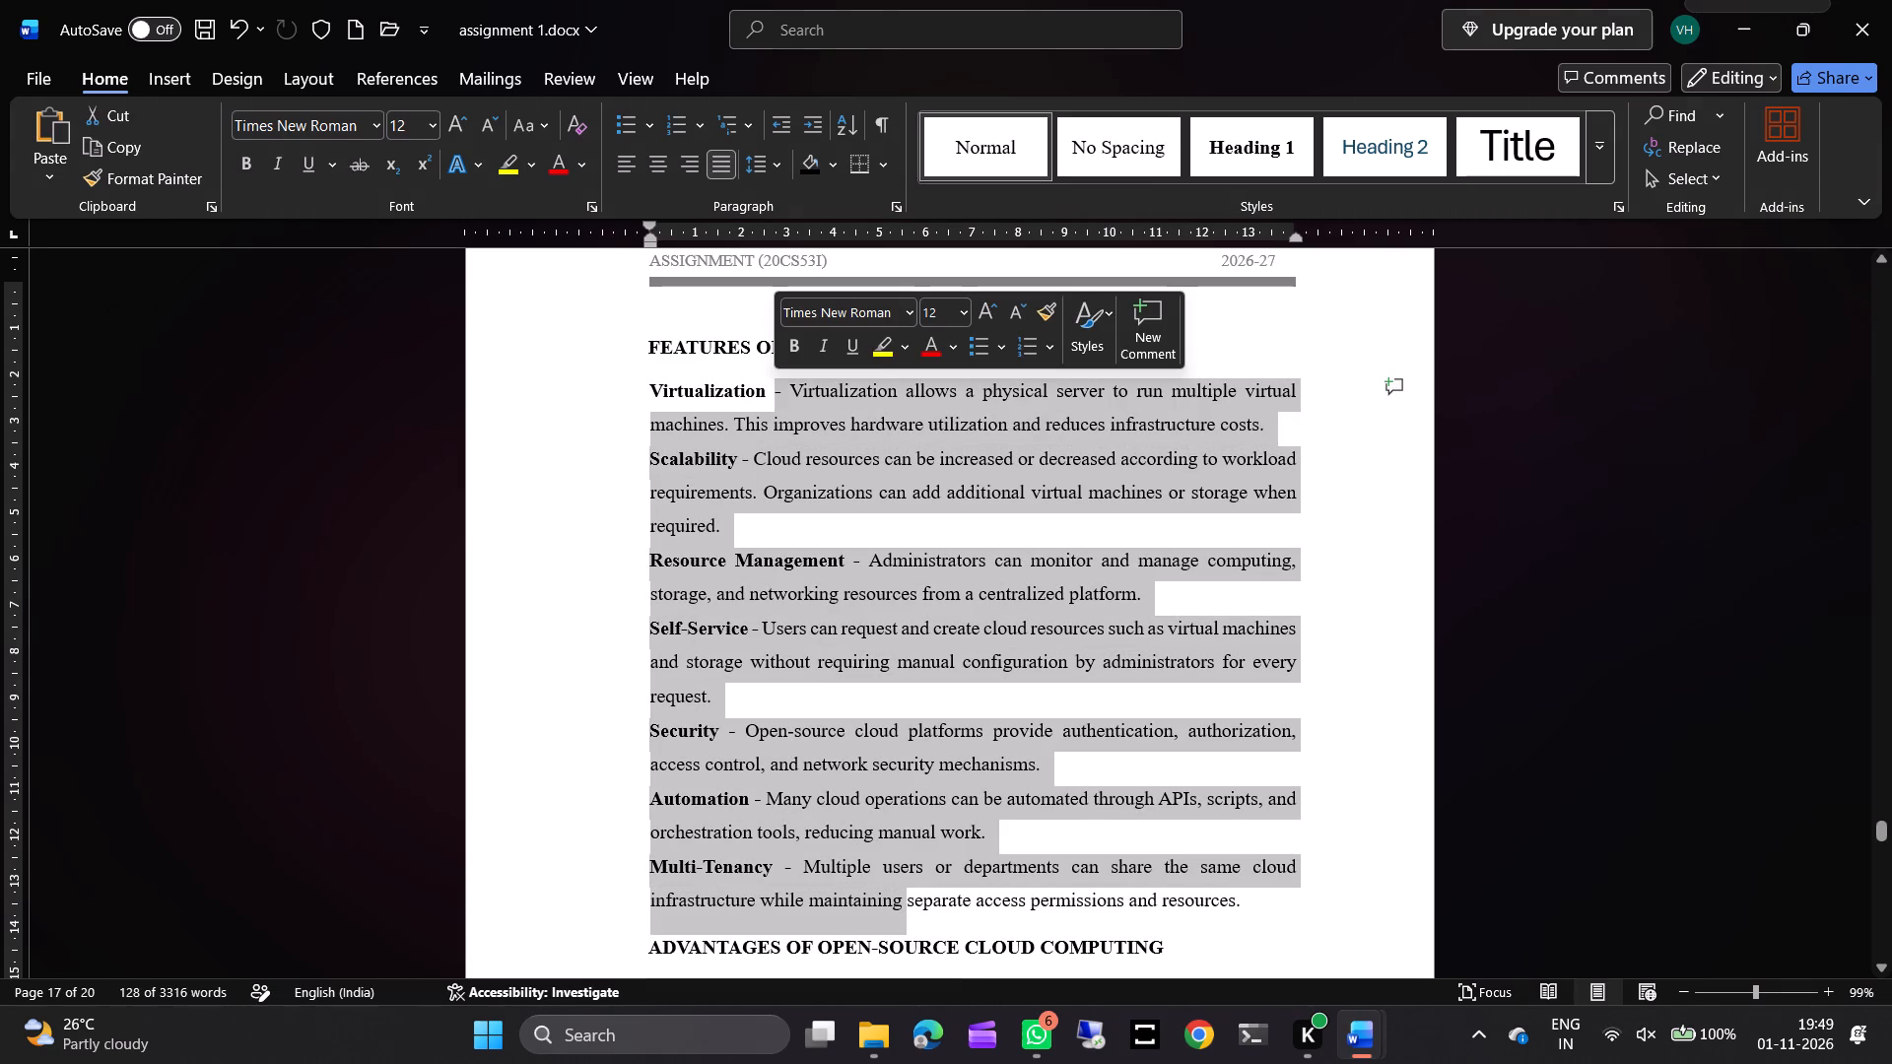
left_click(1010, 347)
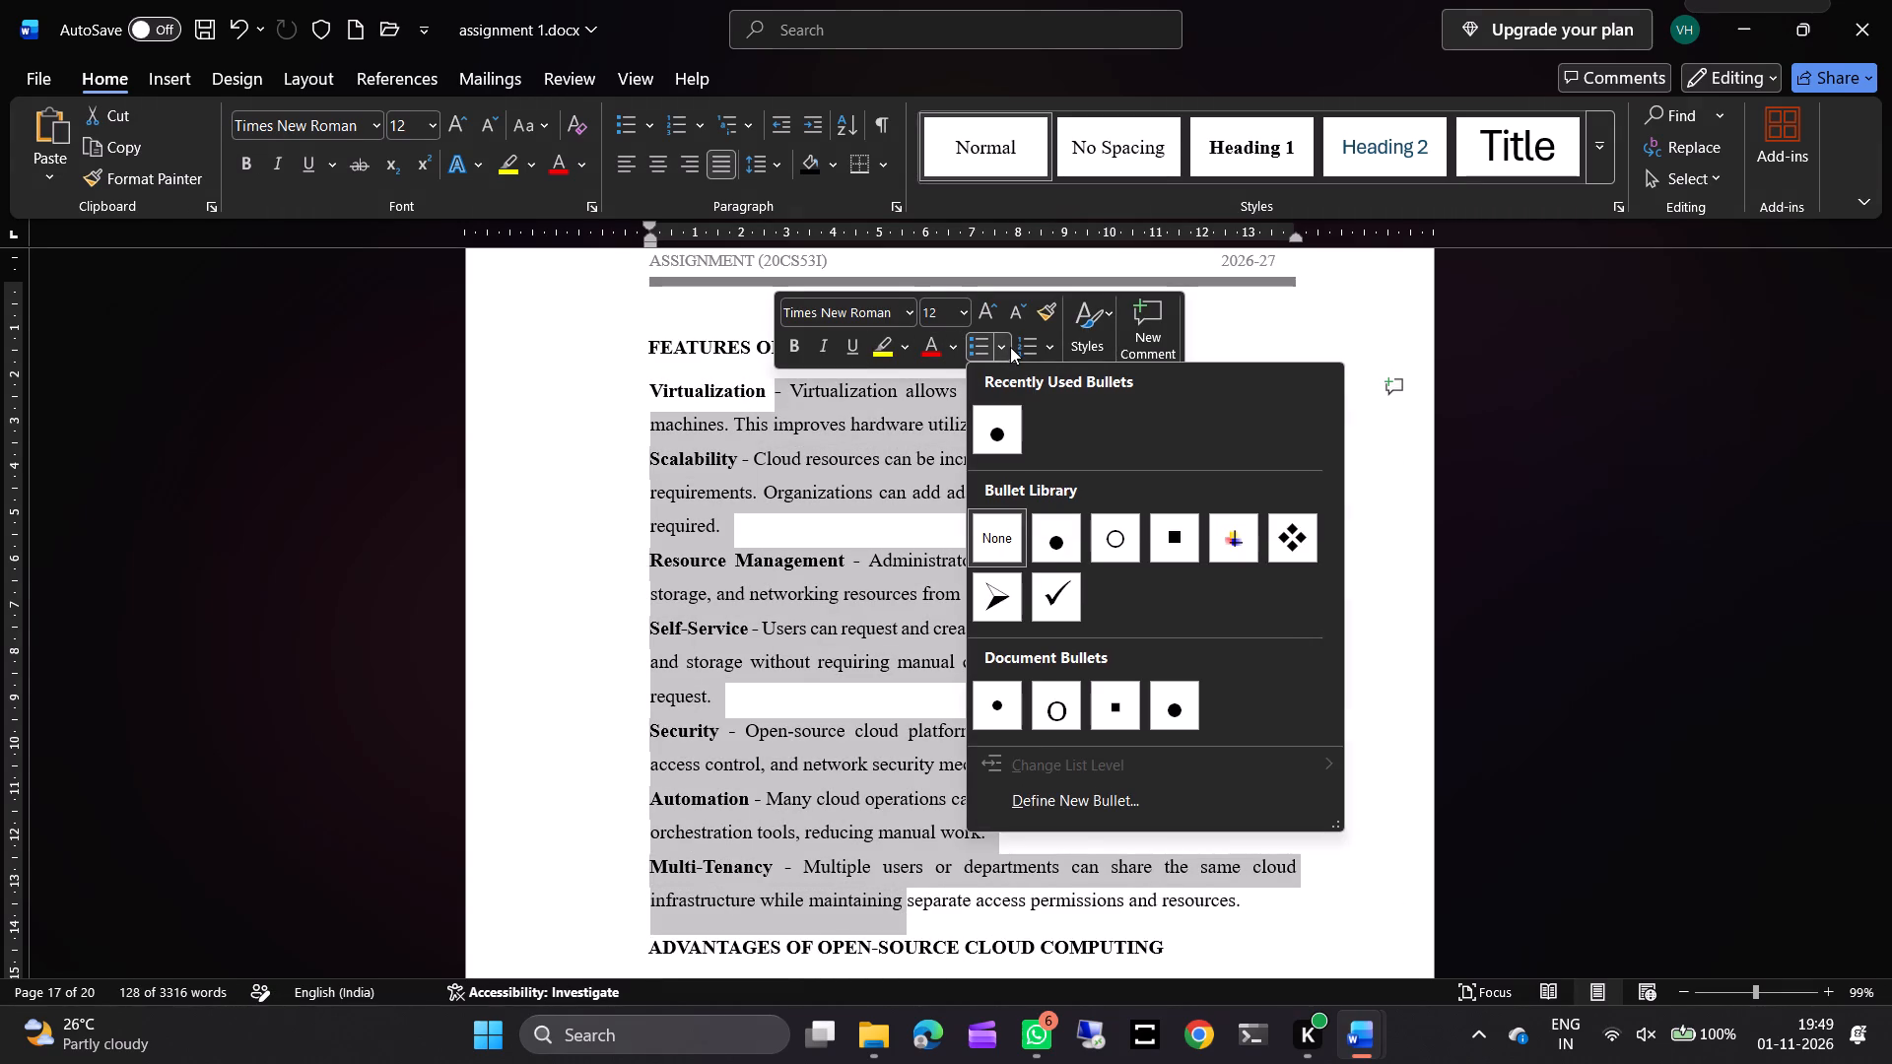
left_click(1023, 349)
left_click(908, 549)
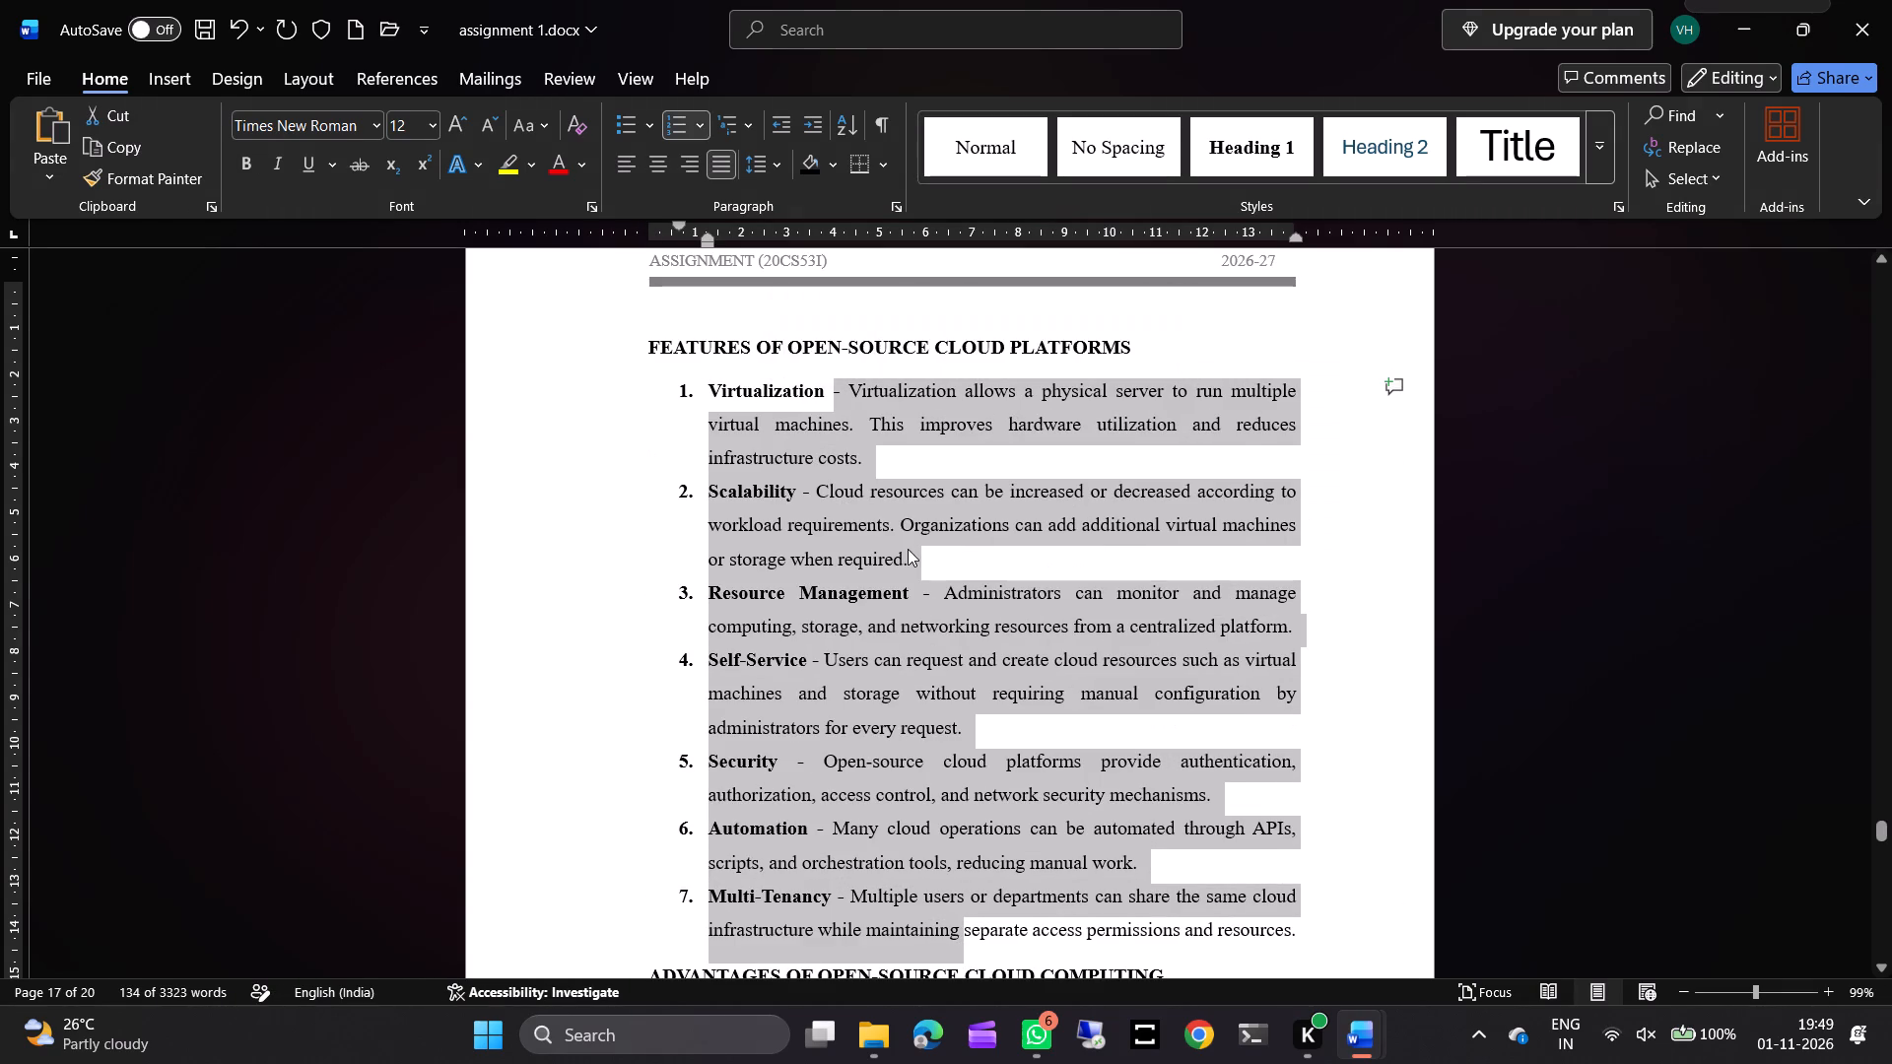
Review the platform sections and OpenStack component list back to the start of the Open Source Platform of Cloud Computing assignment.
scroll(908, 549, "up", 3)
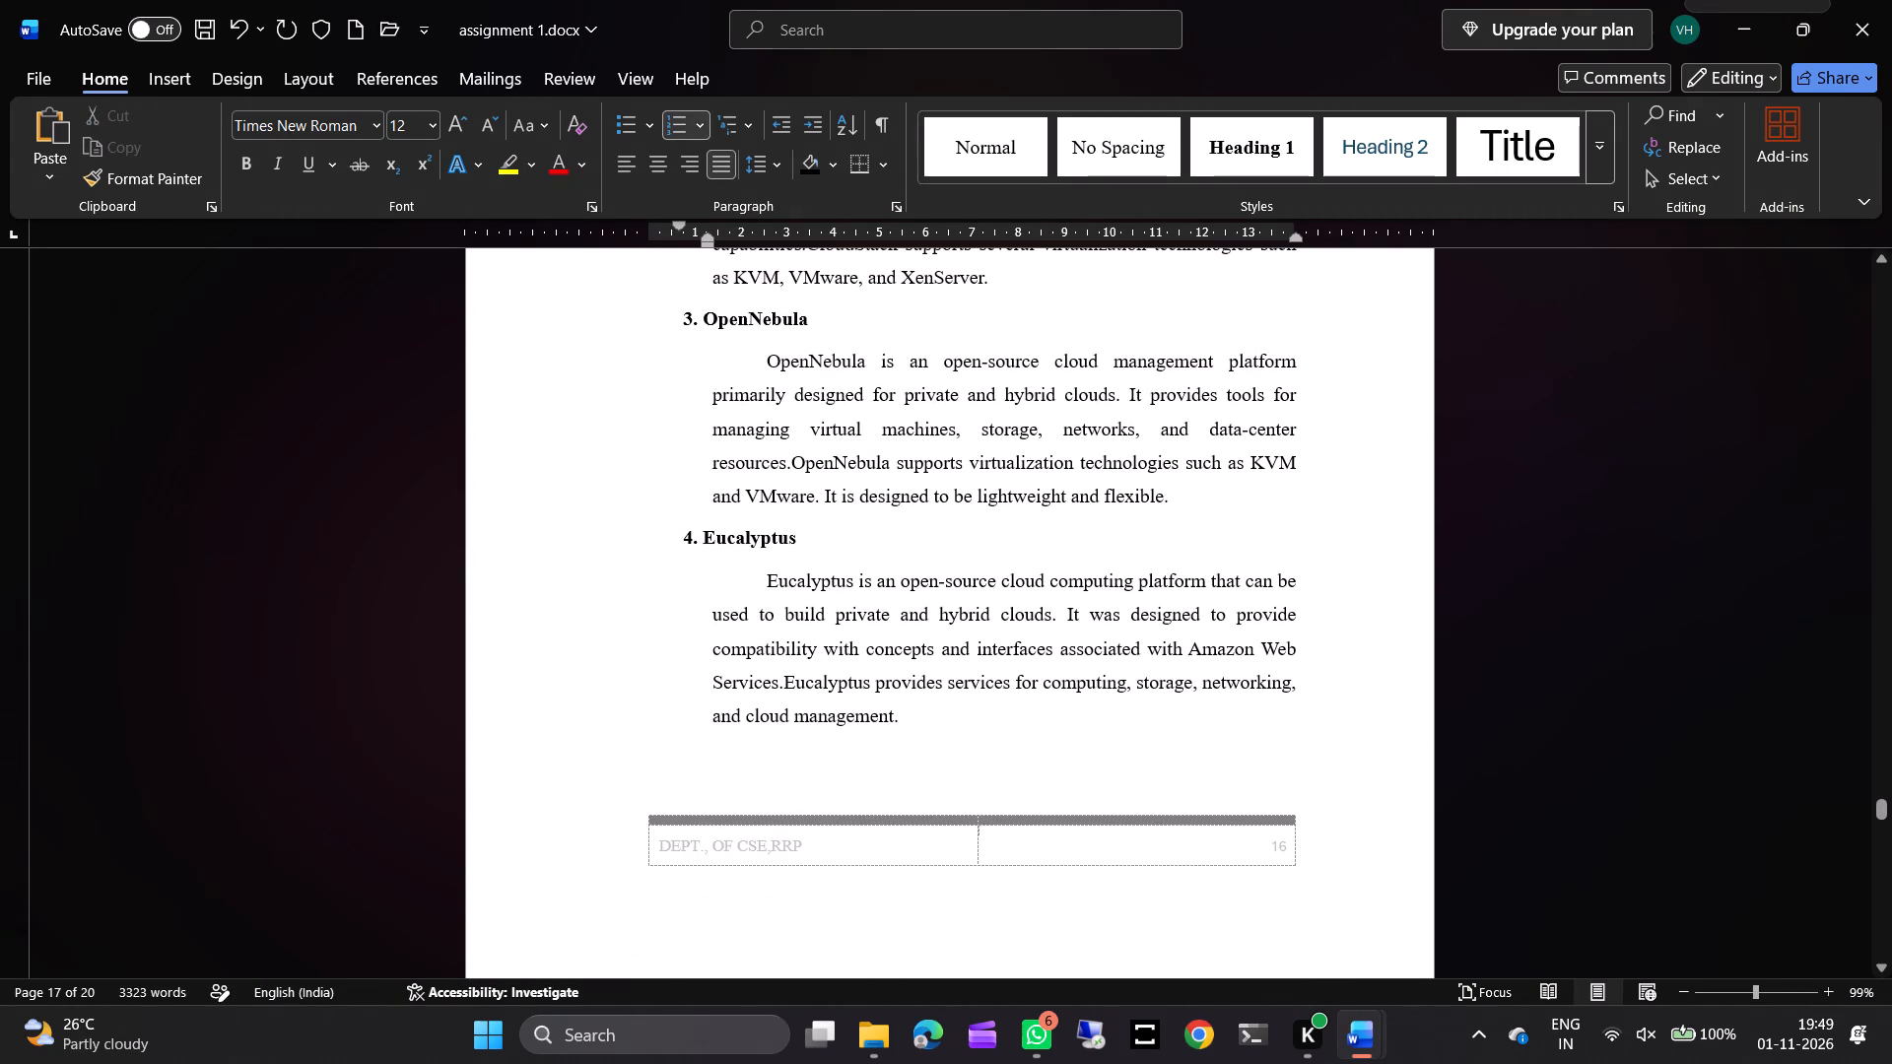
scroll(886, 496, "up", 4)
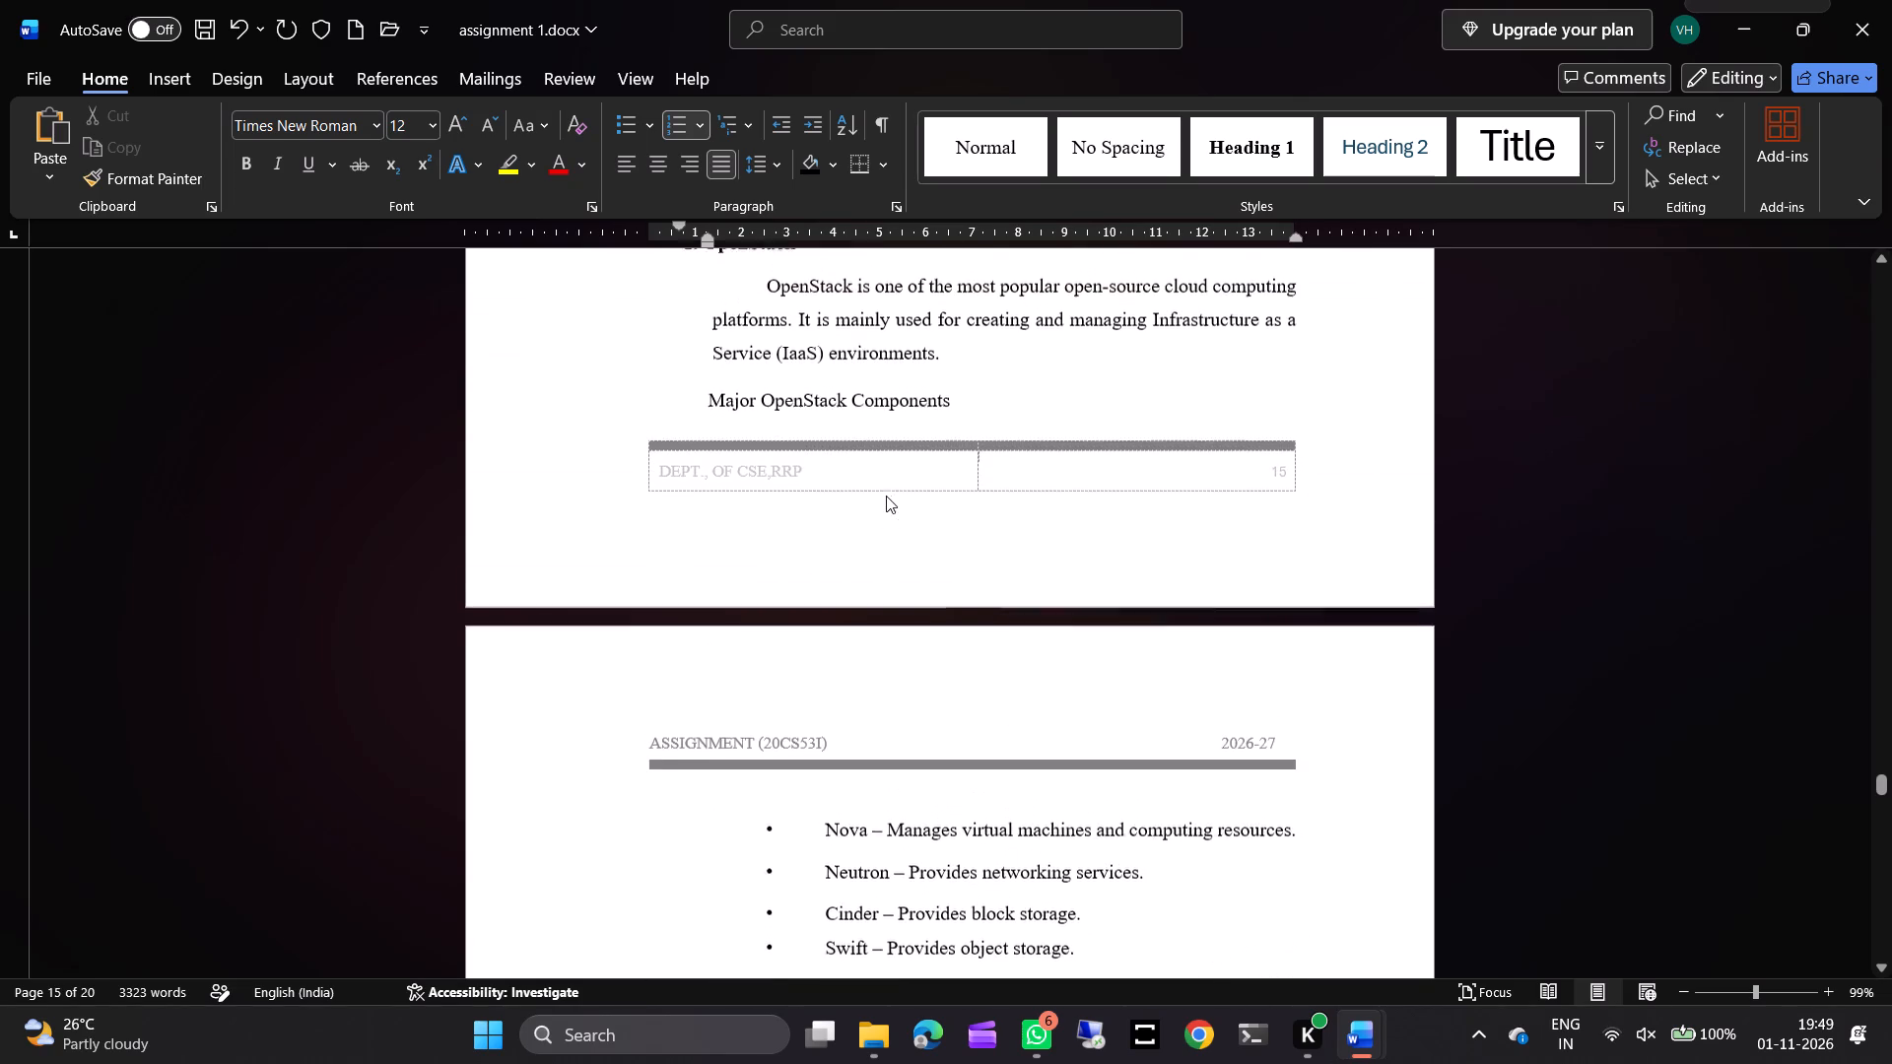
scroll(886, 496, "up", 1)
scroll(886, 496, "down", 2)
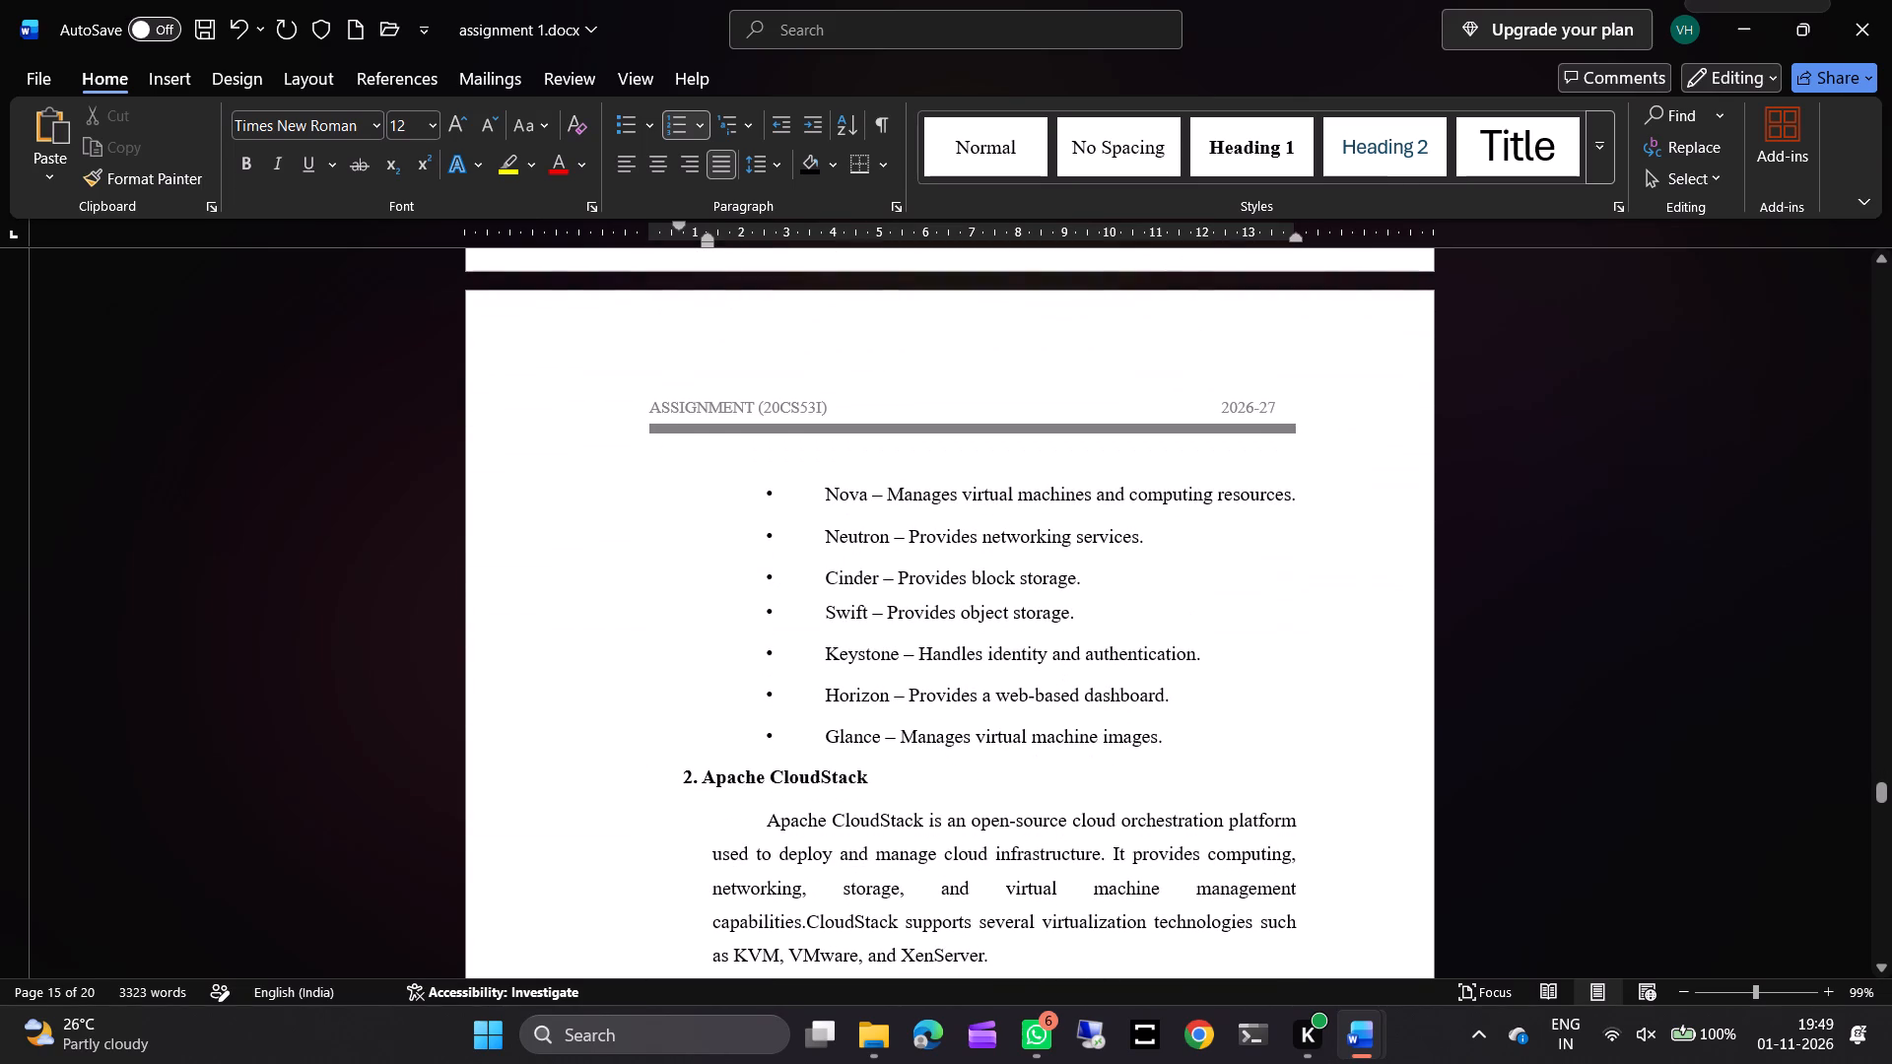
left_click(823, 497)
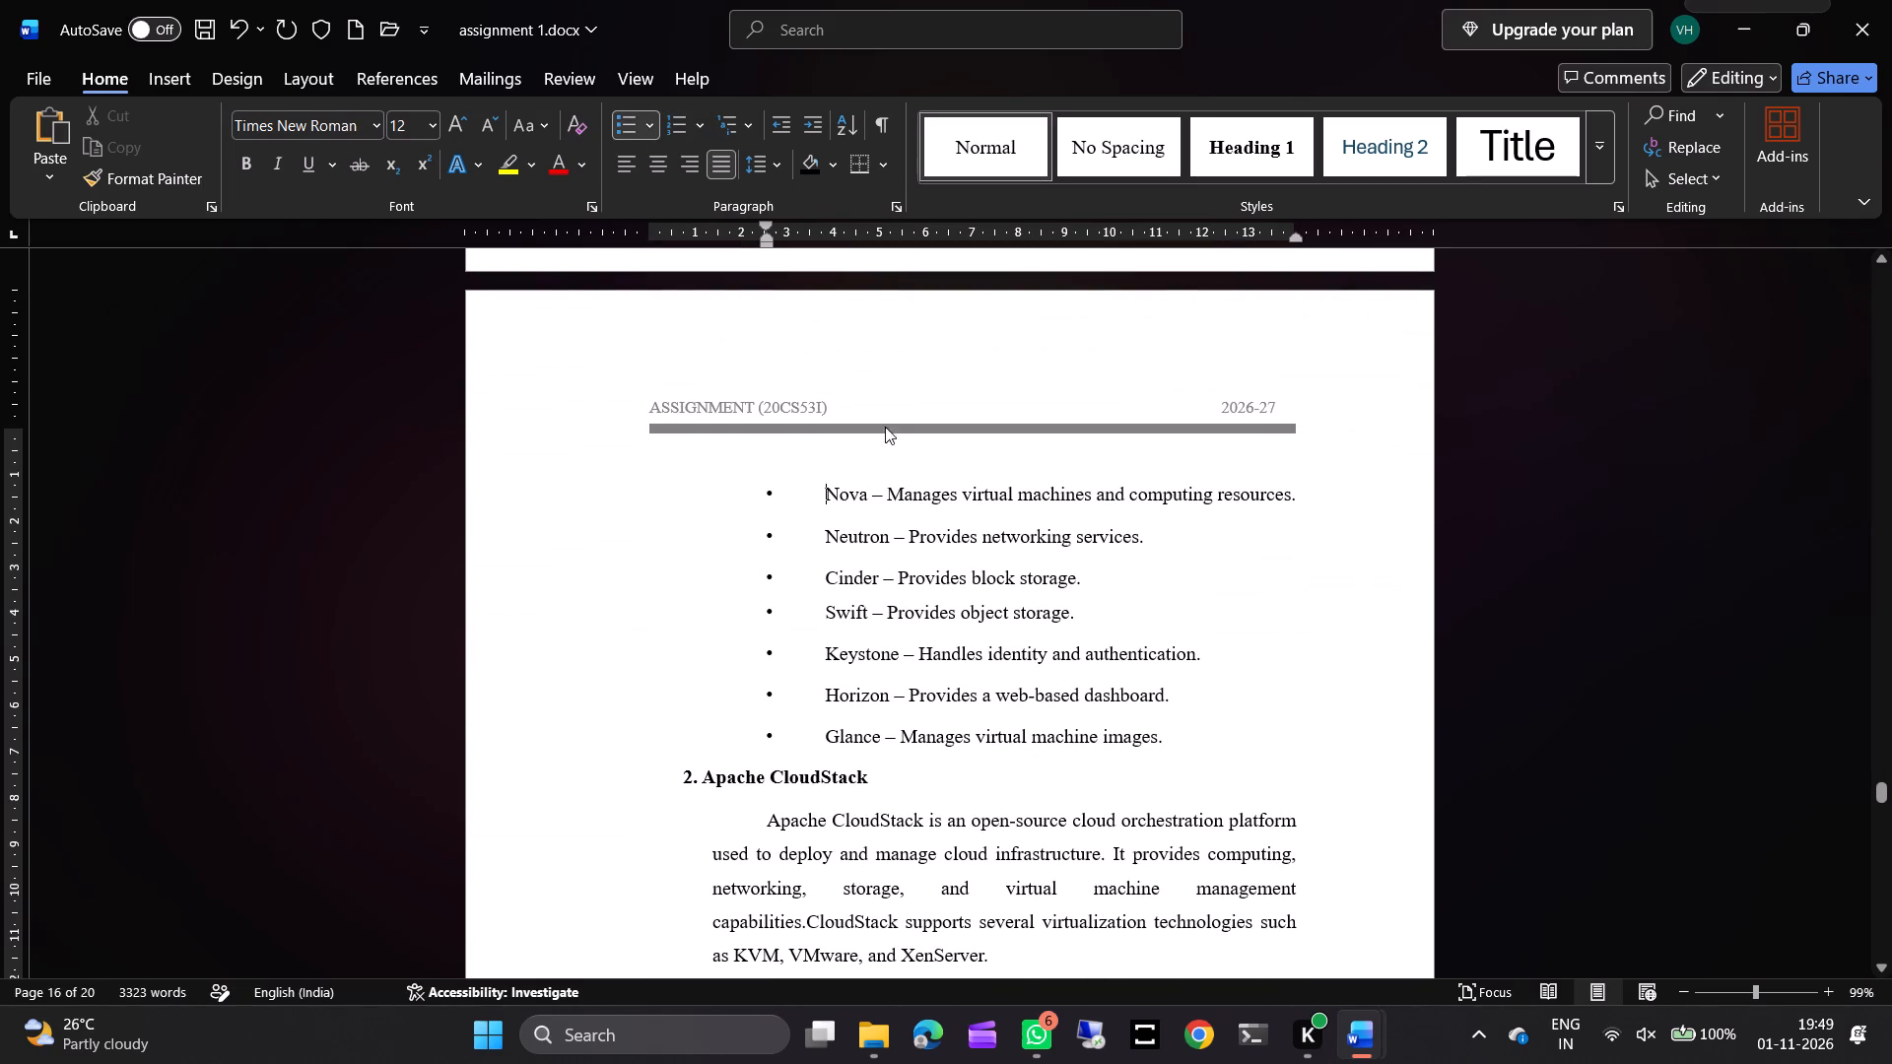
scroll(880, 418, "up", 4)
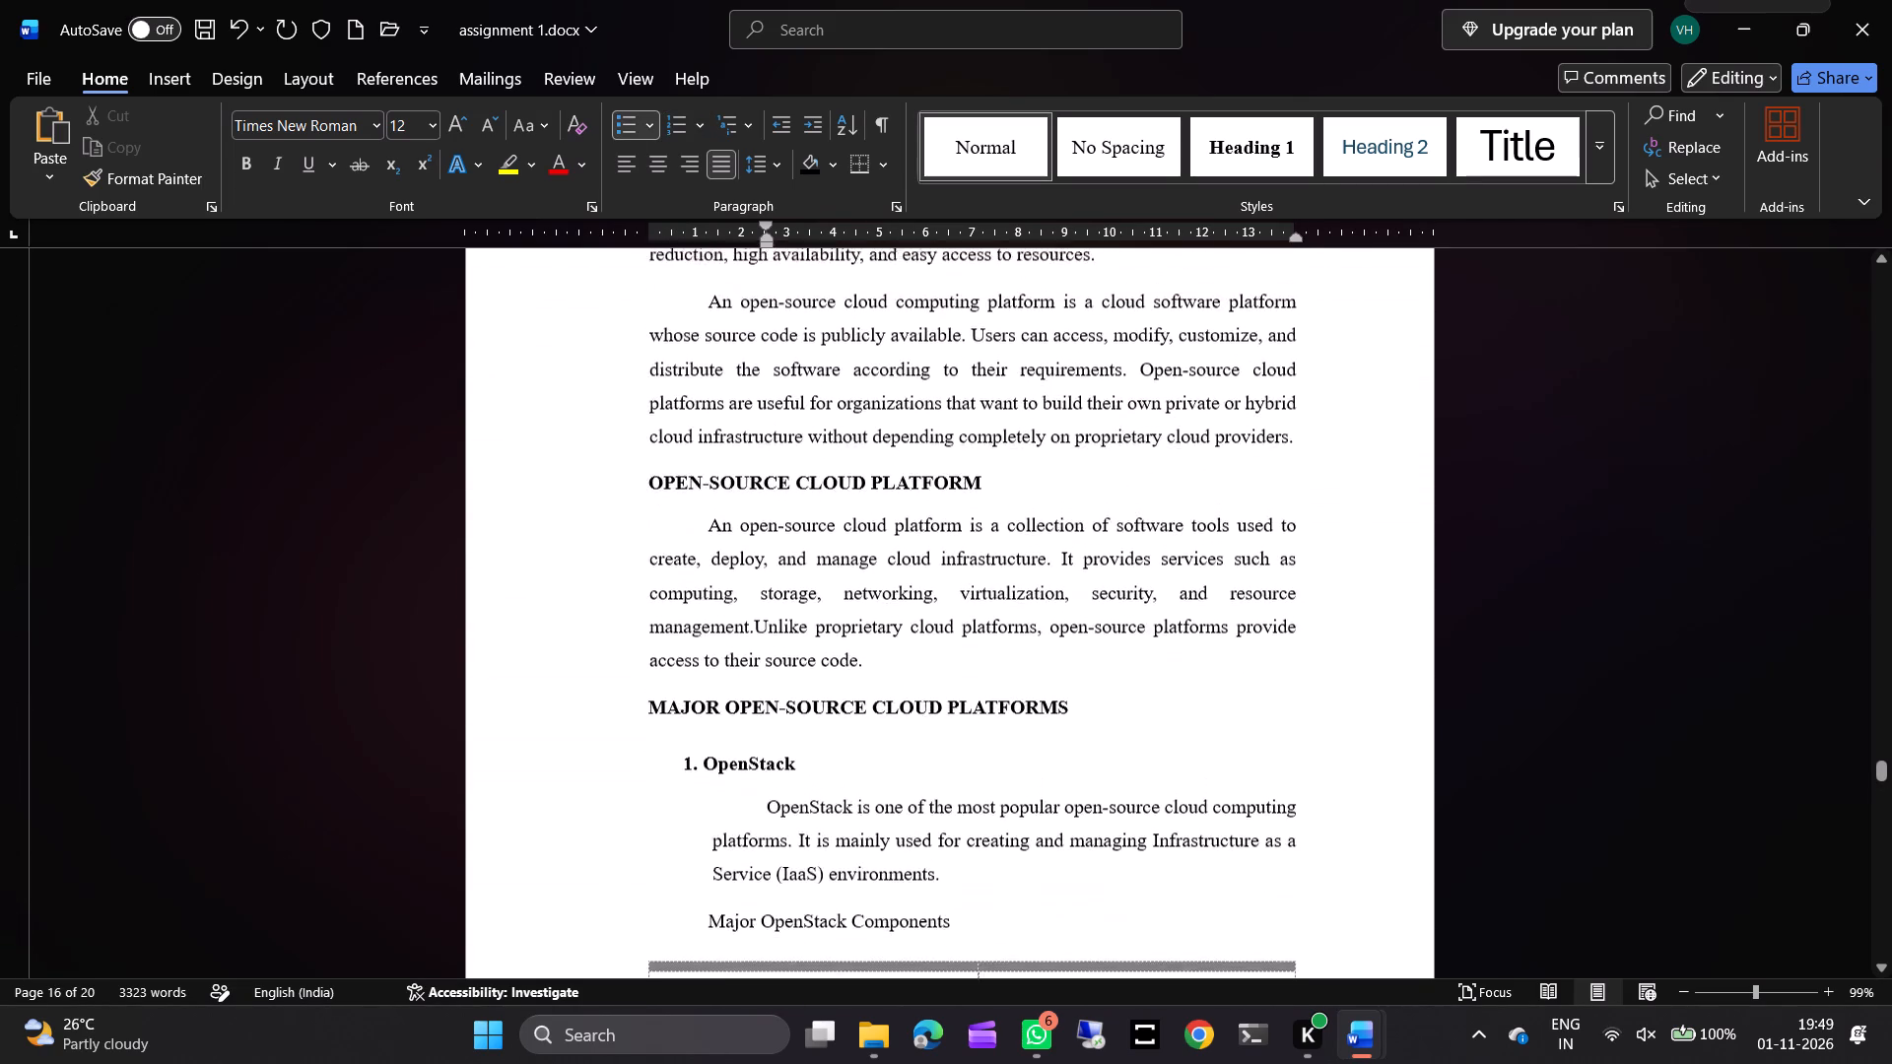
scroll(880, 418, "up", 4)
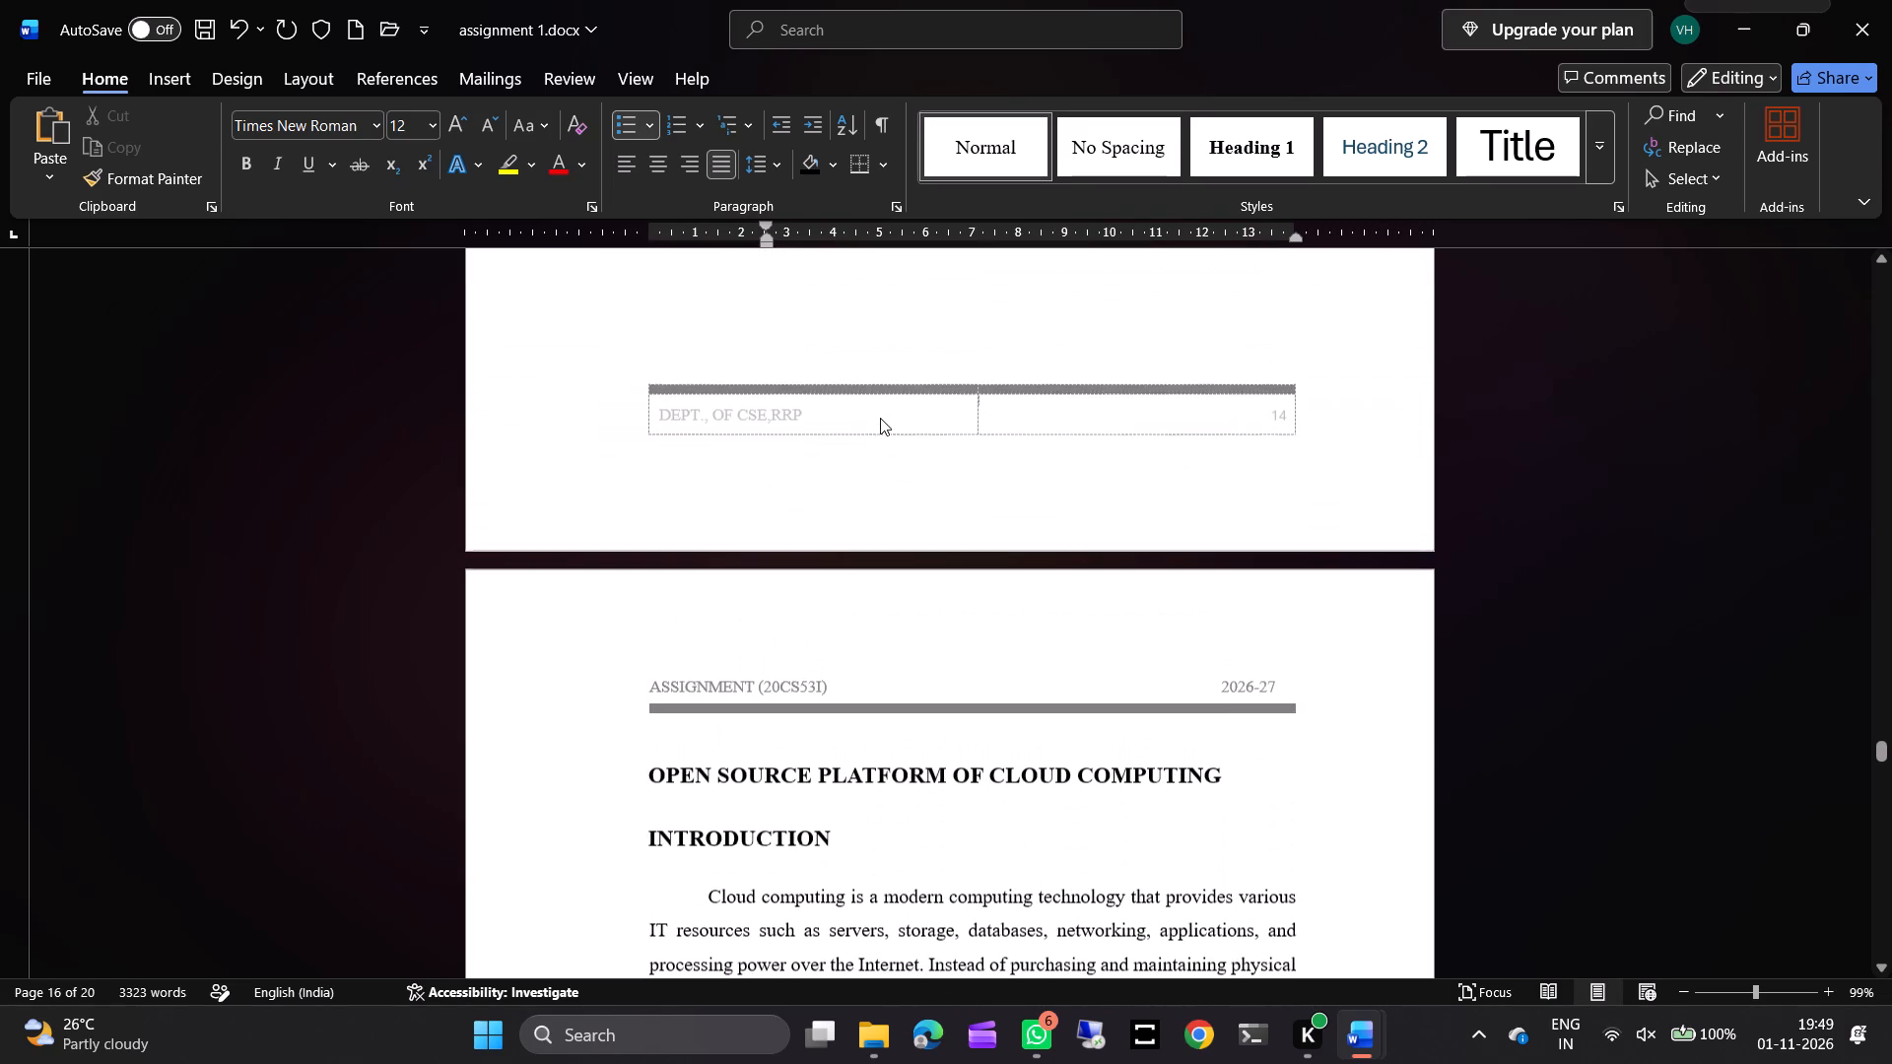
scroll(880, 418, "up", 1)
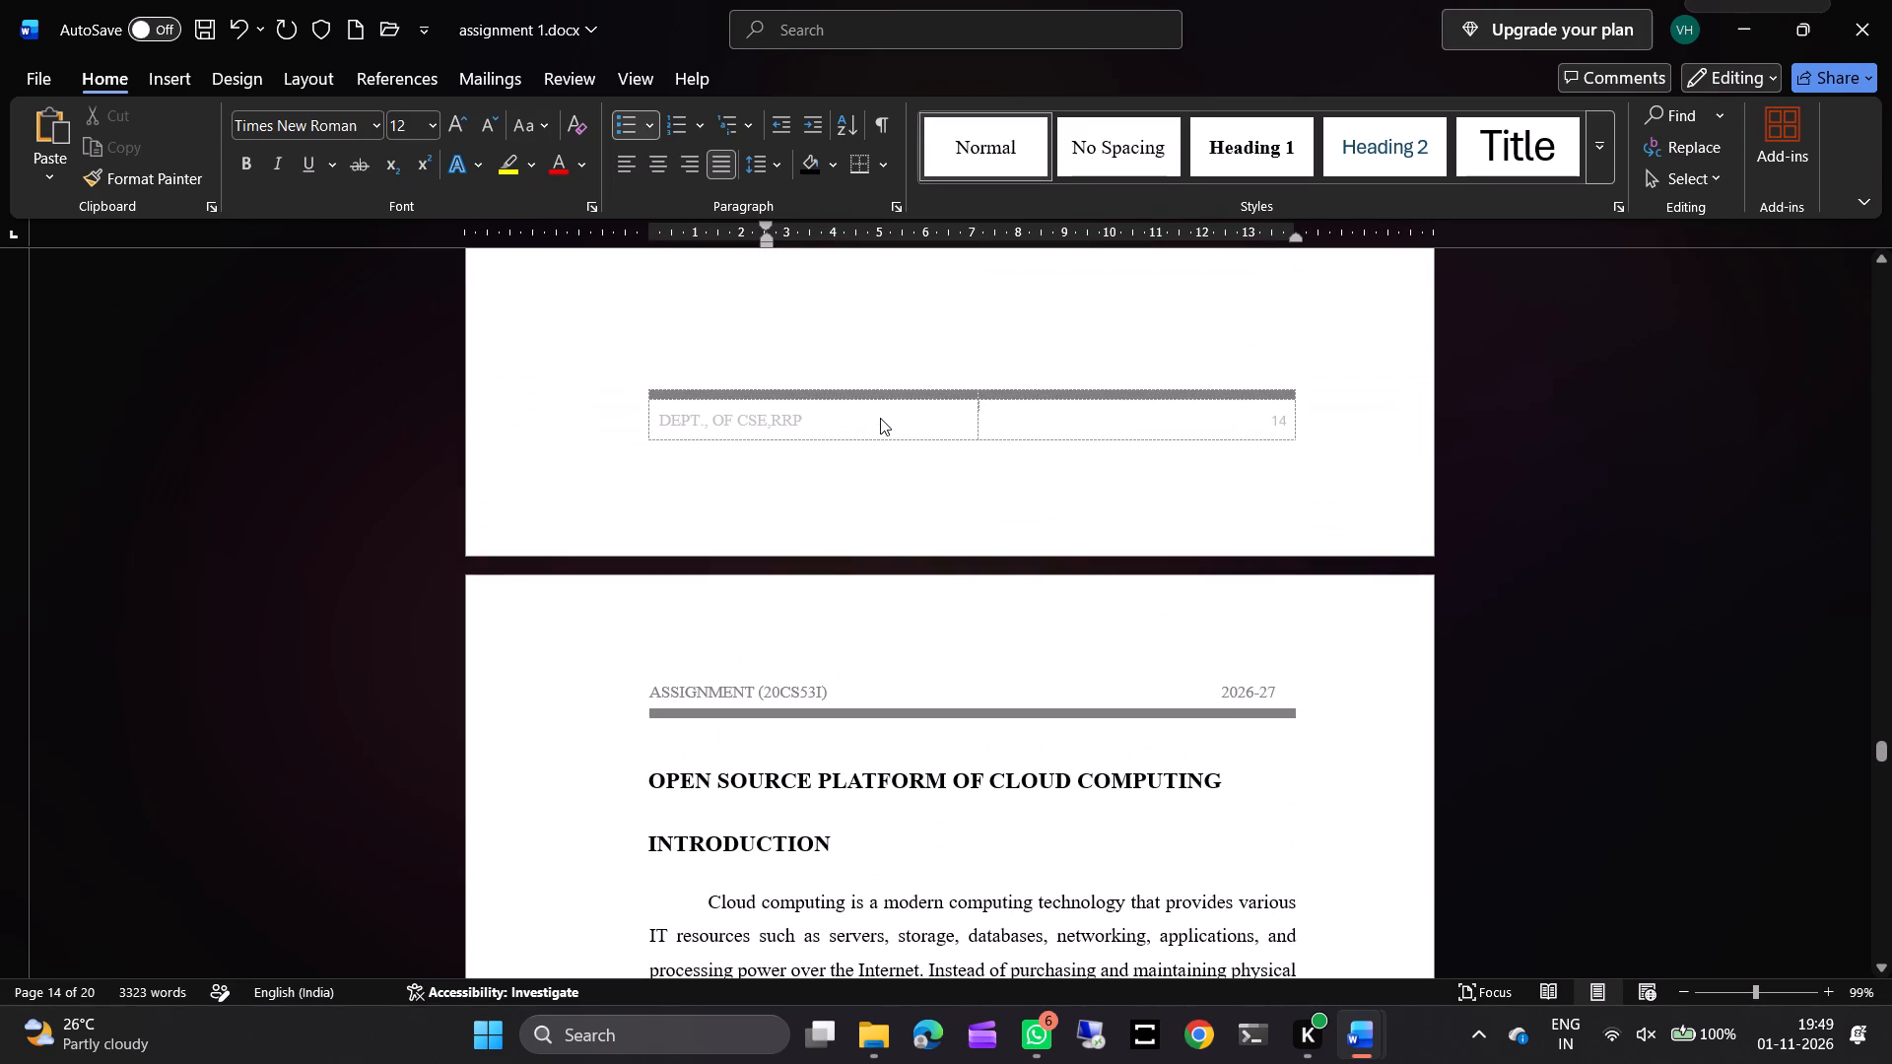
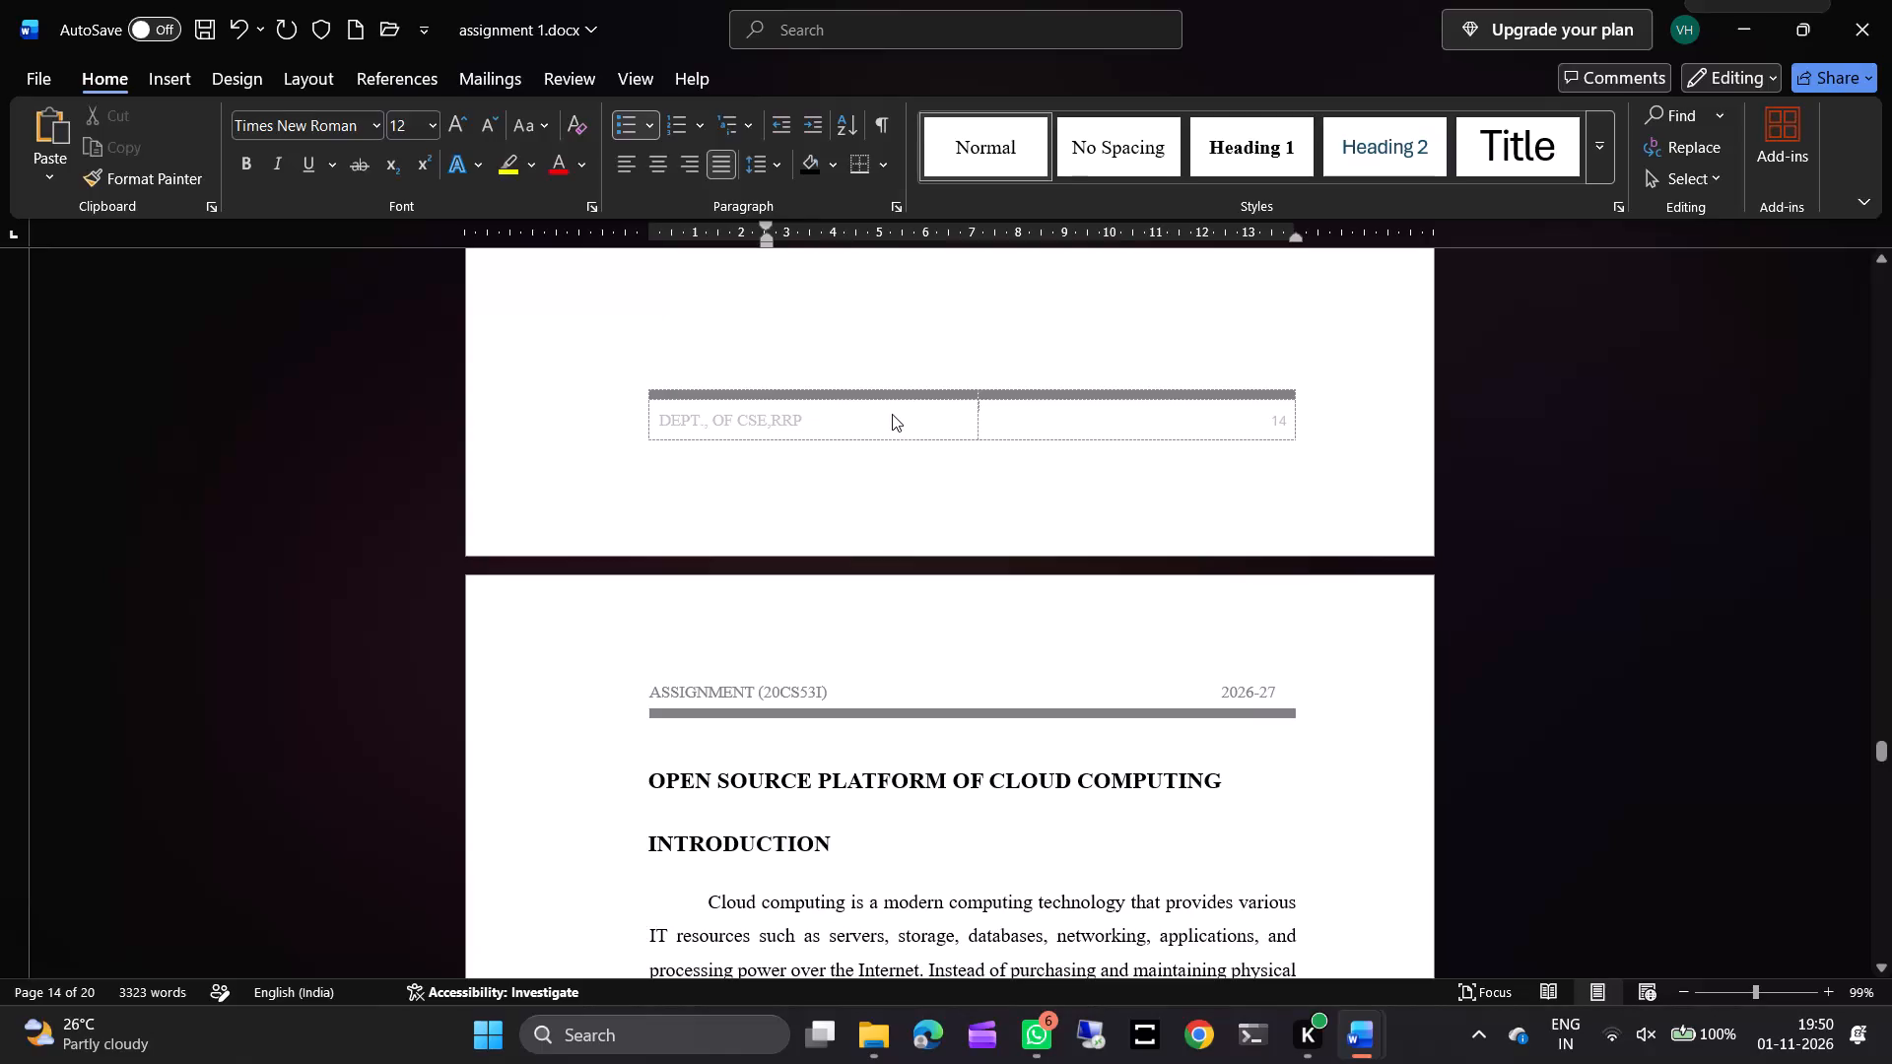
Review the Open Source Platform of Cloud Computing assignment from its title through the platforms, features, advantages and limitations to the conclusion.
scroll(898, 488, "down", 1)
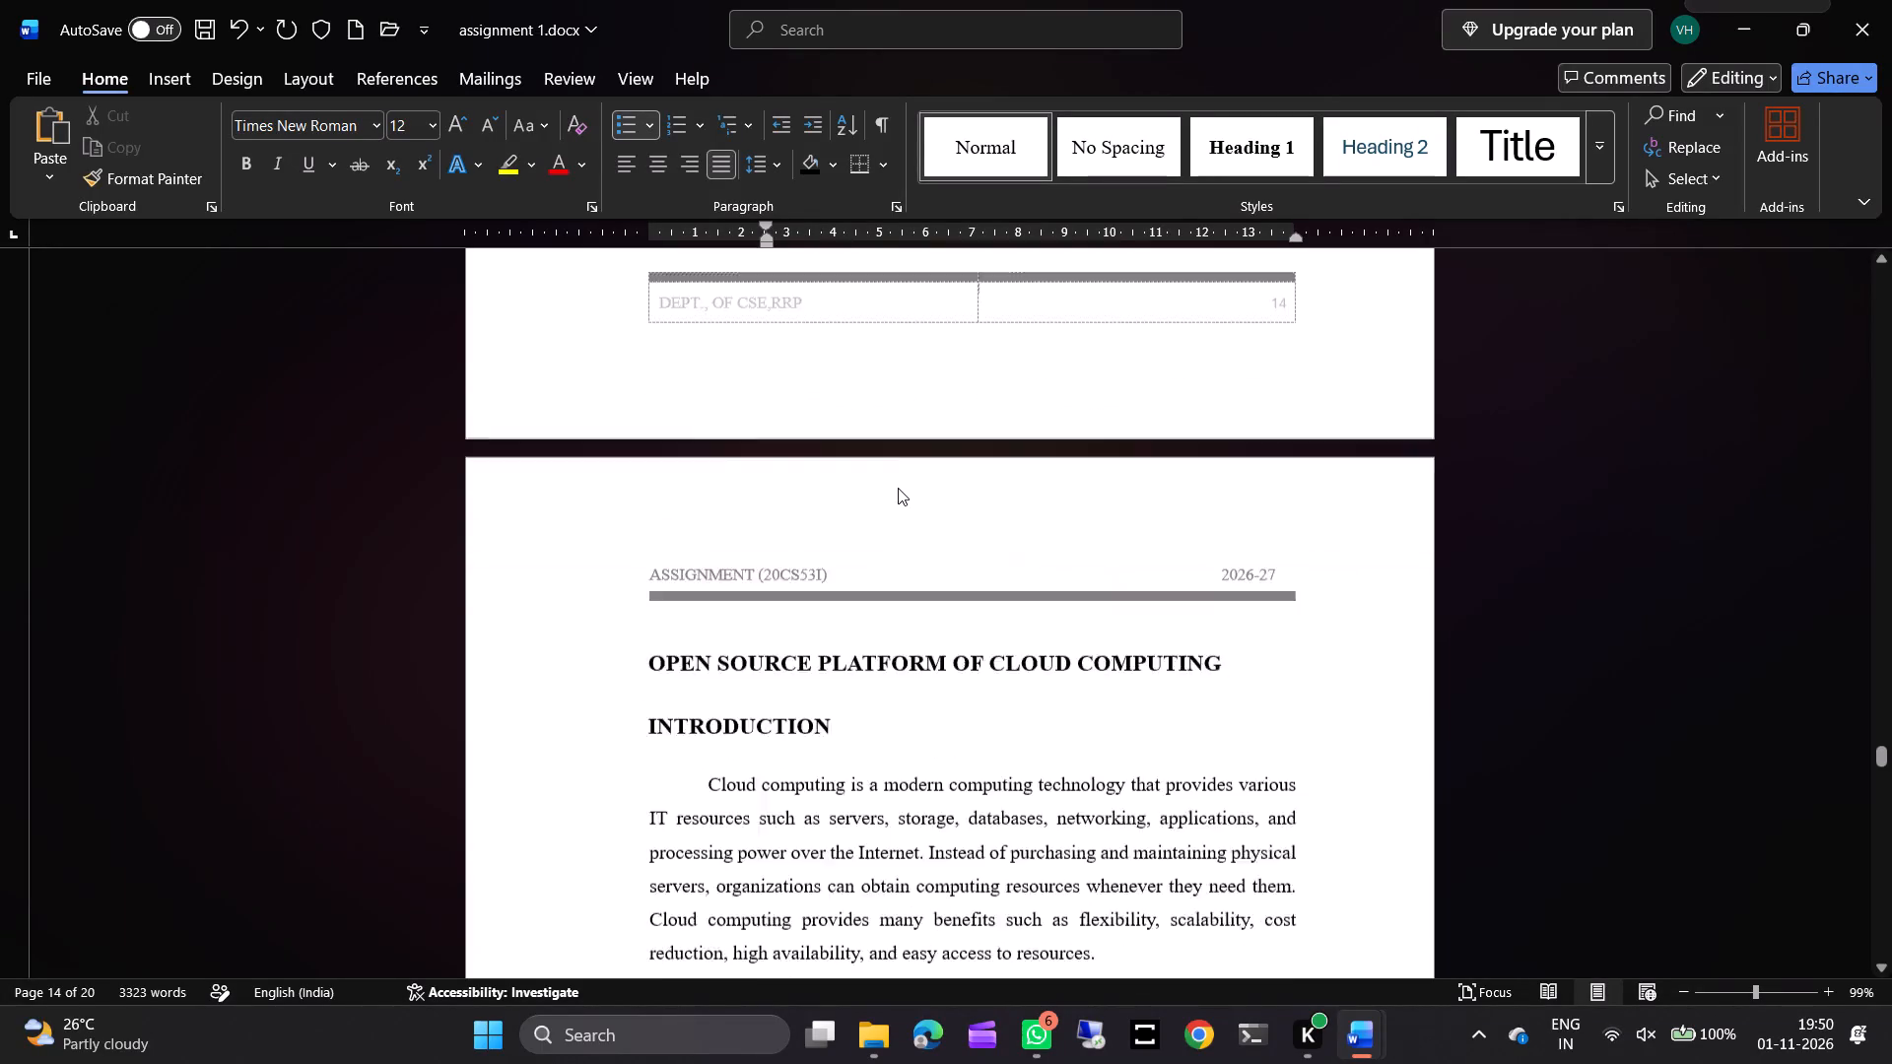
scroll(898, 488, "down", 1)
left_click(898, 488)
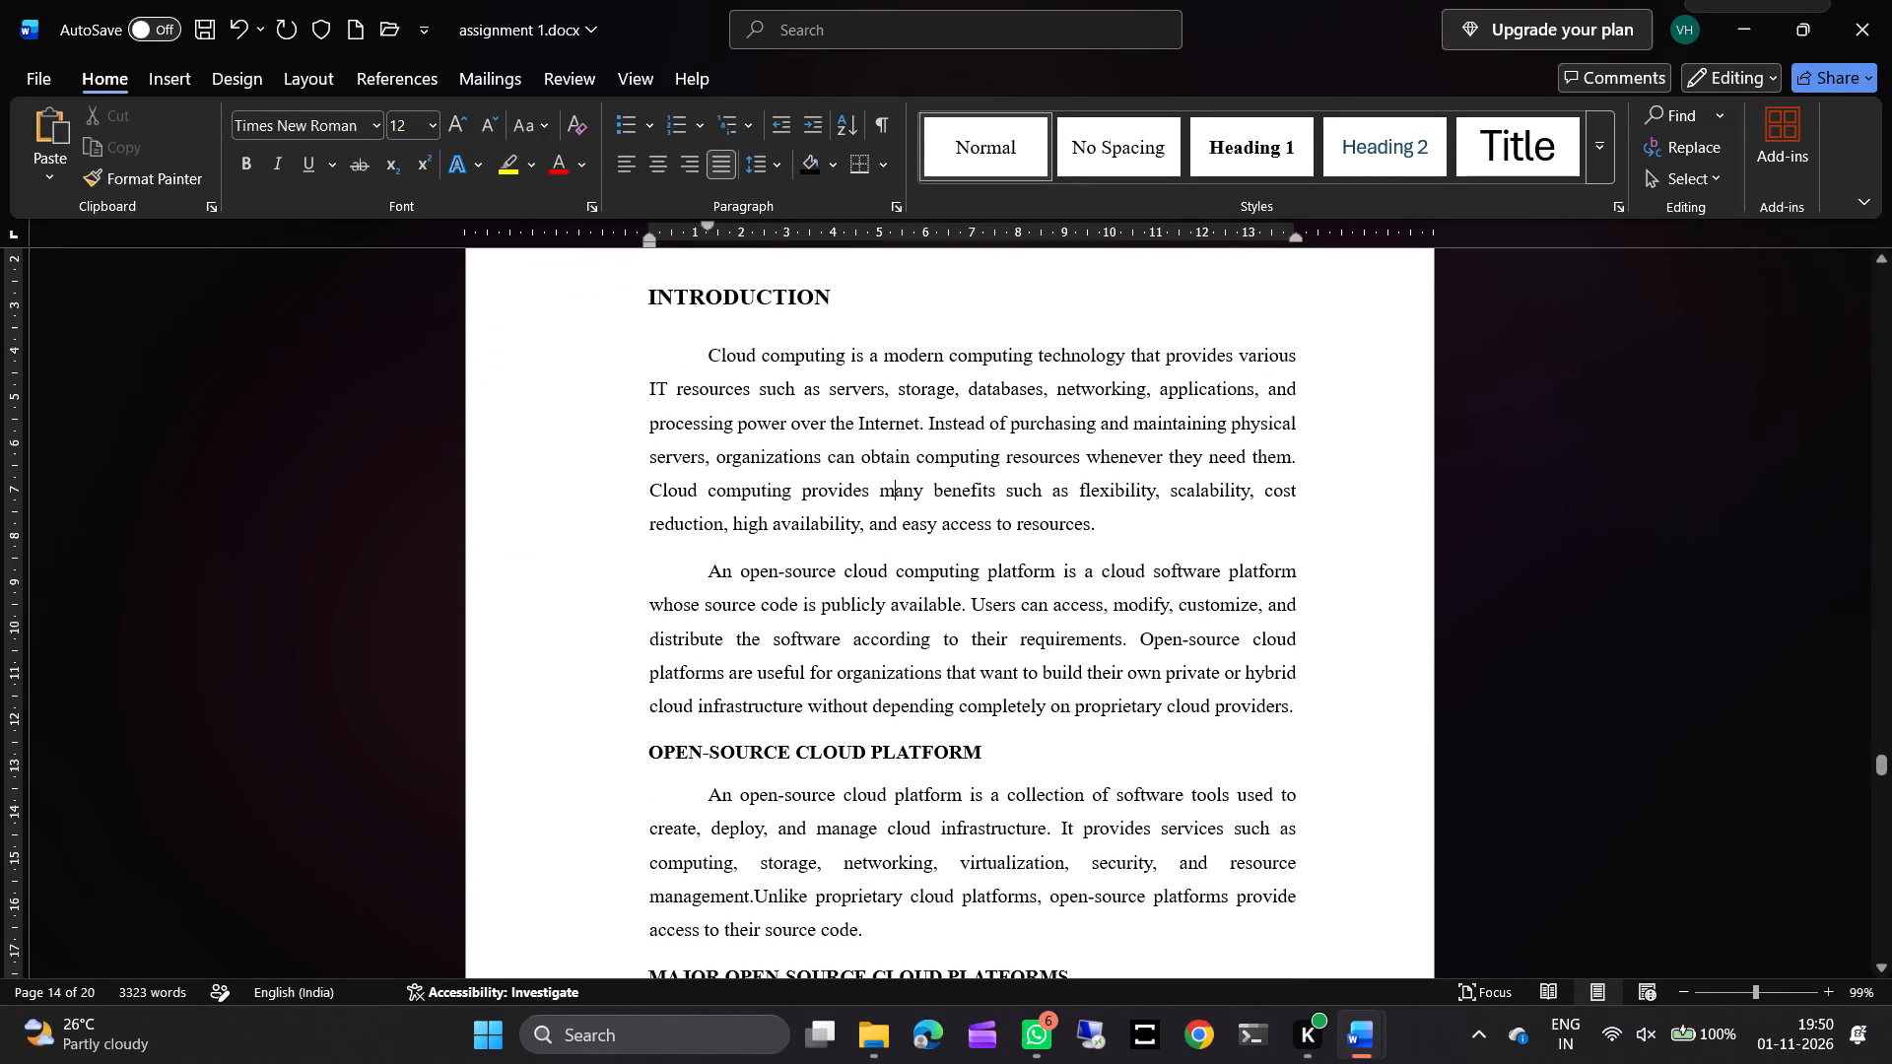
key("Down")
key("Down")
key("Down")
key("Down")
key("Down")
key("Down")
key("Down")
key("Down")
key("Down")
key("Down")
key("Down")
key("Down")
key("Down")
key("Down")
key("Down")
key("Down")
key("Down")
key("Down")
key("Down")
key("Down")
key("Down")
key("Down")
key("Down")
key("Down")
key("Down")
key("Down")
key("Down")
key("Down")
key("Down")
key("Down")
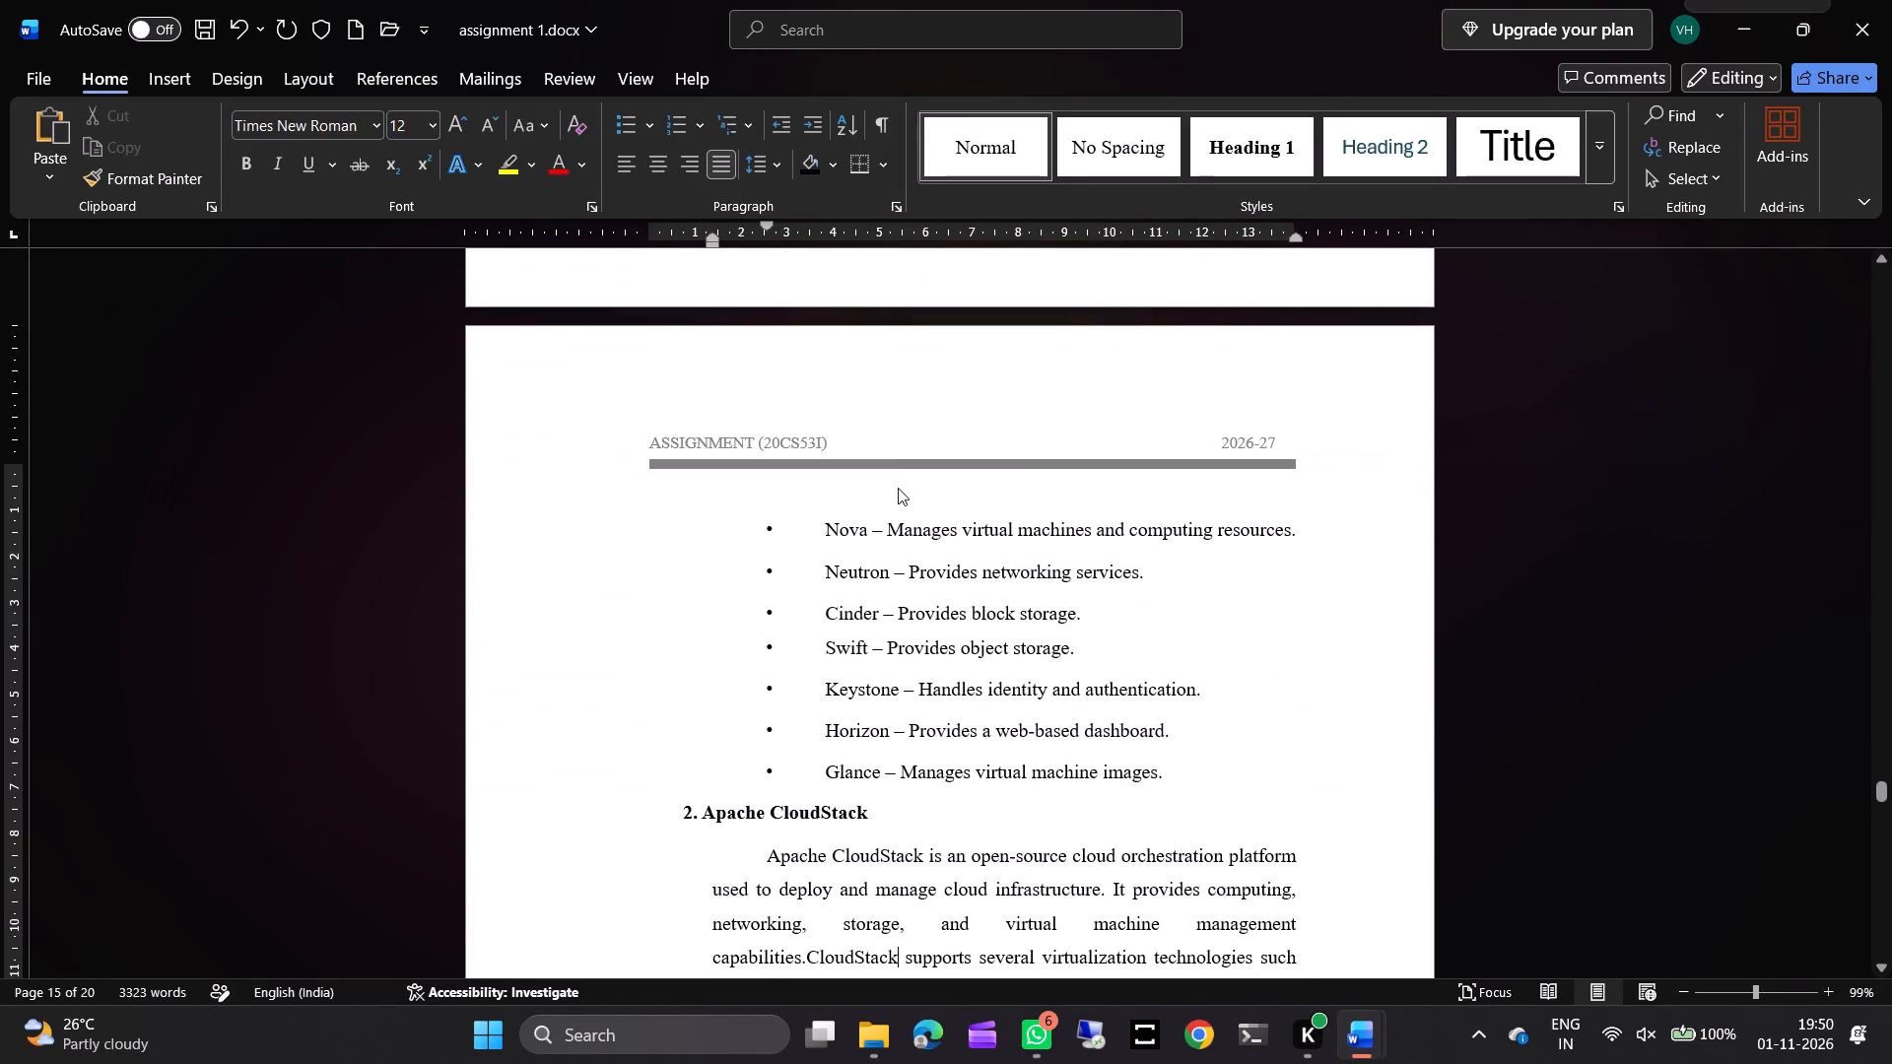
key("Down")
key("Down")
key("Down")
key("Down")
key("Down")
key("Down")
key("Down")
key("Down")
key("Down")
key("Down")
key("Down")
key("Down")
key("Down")
key("Down")
key("Down")
key("Down")
key("Down")
key("Down")
key("Down")
key("Down")
key("Down")
key("Down")
key("Down")
key("Down")
key("Down")
key("Down")
key("Down")
key("Down")
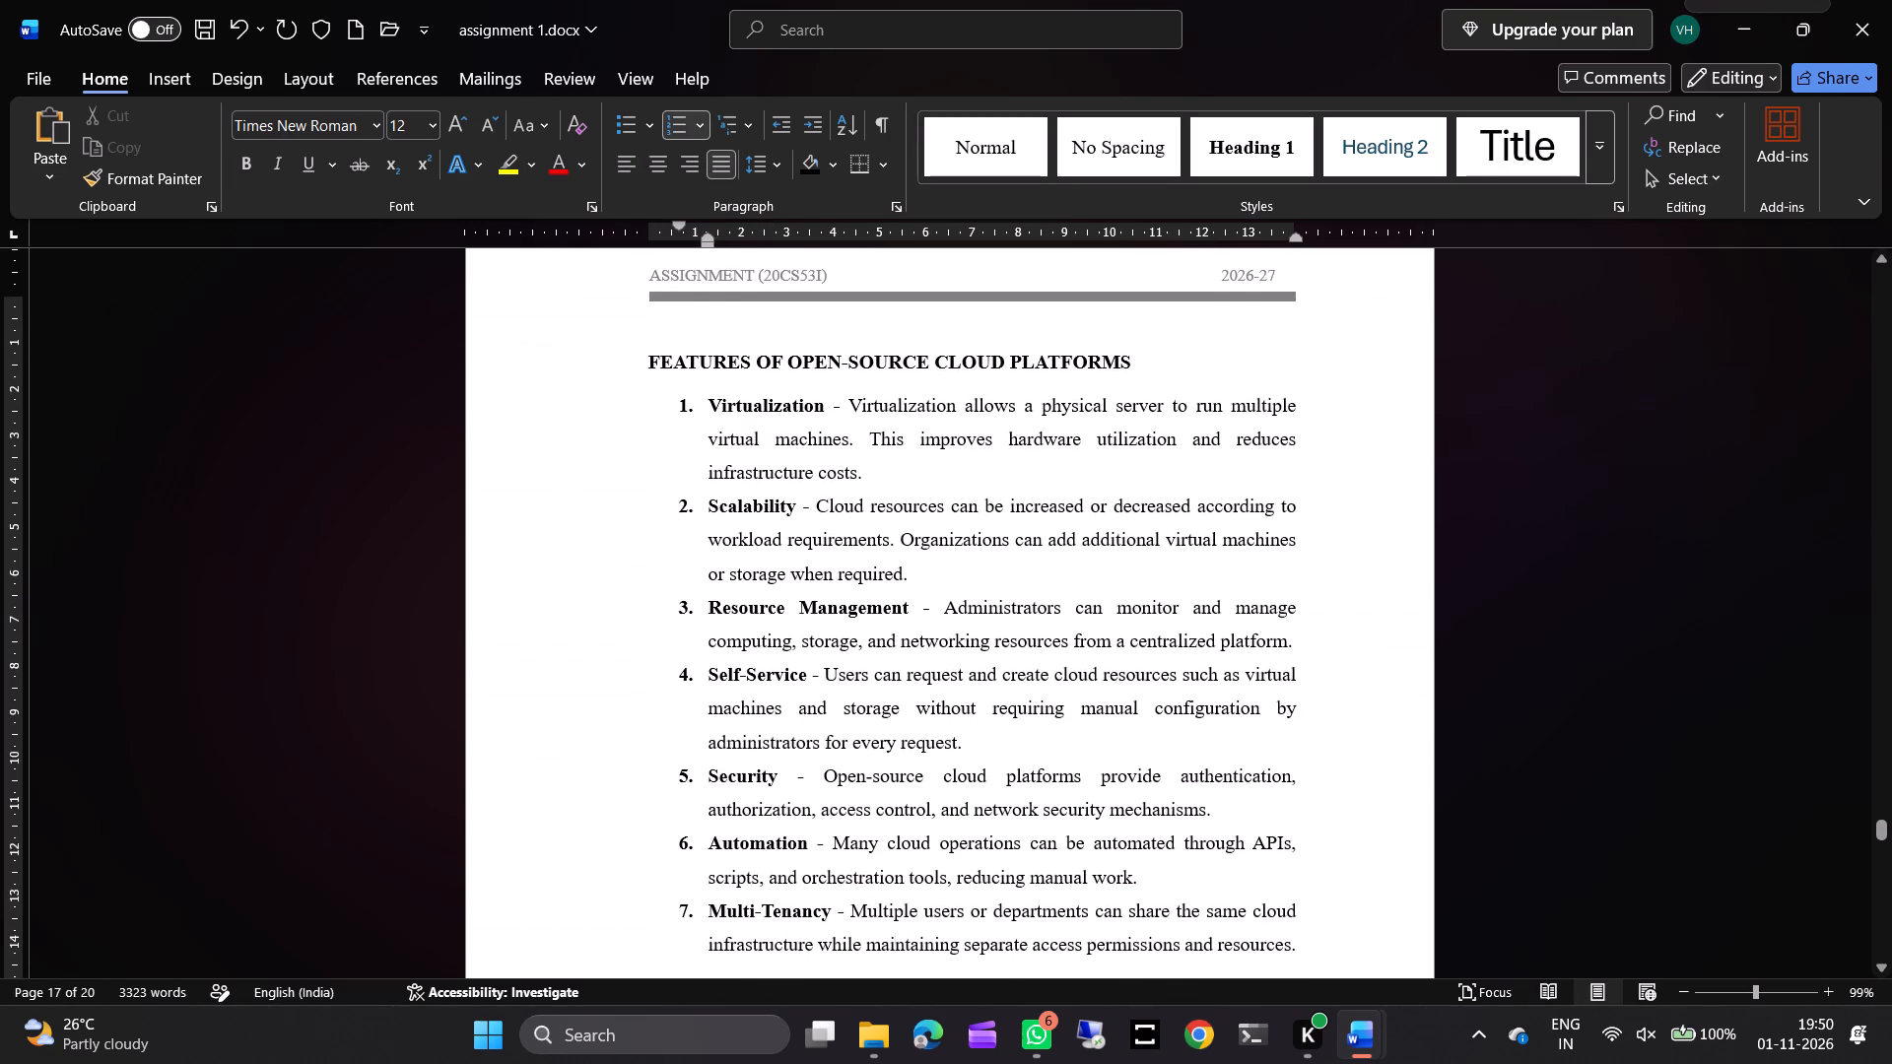
scroll(950, 567, "down", 5)
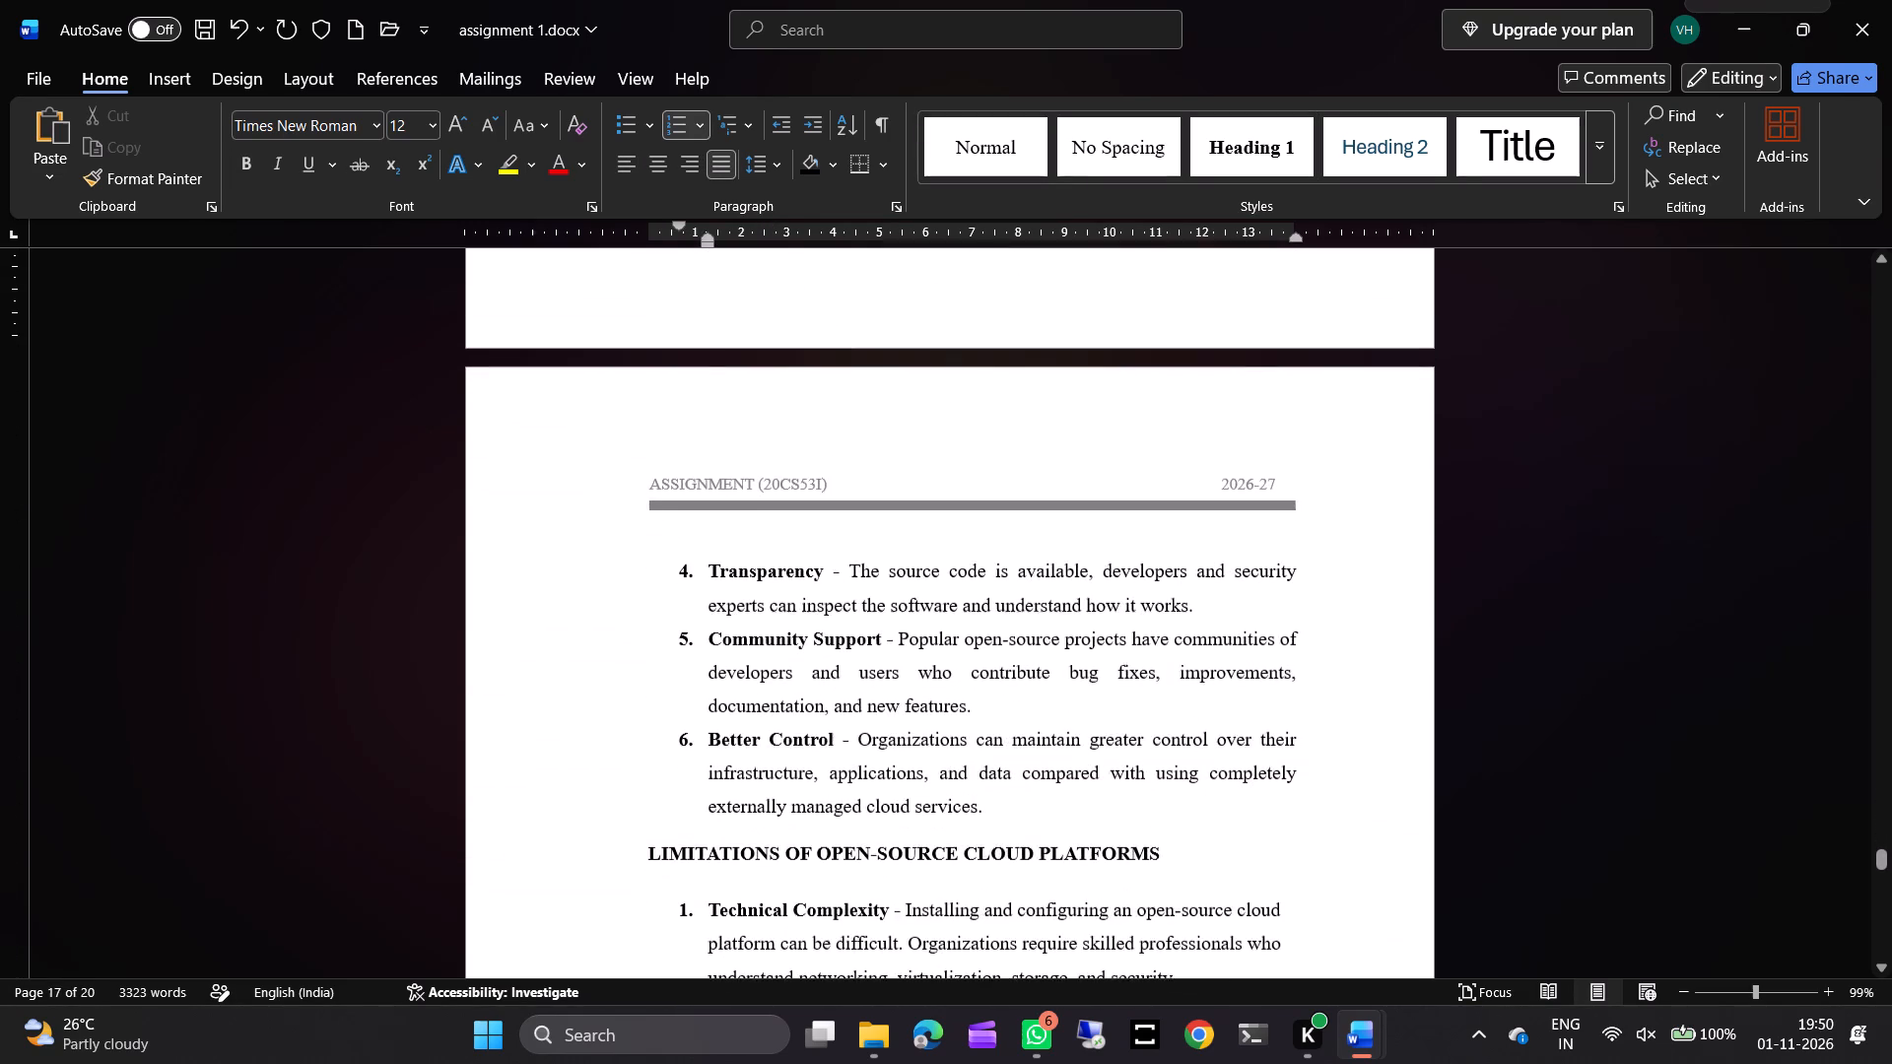
scroll(950, 567, "down", 8)
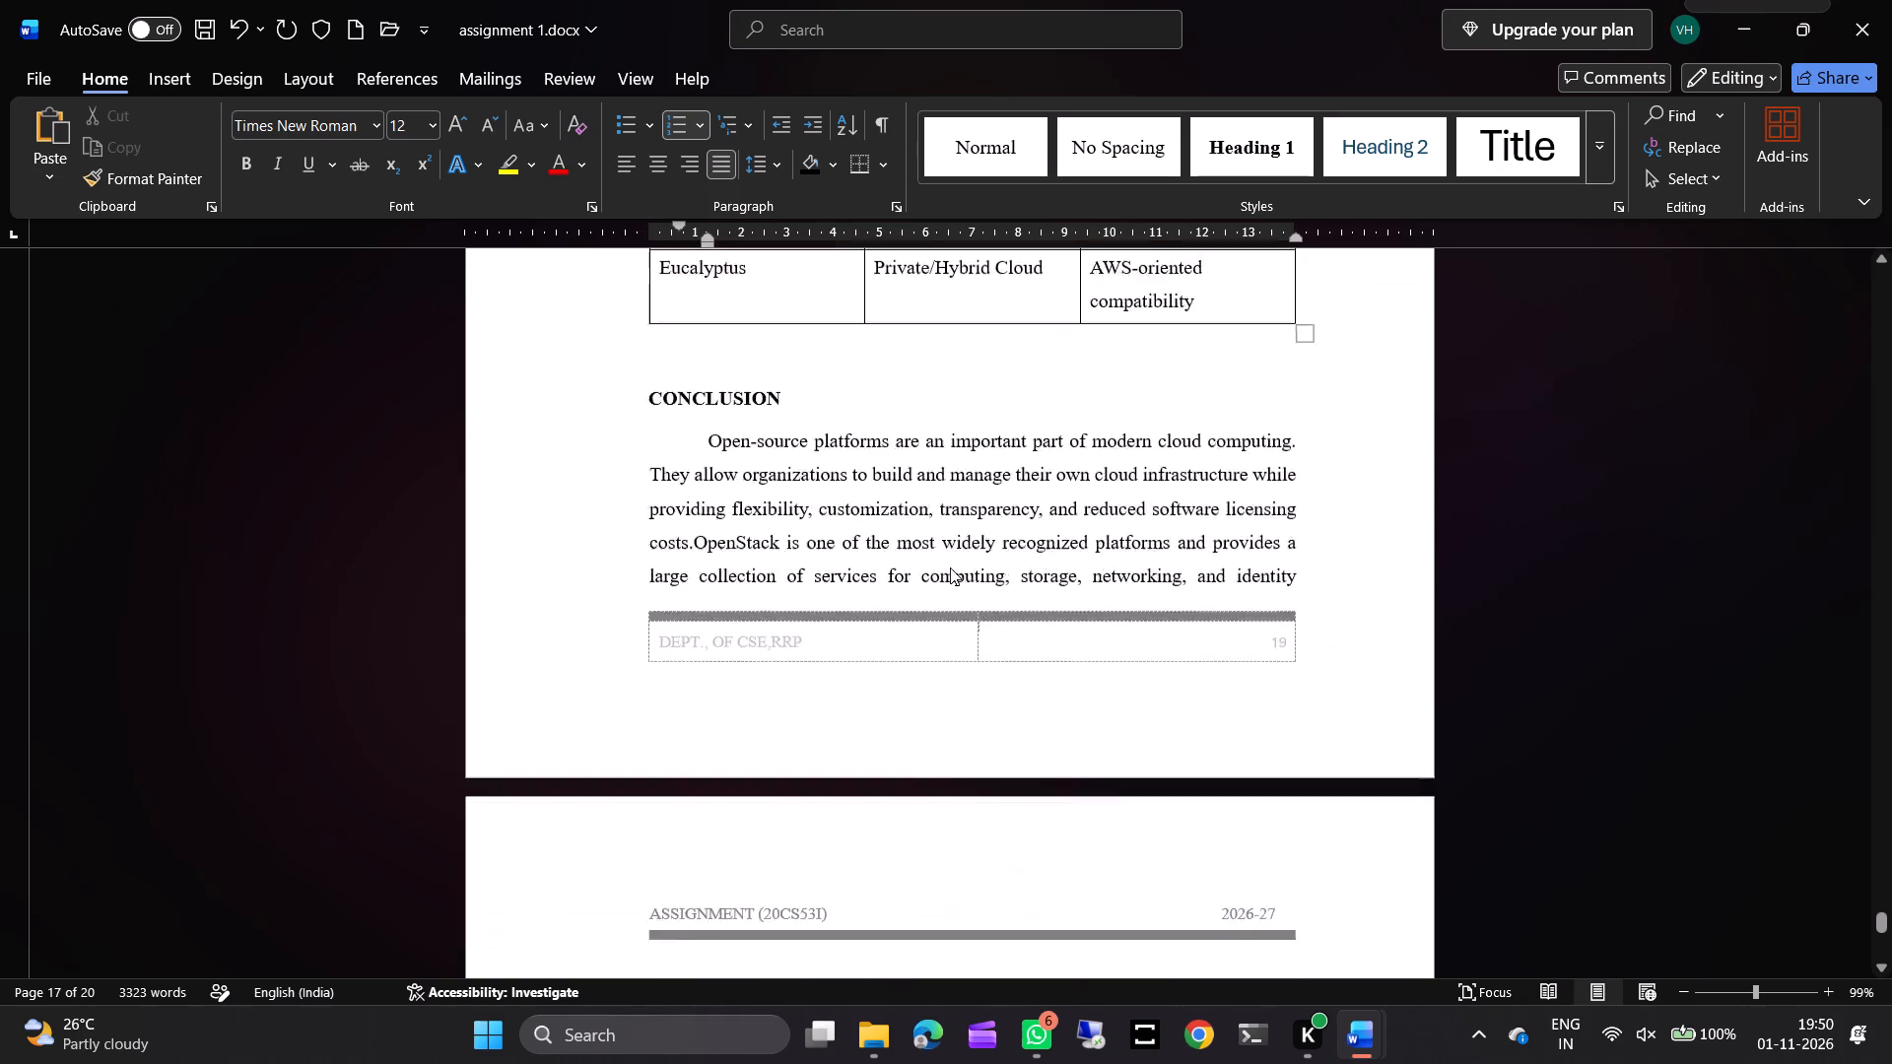
scroll(950, 567, "down", 2)
Reduce the blank space between the platform comparison table and the CONCLUSION heading to a single small blank line.
scroll(950, 567, "up", 2)
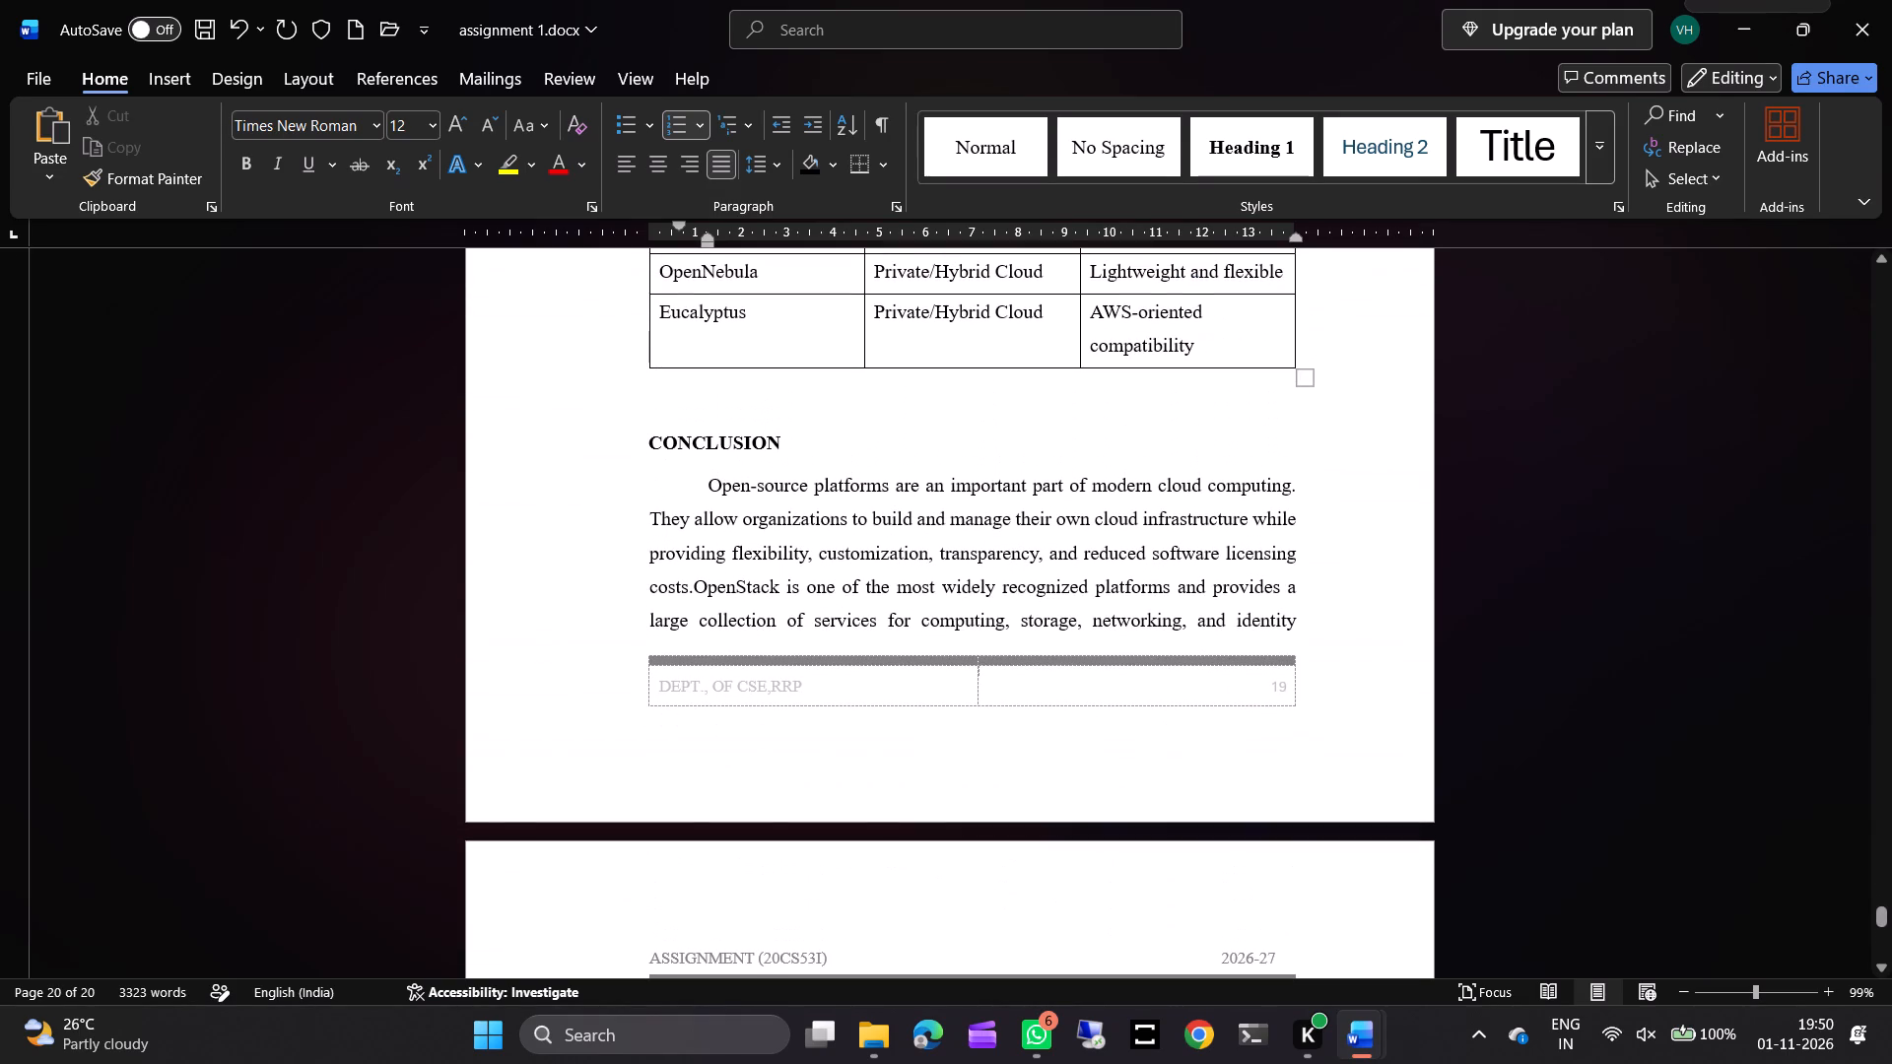
left_click(772, 400)
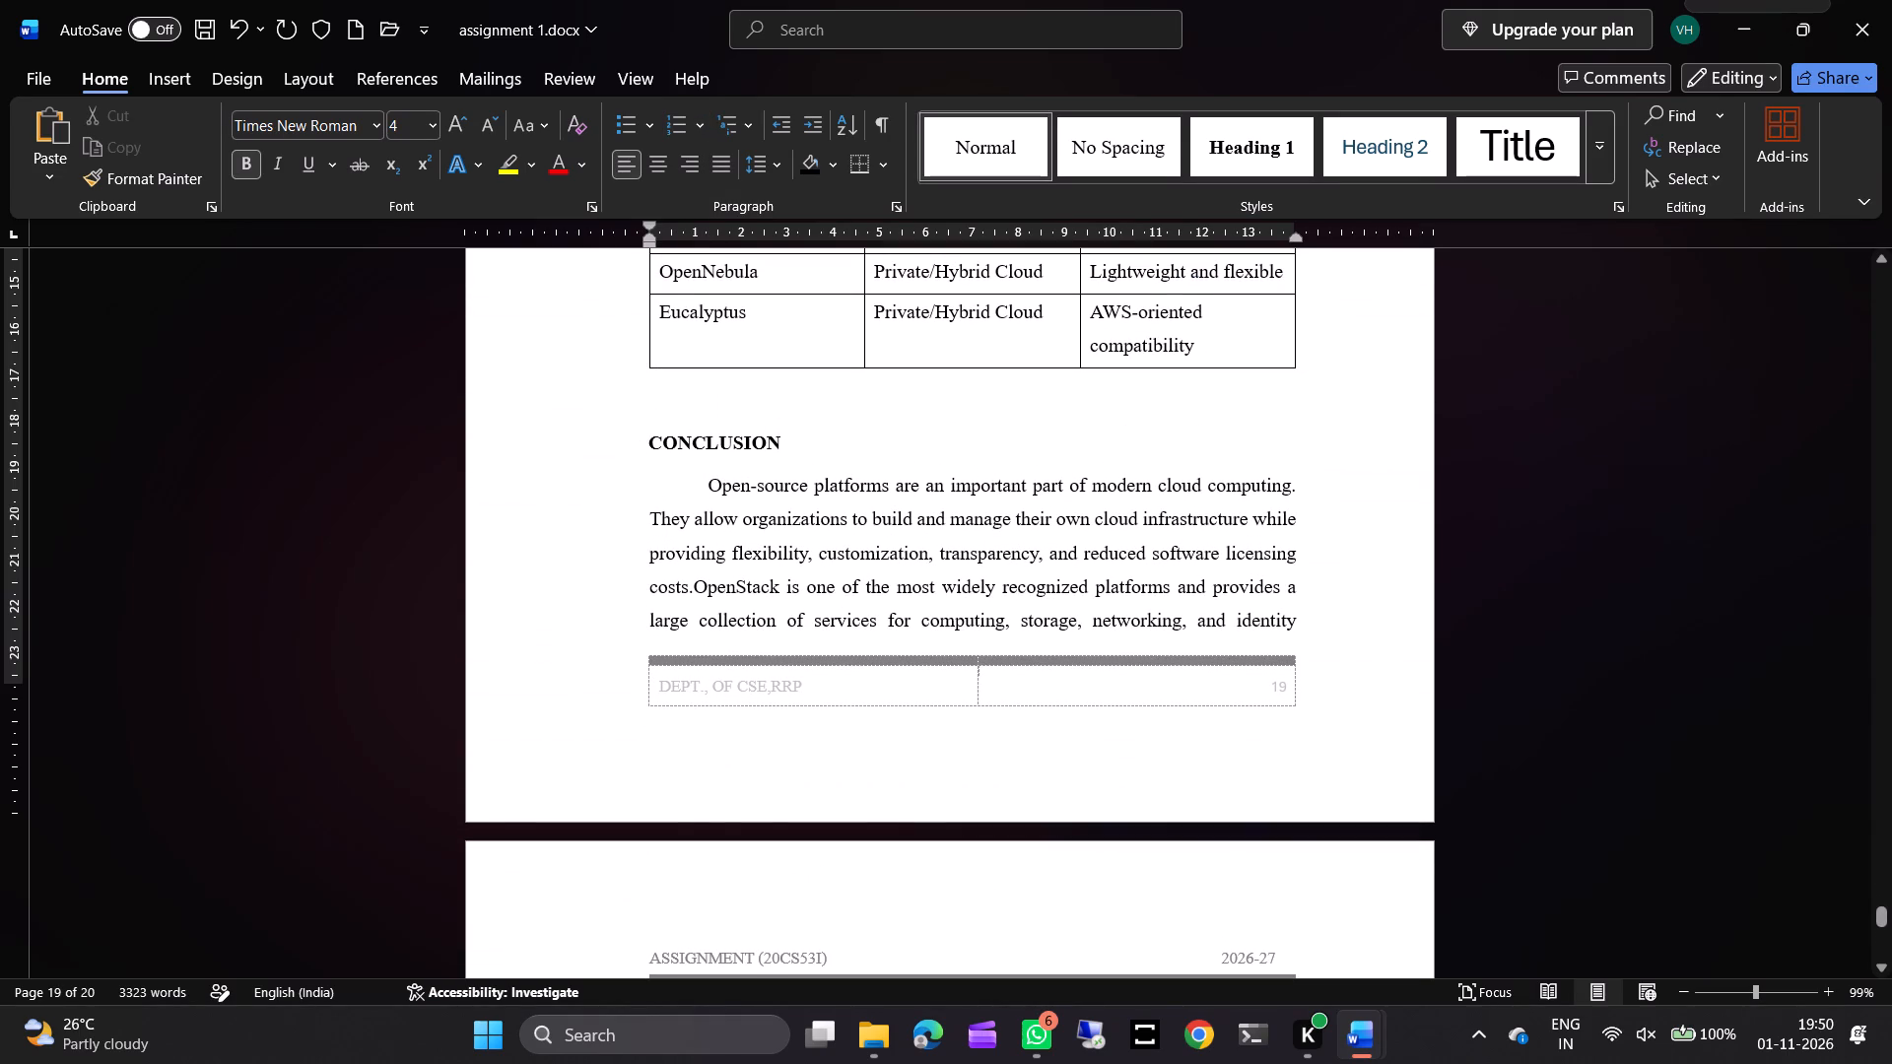
key("Down")
key("BackSpace")
key("BackSpace")
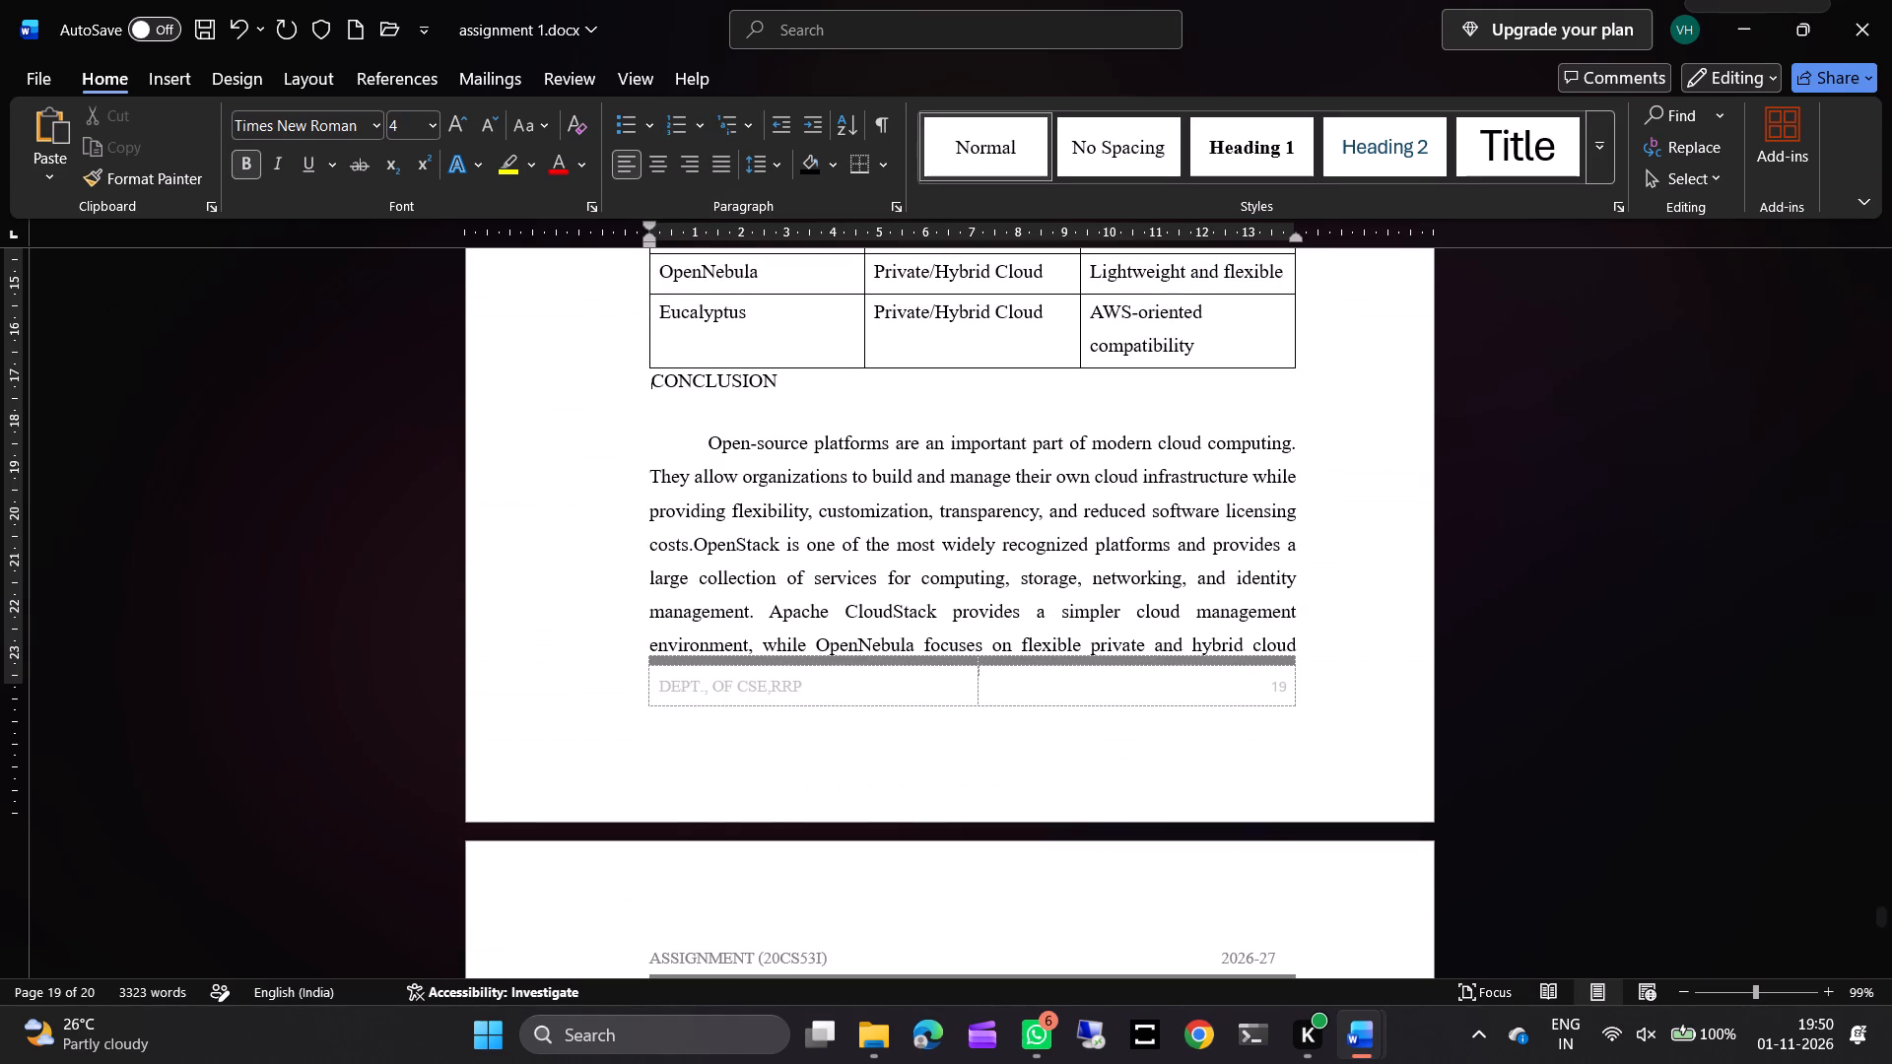
key("Return")
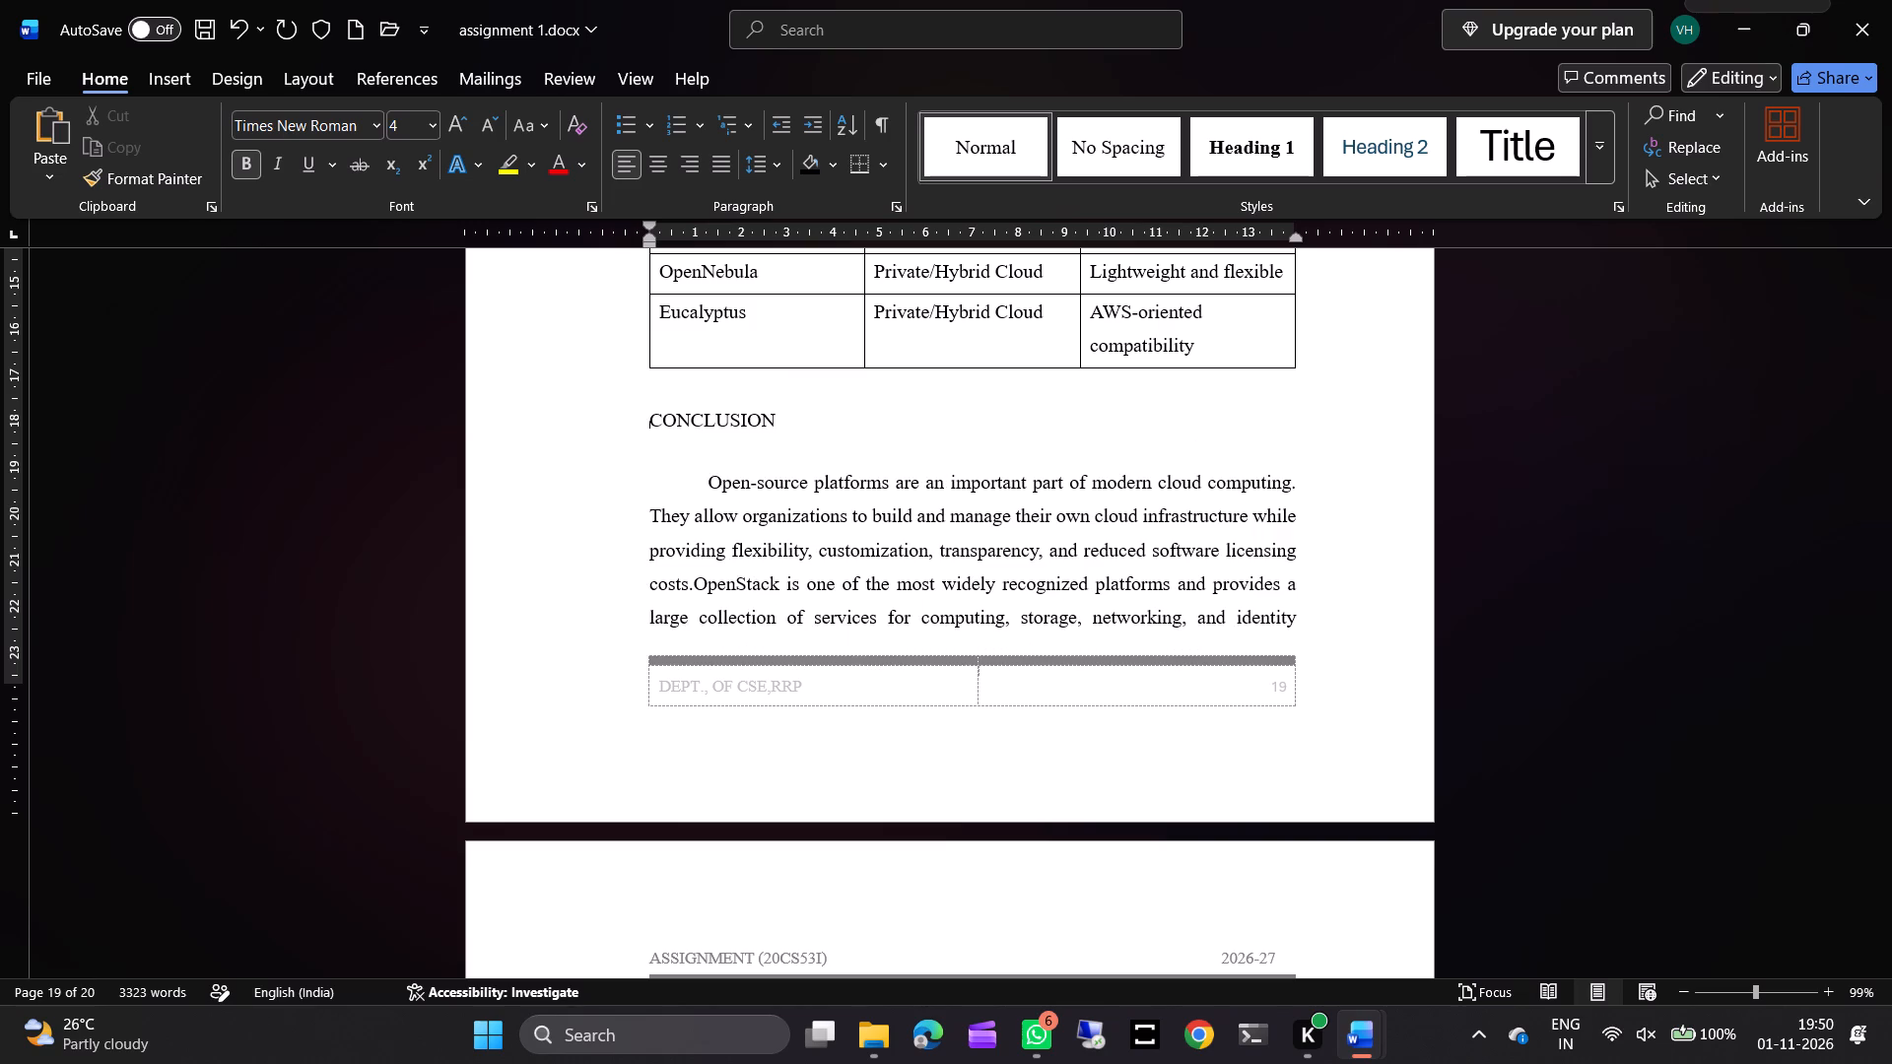
Make the CONCLUSION heading below the platform comparison table bold and set its font size to 14.
left_click_drag(786, 416, 640, 414)
left_click(655, 382)
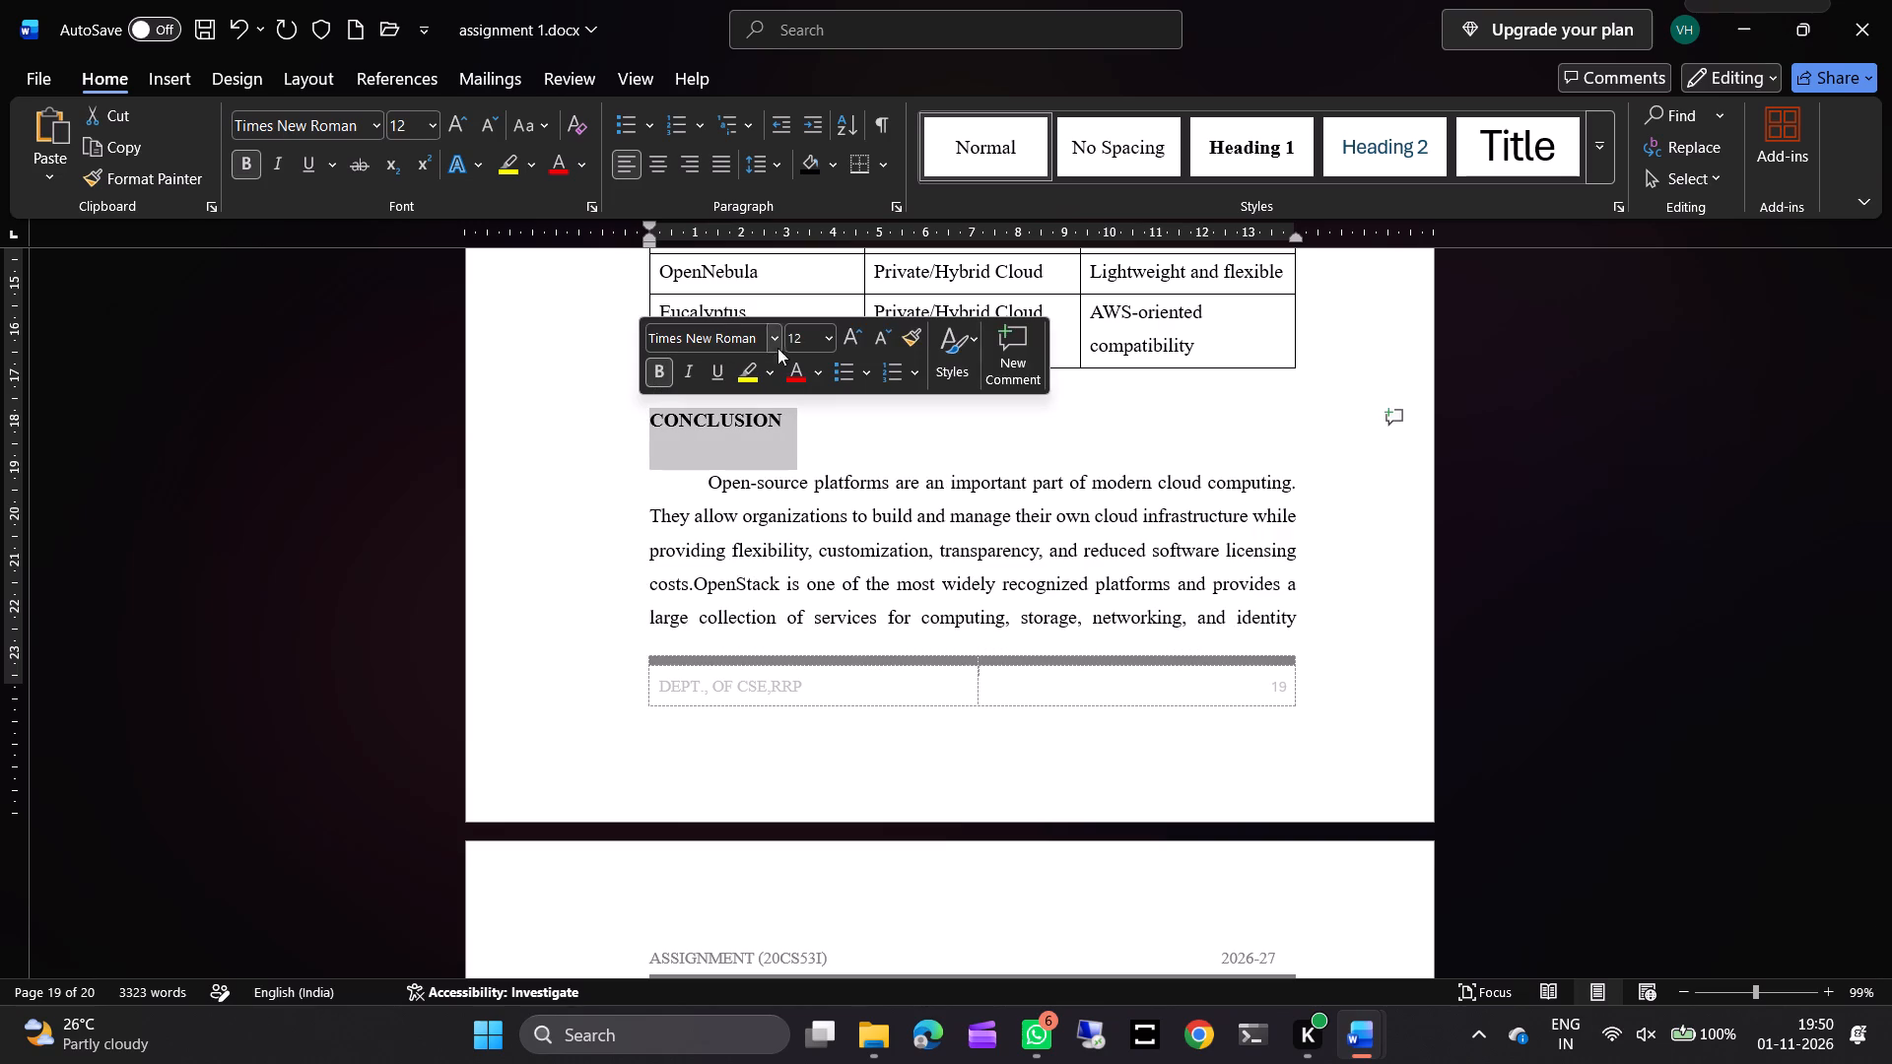
left_click(798, 340)
type("14")
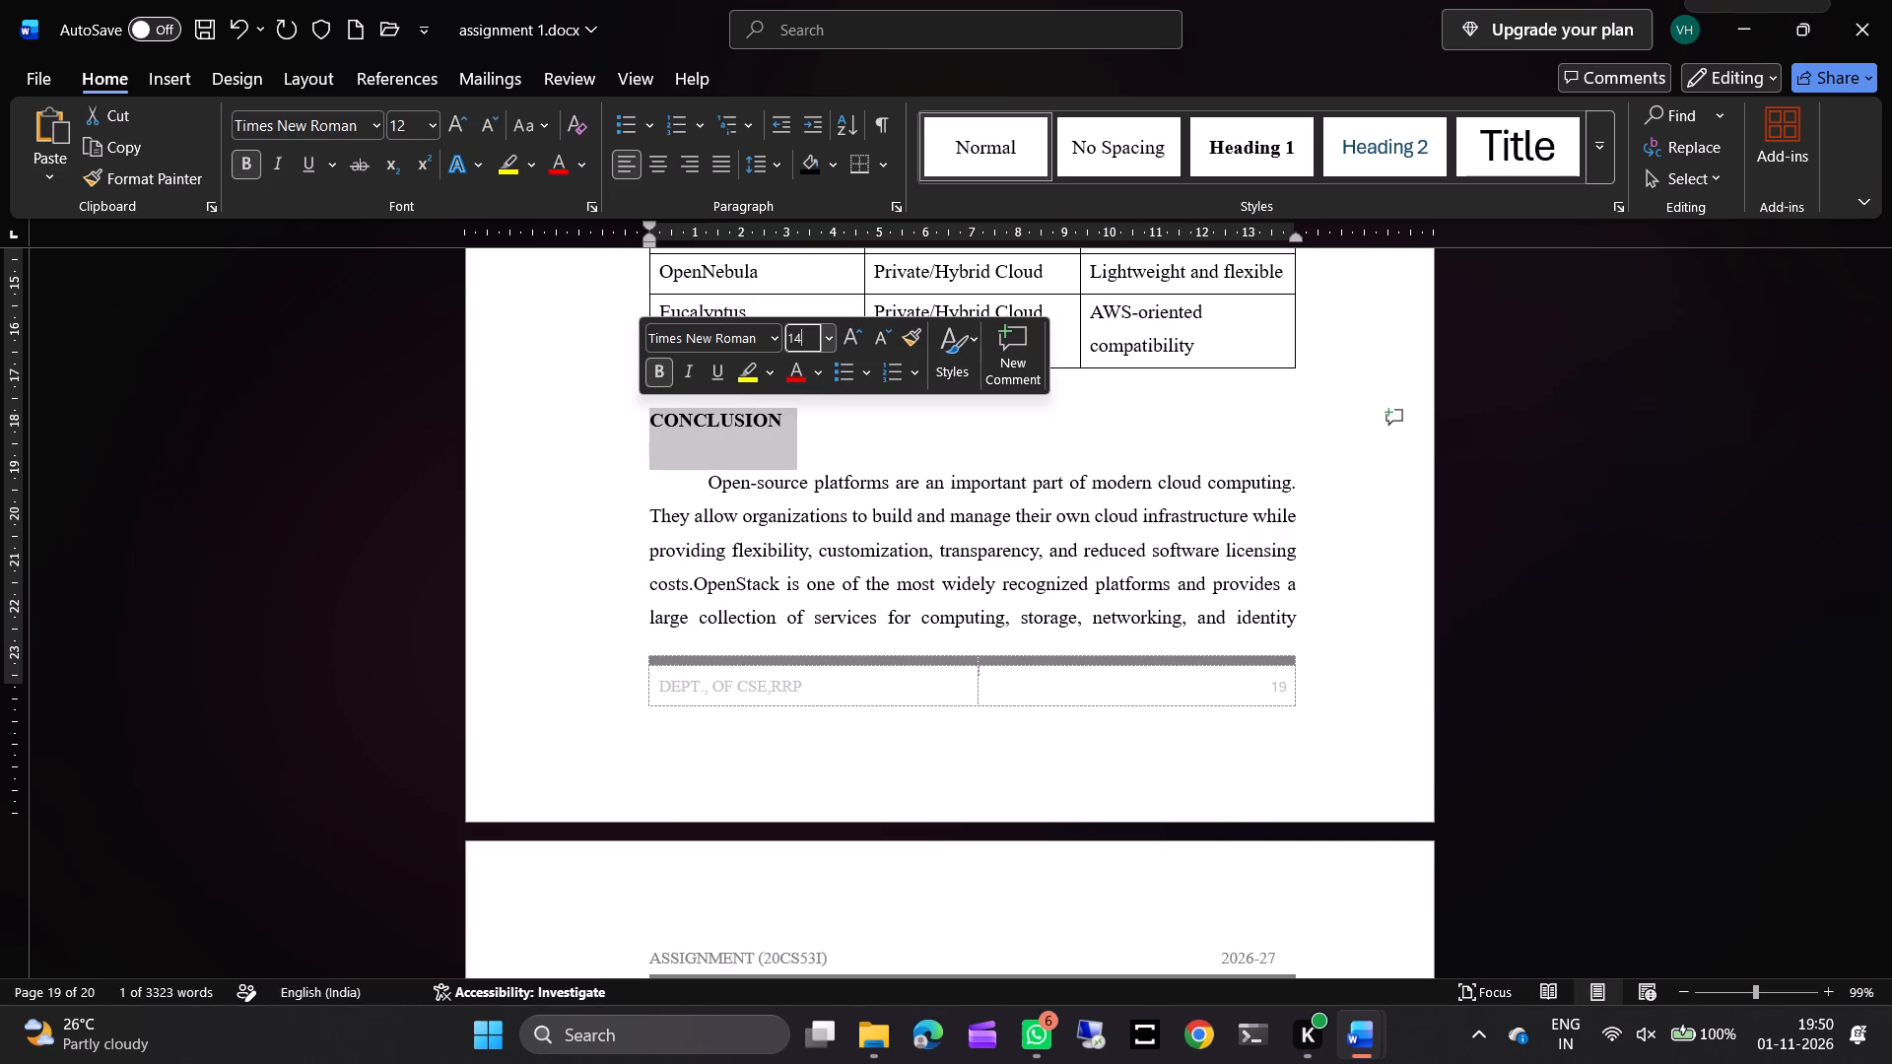
key("Return")
left_click(838, 449)
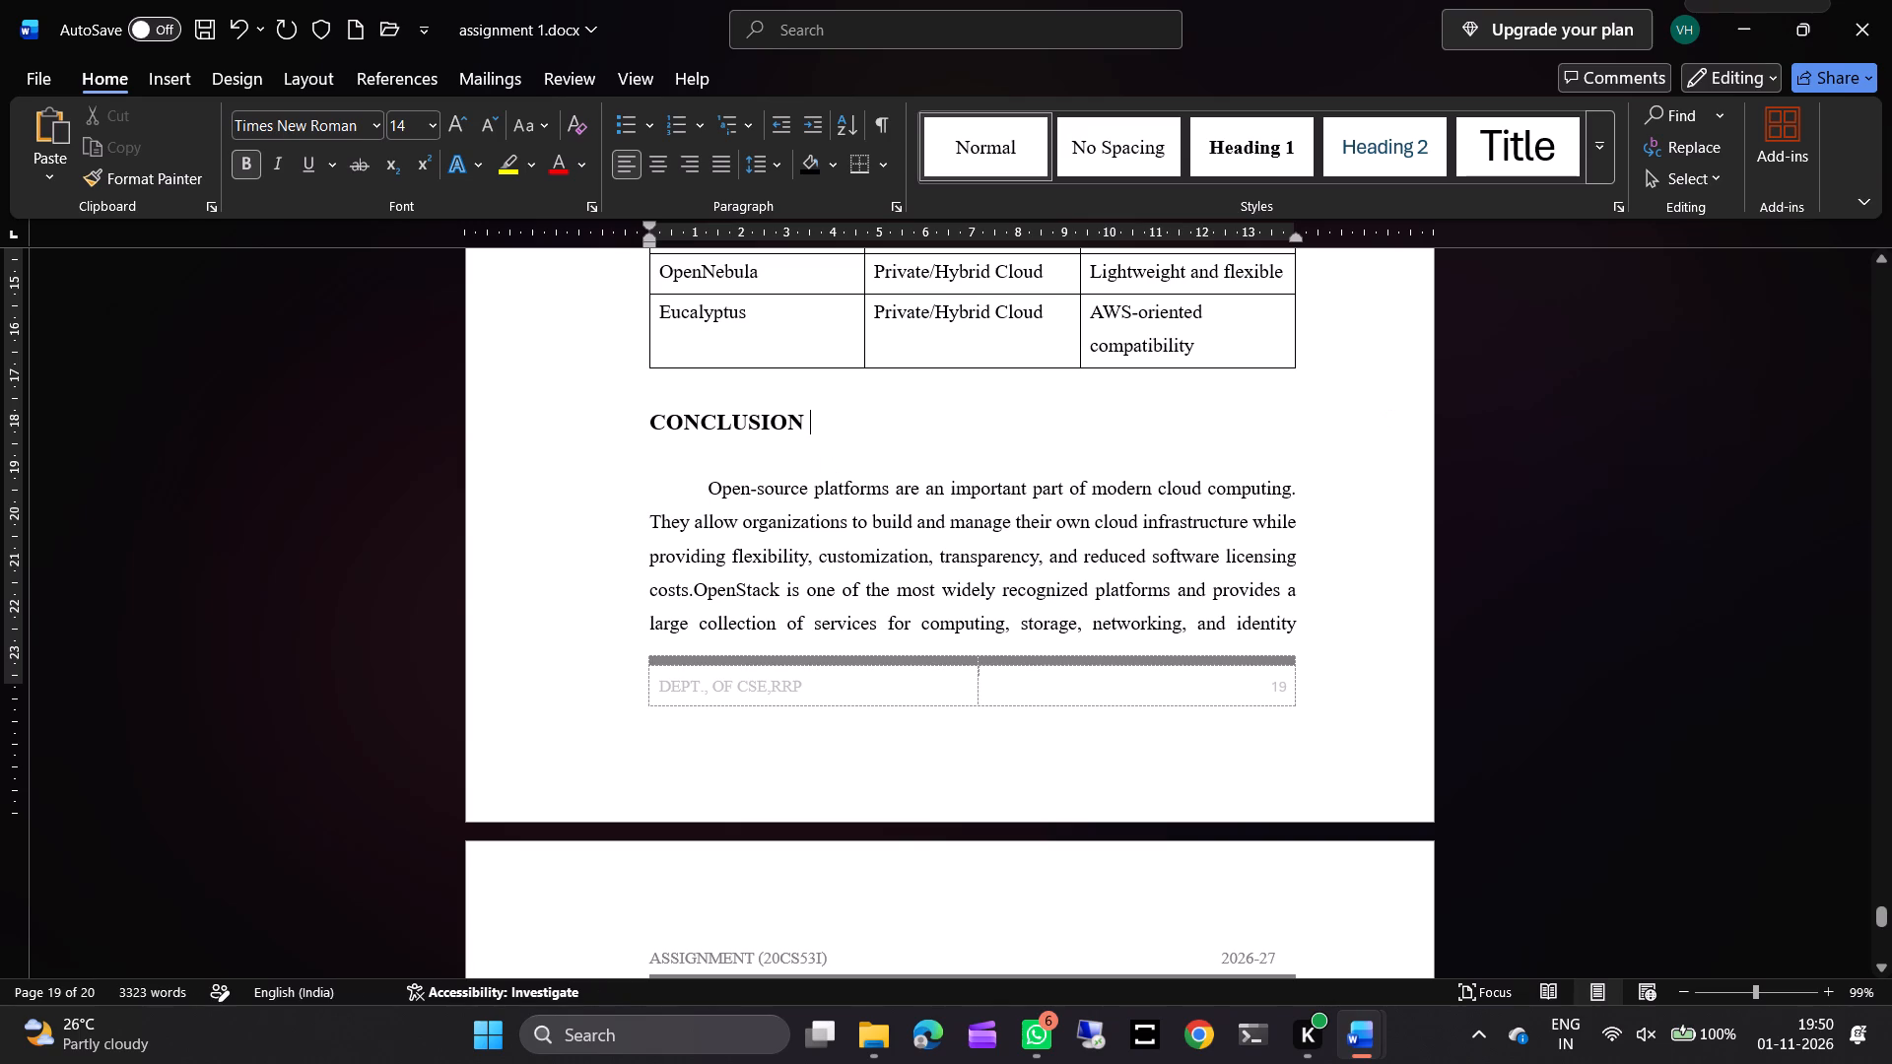
Check the final page, then review the whole document's layout back up to the ASSIGNMENT-01 title.
scroll(794, 458, "down", 5)
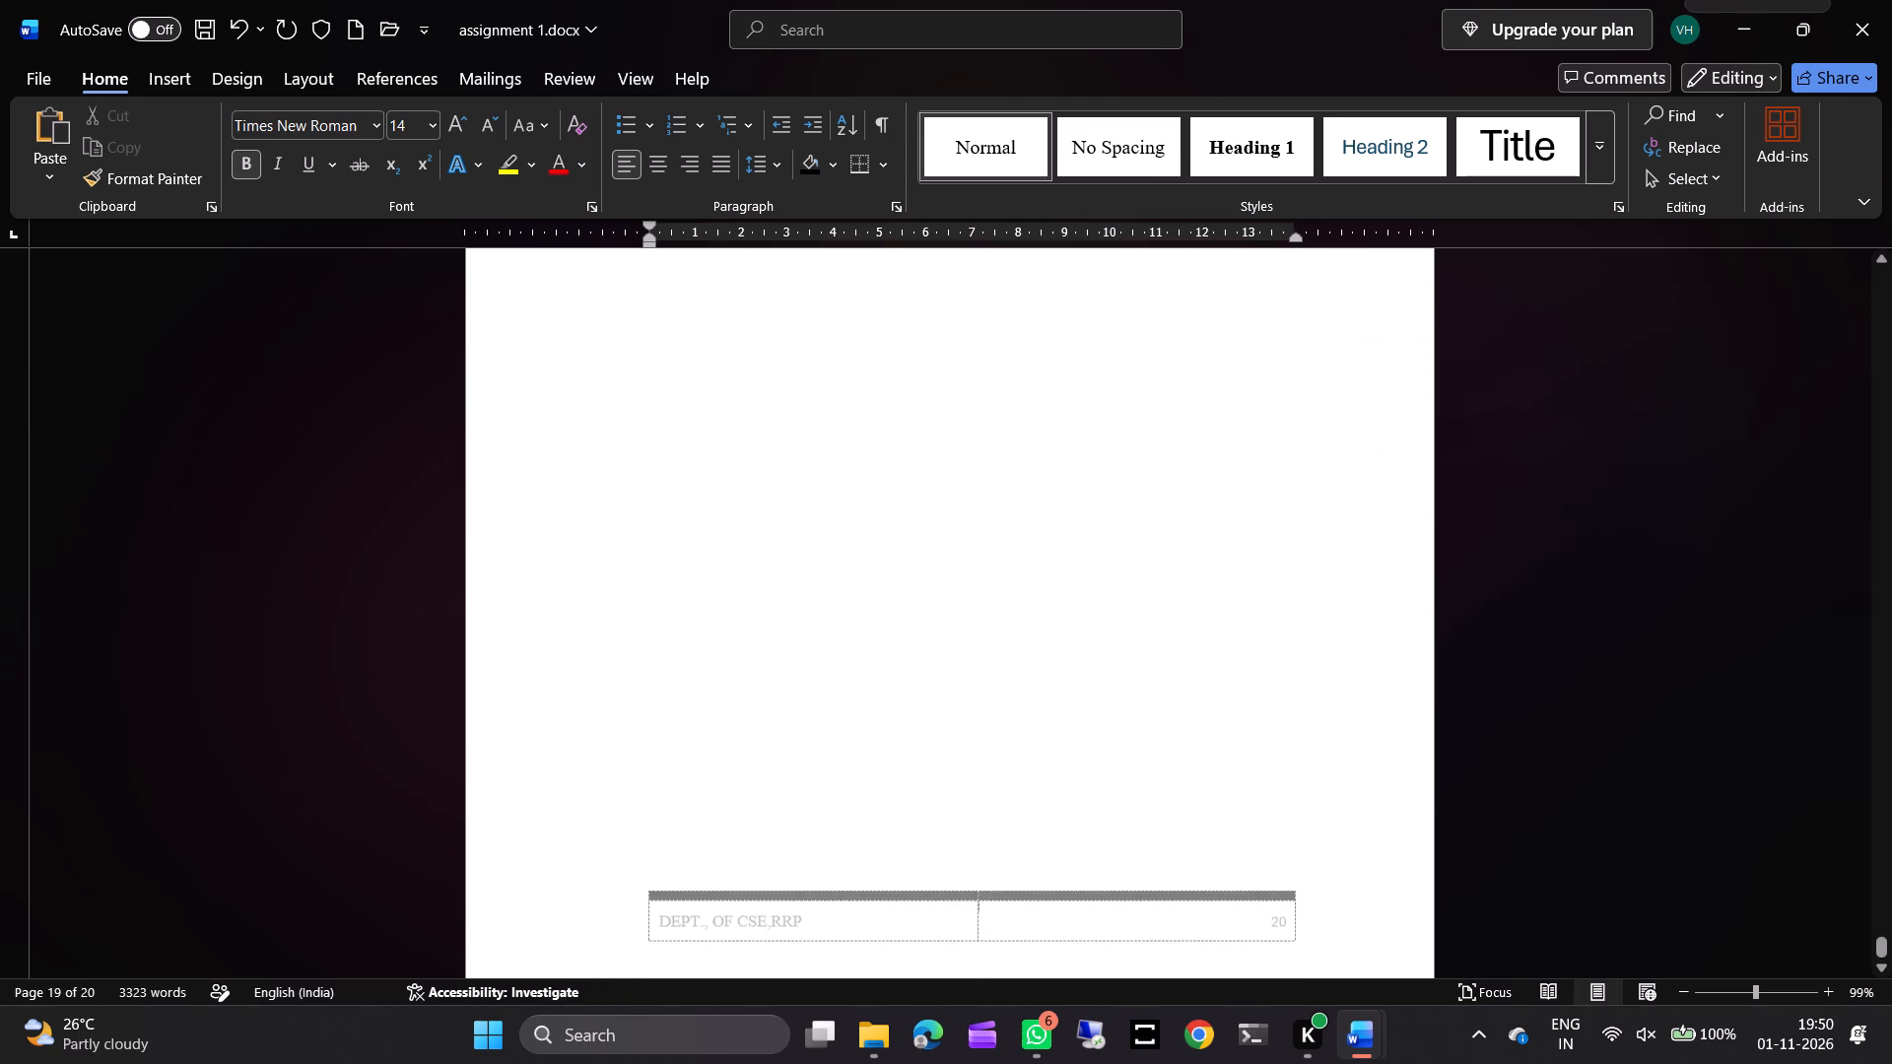
scroll(794, 458, "down", 2)
scroll(794, 458, "up", 3)
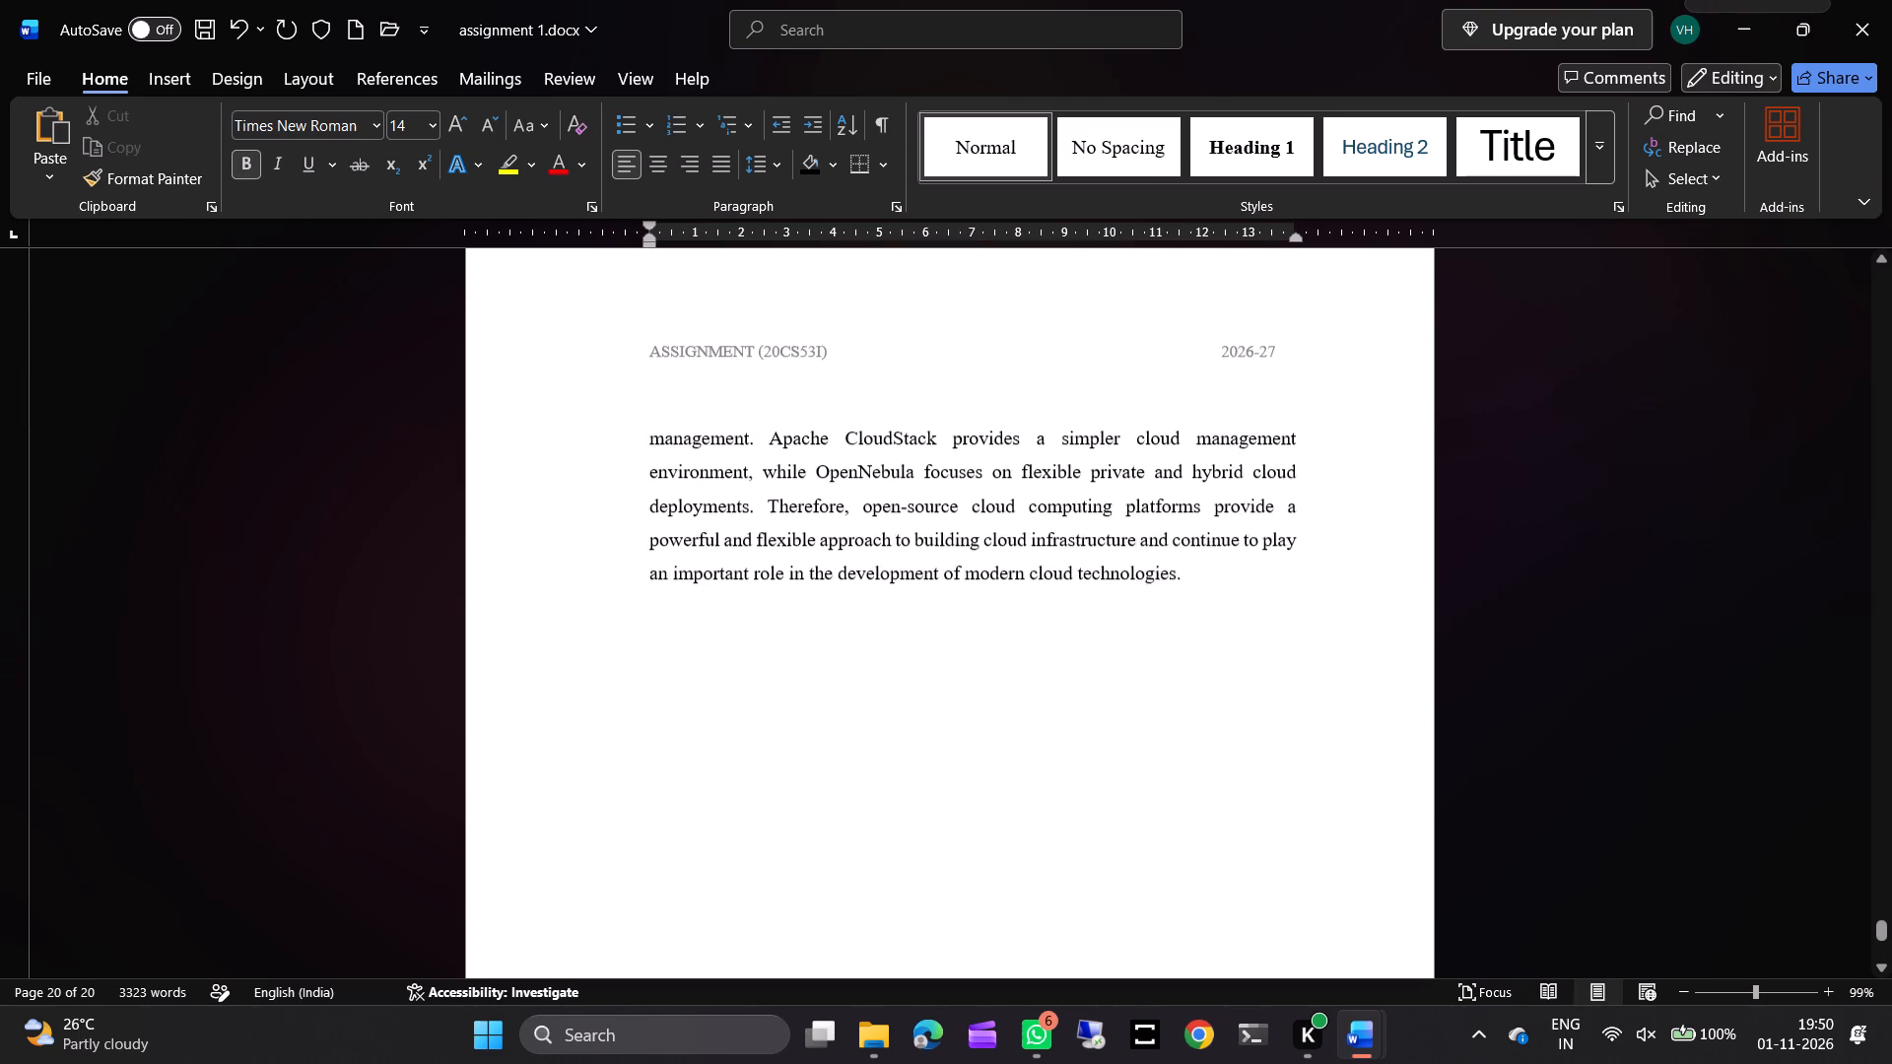
scroll(794, 458, "up", 4)
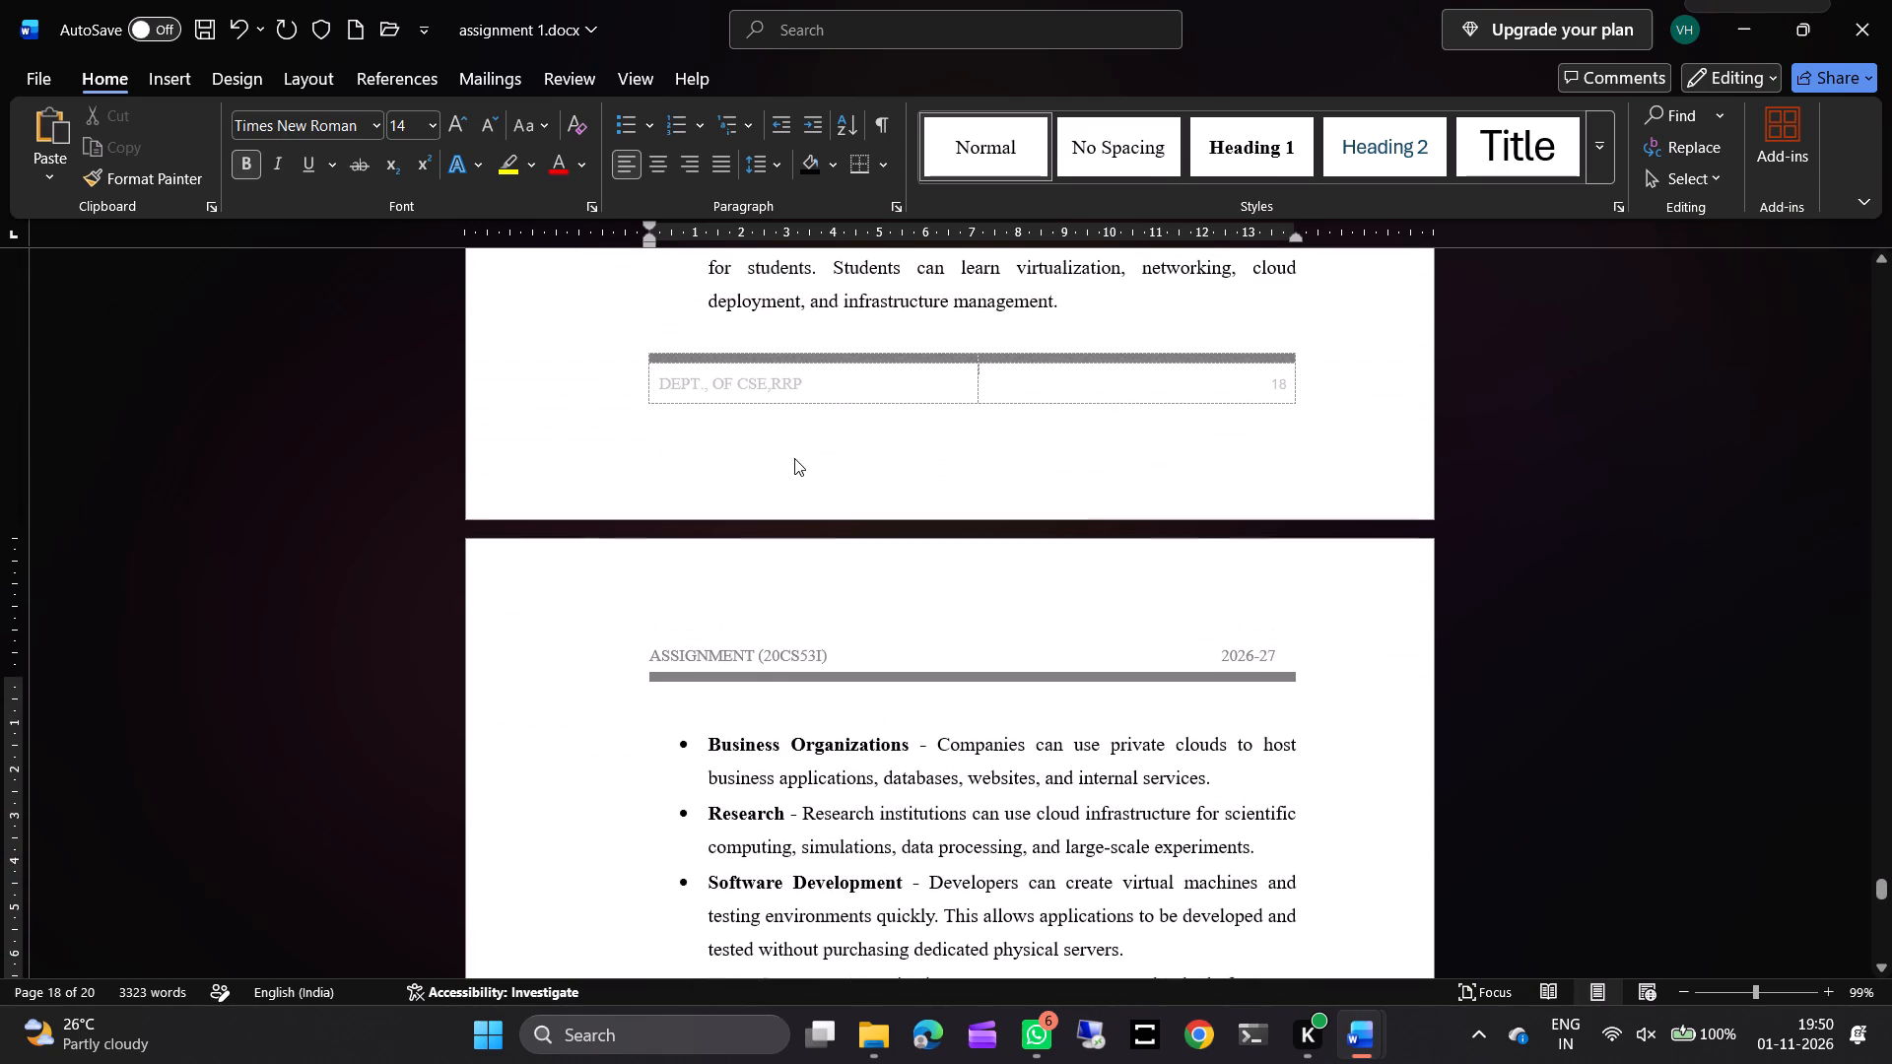
scroll(938, 628, "up", 1)
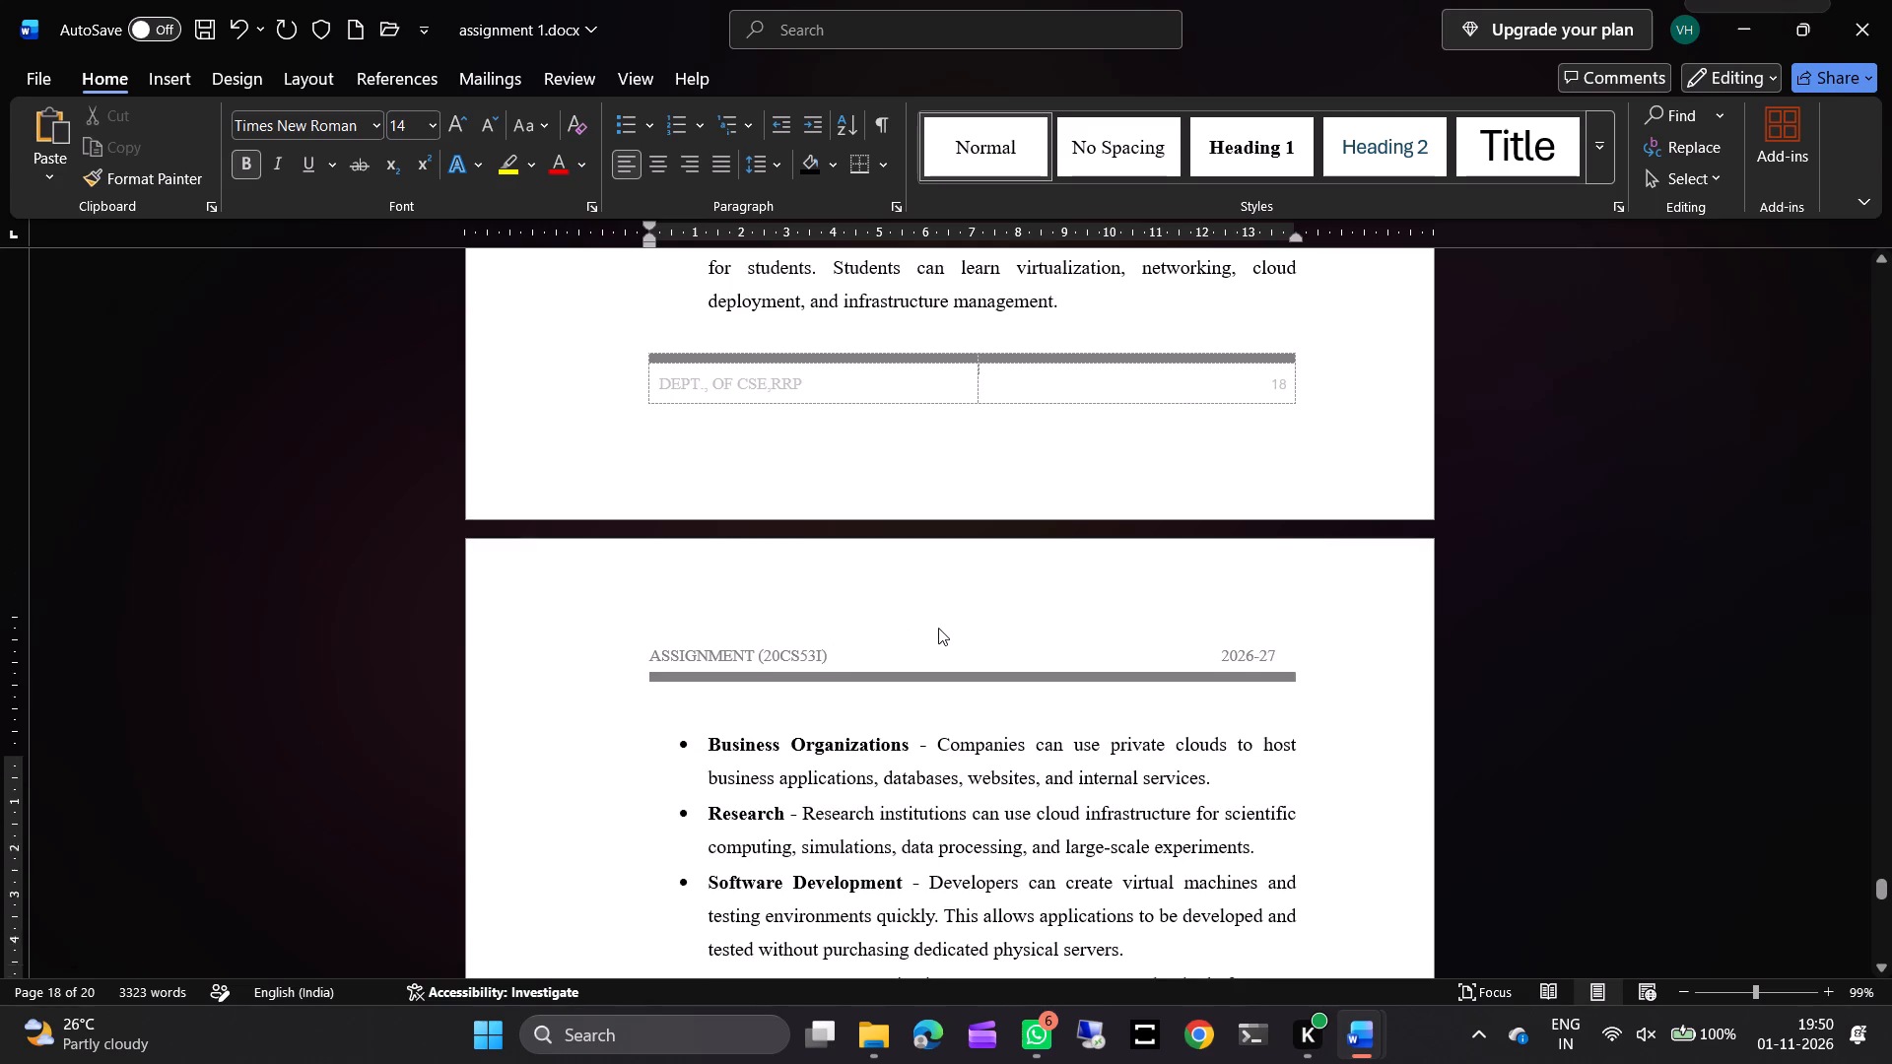
scroll(938, 628, "up", 11)
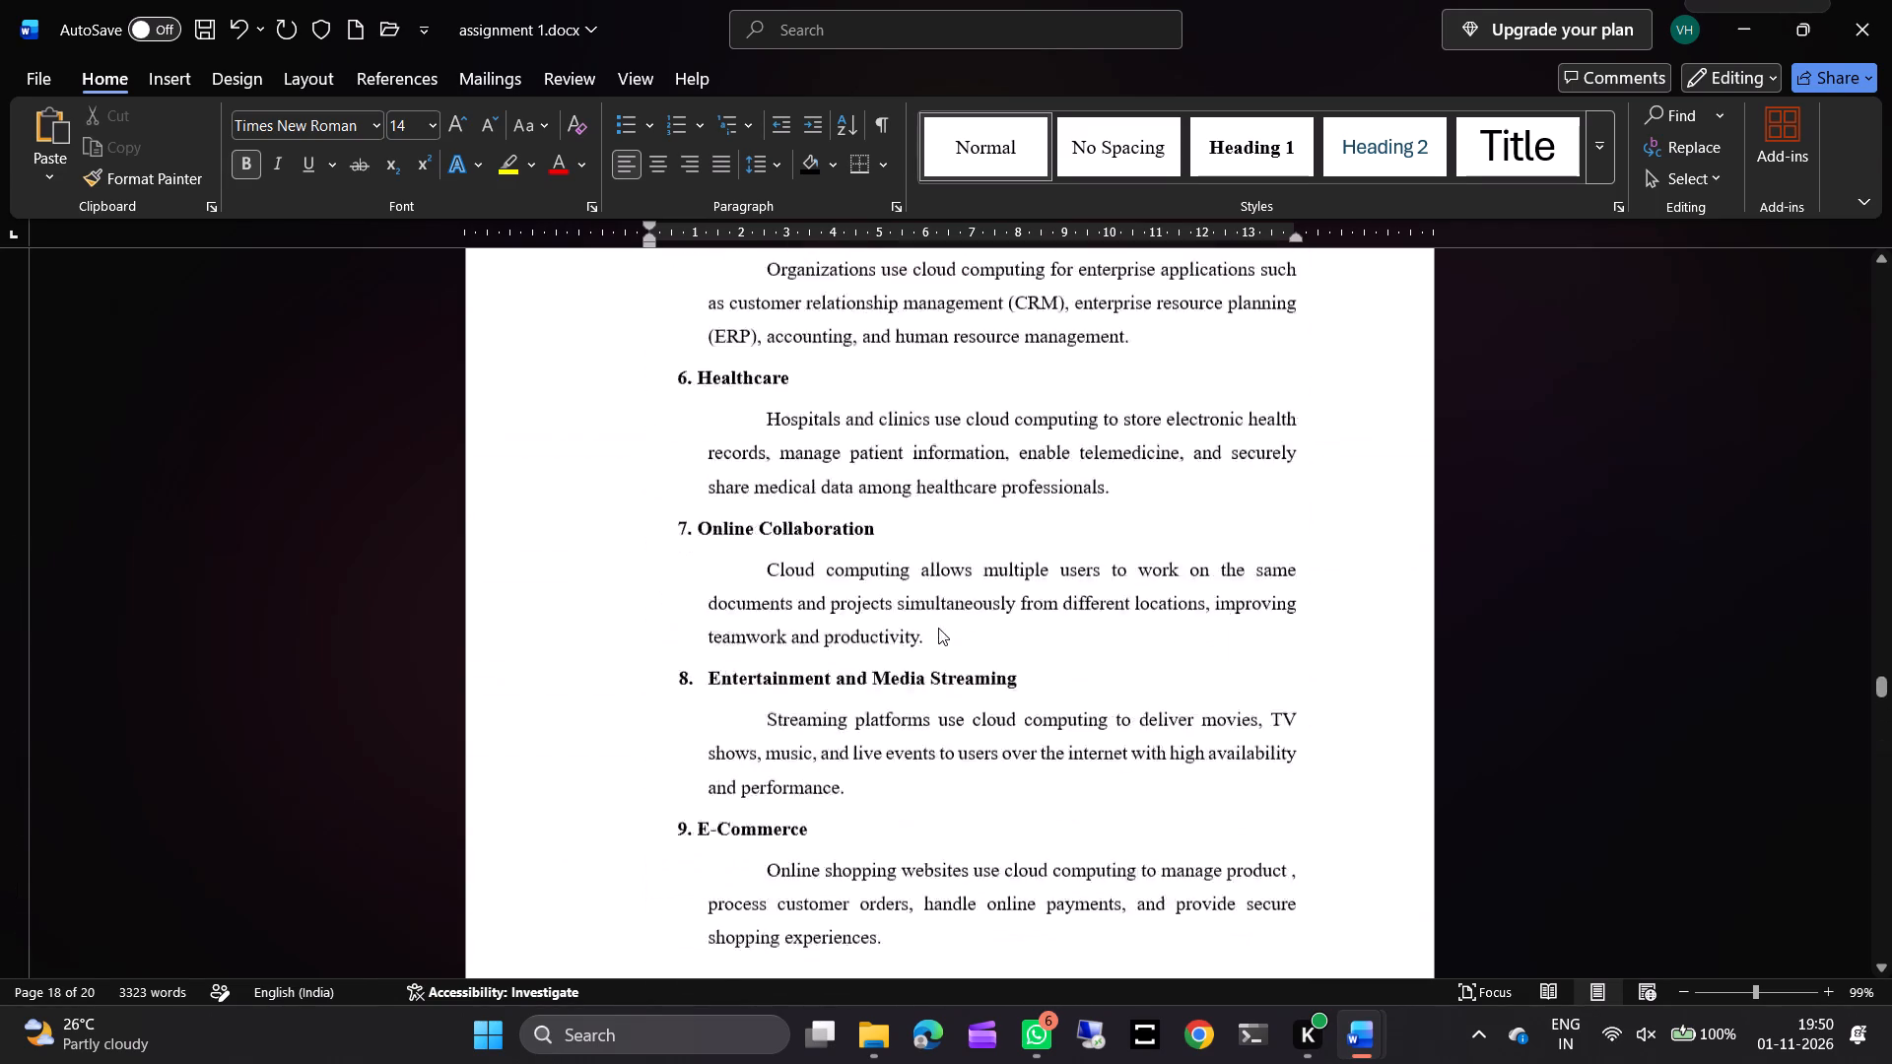
scroll(938, 628, "up", 17)
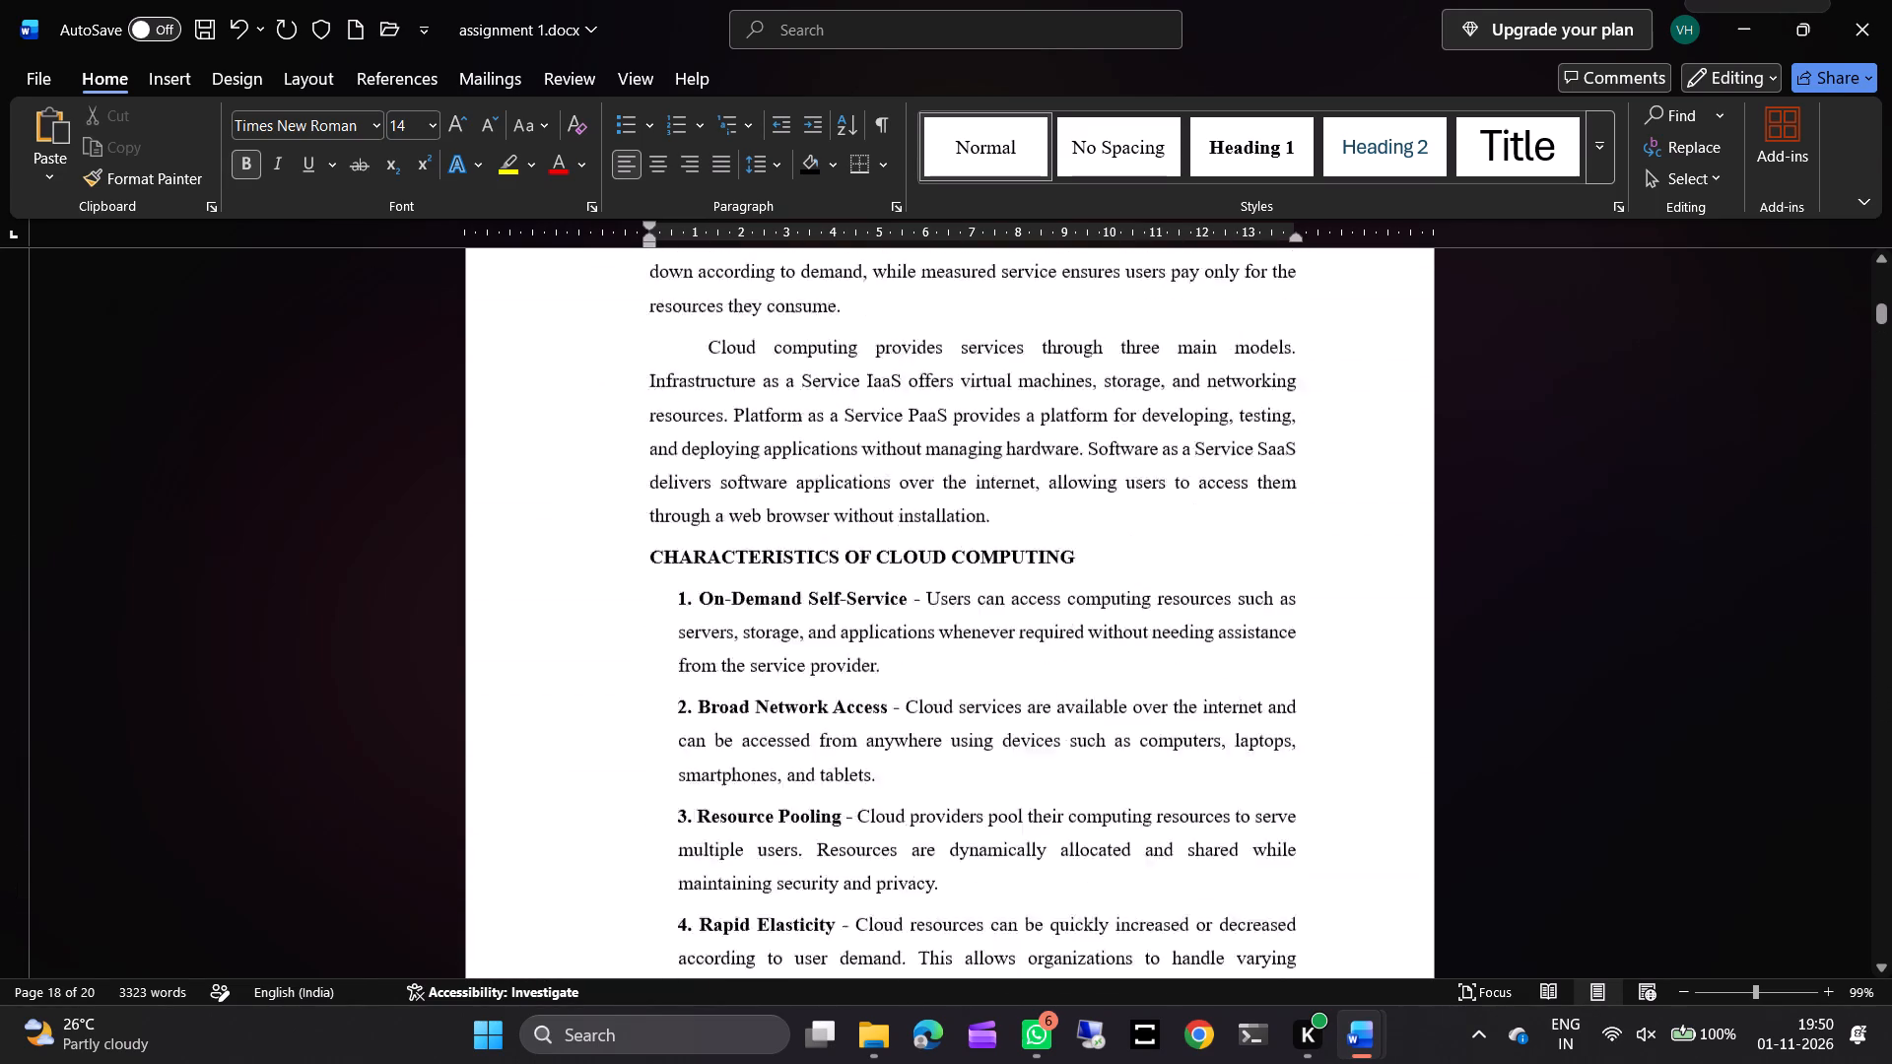
scroll(938, 628, "up", 17)
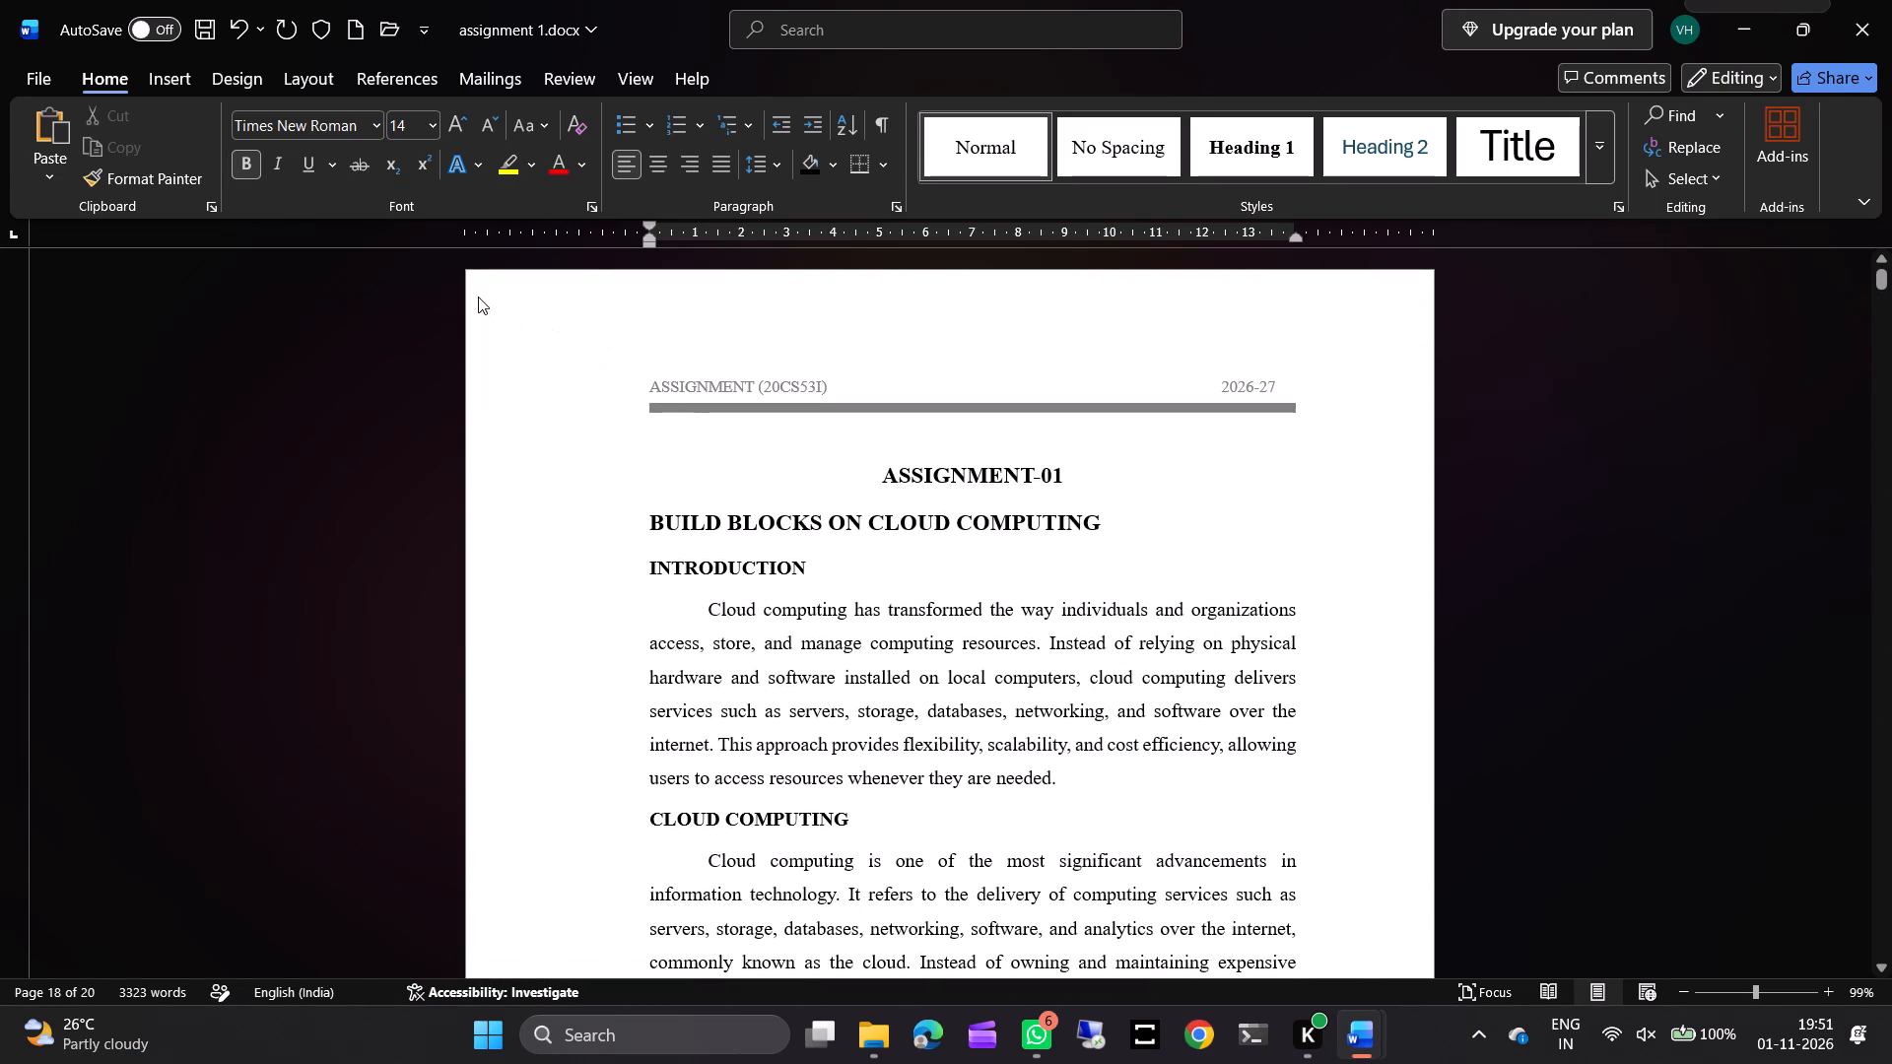
Save a copy of the document as a PDF named "HARSHA 1" in the AMRUTHA folder on the Desktop.
left_click(21, 74)
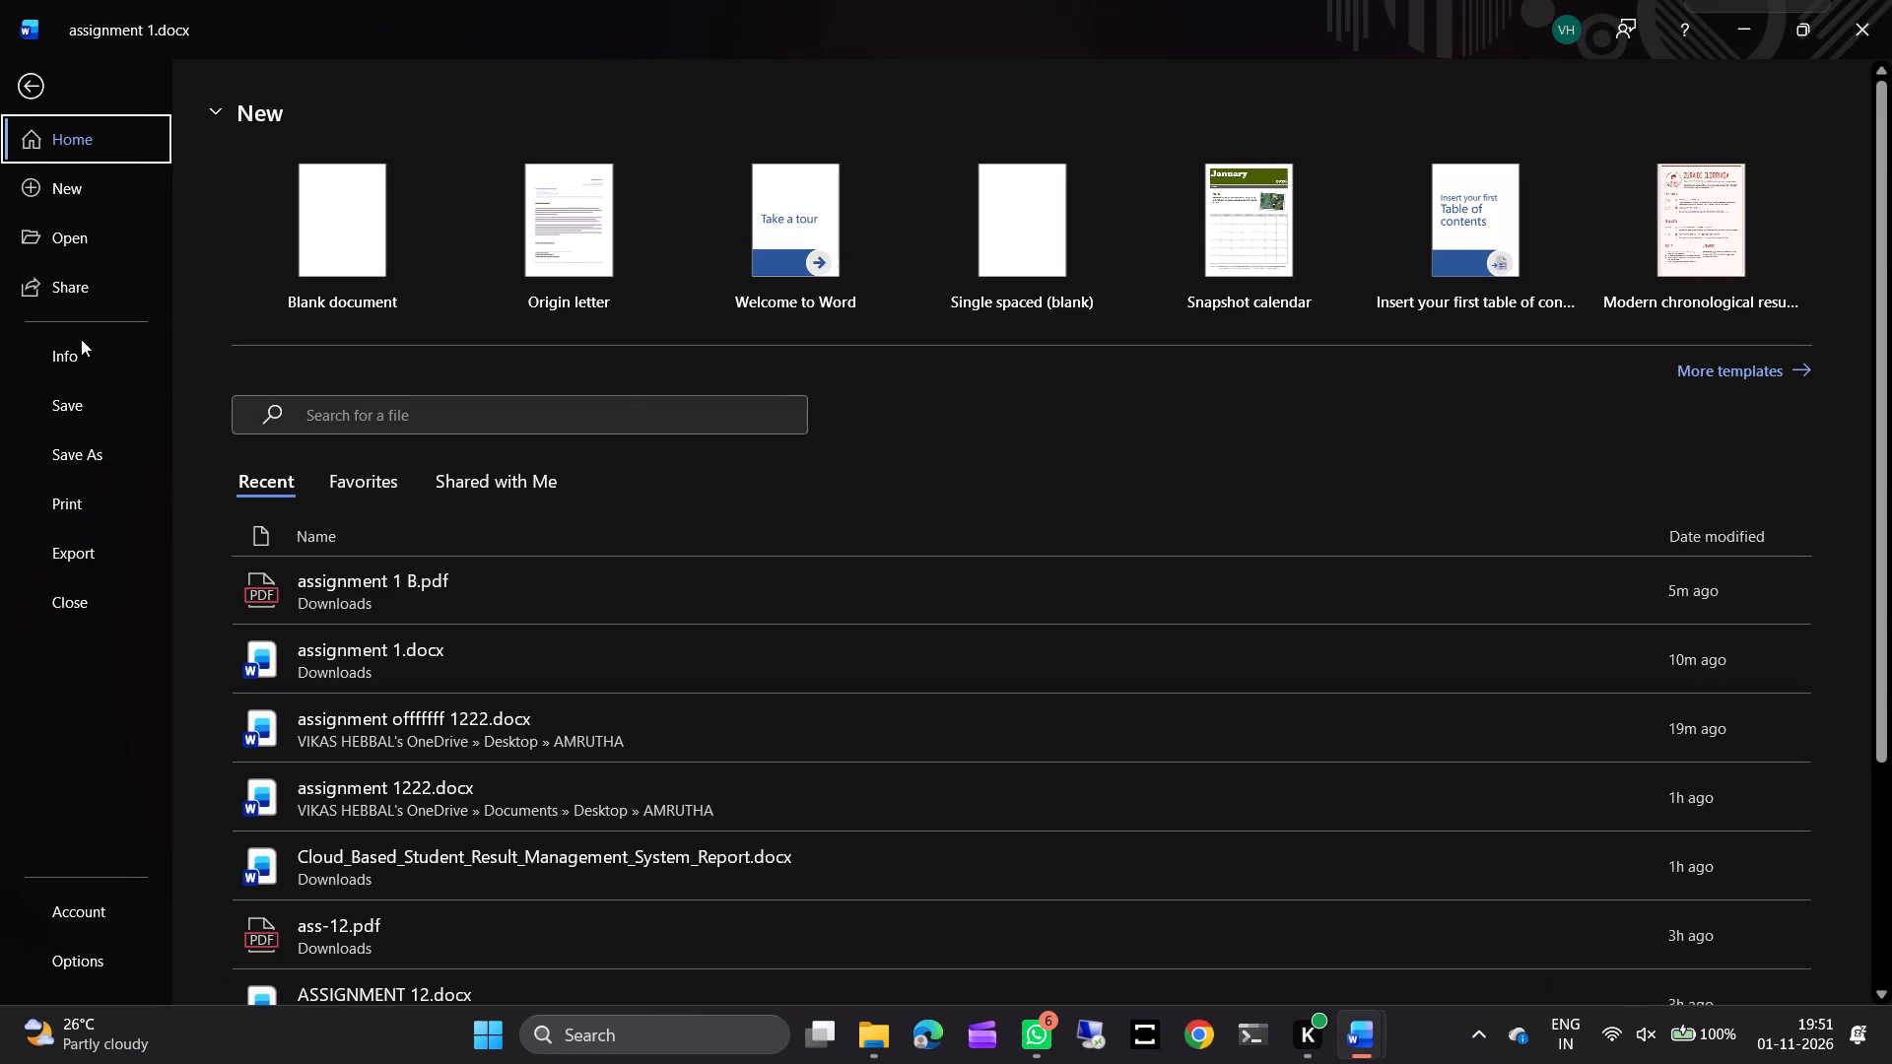
left_click(99, 463)
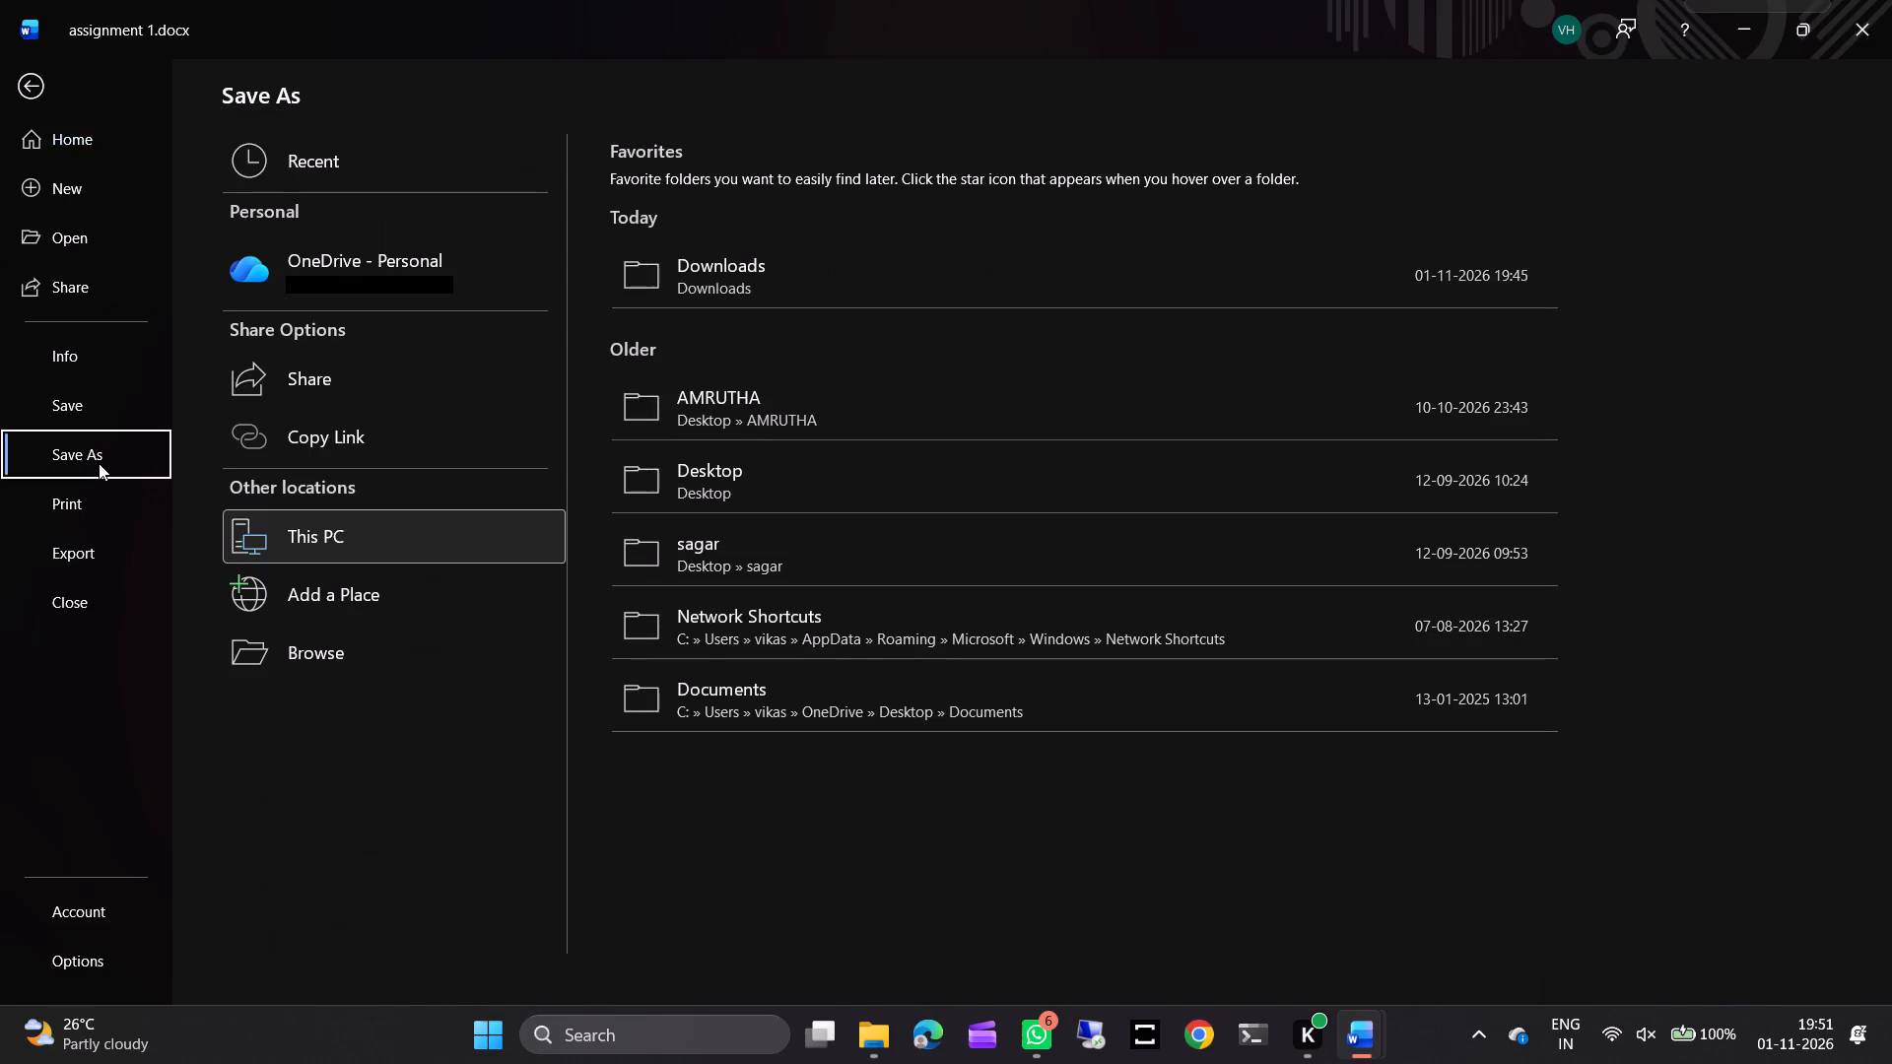
left_click(683, 402)
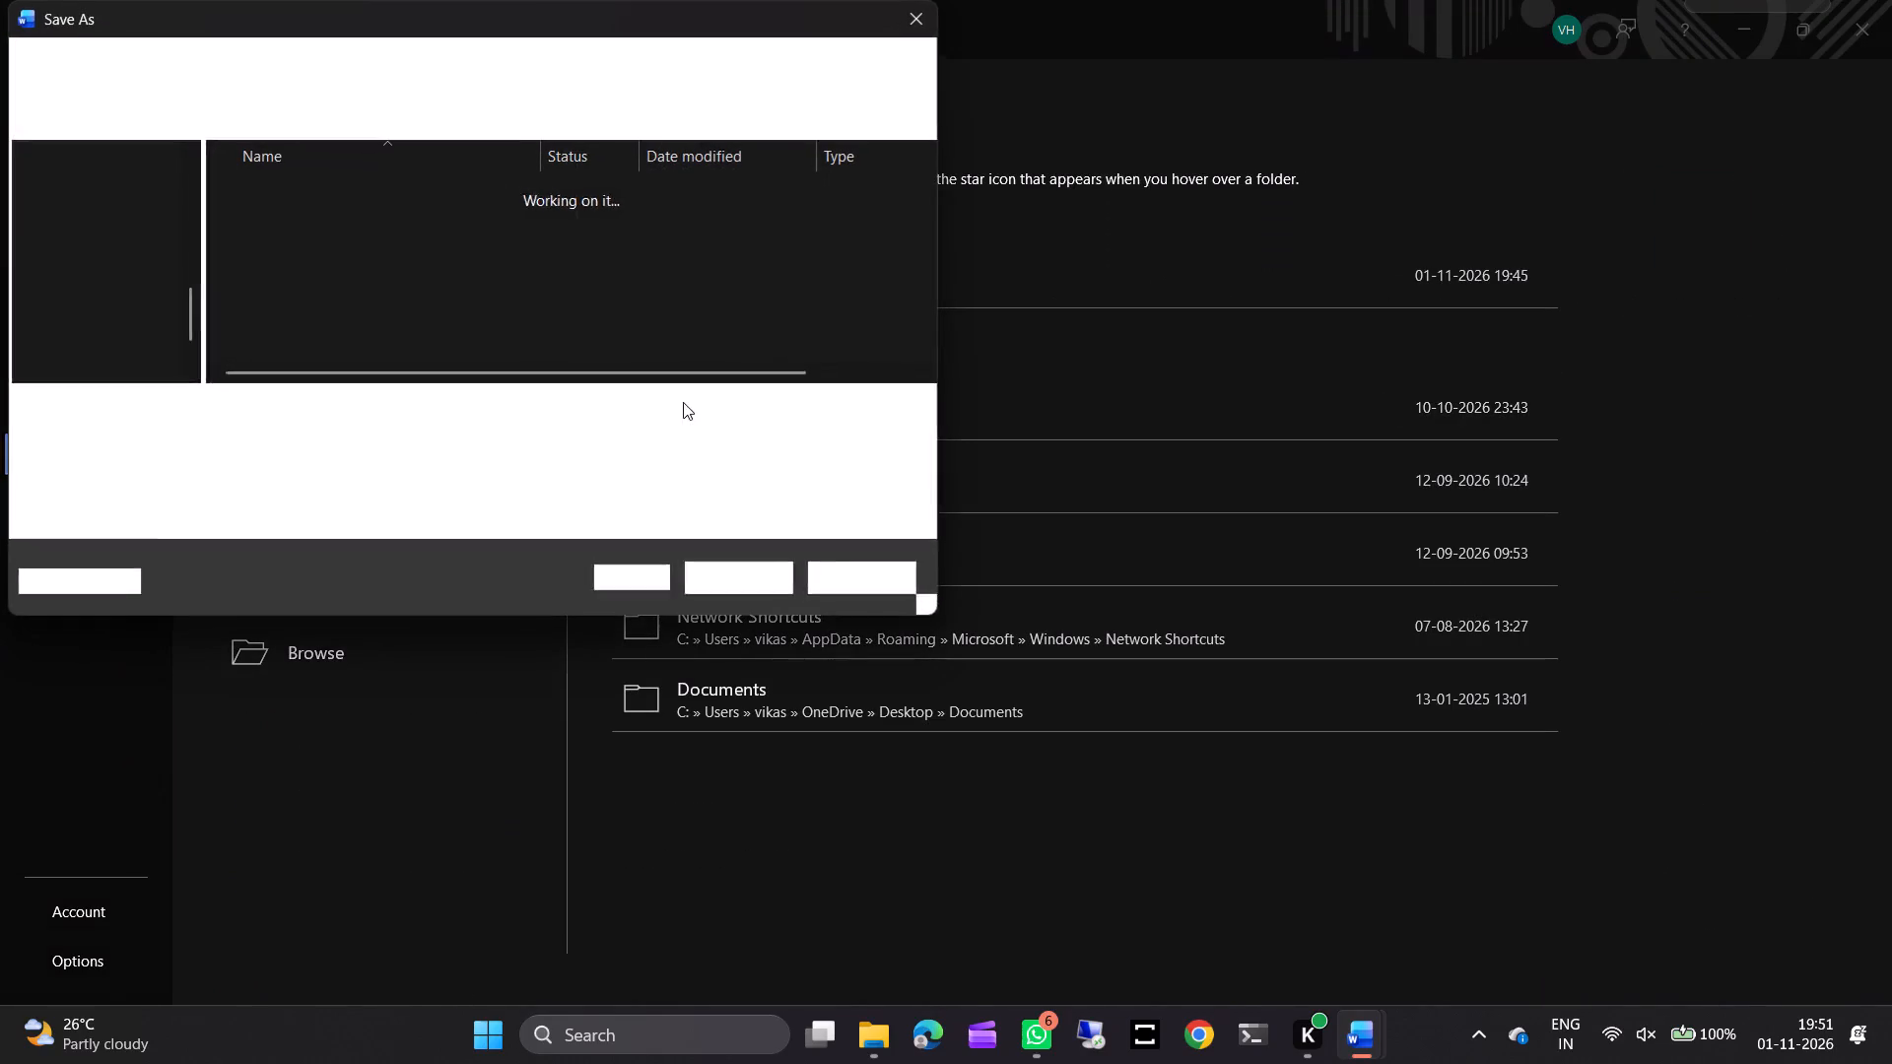
key("BackSpace")
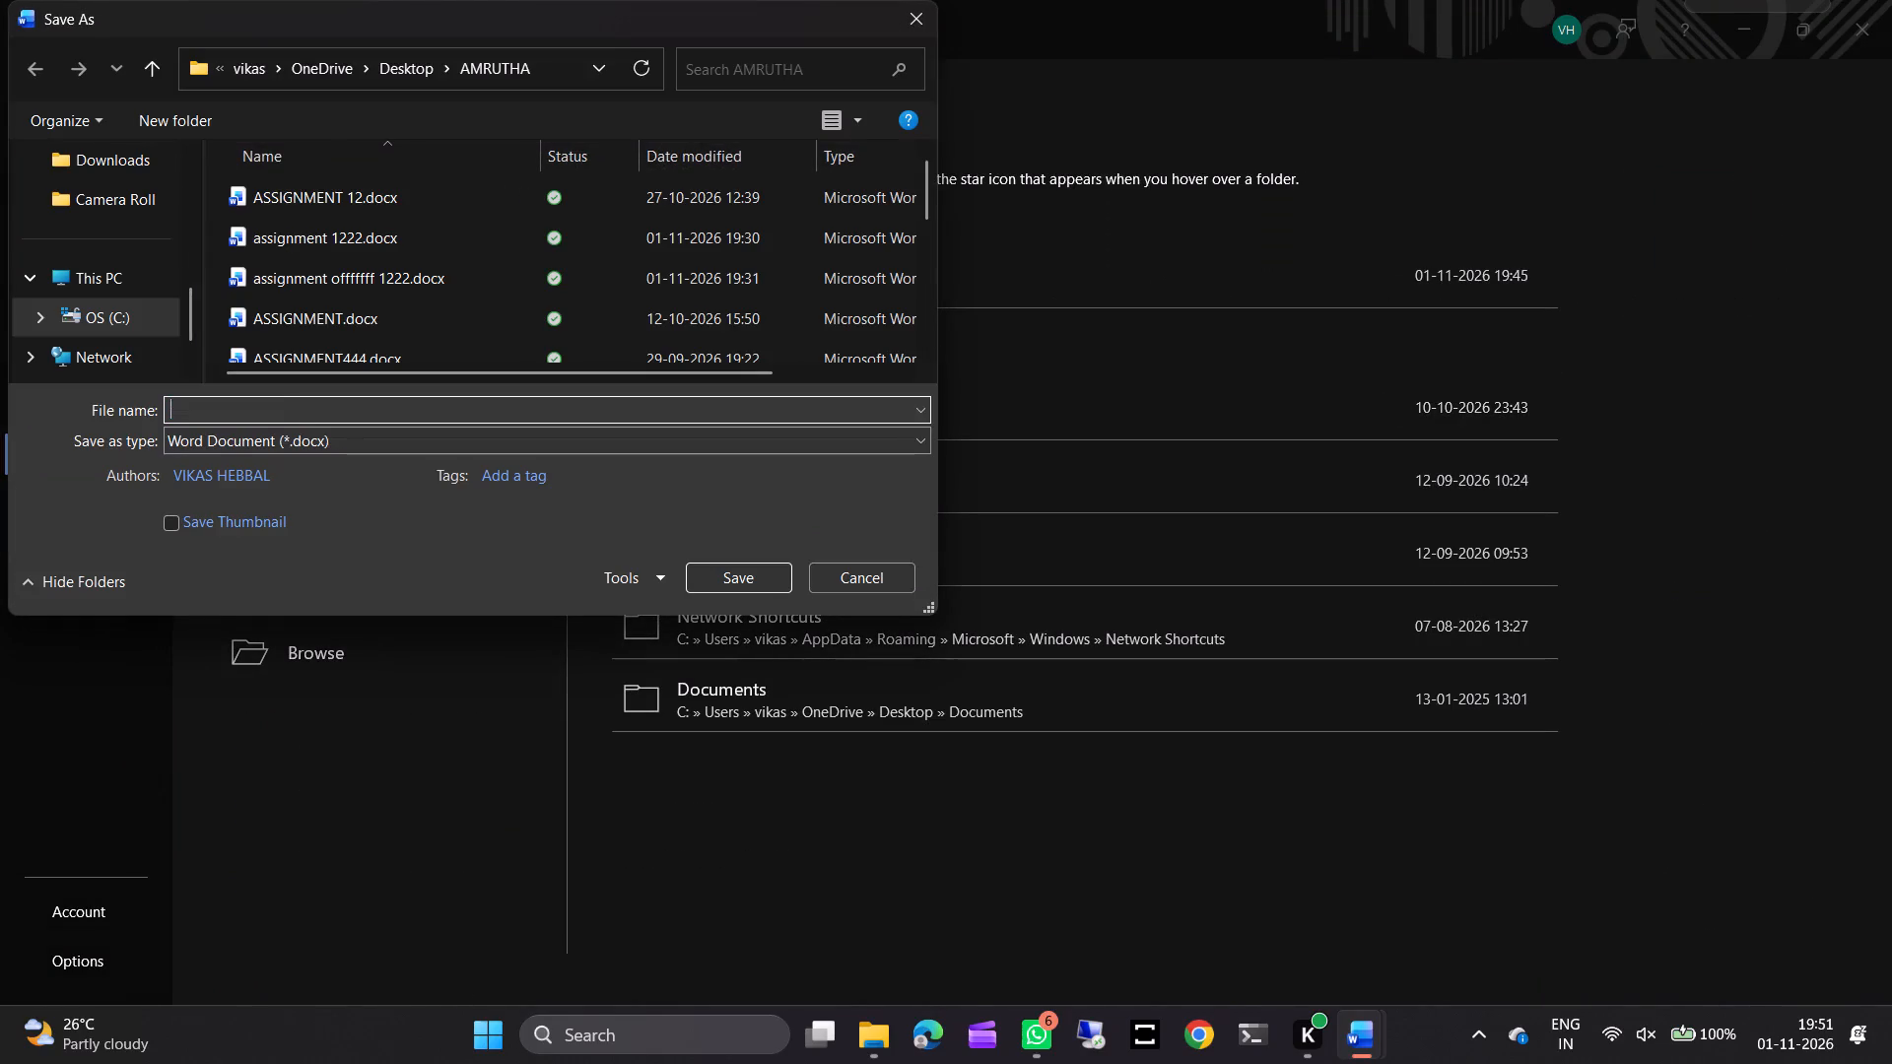
type("HARSHA 1")
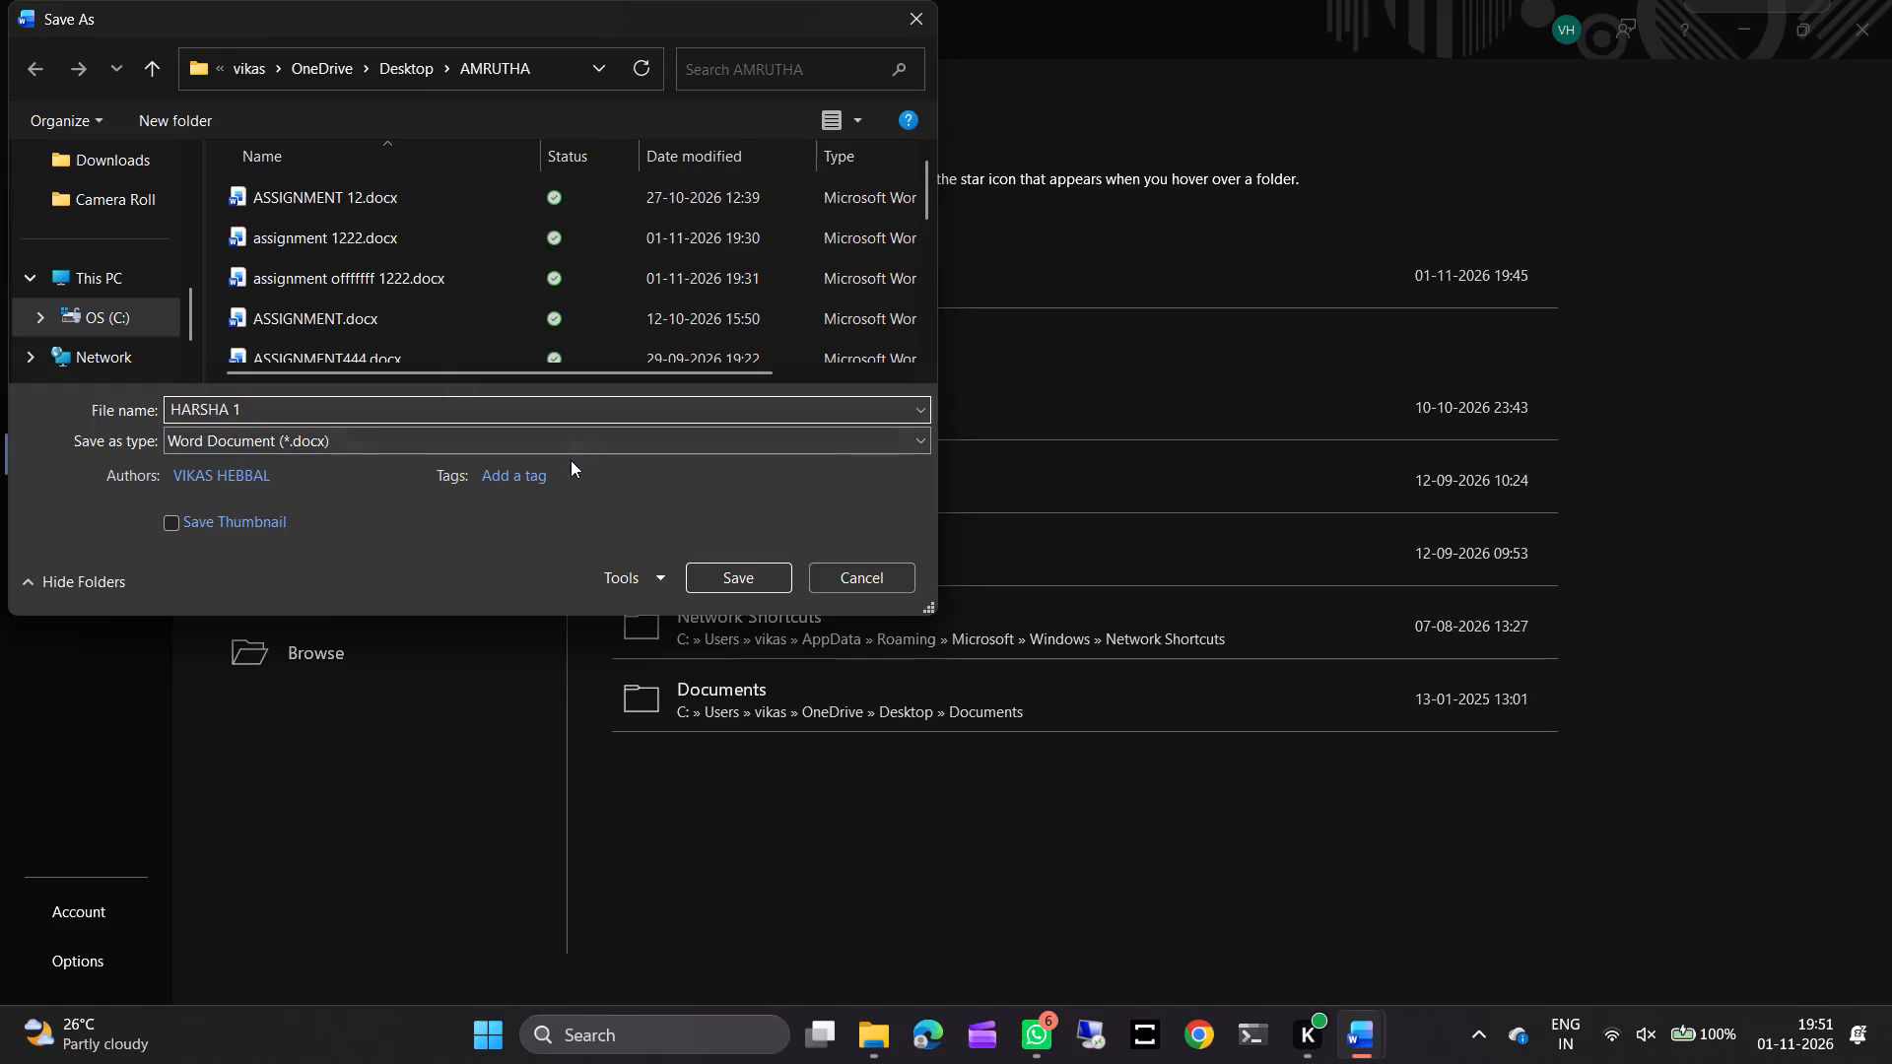
left_click_drag(581, 442, 537, 572)
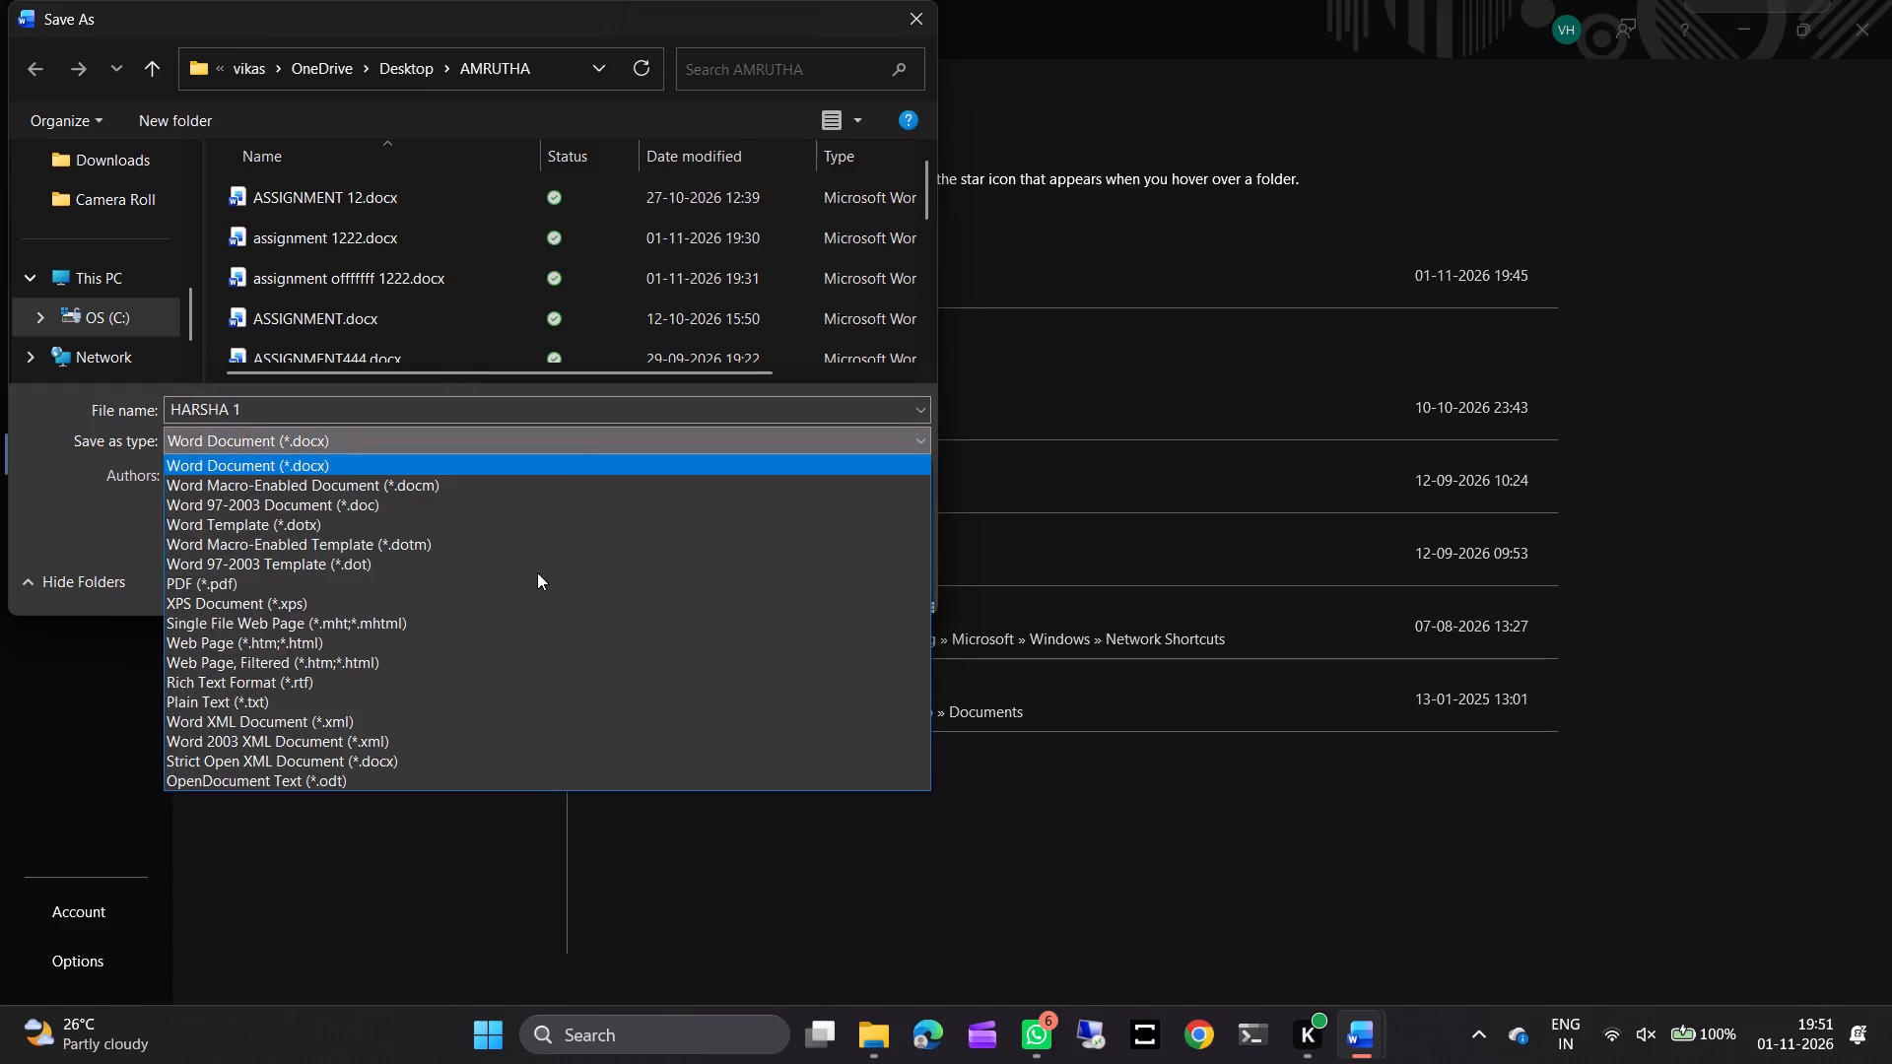
left_click_drag(537, 572, 256, 580)
left_click(256, 580)
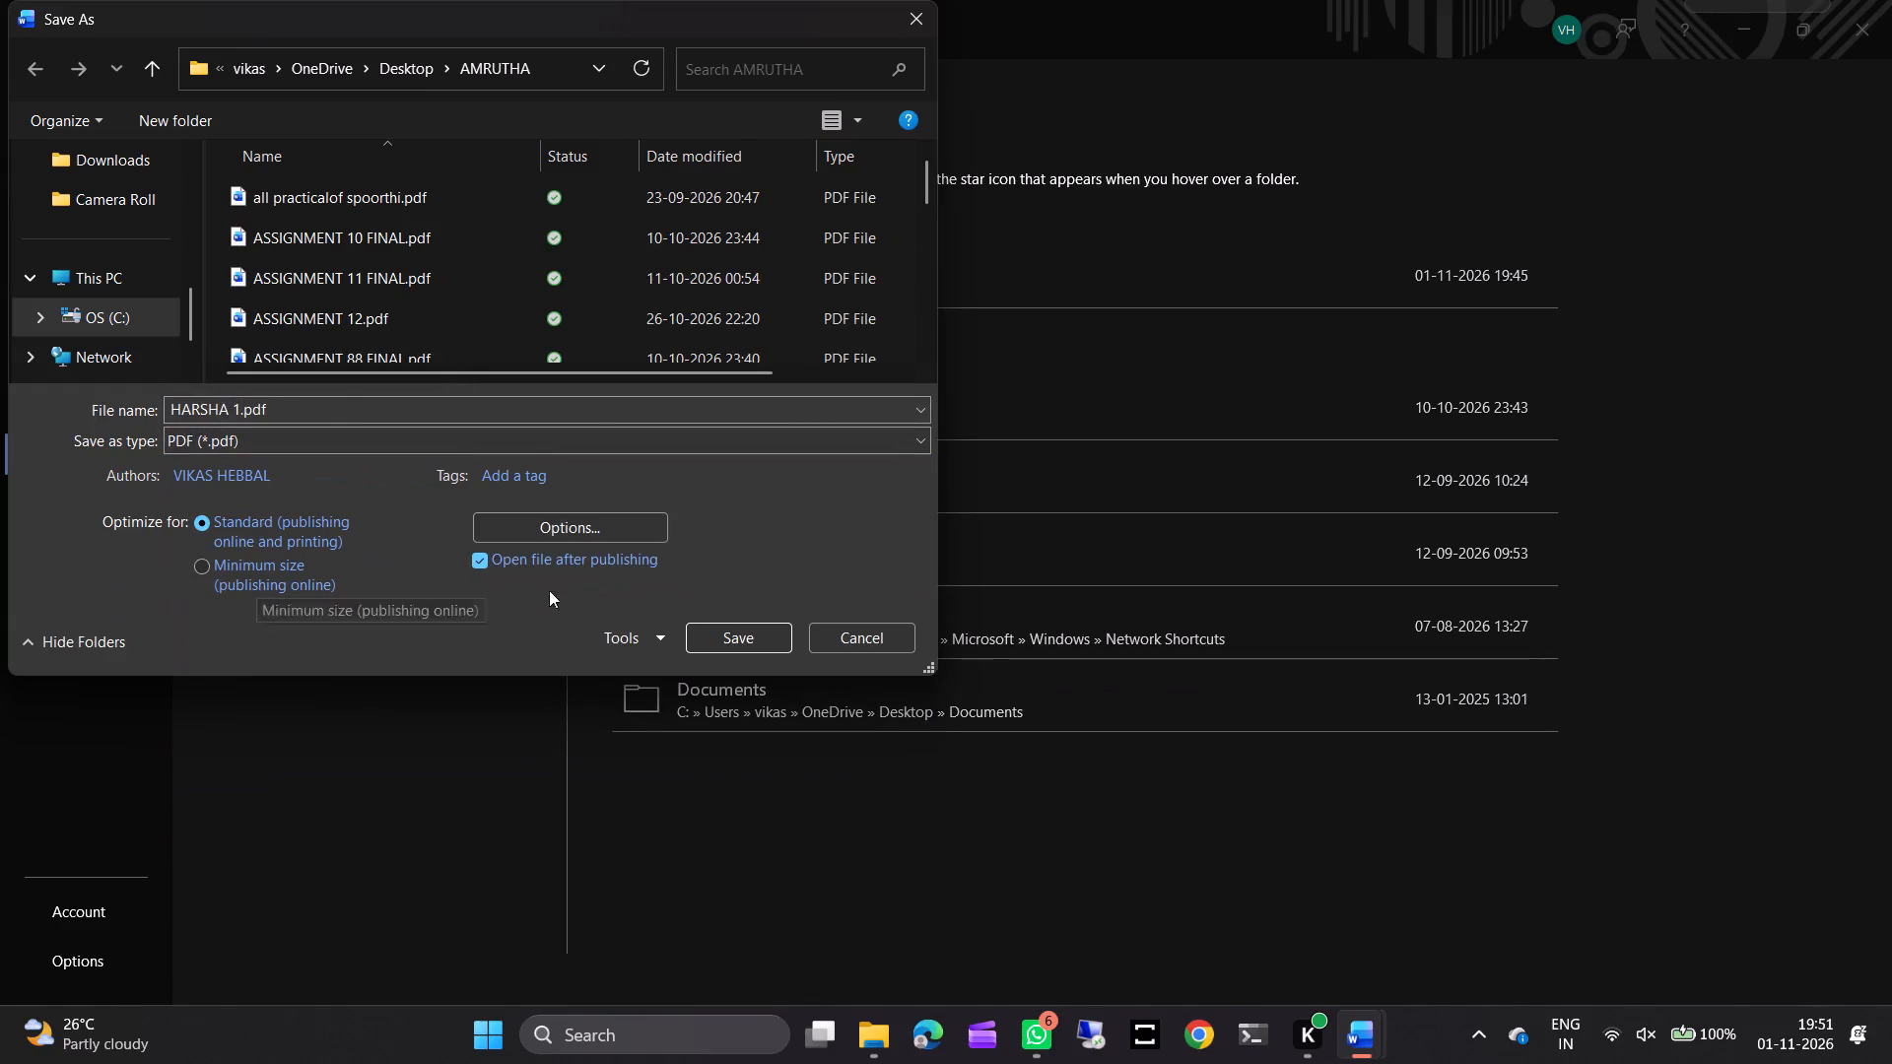
left_click(726, 630)
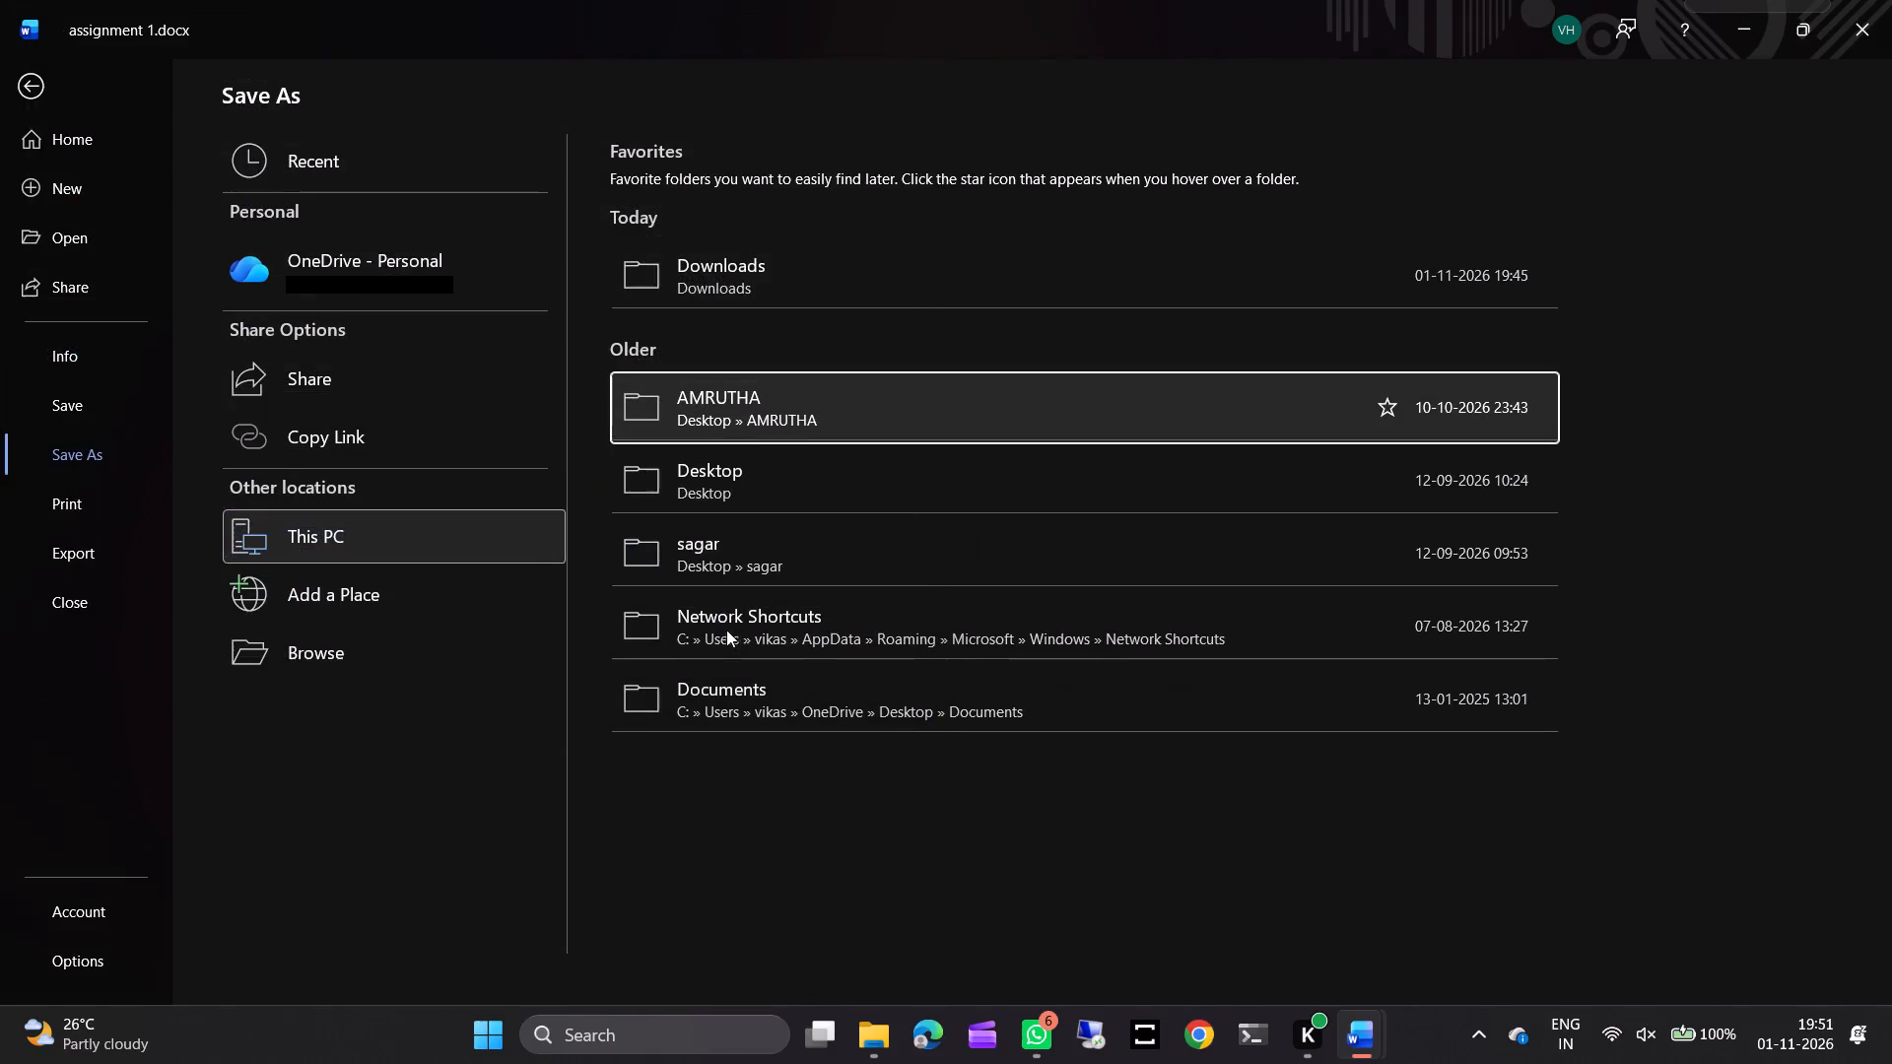
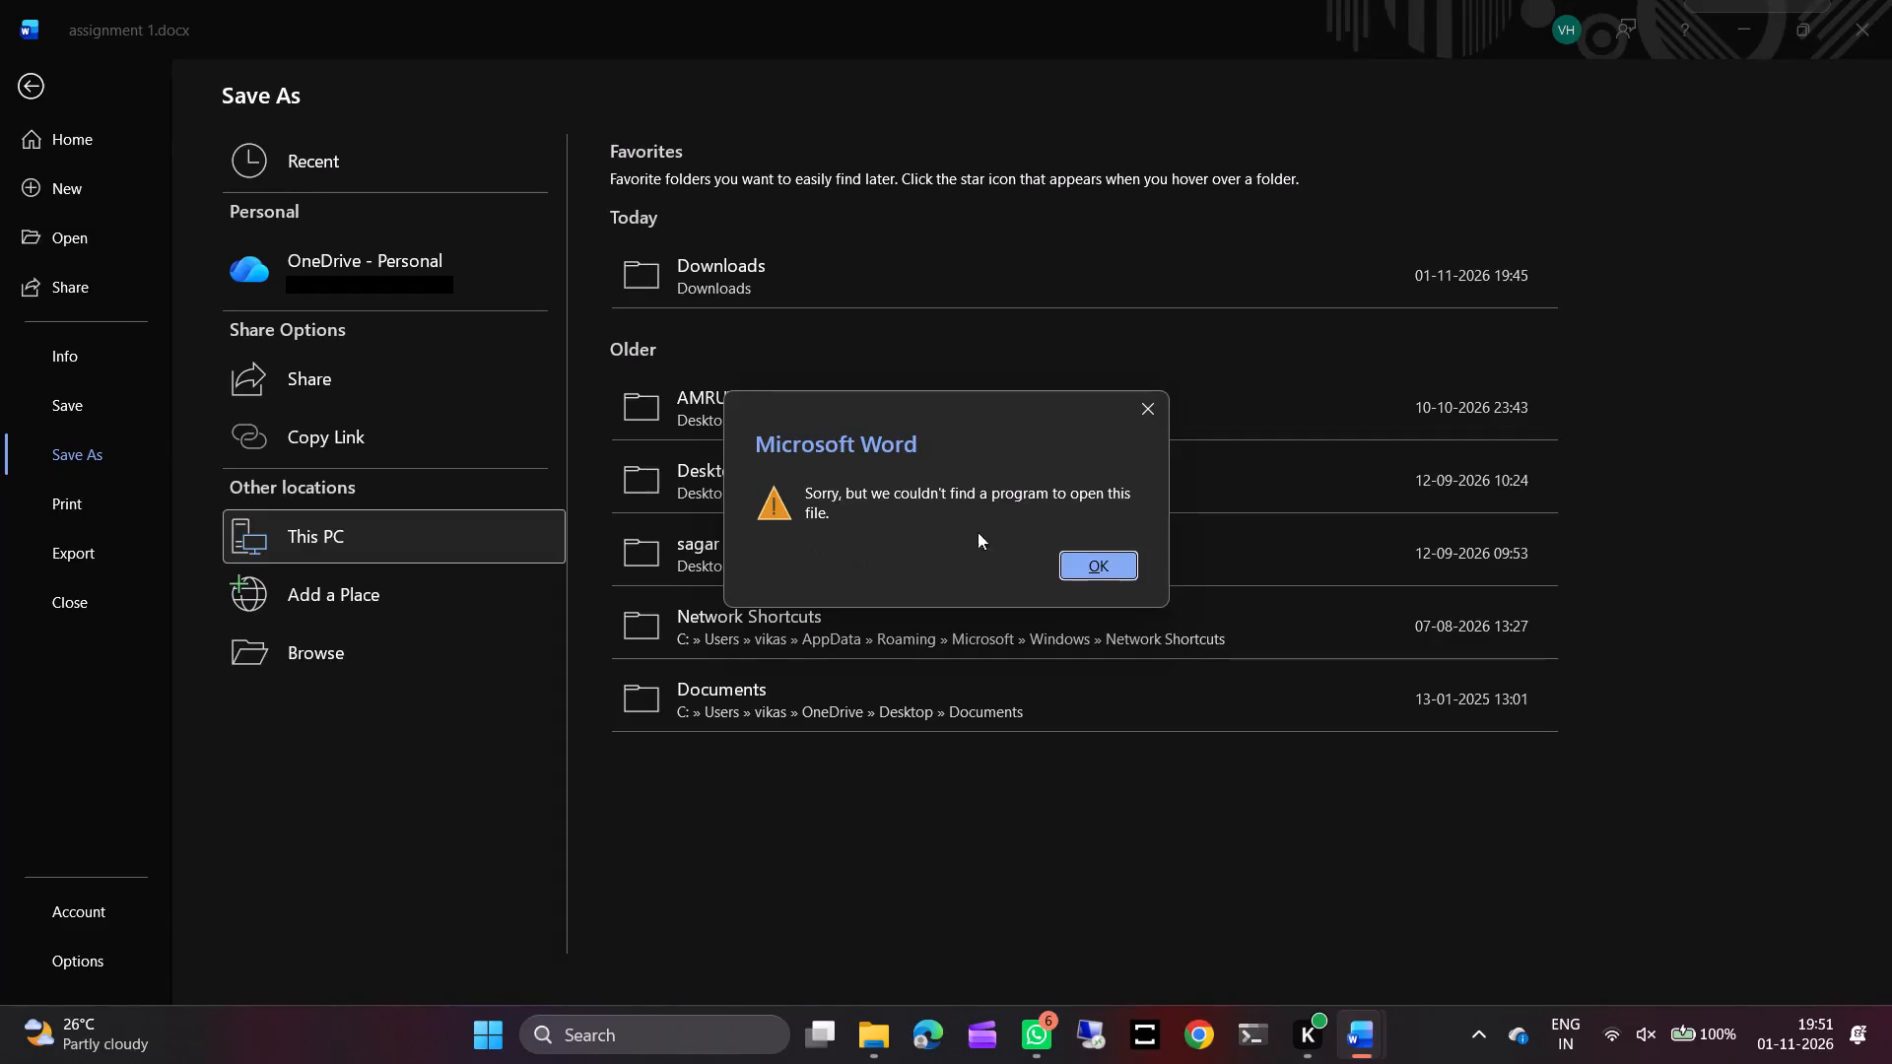
Dismiss the message and open assignment 2.docx from the recent files in File Explorer.
left_click(1078, 557)
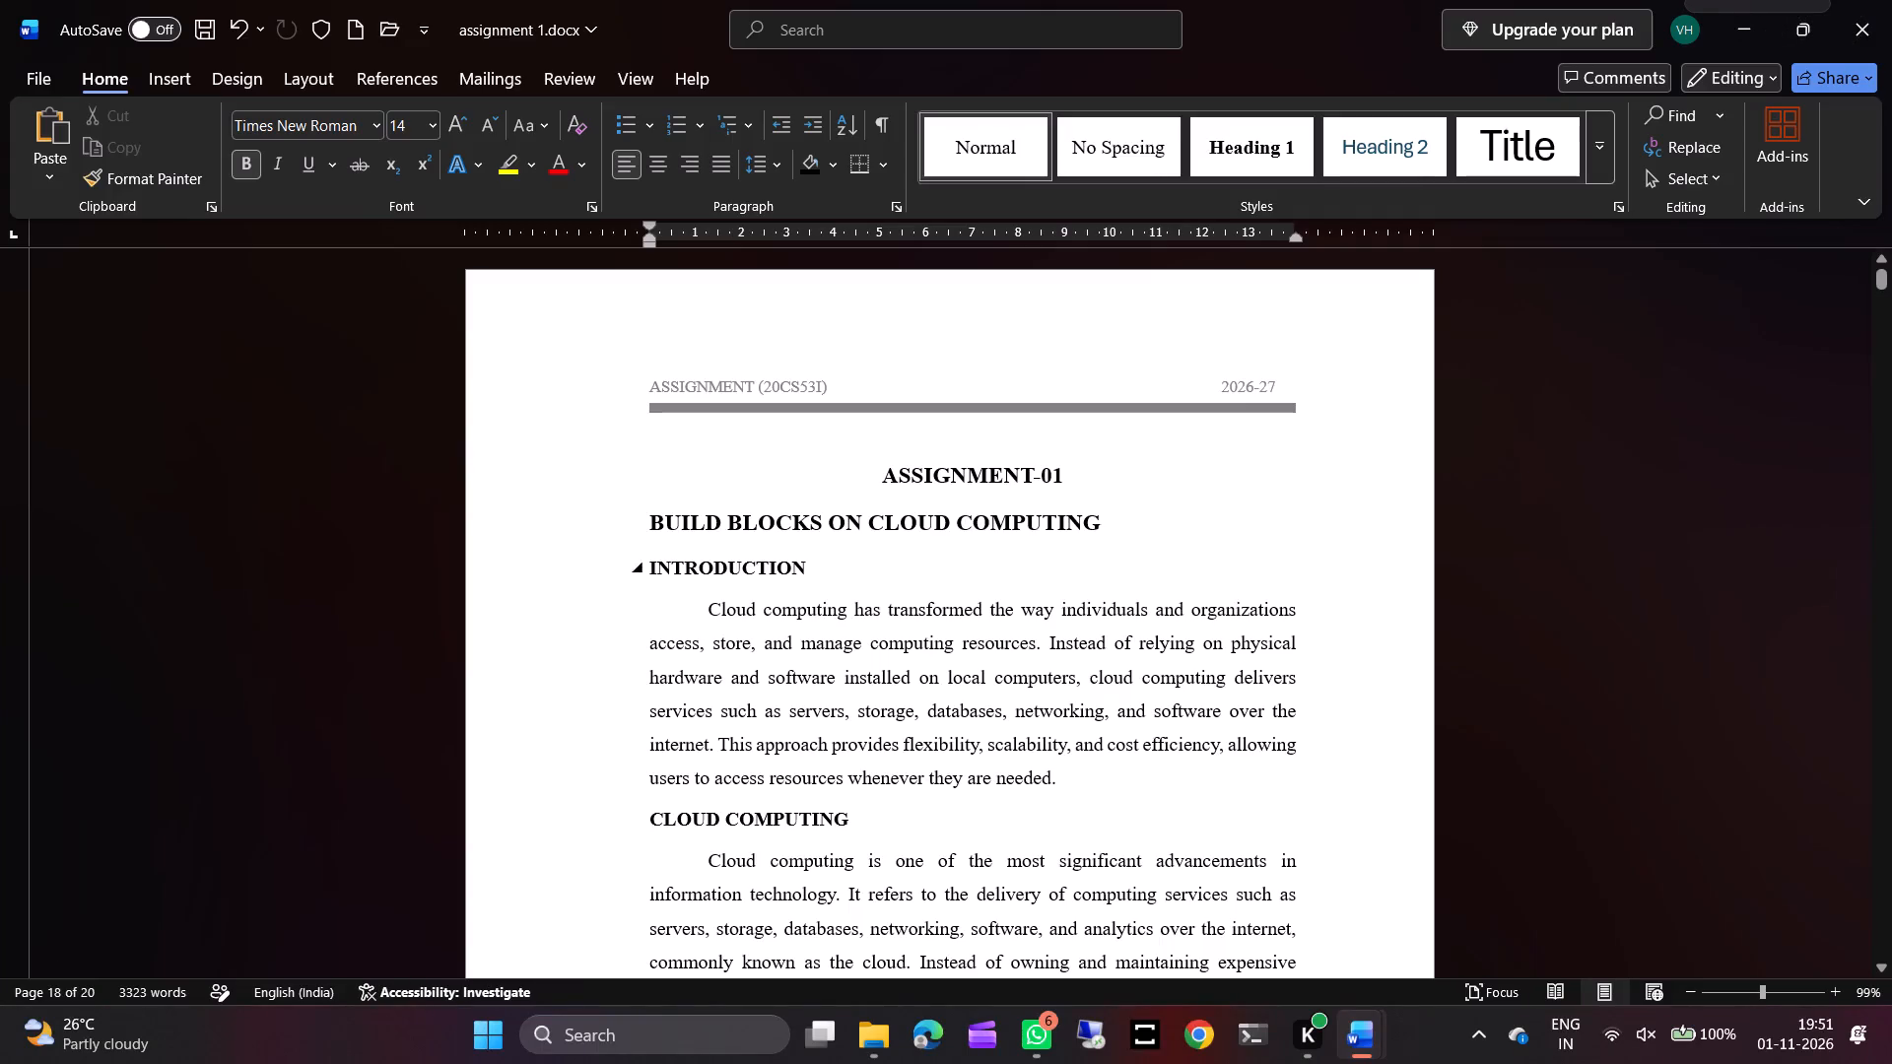
left_click(868, 1020)
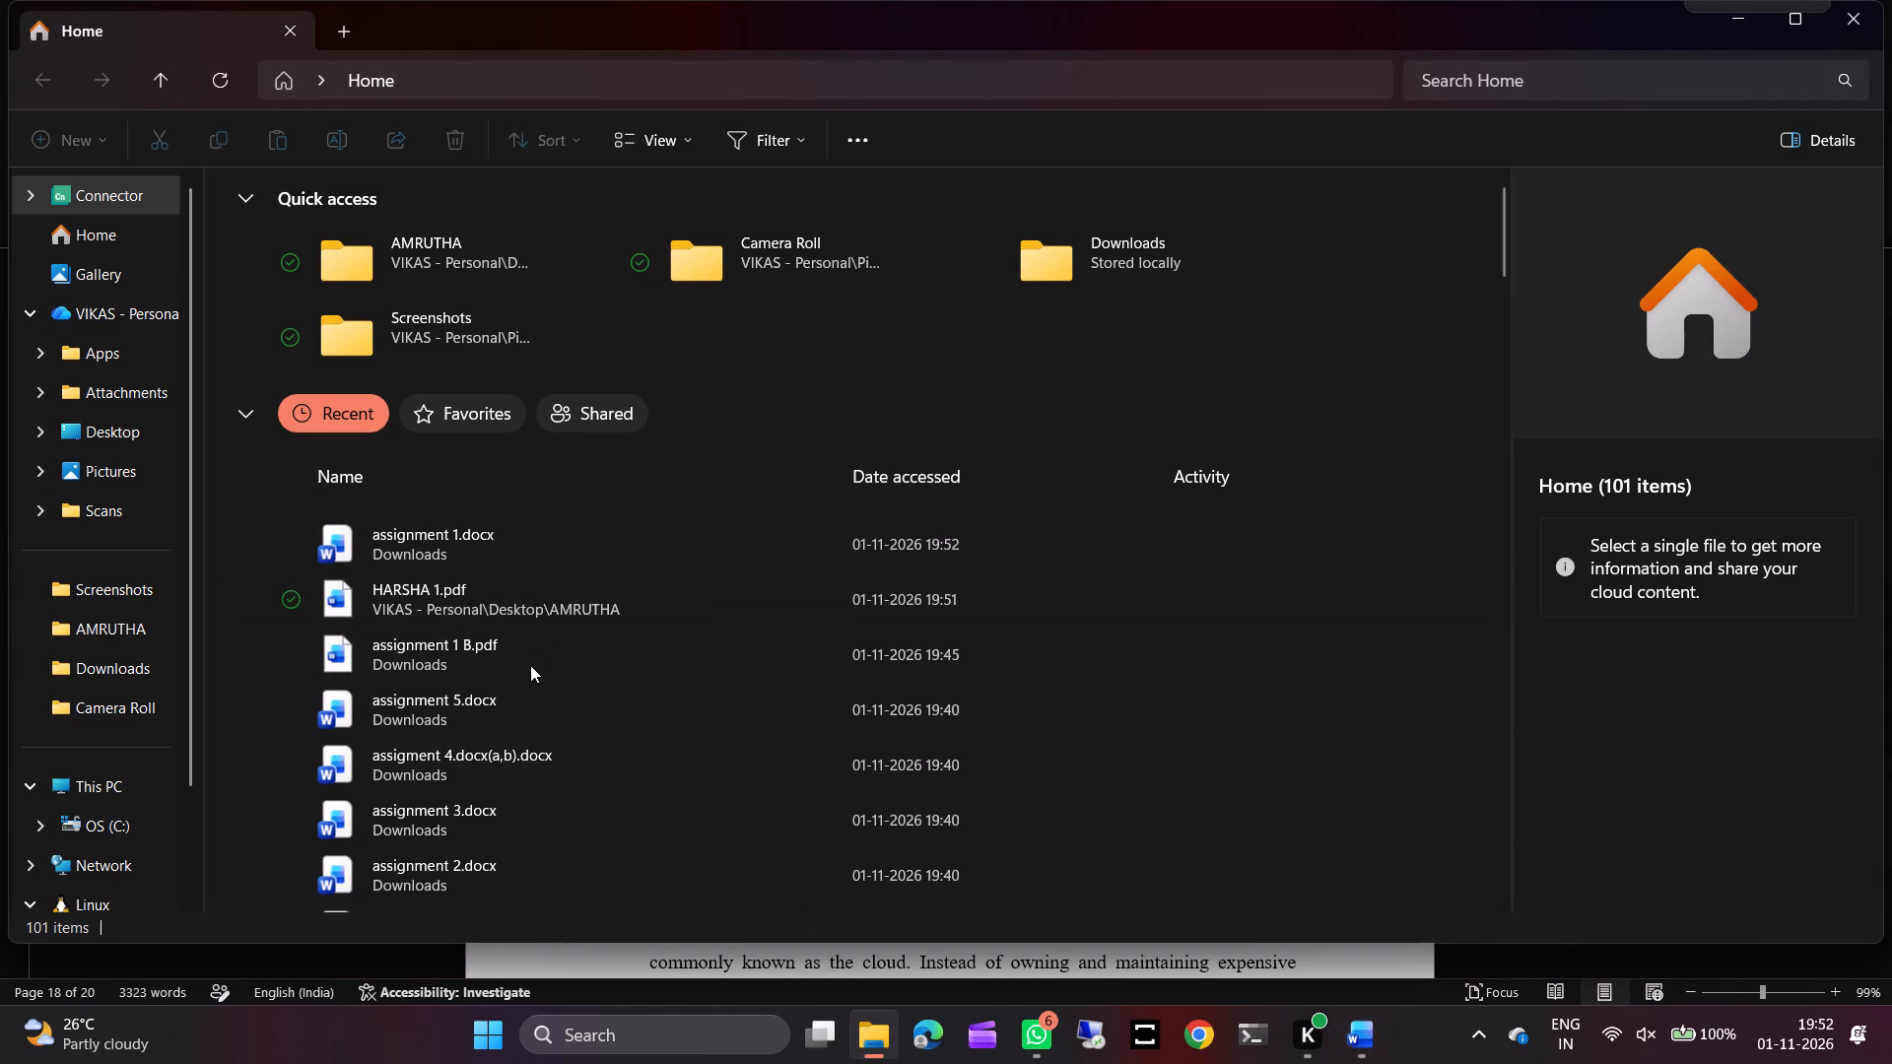
double_click(491, 862)
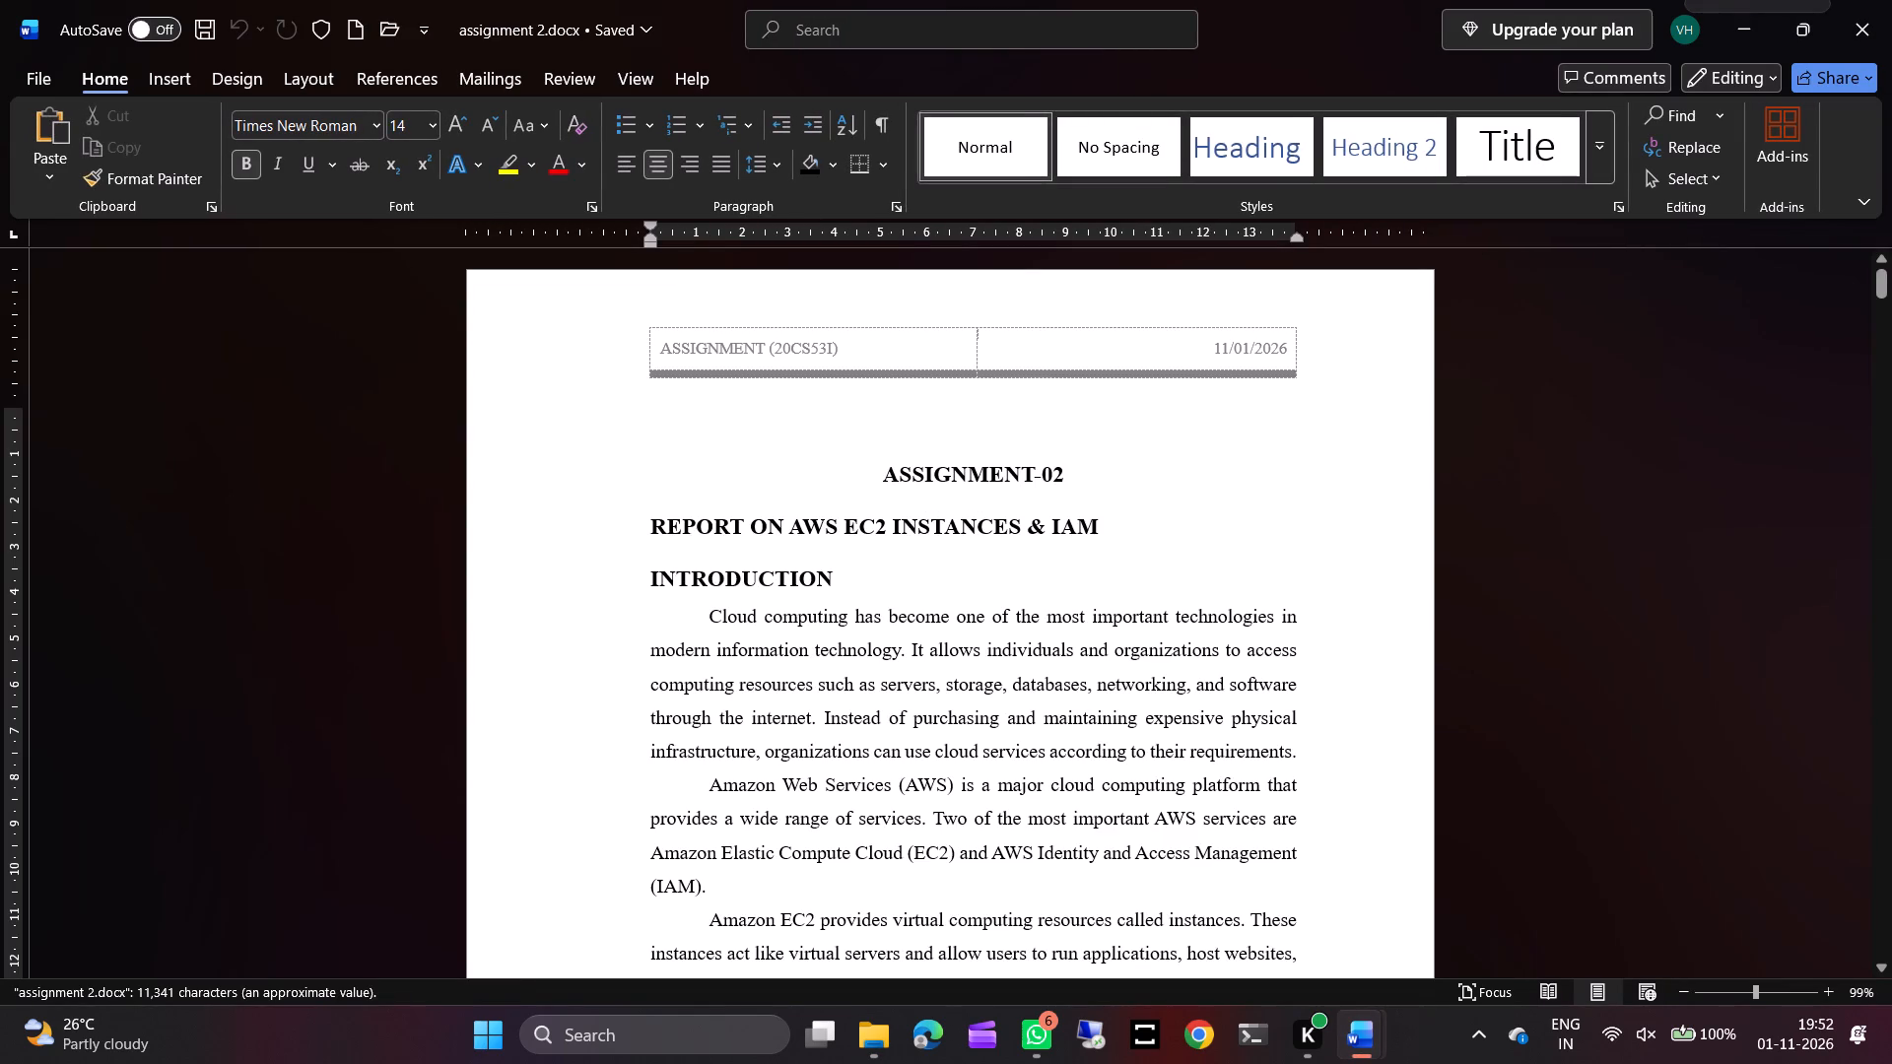
Remove the blank line above the ASSIGNMENT-02 title and centre the title.
key("BackSpace")
key("BackSpace")
key("BackSpace")
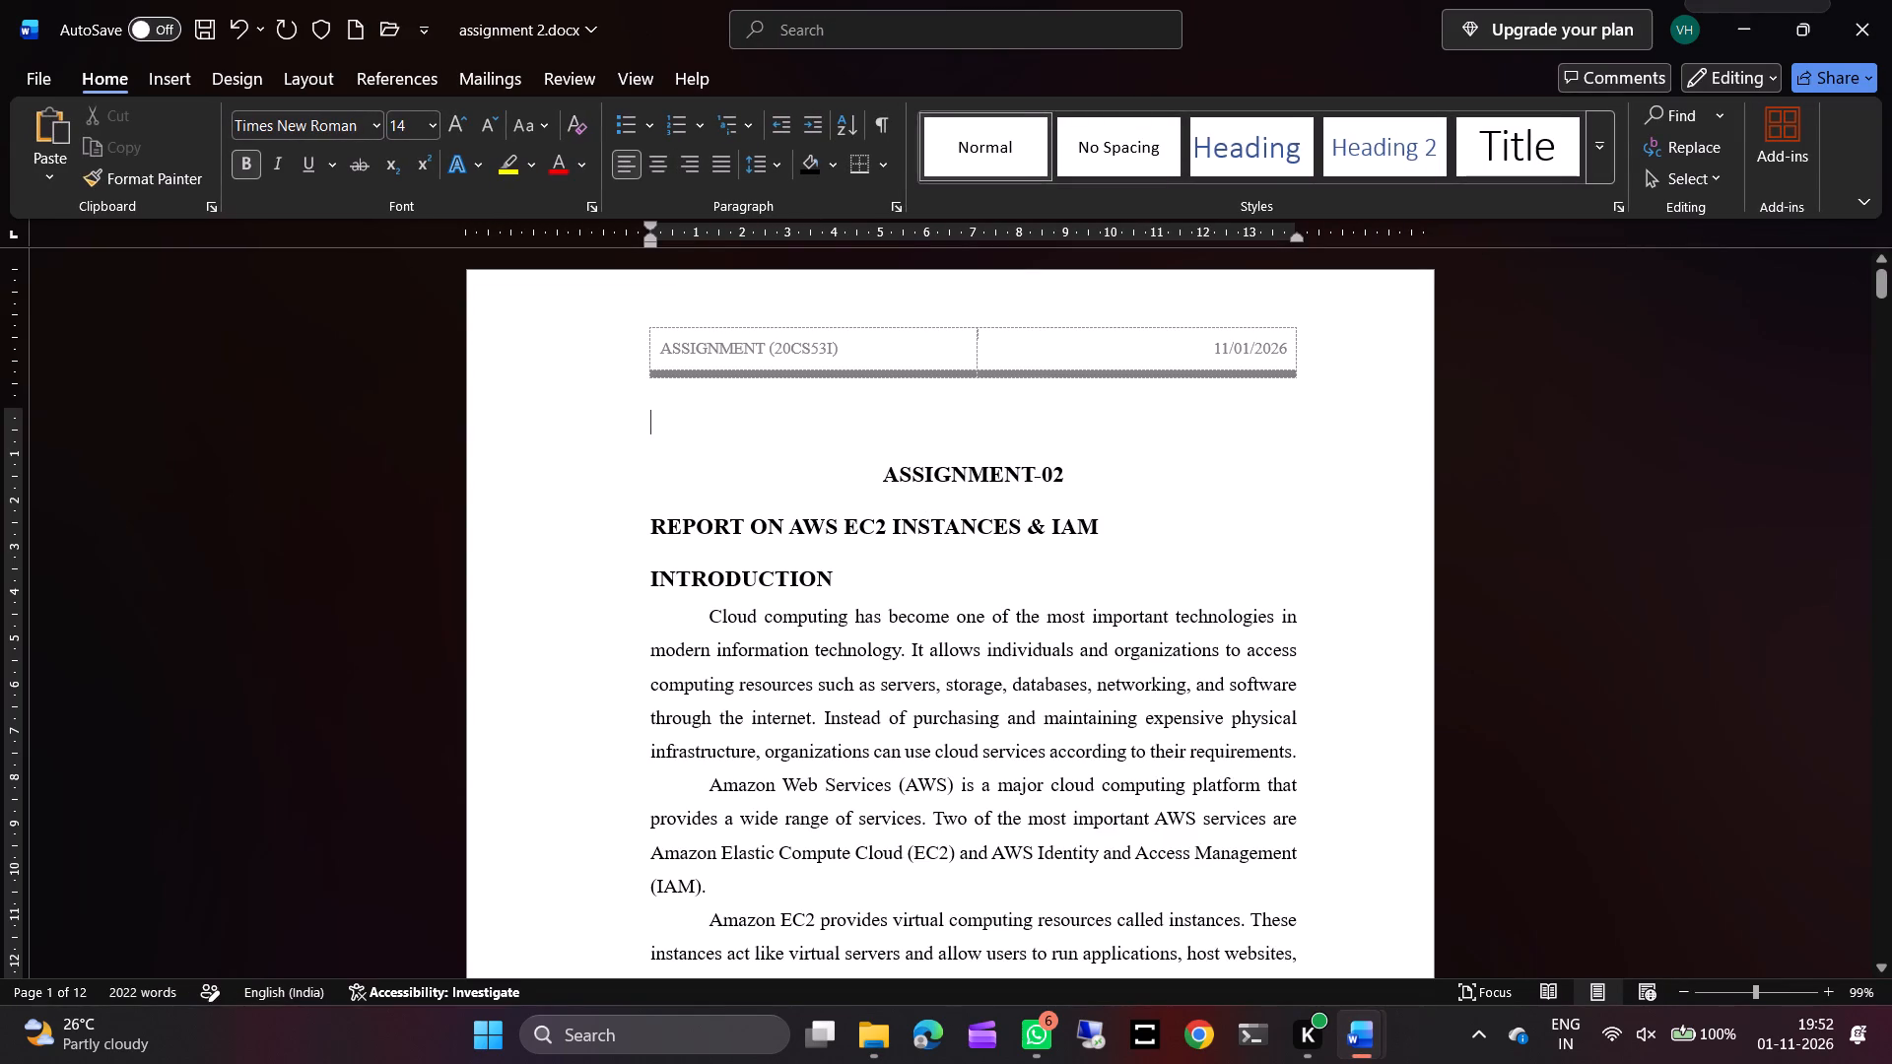
key("Down")
key("BackSpace")
key("BackSpace")
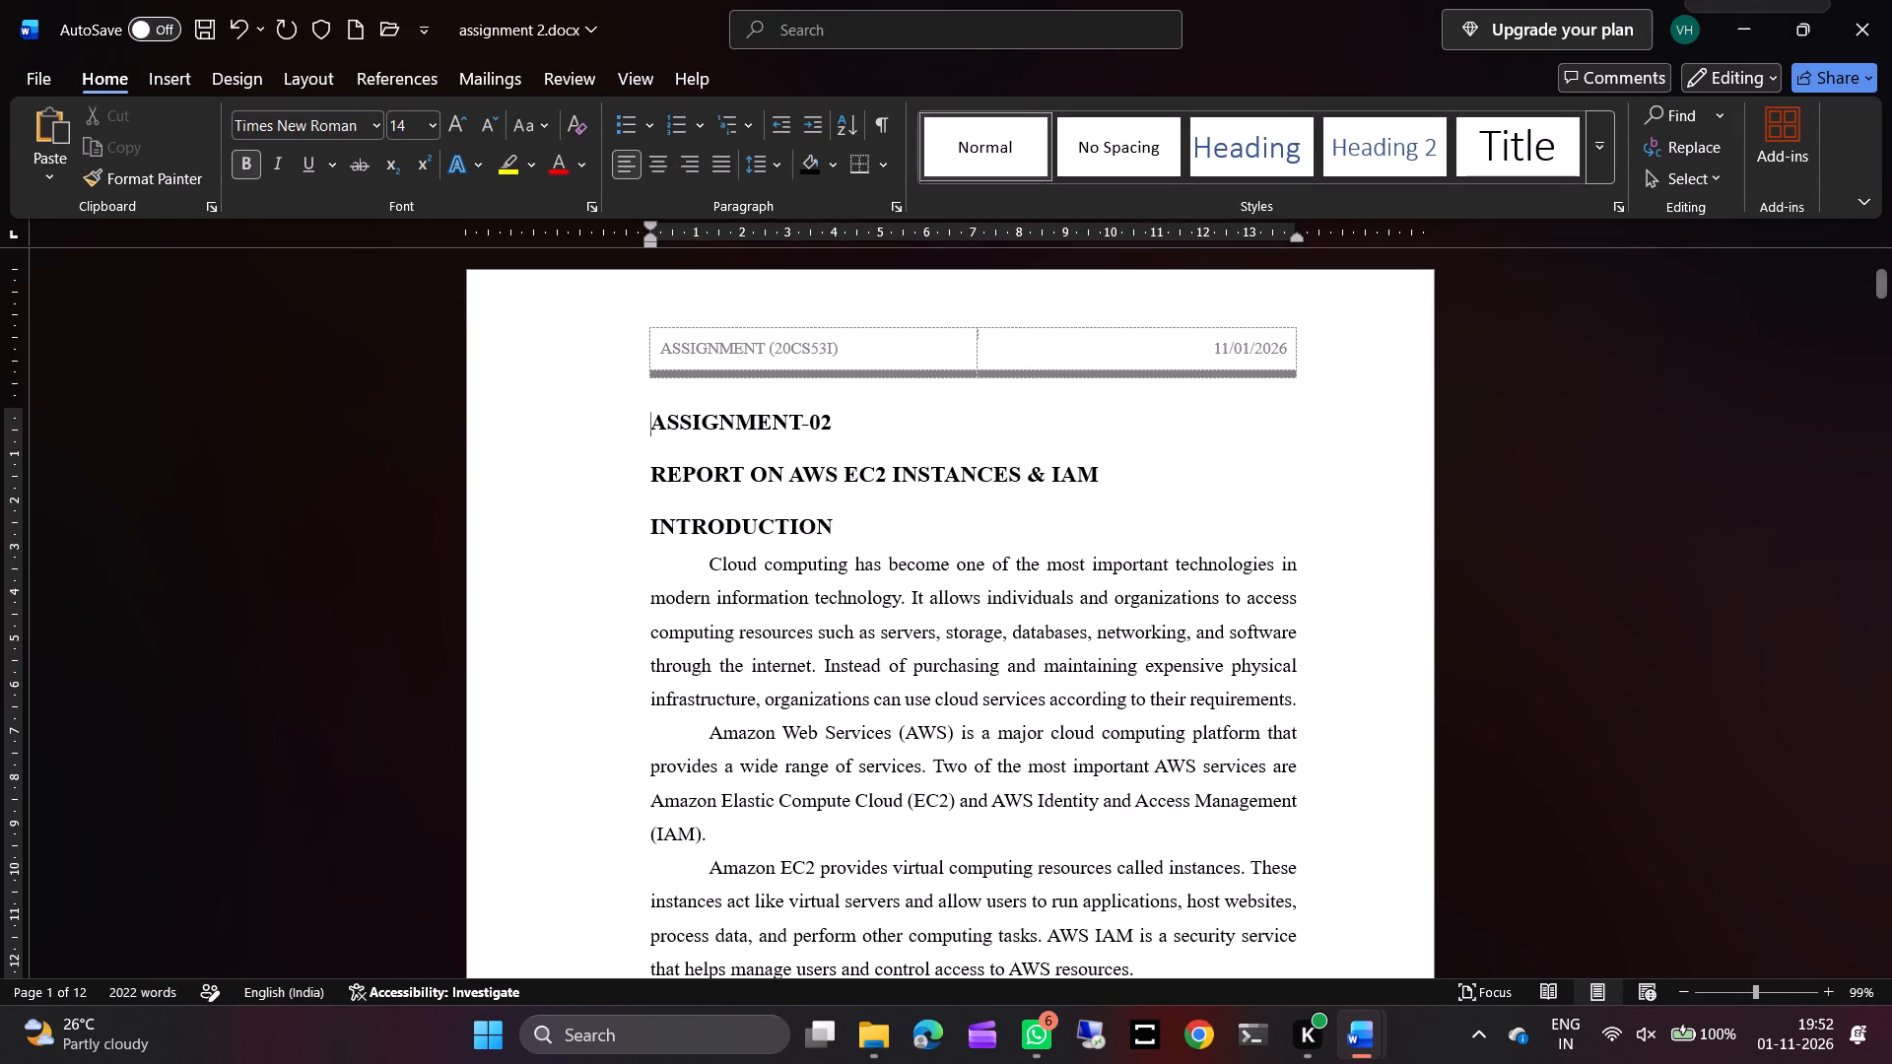
left_click(666, 172)
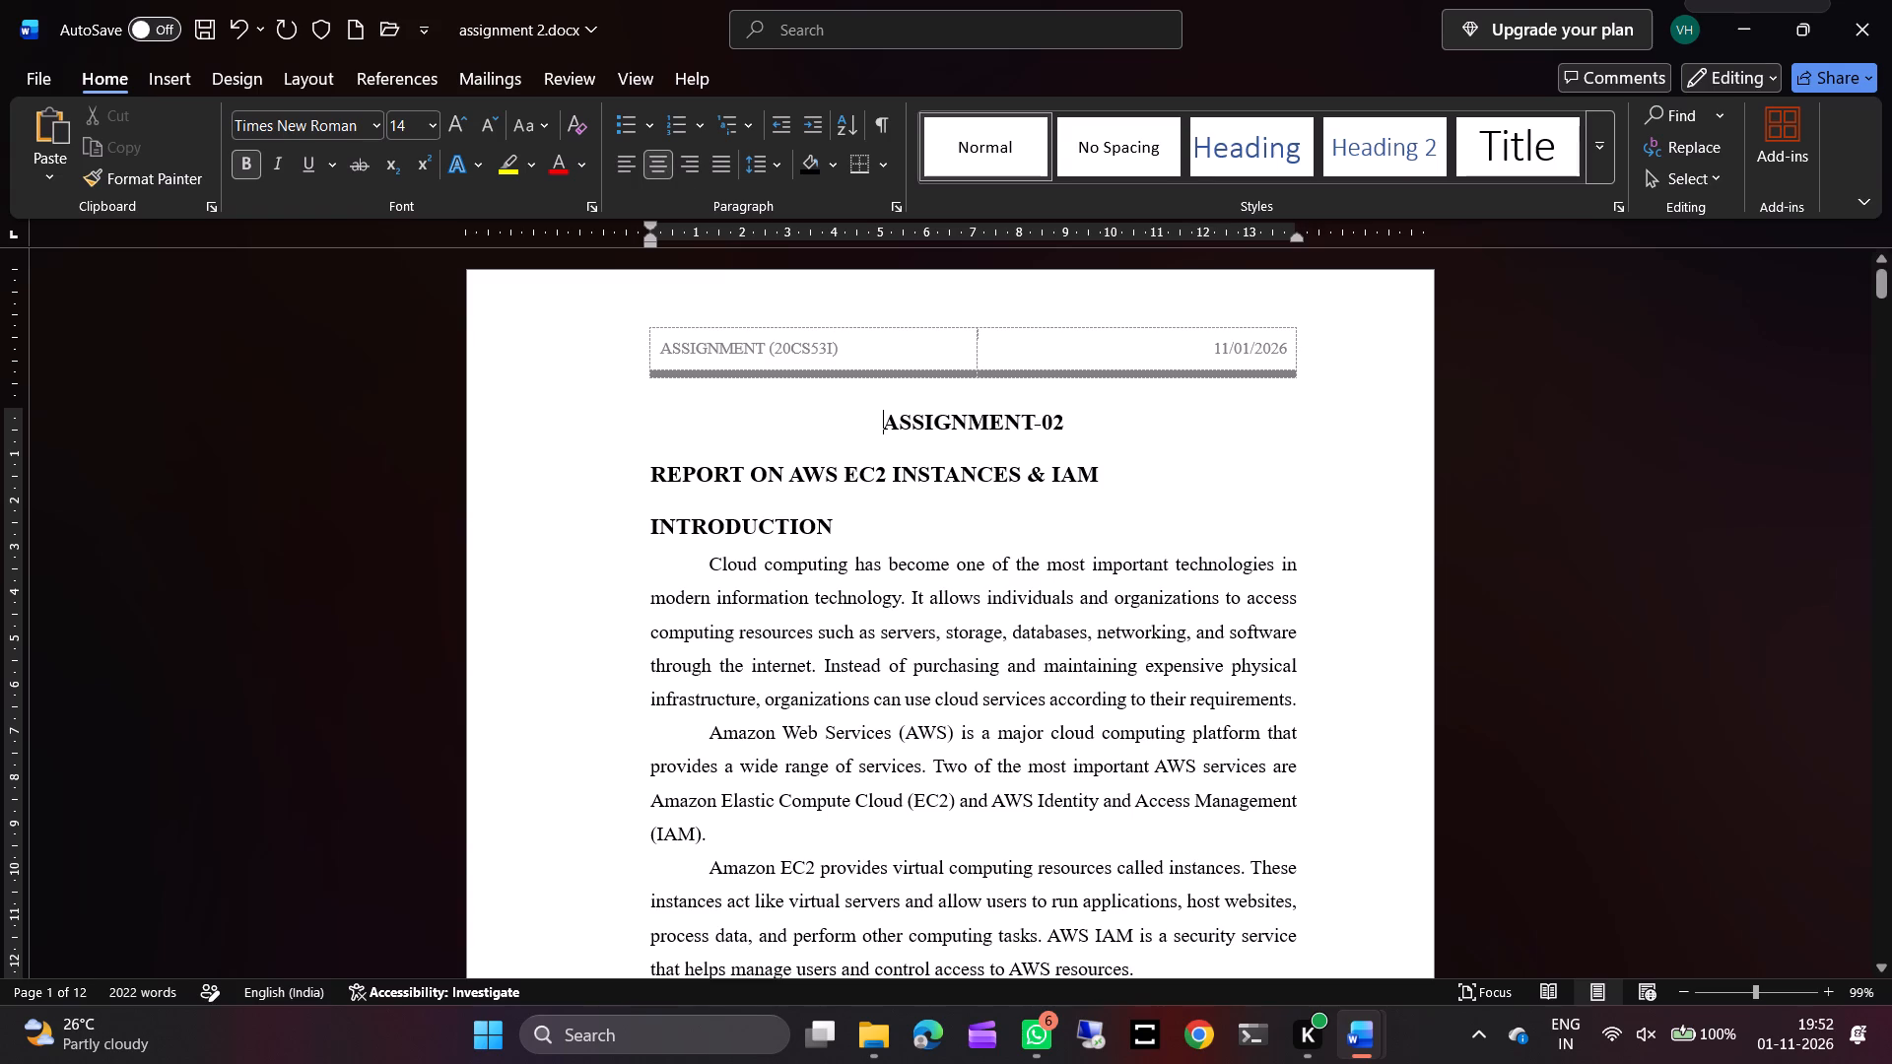
Delete the existing page number from the footer table on the first page.
scroll(850, 508, "down", 2)
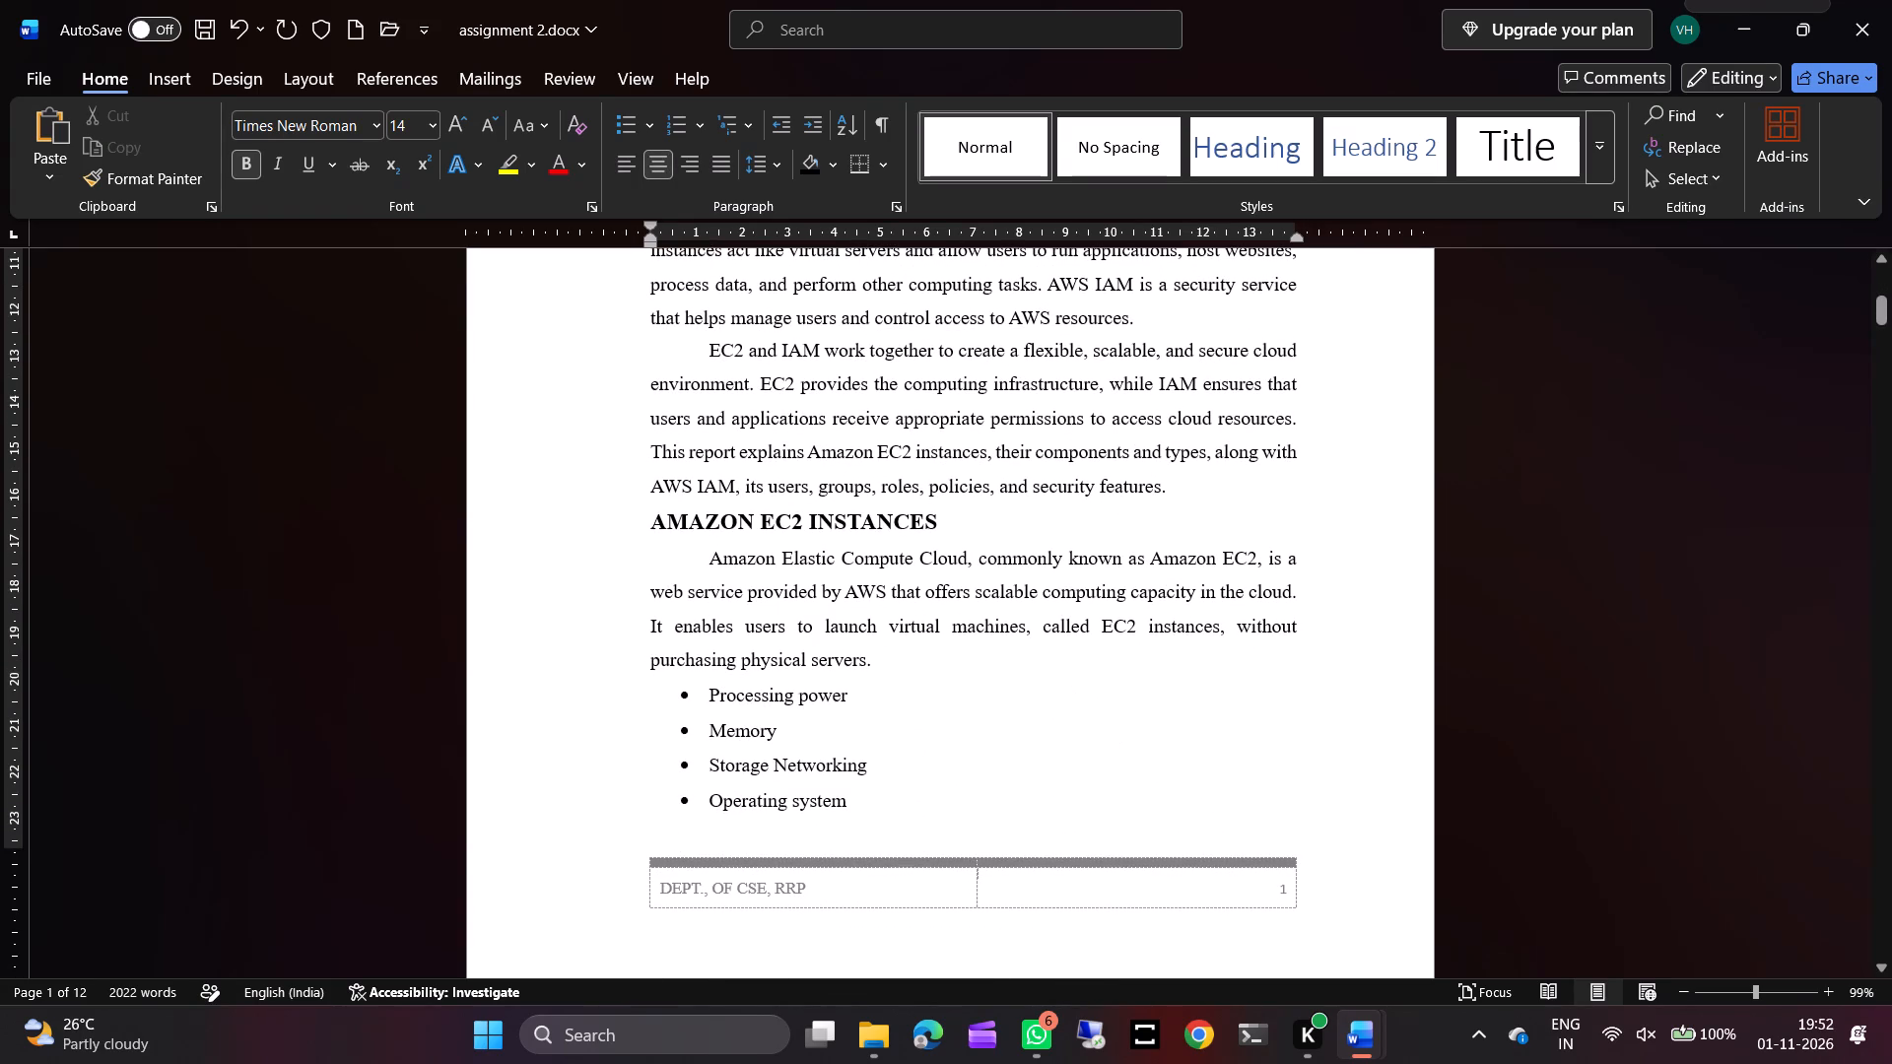
double_click(1287, 892)
key("BackSpace")
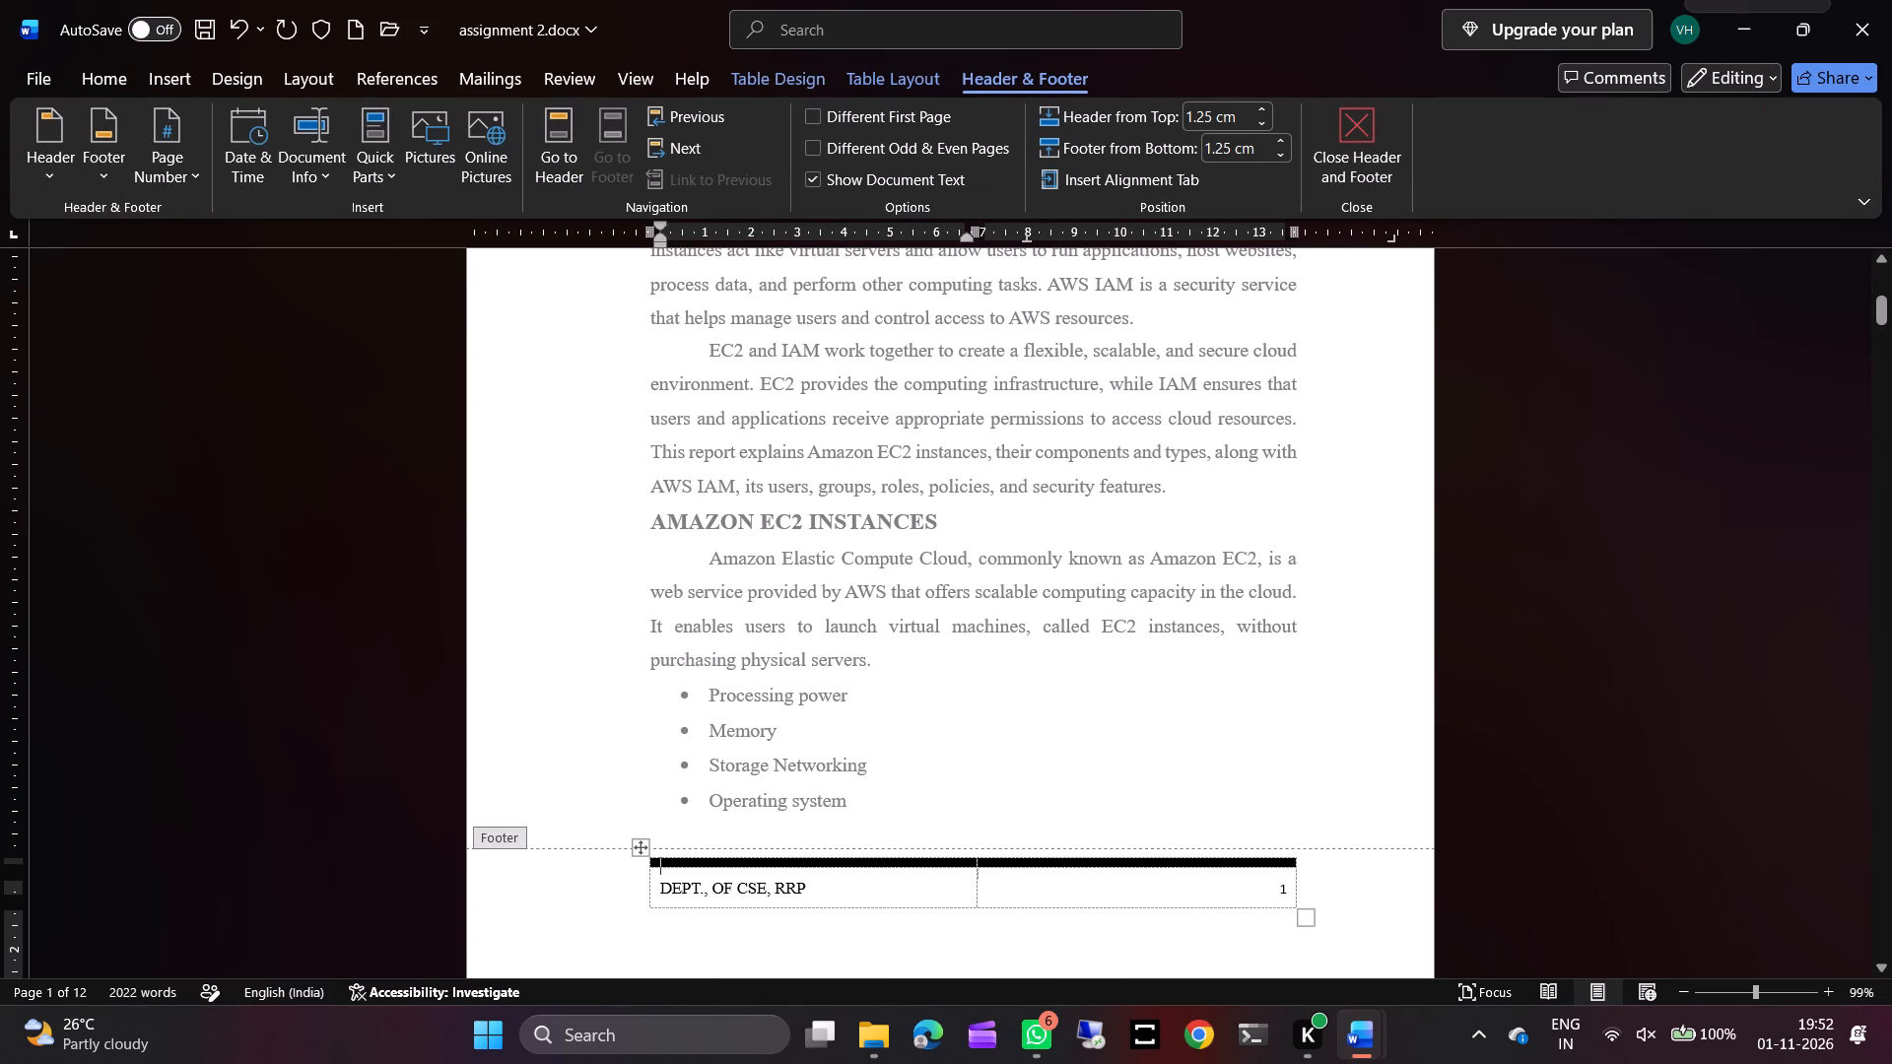
double_click(1285, 886)
key("Right")
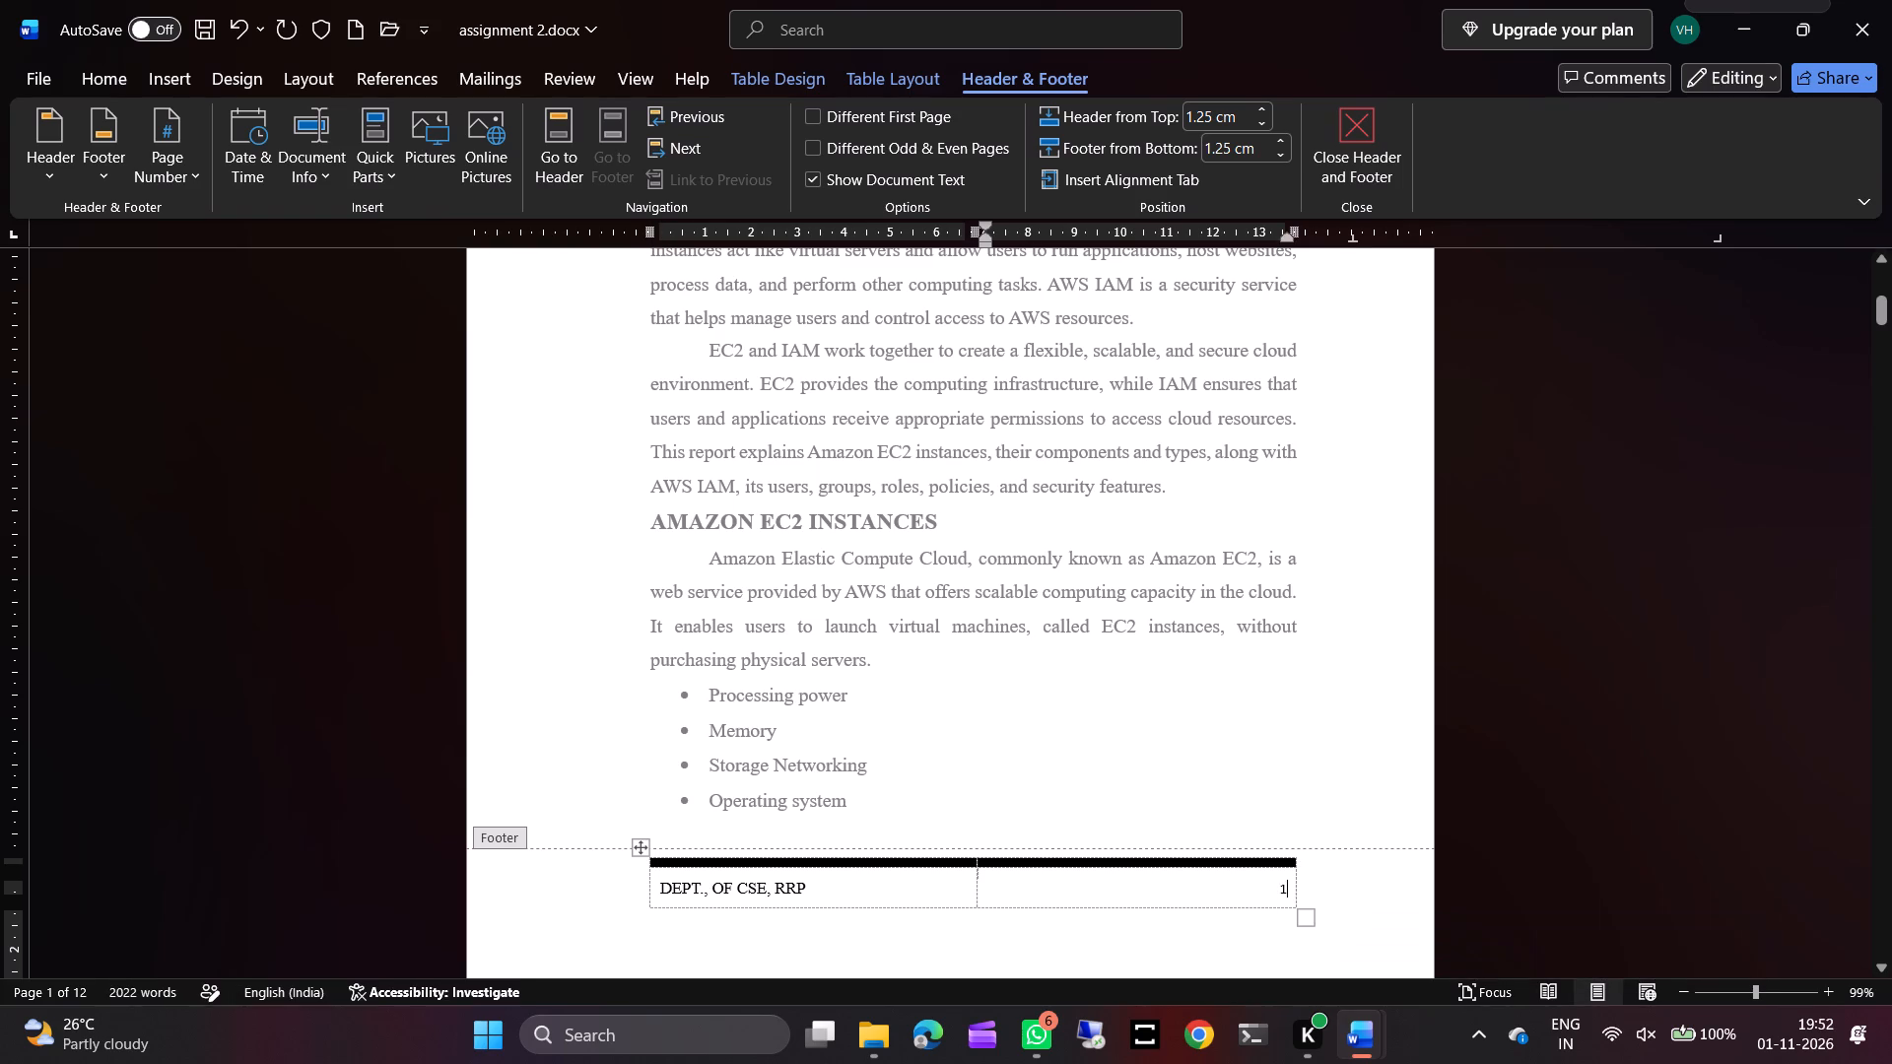
key("BackSpace")
key("BackSpace")
Set the document's page numbering to start at 21.
left_click(179, 80)
left_click(1156, 182)
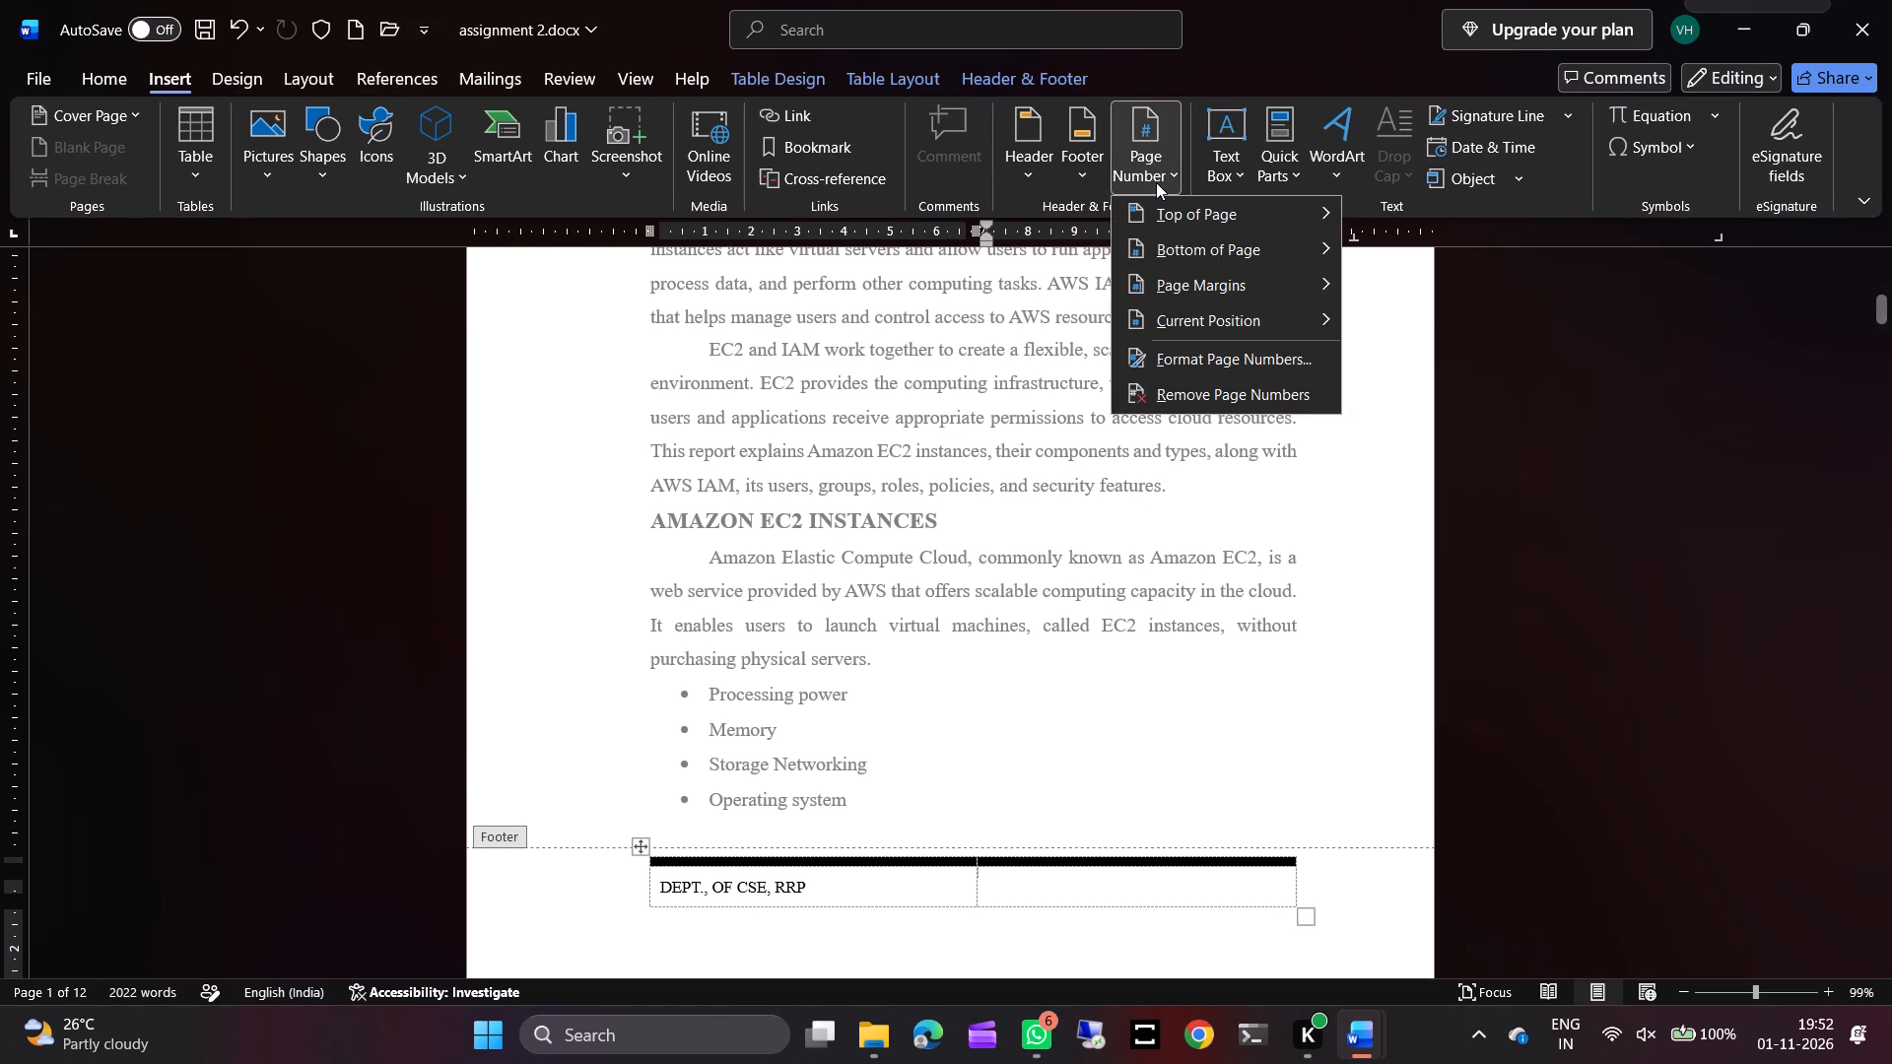
left_click(1242, 358)
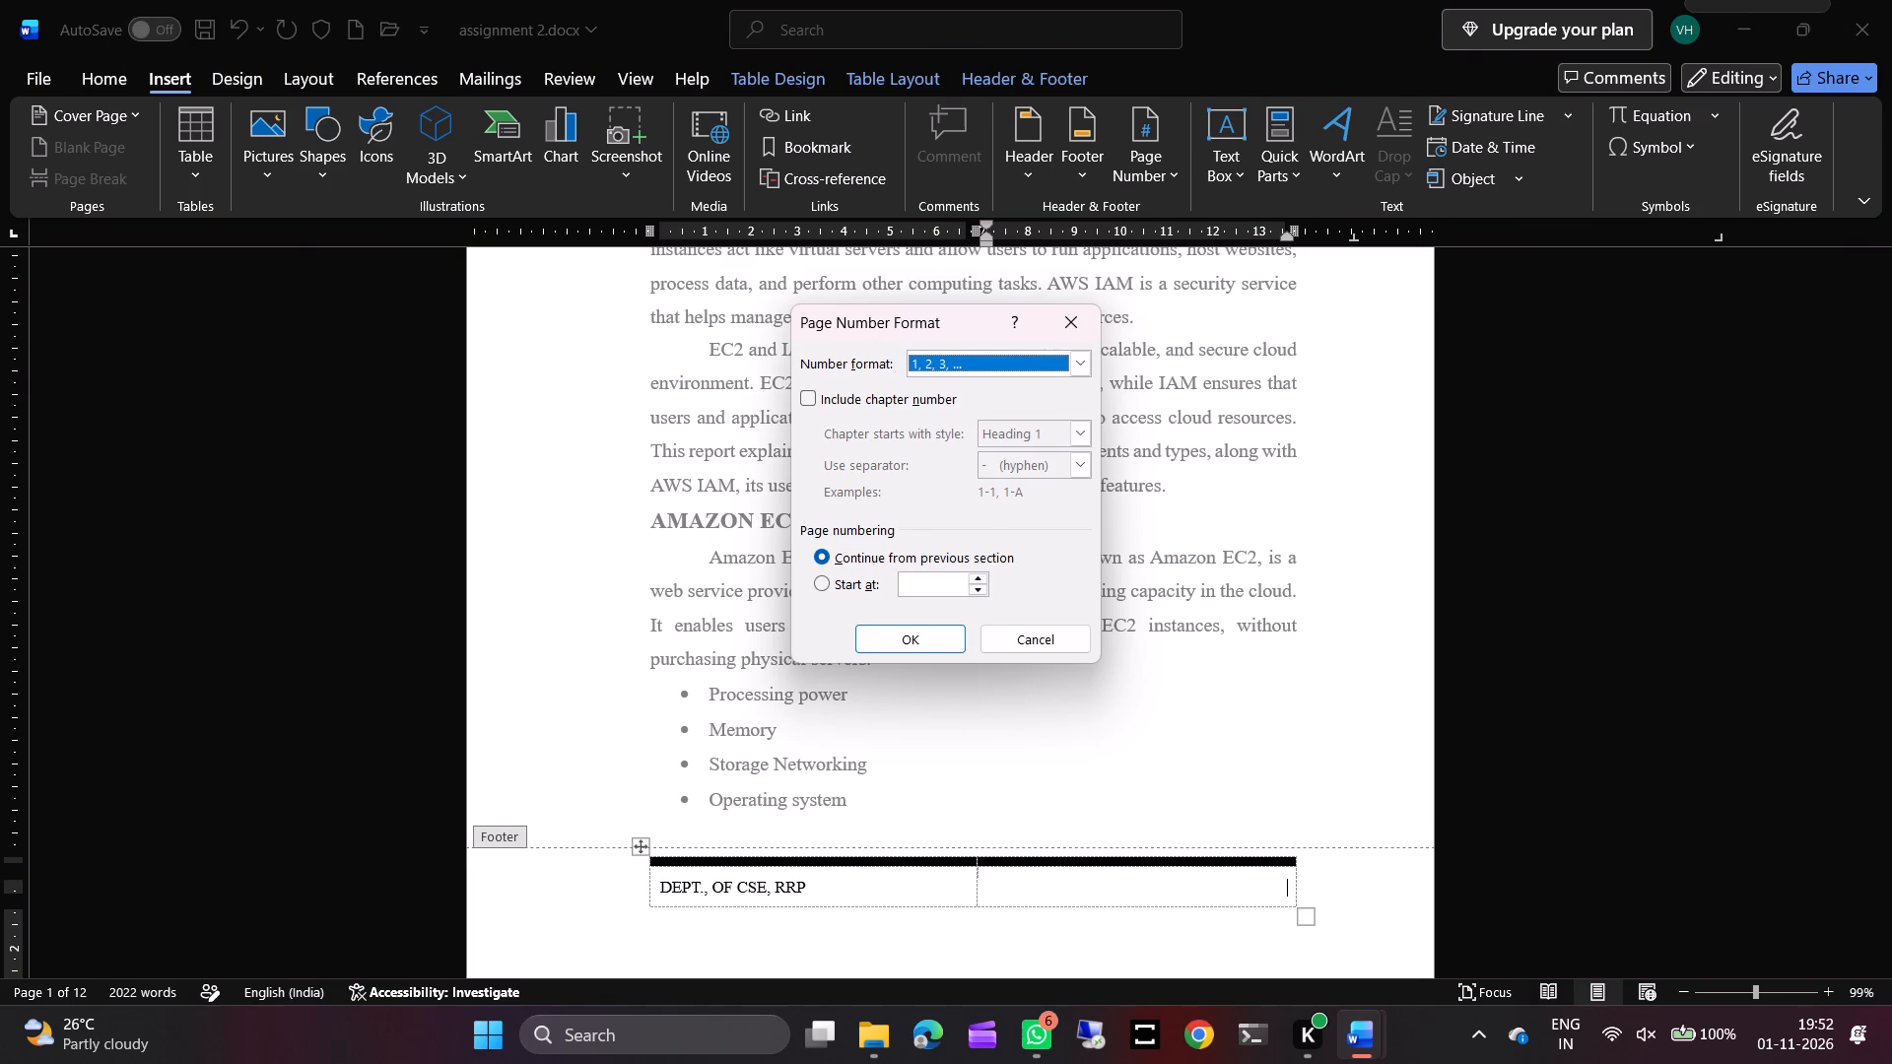
left_click(913, 579)
type("21")
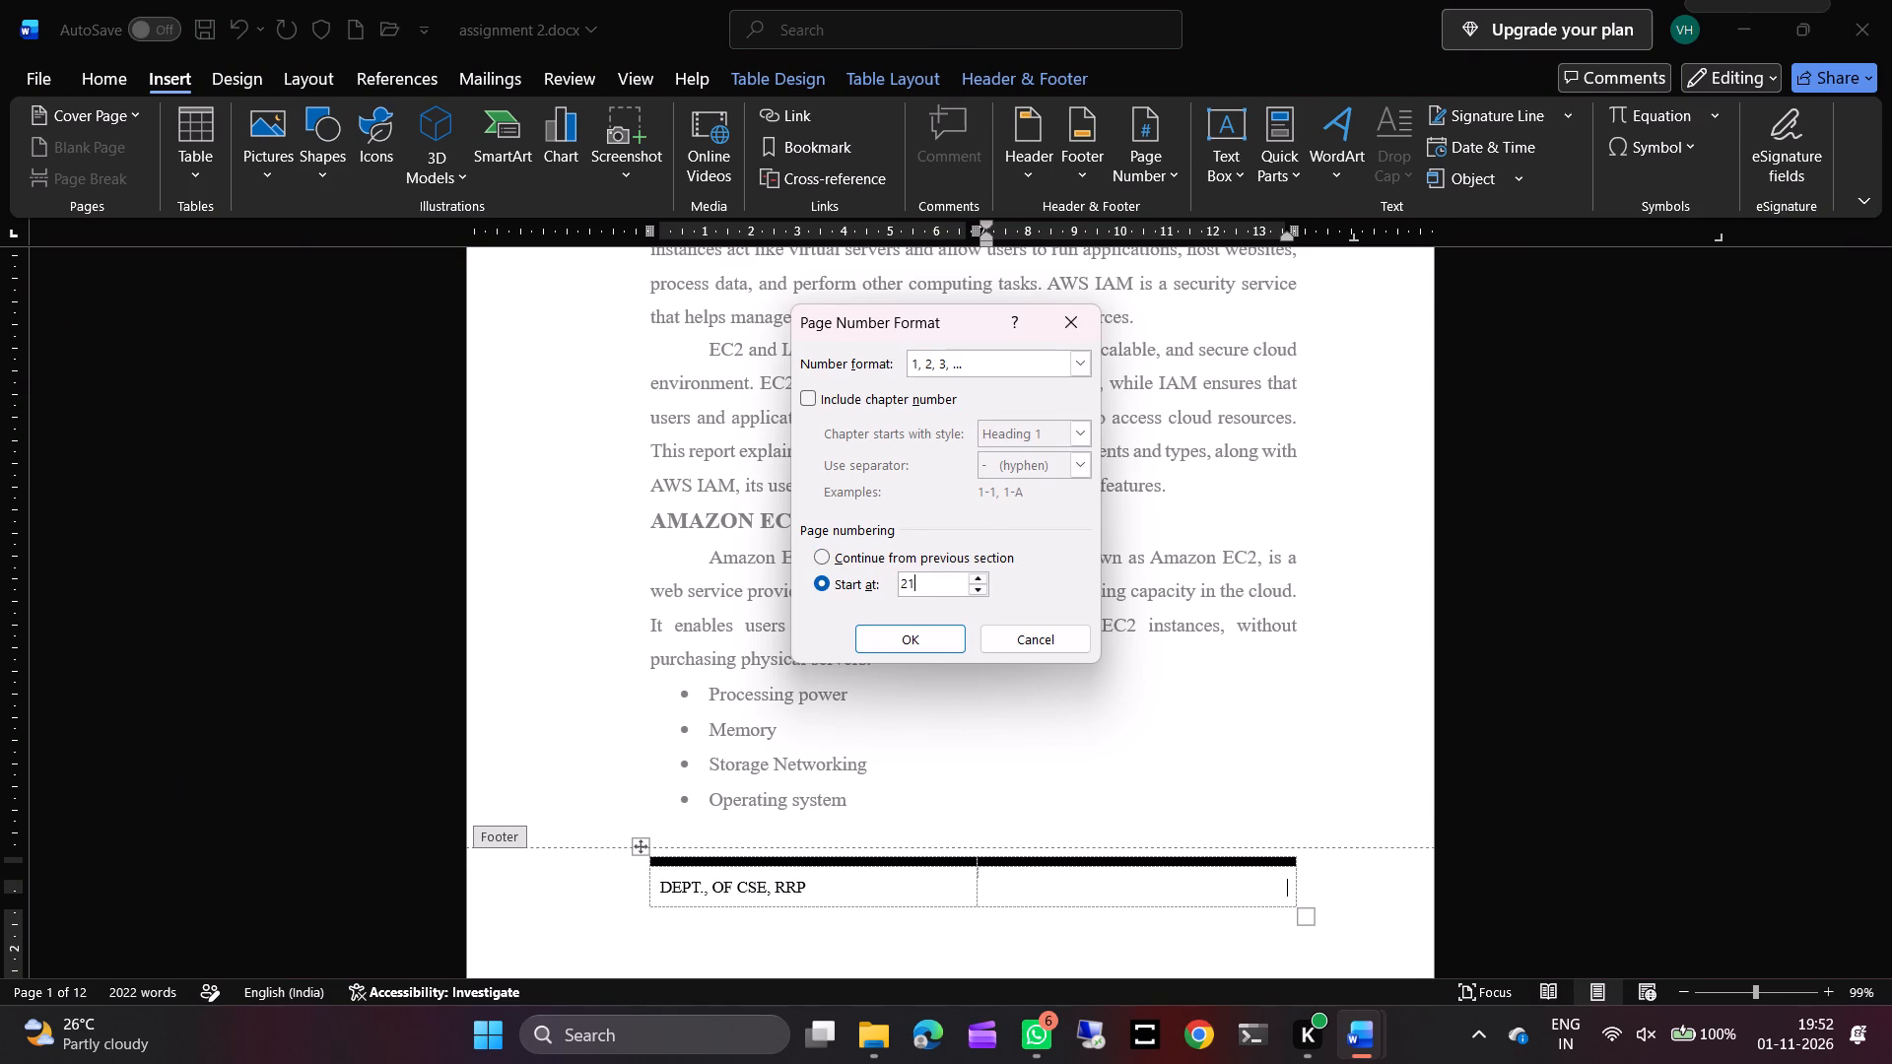
left_click(934, 636)
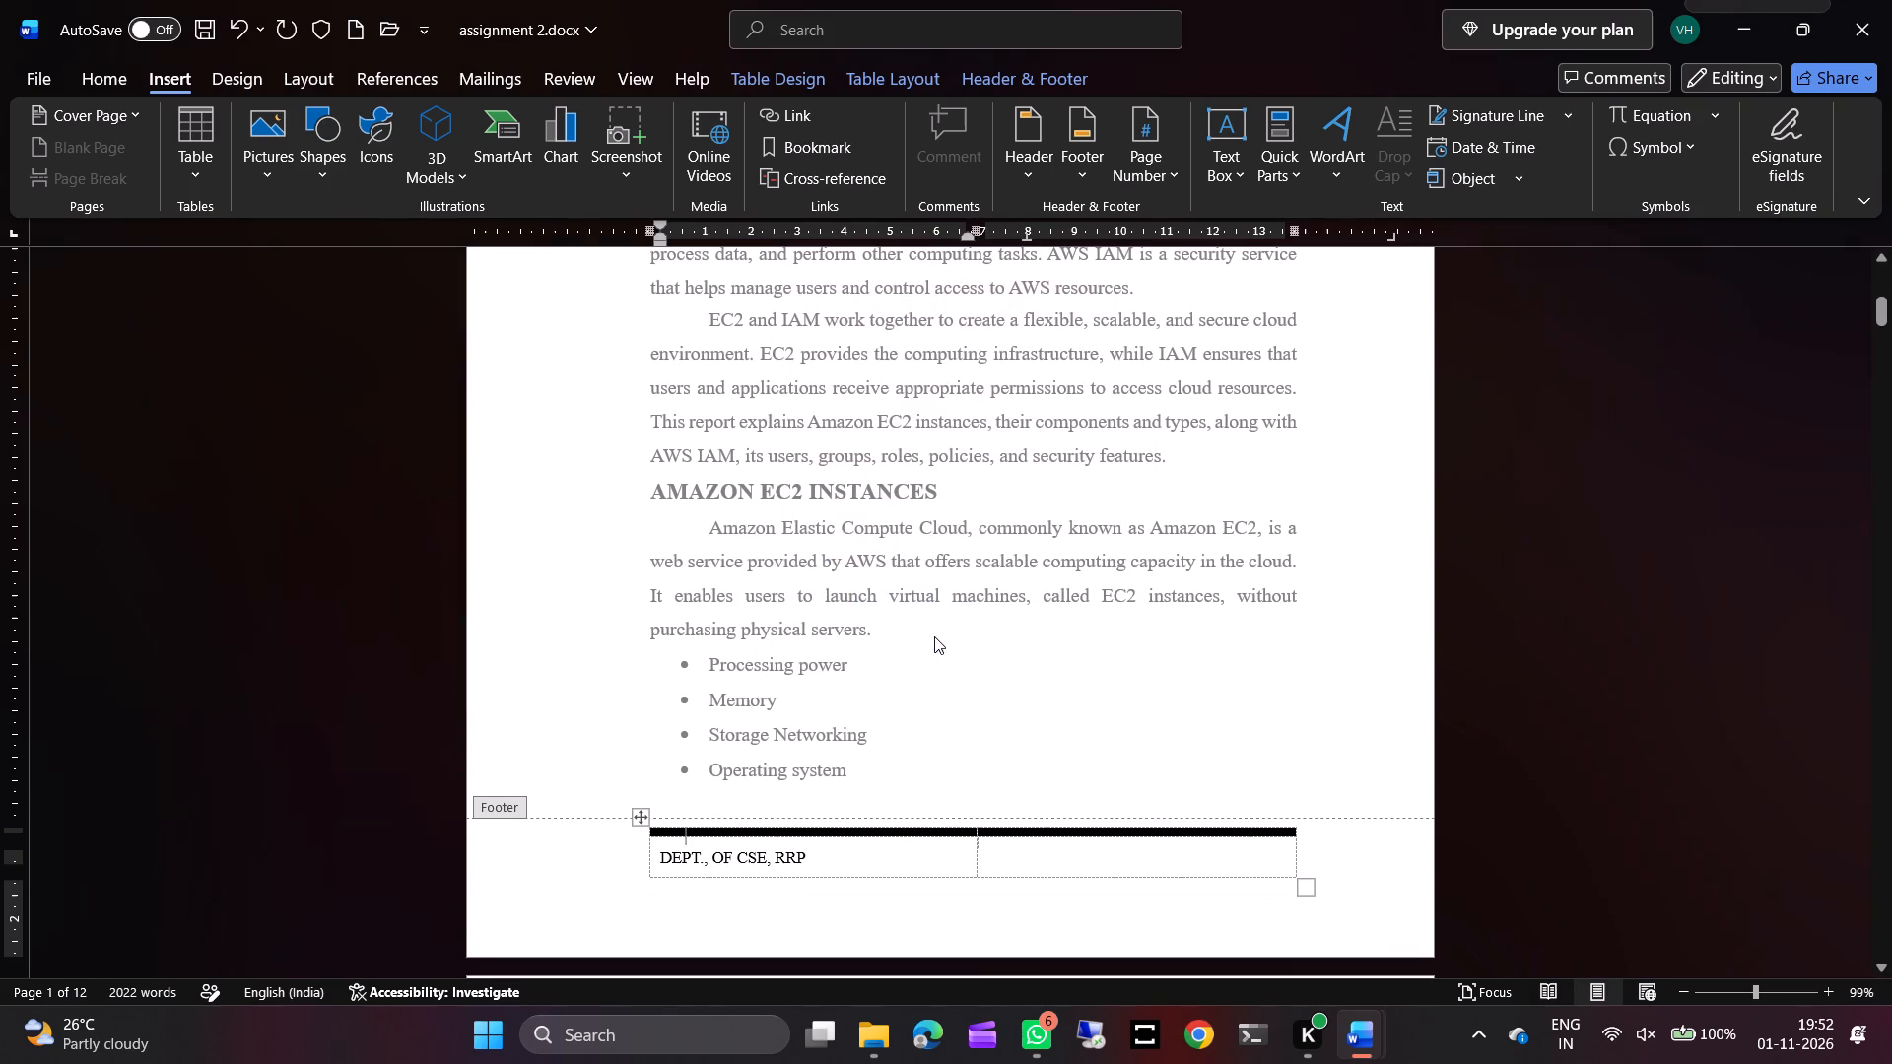
Insert a page number at the current position in the empty footer cell beside DEPT., OF CSE, RRP.
left_click(1274, 852)
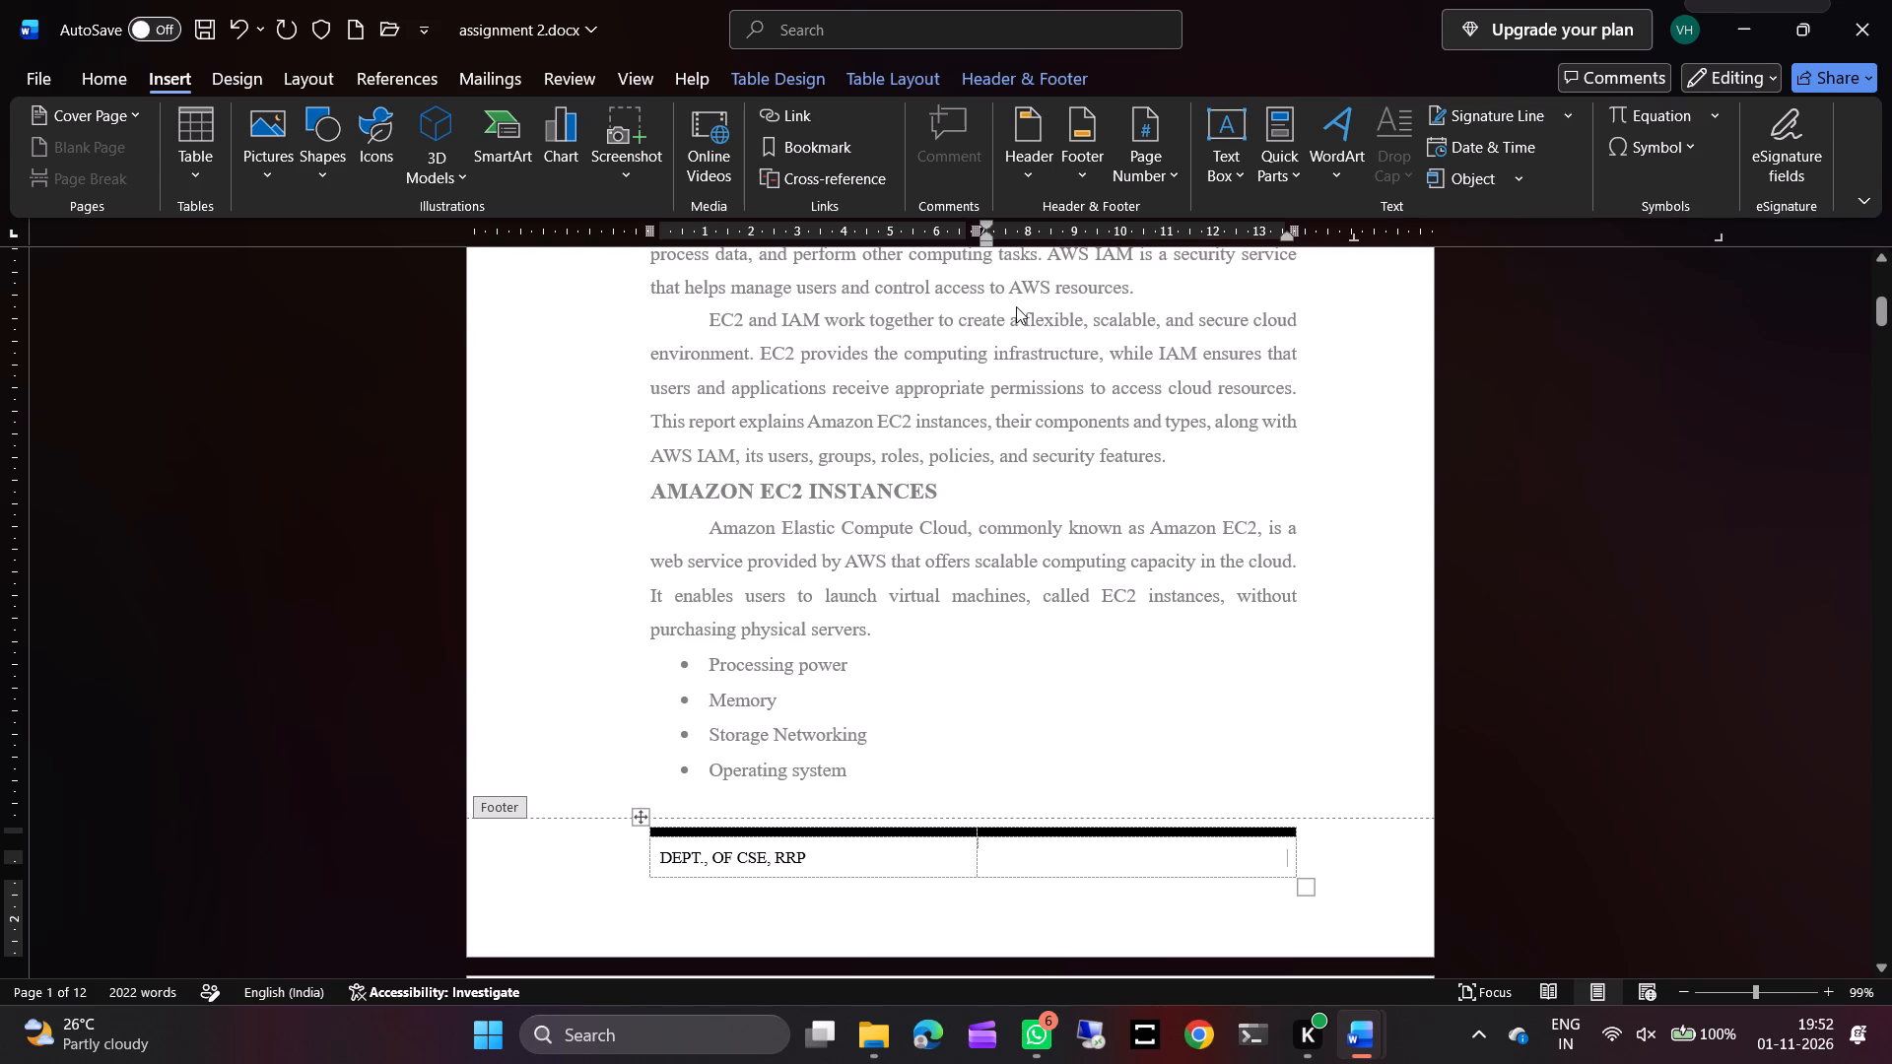
left_click(1139, 171)
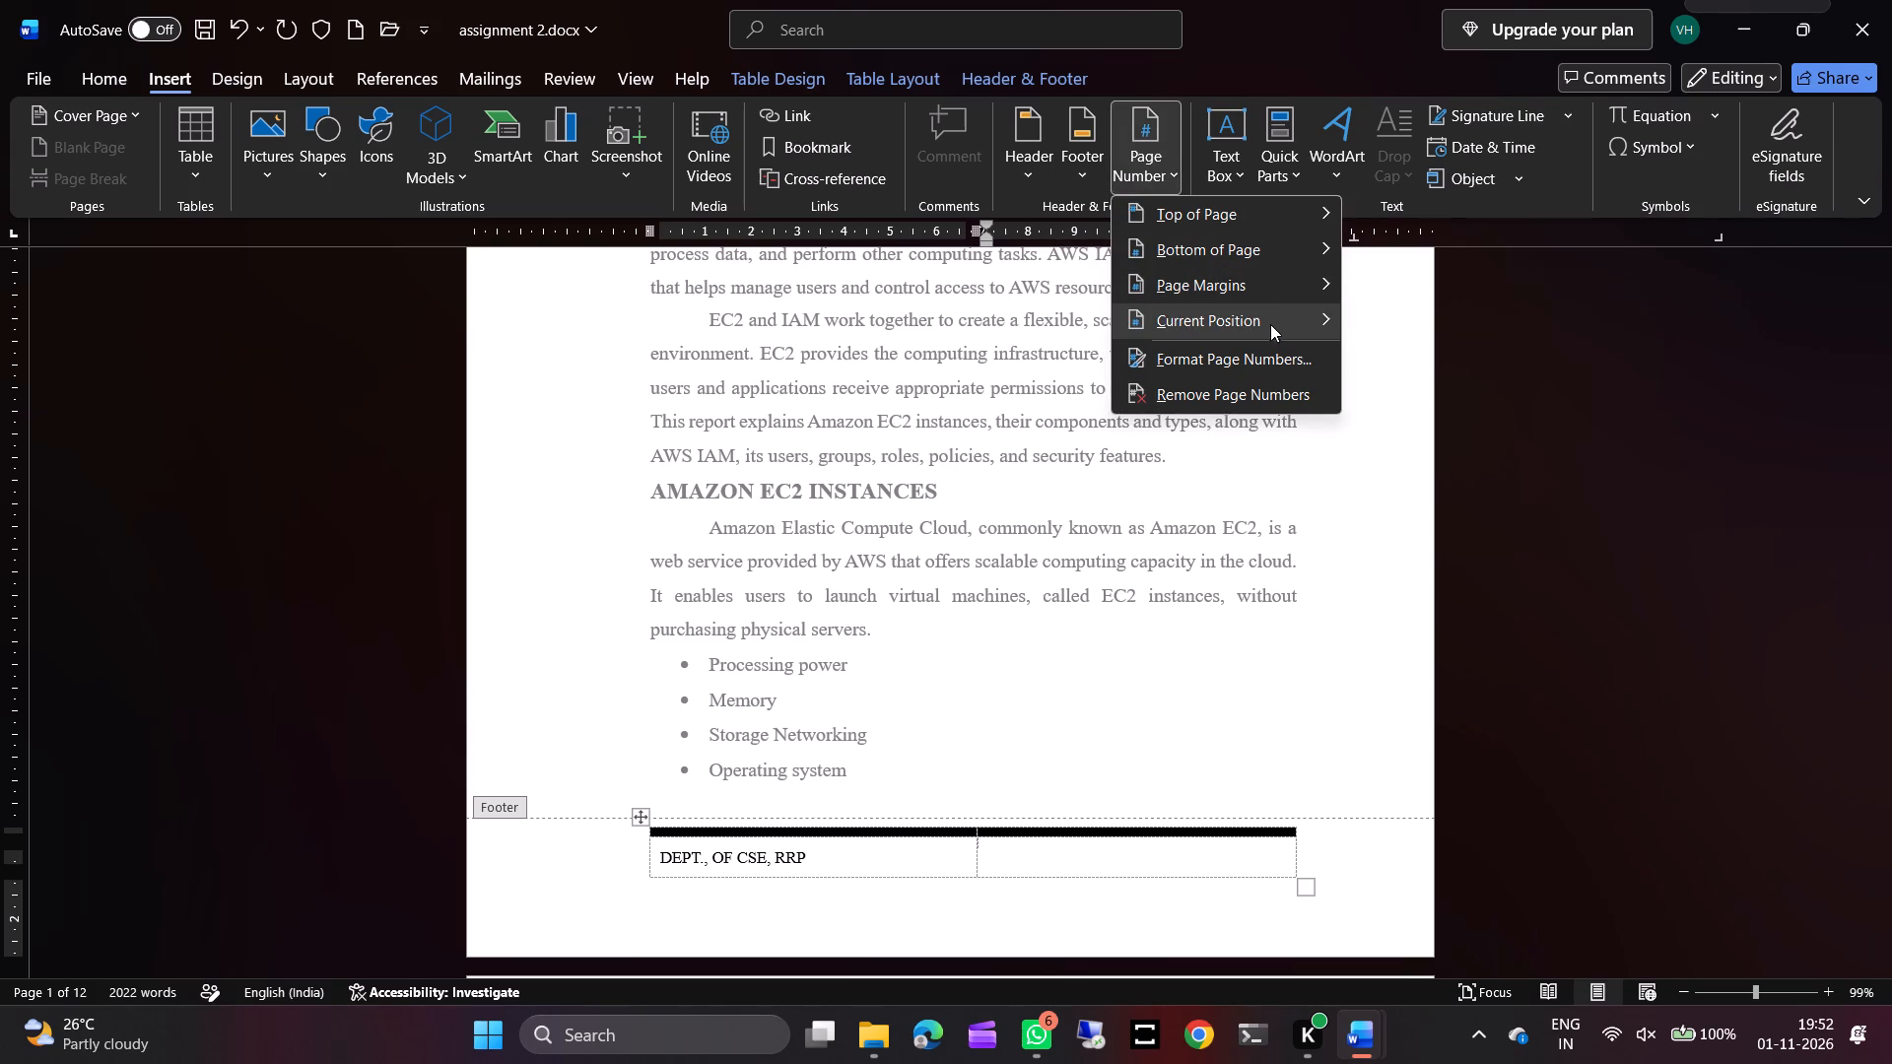
left_click(1440, 430)
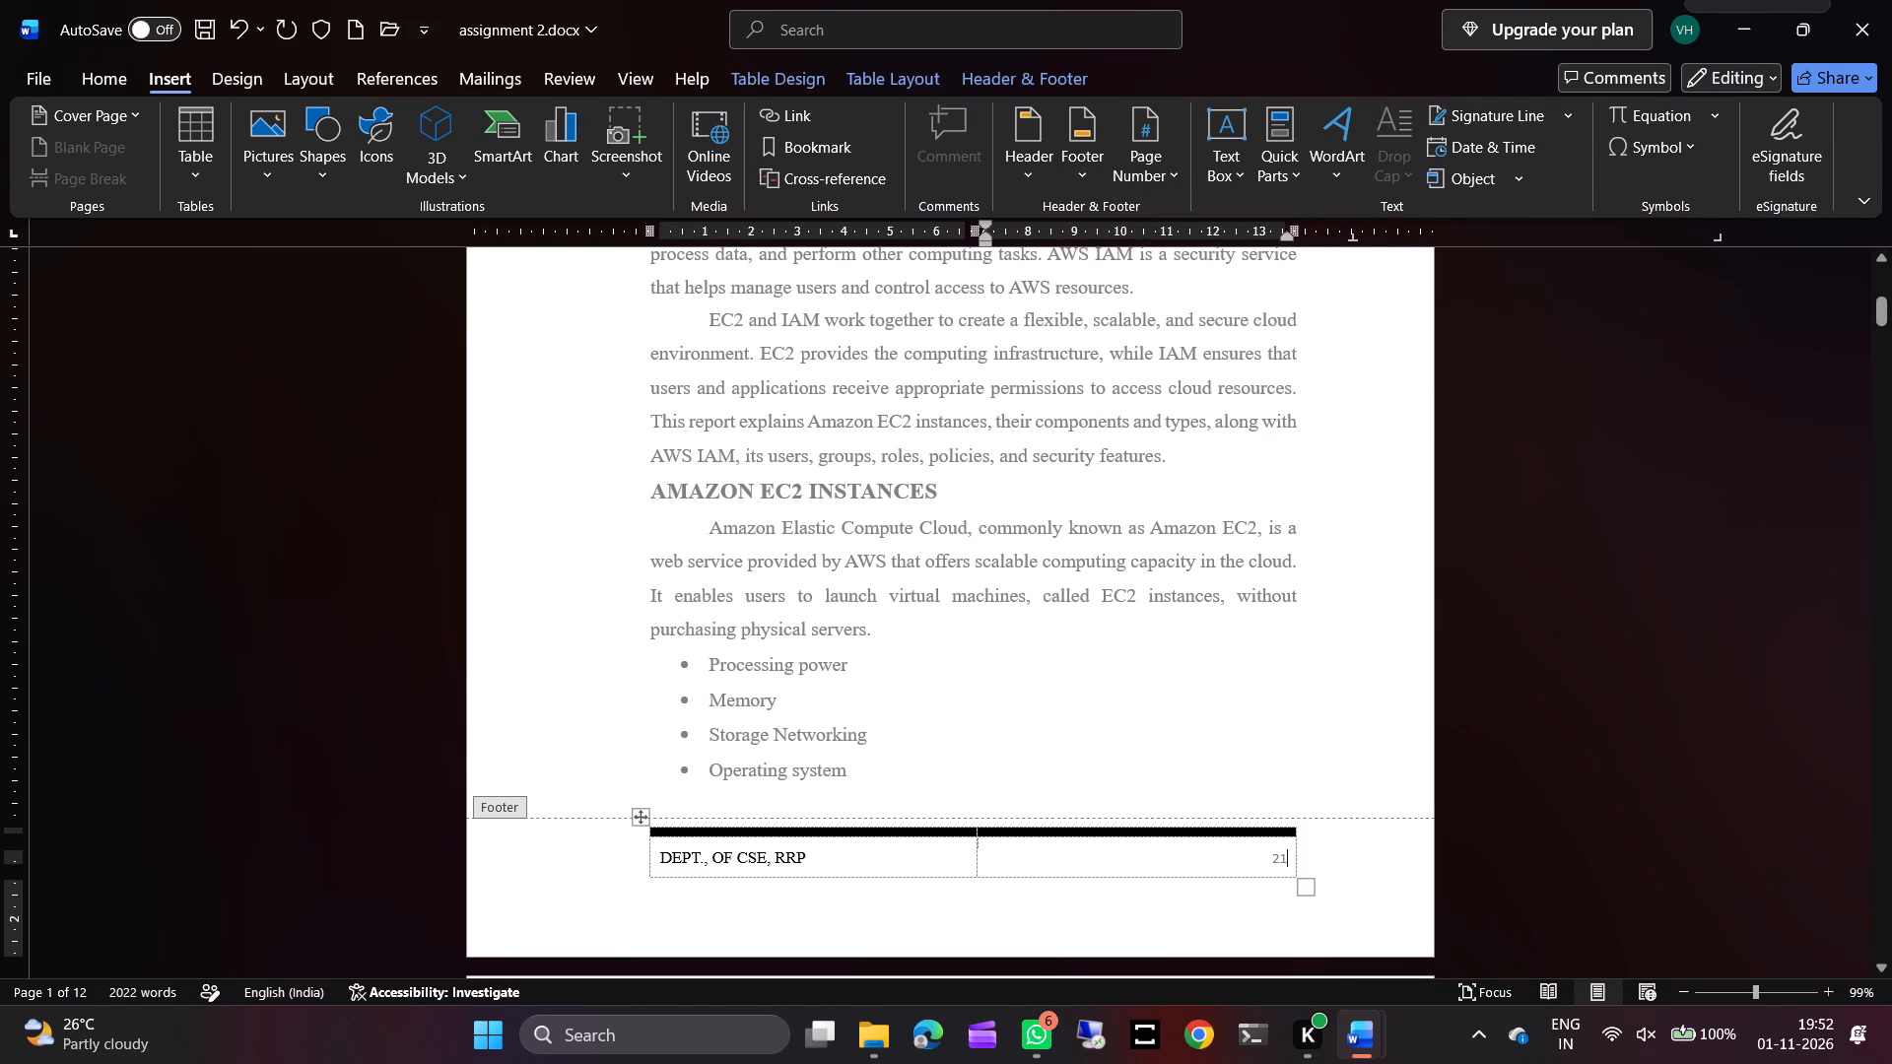
Format the footer page number in Times New Roman, size 10, and return to the body text.
left_click_drag(1289, 855, 1277, 856)
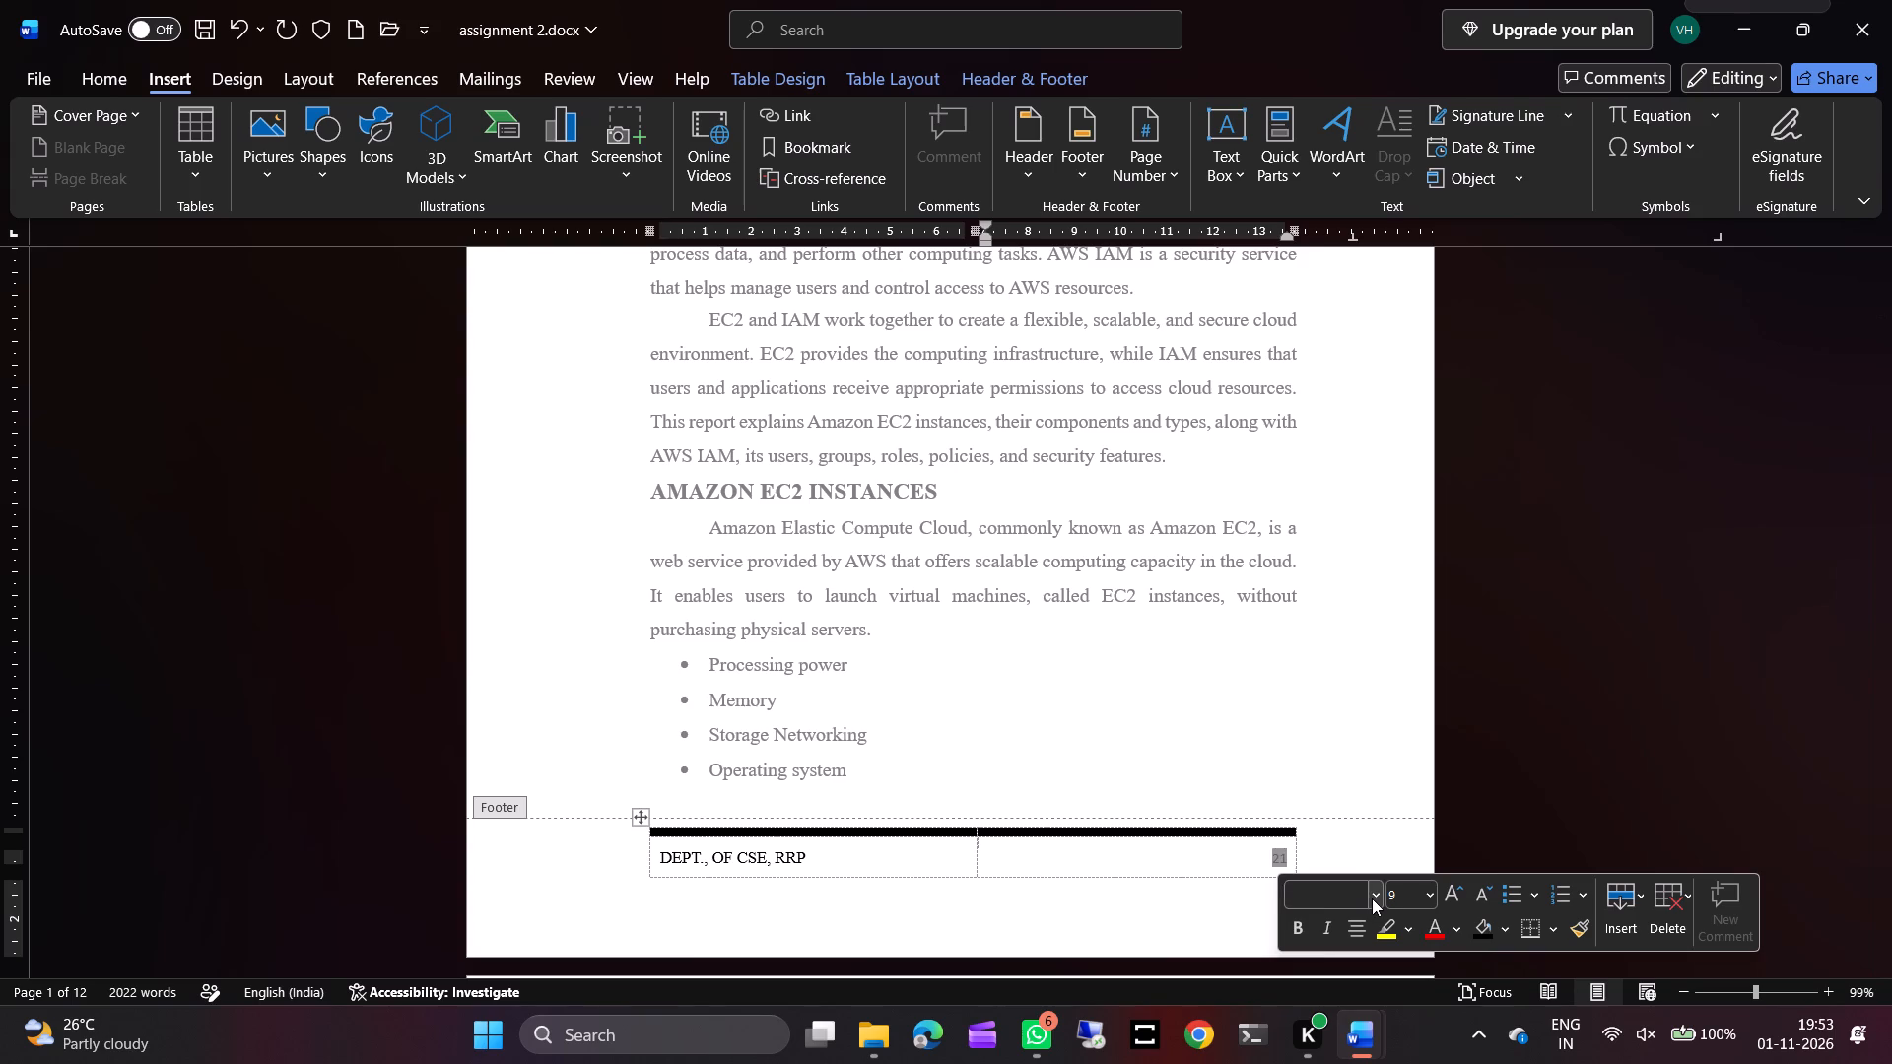
left_click(1372, 898)
left_click(1366, 296)
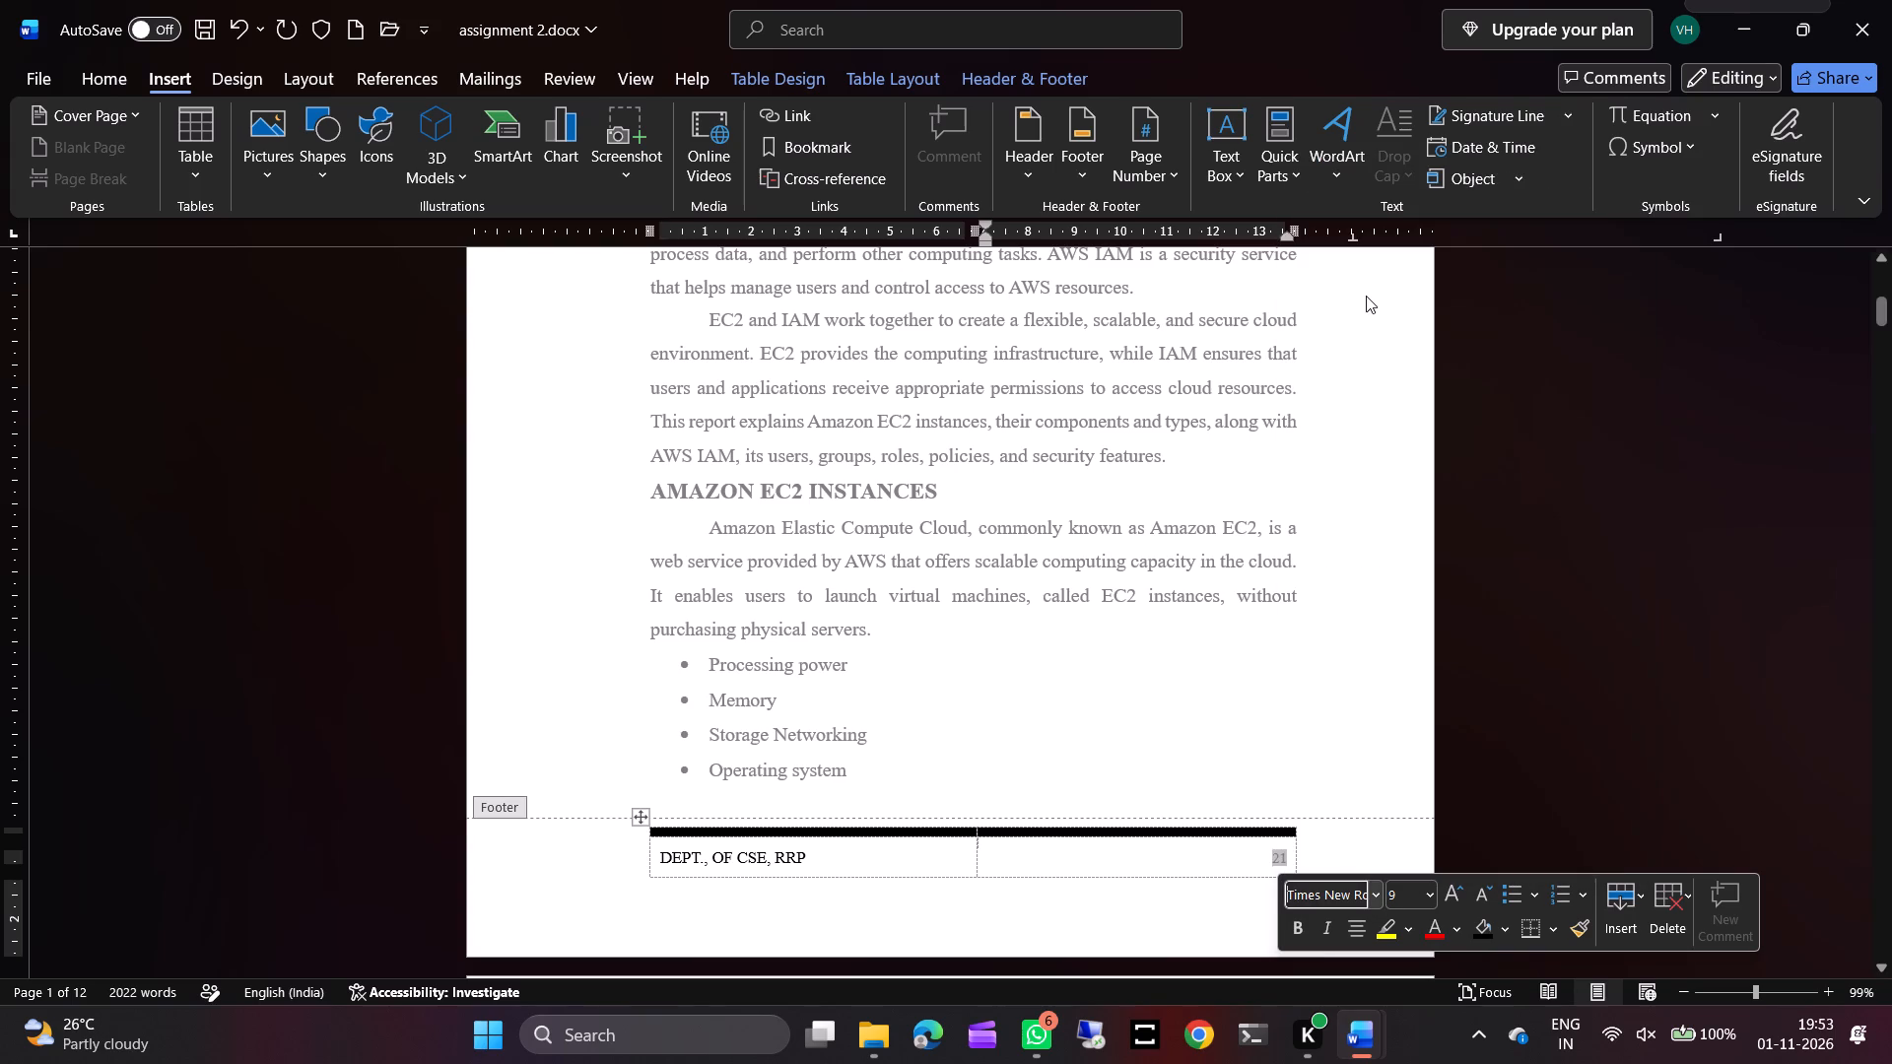
left_click(1396, 887)
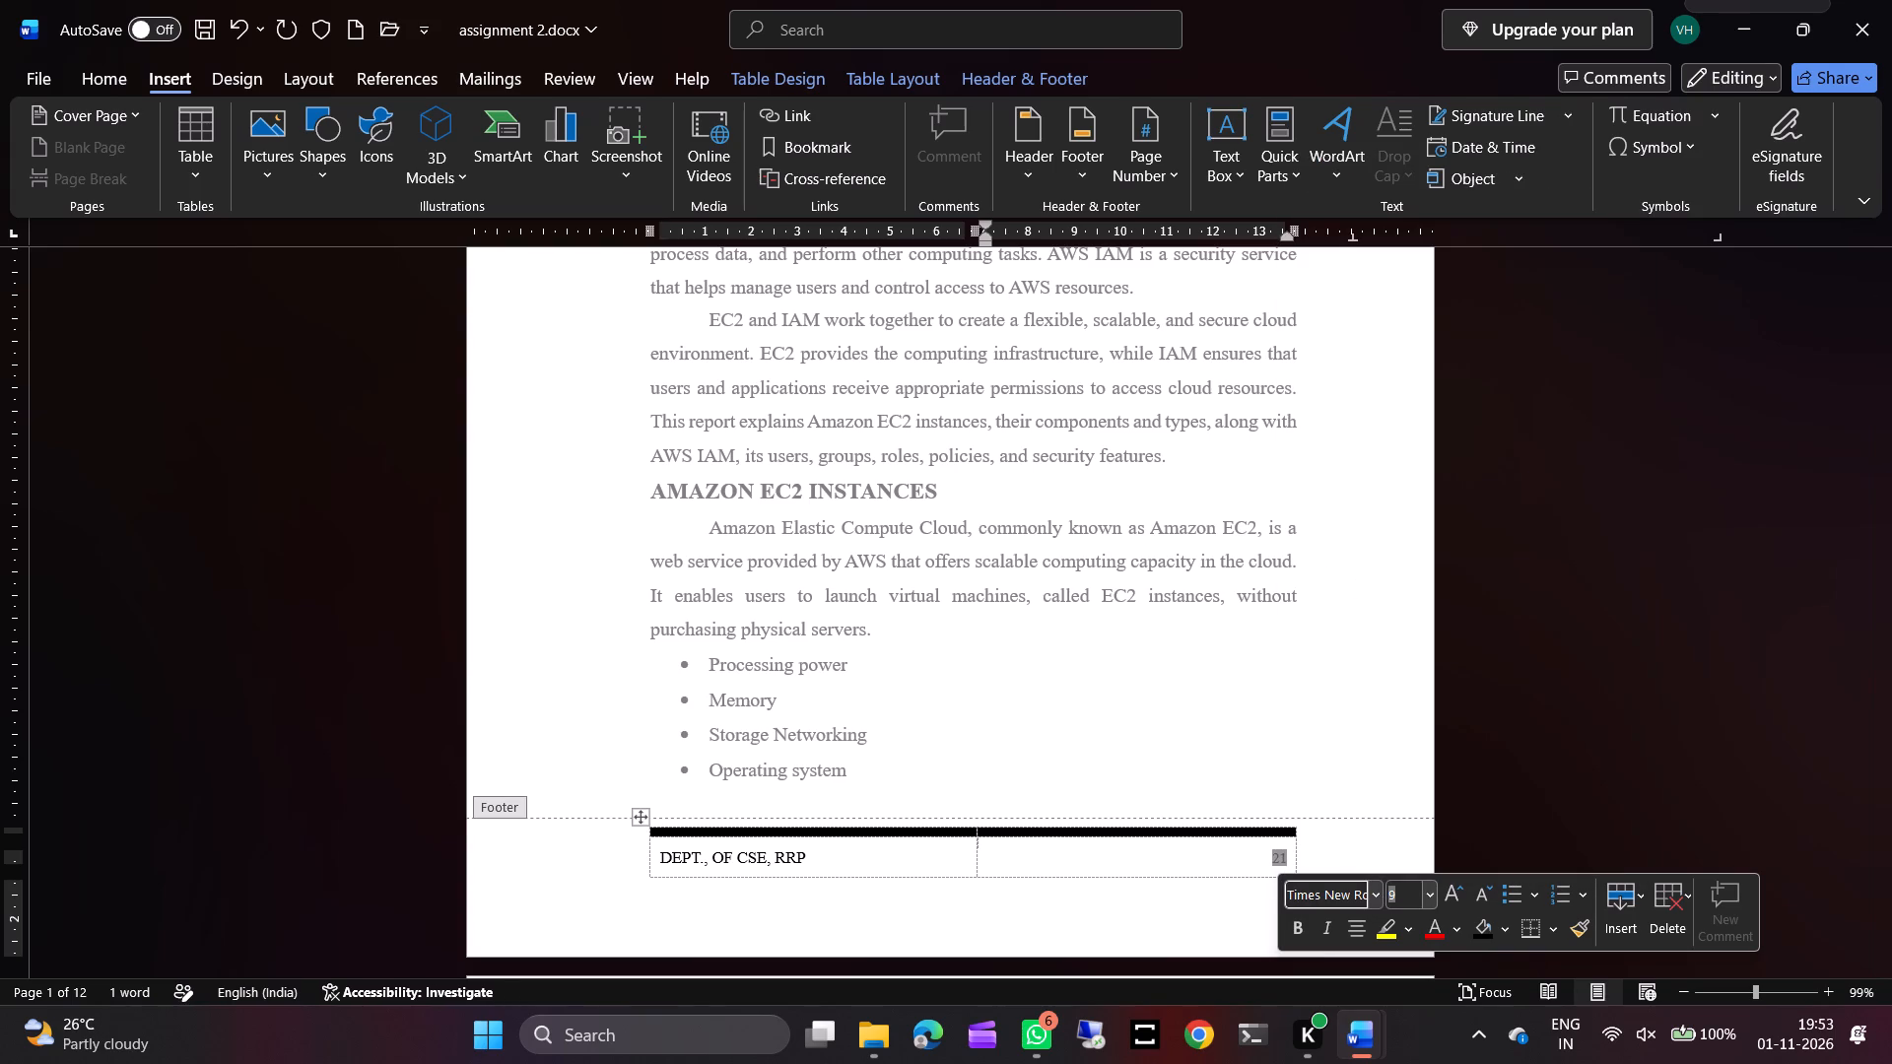
type("10")
key("Return")
left_click(1324, 784)
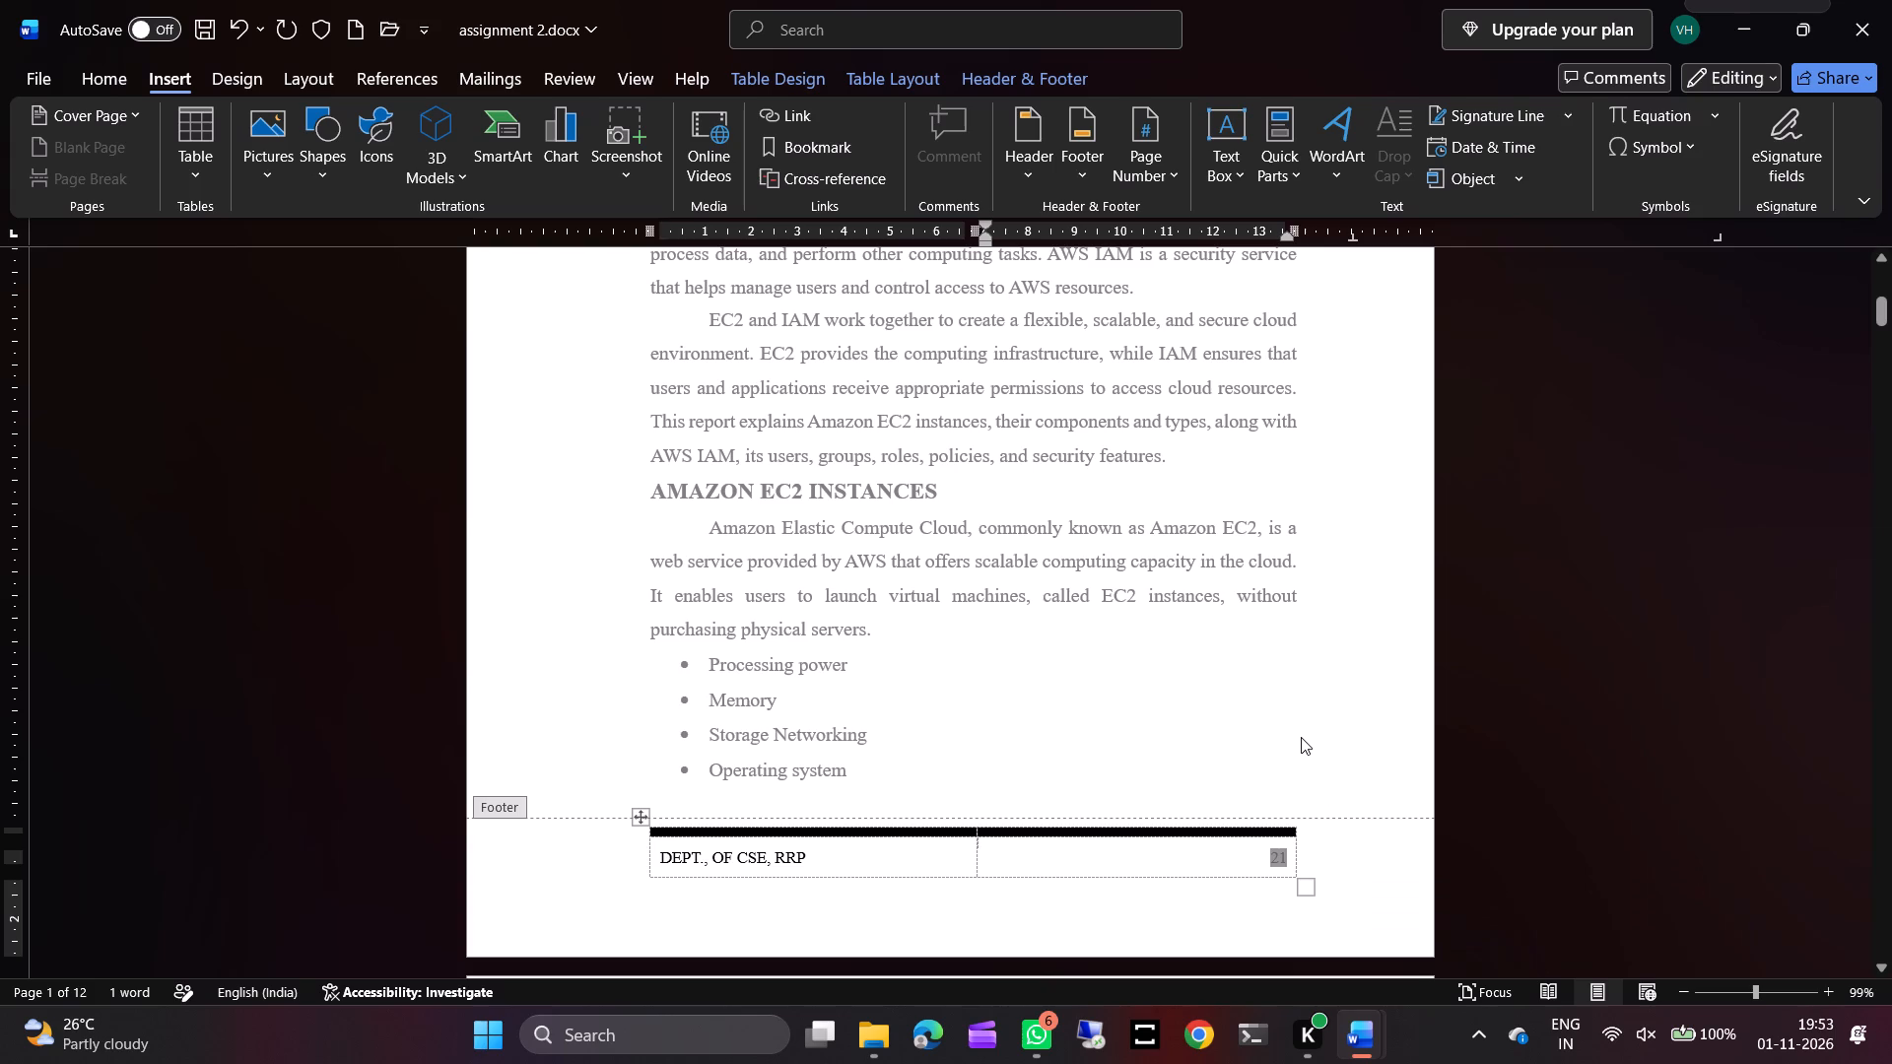
double_click(1301, 737)
Add space after the FEATURES OF AMAZON EC2 heading, its introductory line and the end of the paragraph above it.
scroll(1301, 737, "down", 2)
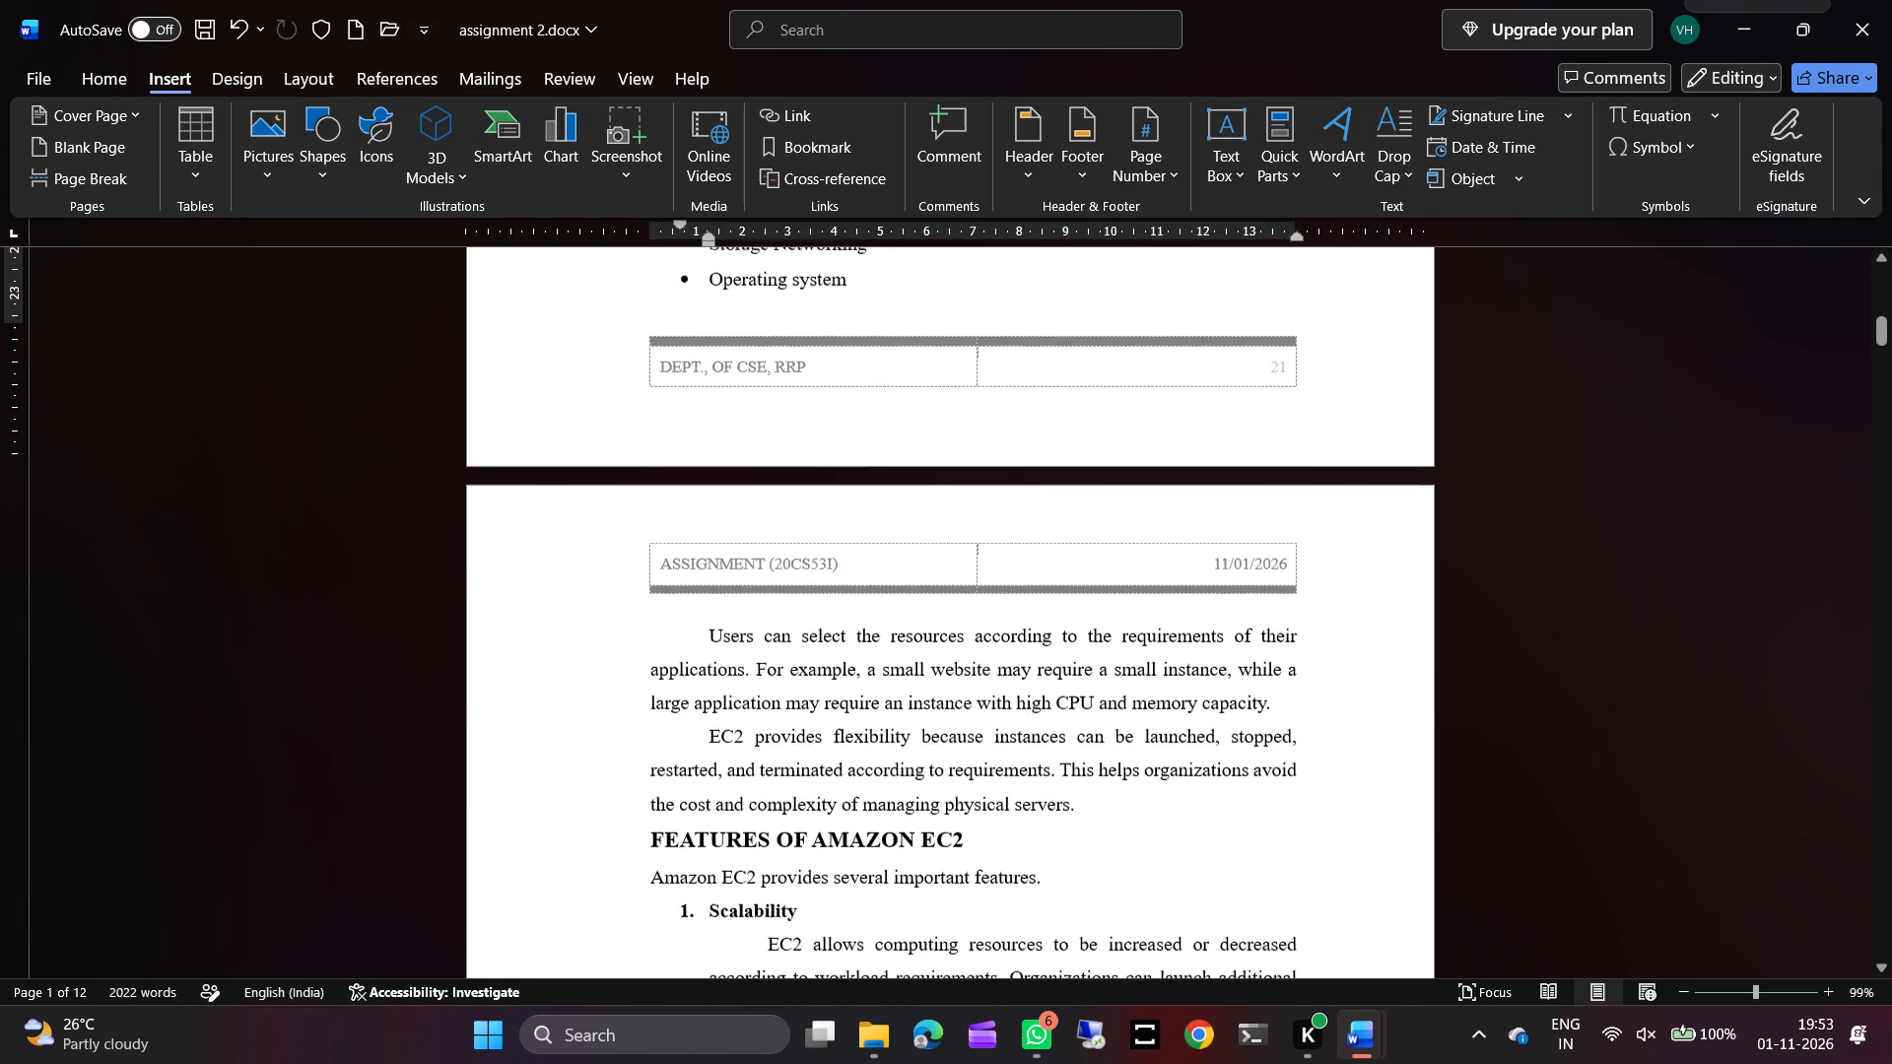
scroll(1301, 737, "down", 1)
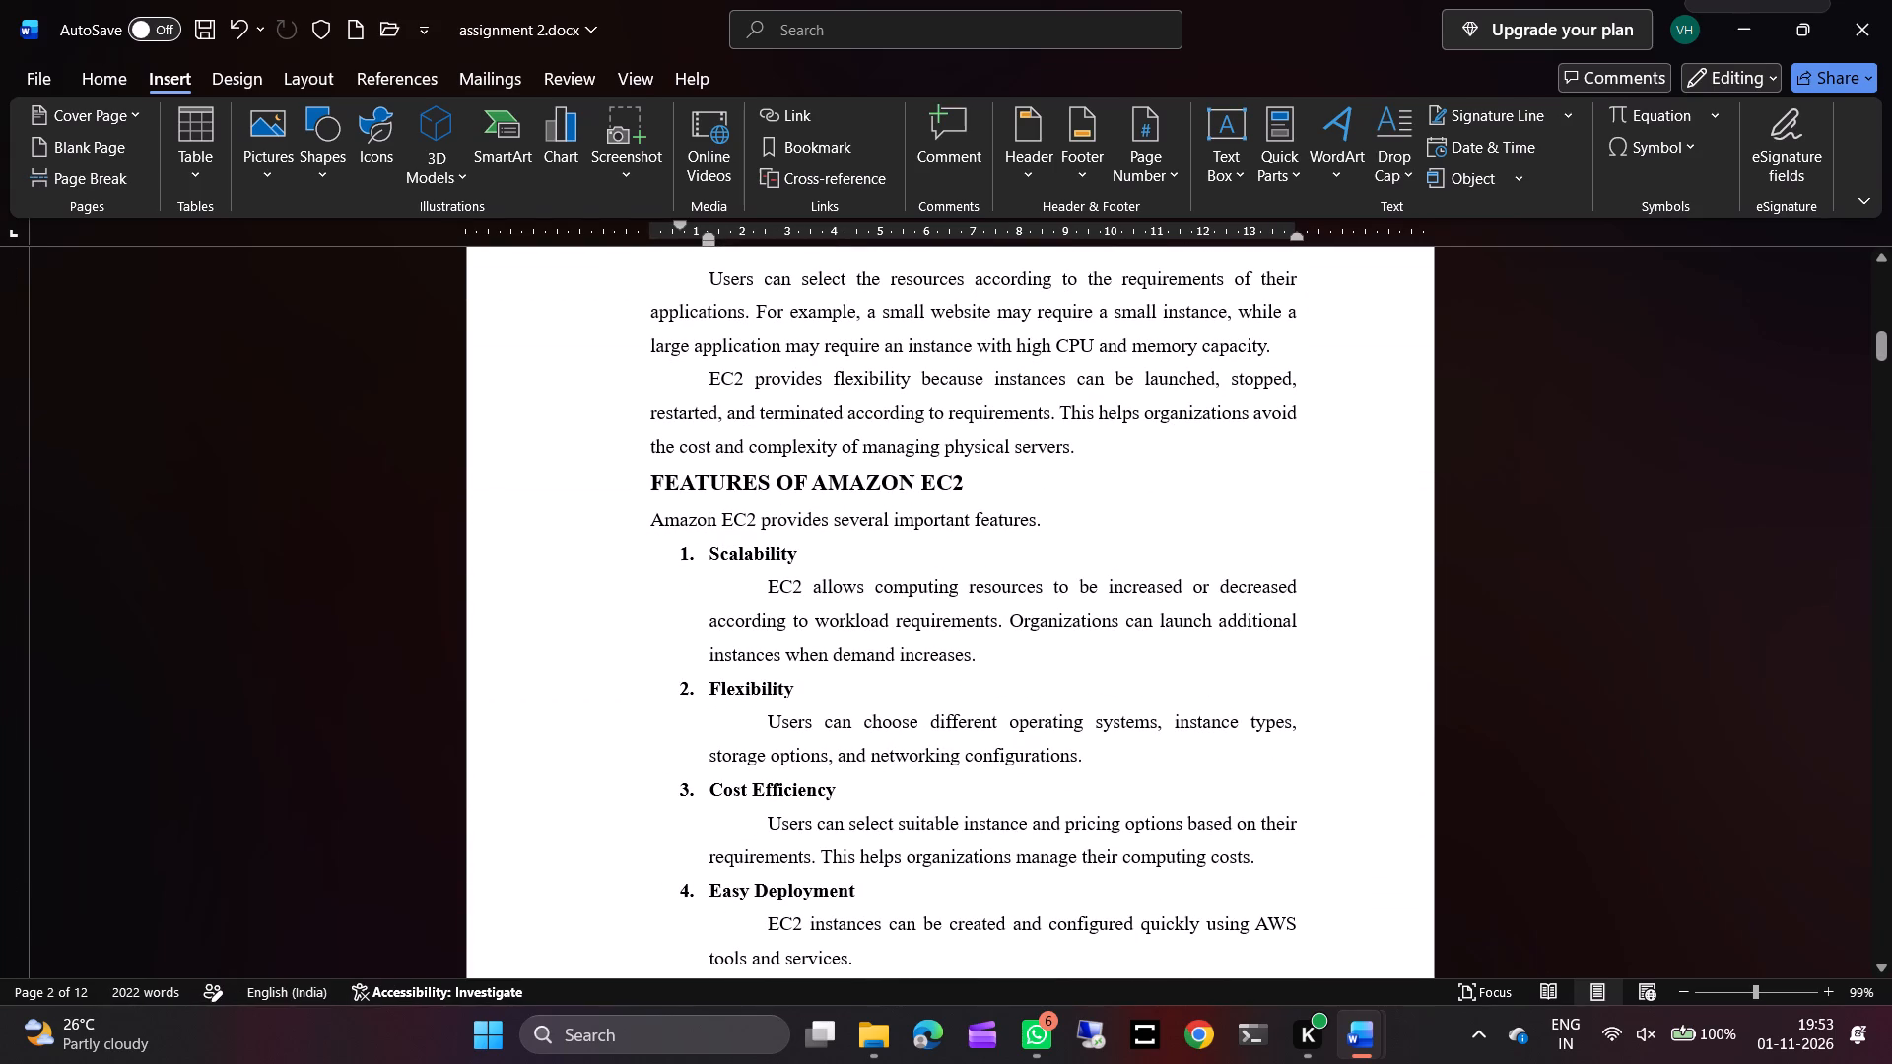
left_click(1080, 449)
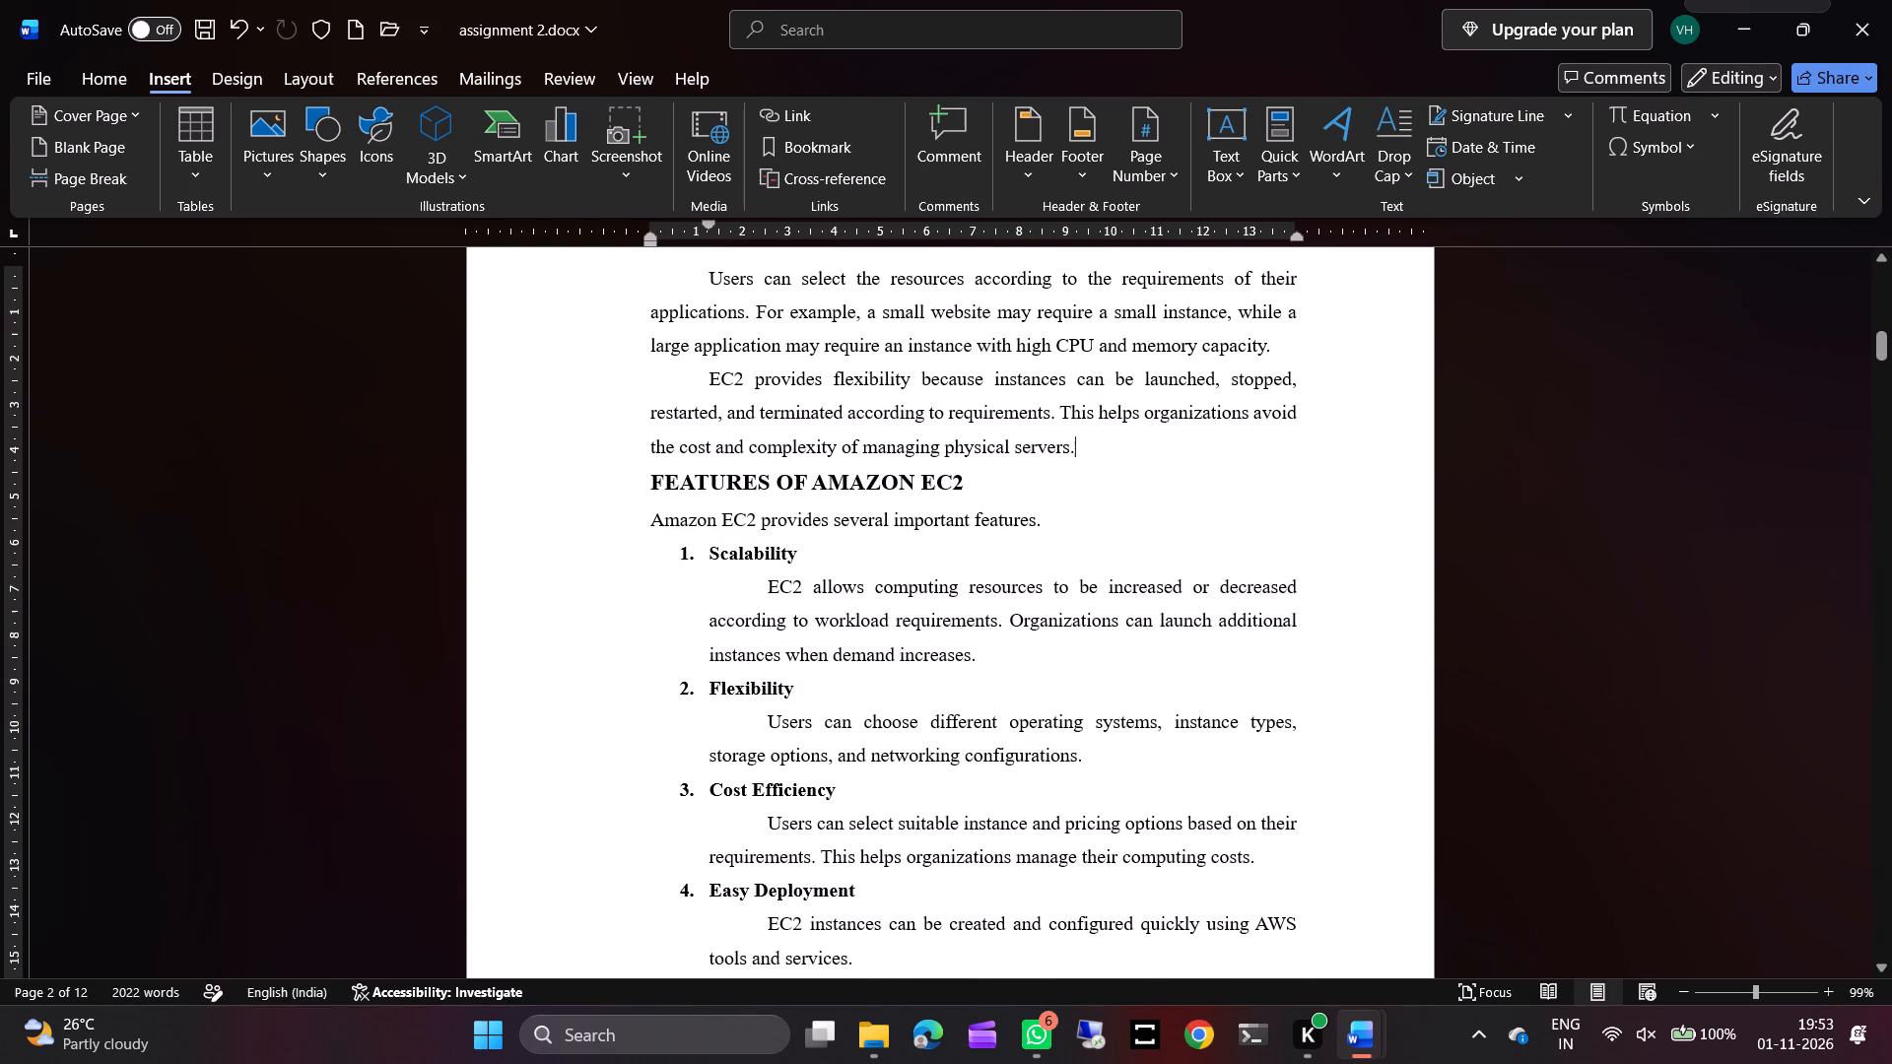
left_click_drag(1080, 449, 1095, 515)
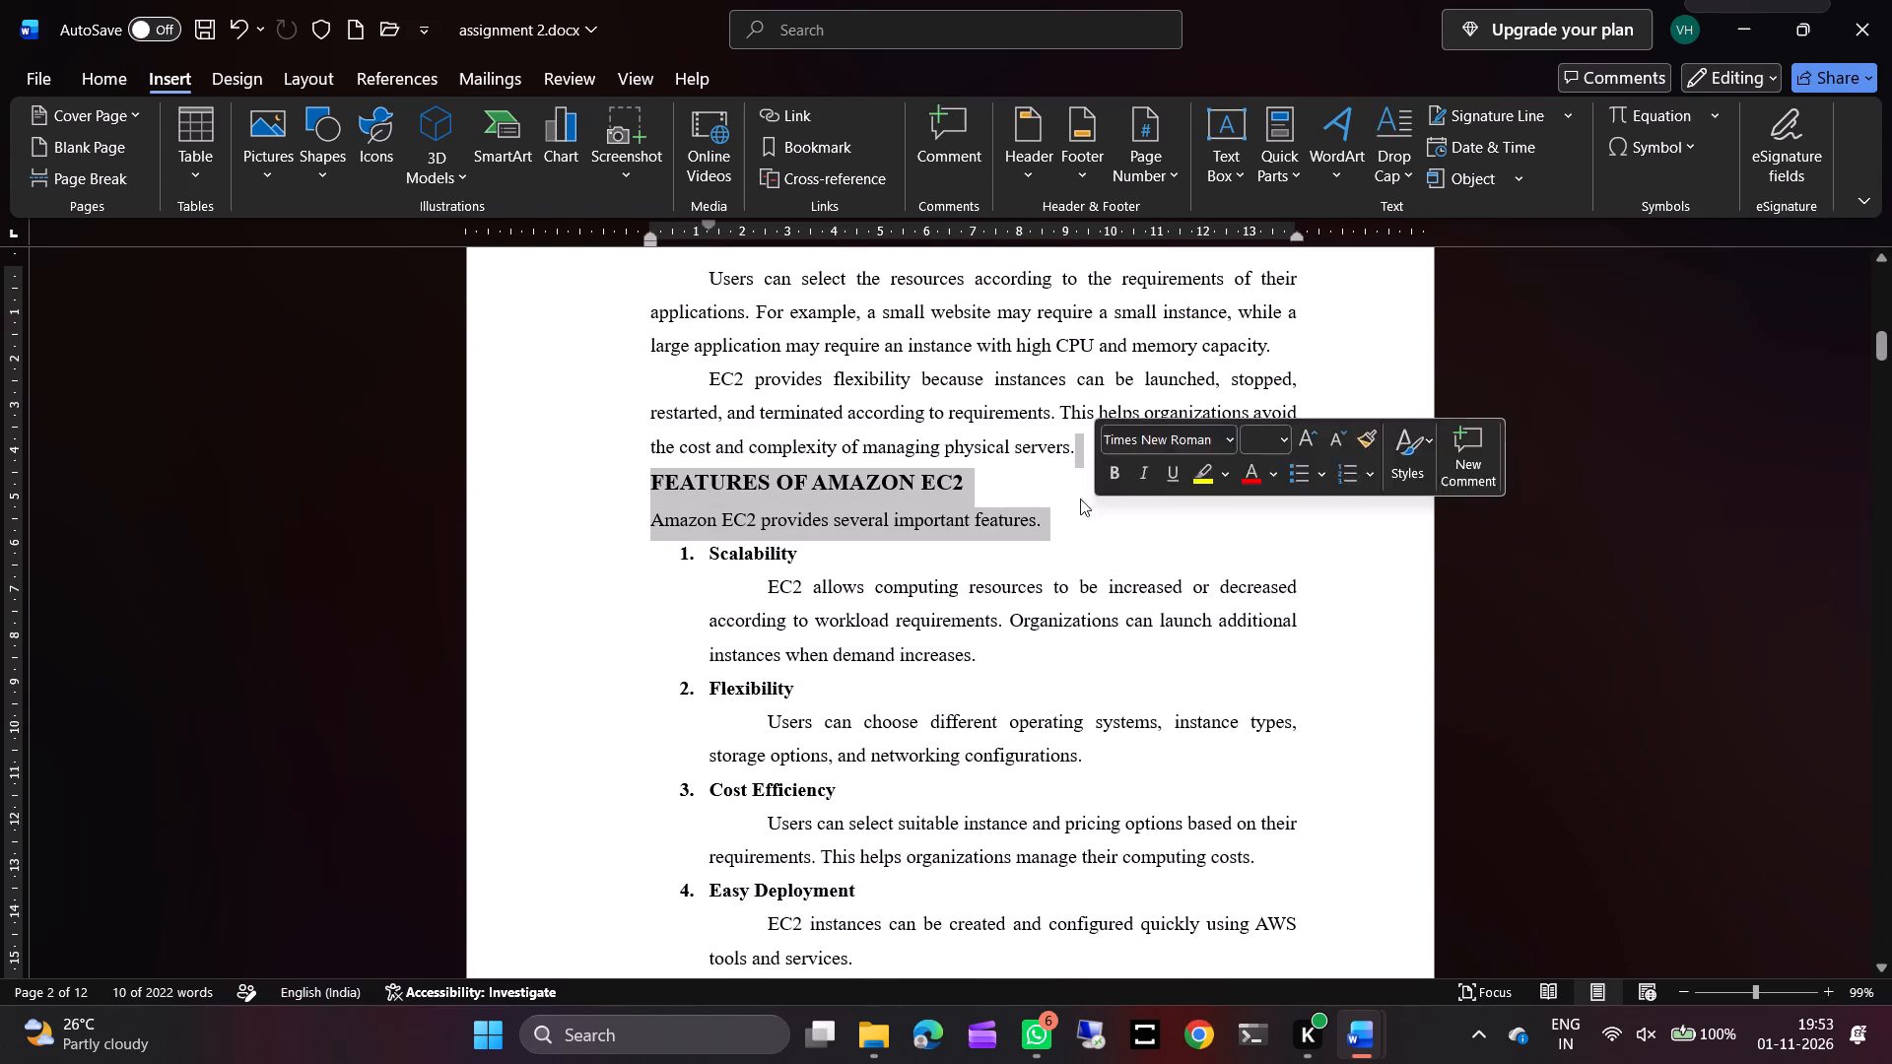
left_click(125, 79)
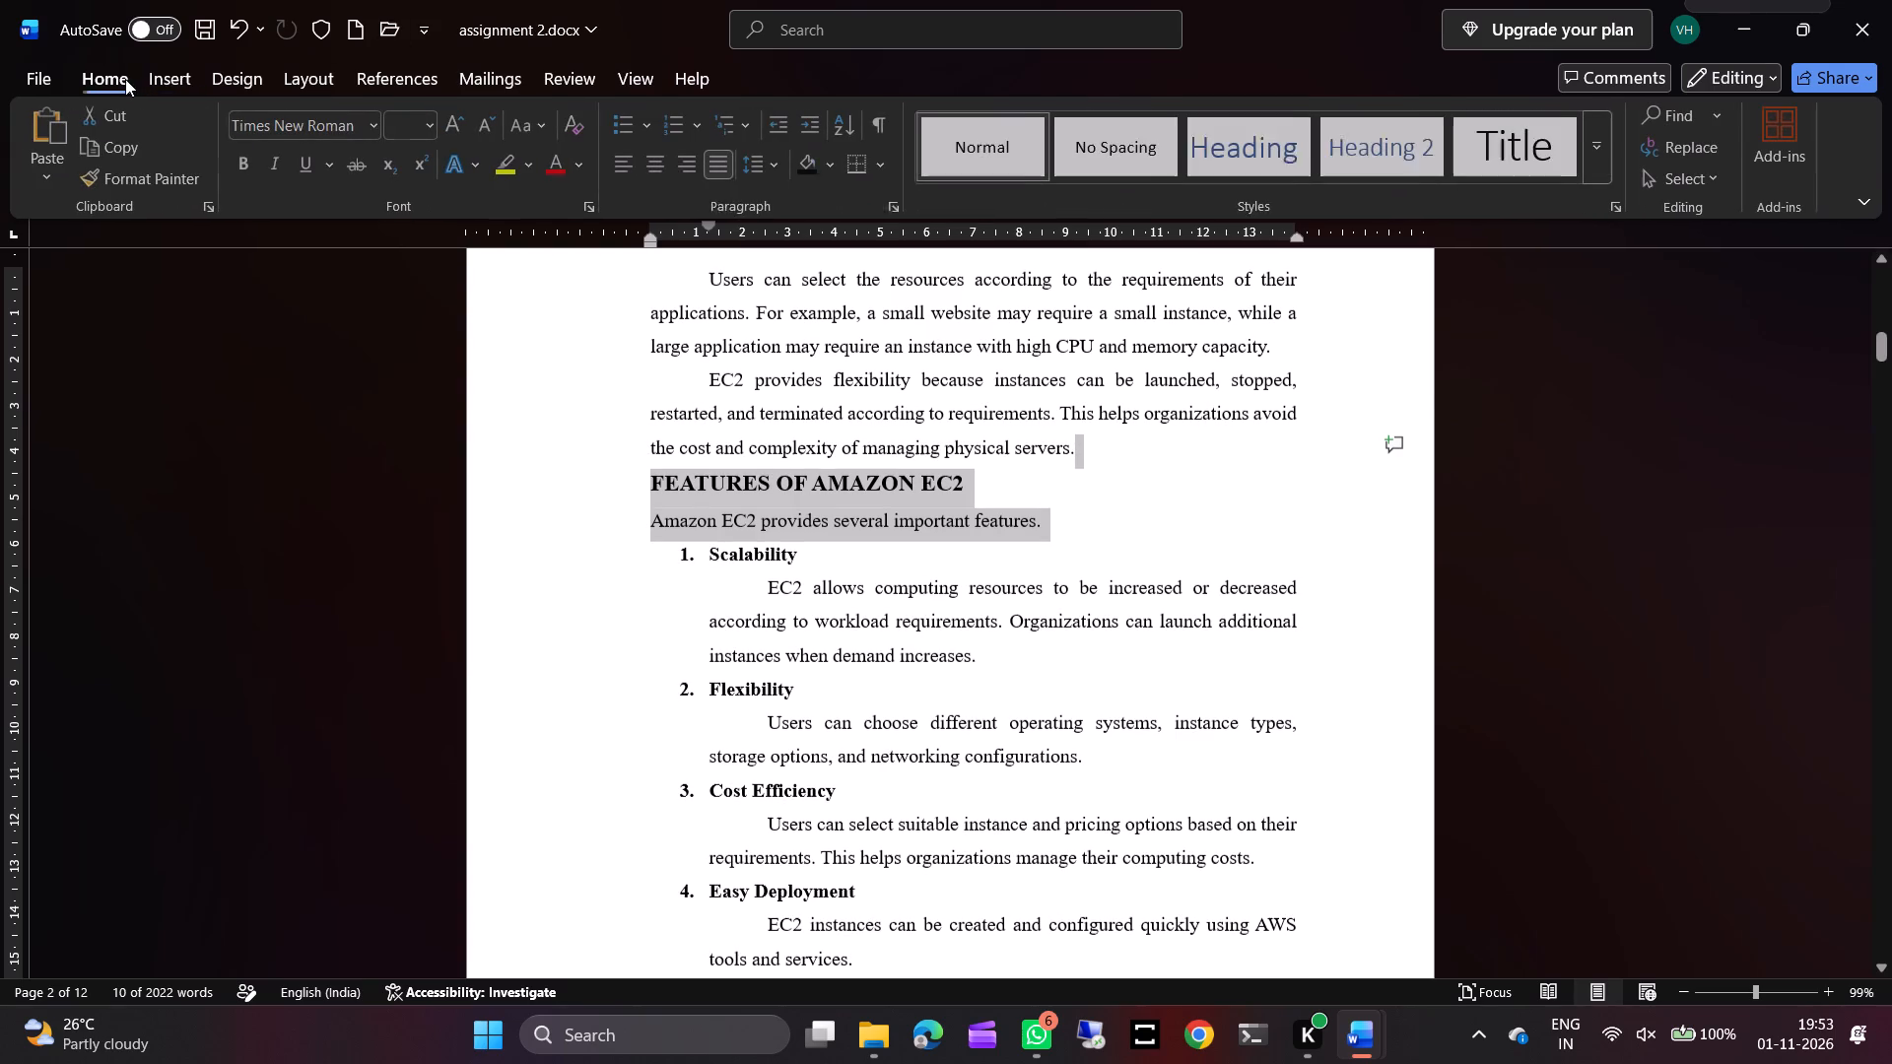
left_click(775, 166)
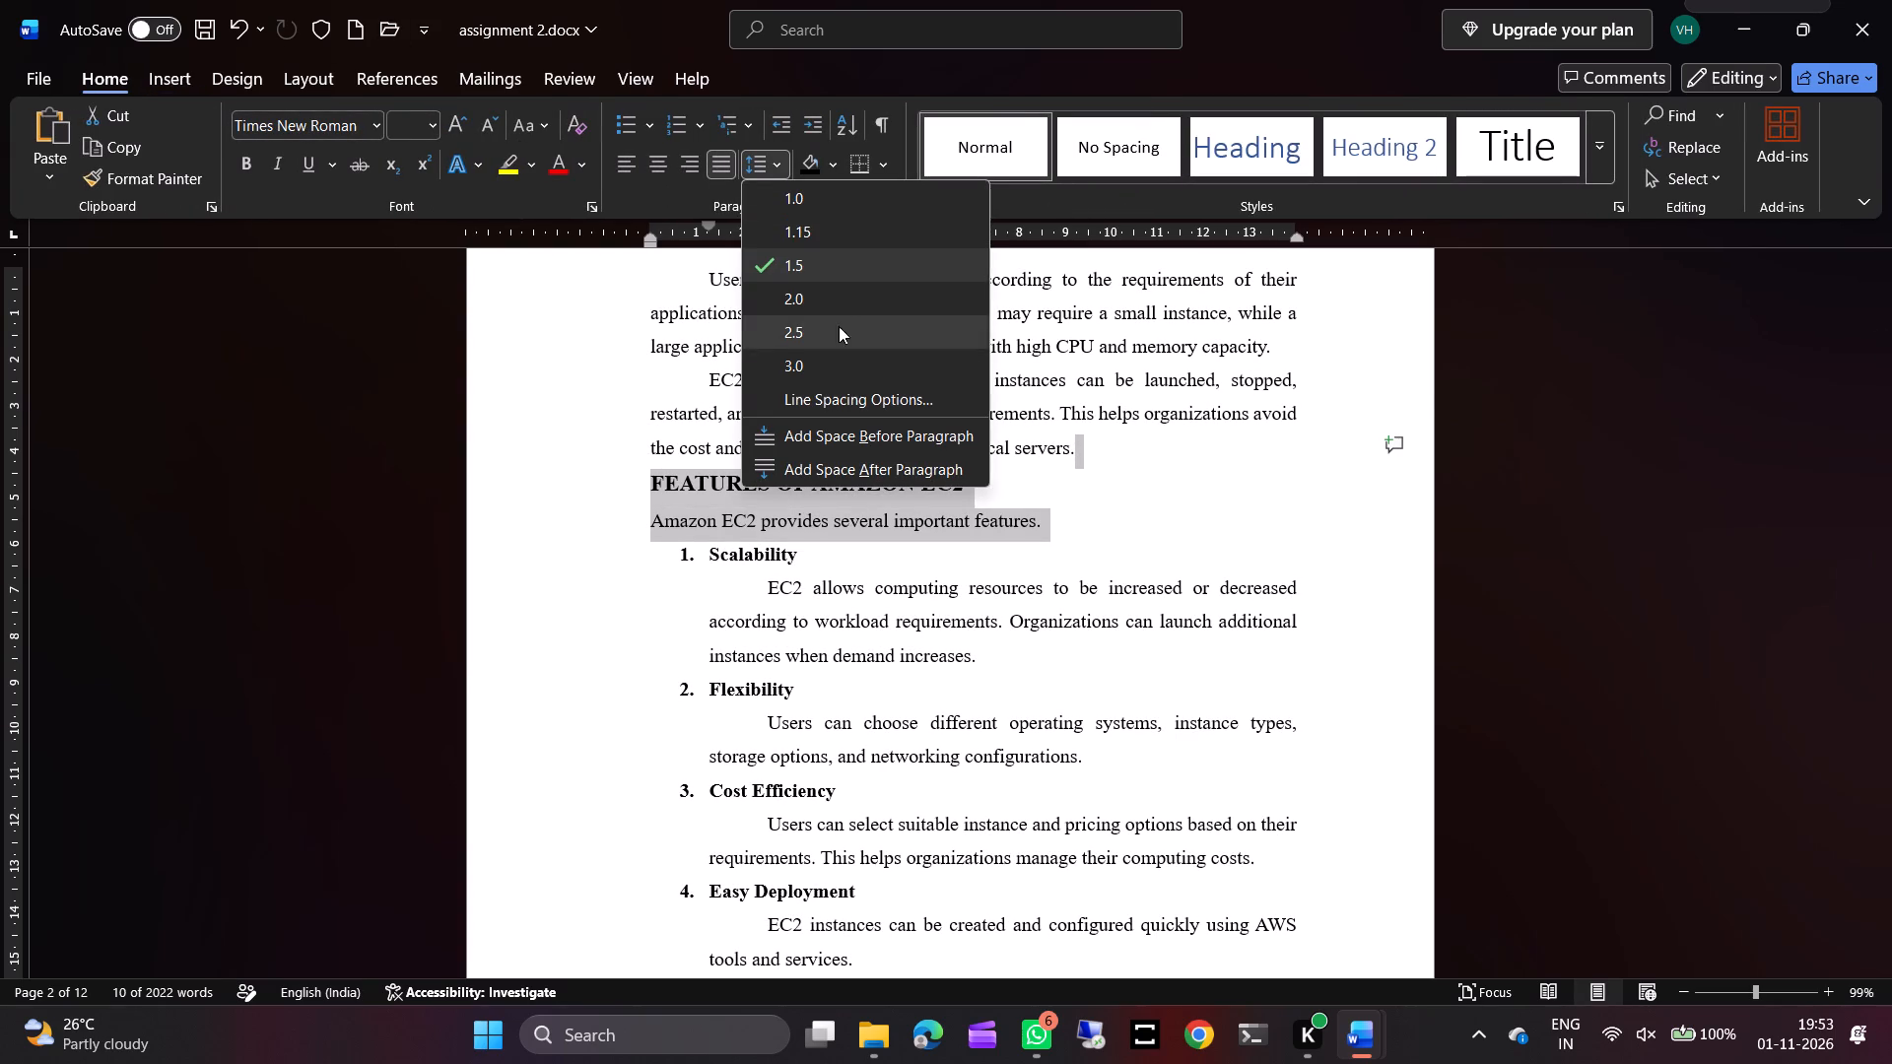
left_click(878, 464)
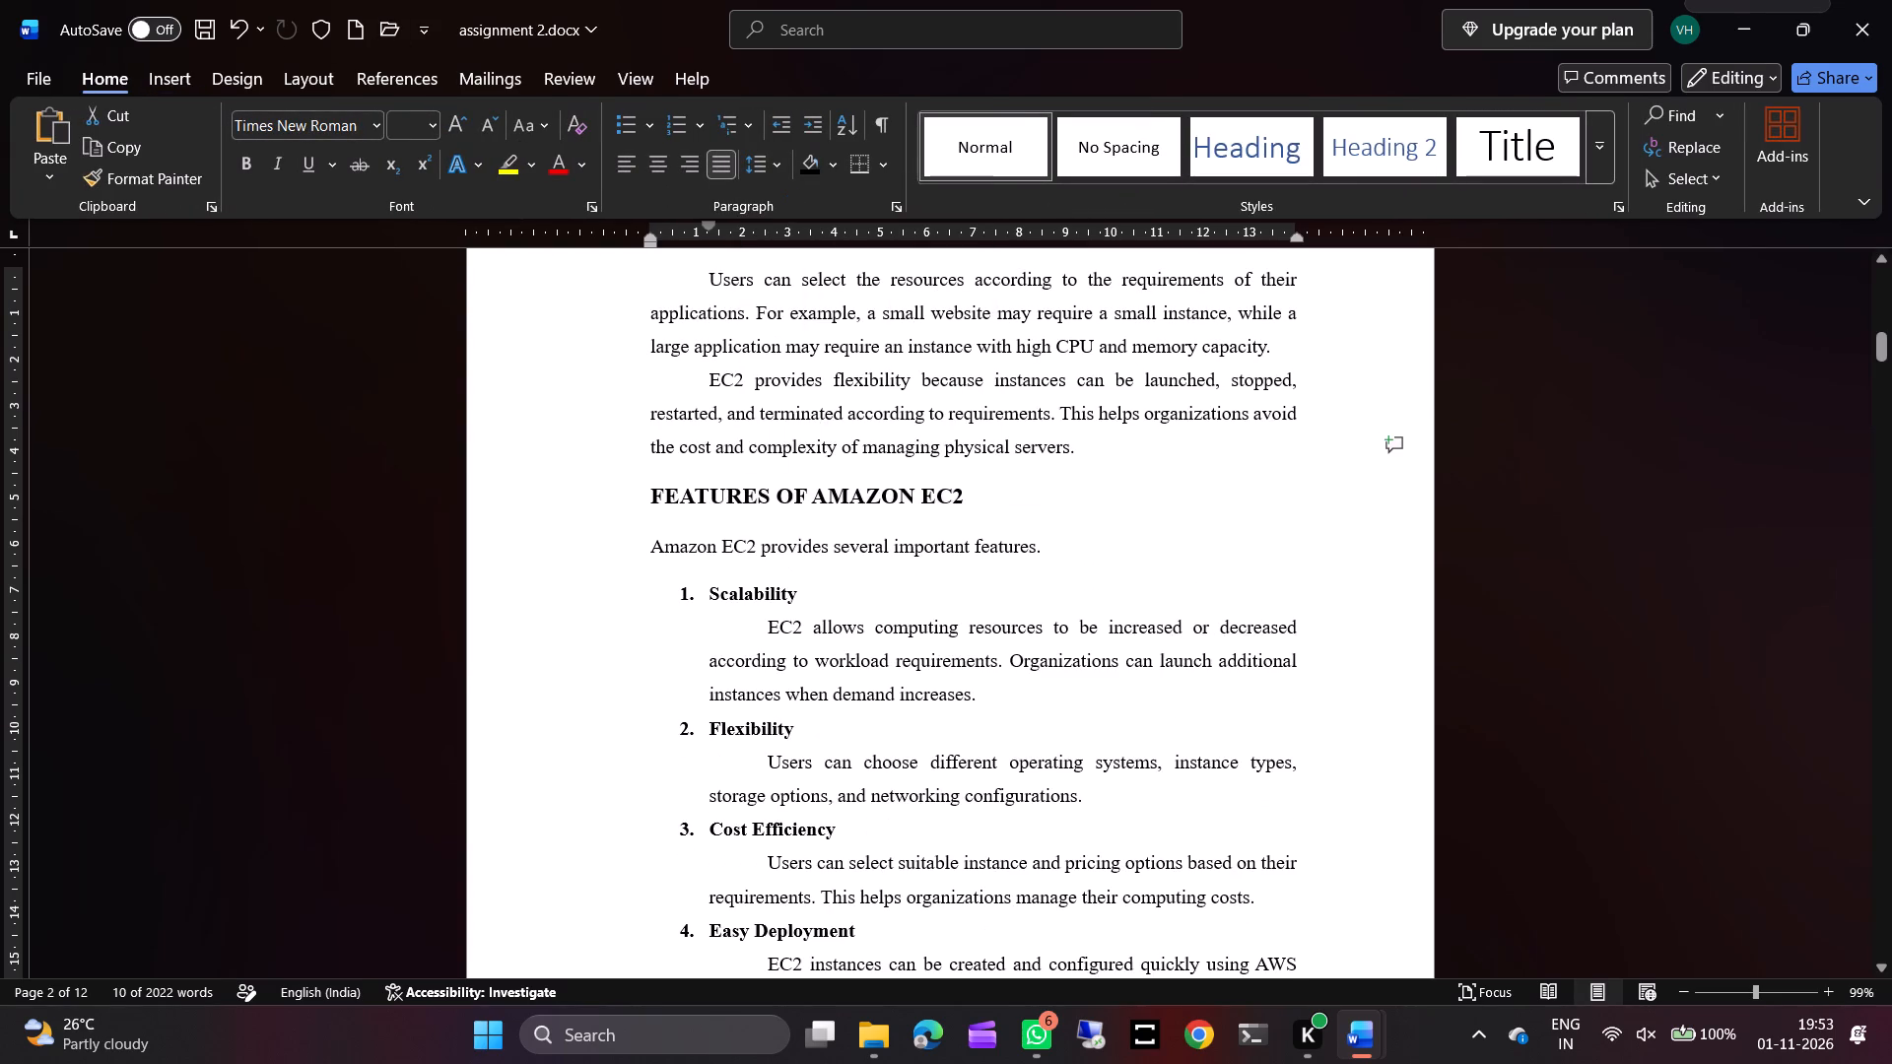
left_click(1109, 502)
Join the Scalability description onto its numbered heading under FEATURES OF AMAZON EC2, separated by a spaced double hyphen "--".
scroll(1109, 502, "down", 1)
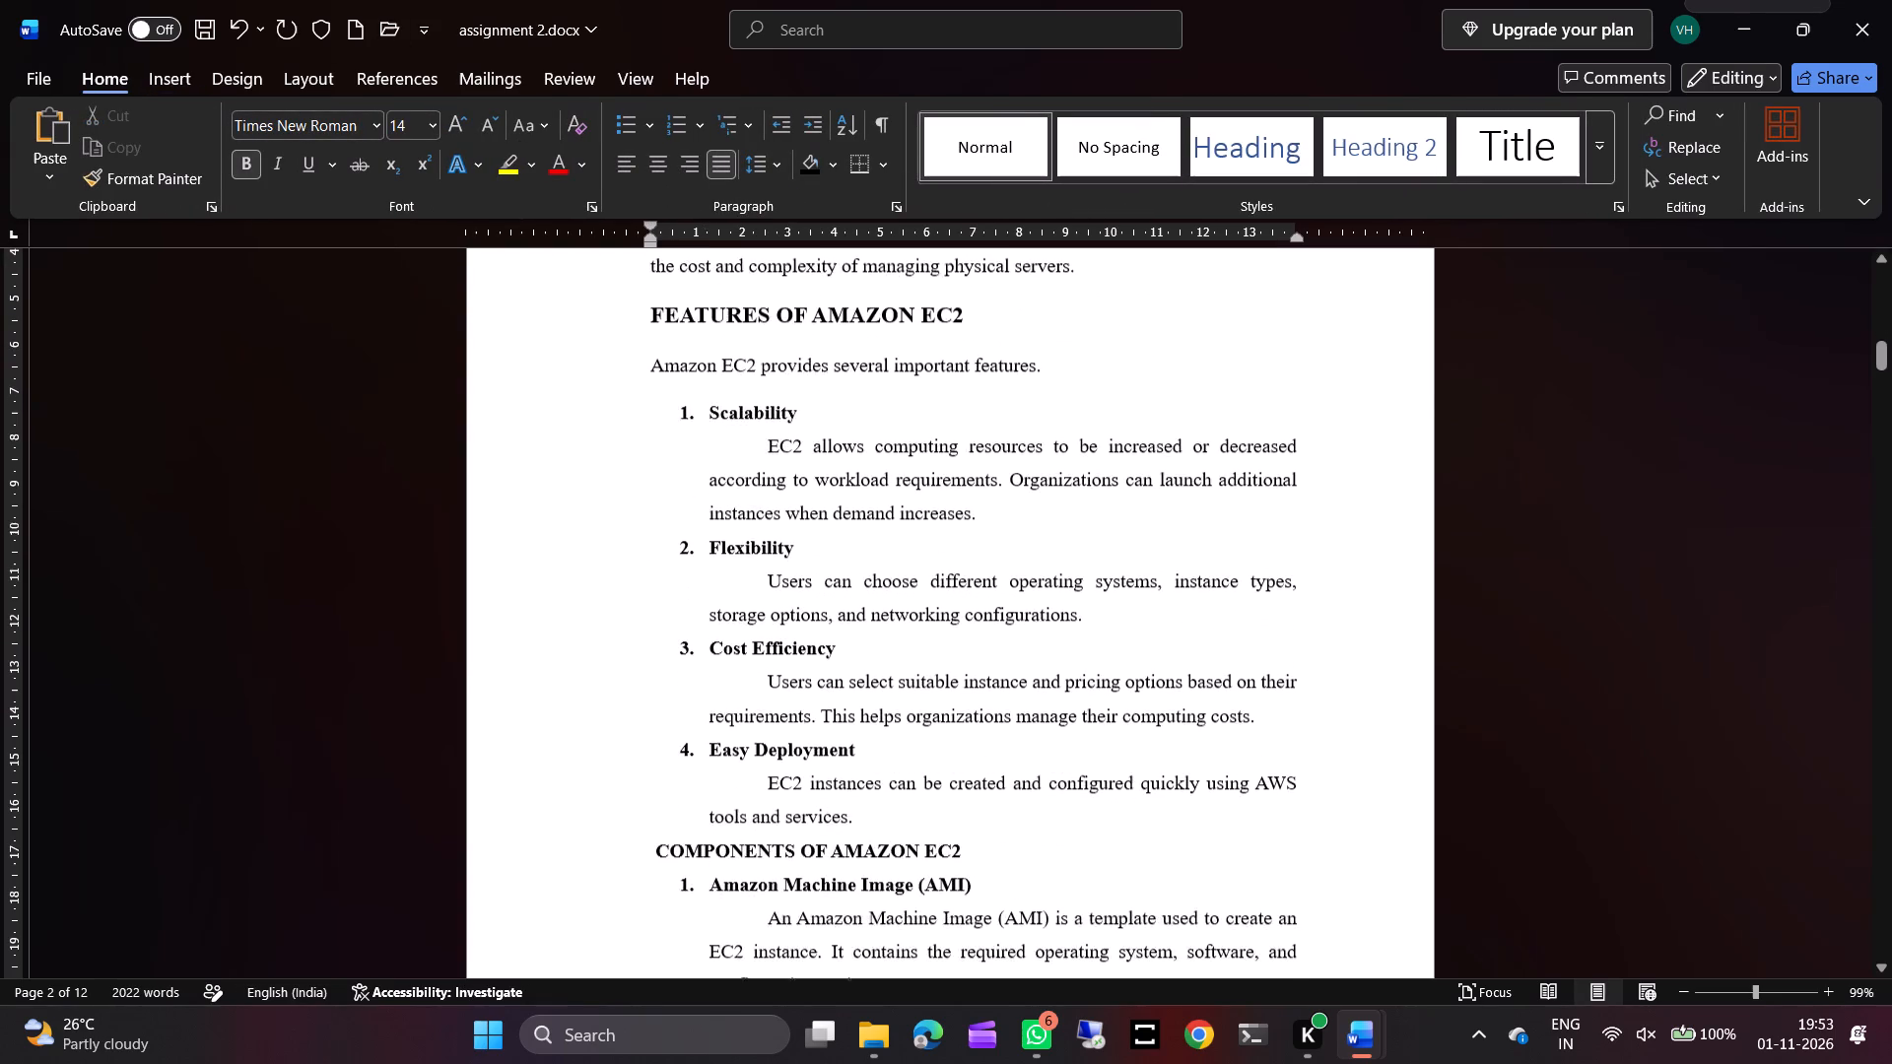
scroll(1109, 502, "down", 2)
scroll(1014, 527, "up", 1)
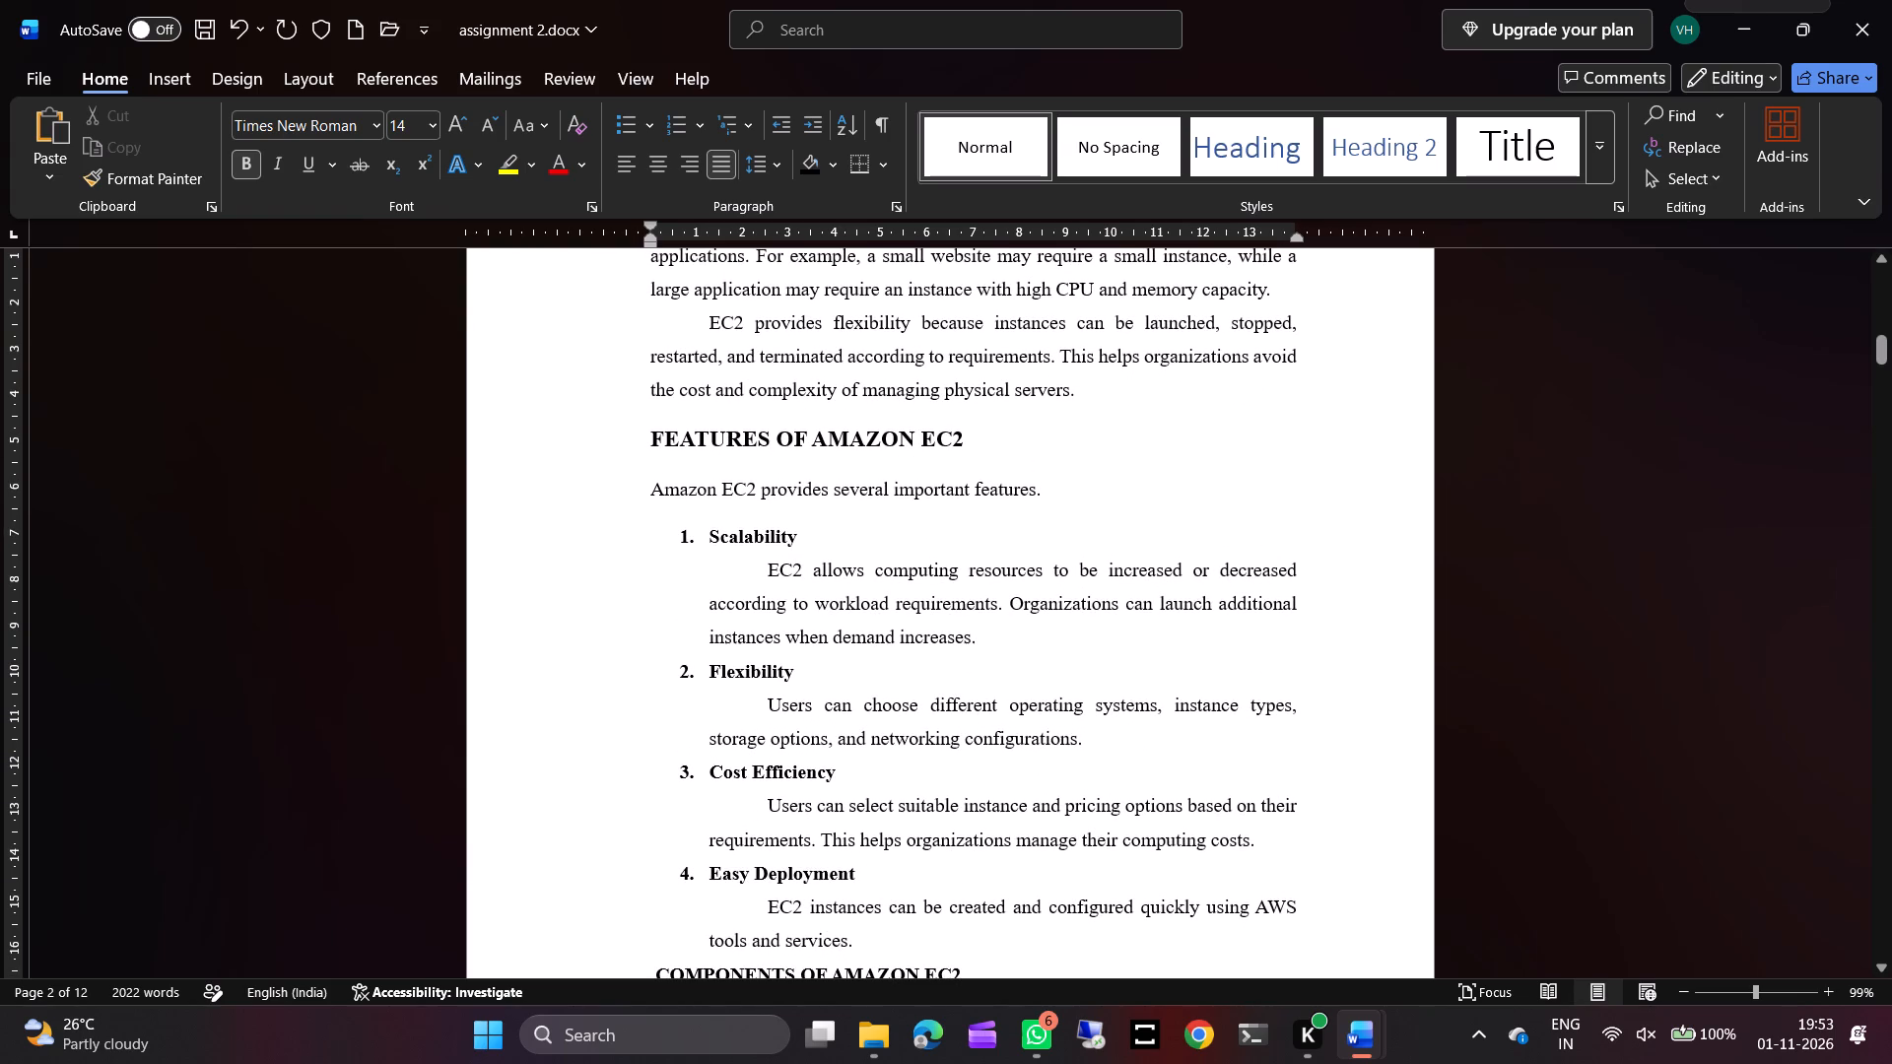
left_click(765, 572)
key("BackSpace")
key("BackSpace")
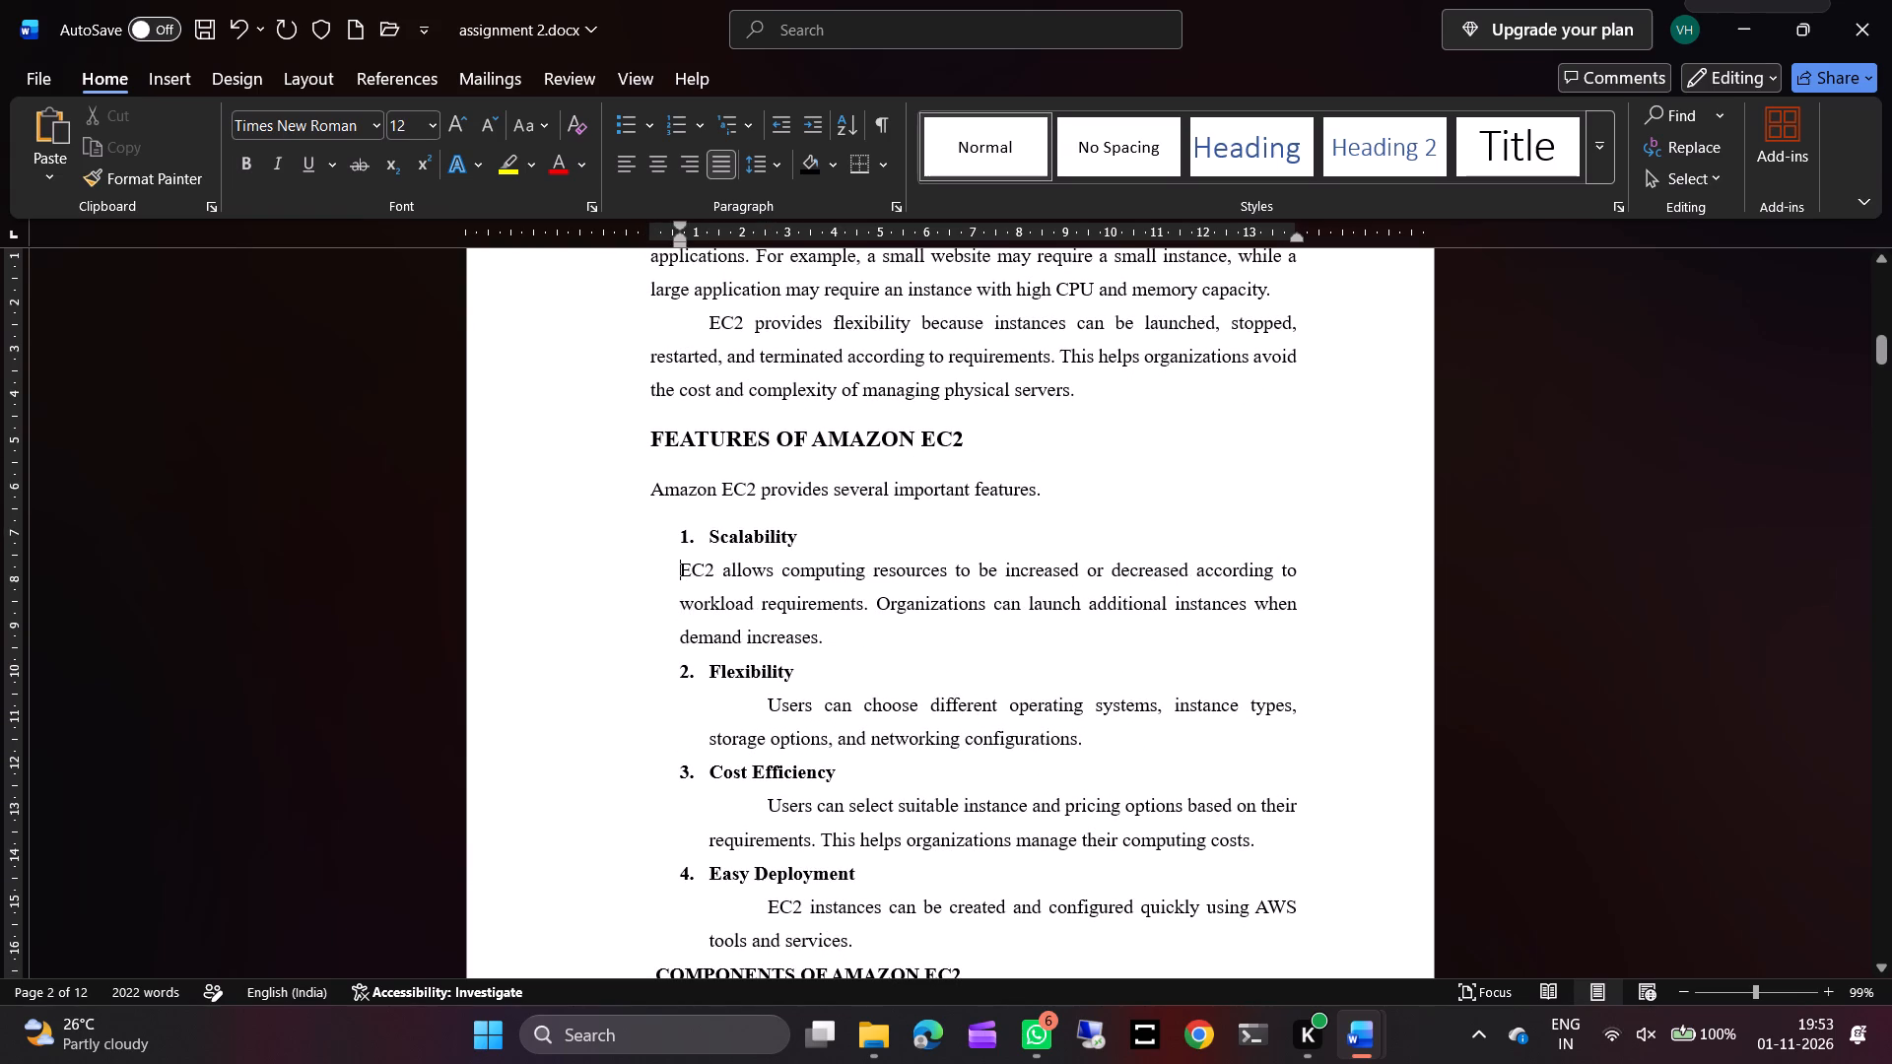
key("BackSpace")
key("BackSpace")
key("space")
type("--")
key("space")
key("BackSpace")
key("BackSpace")
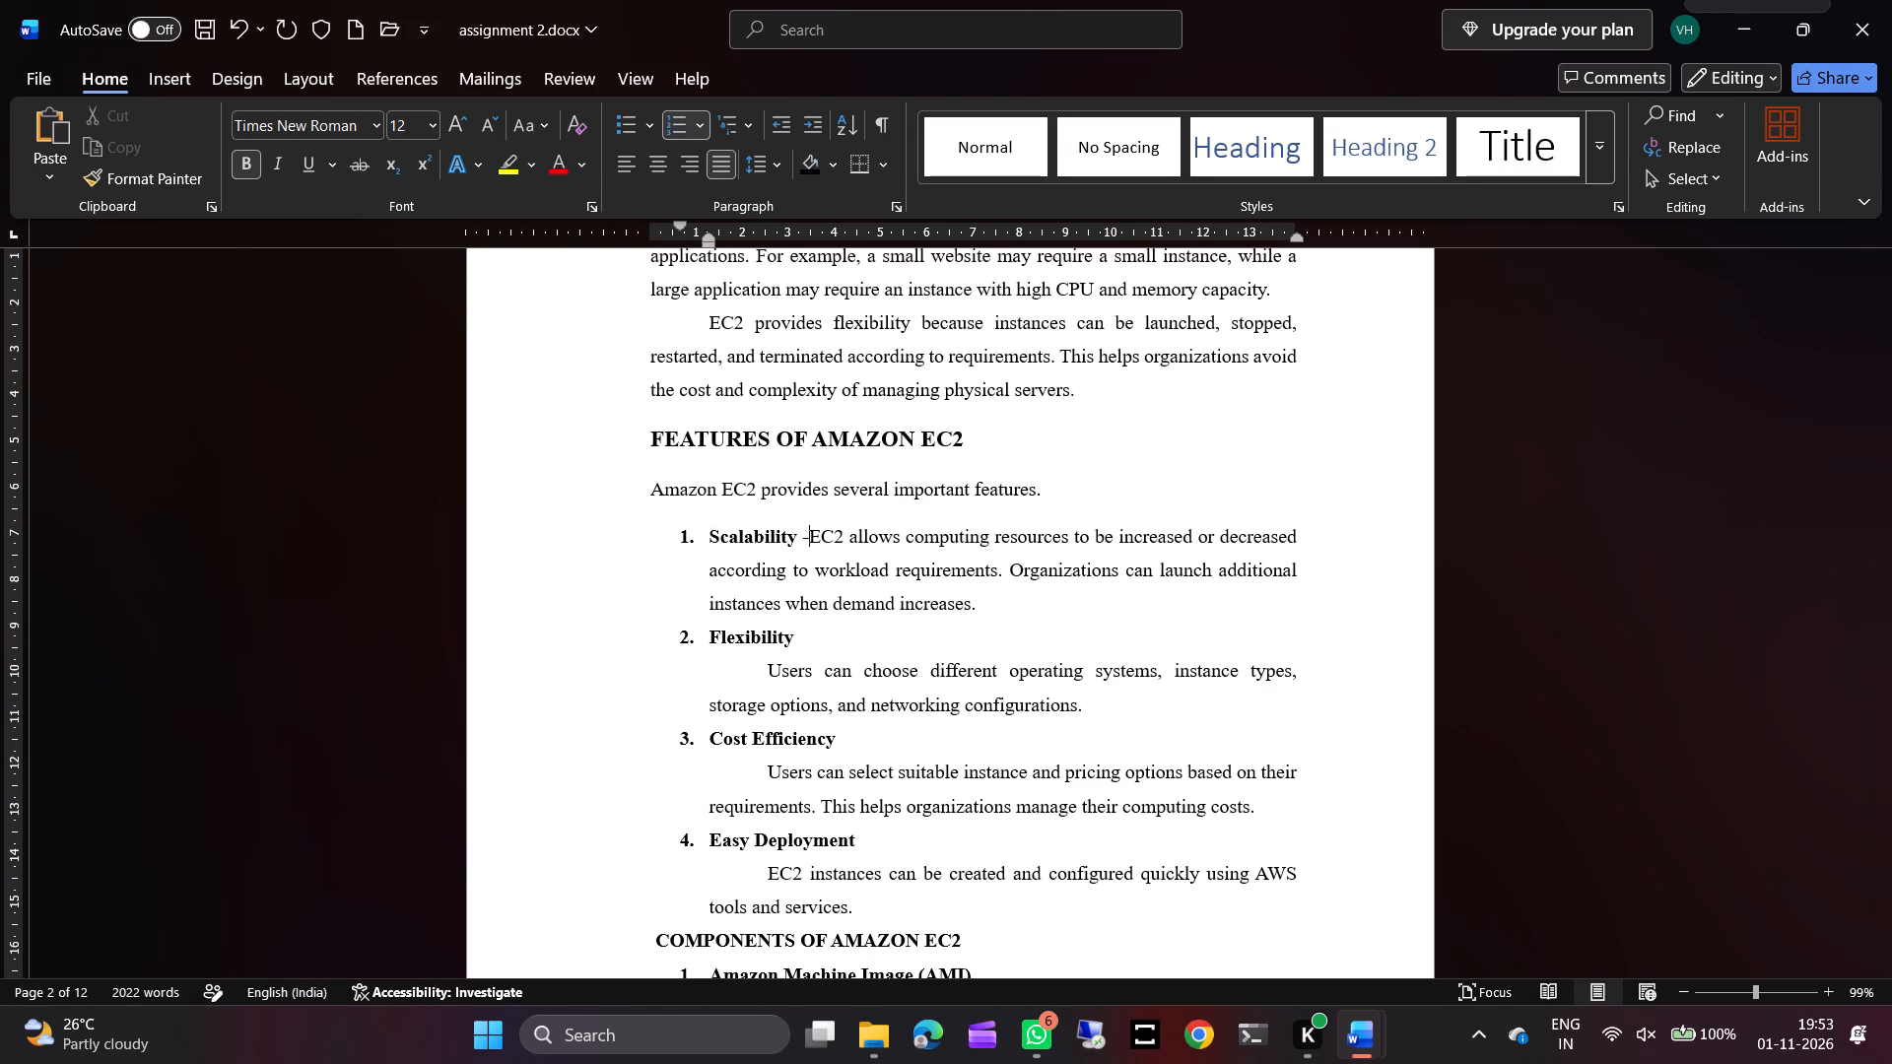
type("-")
key("space")
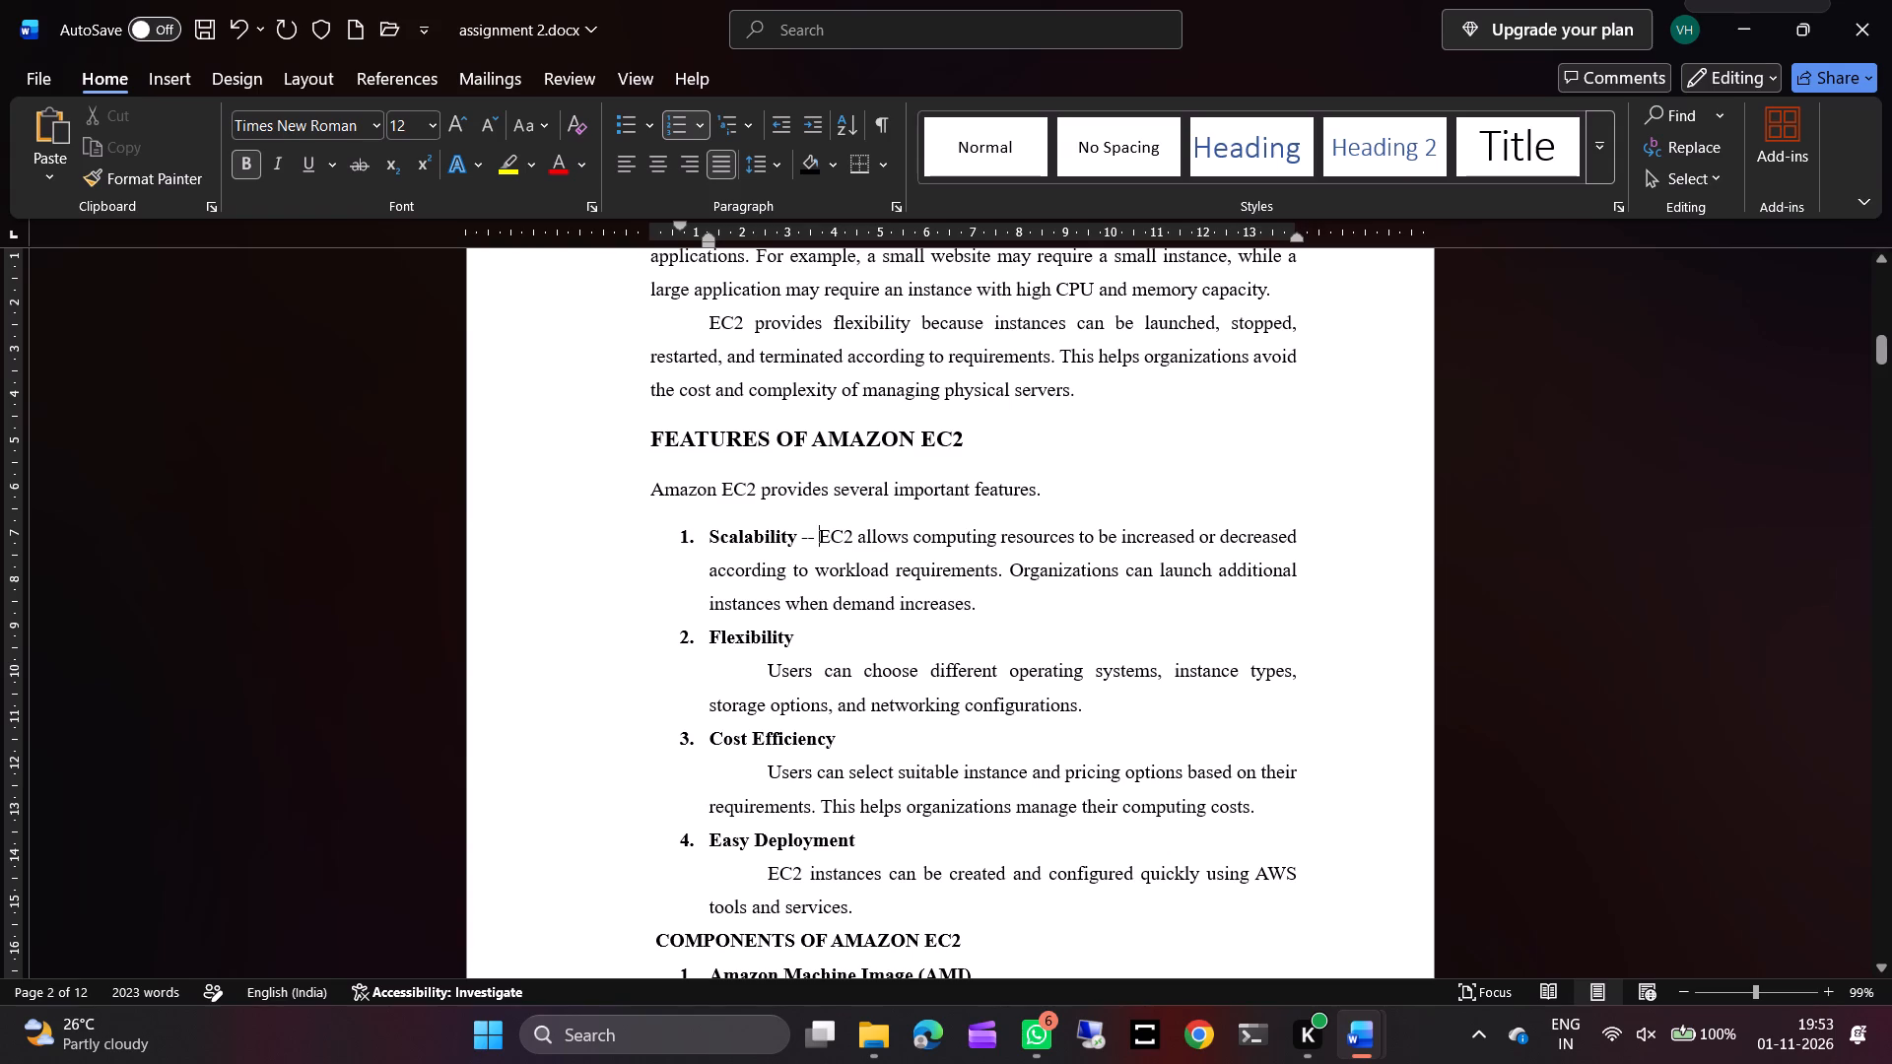
Join the Flexibility description onto its numbered heading, separated by a spaced single hyphen "-".
left_click(769, 681)
key("BackSpace")
key("BackSpace")
key("BackSpace")
key("BackSpace")
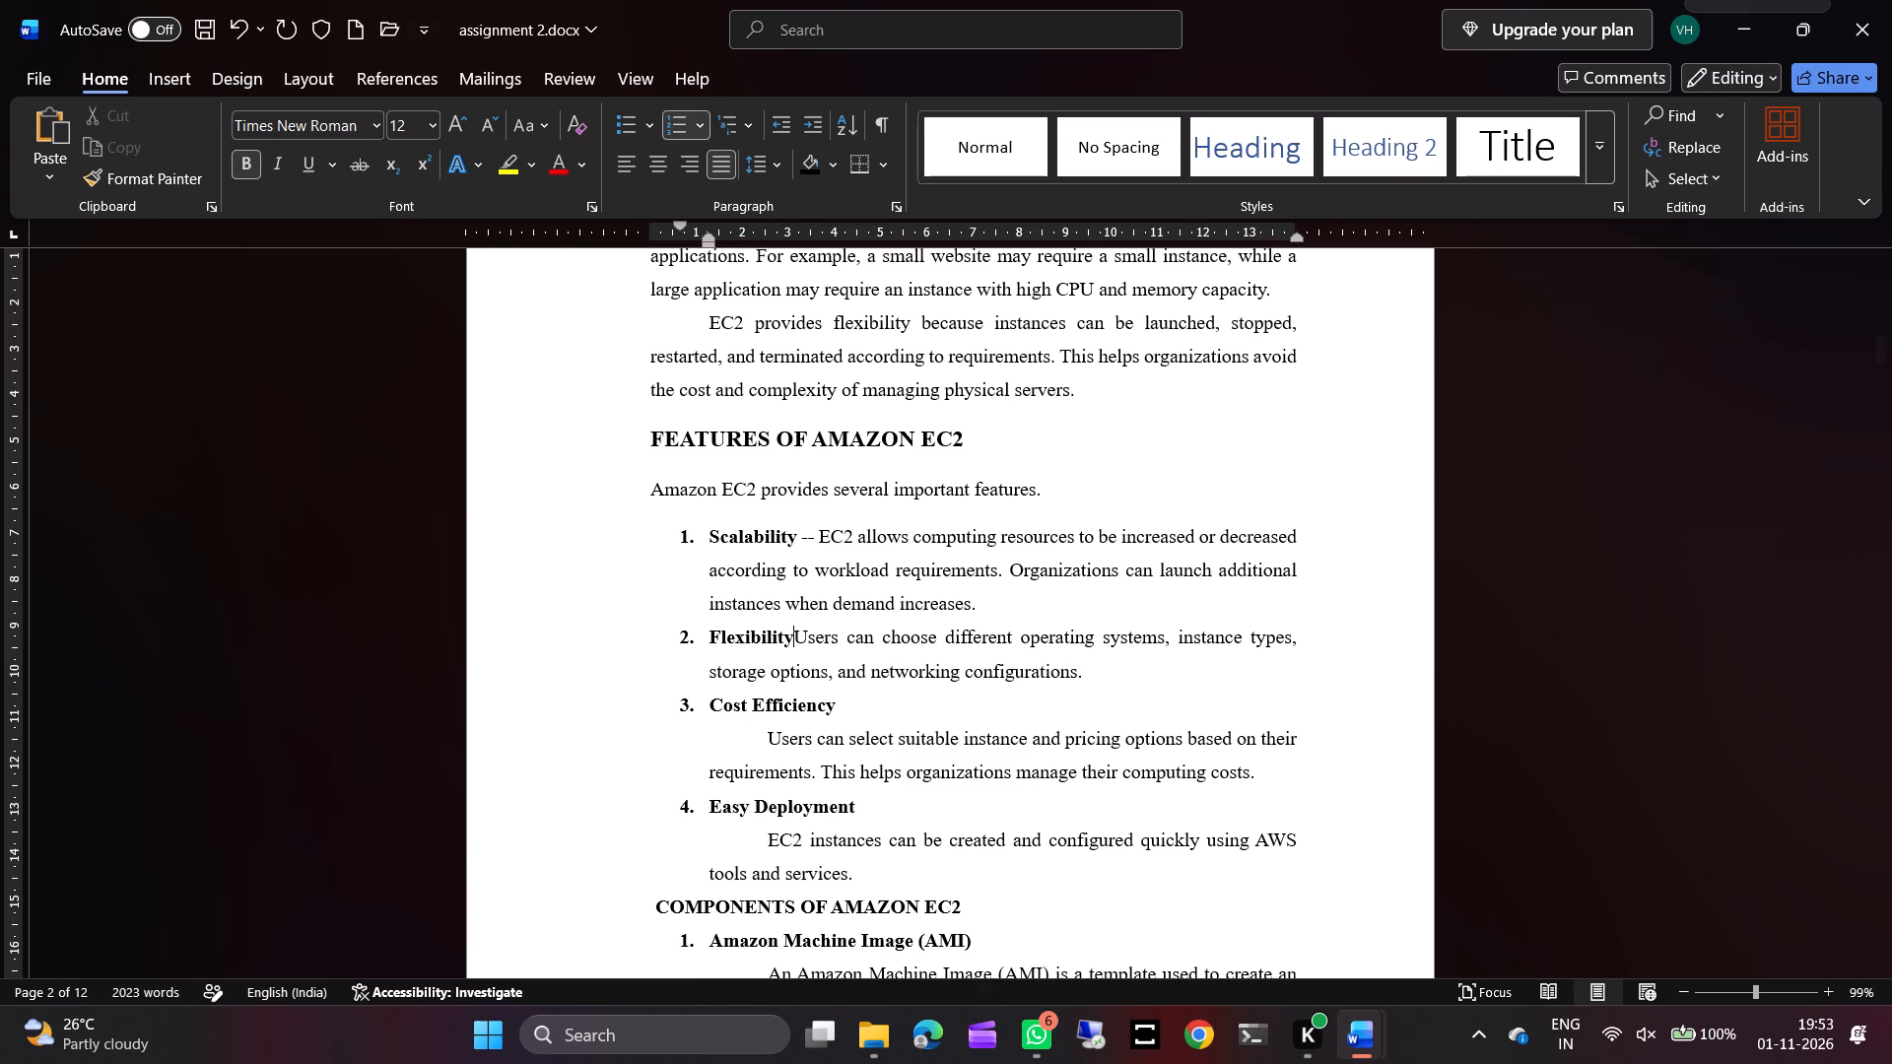
key("space")
type("-")
key("space")
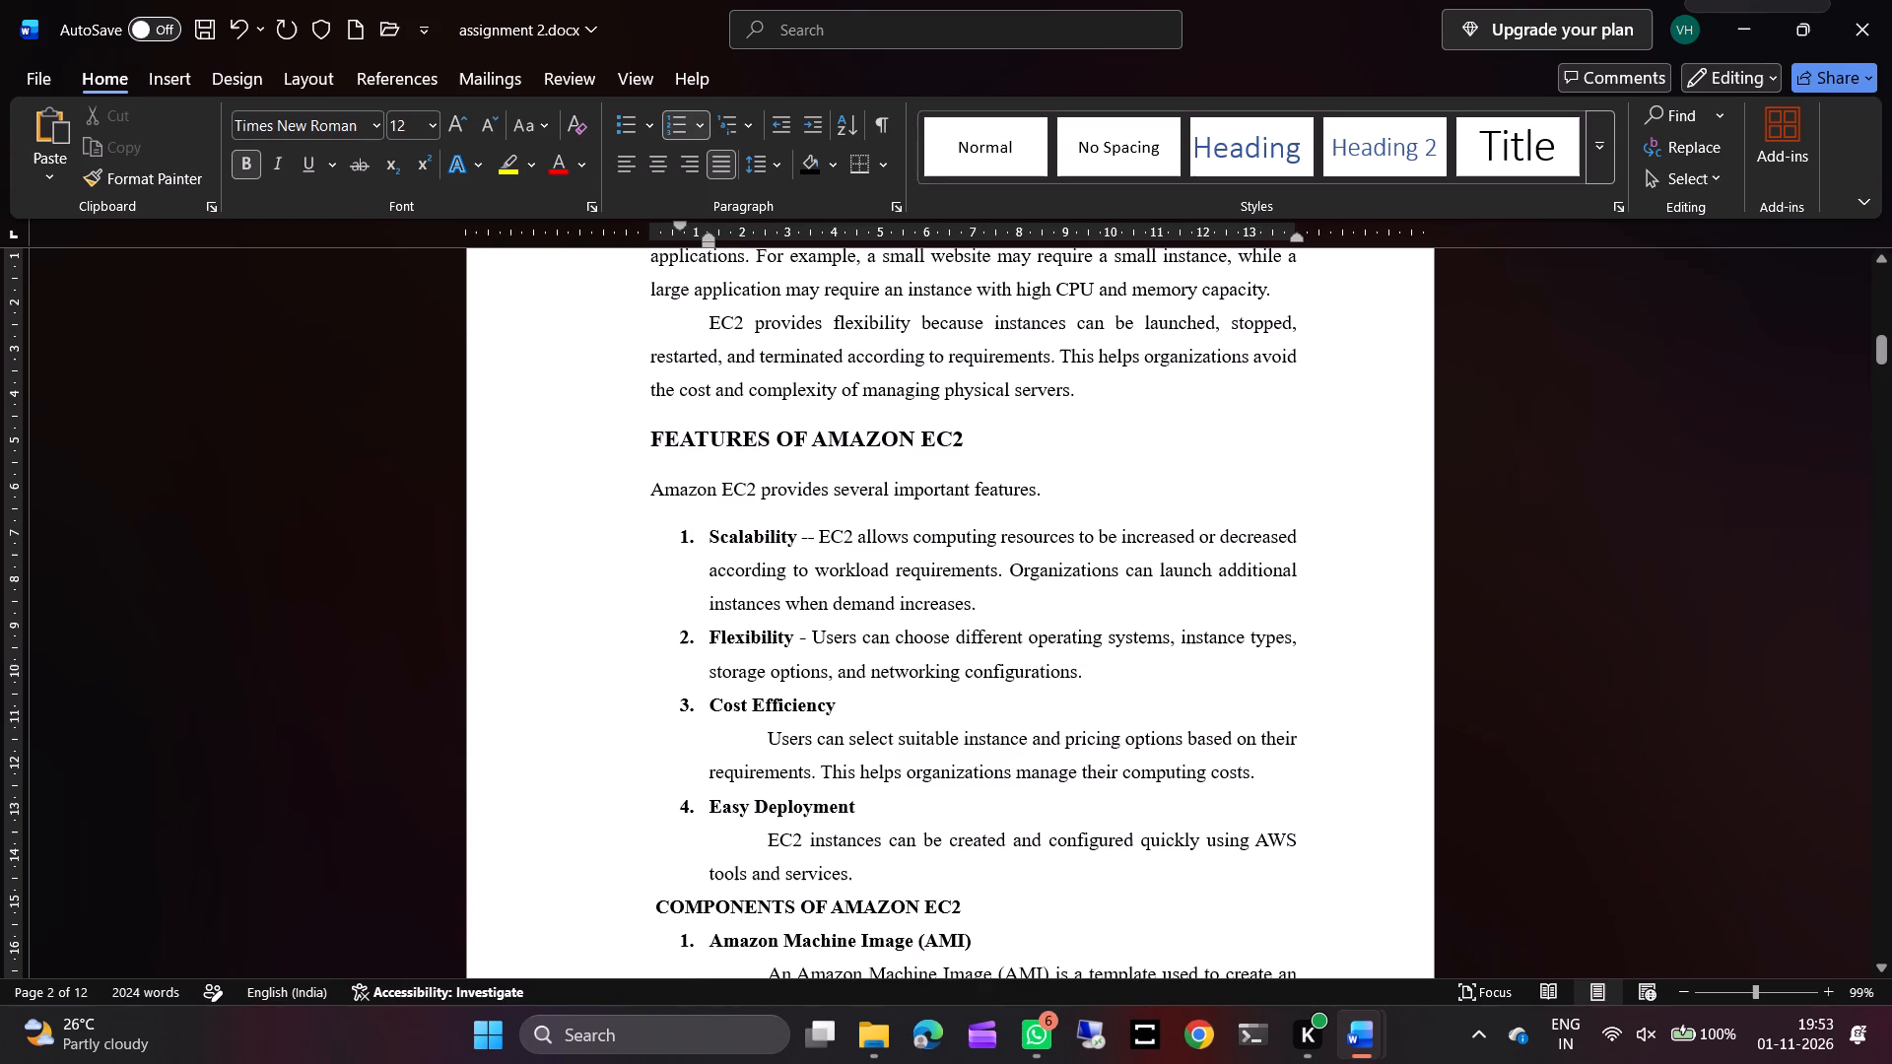
Join the Cost Efficiency description onto its numbered heading, separated by a spaced hyphen "-".
left_click(764, 734)
key("BackSpace")
key("BackSpace")
key("BackSpace")
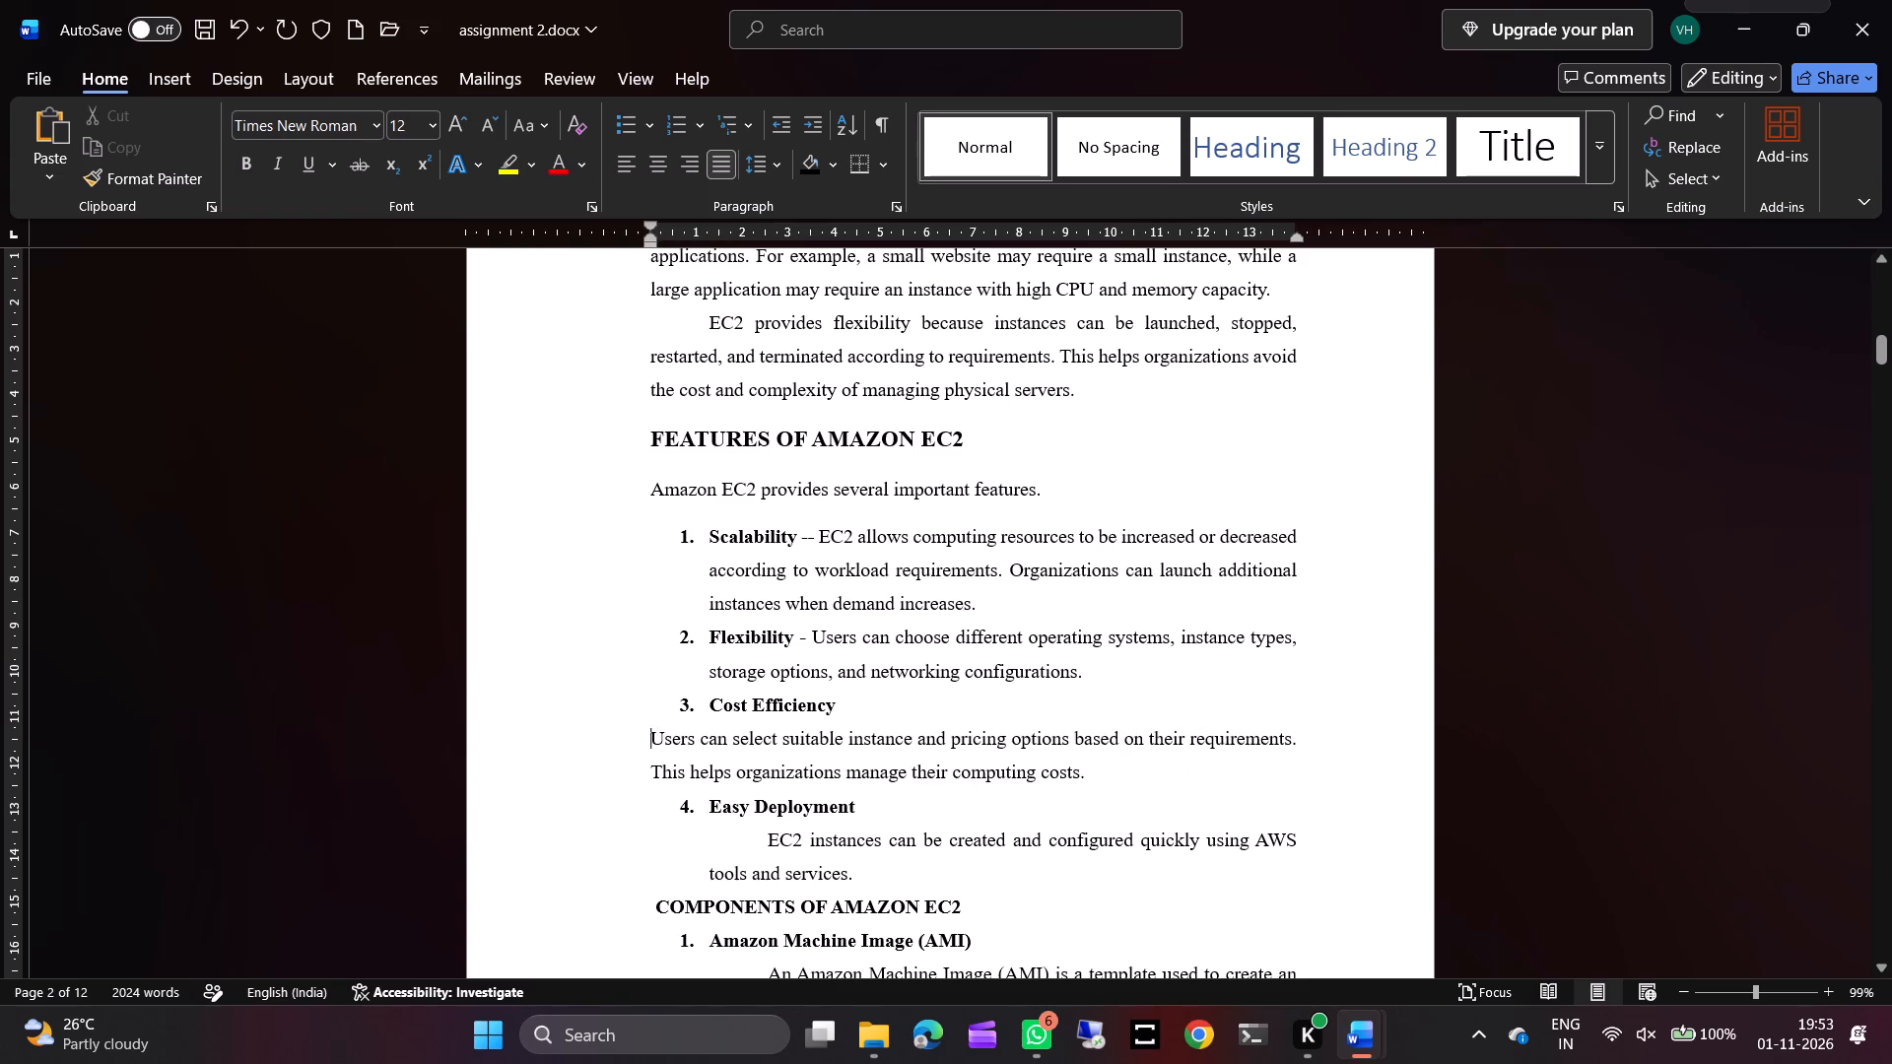
key("BackSpace")
key("space")
type("-")
key("space")
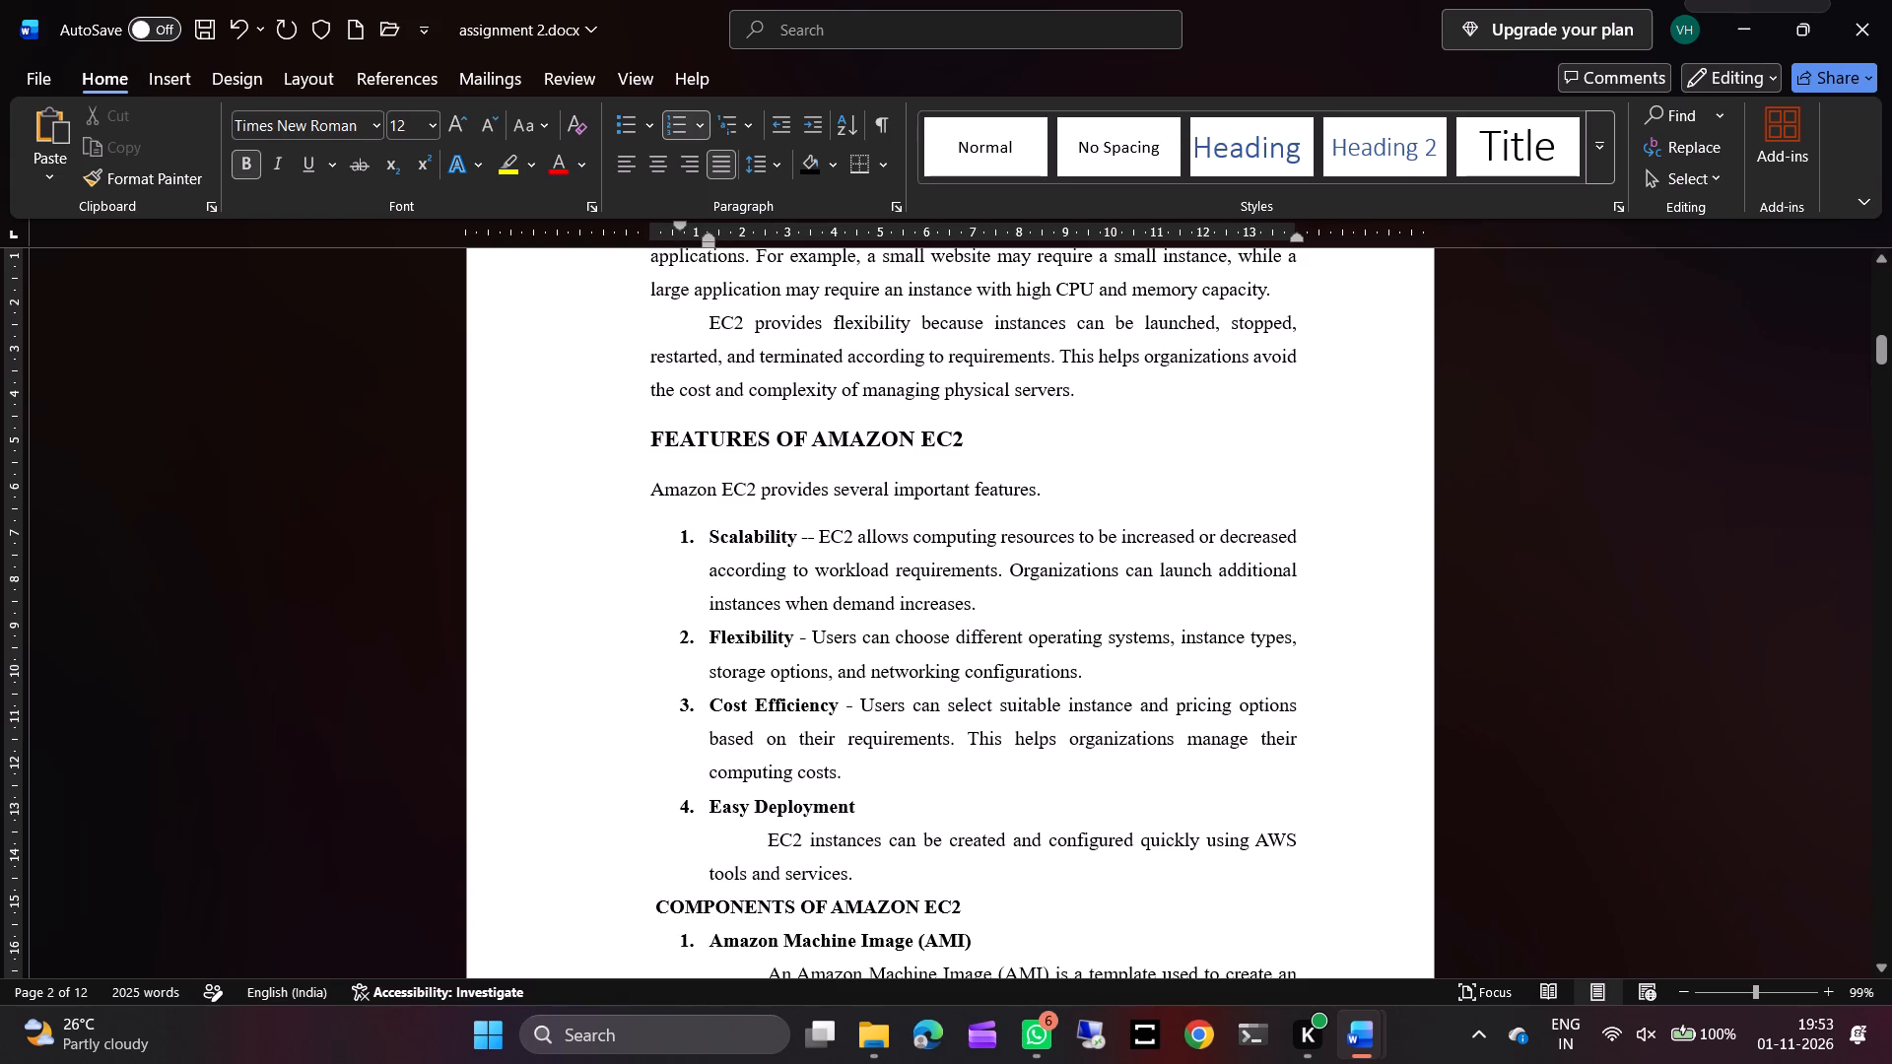
Join the Easy Deployment description onto its numbered heading, separated by a spaced hyphen "-".
left_click(767, 835)
key("BackSpace")
key("BackSpace")
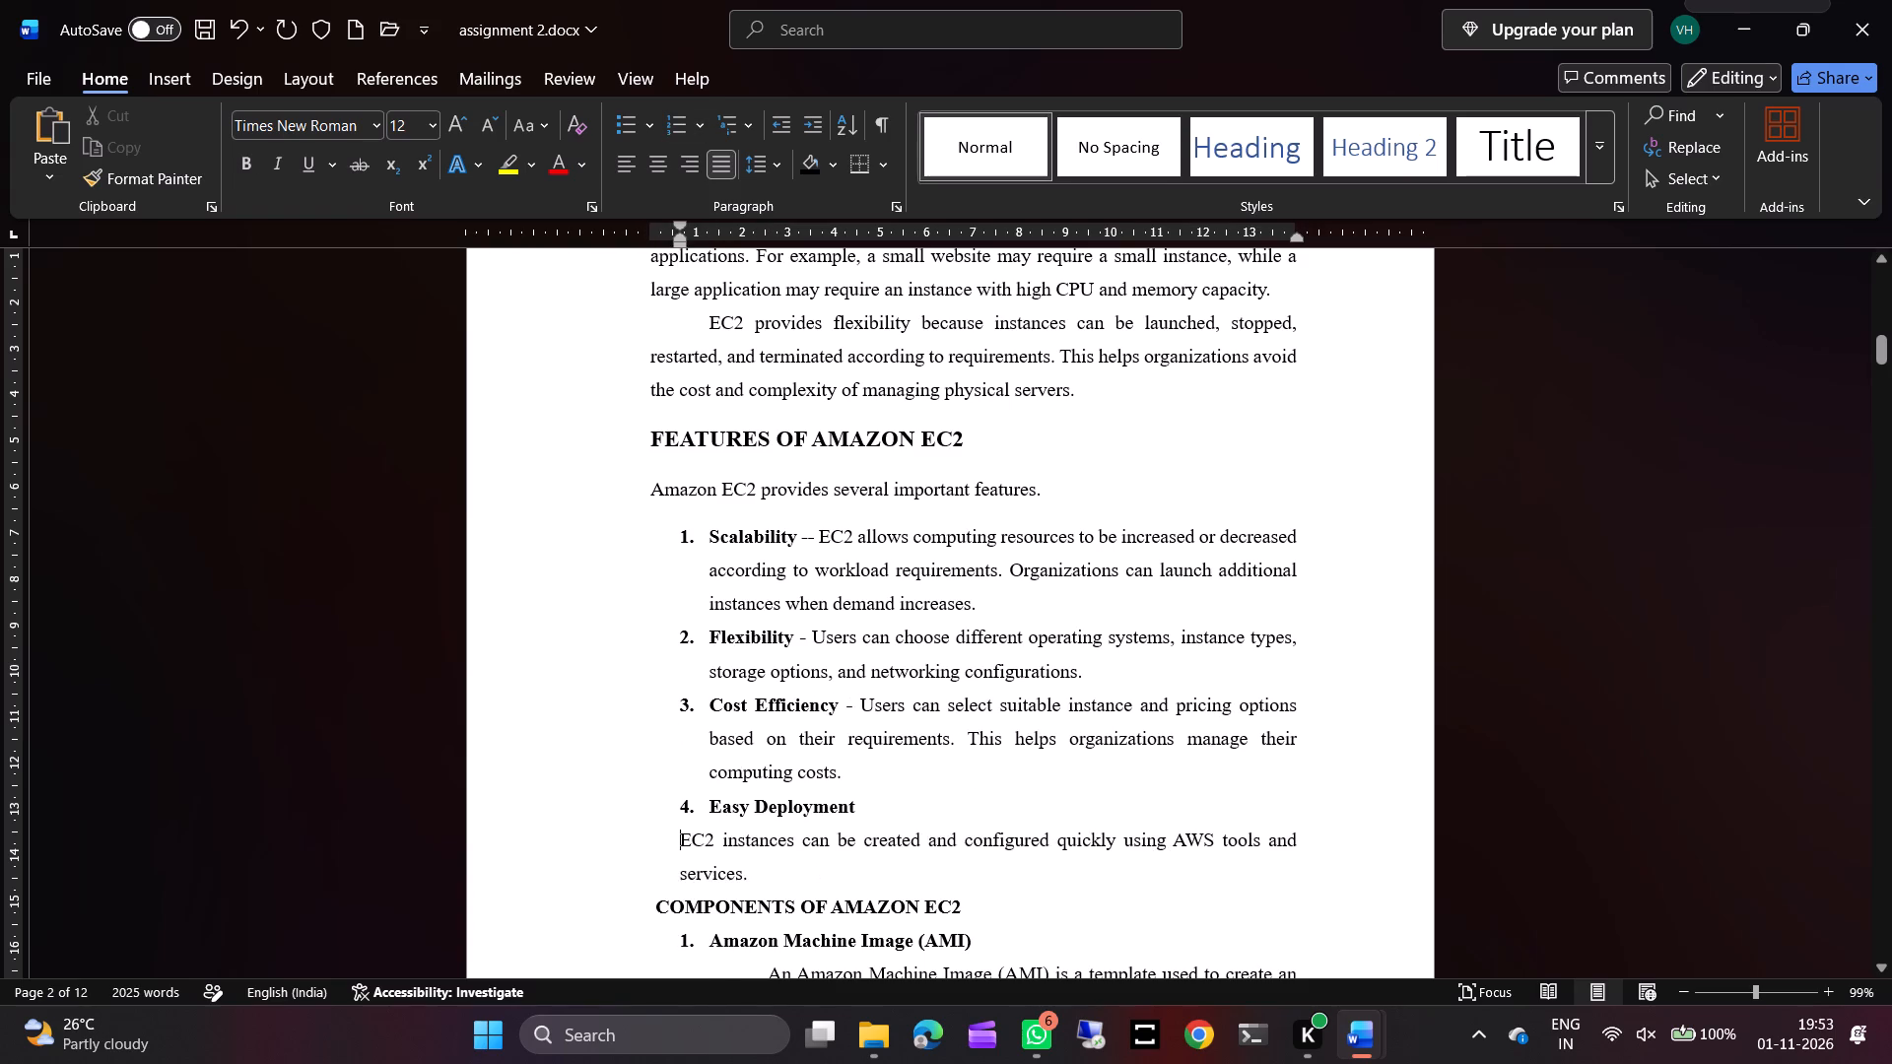
key("BackSpace")
key("BackSpace")
key("space")
type("-")
key("space")
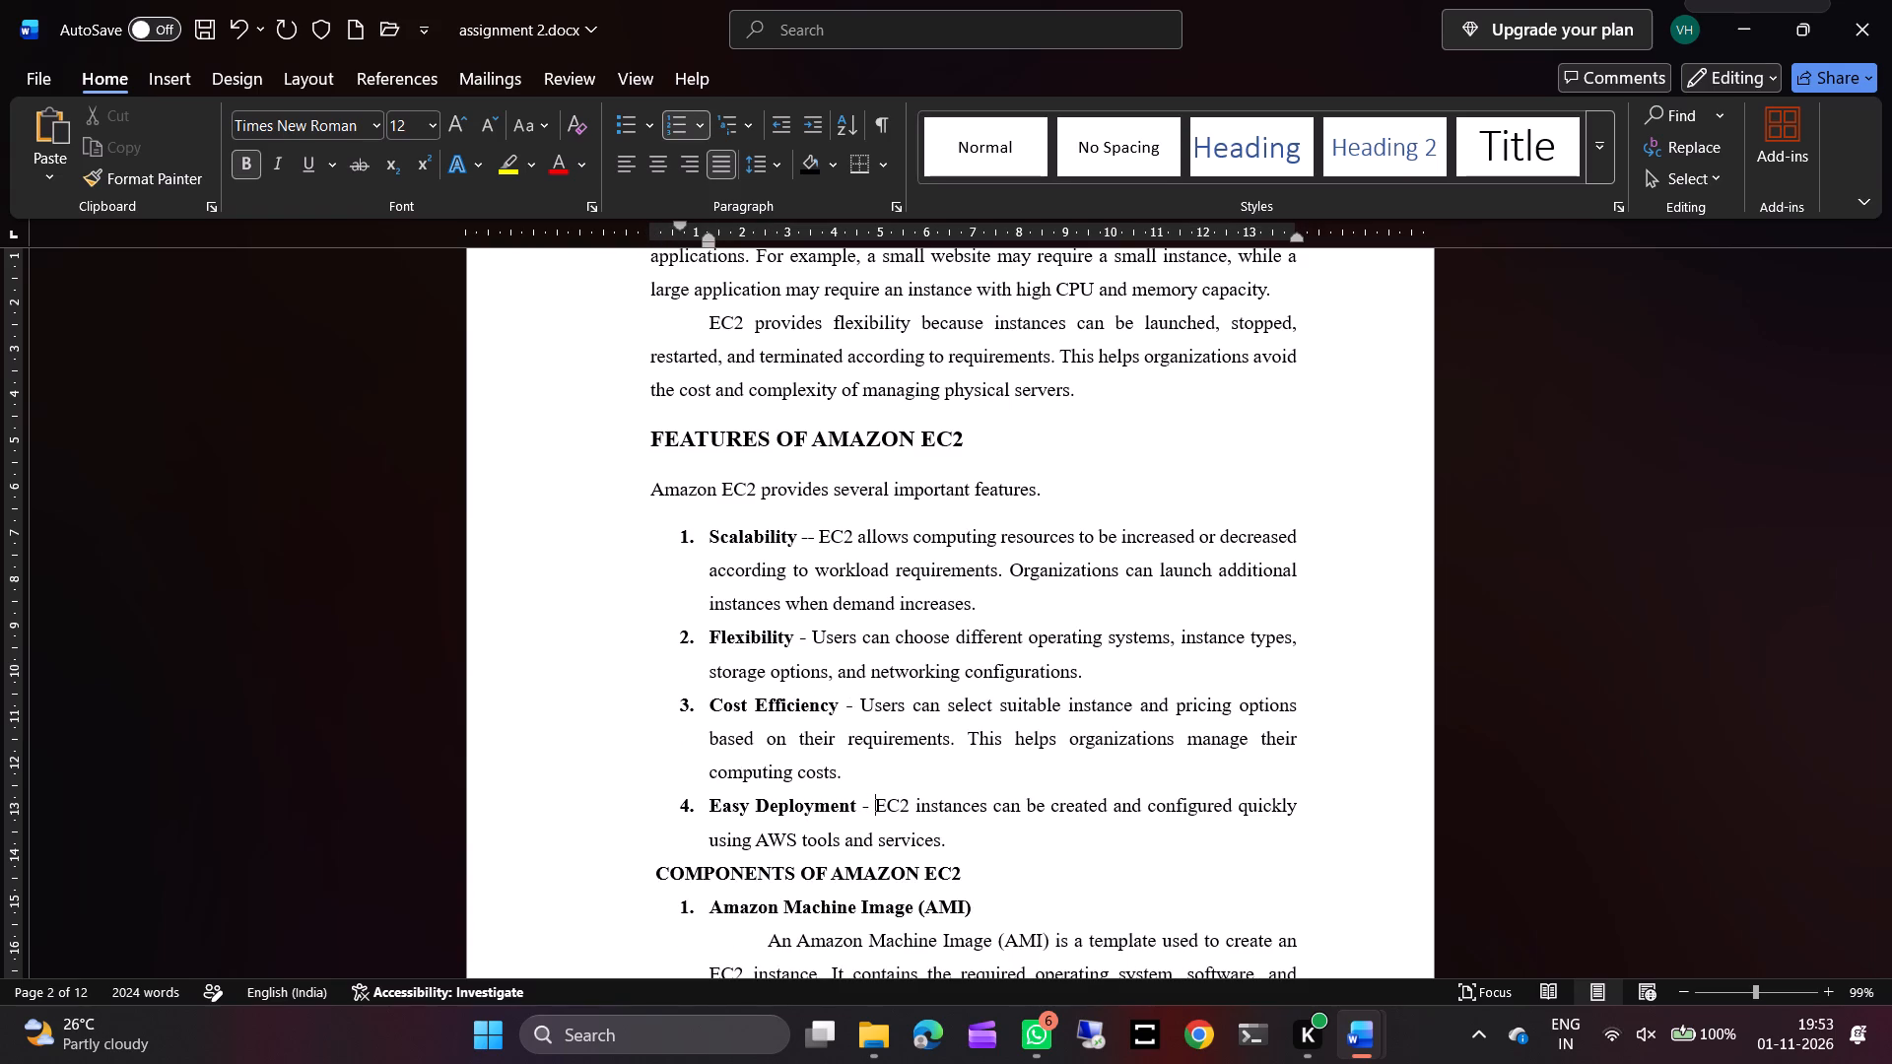
Add space after the Easy Deployment item, the COMPONENTS OF AMAZON EC2 heading and the Amazon Machine Image (AMI) line.
left_click_drag(954, 836, 969, 900)
left_click_drag(763, 162, 786, 354)
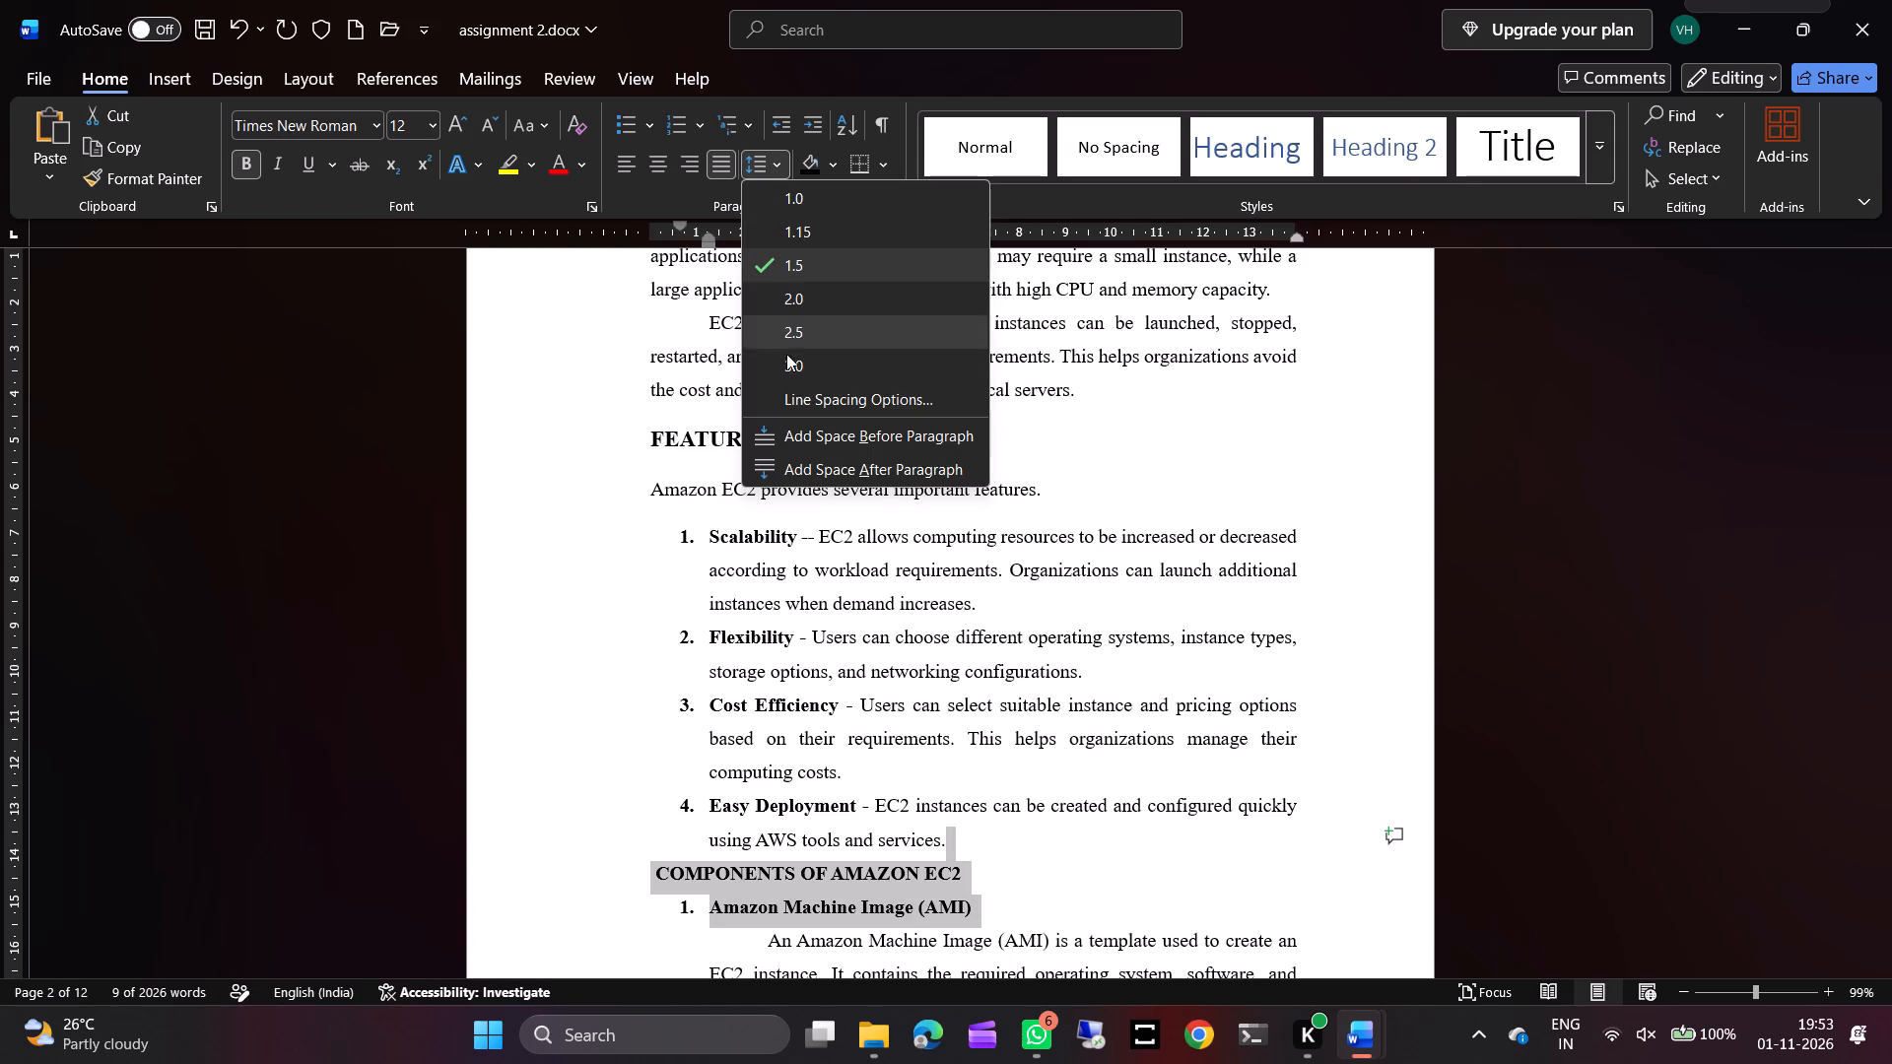
left_click_drag(786, 354, 820, 466)
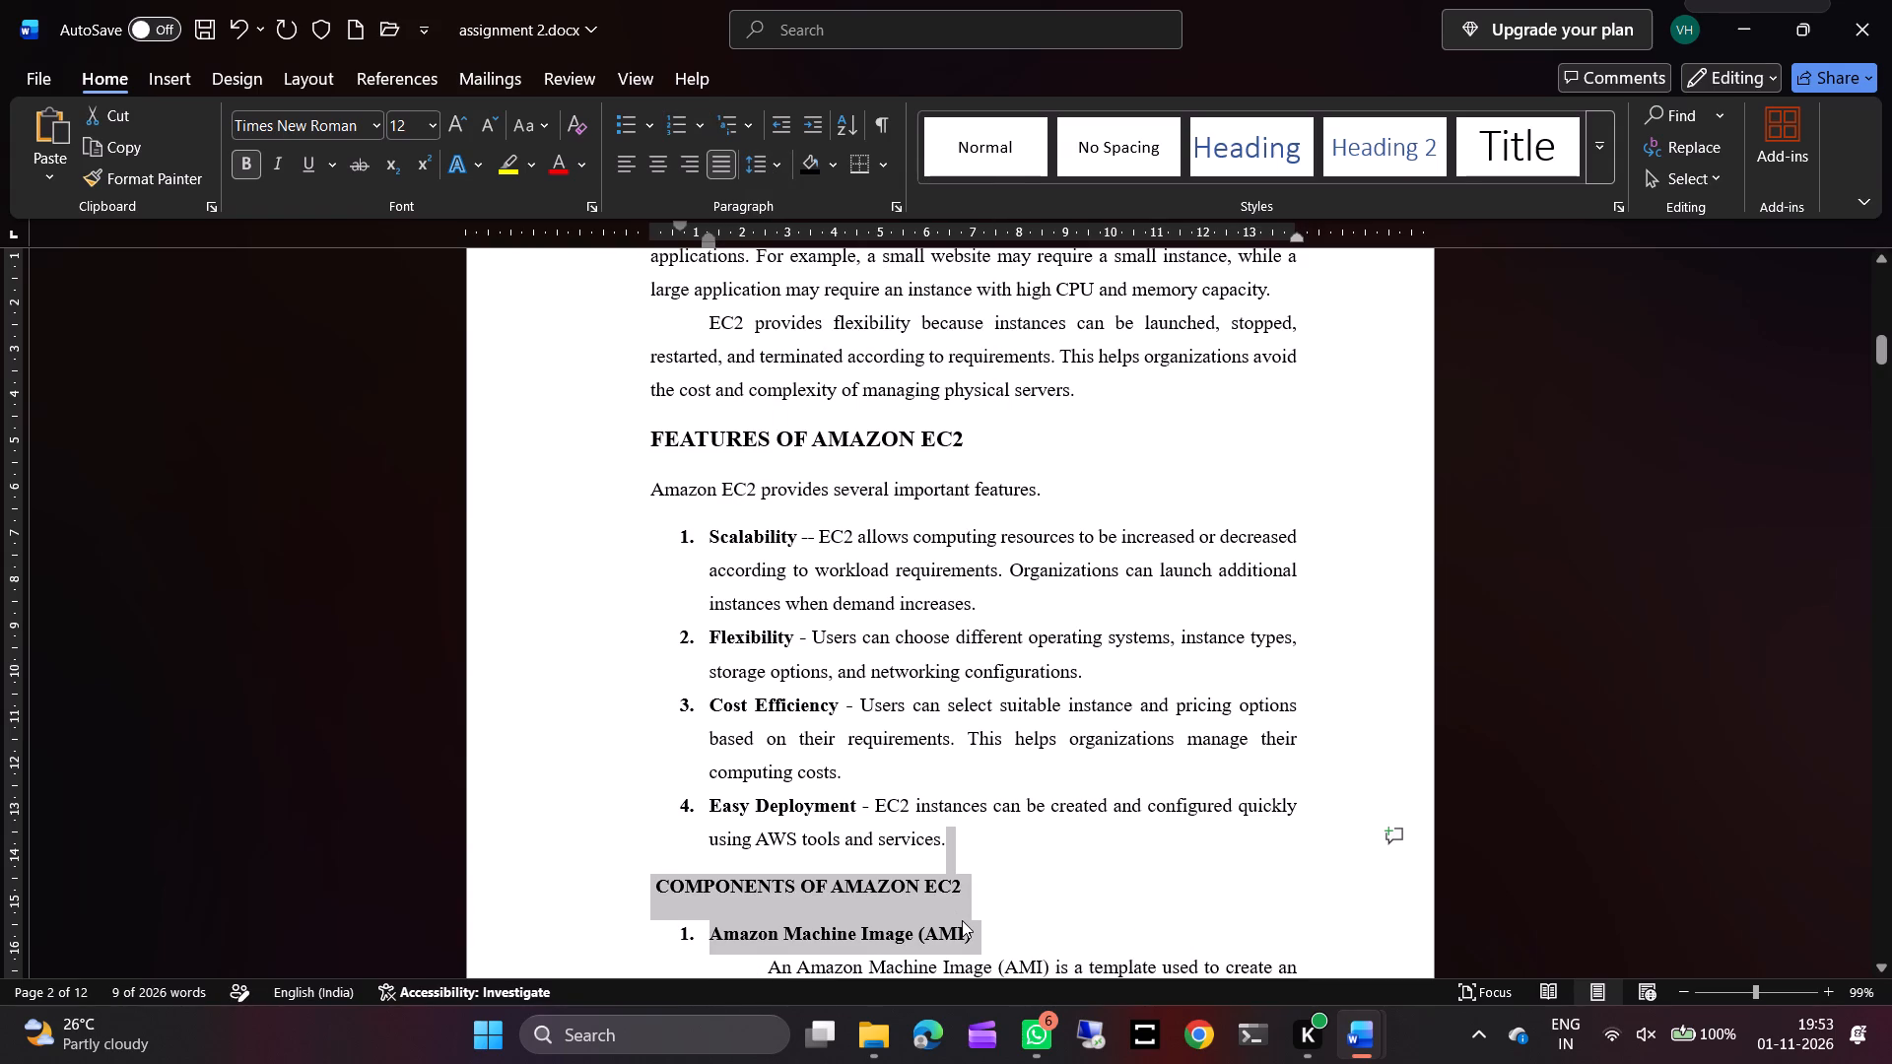
left_click(962, 920)
Join the Amazon Machine Image (AMI) description onto its numbered heading, separated by a spaced hyphen "-".
scroll(962, 920, "down", 1)
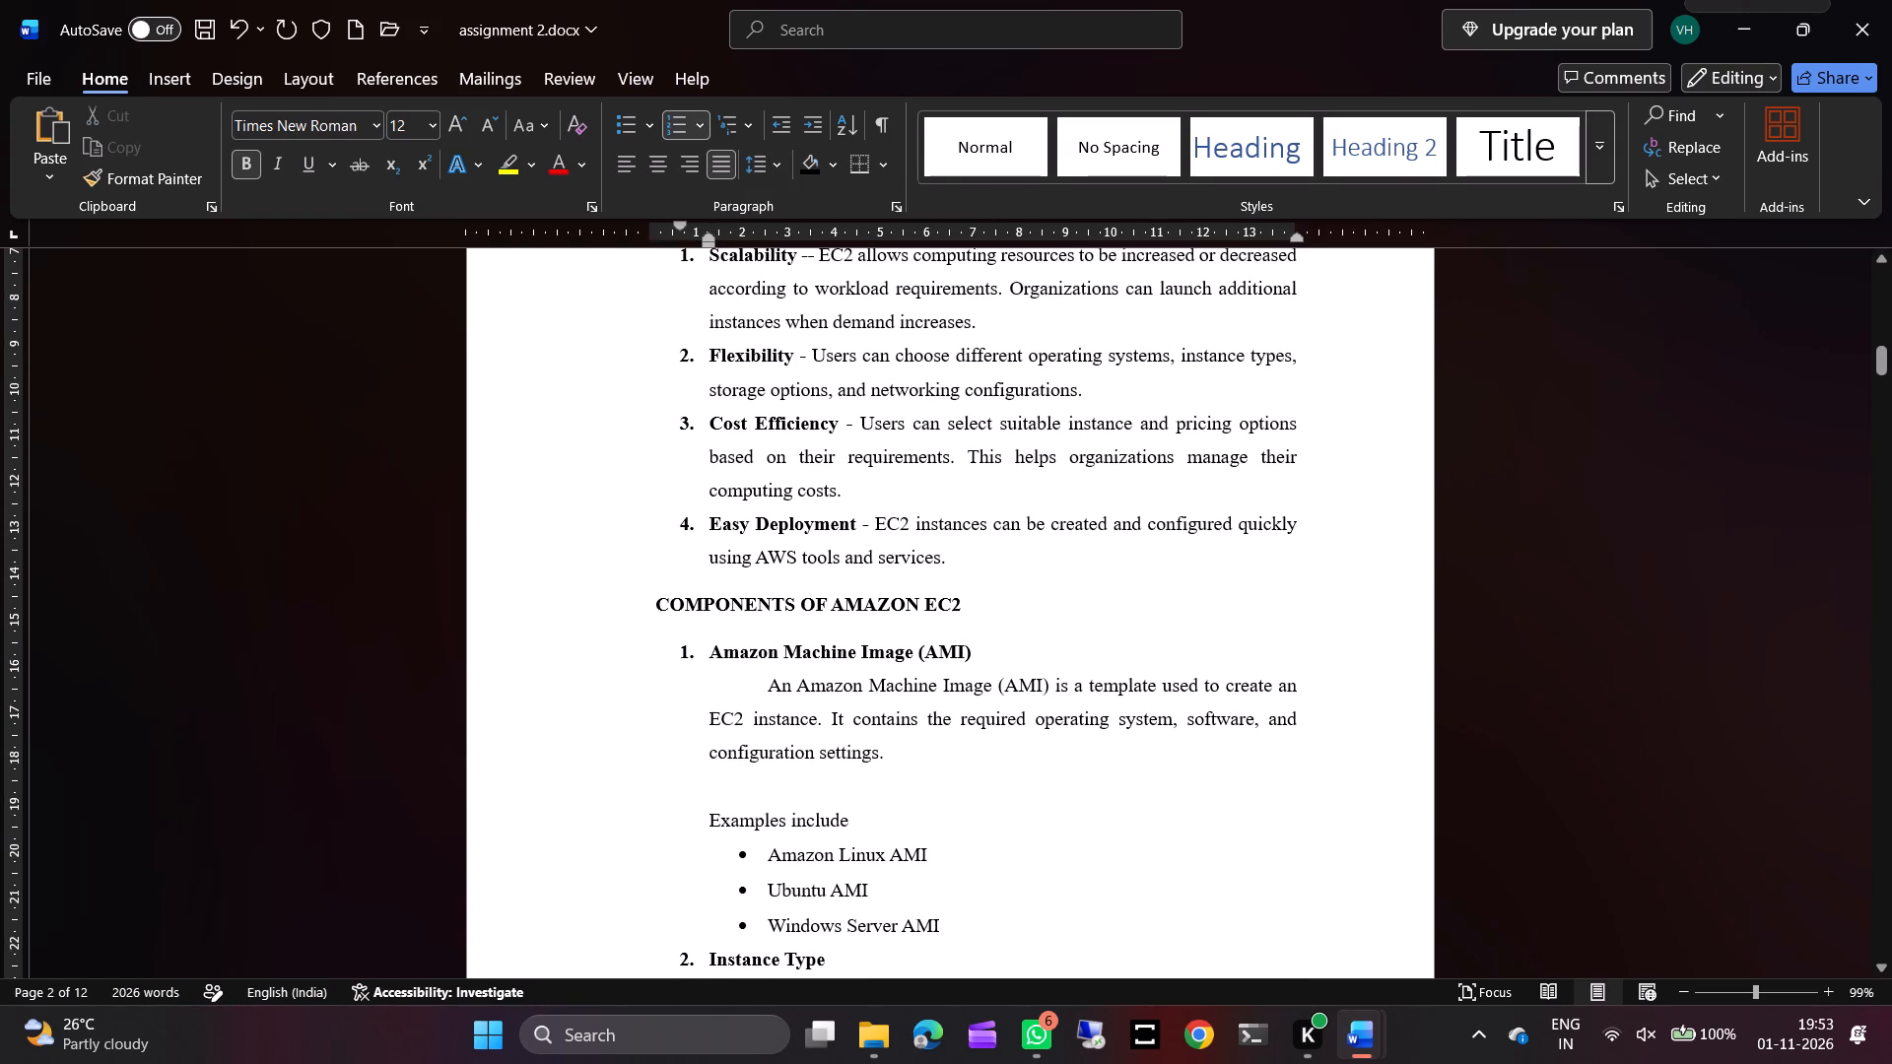
left_click(774, 682)
key("BackSpace")
key("BackSpace")
key("BackSpace")
key("BackSpace")
key("space")
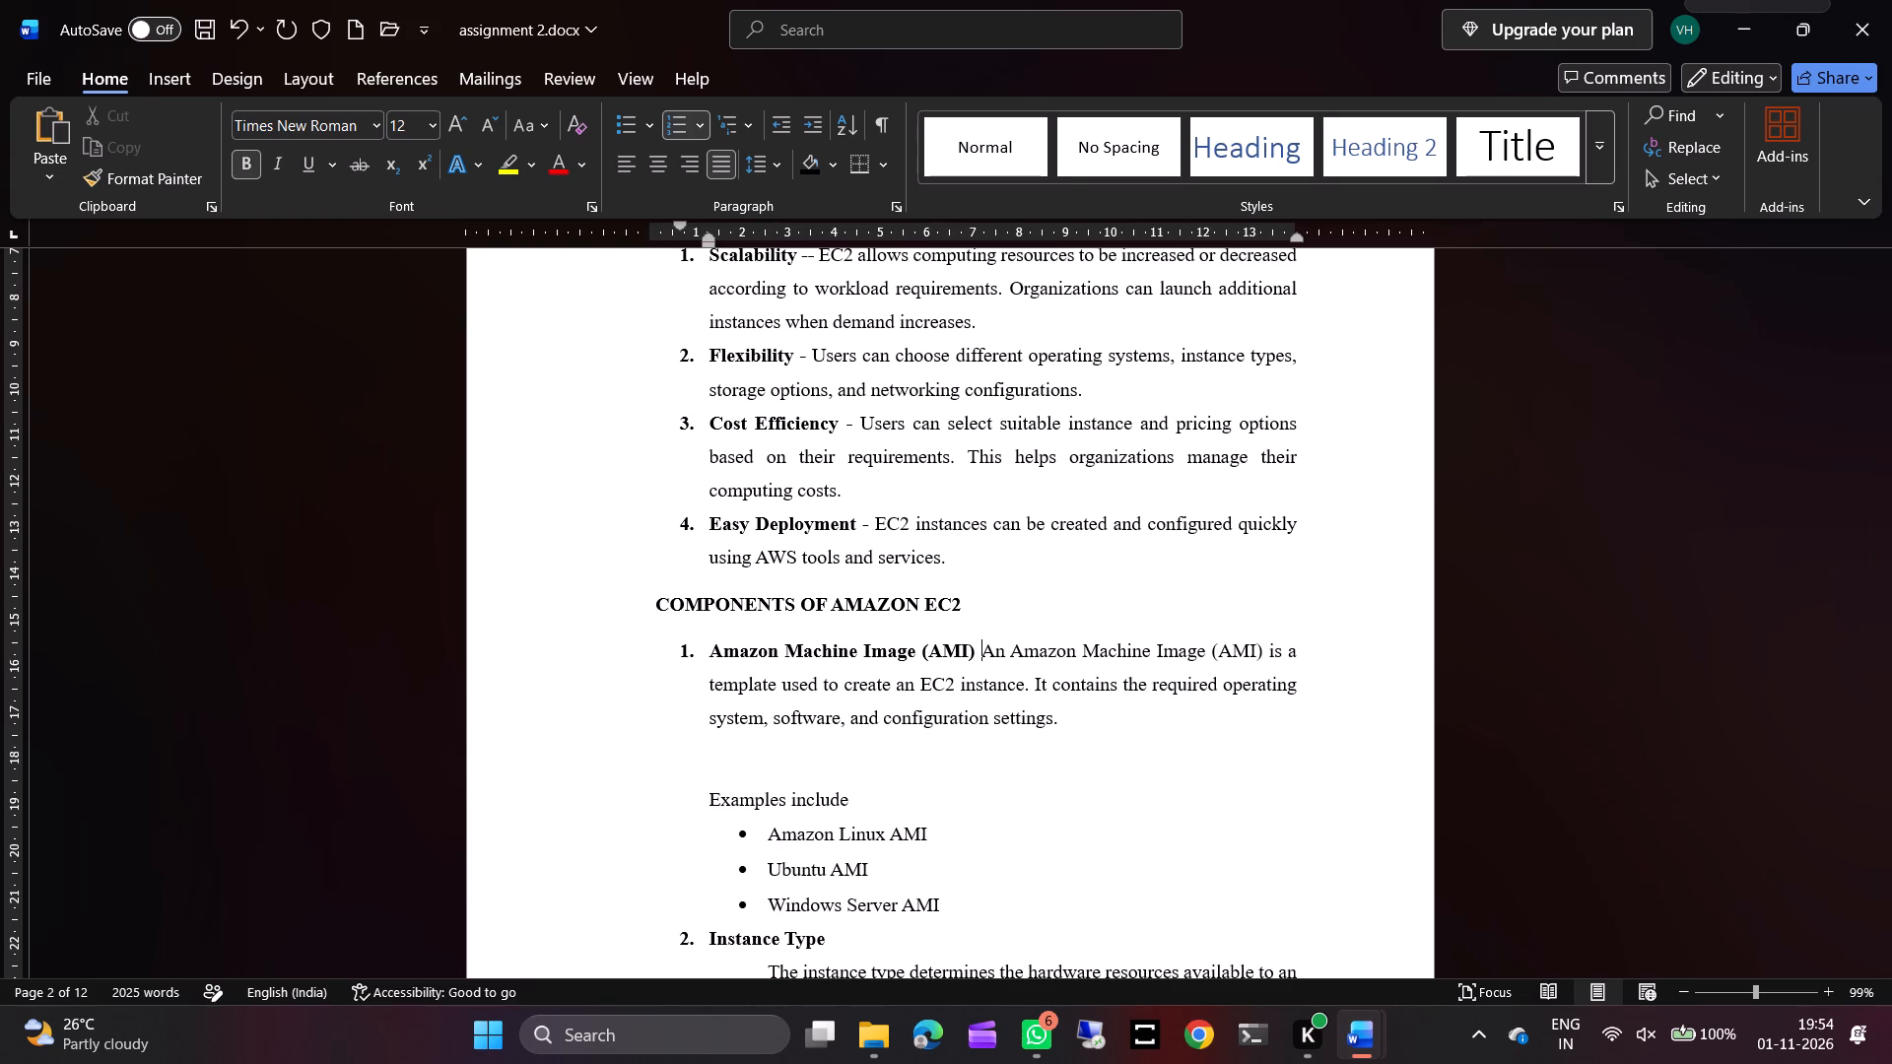
type("-")
key("space")
Delete the blank line between the Amazon Machine Image description and "Examples include".
left_click(742, 765)
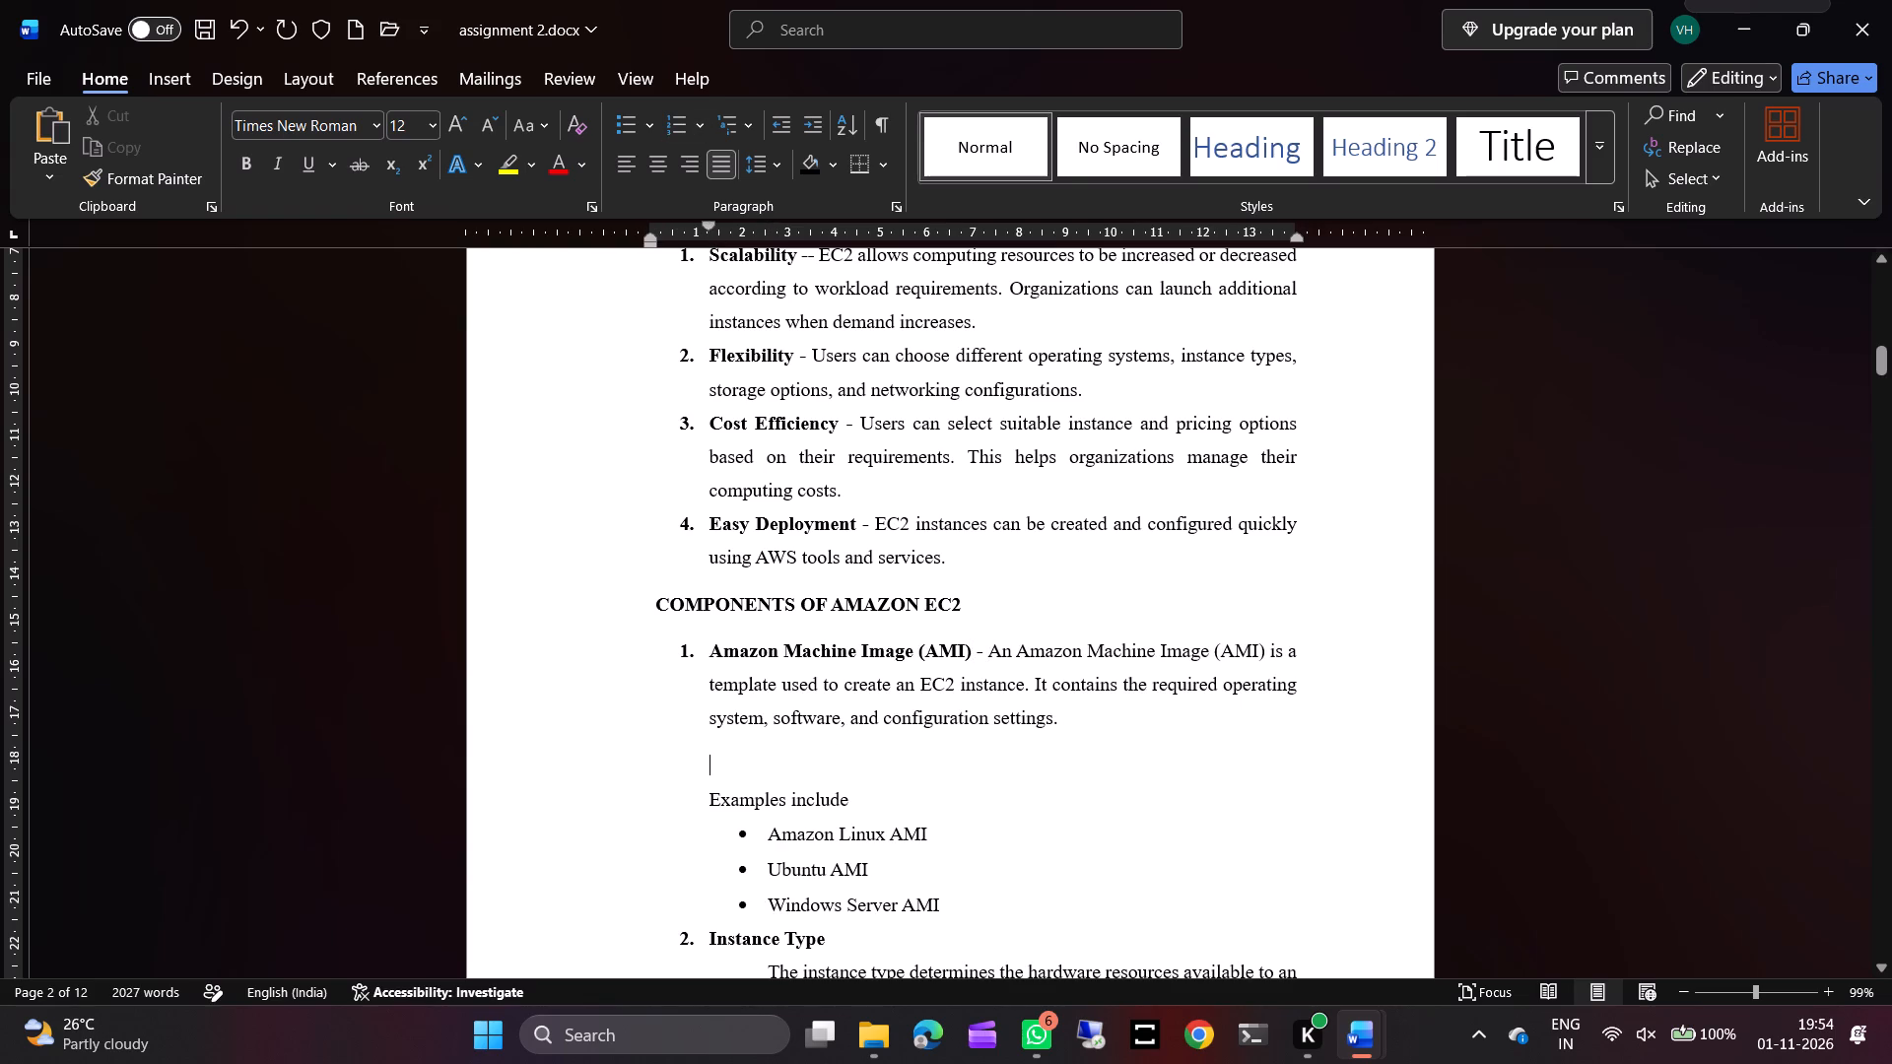
key("BackSpace")
key("BackSpace")
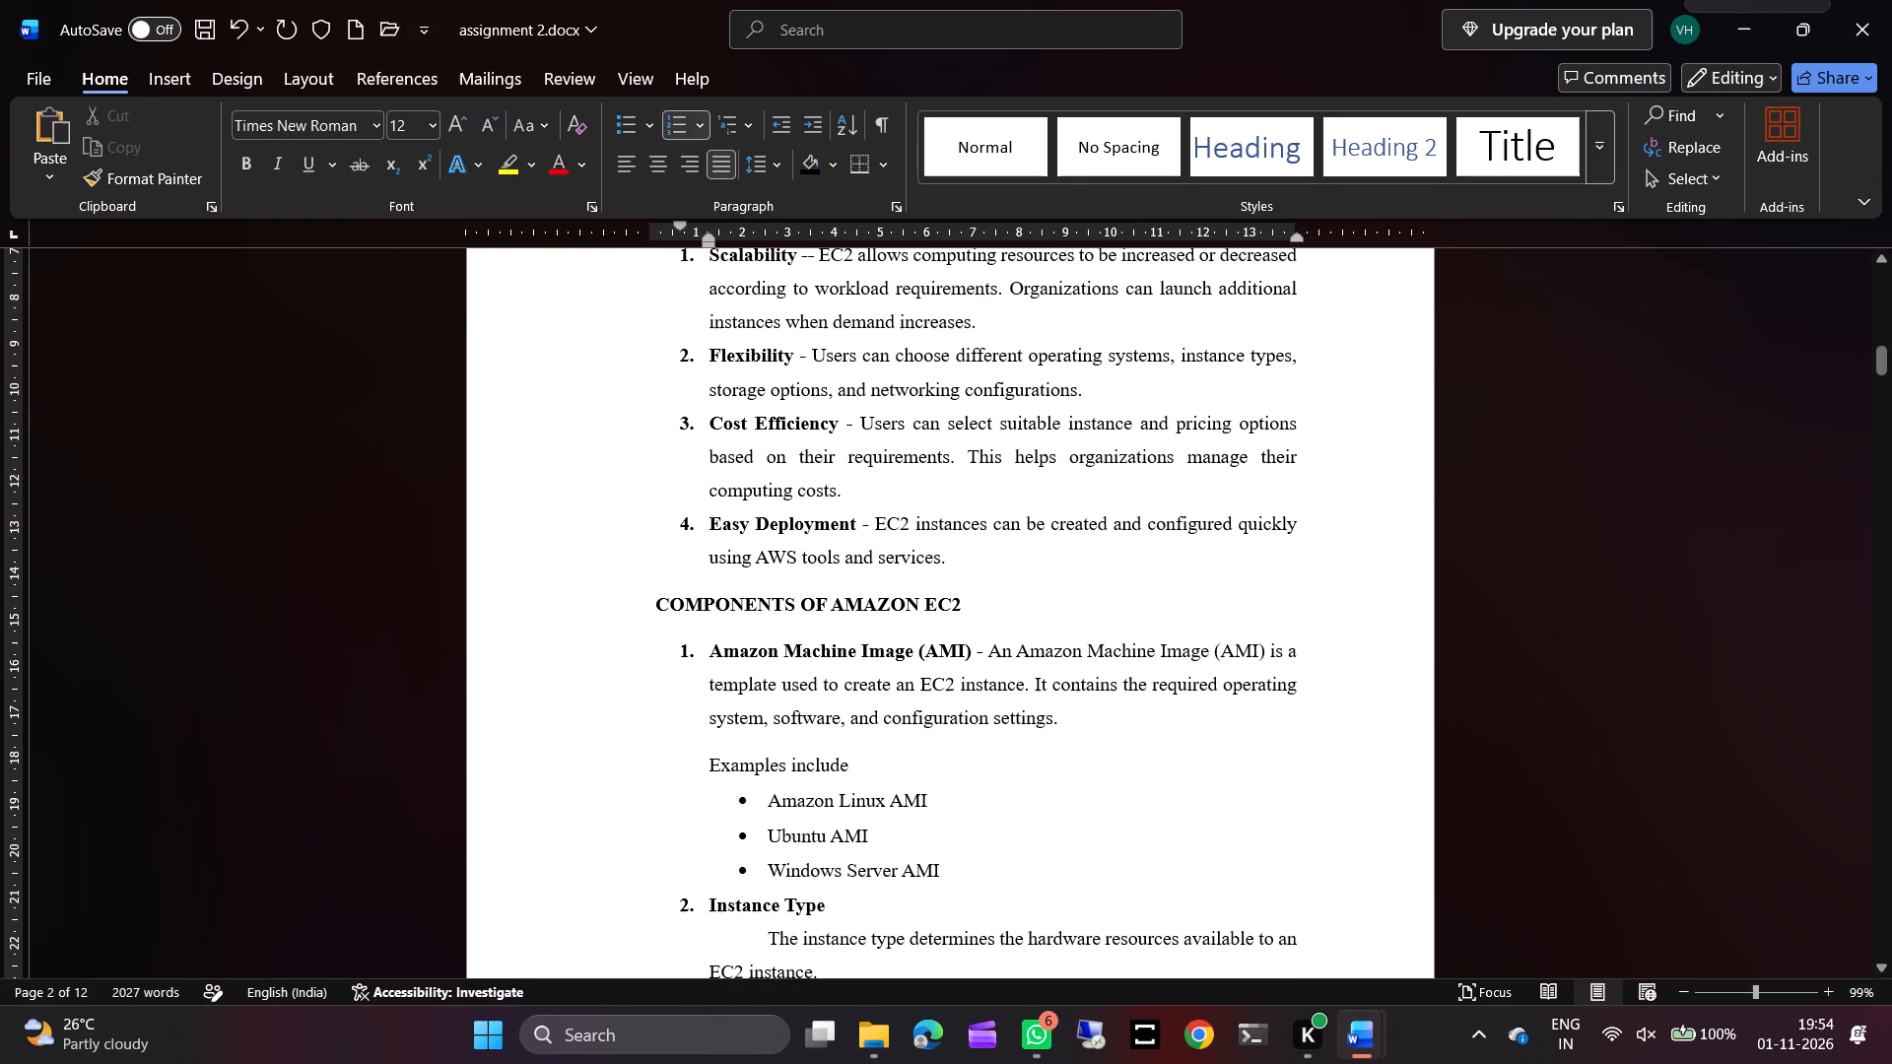
Join the Instance Type description onto its numbered heading, separated by a spaced hyphen "-".
scroll(800, 841, "down", 1)
left_click(766, 695)
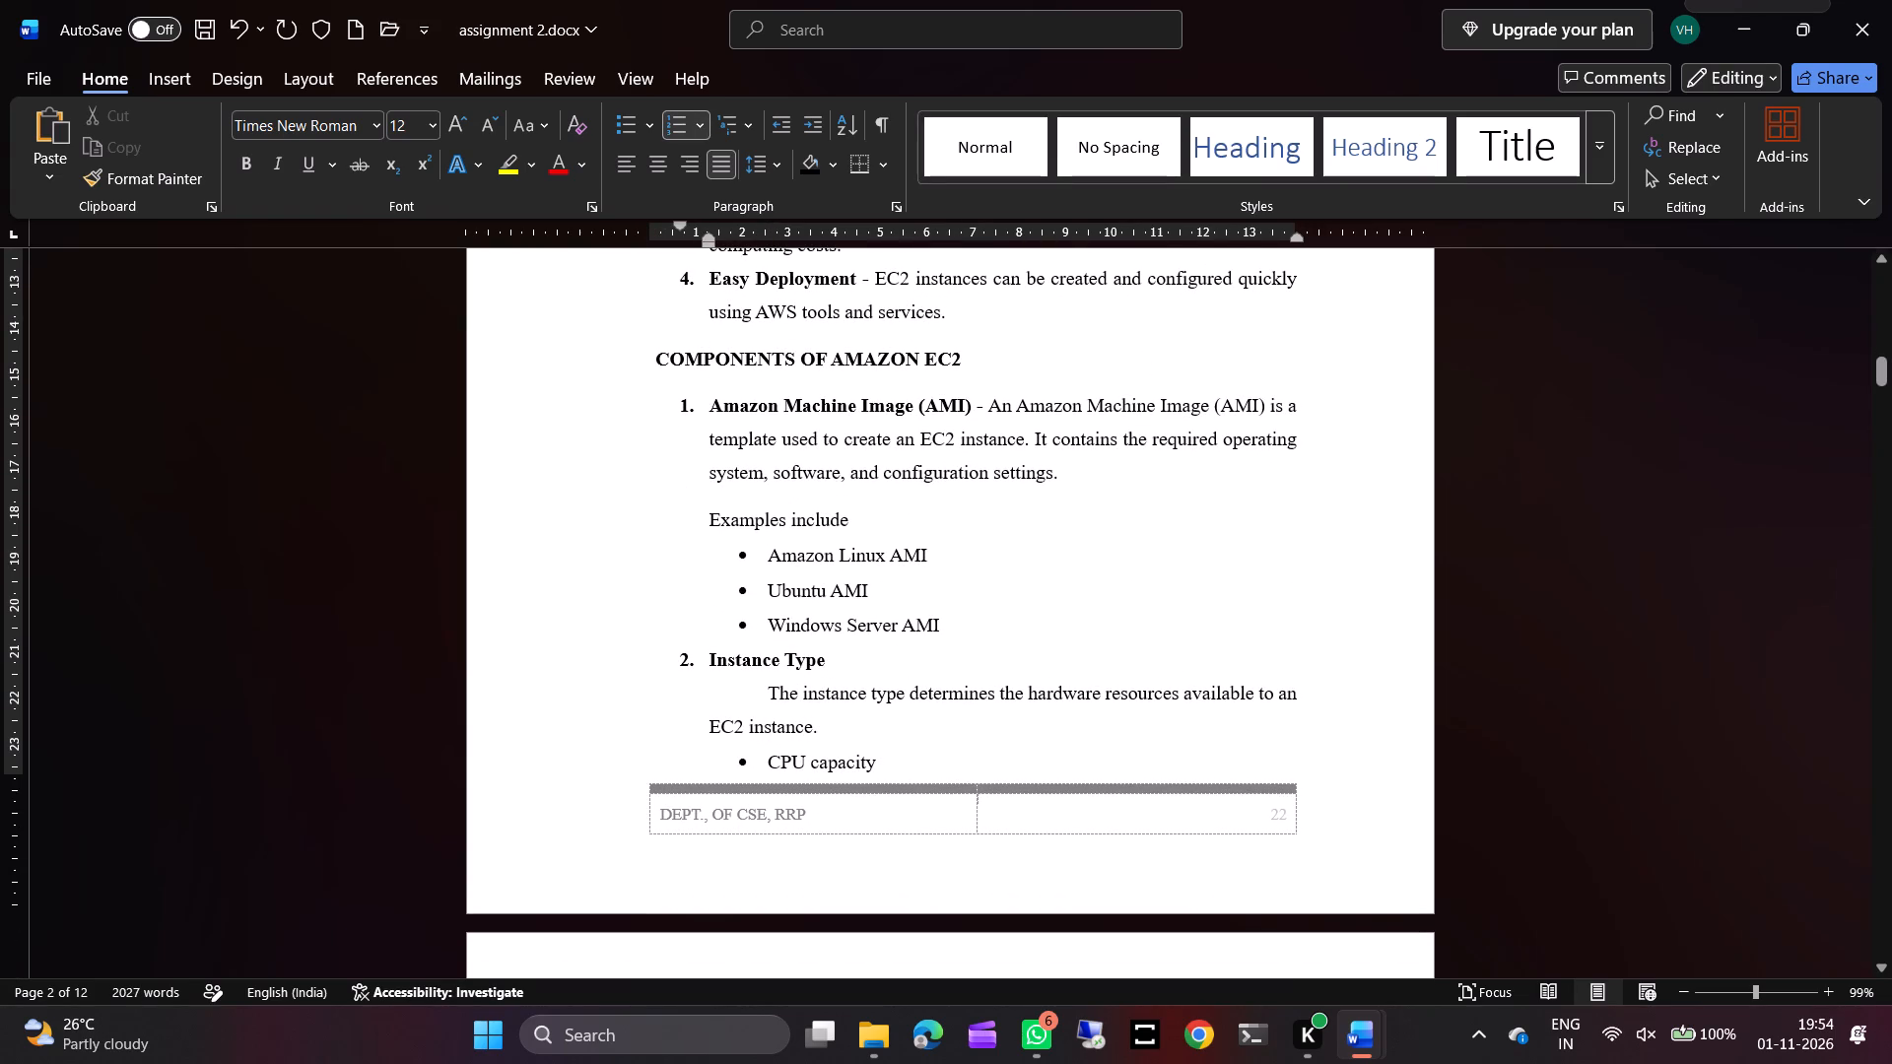
key("BackSpace")
key("BackSpace")
key("BackSpace")
key("BackSpace")
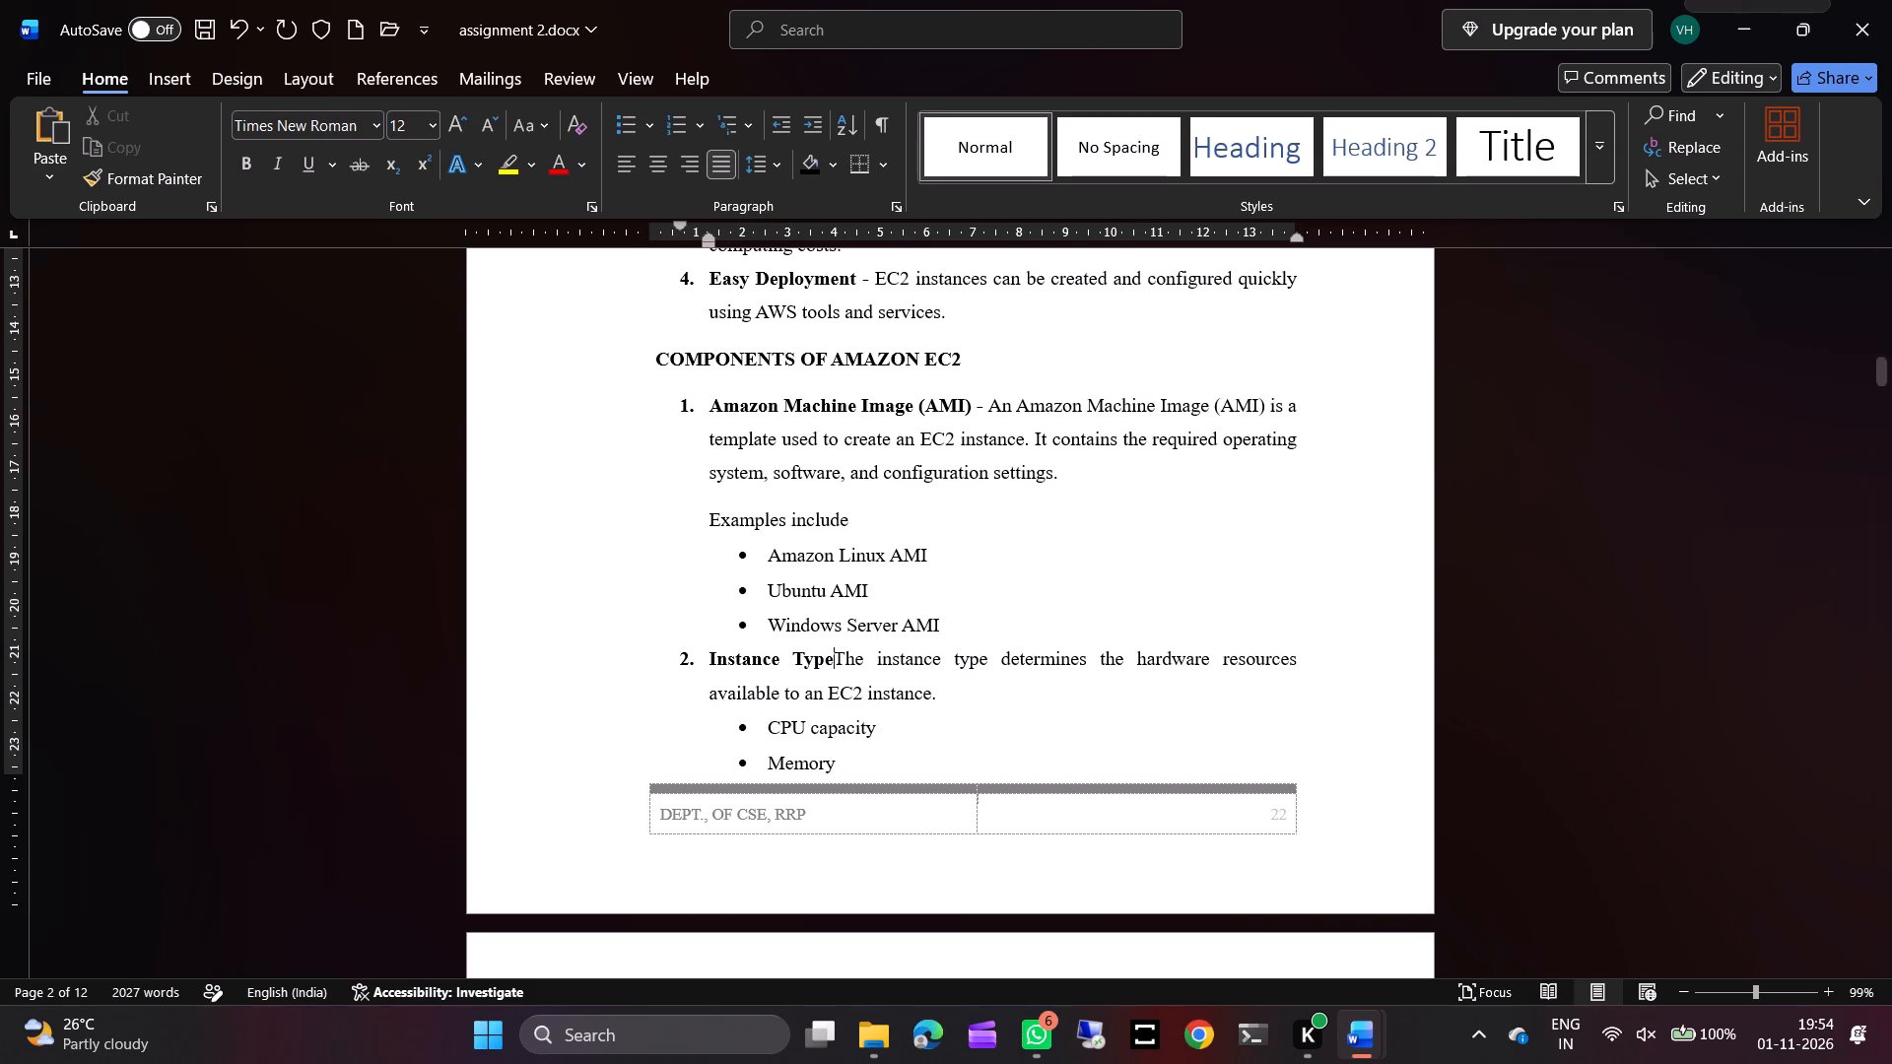
key("space")
type("-")
key("space")
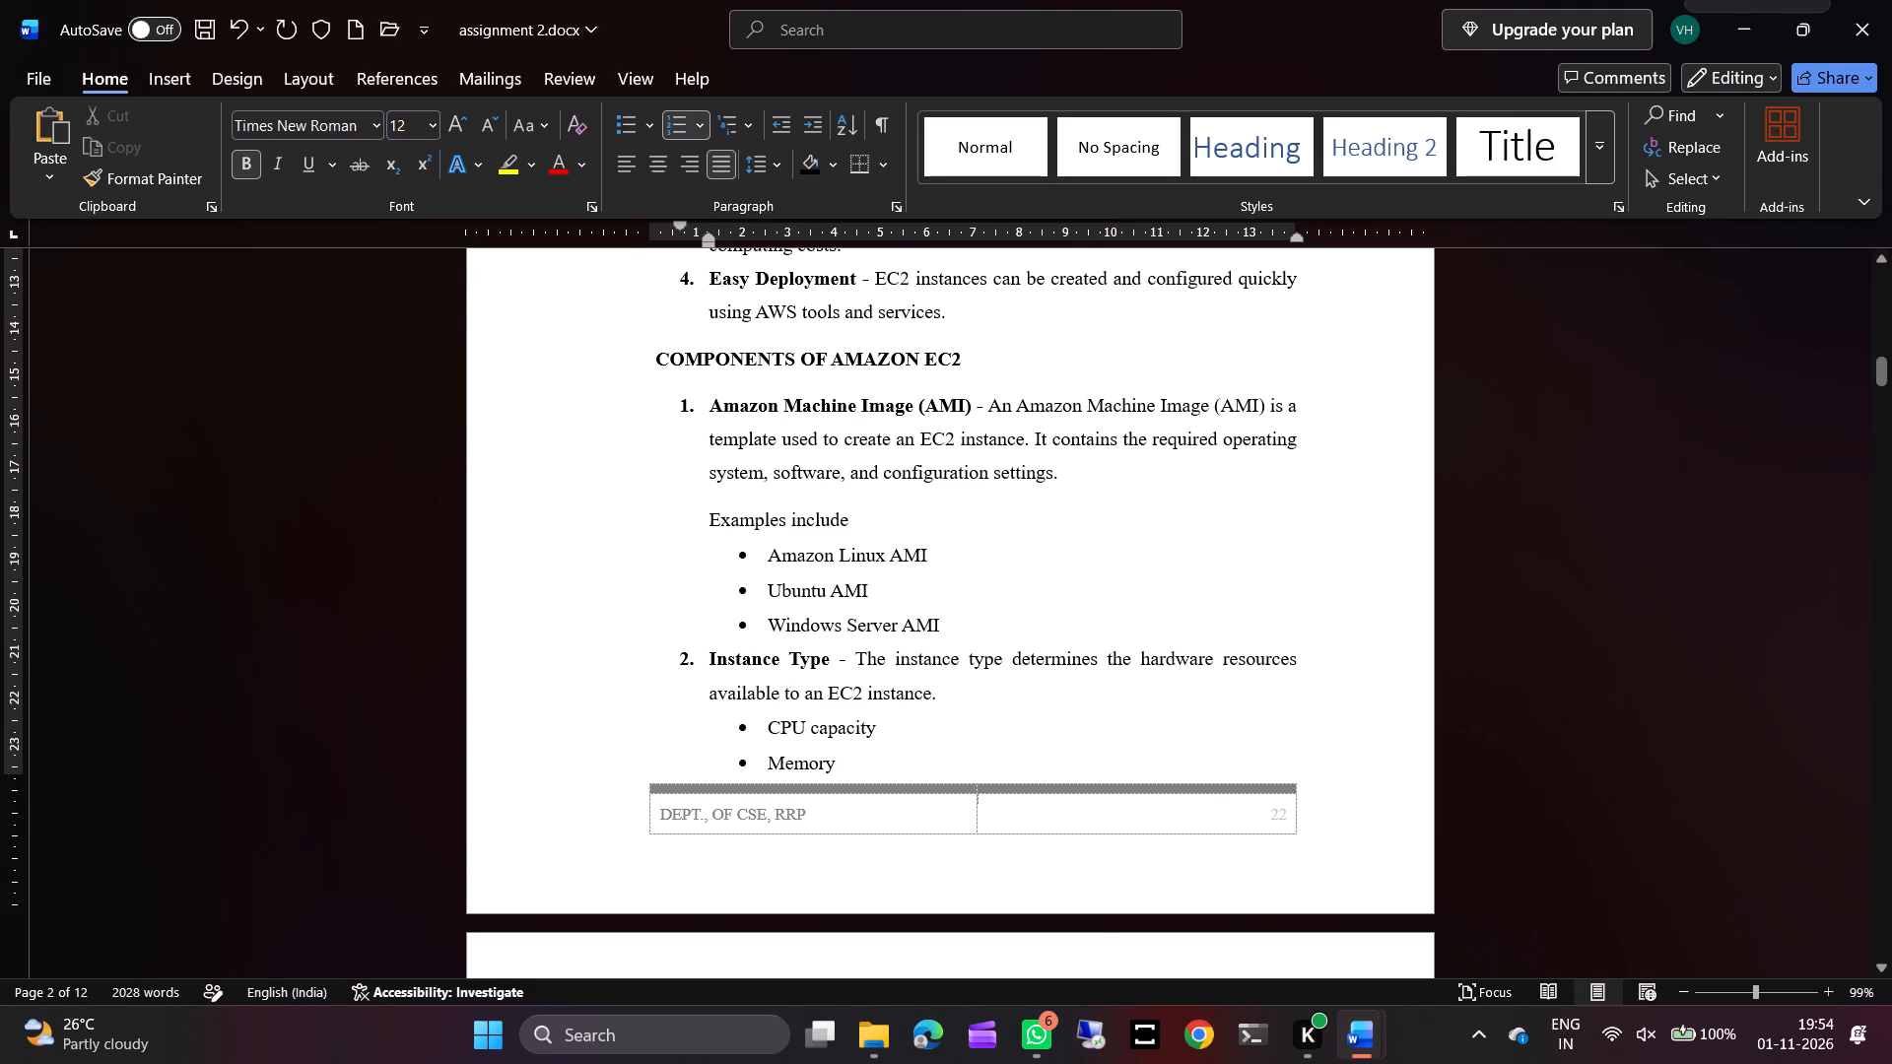
Join the Key Pair description onto its numbered heading, separated by a spaced hyphen "-".
scroll(800, 739, "down", 3)
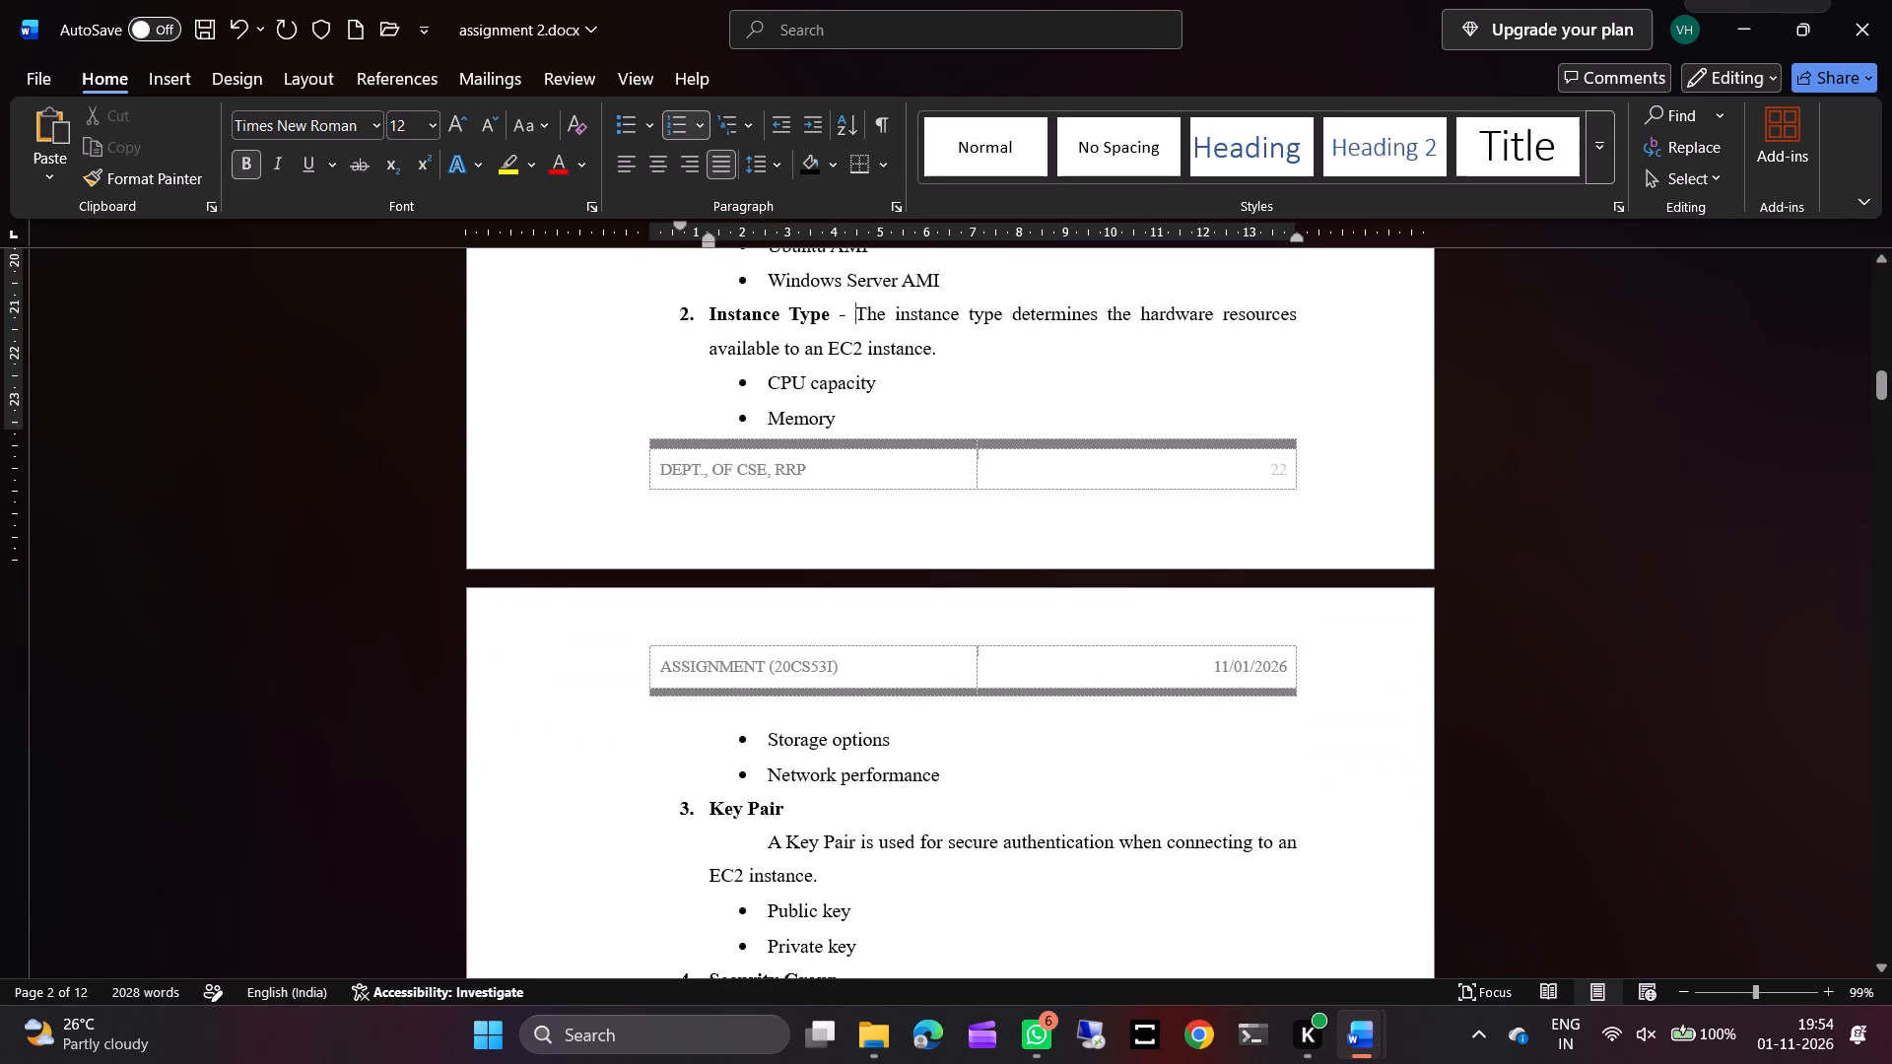
left_click(775, 837)
key("Left")
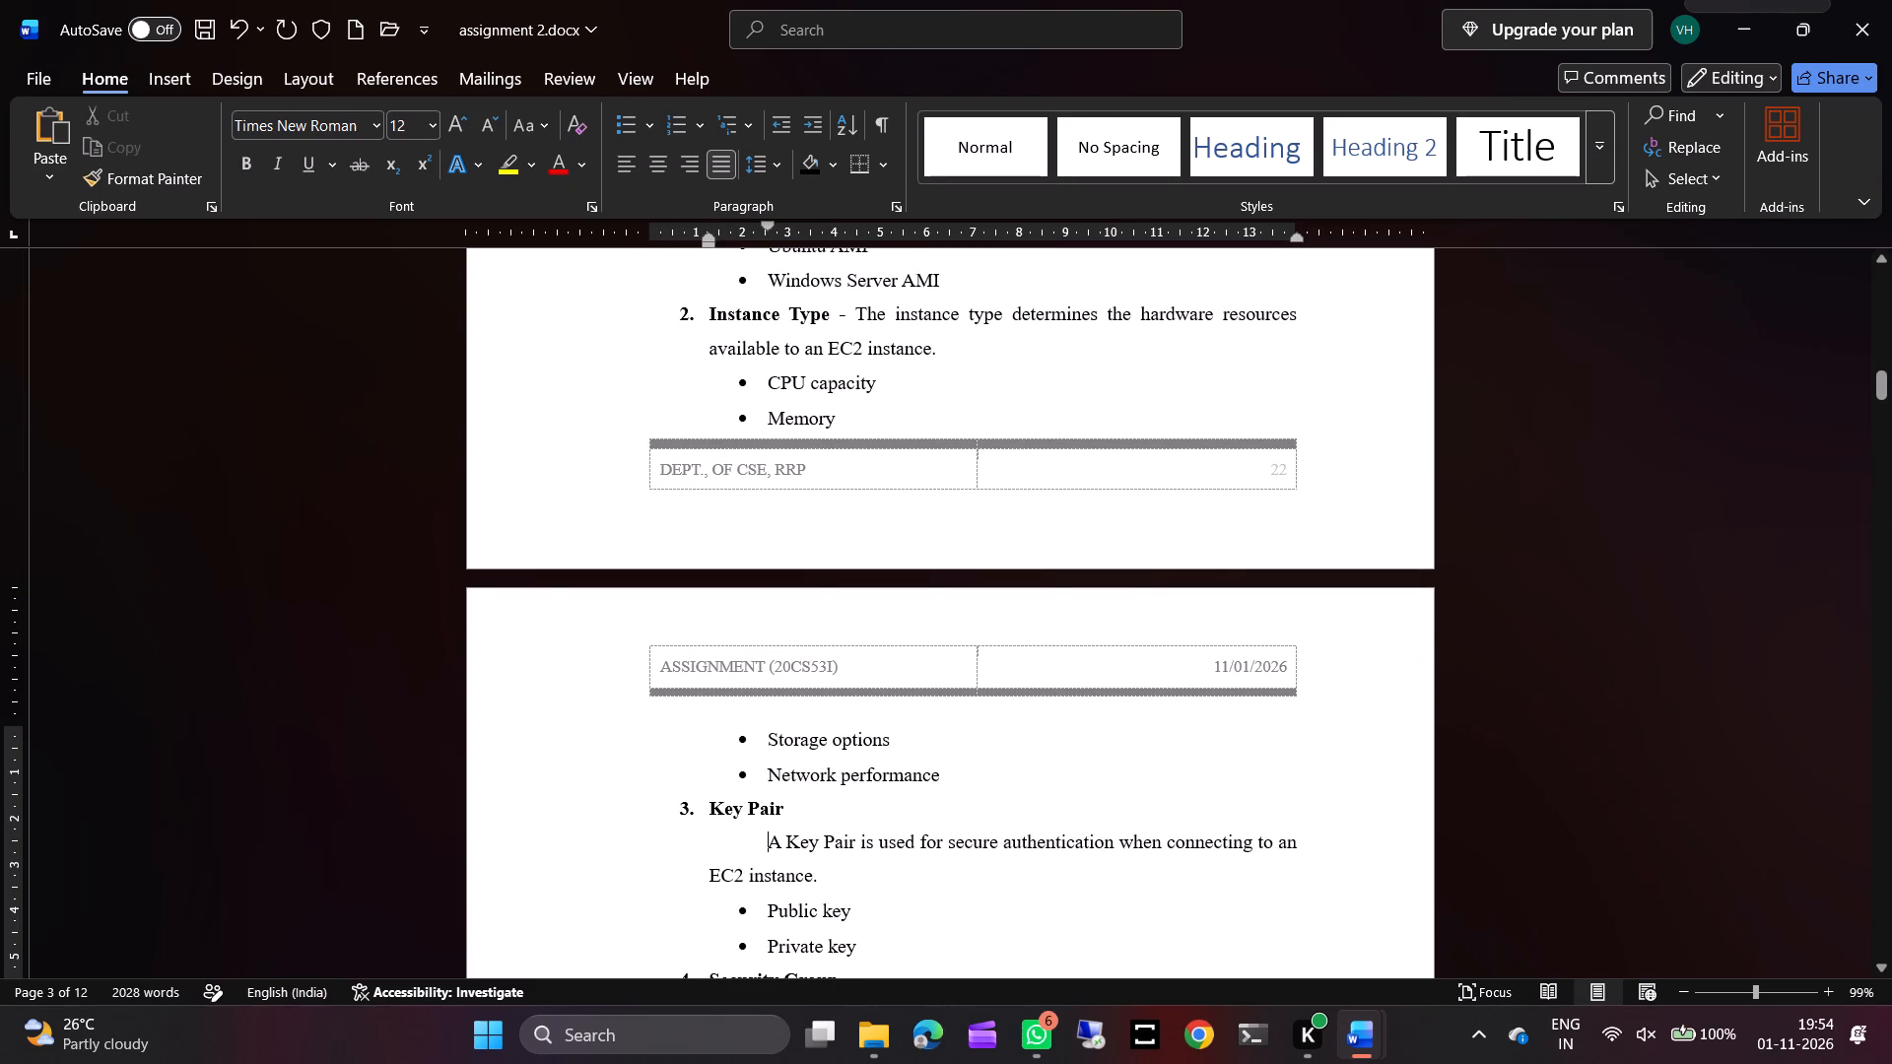
key("BackSpace")
key("BackSpace")
key("BackSpace")
key("BackSpace")
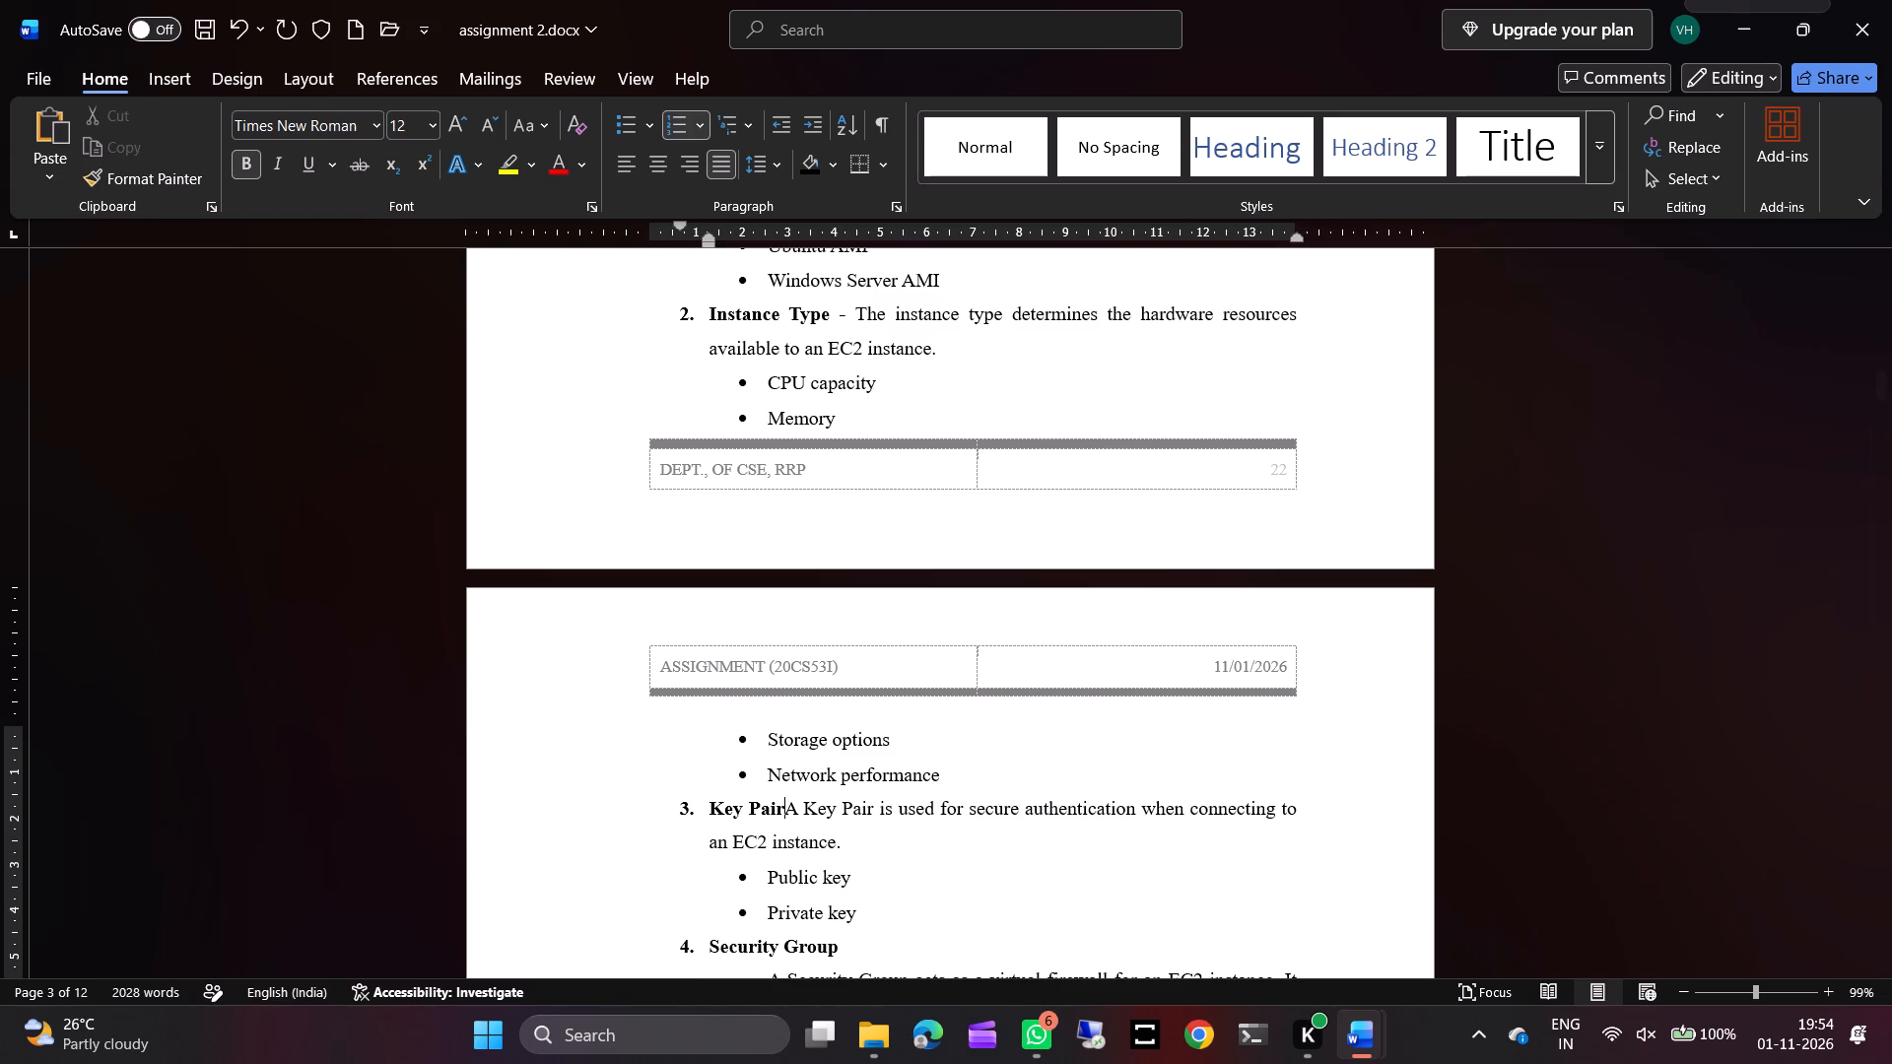
key("space")
type("-")
key("space")
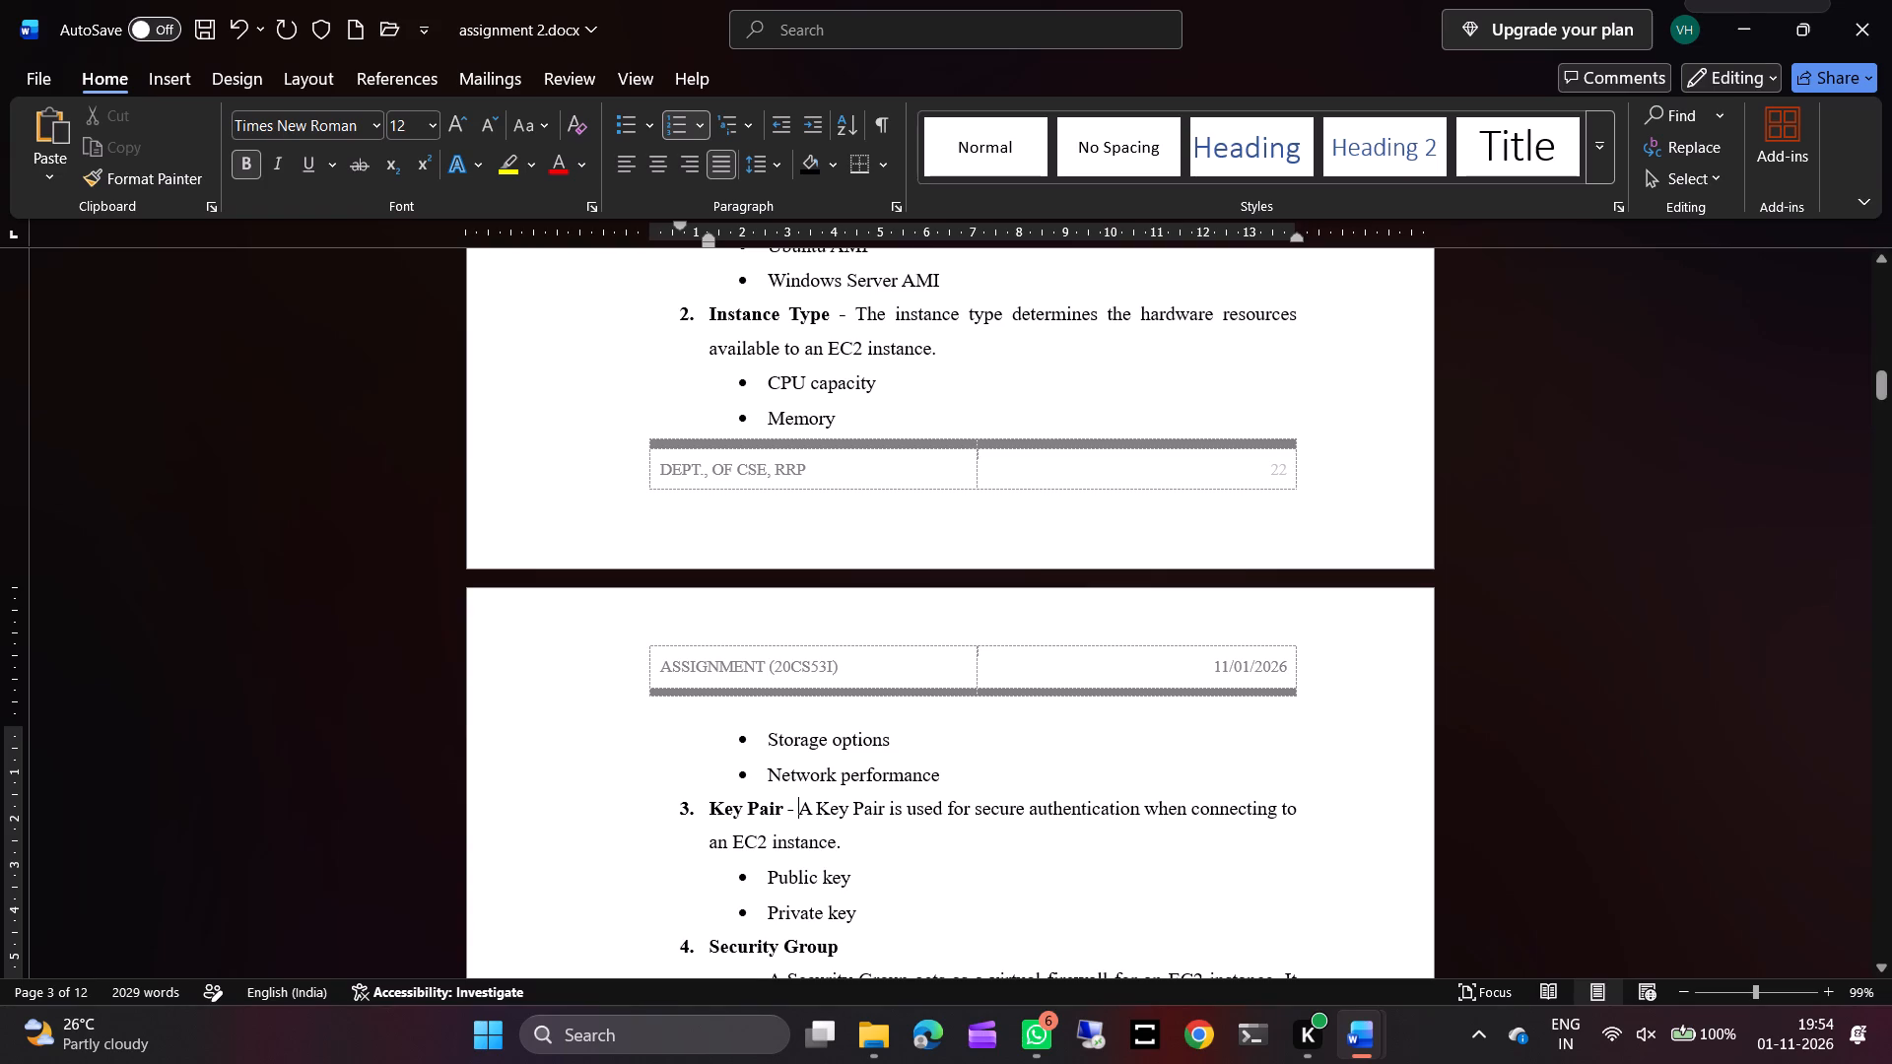
Join the Security Group description onto its numbered heading, separated by a spaced hyphen "-".
scroll(862, 875, "down", 1)
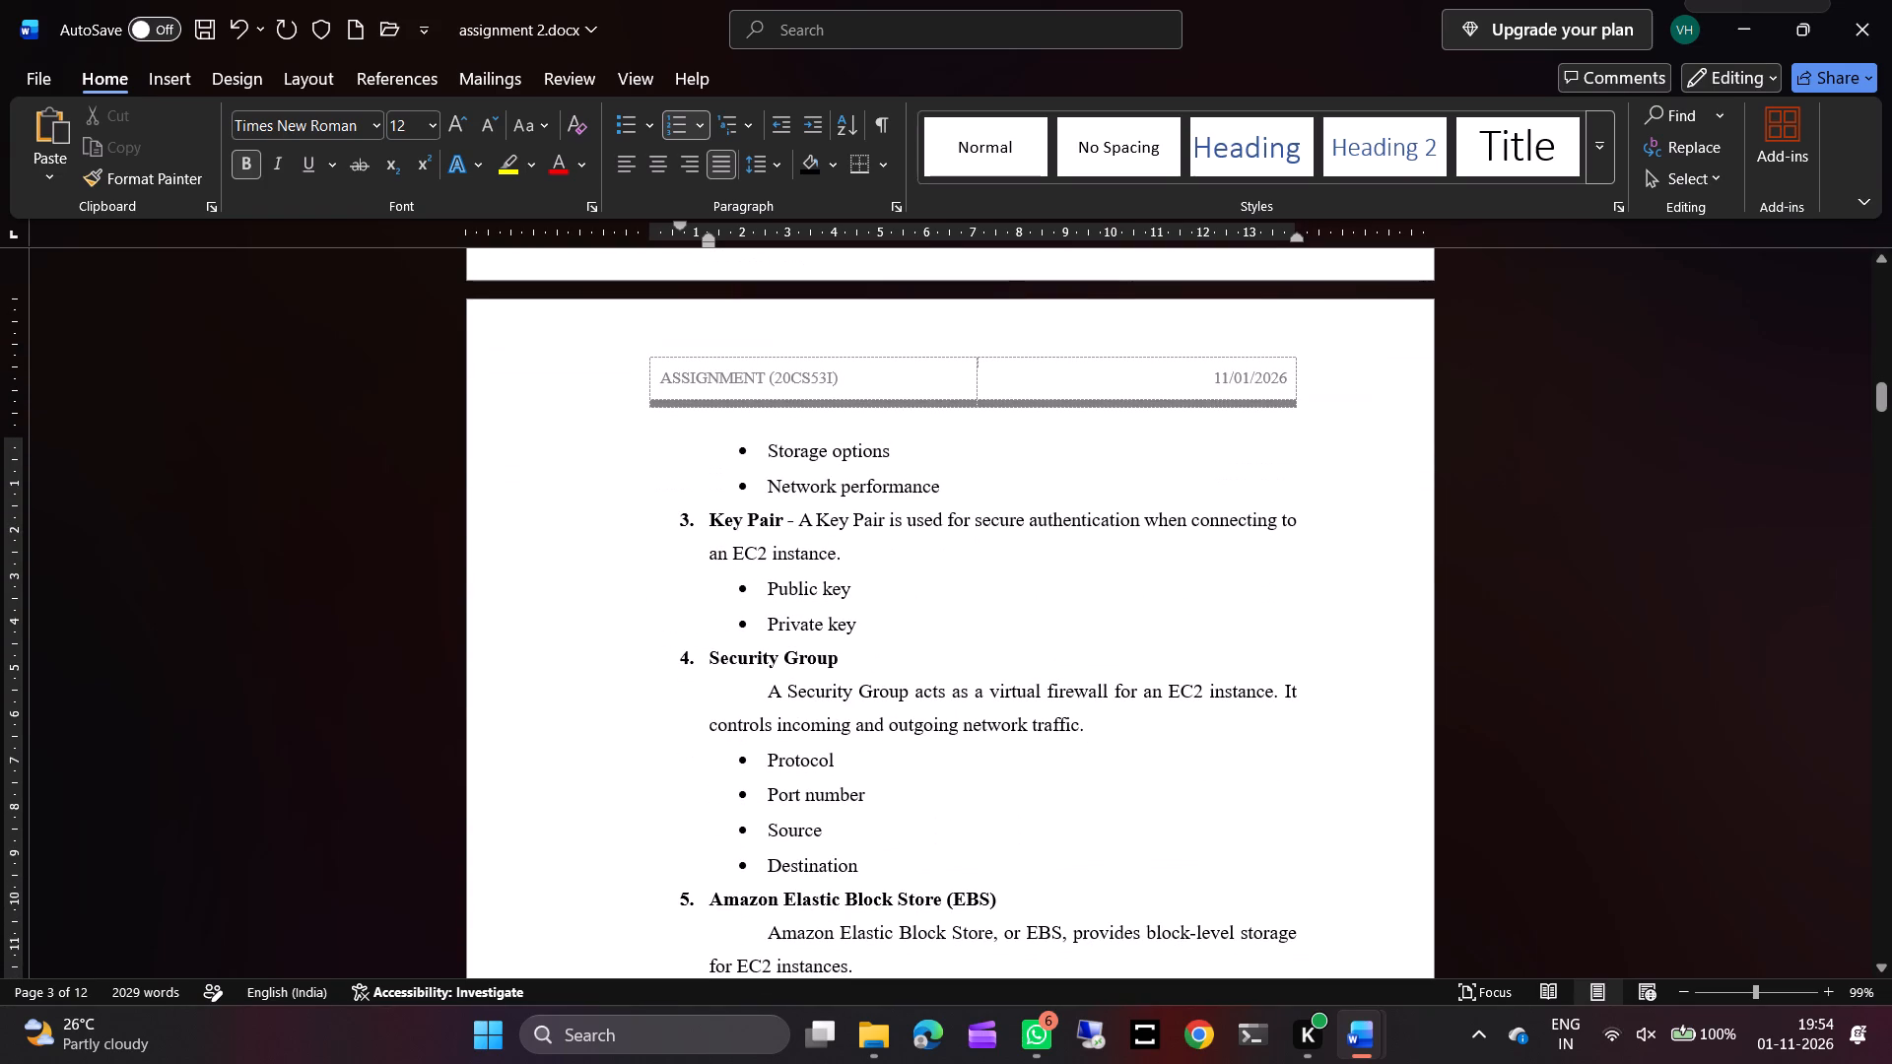
left_click(772, 698)
key("BackSpace")
key("BackSpace")
key("BackSpace")
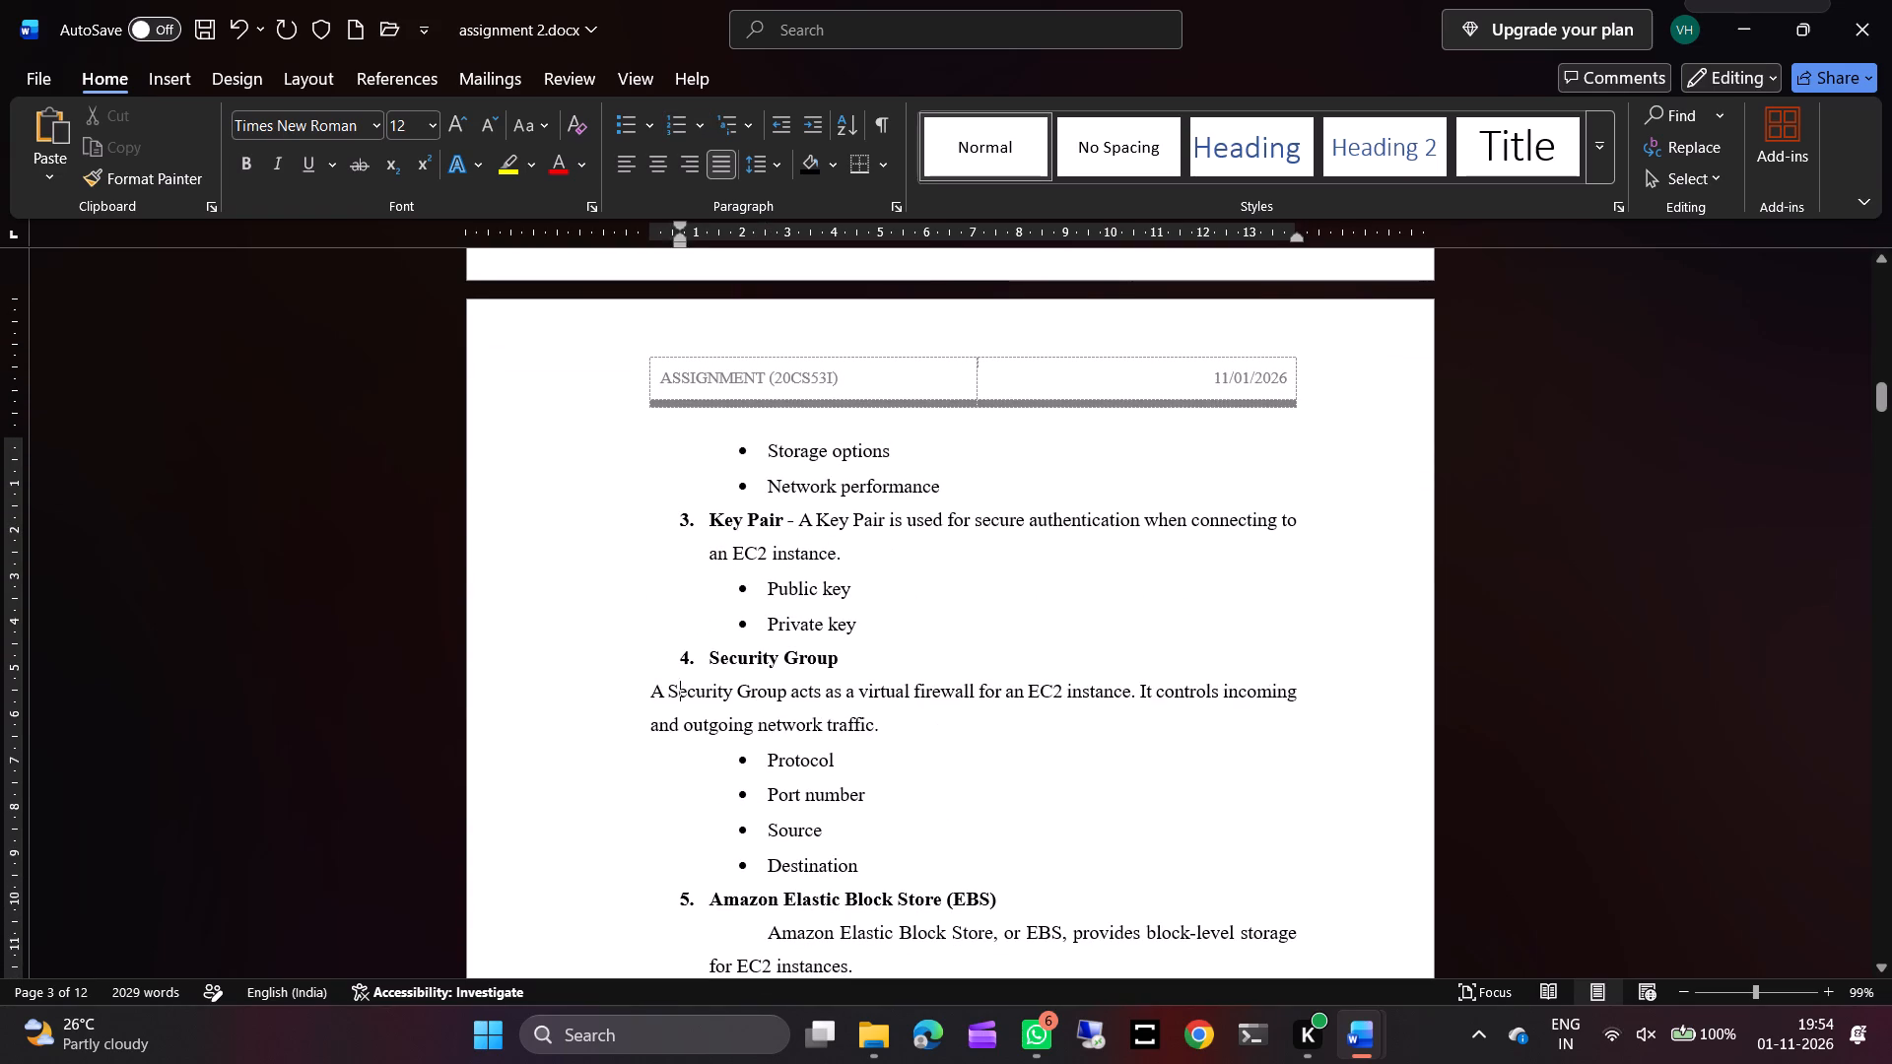
key("BackSpace")
key("space")
type("-")
key("space")
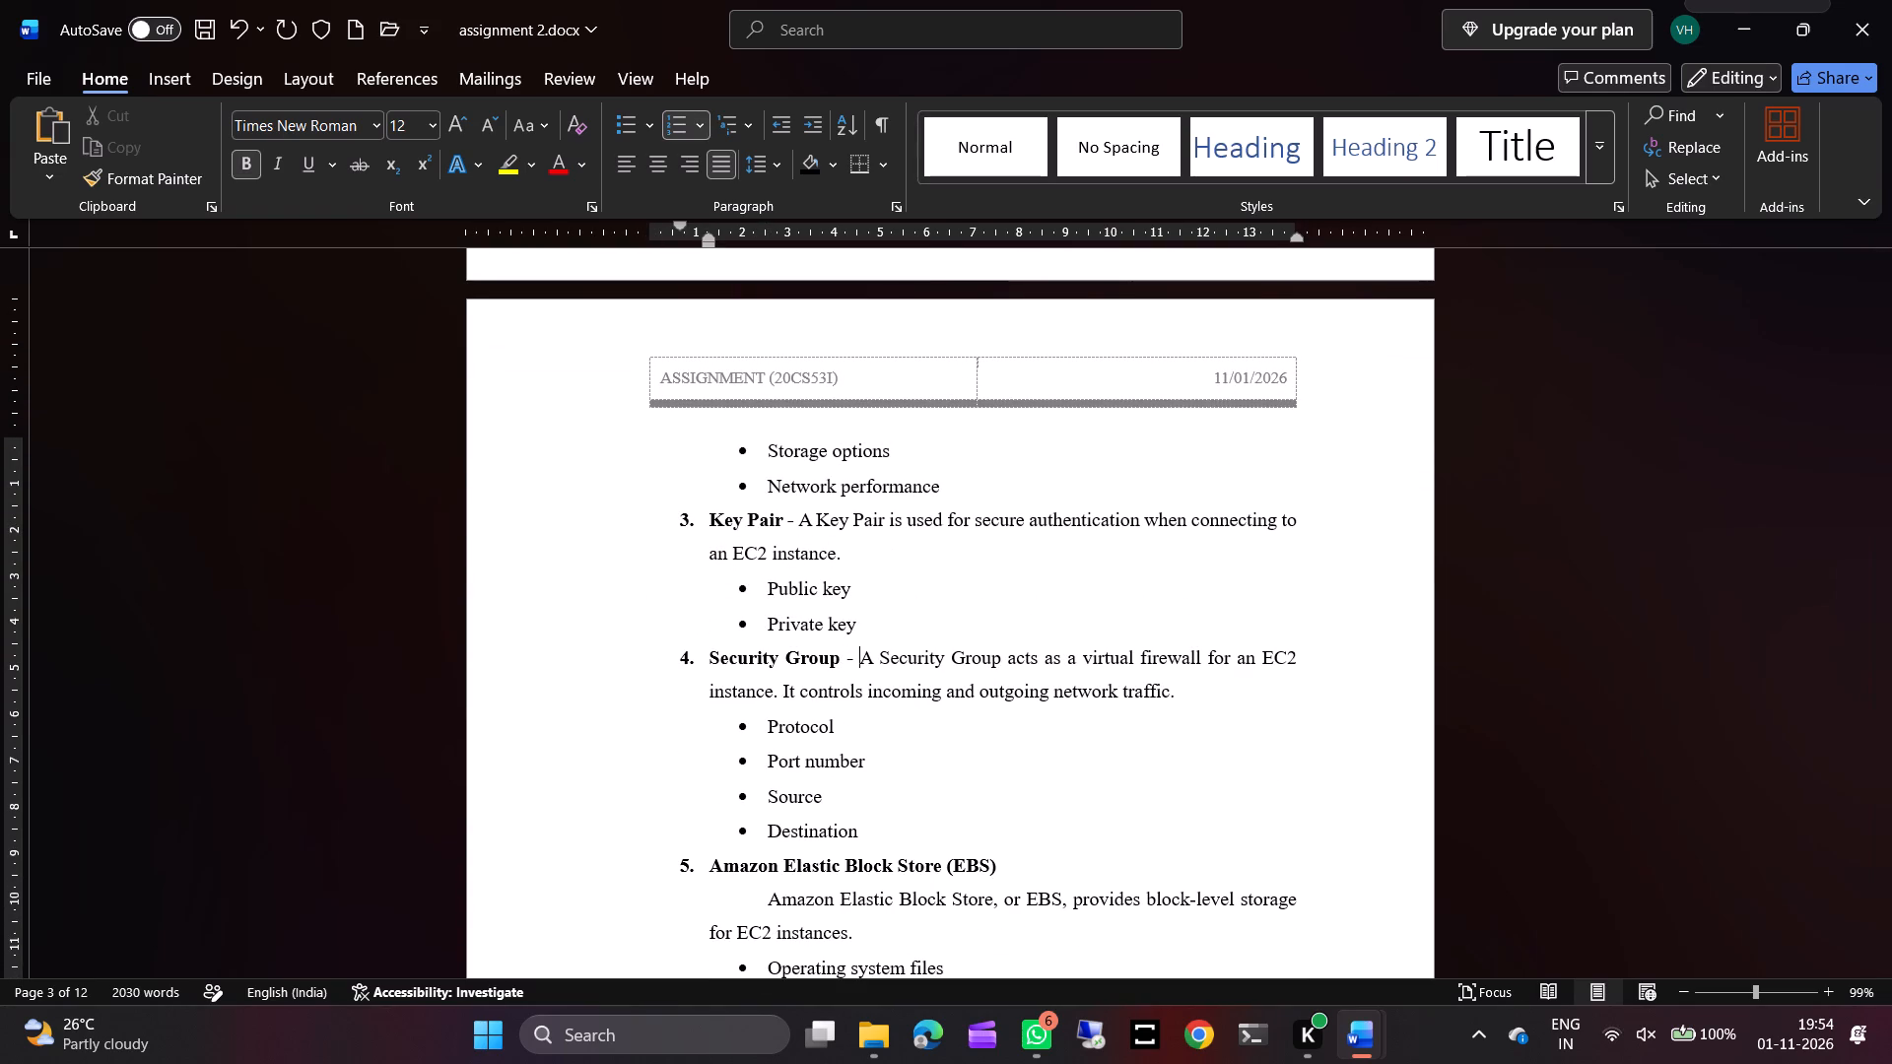
Join the Amazon Elastic Block Store (EBS) description onto its numbered heading, separated by a spaced hyphen "-".
left_click(770, 901)
key("BackSpace")
key("BackSpace")
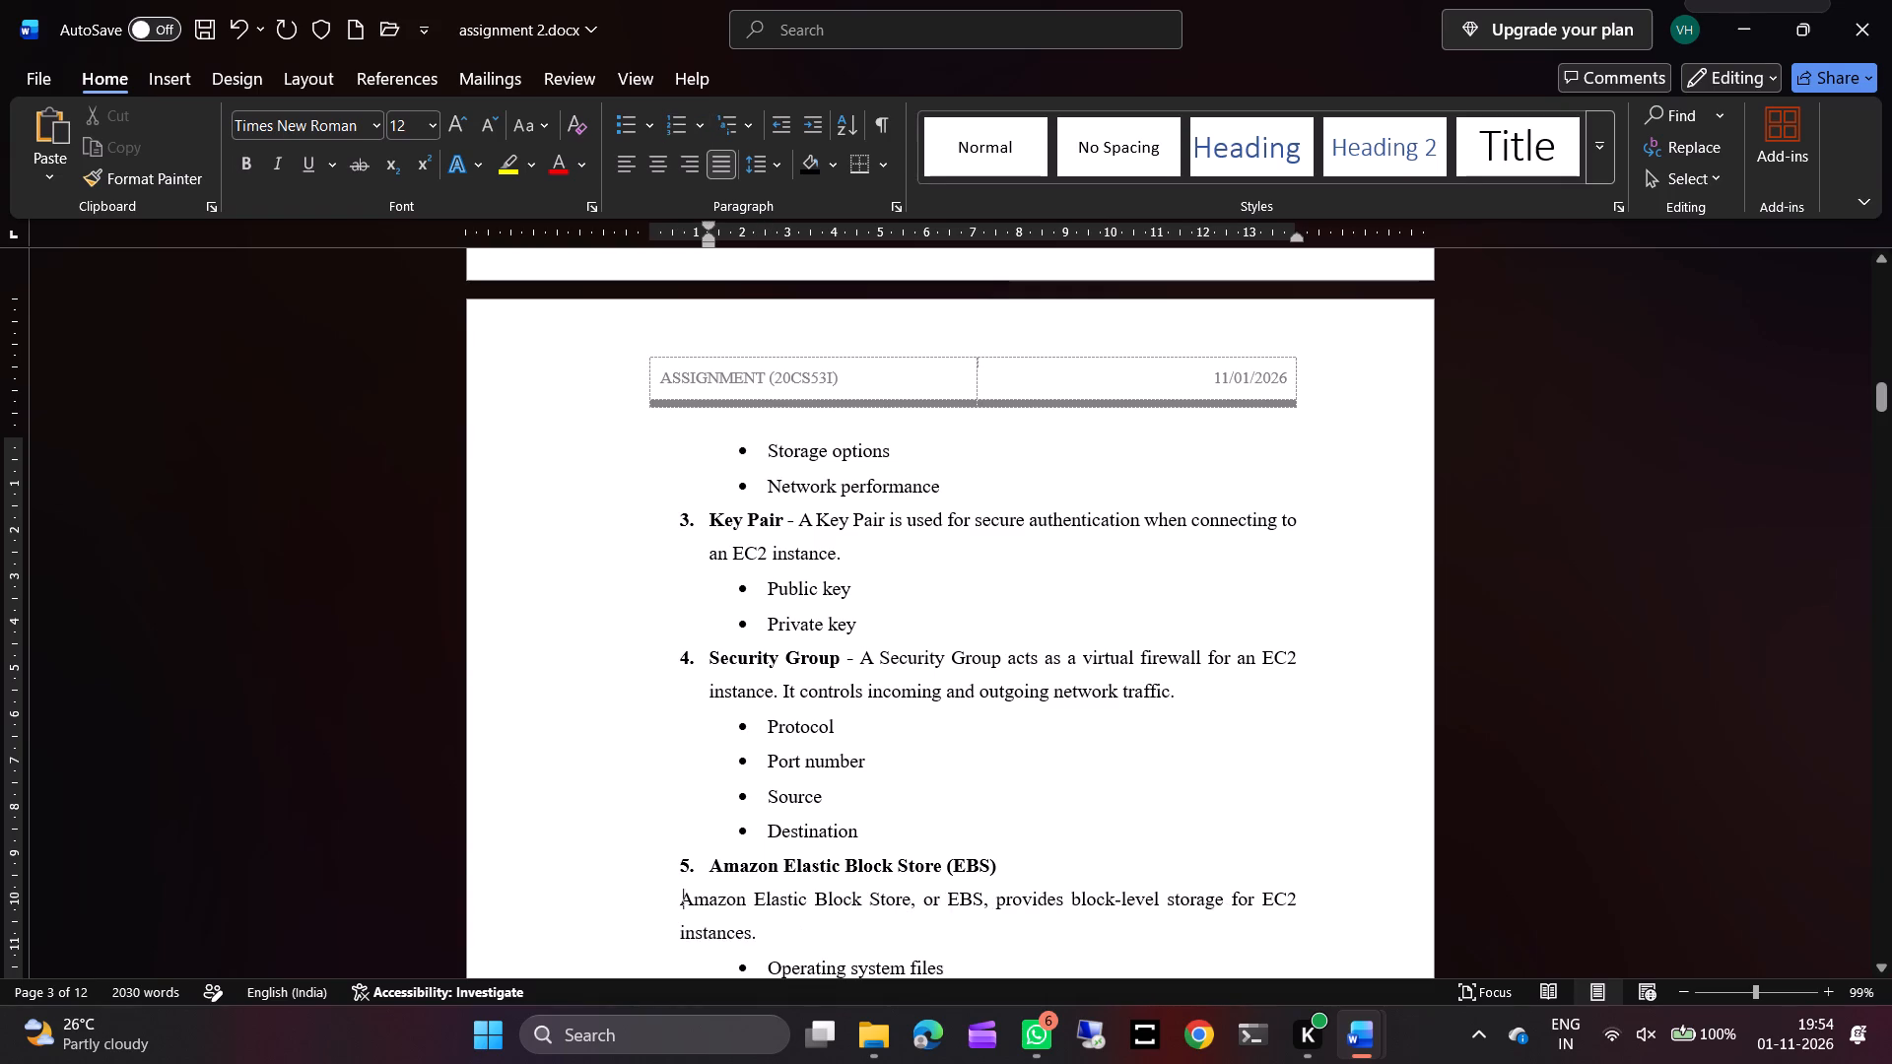
key("BackSpace")
key("BackSpace")
key("space")
type("-")
key("space")
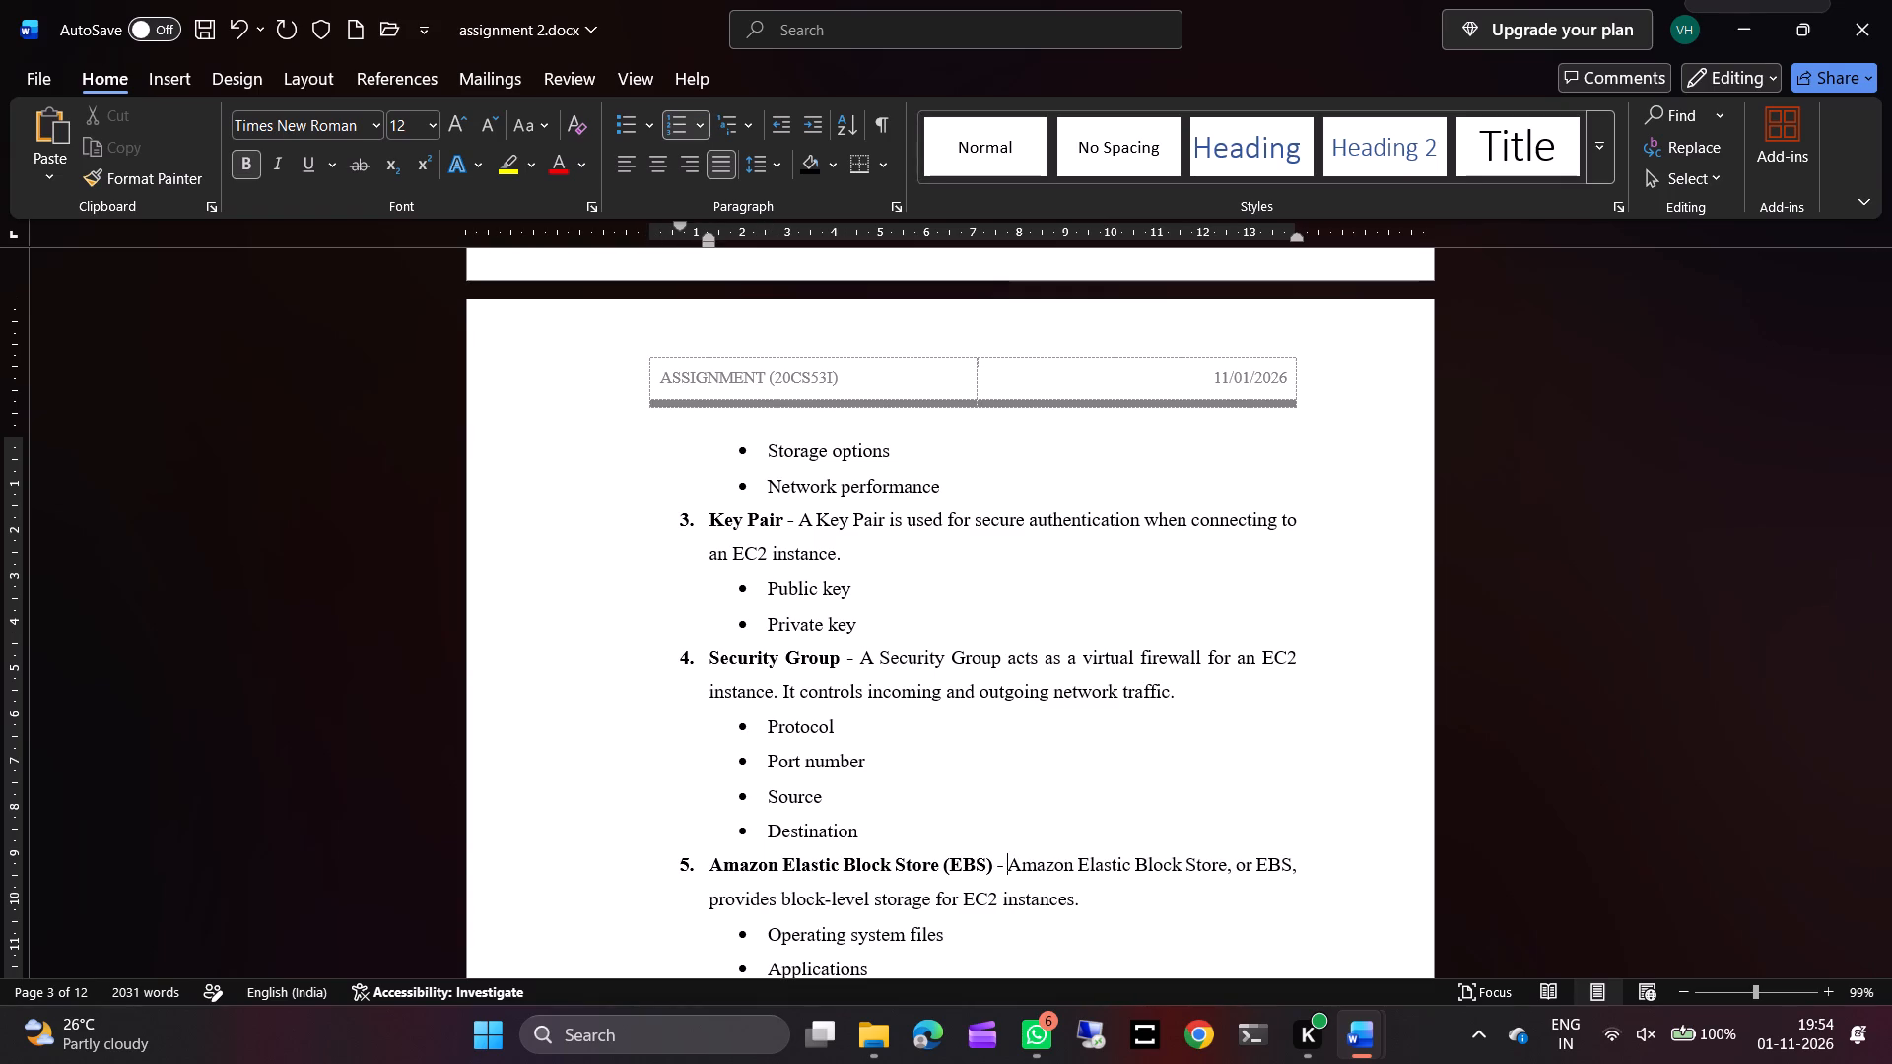
Join the Elastic IP Address description onto its numbered heading, separated by a spaced hyphen "-".
scroll(886, 887, "down", 1)
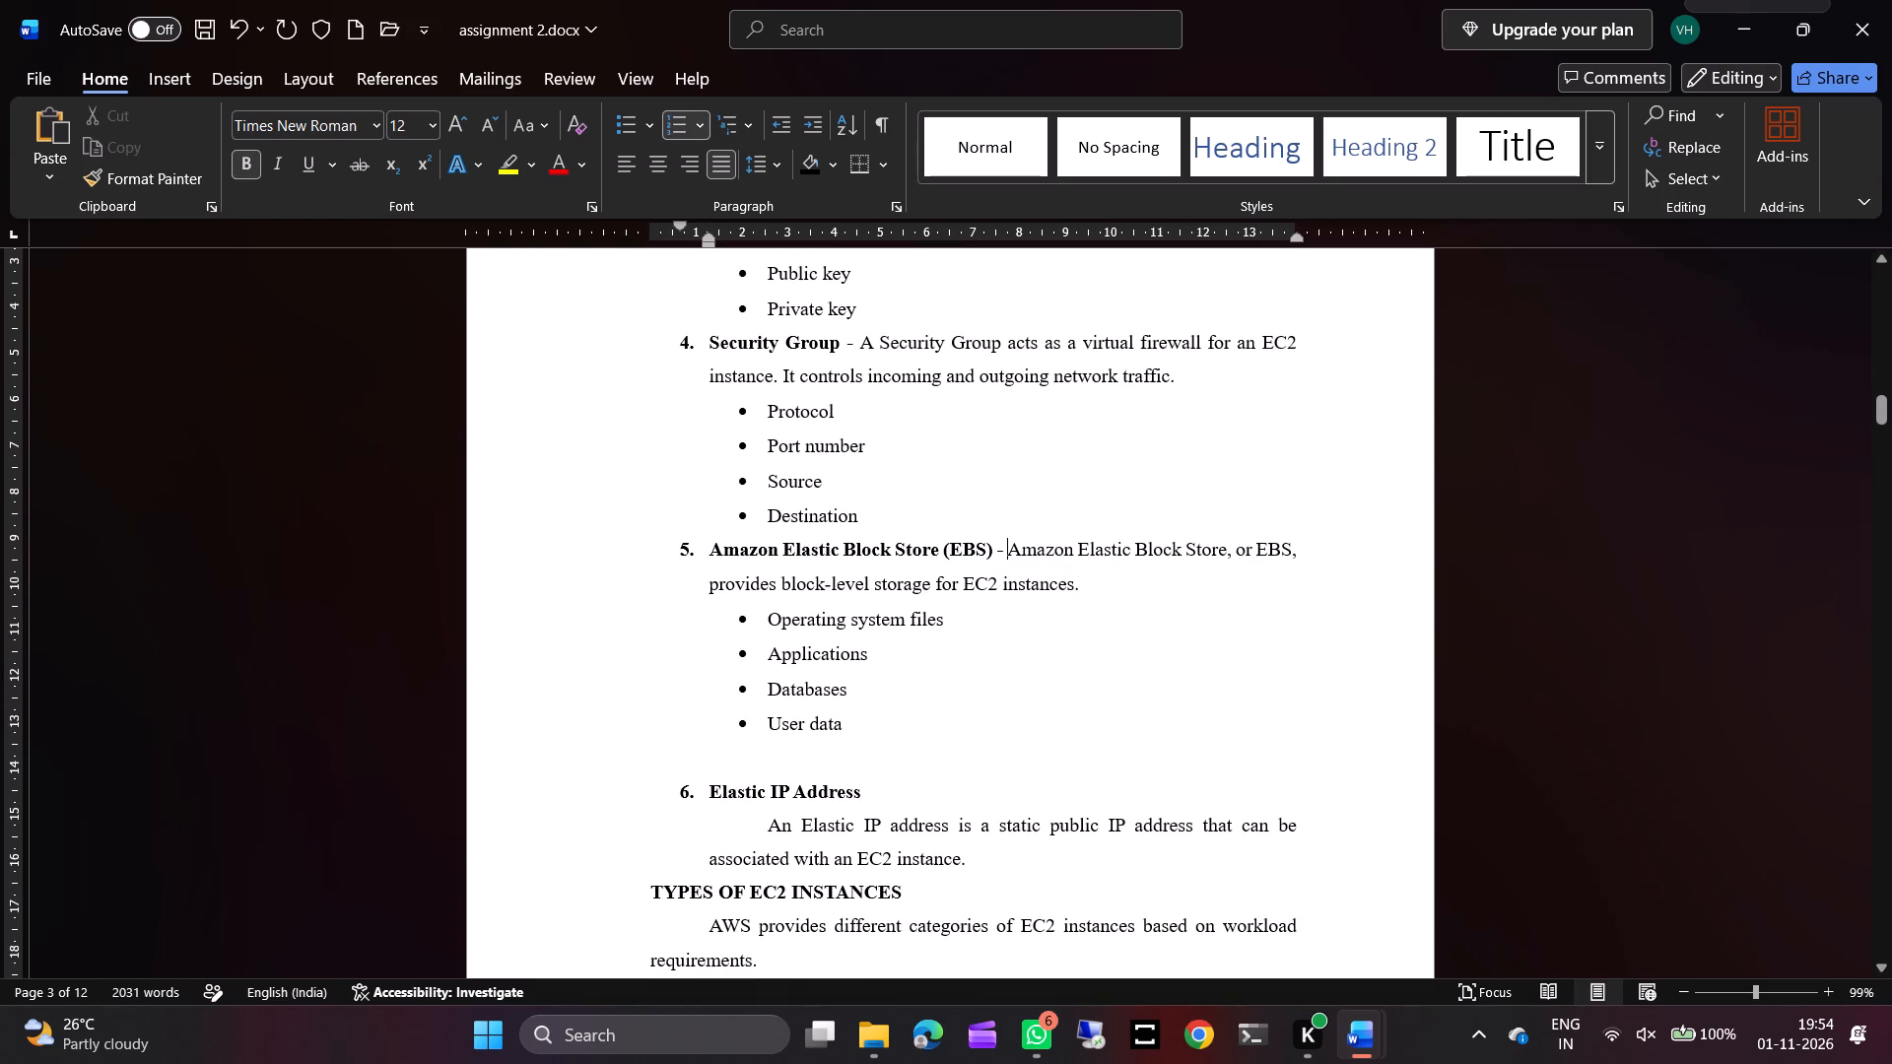
left_click(777, 825)
key("Left")
key("BackSpace")
key("BackSpace")
key("BackSpace")
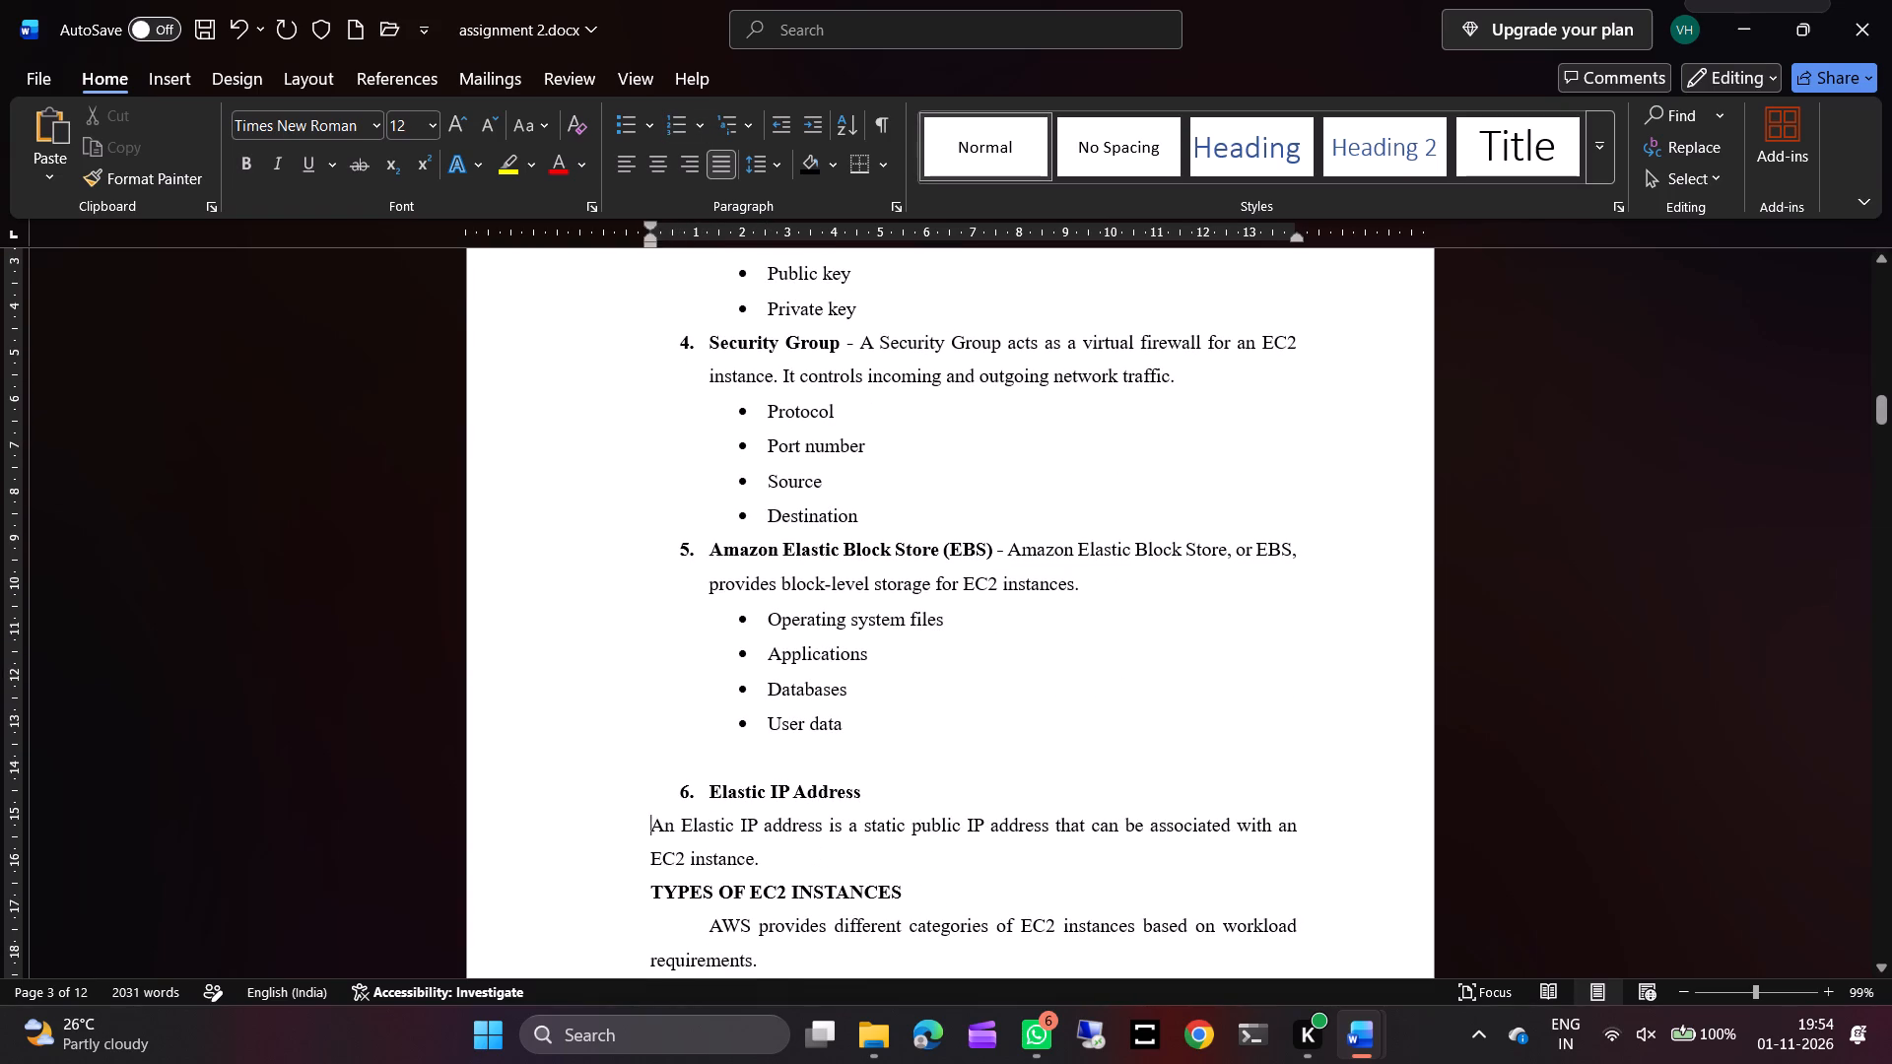
key("BackSpace")
key("space")
type("-")
key("space")
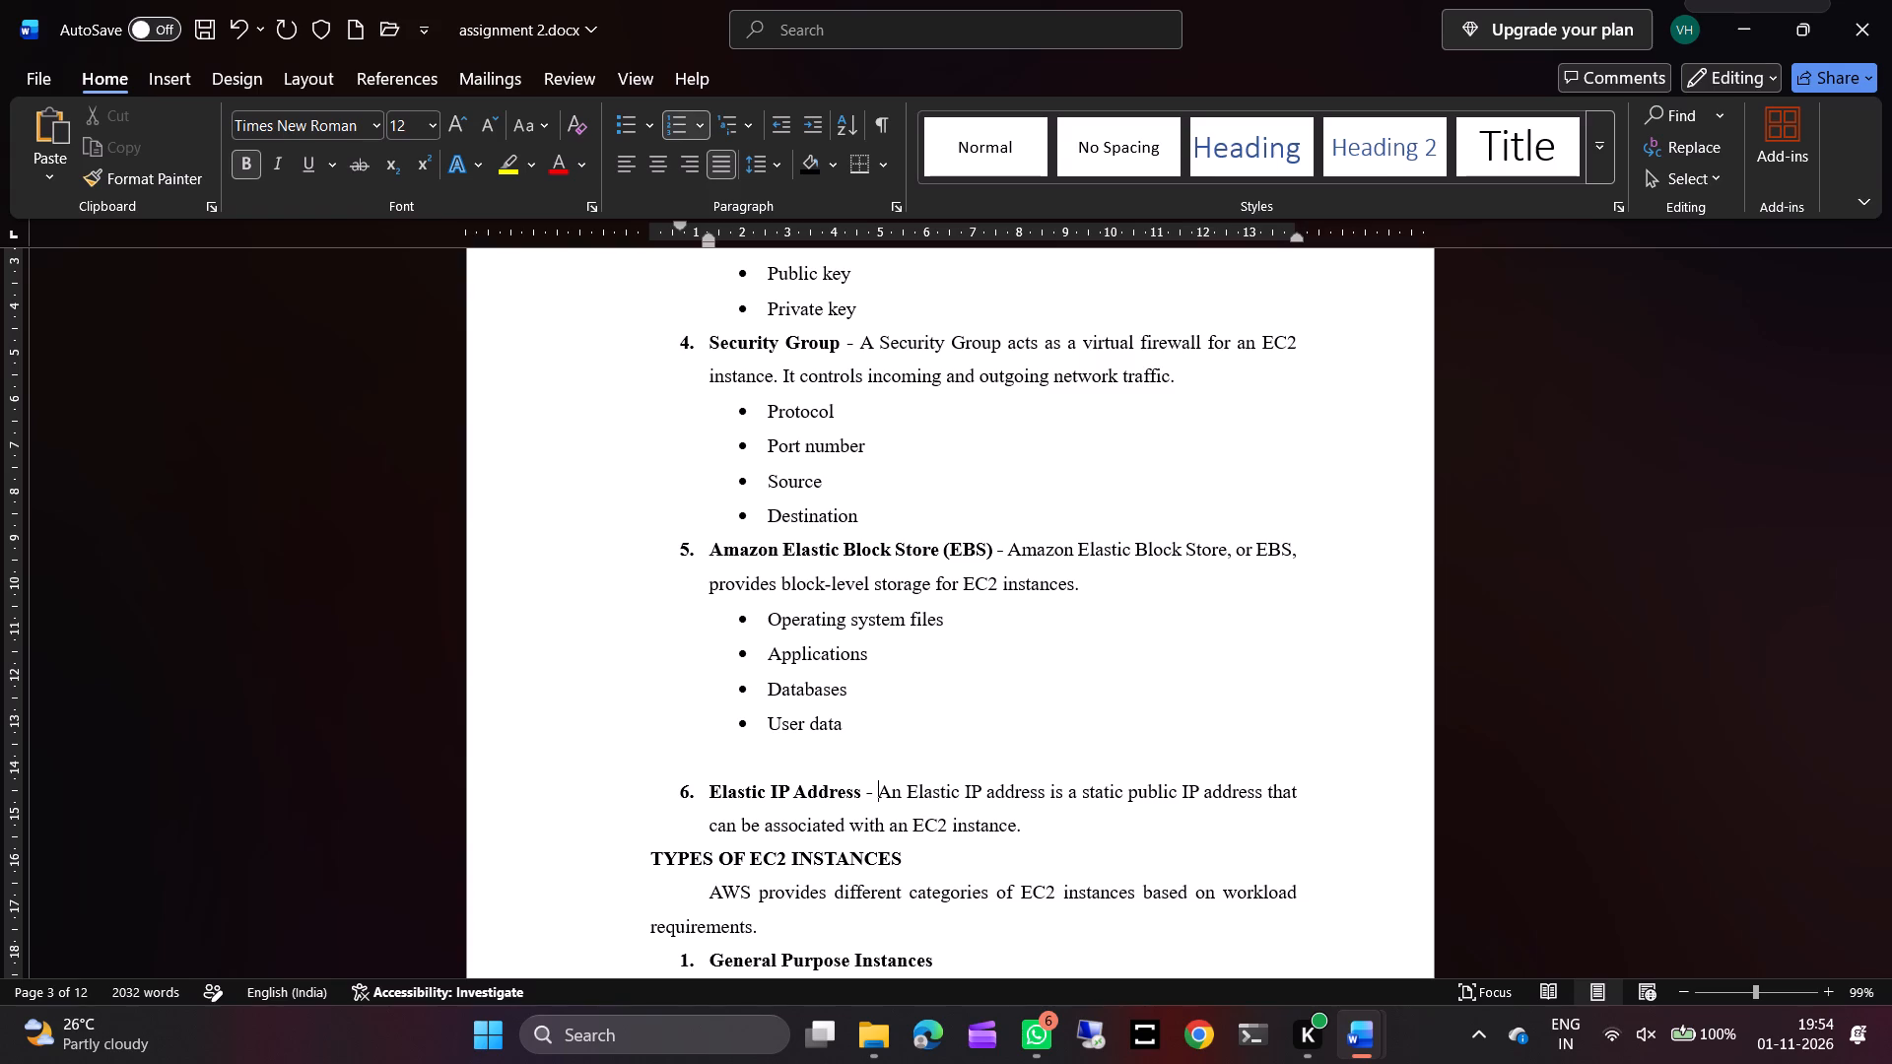
Delete the blank line between the "User data" bullet and the Elastic IP Address item.
left_click(807, 768)
key("BackSpace")
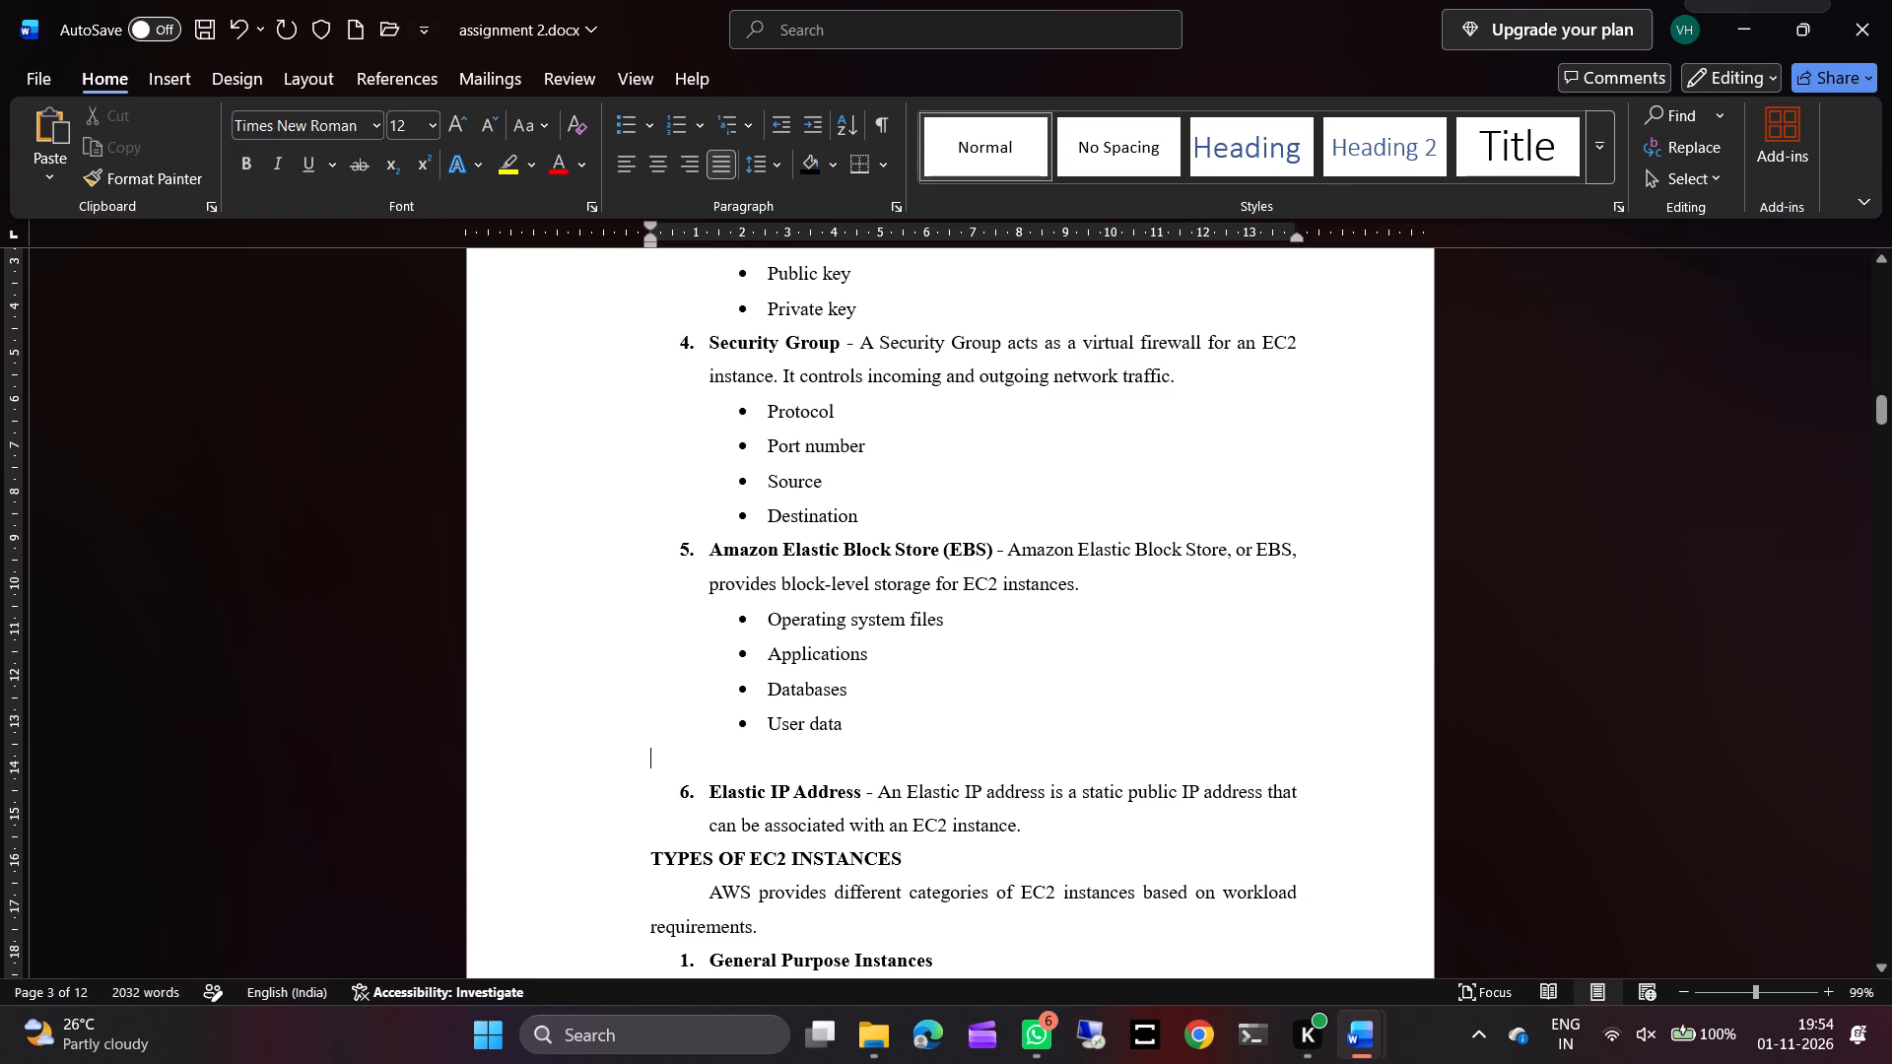
key("BackSpace")
scroll(840, 864, "down", 1)
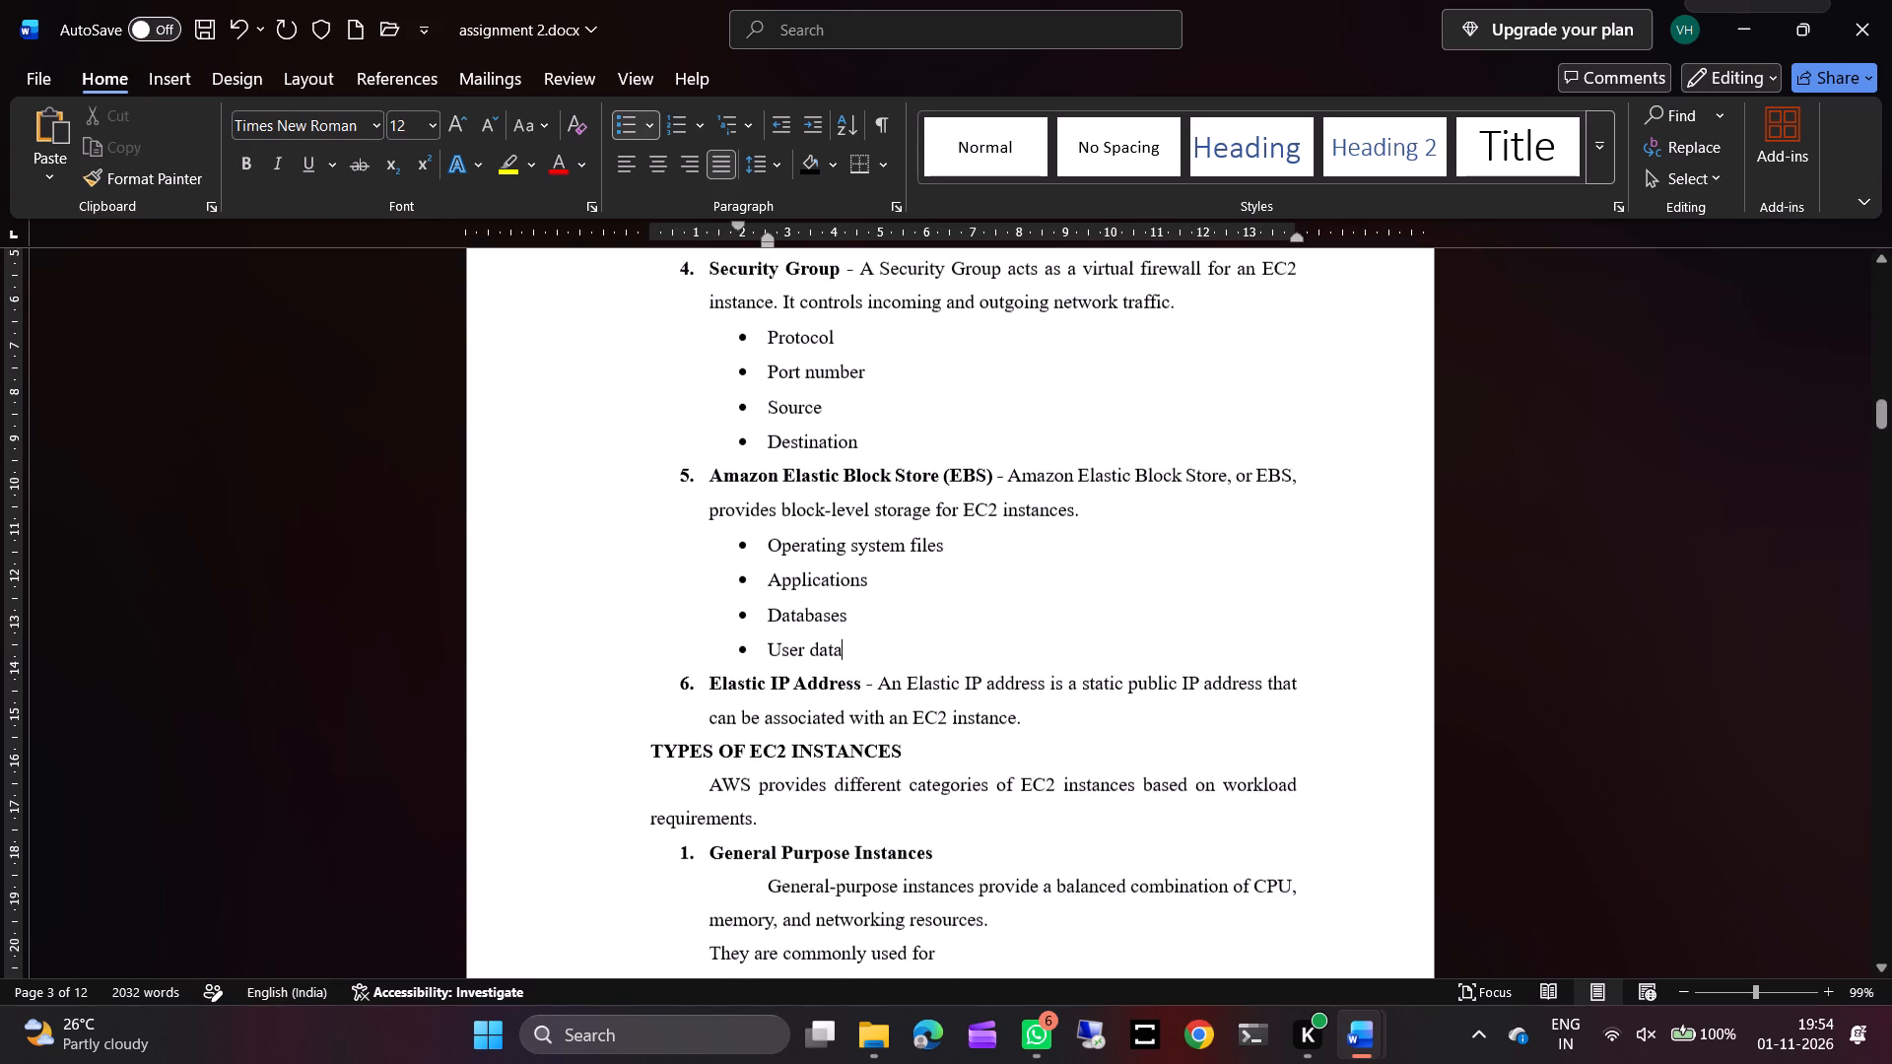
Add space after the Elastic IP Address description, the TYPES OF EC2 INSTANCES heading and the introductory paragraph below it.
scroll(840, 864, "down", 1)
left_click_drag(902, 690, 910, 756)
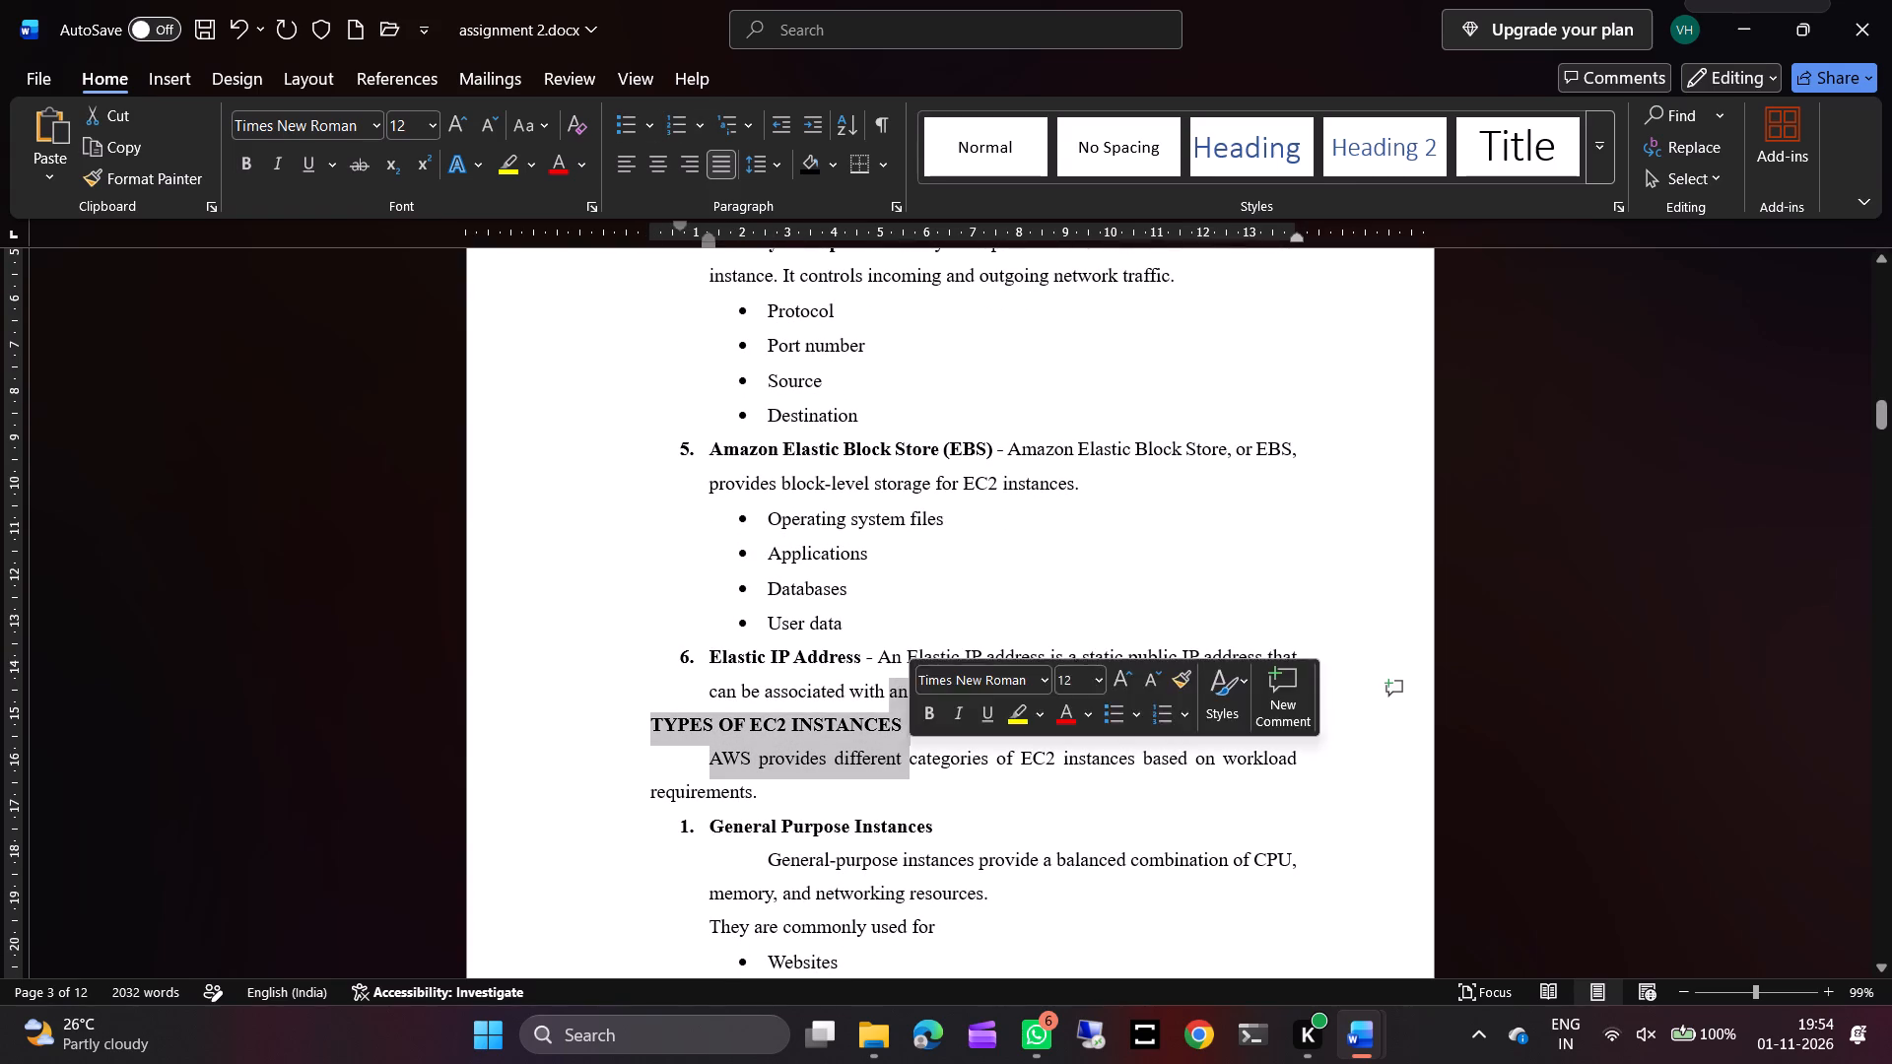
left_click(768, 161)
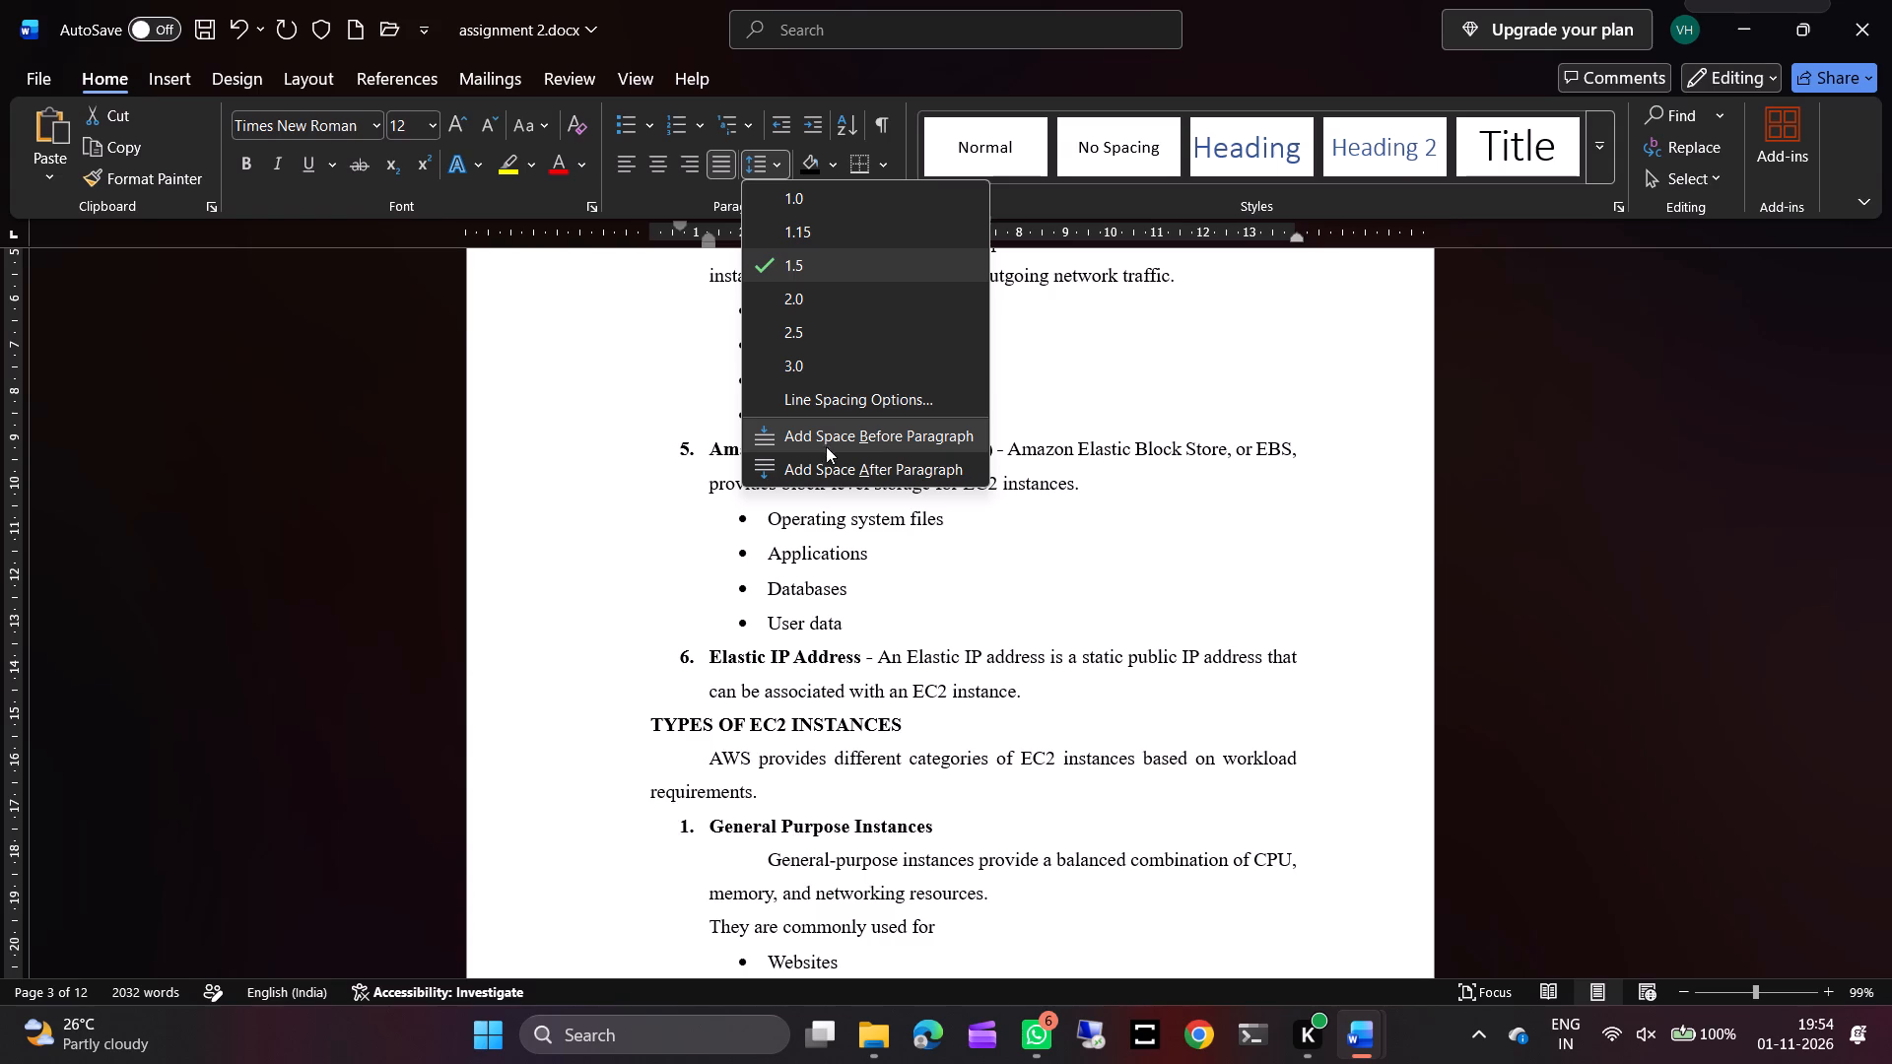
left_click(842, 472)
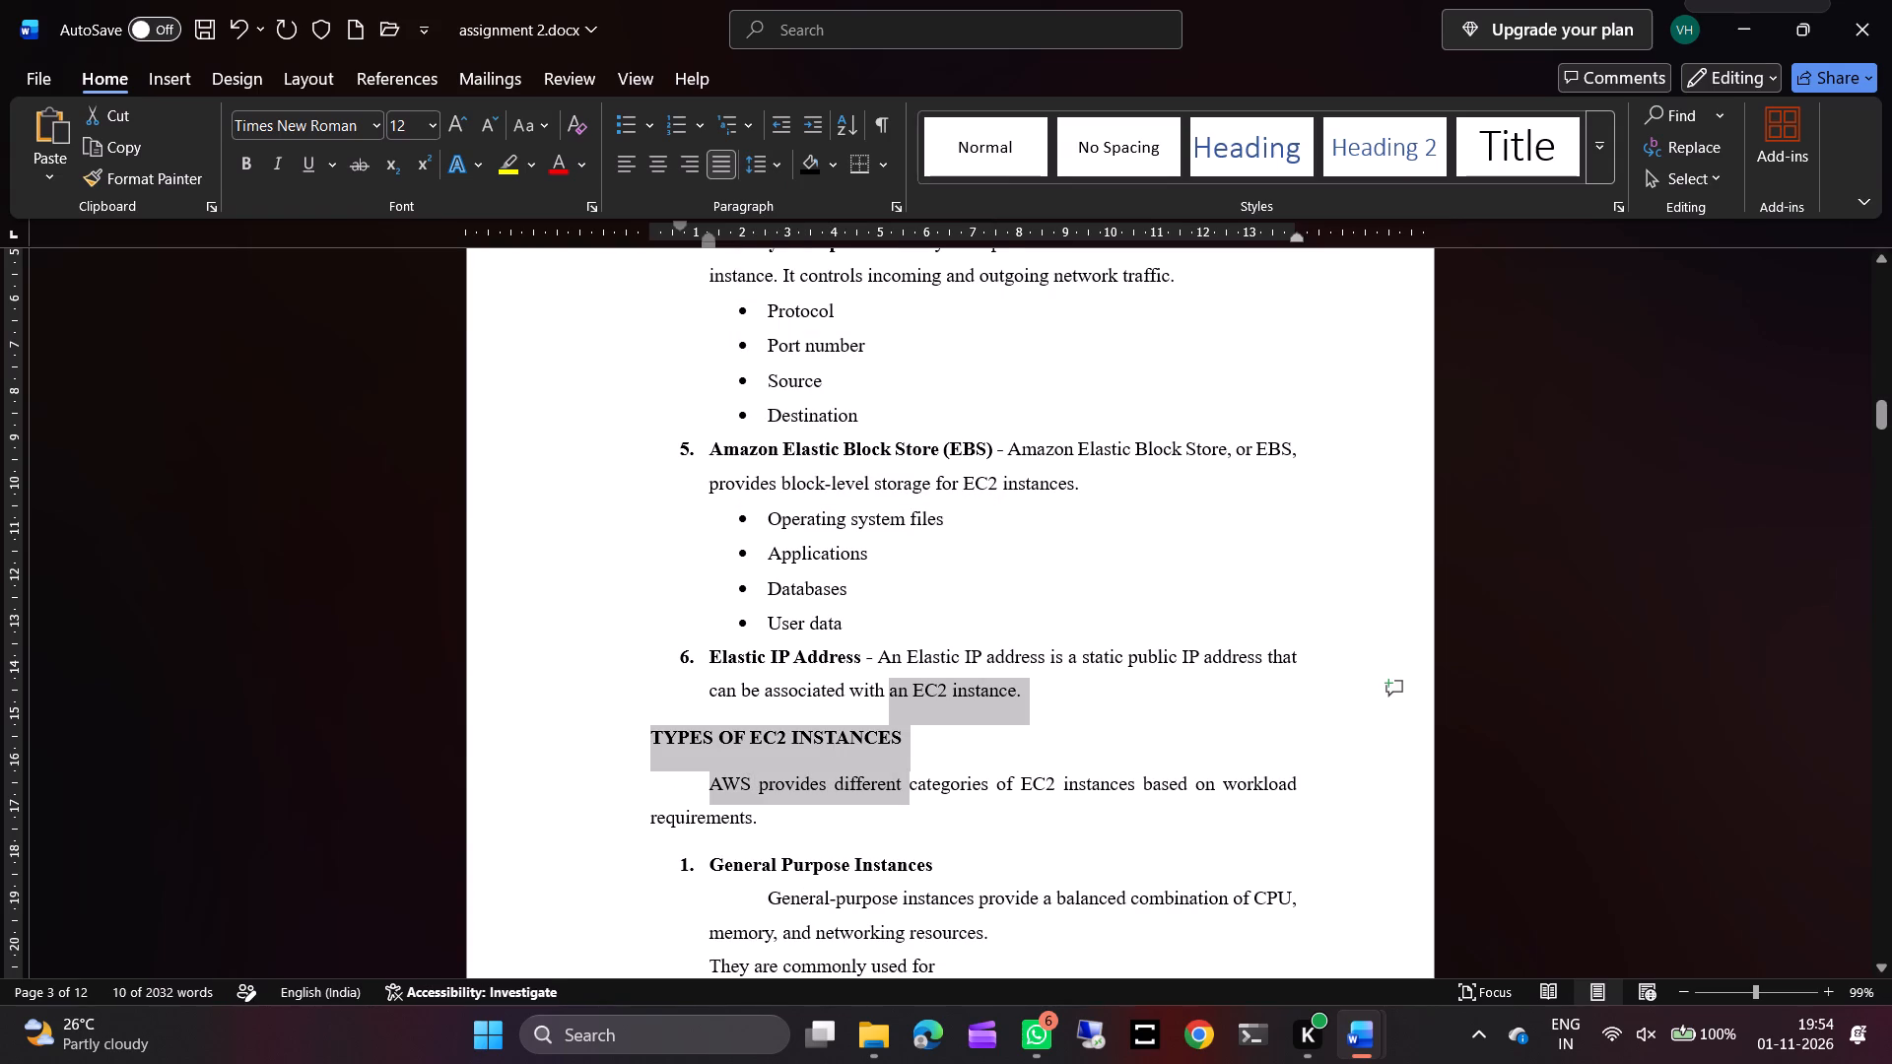
Reset paragraph spacing across the whole document by removing the space after paragraphs and adding it back.
left_click(860, 834)
scroll(860, 834, "down", 2)
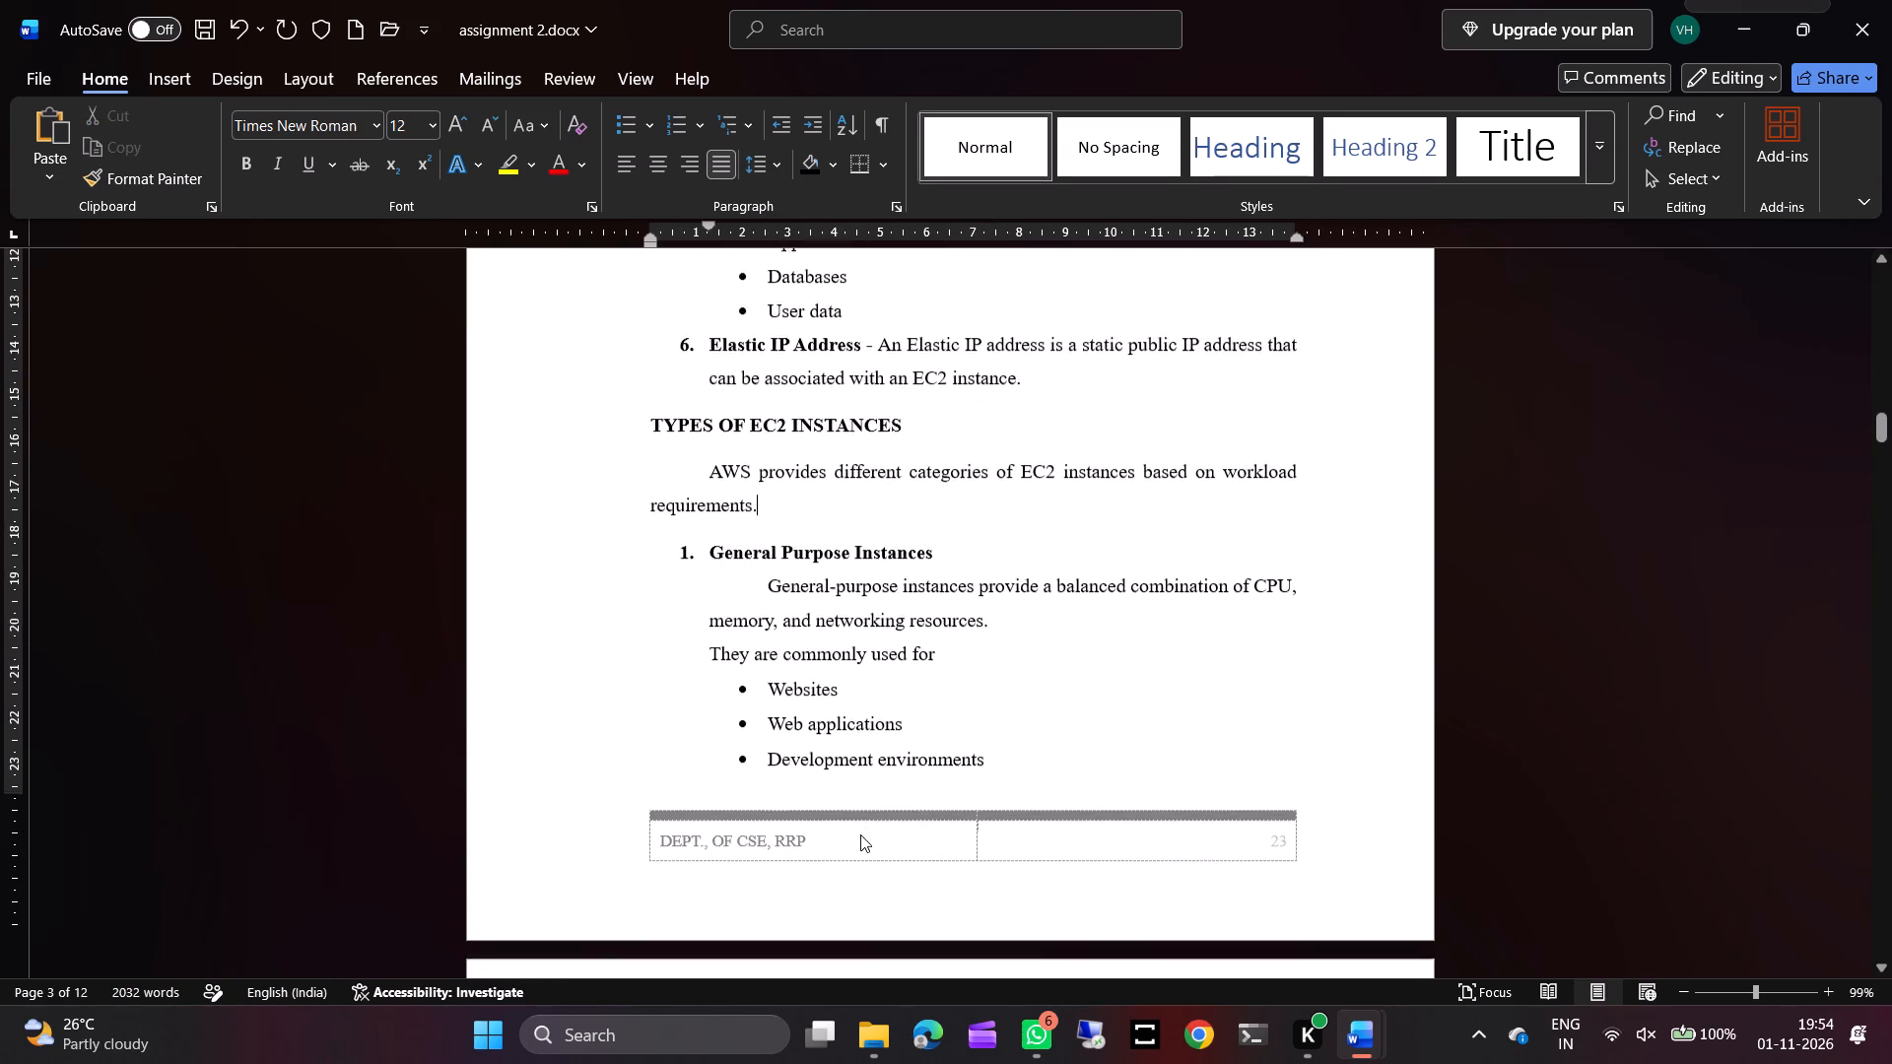
scroll(860, 834, "down", 2)
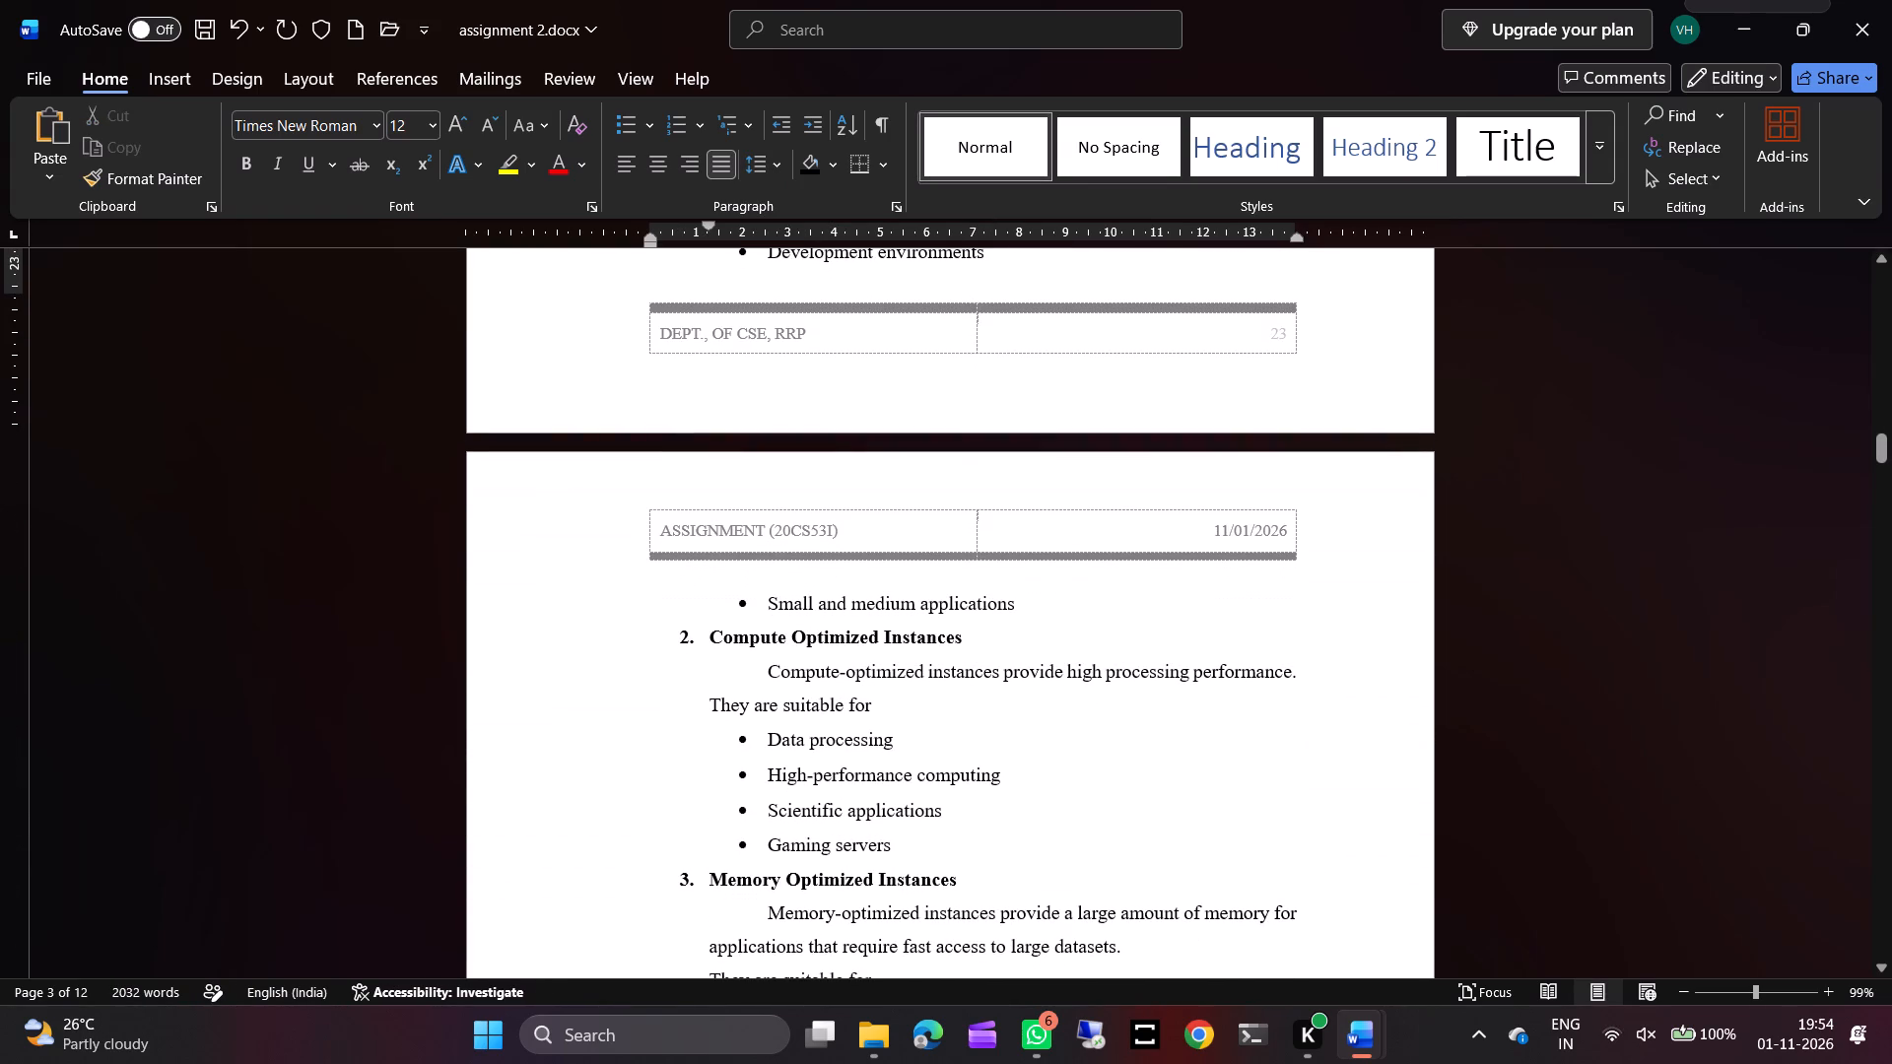
key("ctrl+a")
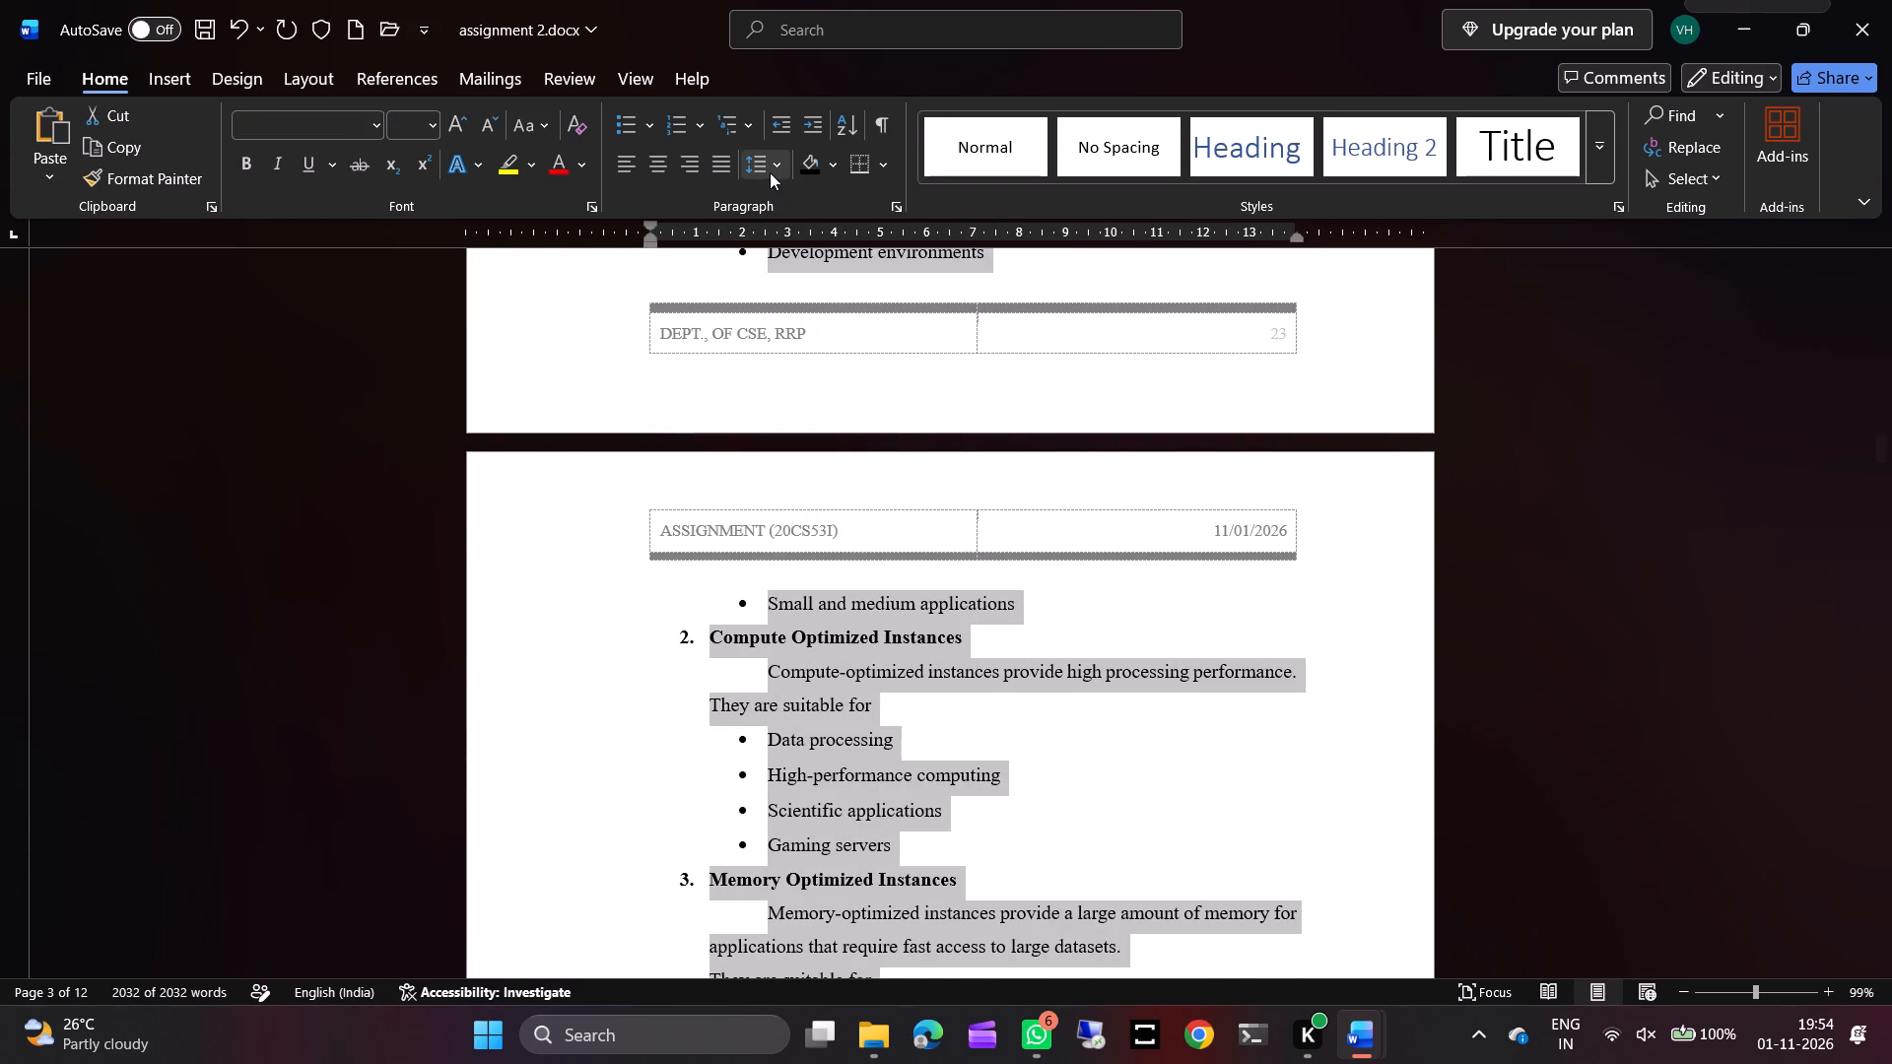
left_click(770, 172)
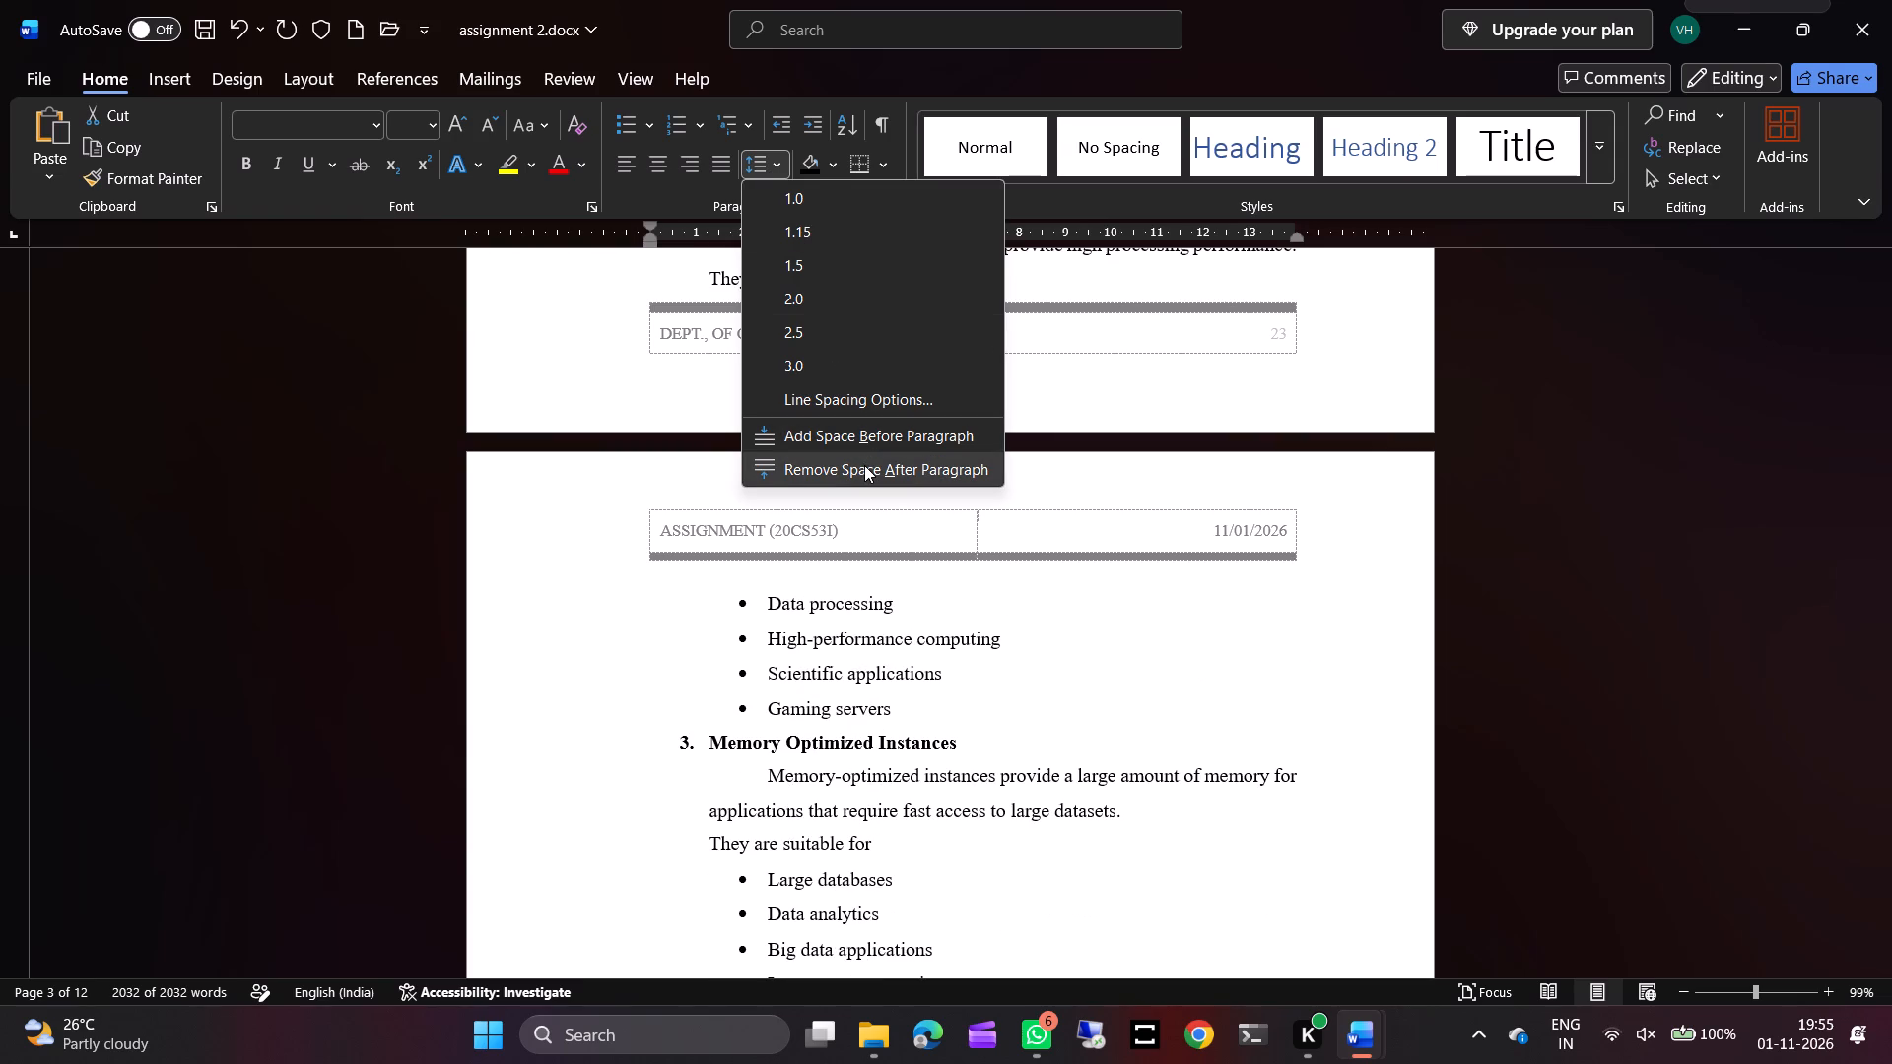
left_click(864, 465)
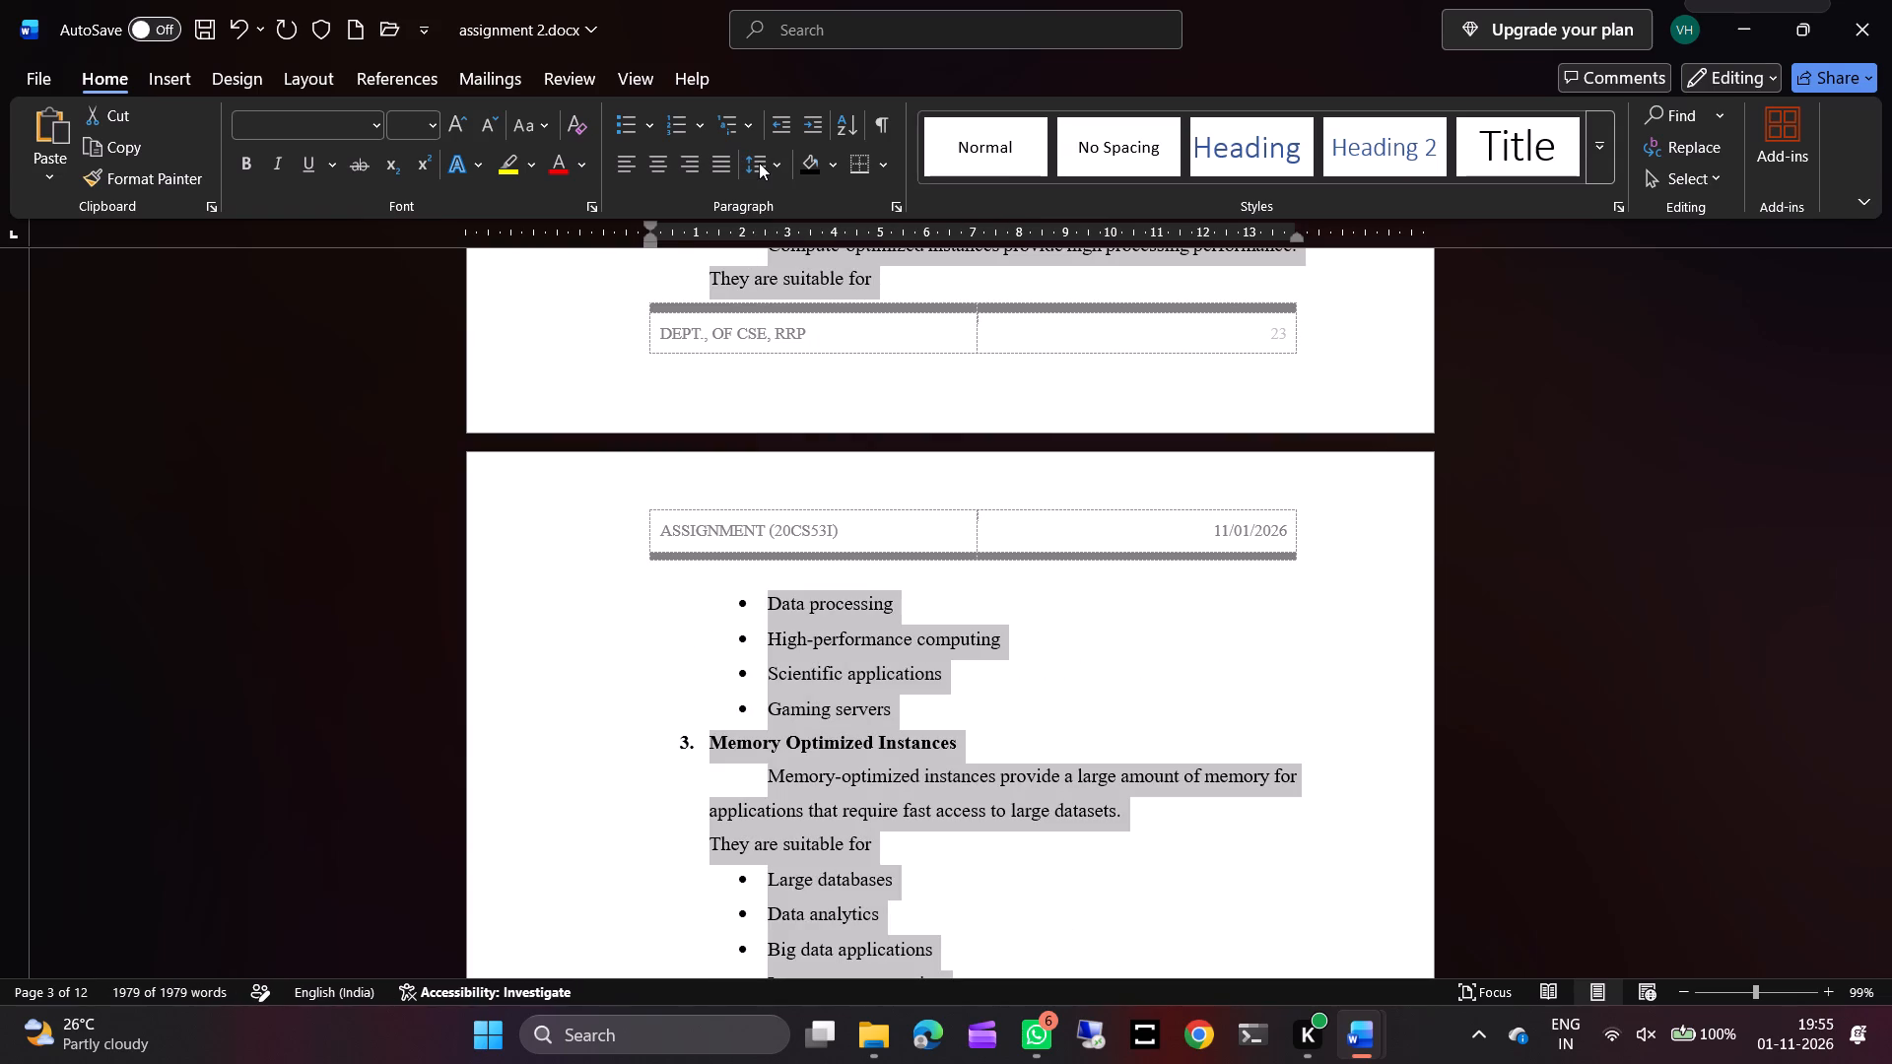
left_click(759, 163)
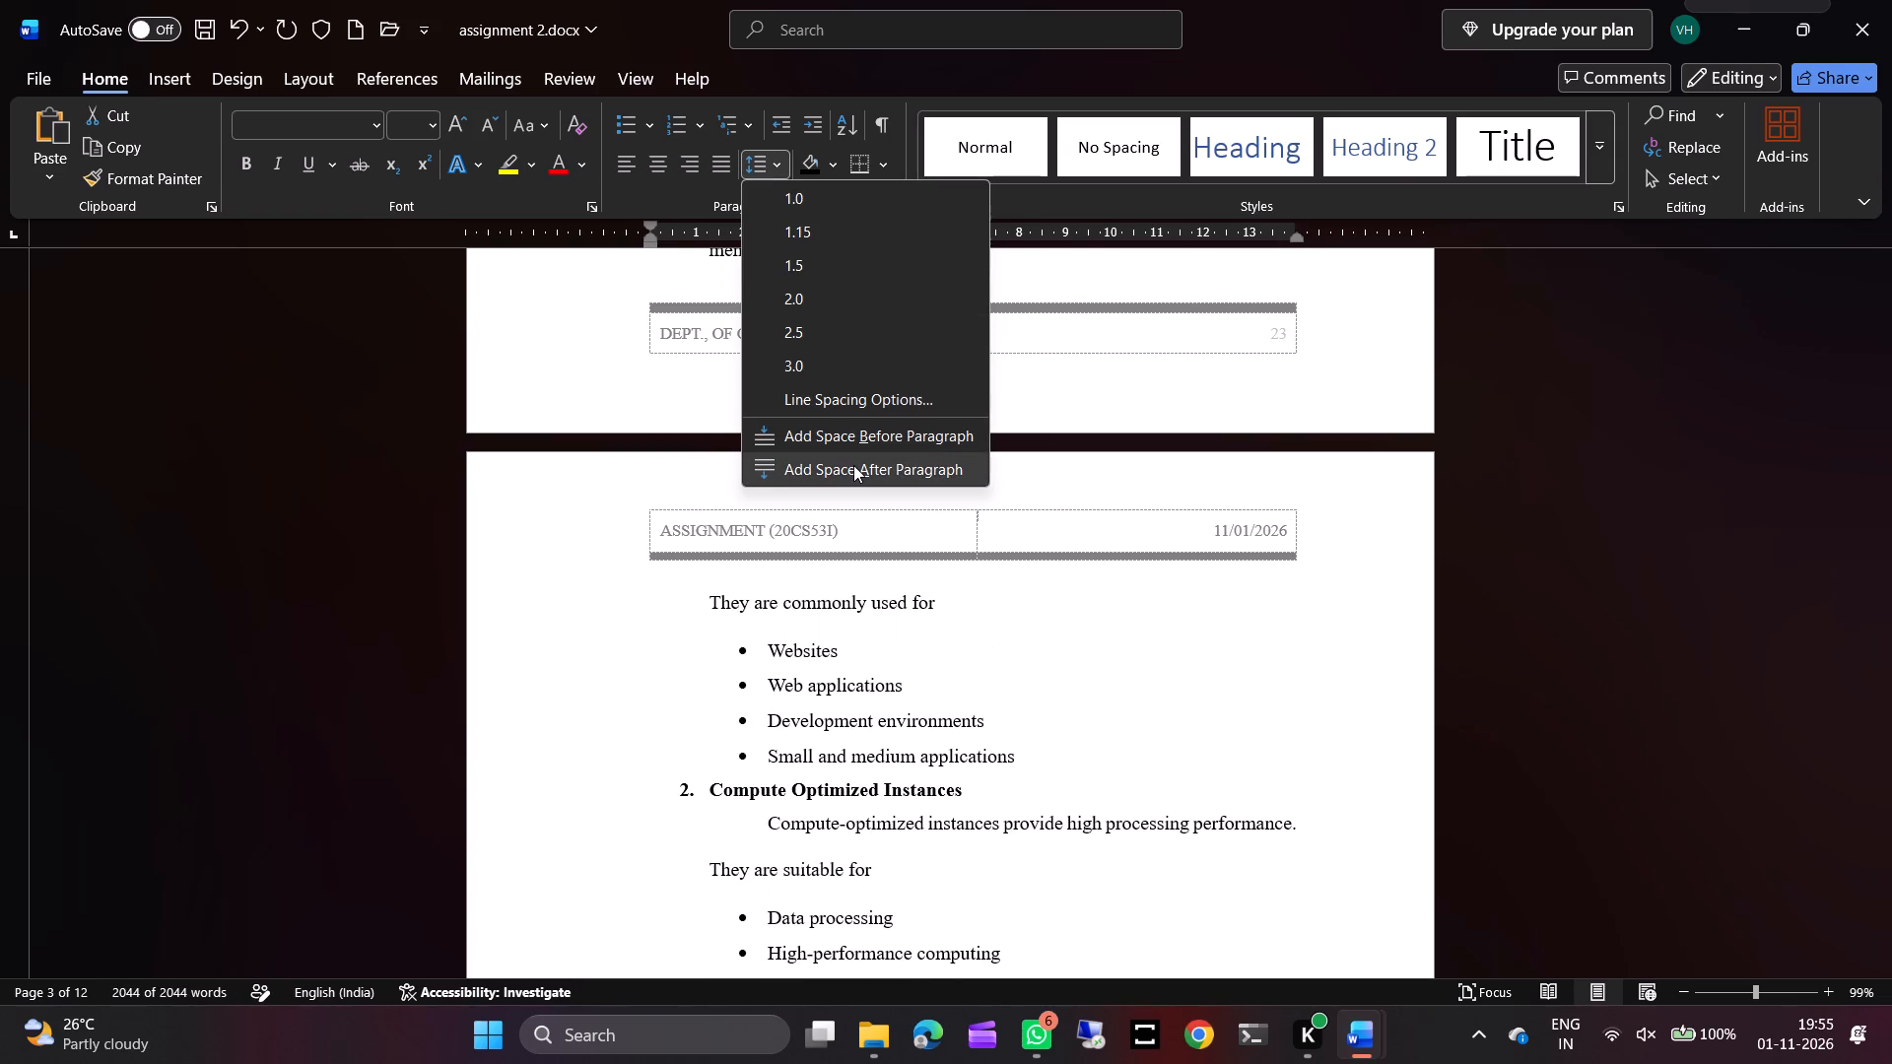
left_click(853, 465)
left_click(1025, 683)
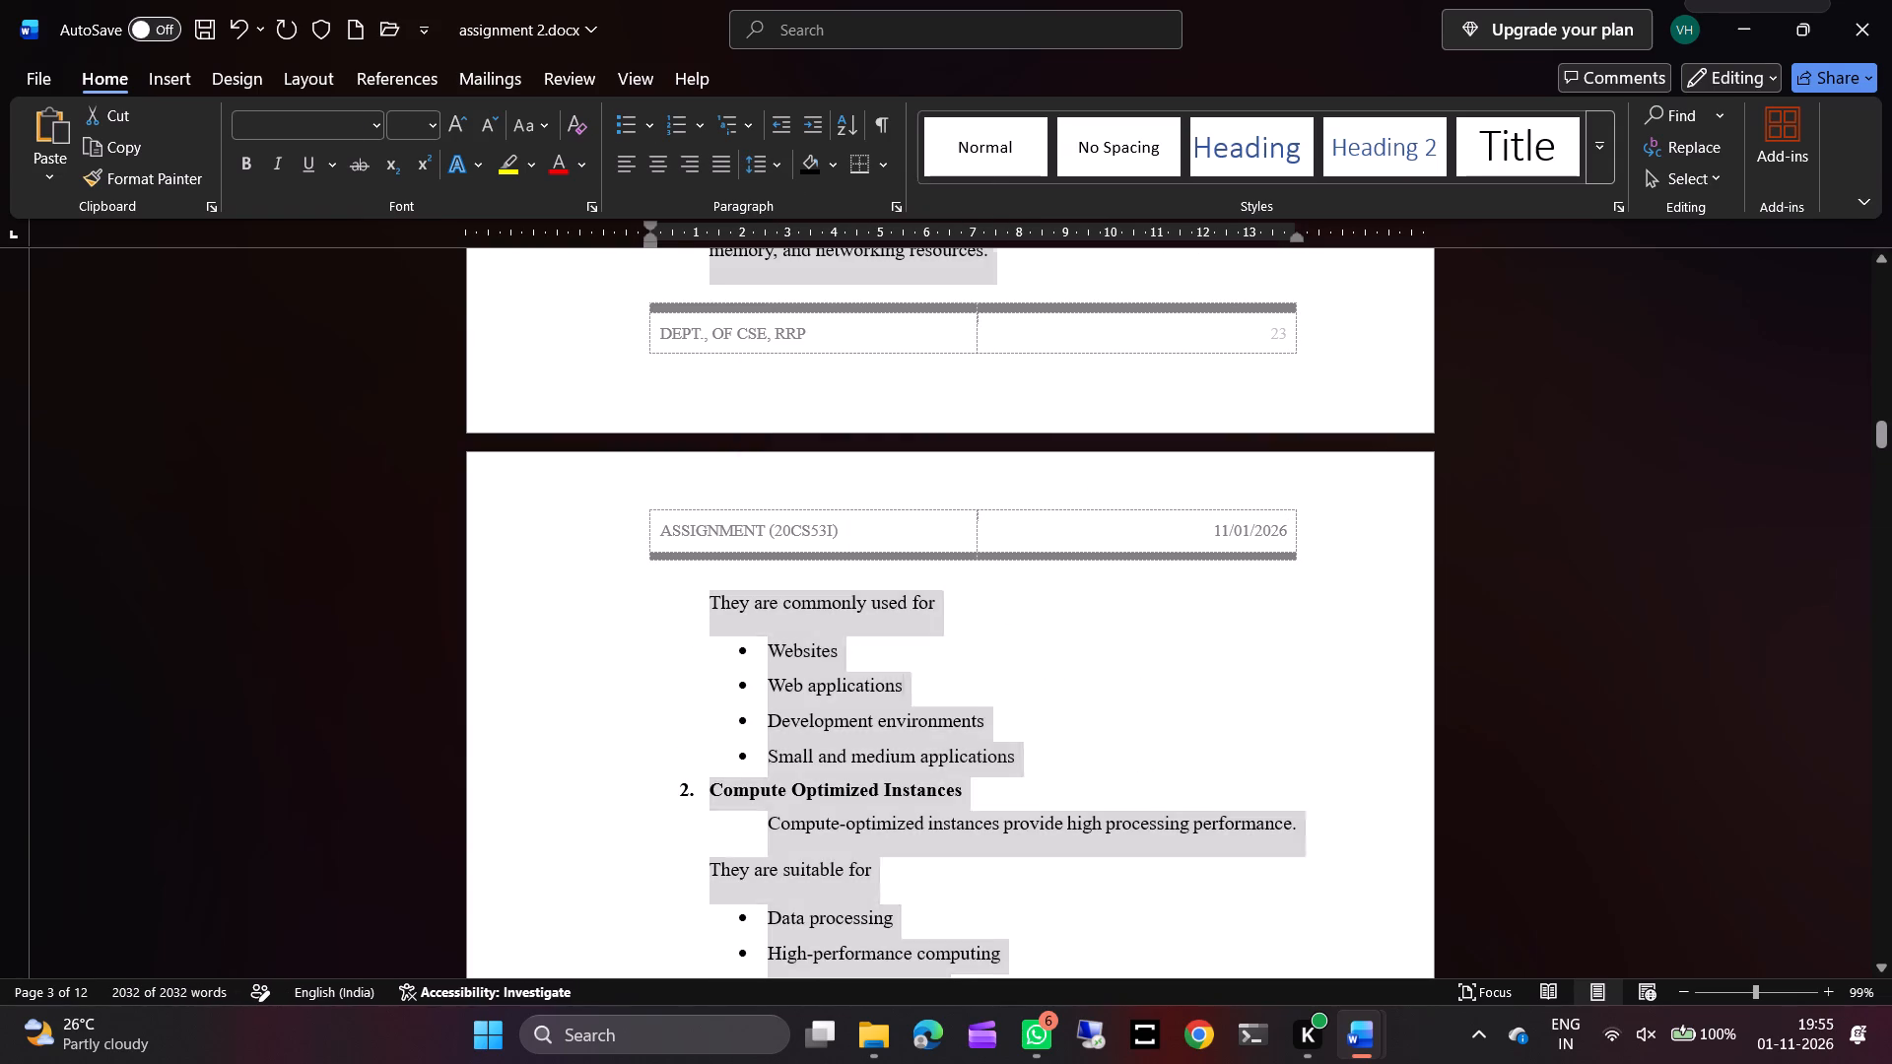
Insert an unbulleted blank line after the "Big data workloads" bullet to push the Accelerated Computing Instances heading onto the following page.
scroll(1025, 683, "down", 1)
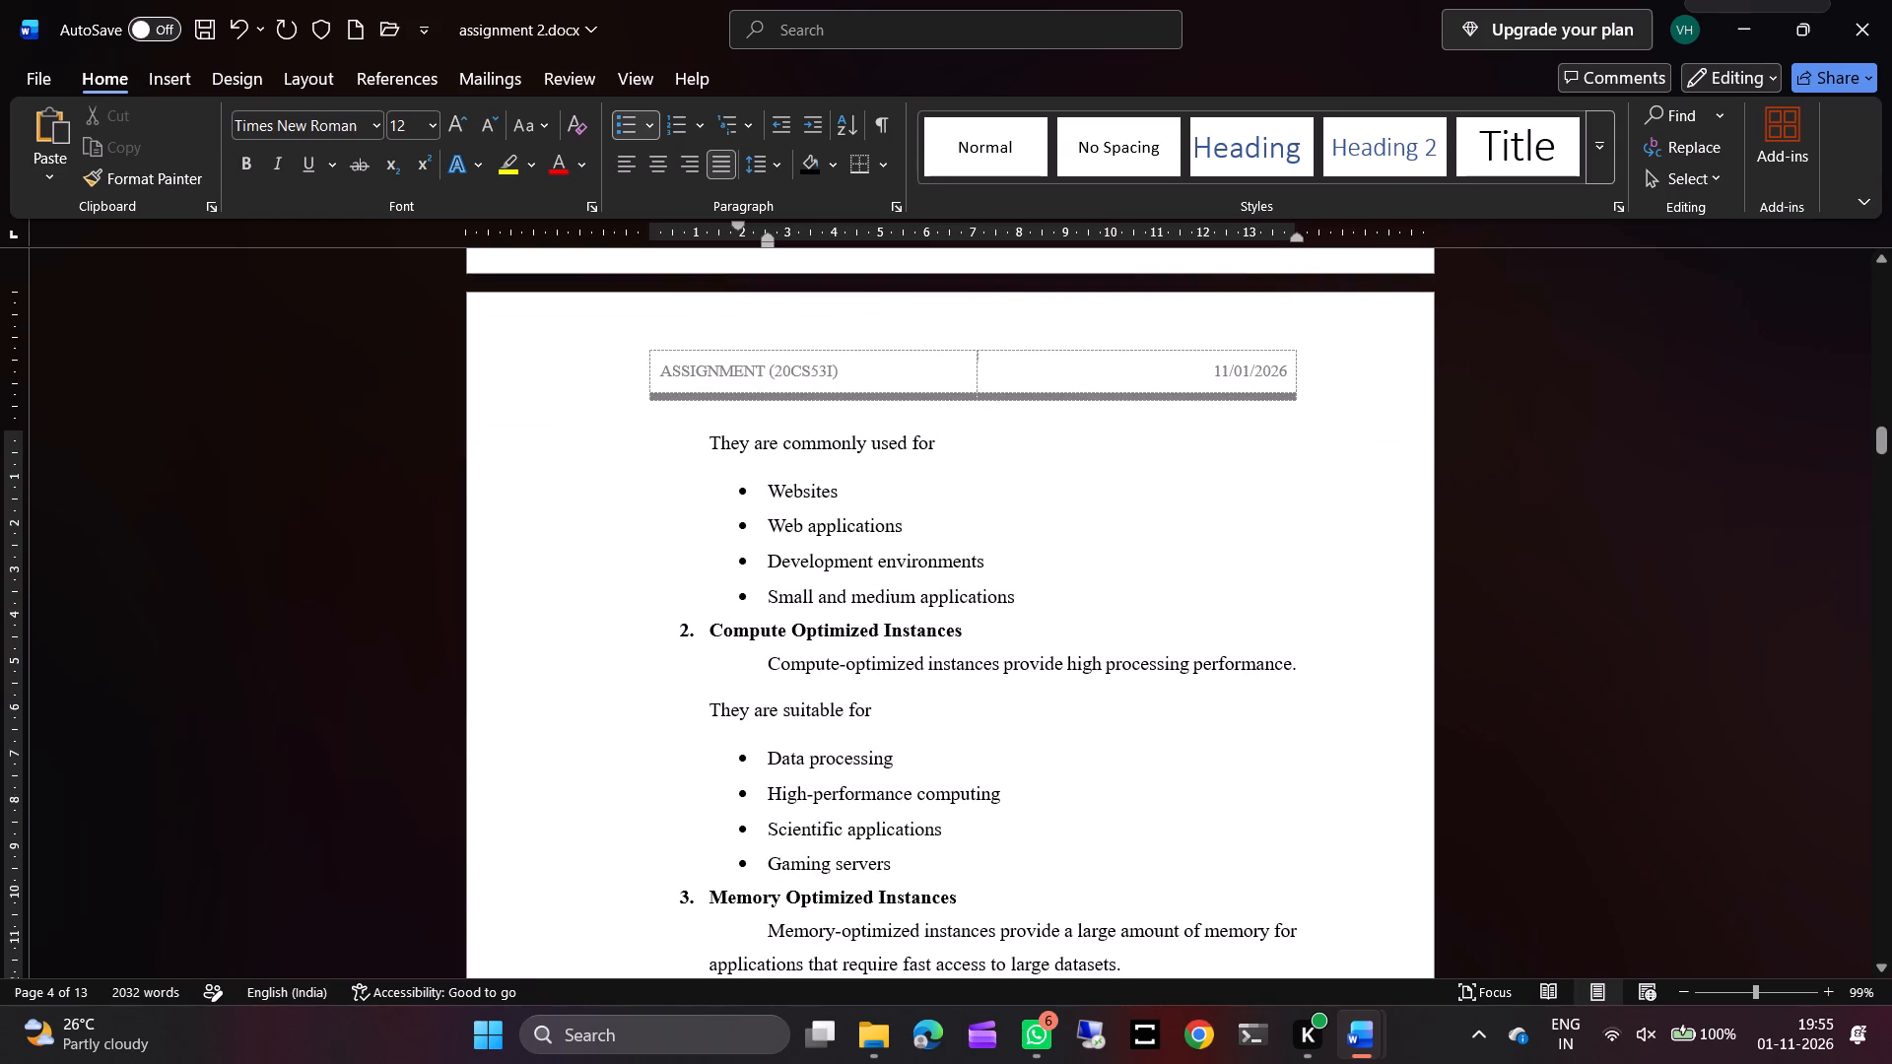
scroll(974, 689, "down", 1)
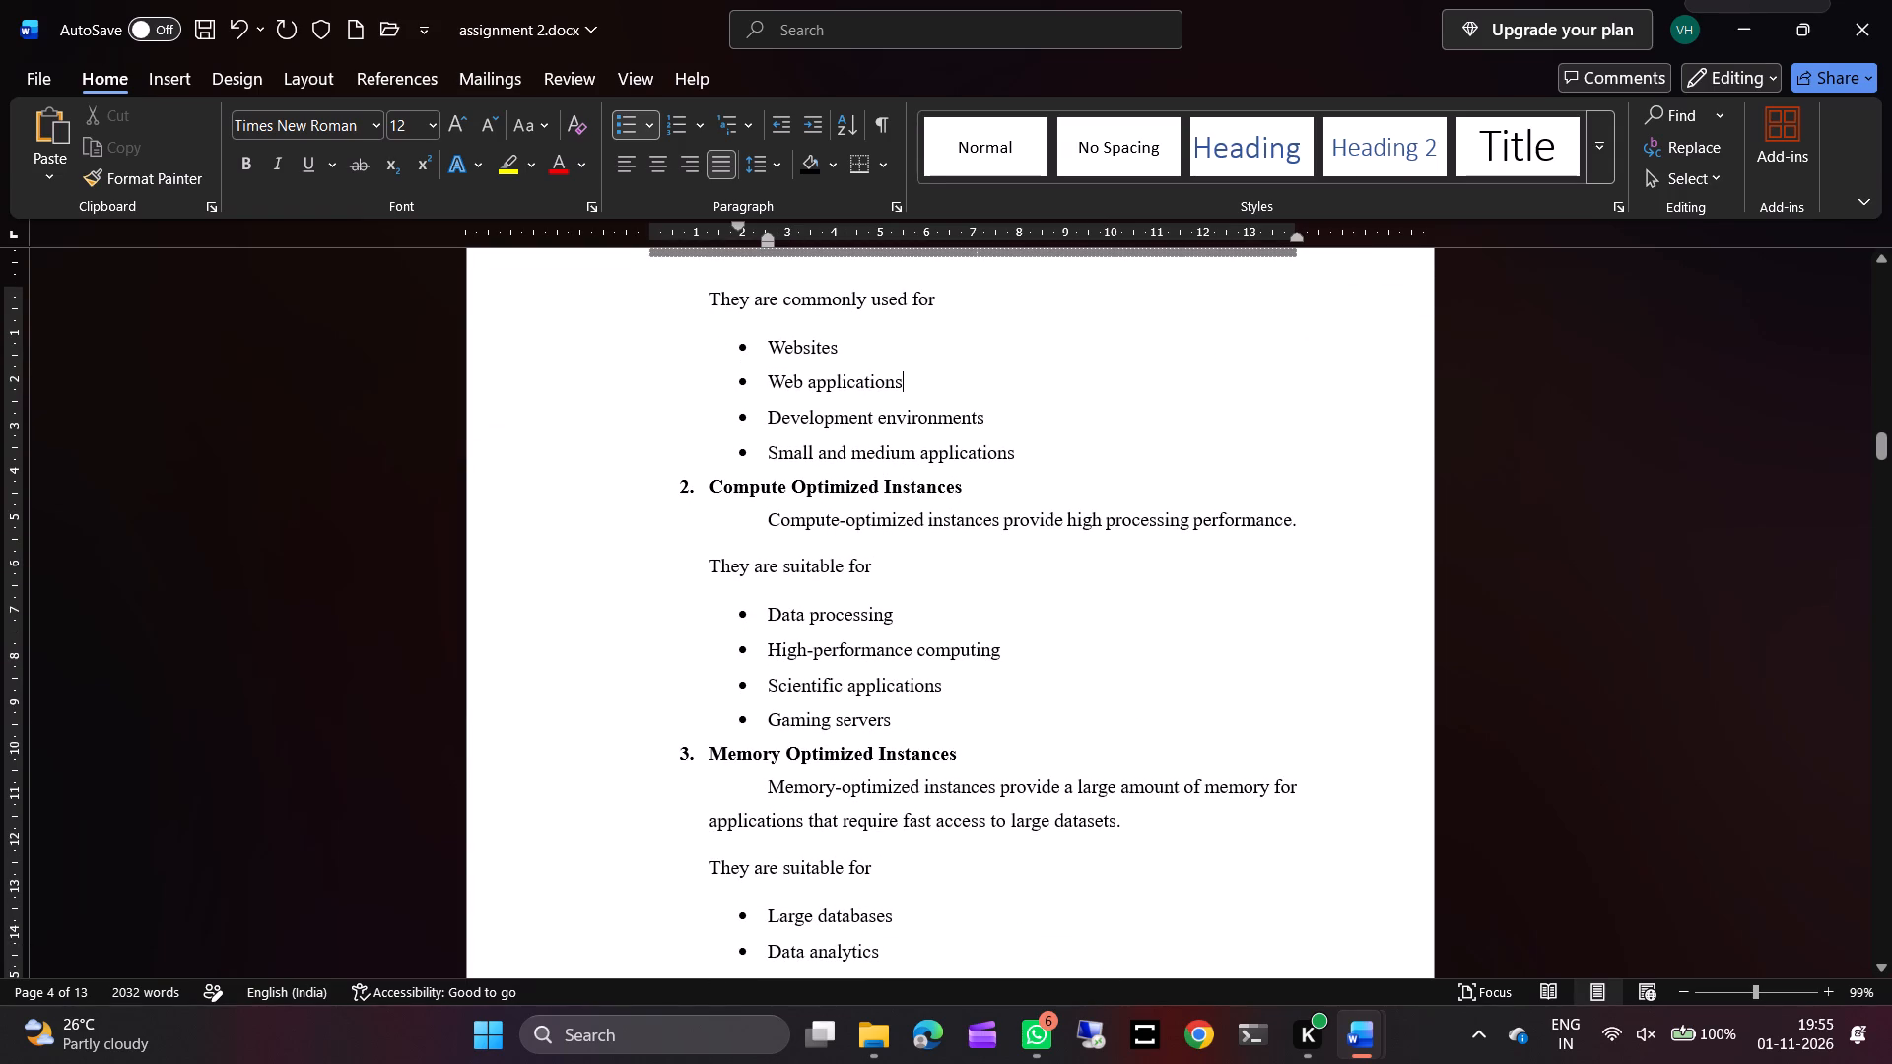
scroll(901, 610, "down", 2)
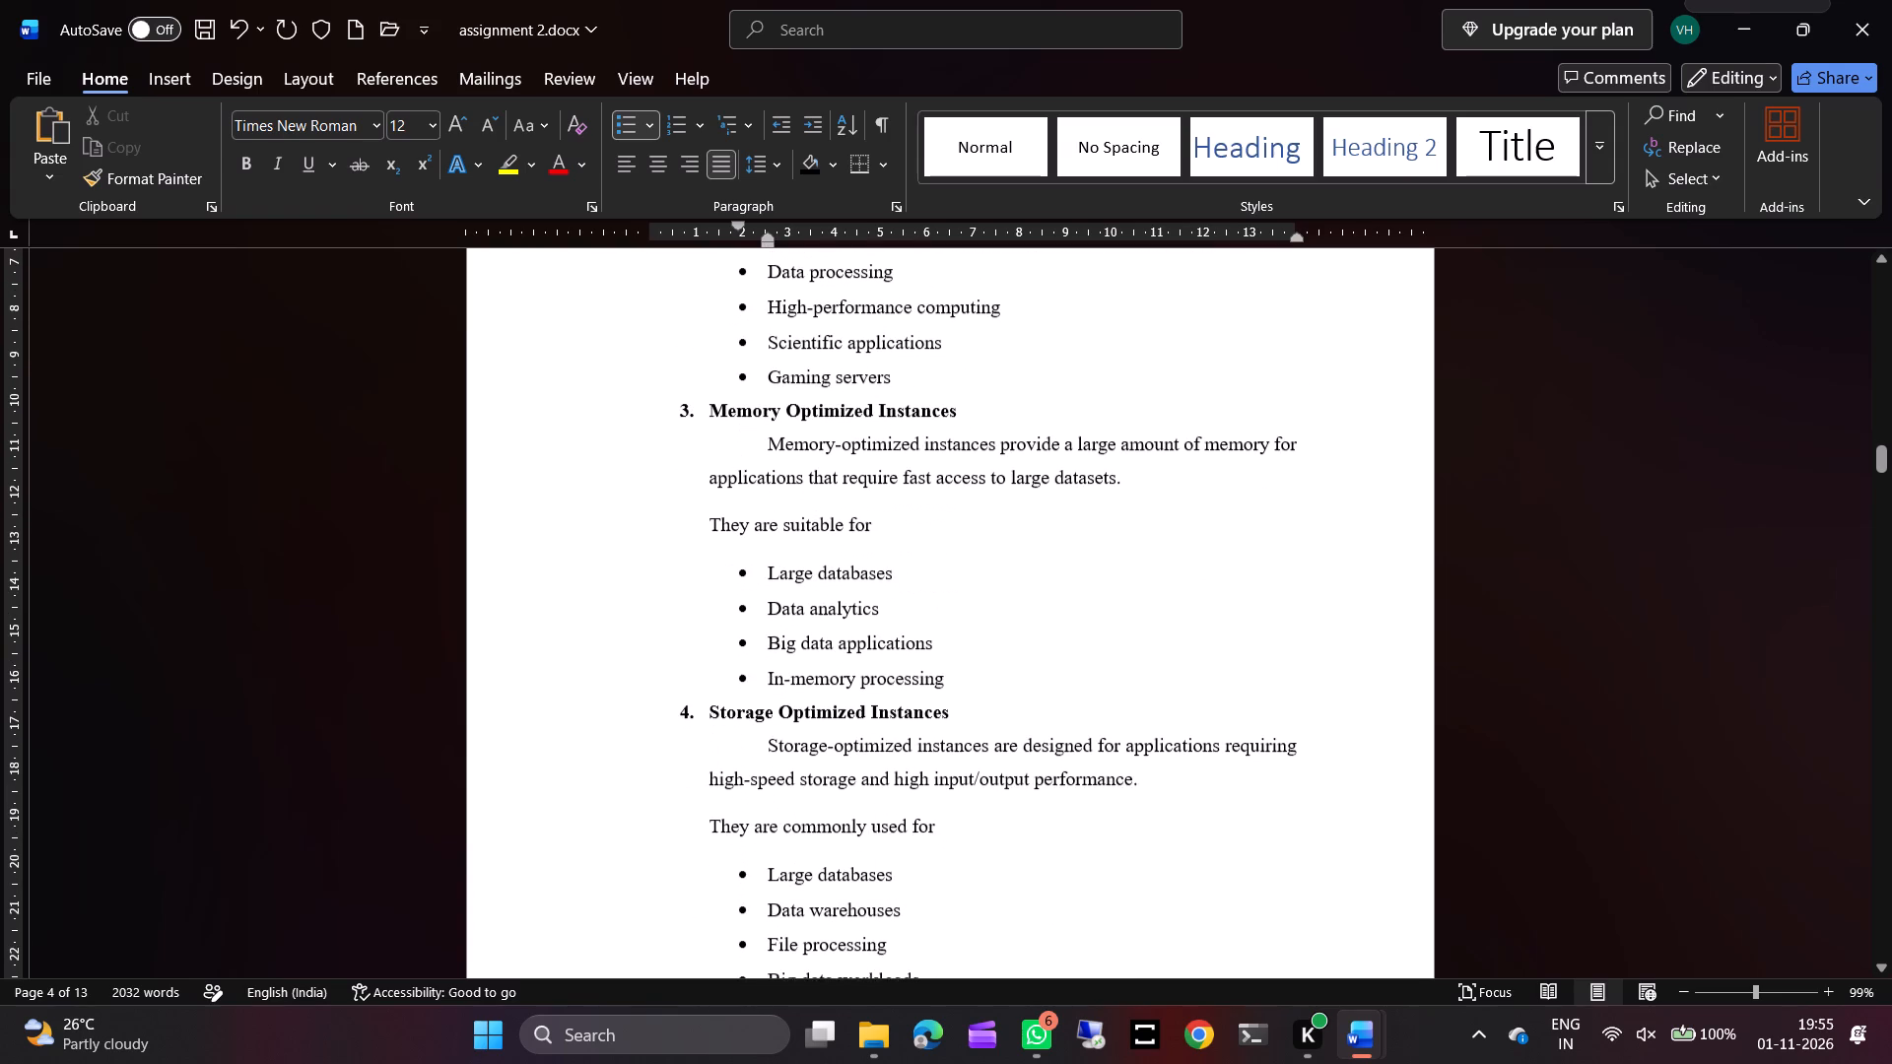
scroll(901, 610, "down", 2)
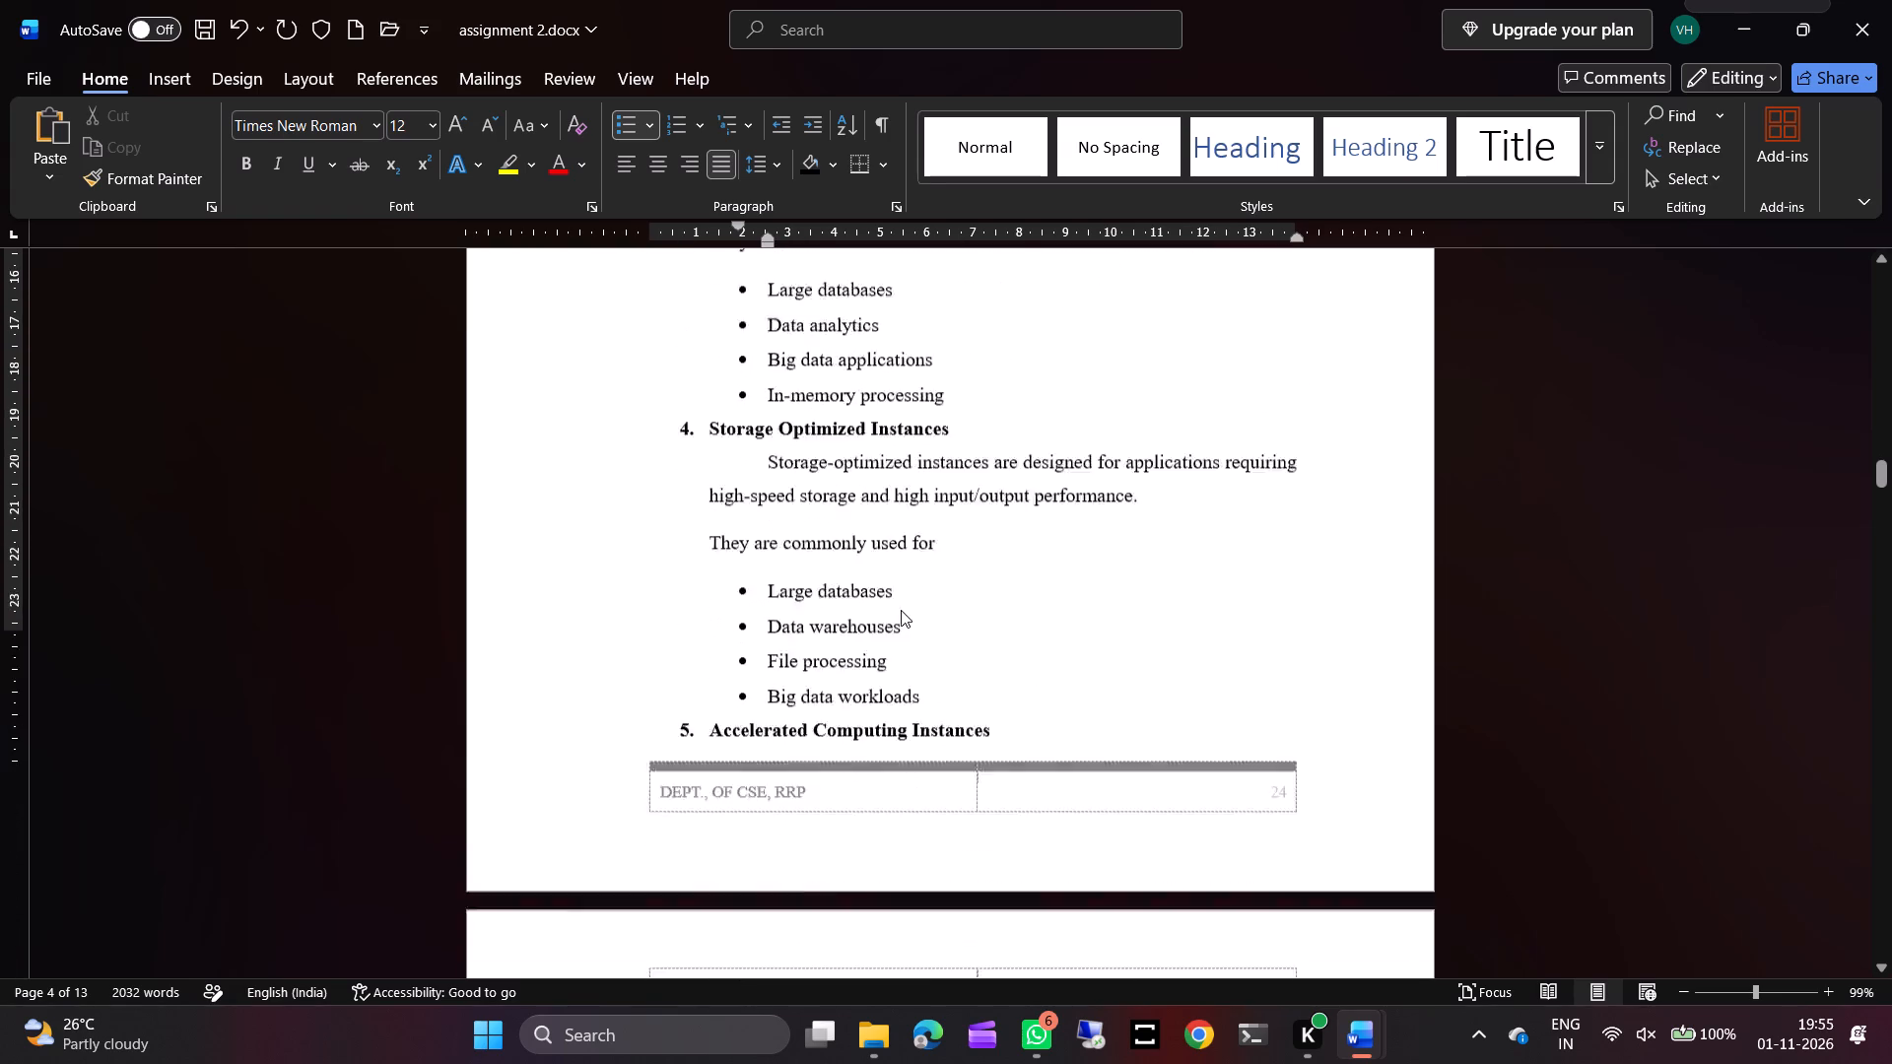
scroll(901, 610, "down", 1)
left_click(932, 528)
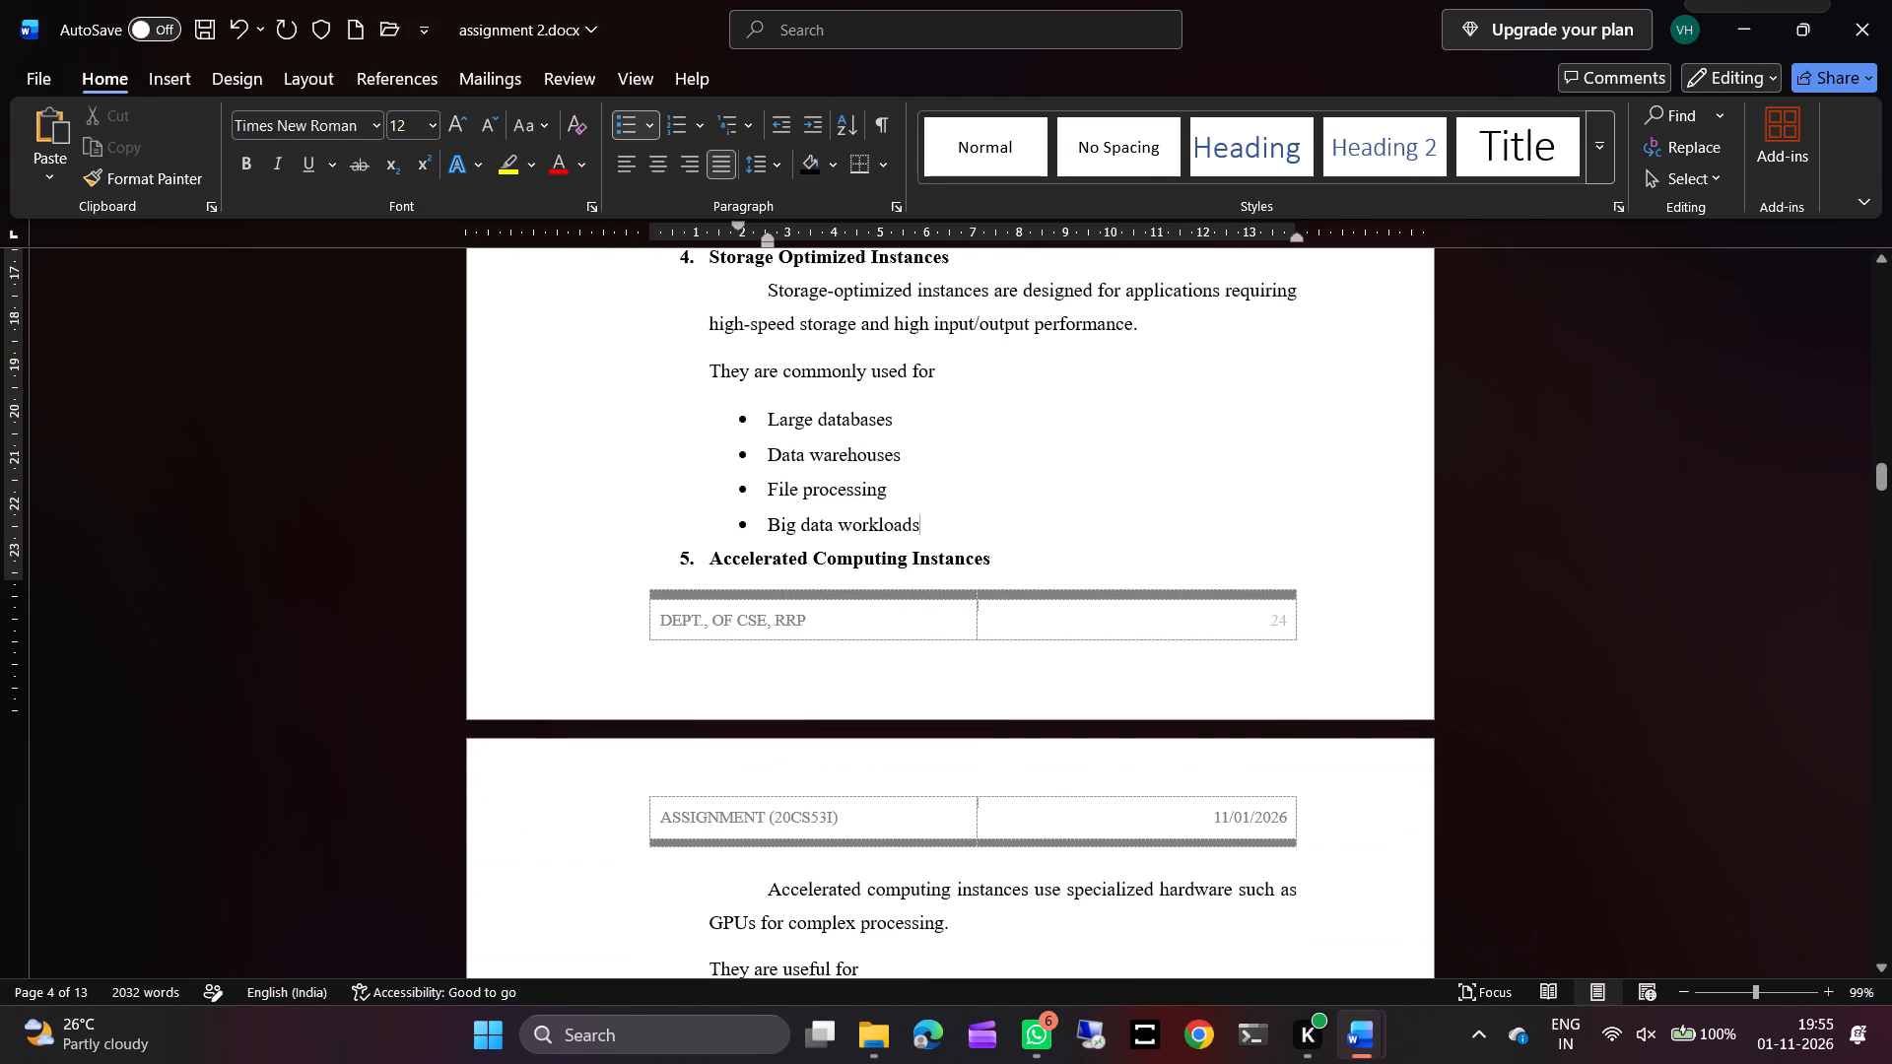
key("Return")
key("BackSpace")
key("BackSpace")
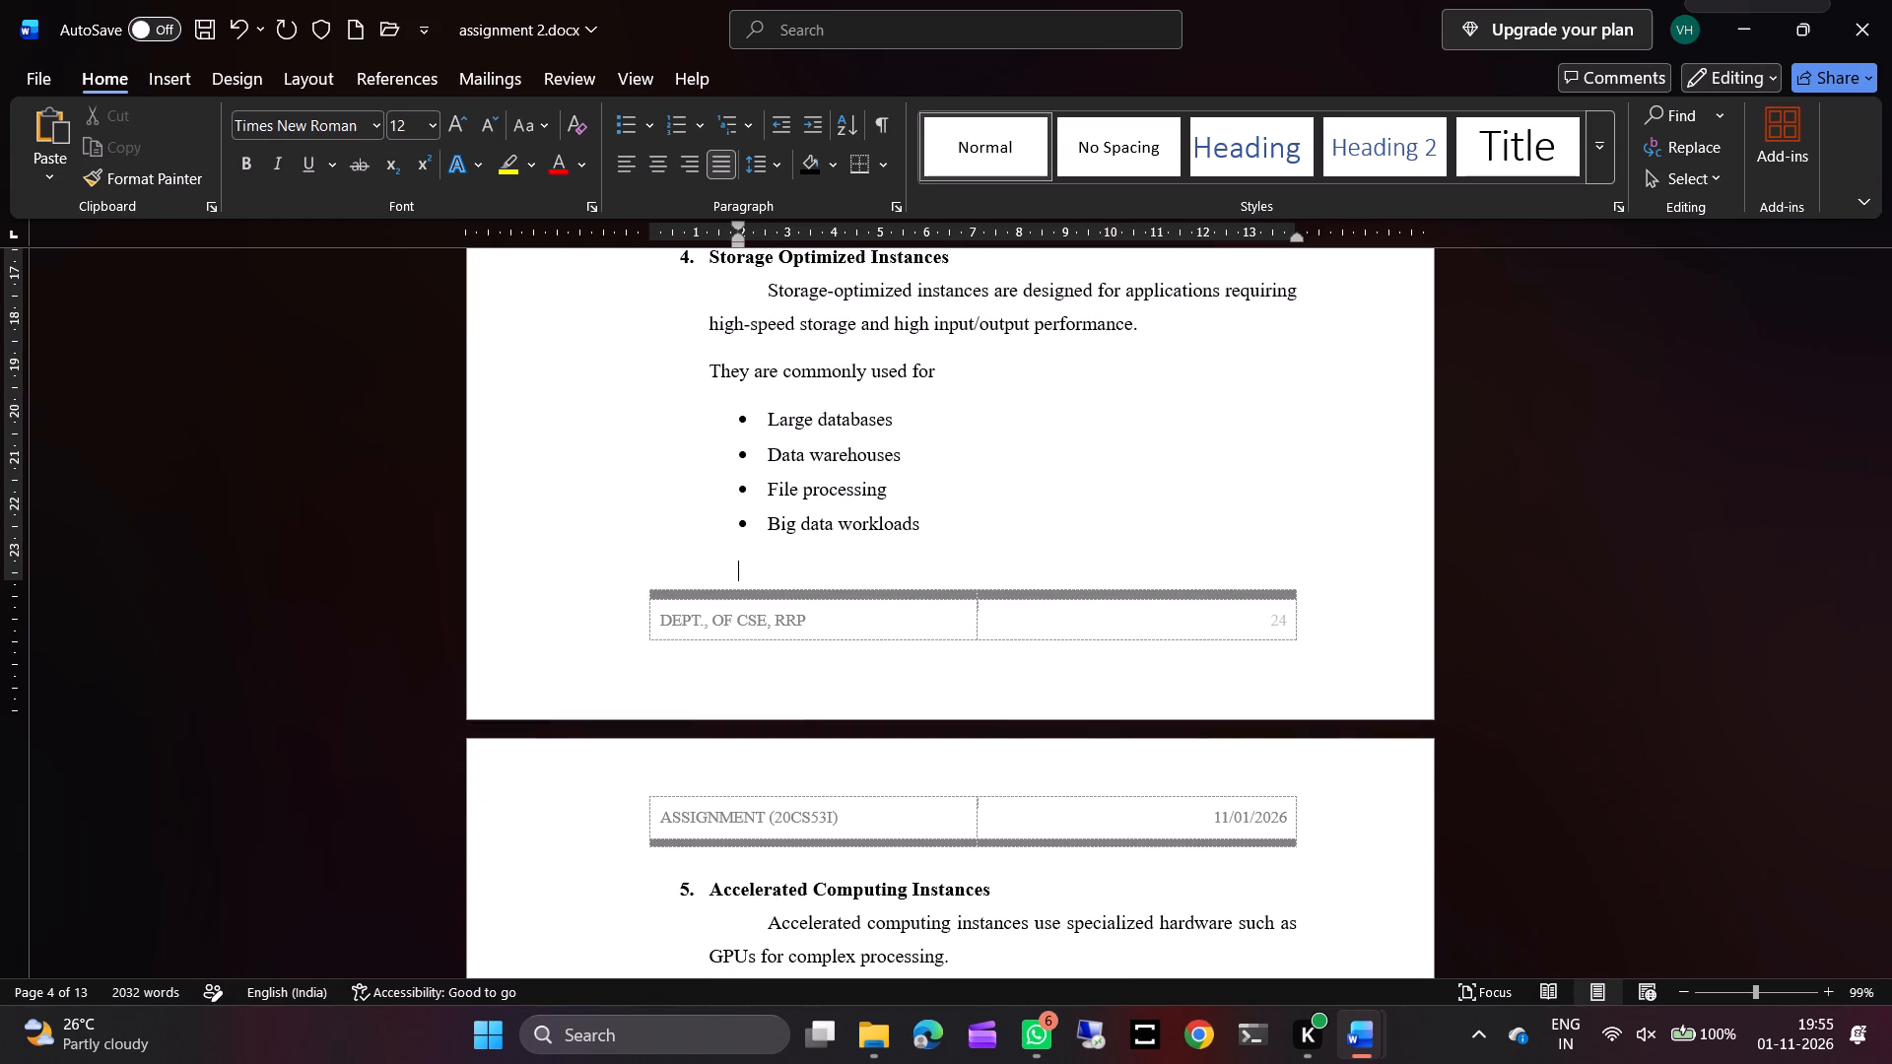
Replace the colon after "Launching" in the EC2 INSTANCE LIFECYCLE list with a spaced hyphen "-".
scroll(932, 528, "down", 1)
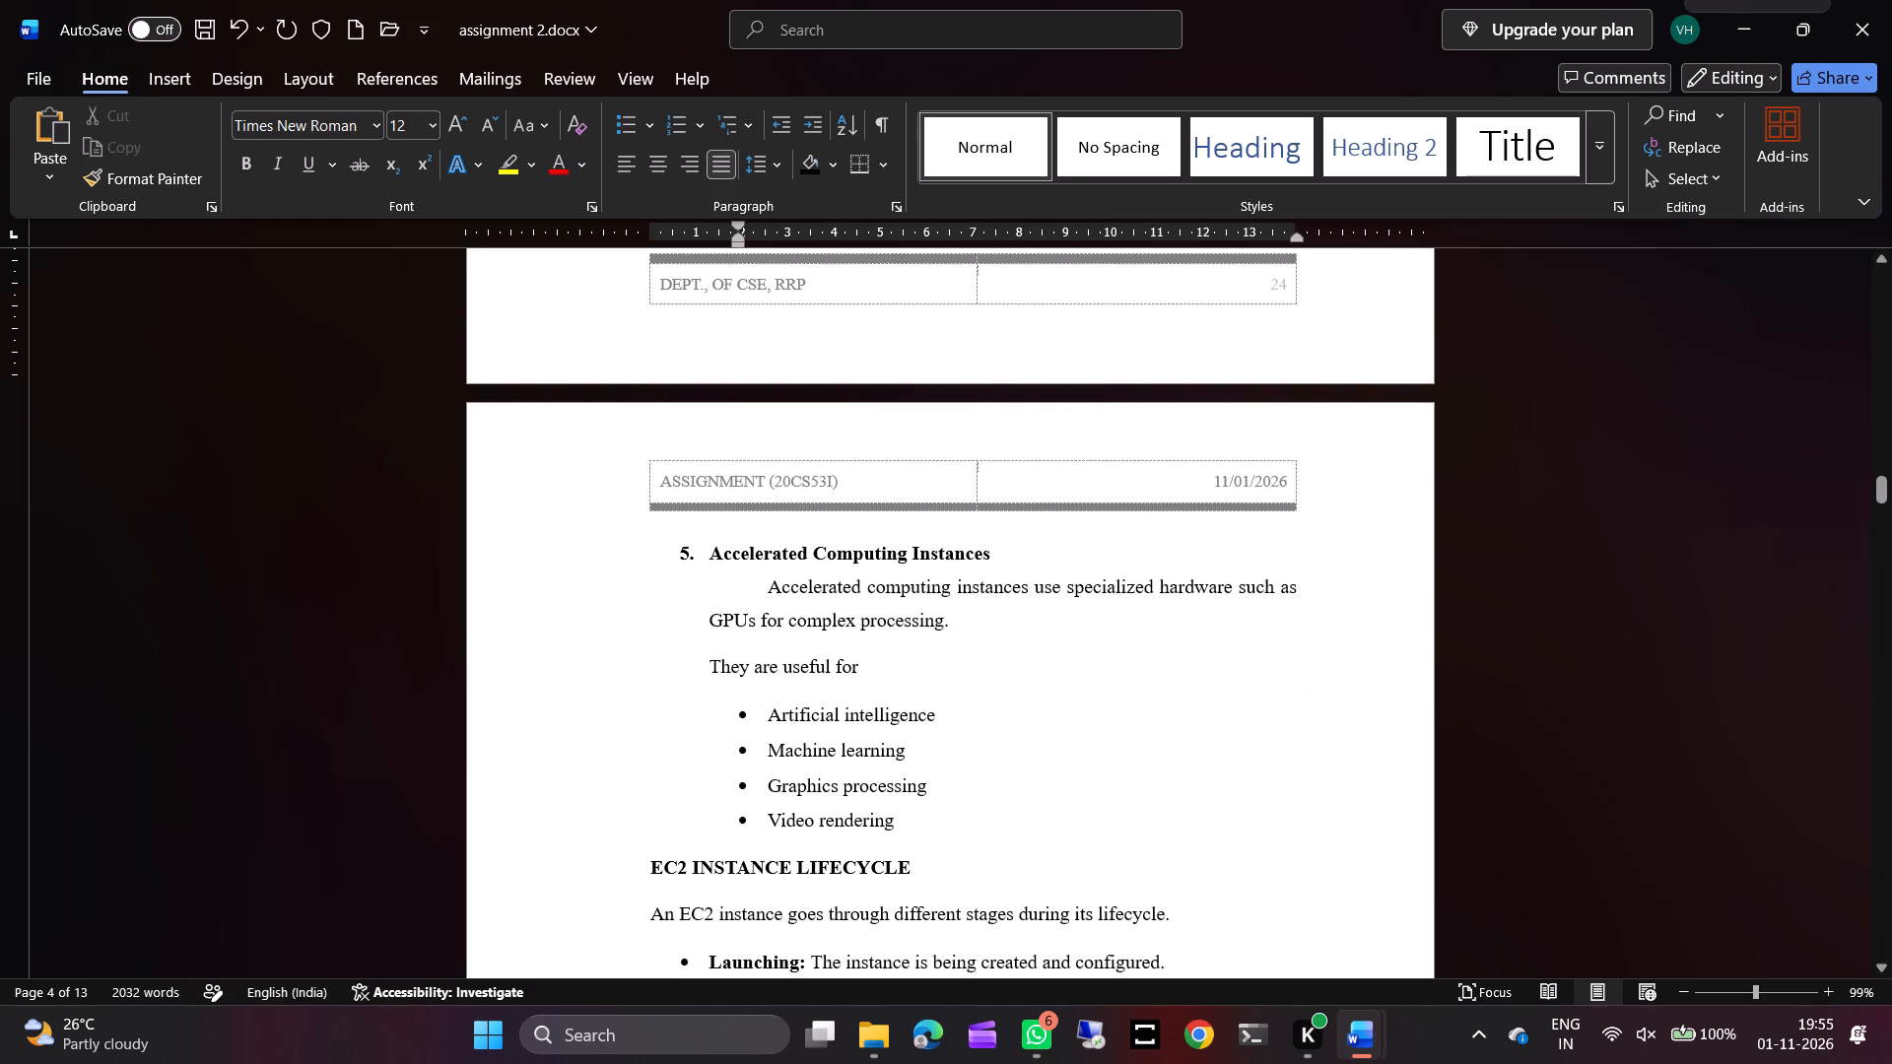
scroll(897, 657, "down", 2)
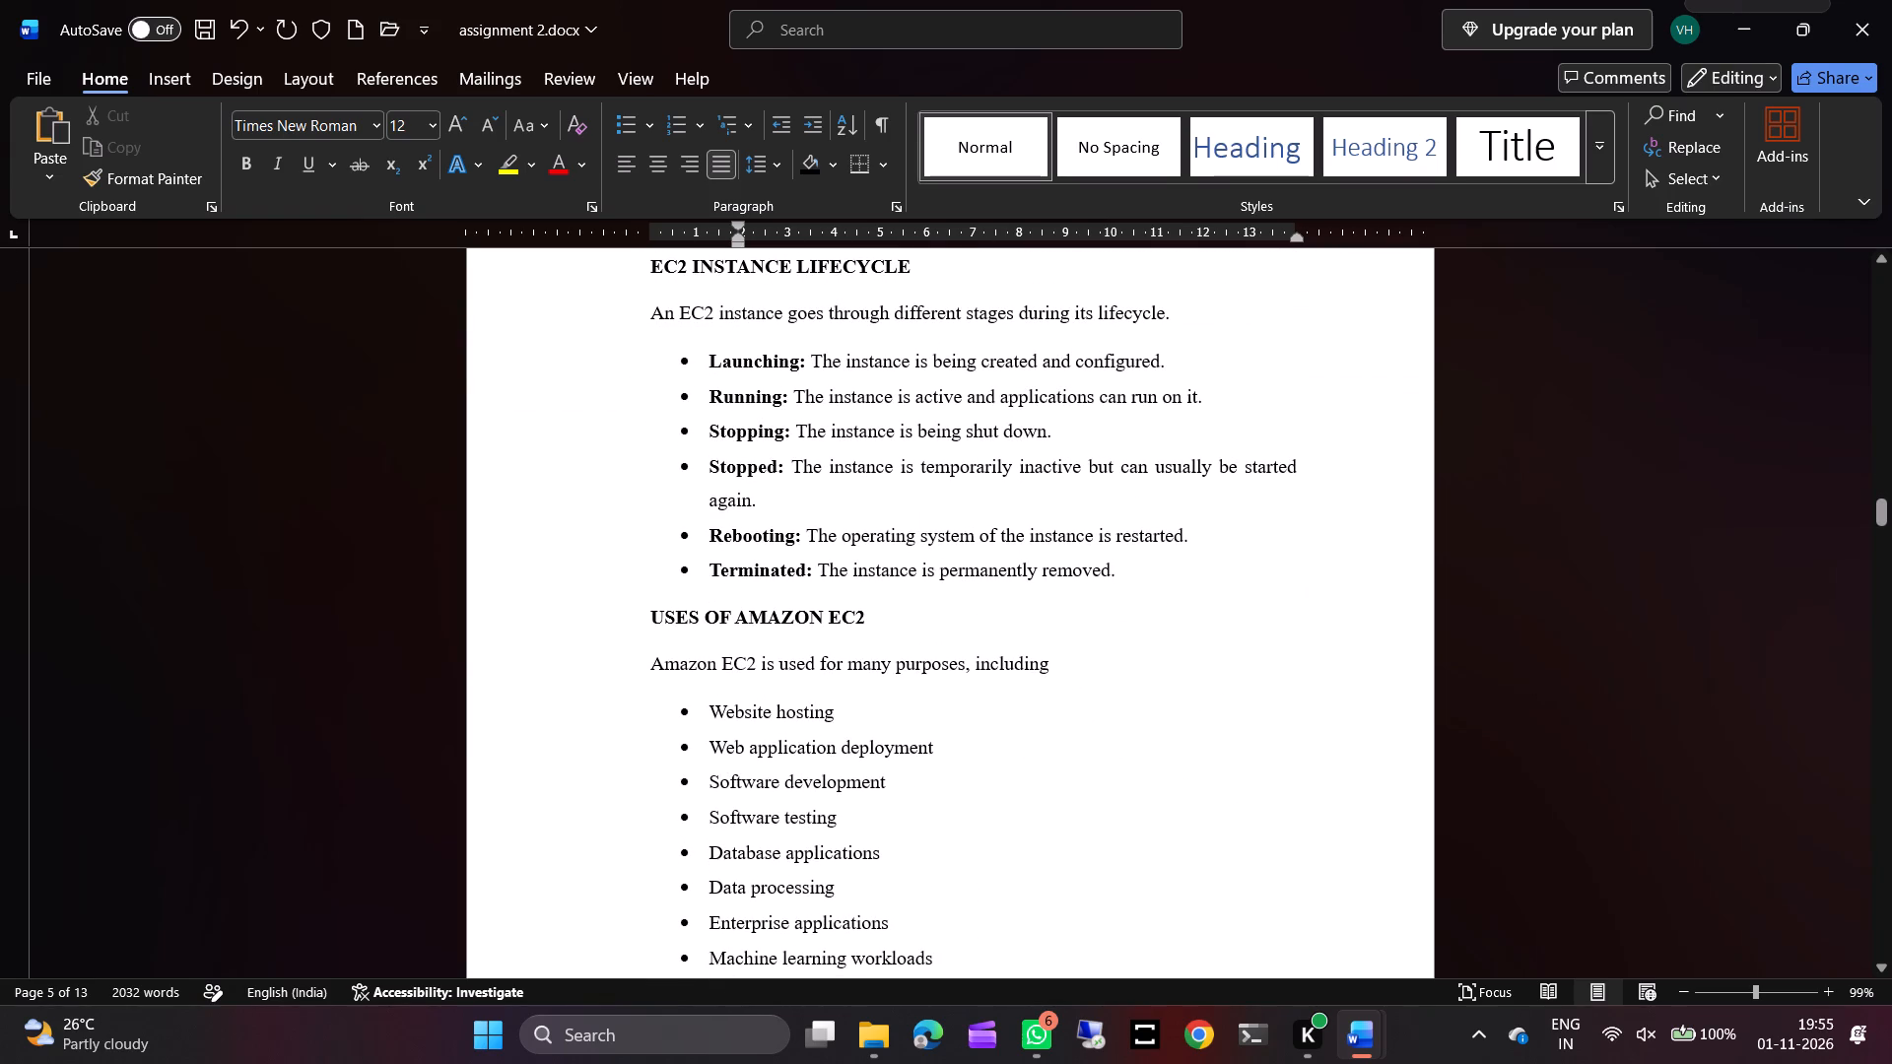
left_click(809, 356)
key("BackSpace")
key("BackSpace")
key("minus")
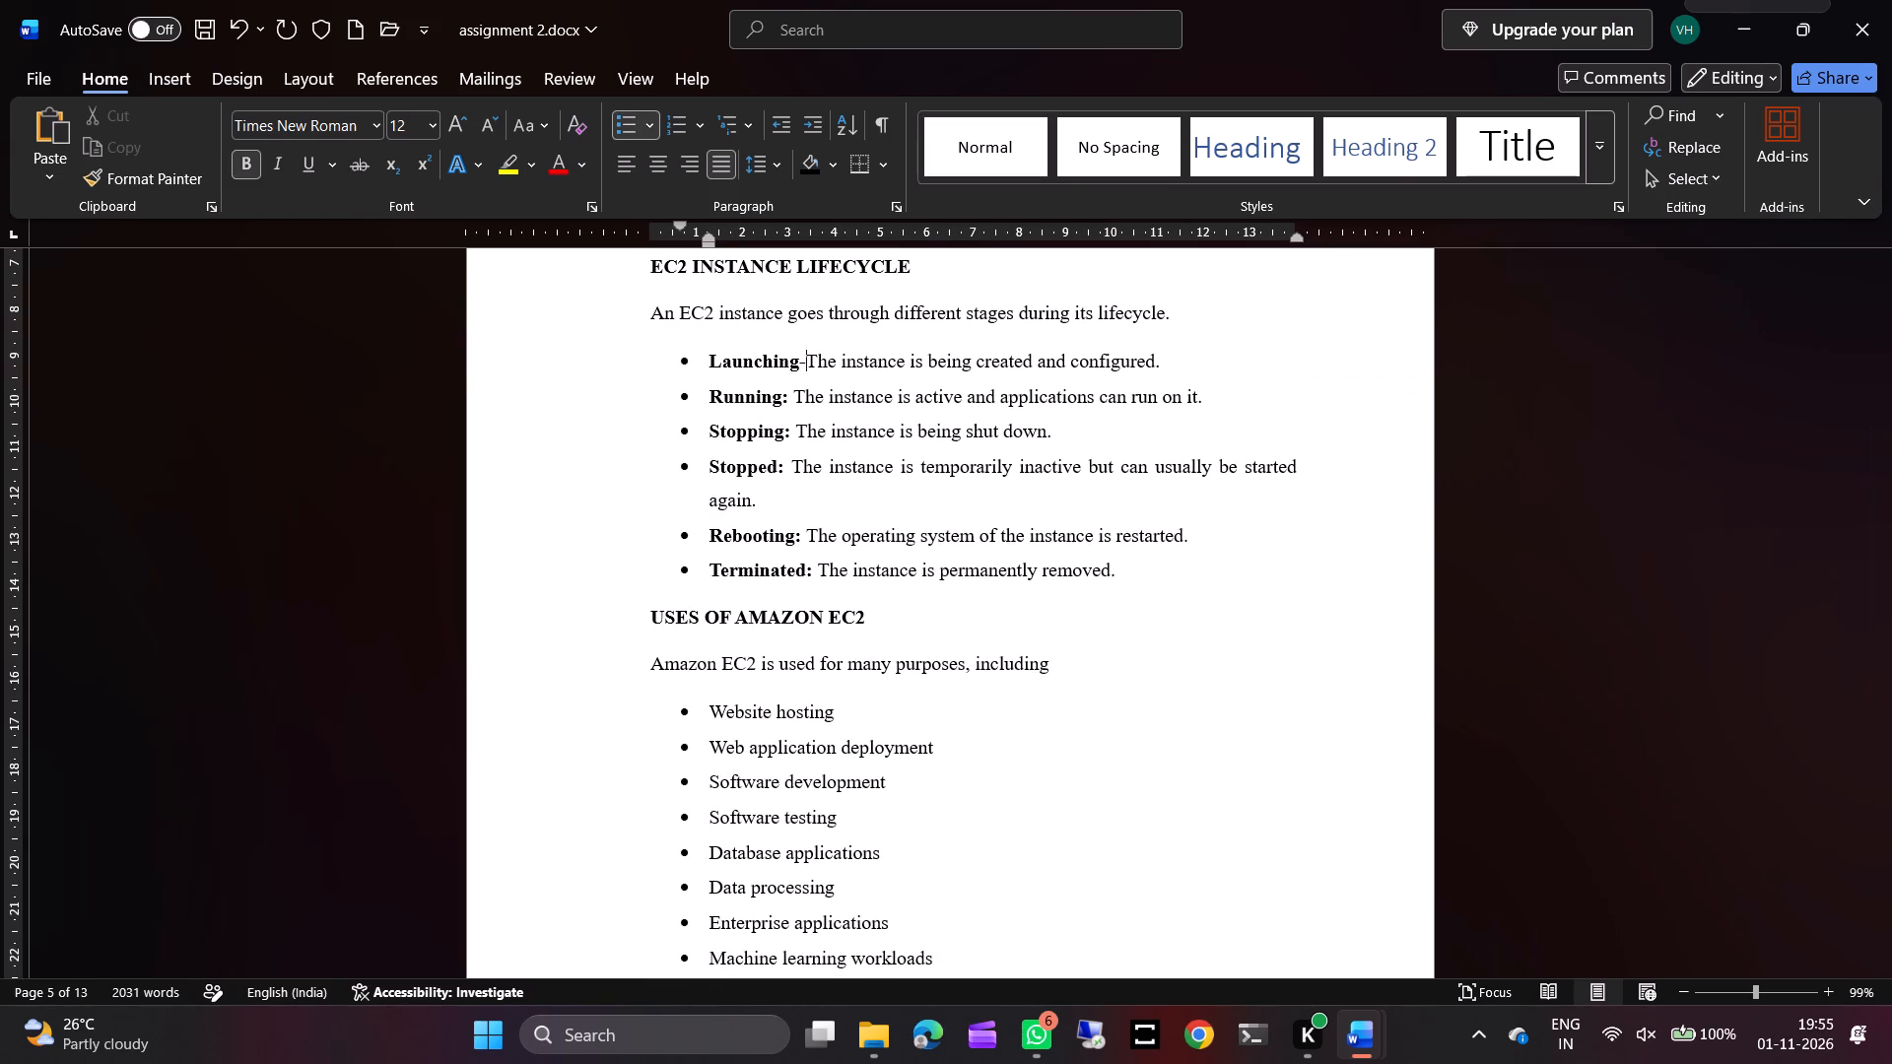
key("BackSpace")
key("space")
type("-")
key("space")
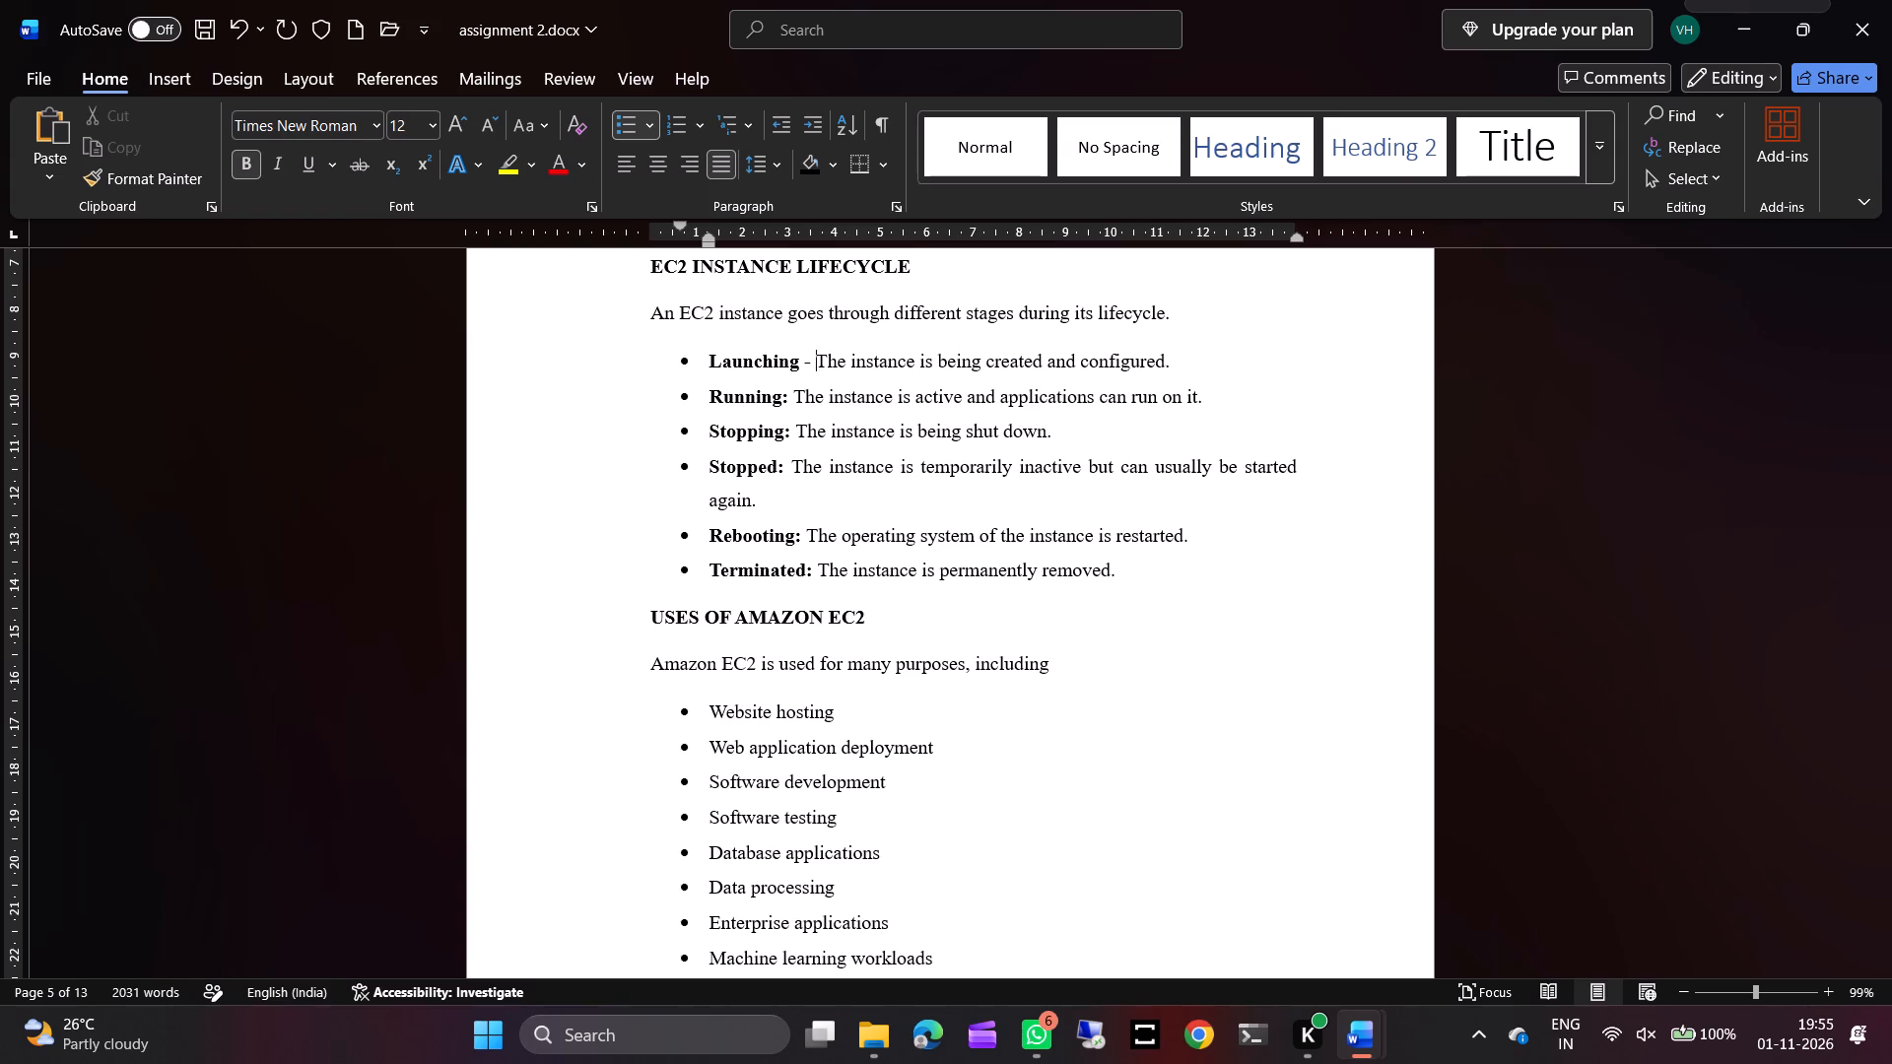
Replace the colon after "Running" in the EC2 lifecycle list with a spaced hyphen "-".
key("Down")
key("Left")
key("Left")
key("Left")
key("BackSpace")
key("space")
type("-")
Replace the colon after "Stopping" in the EC2 lifecycle list with a spaced hyphen "-".
key("Down")
key("Down")
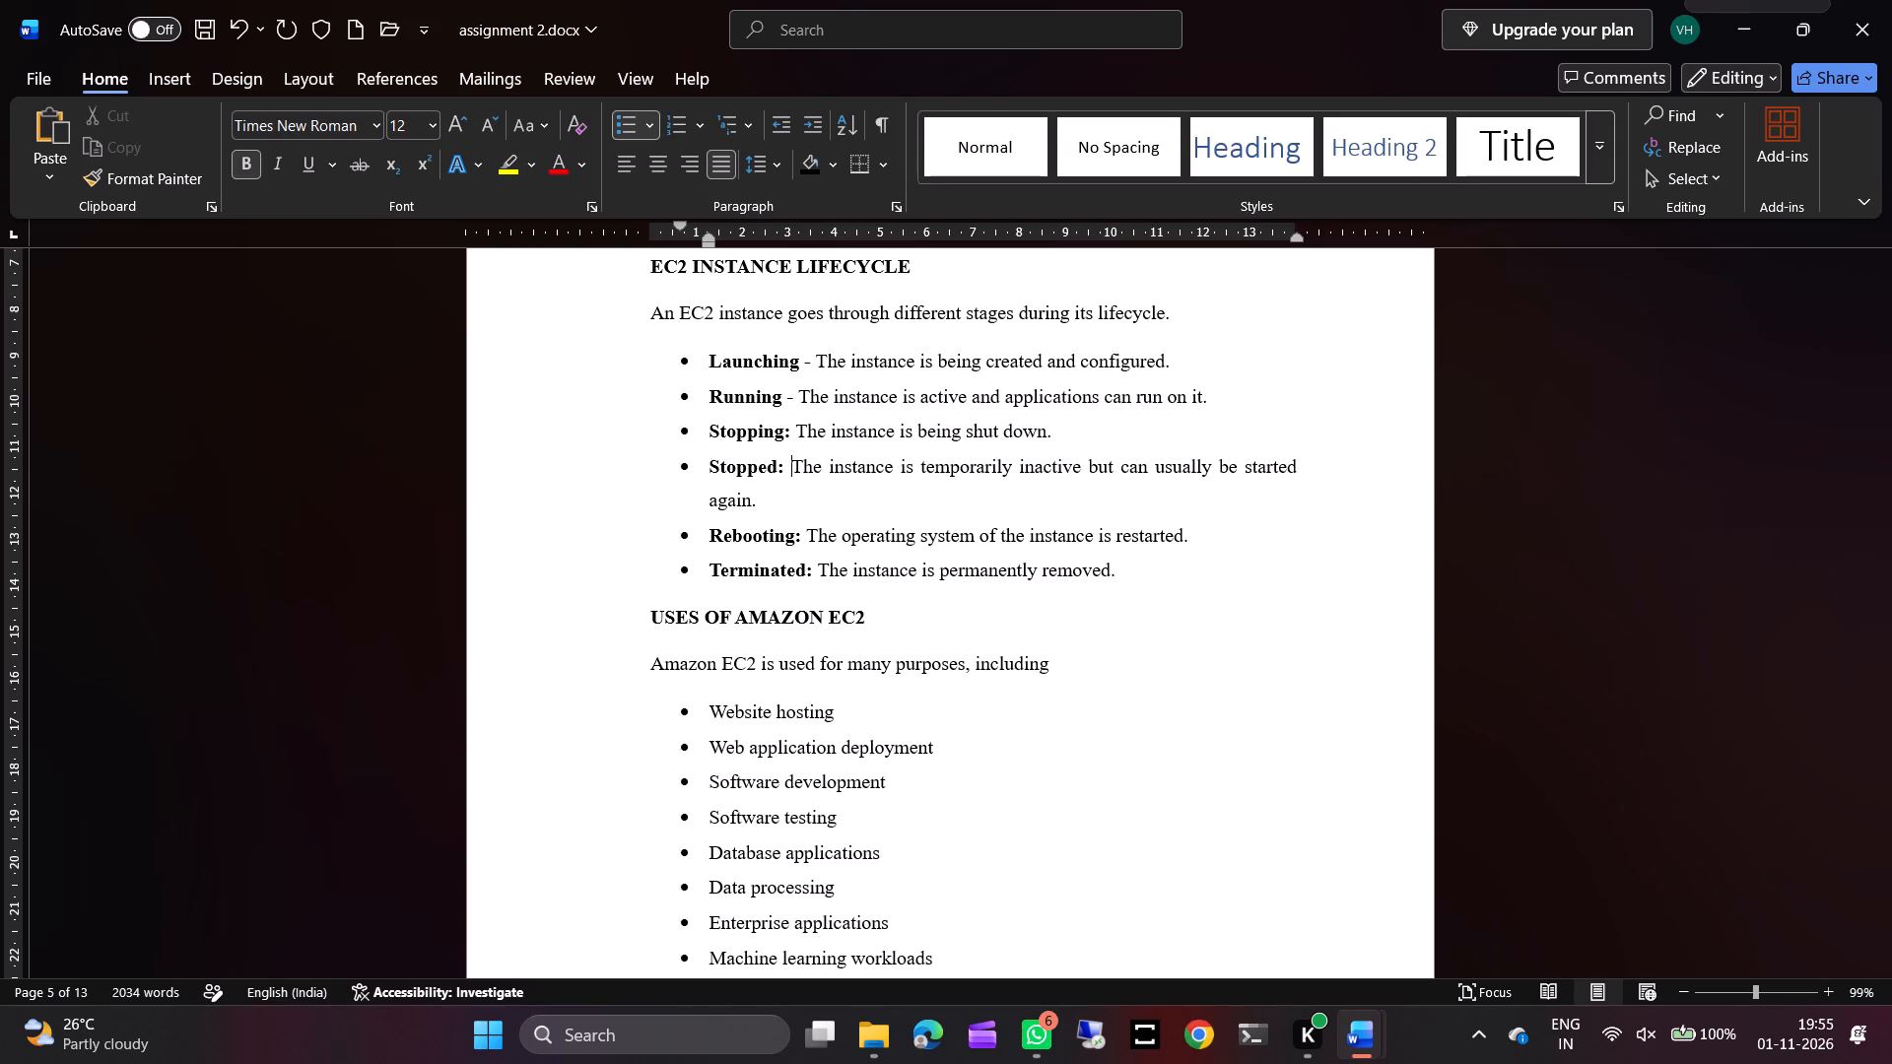
key("Up")
key("BackSpace")
key("BackSpace")
key("space")
type("-")
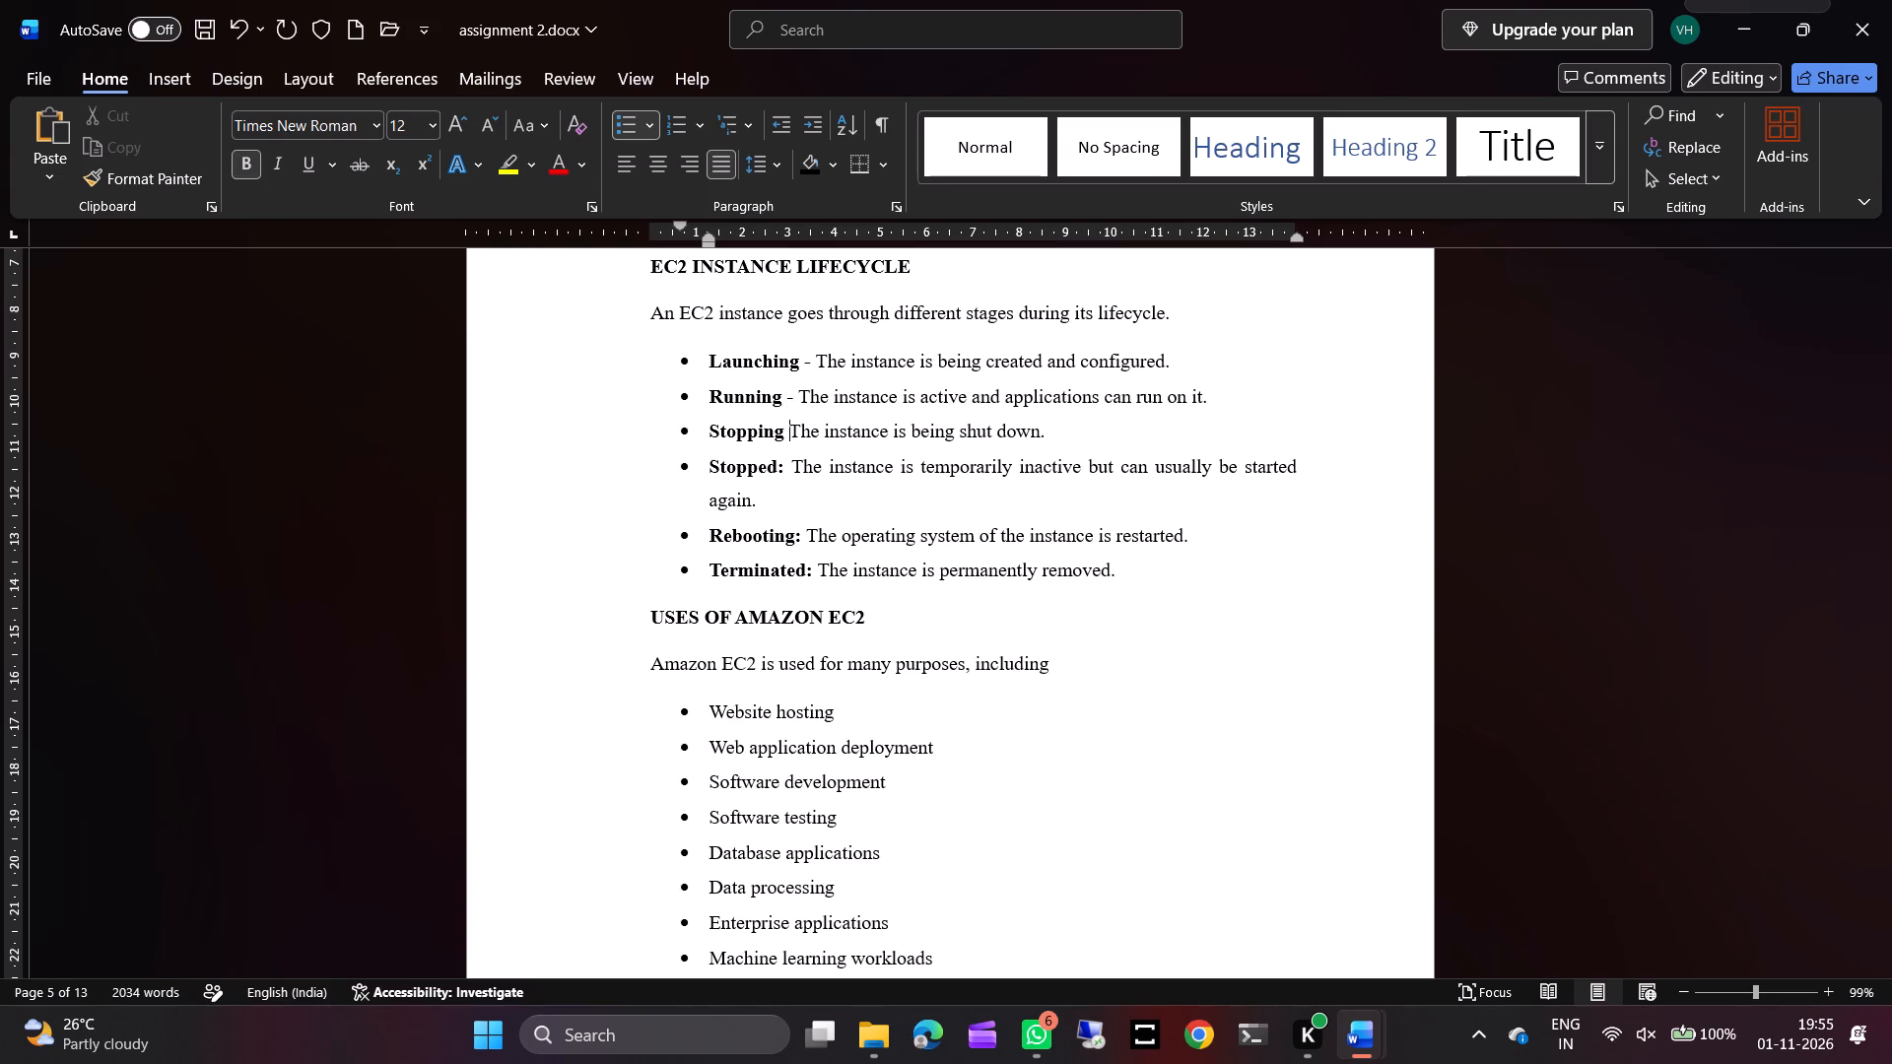
key("space")
Replace the colon after "Stopped" in the EC2 lifecycle list with a spaced hyphen "-".
key("Down")
key("Down")
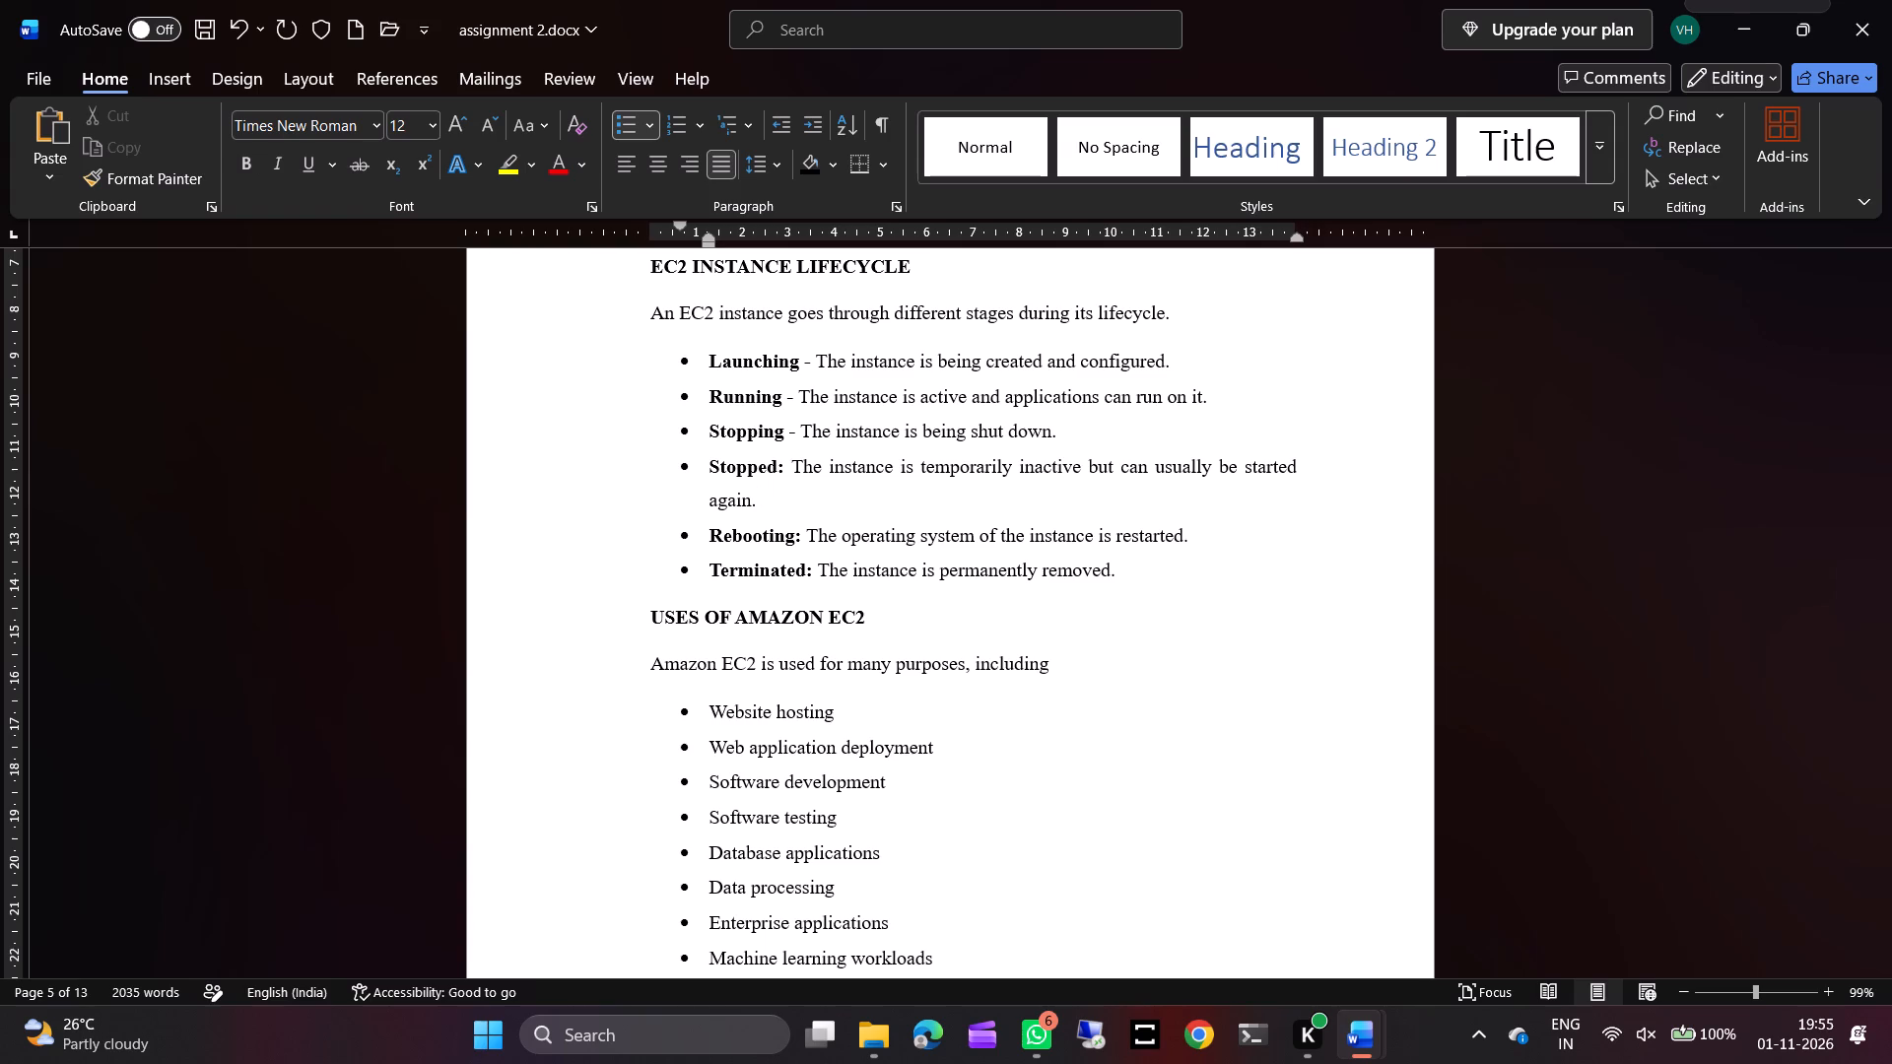
key("Up")
key("Left")
key("Left")
key("BackSpace")
key("space")
type("-")
Replace the colon after "Rebooting" in the EC2 lifecycle list with a spaced hyphen "-".
key("Down")
key("Down")
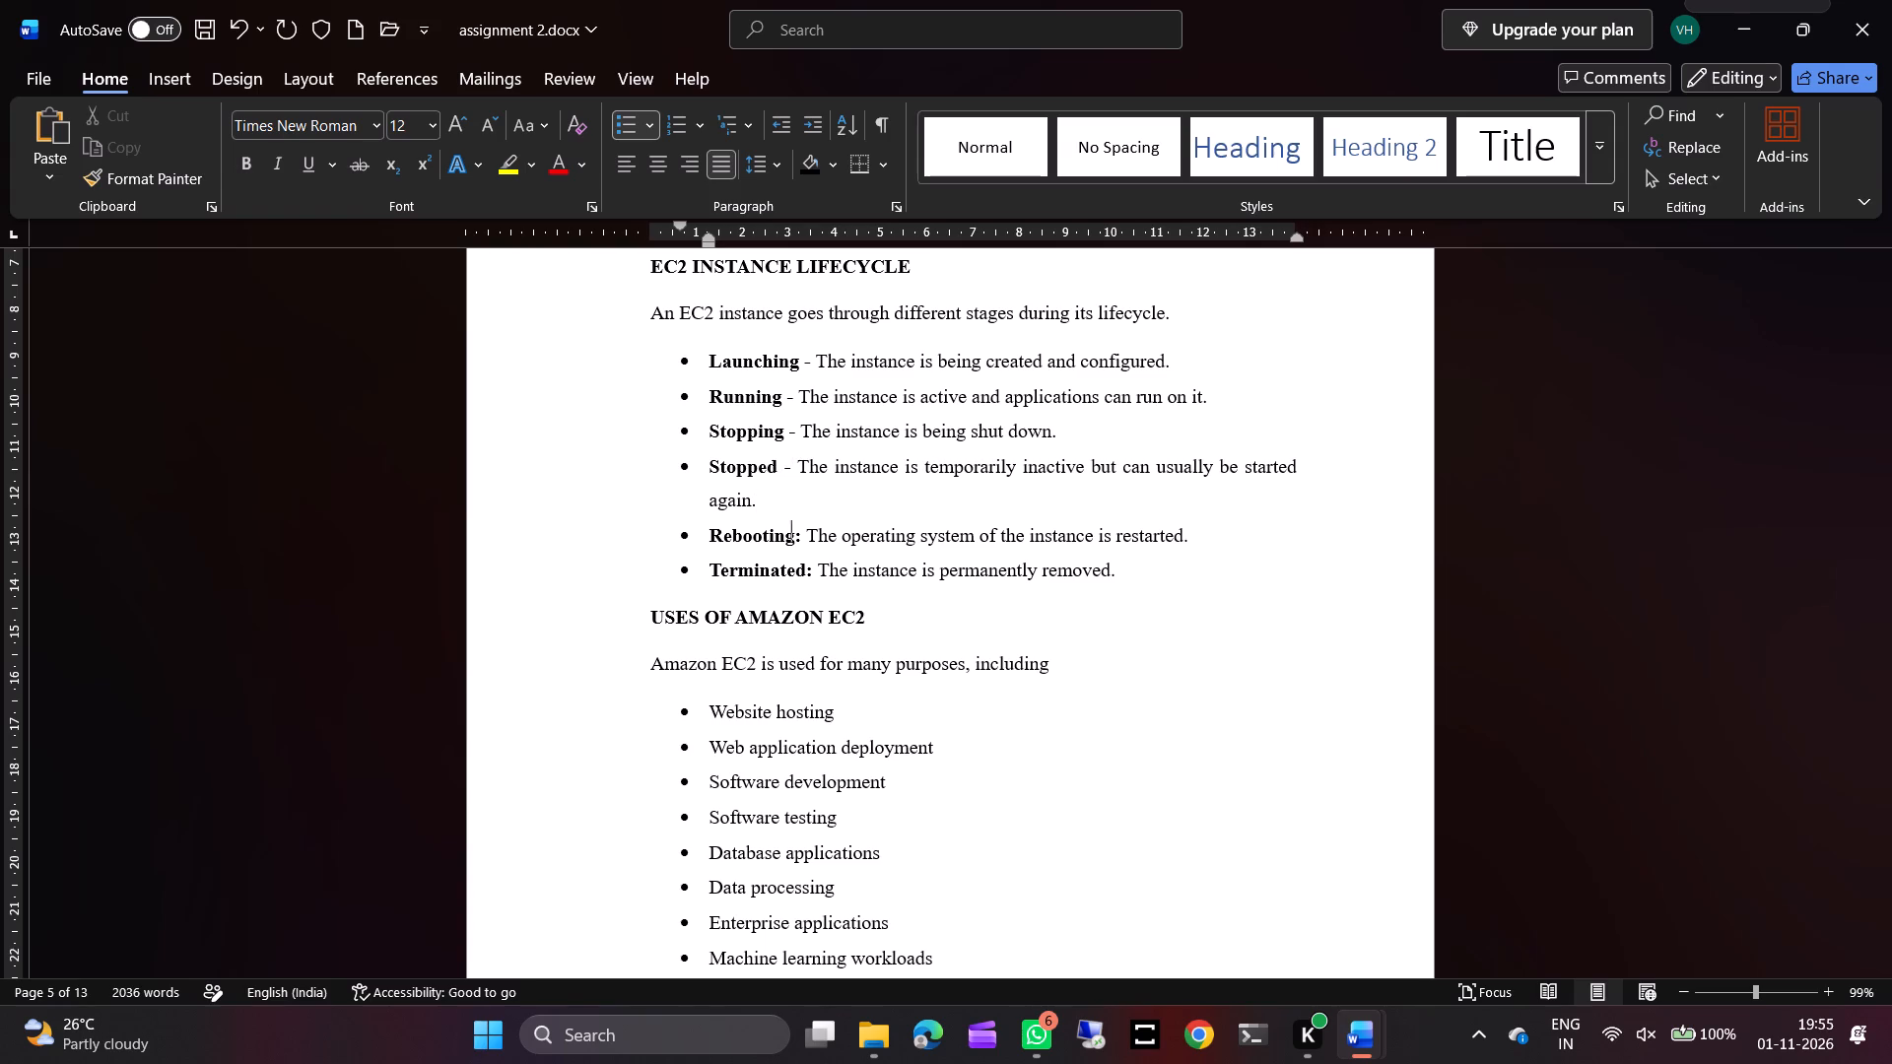
key("Right")
key("BackSpace")
key("space")
type("-")
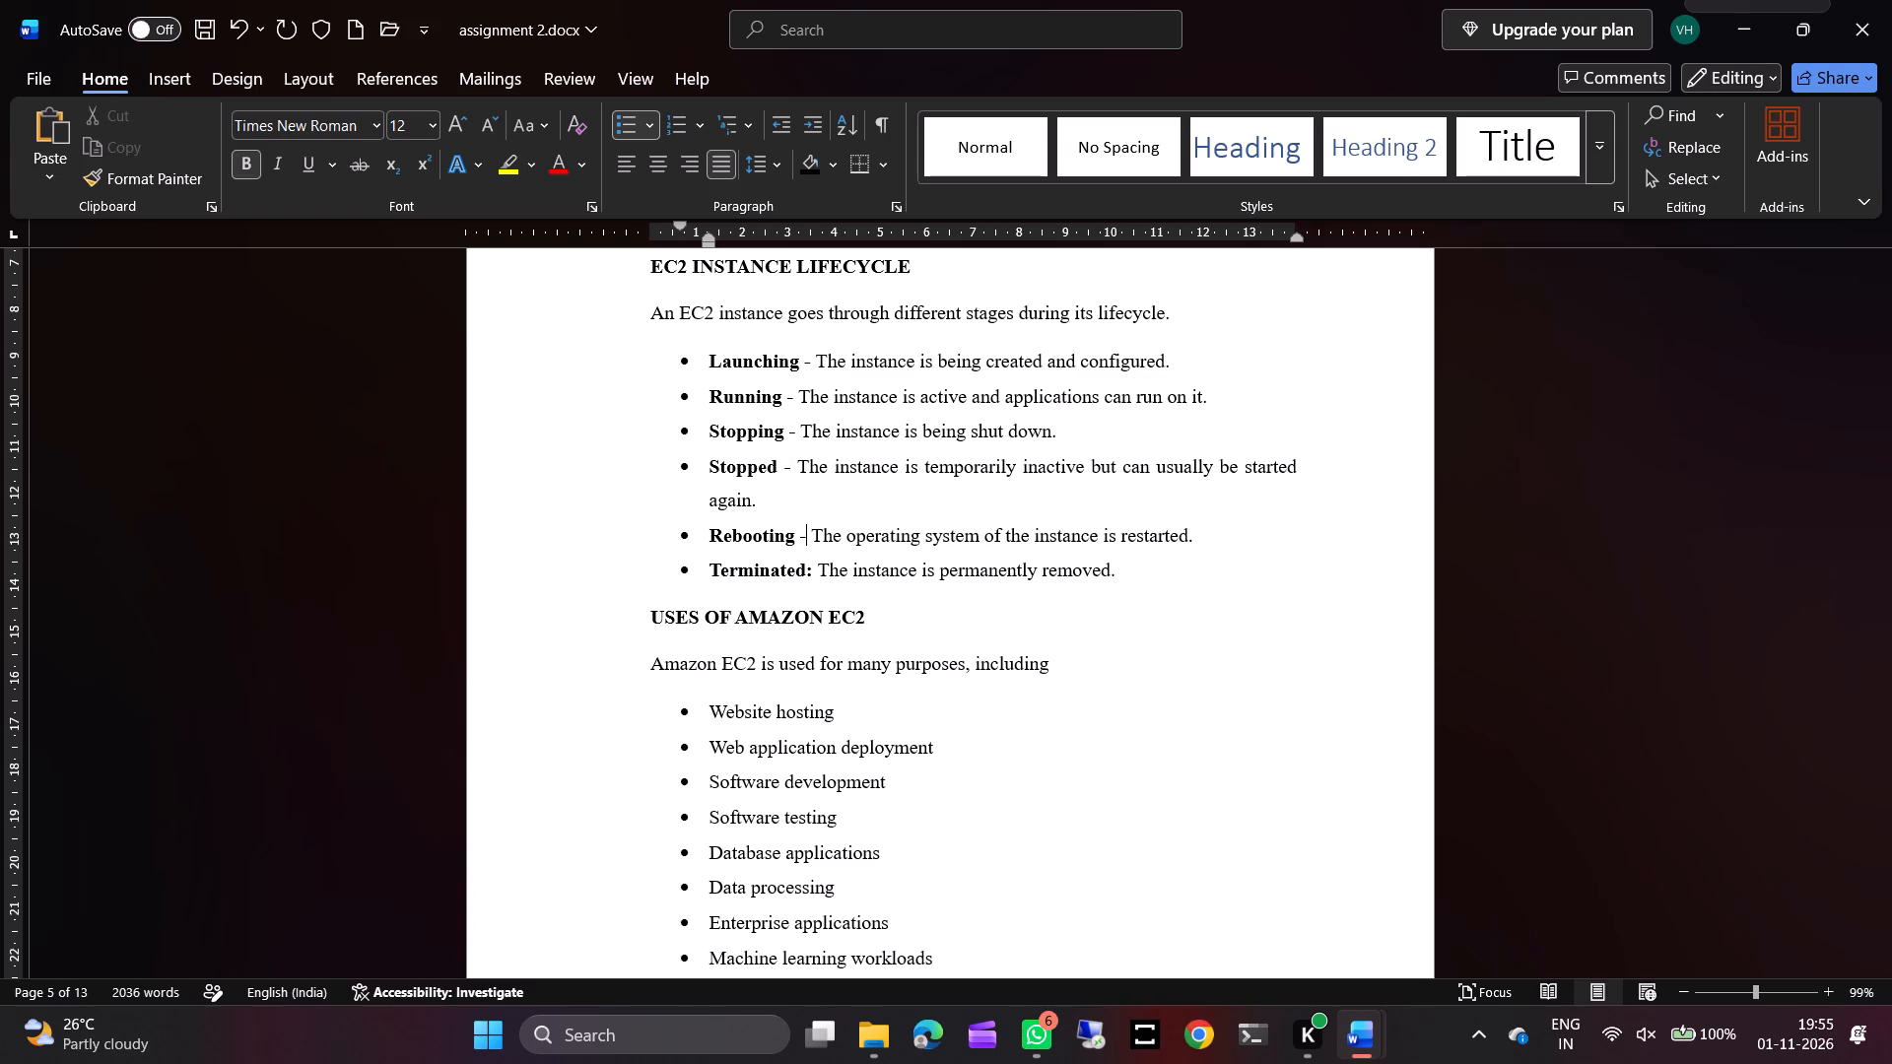
Replace the colon after "Terminated" in the EC2 lifecycle list with a spaced hyphen "-".
key("Down")
key("Right")
key("backslash")
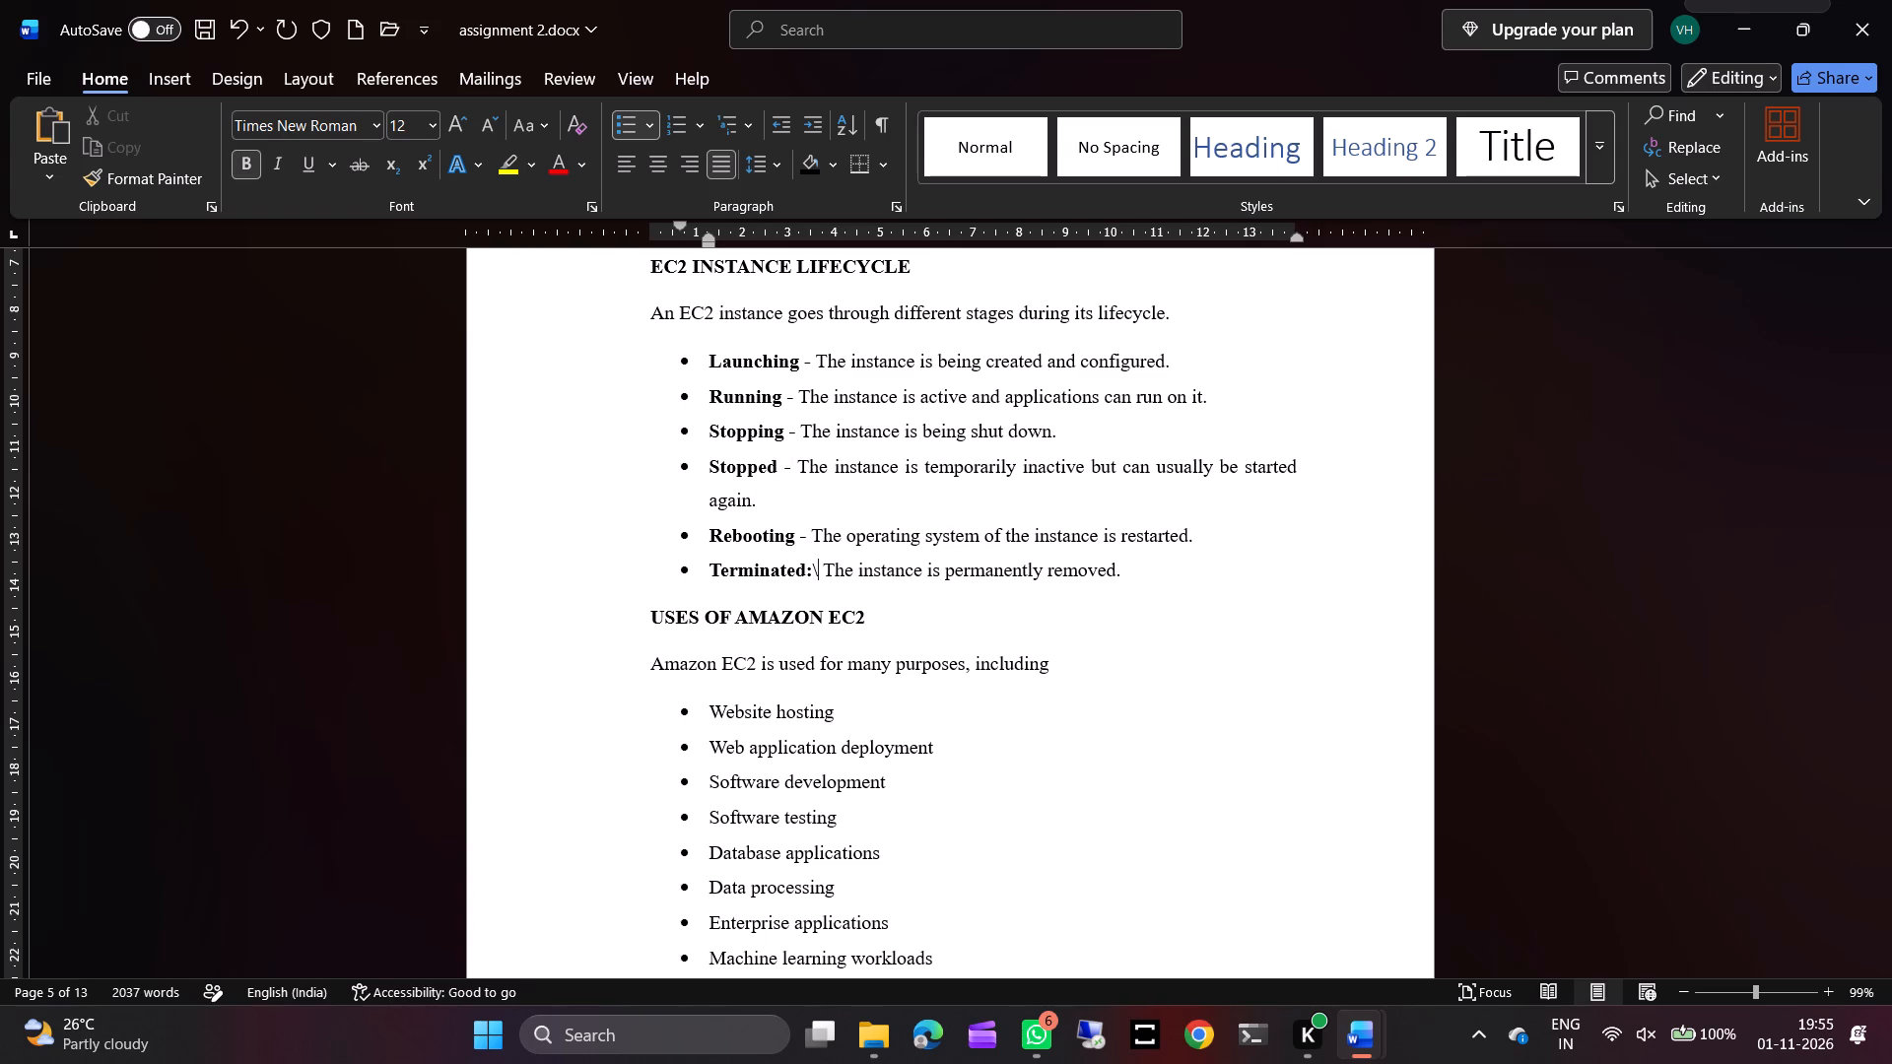
key("BackSpace")
key("BackSpace")
key("space")
key("space")
type("-")
key("BackSpace")
key("BackSpace")
key("minus")
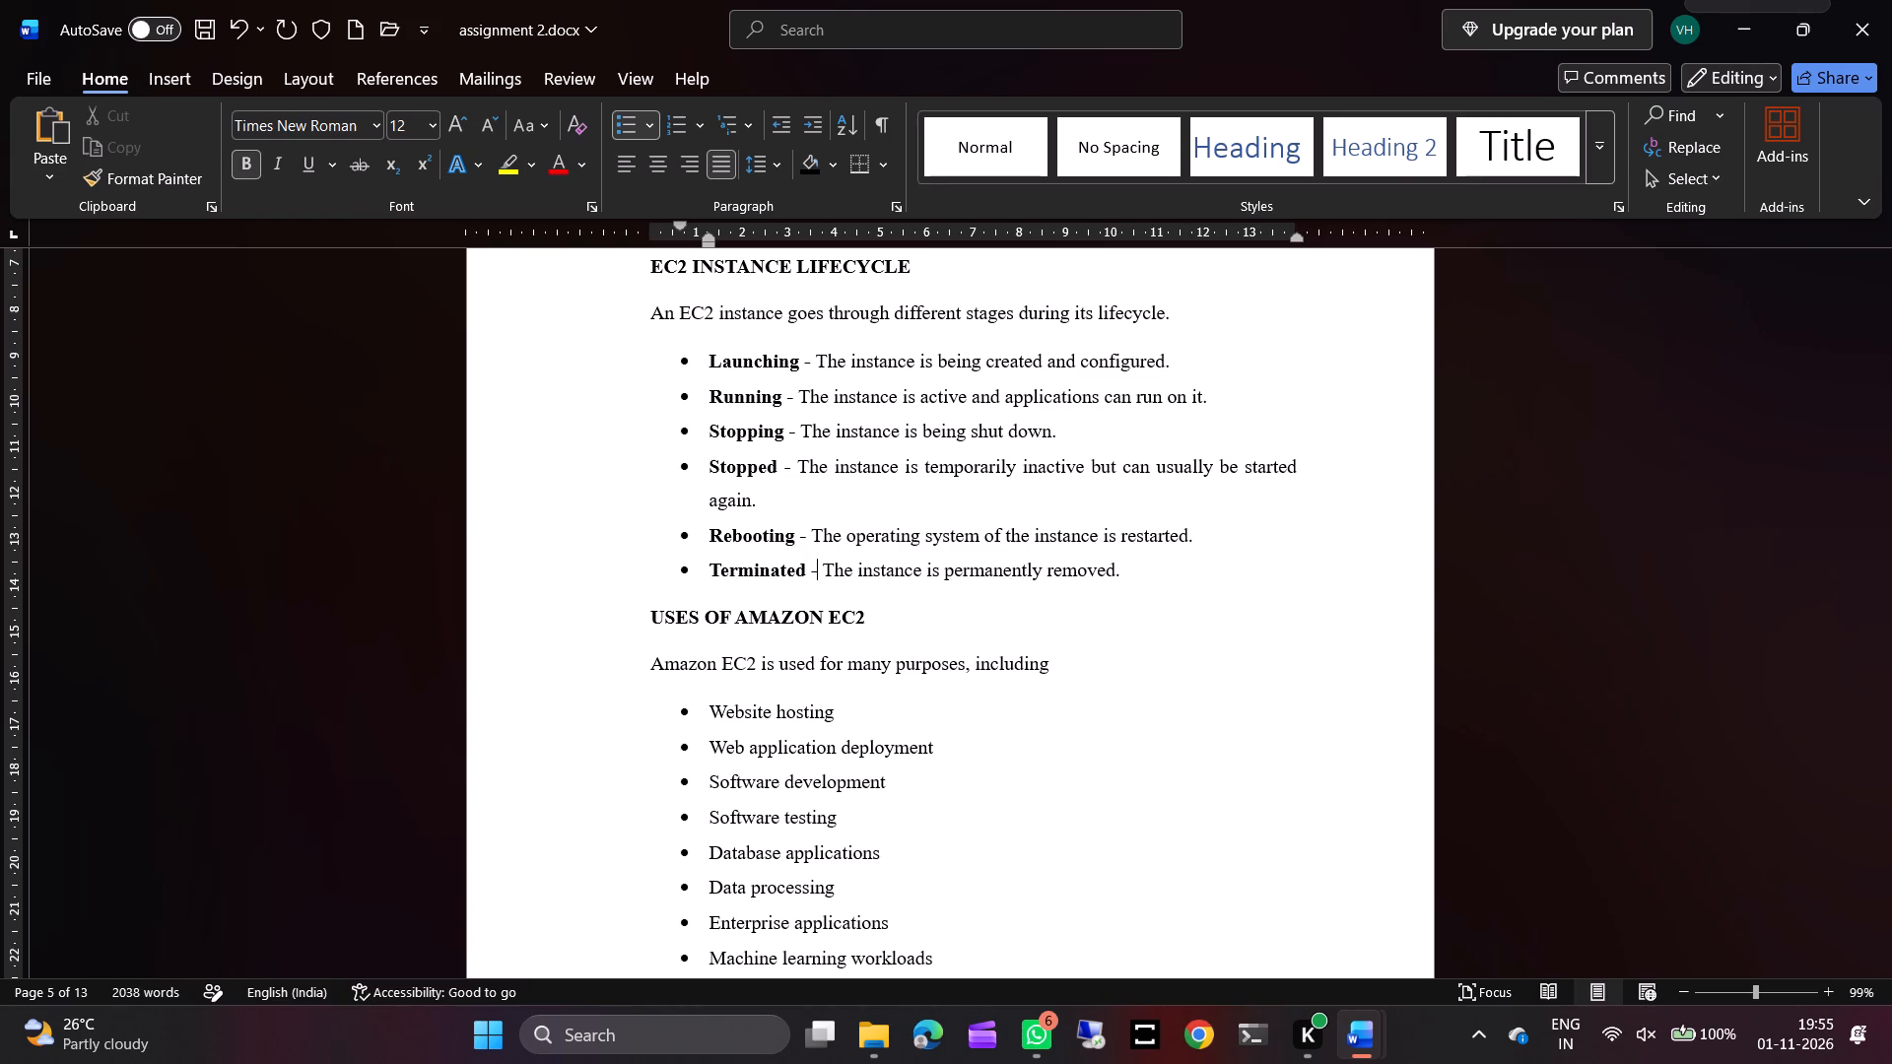
Widen the IAM Users diagram and scale it down so it fits under the Permissions bullet on page 26.
scroll(684, 671, "down", 2)
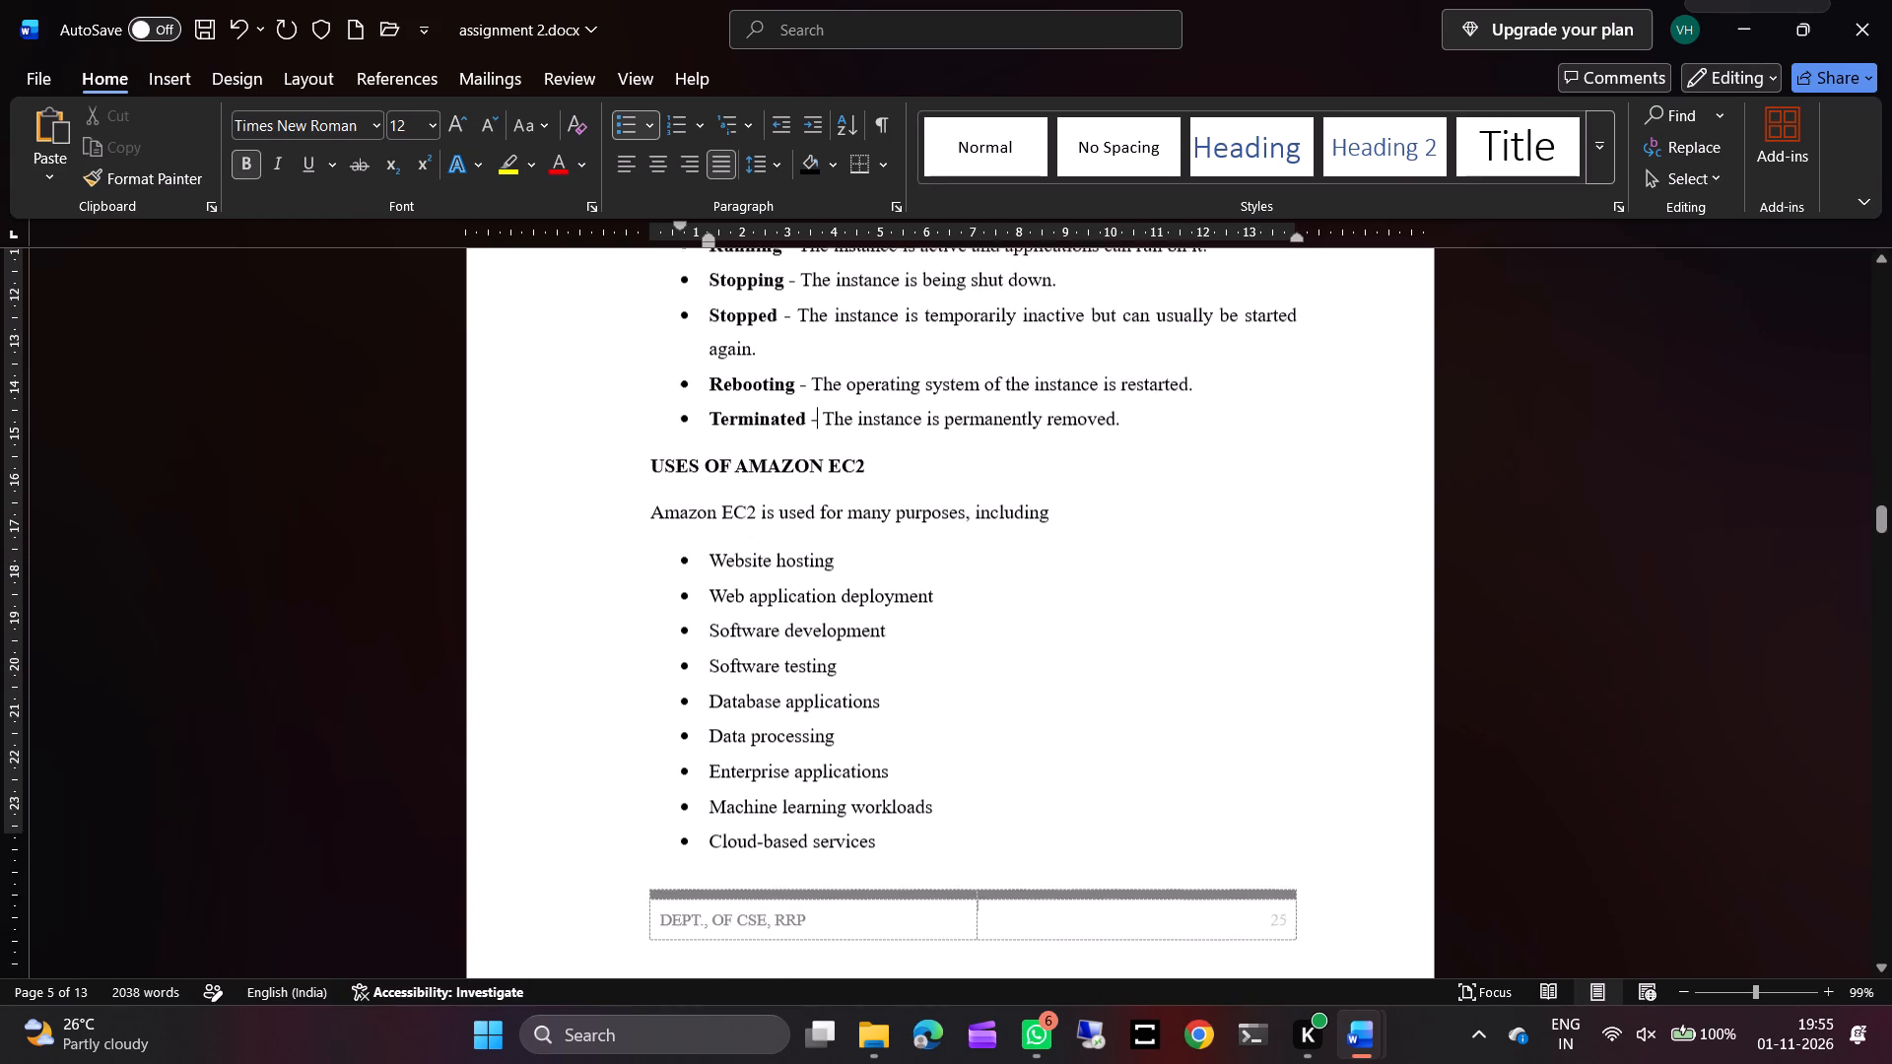
scroll(684, 671, "down", 2)
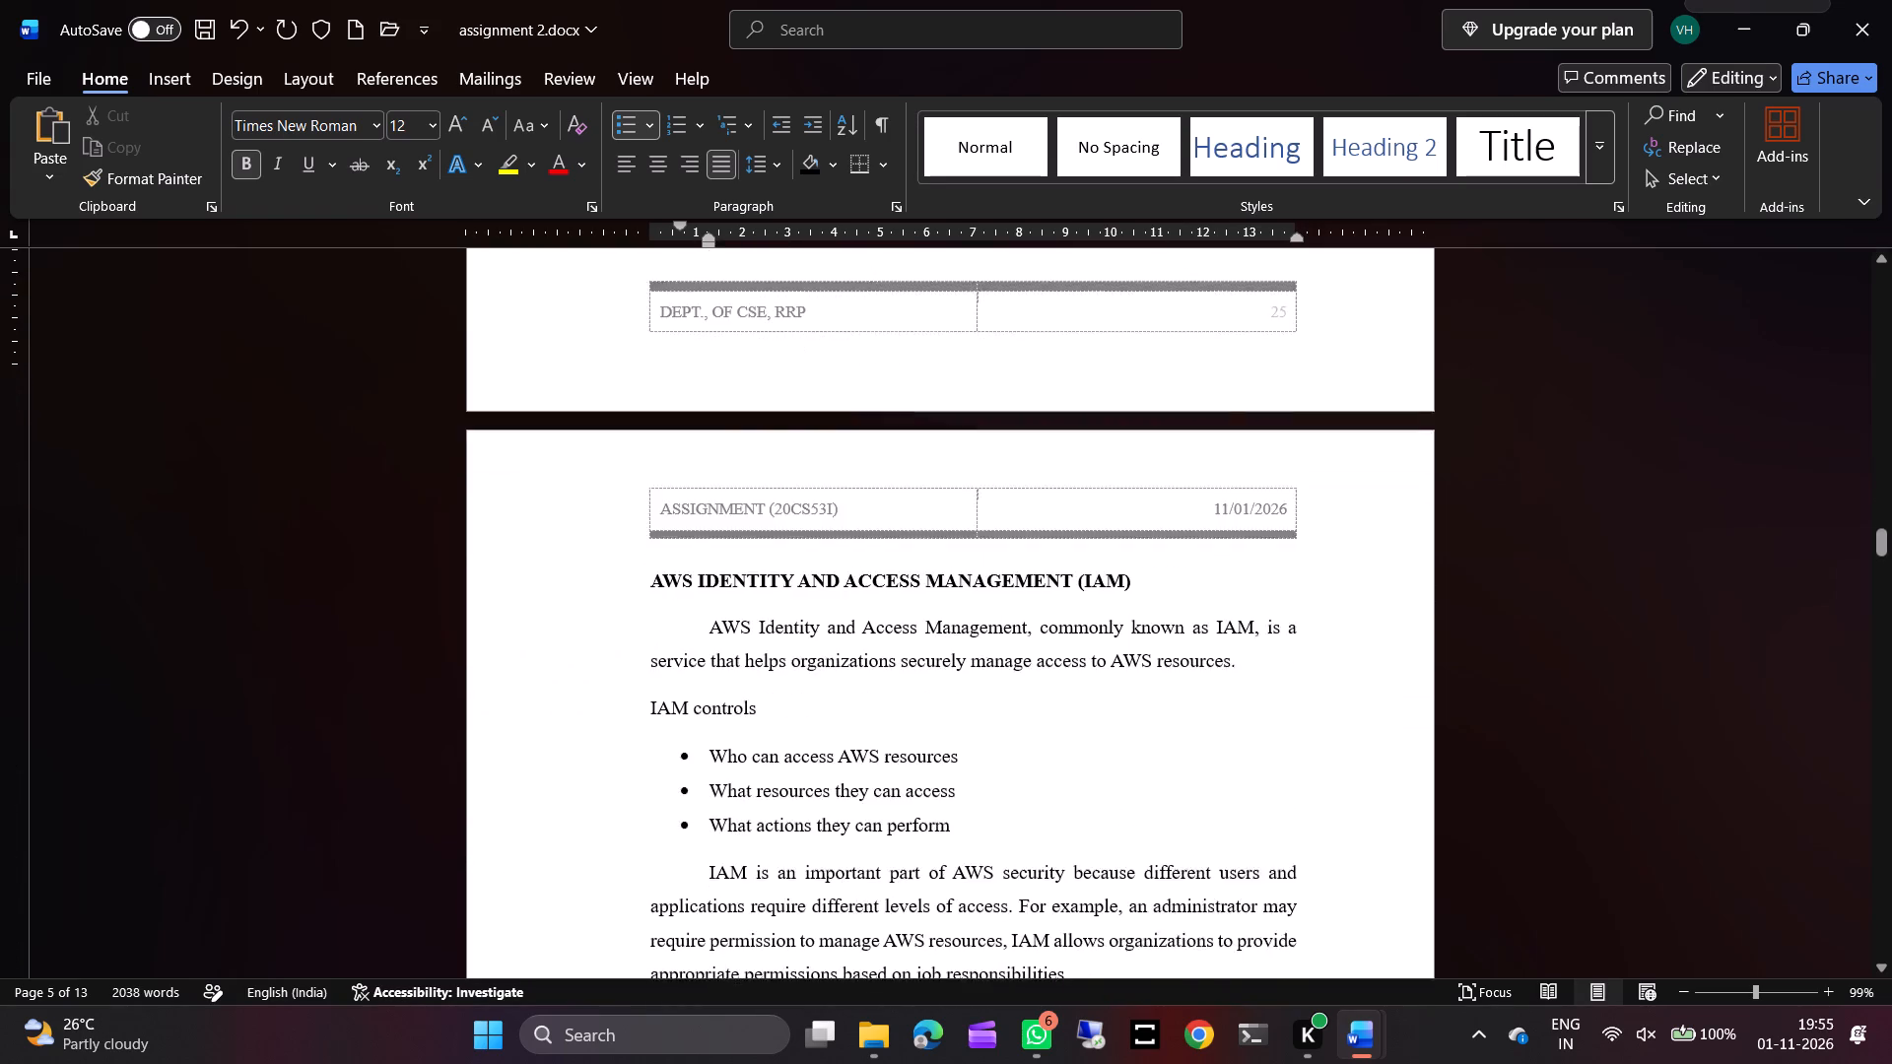
scroll(684, 671, "down", 4)
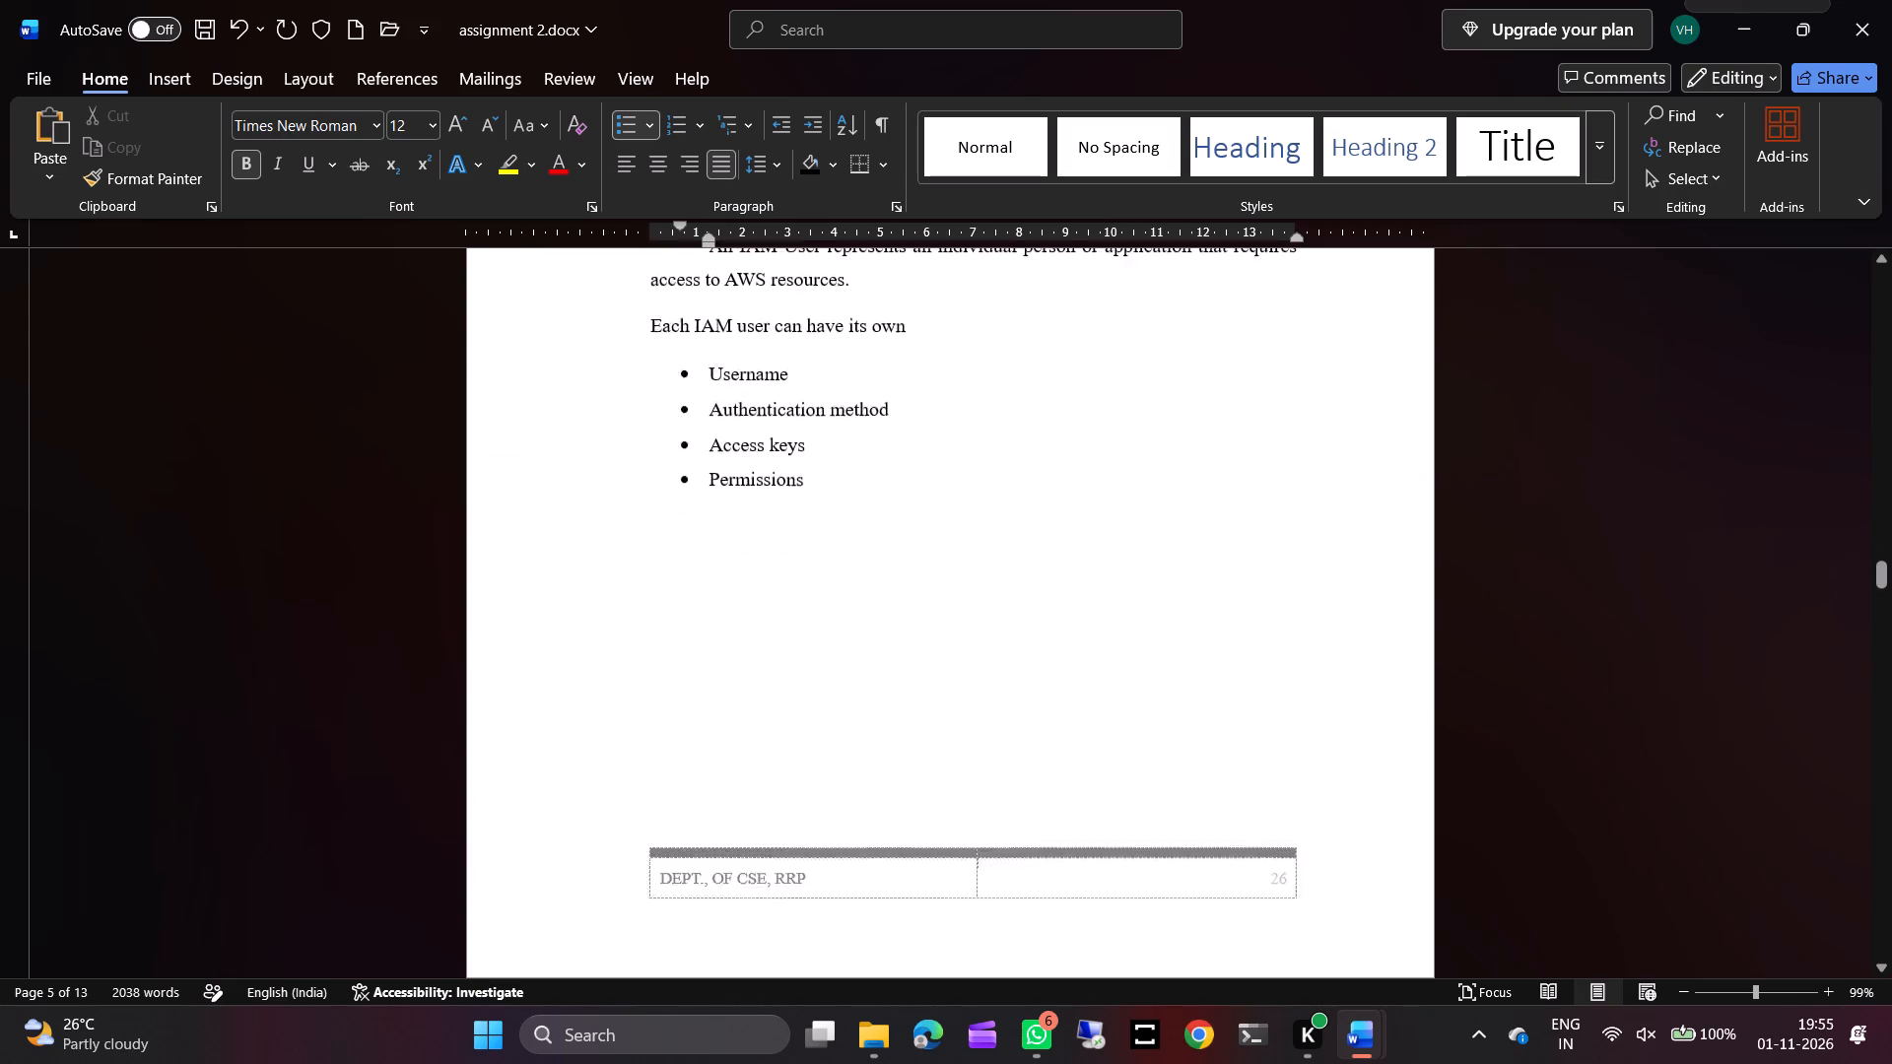
scroll(684, 671, "down", 3)
left_click(871, 668)
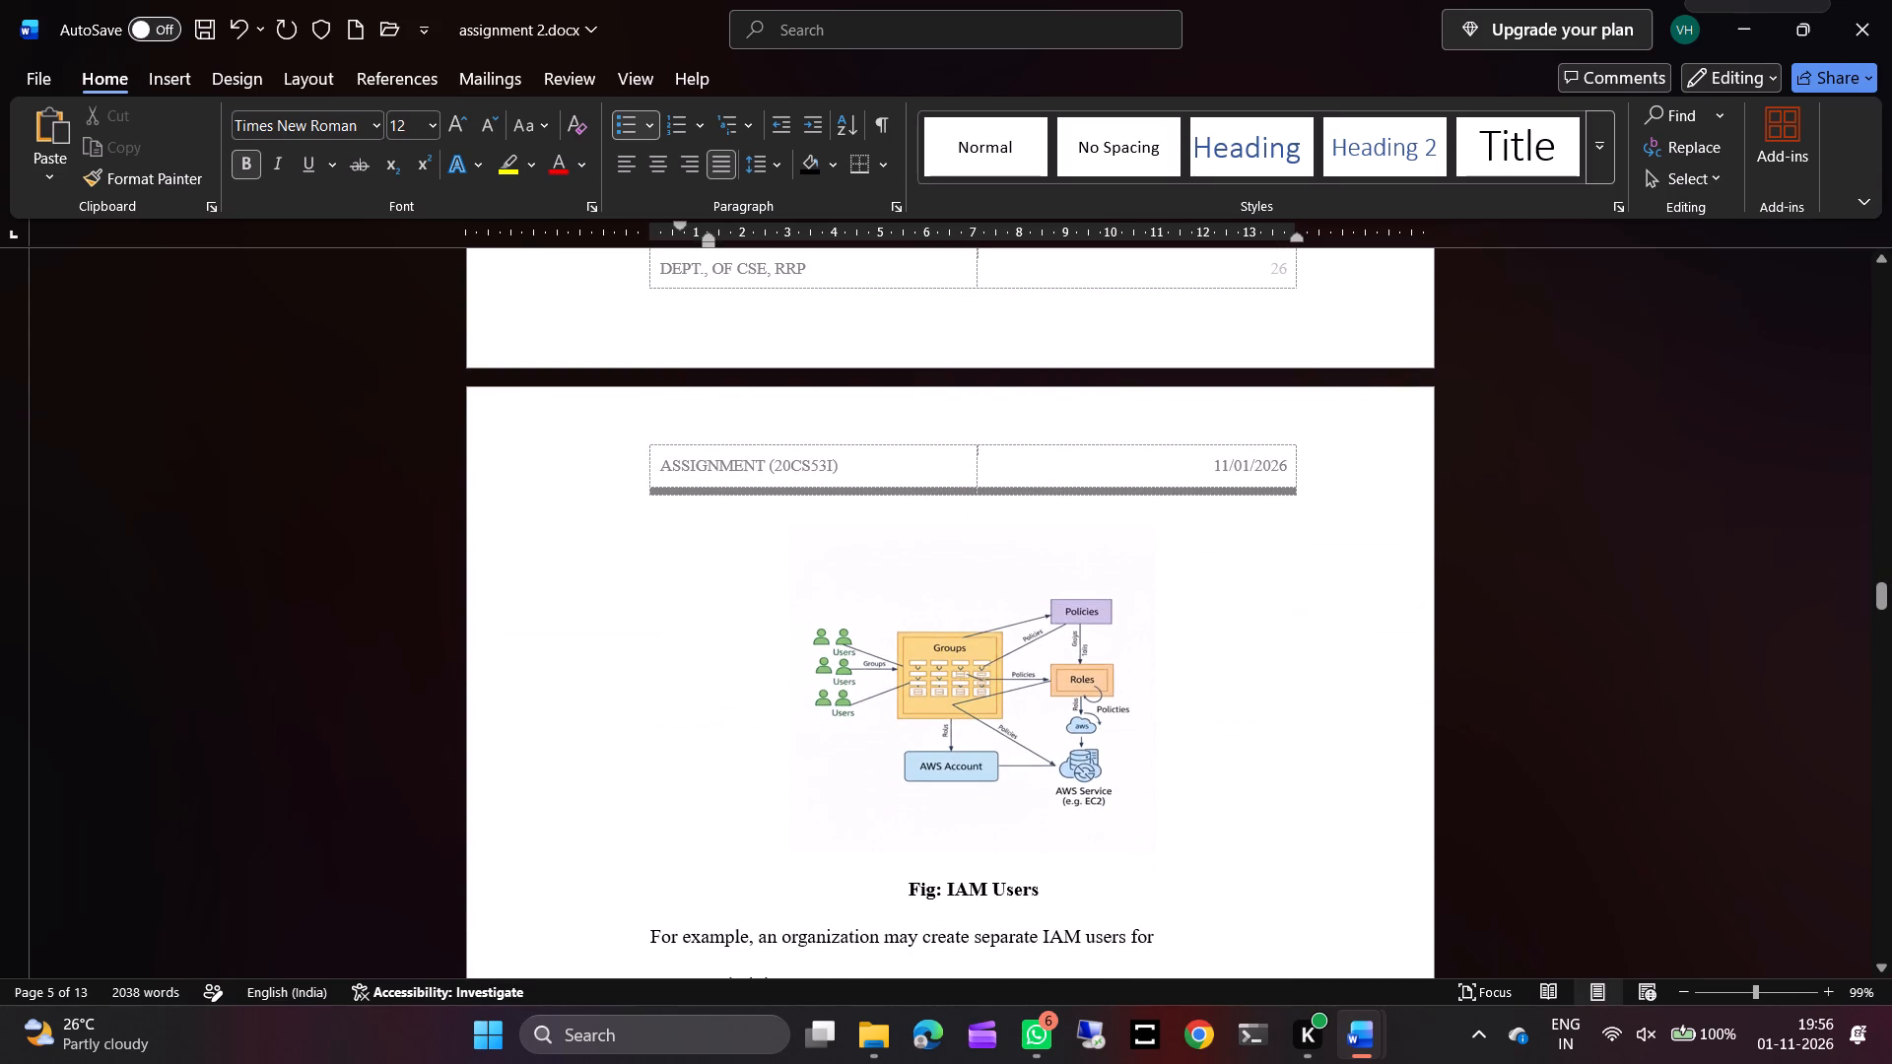
left_click_drag(786, 693, 656, 706)
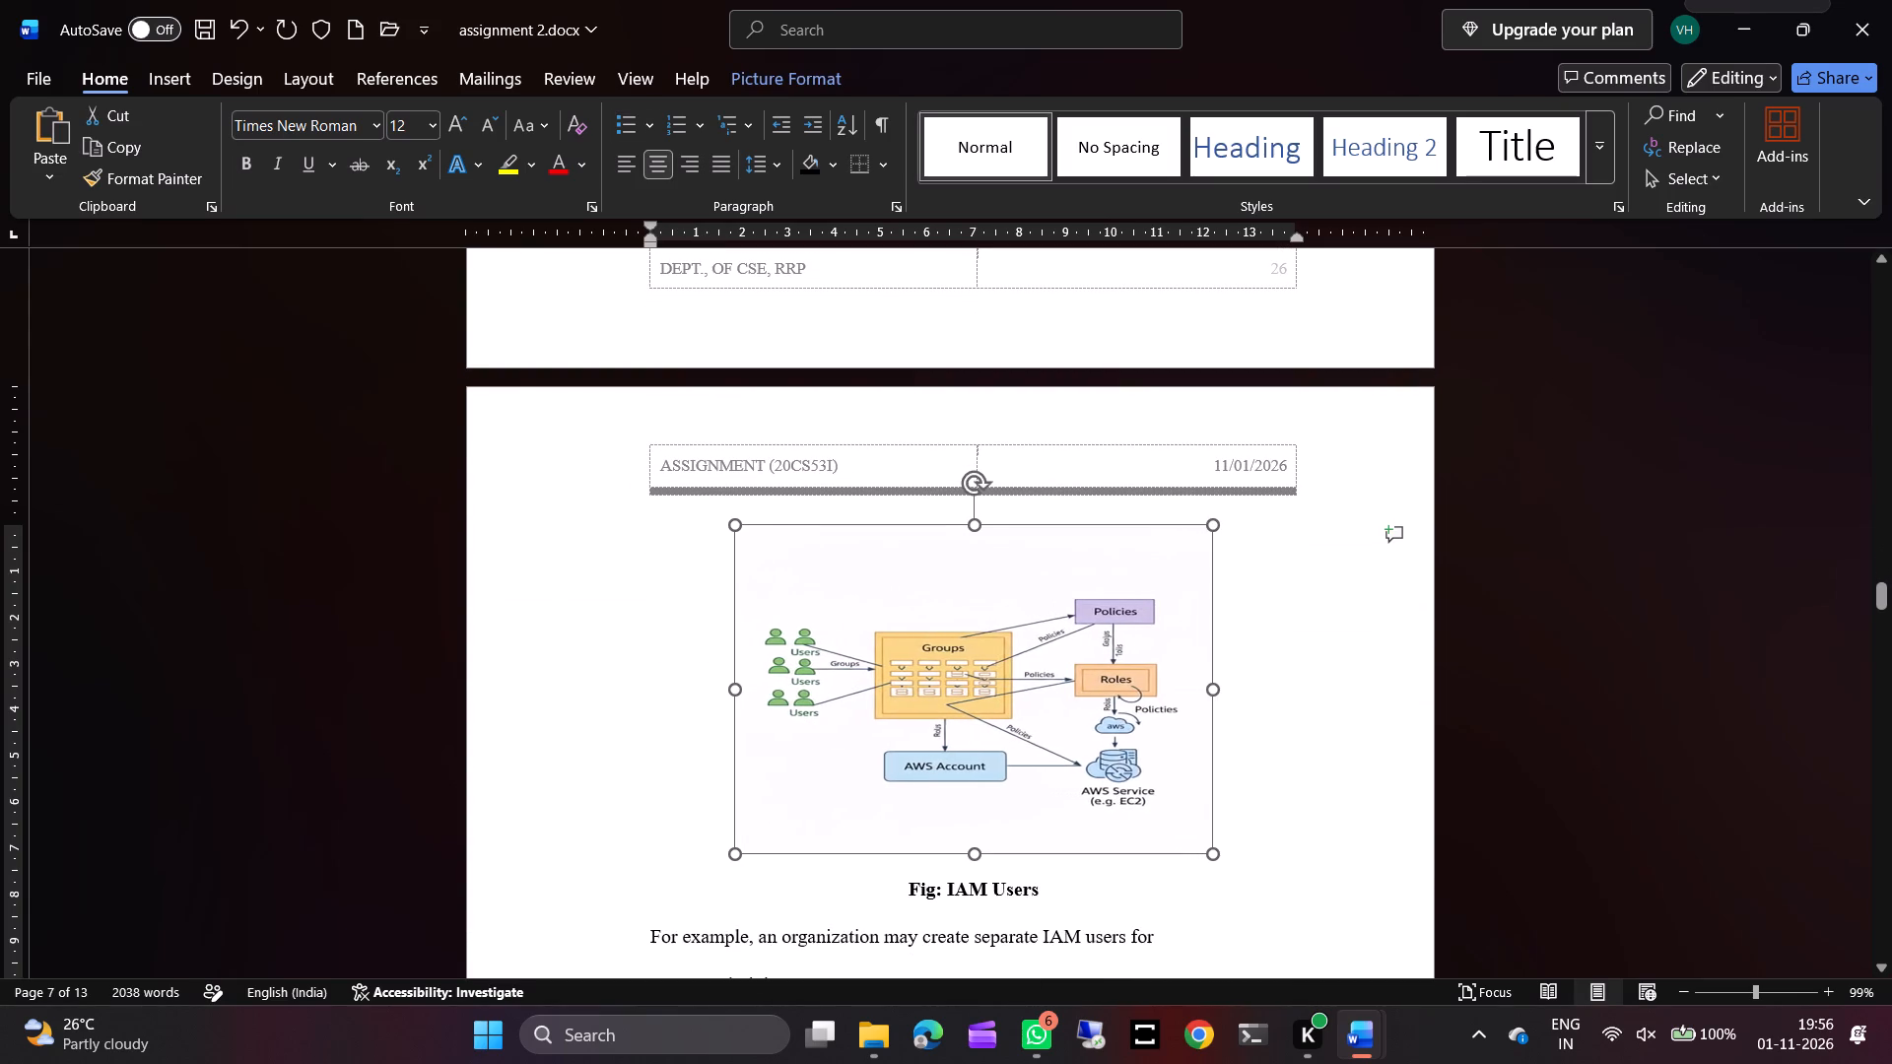
left_click_drag(656, 706, 601, 711)
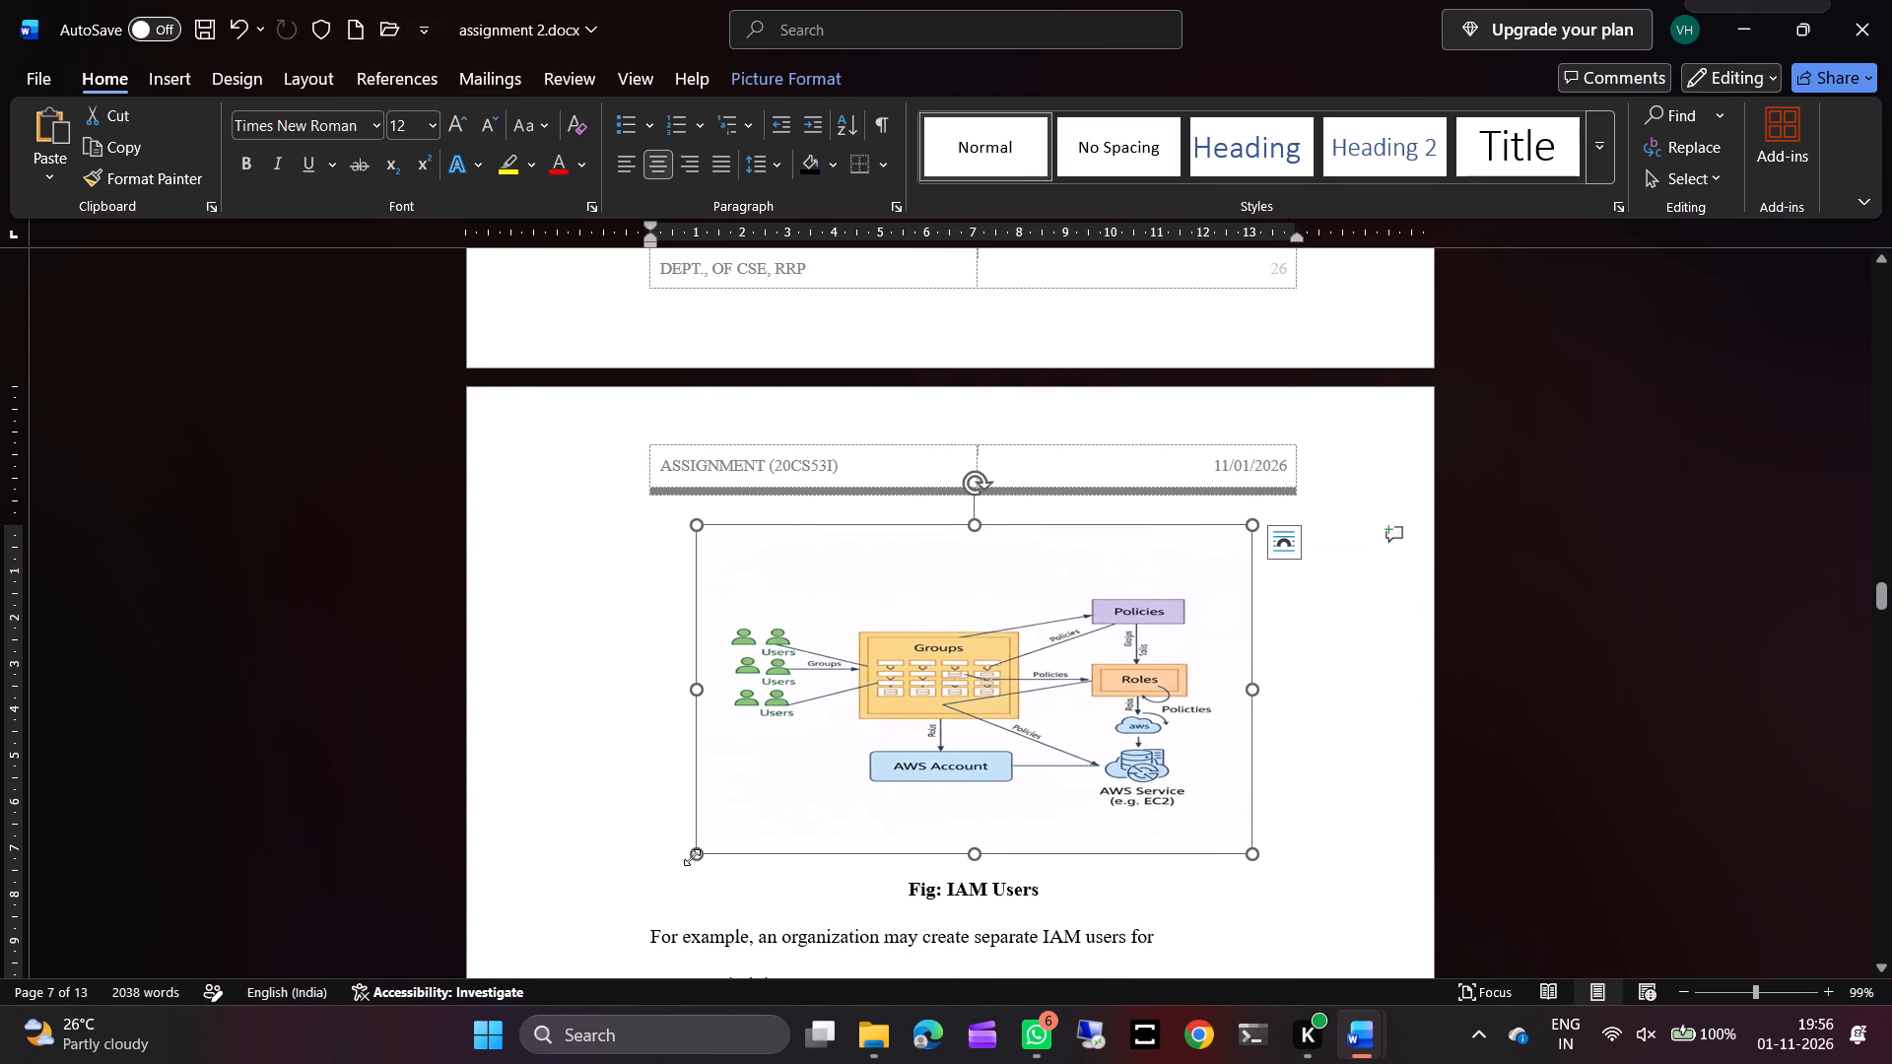
left_click_drag(691, 857, 752, 767)
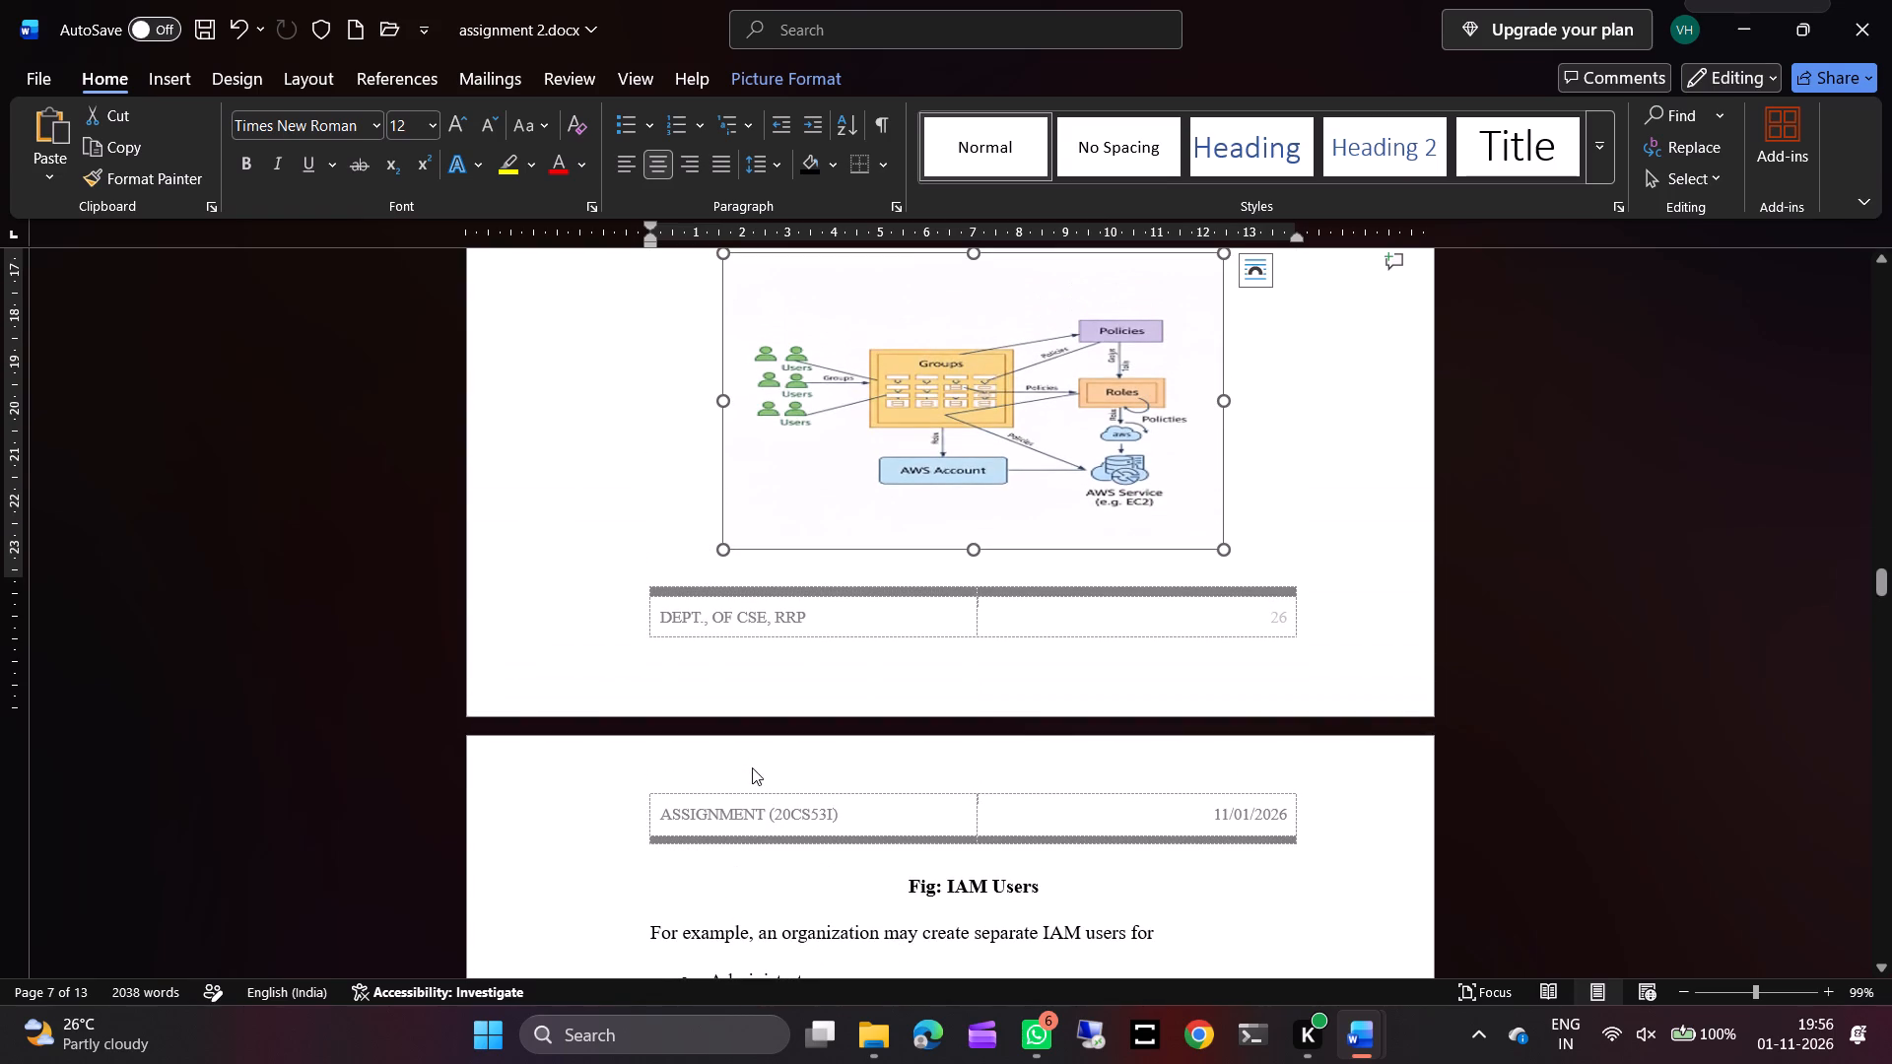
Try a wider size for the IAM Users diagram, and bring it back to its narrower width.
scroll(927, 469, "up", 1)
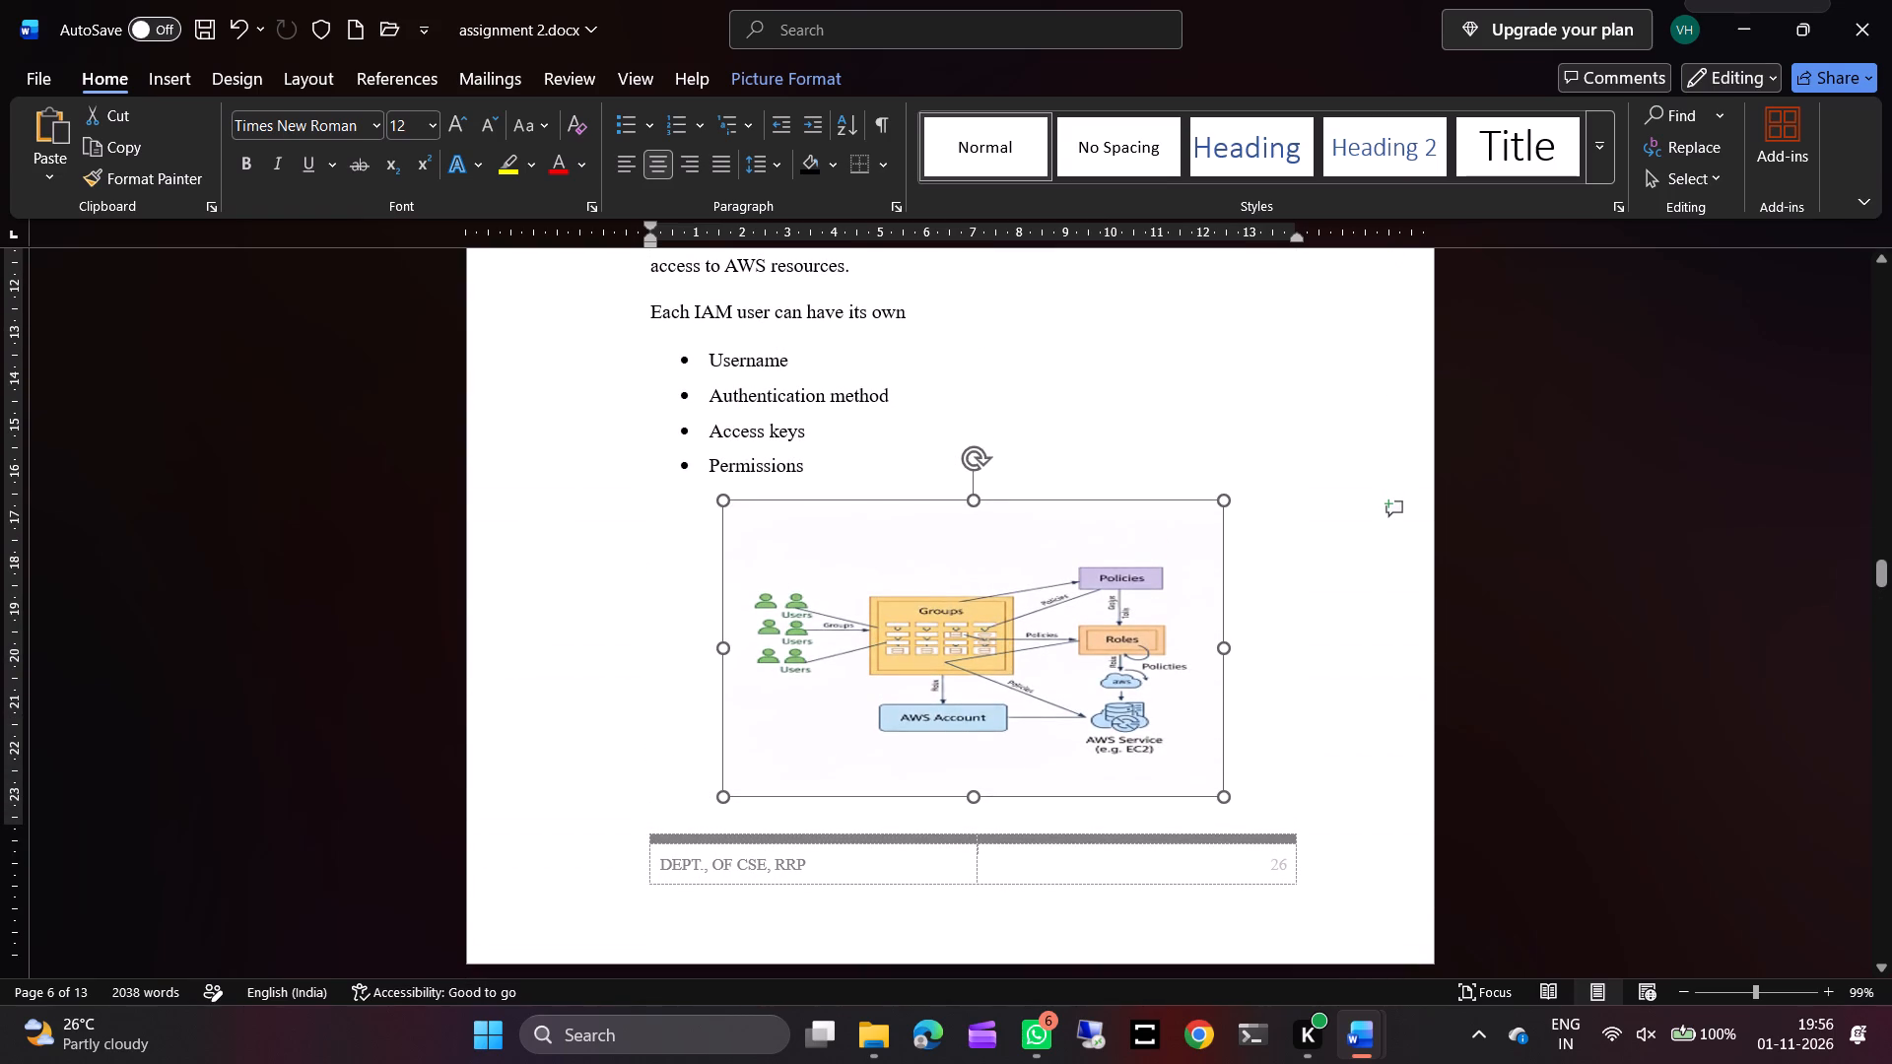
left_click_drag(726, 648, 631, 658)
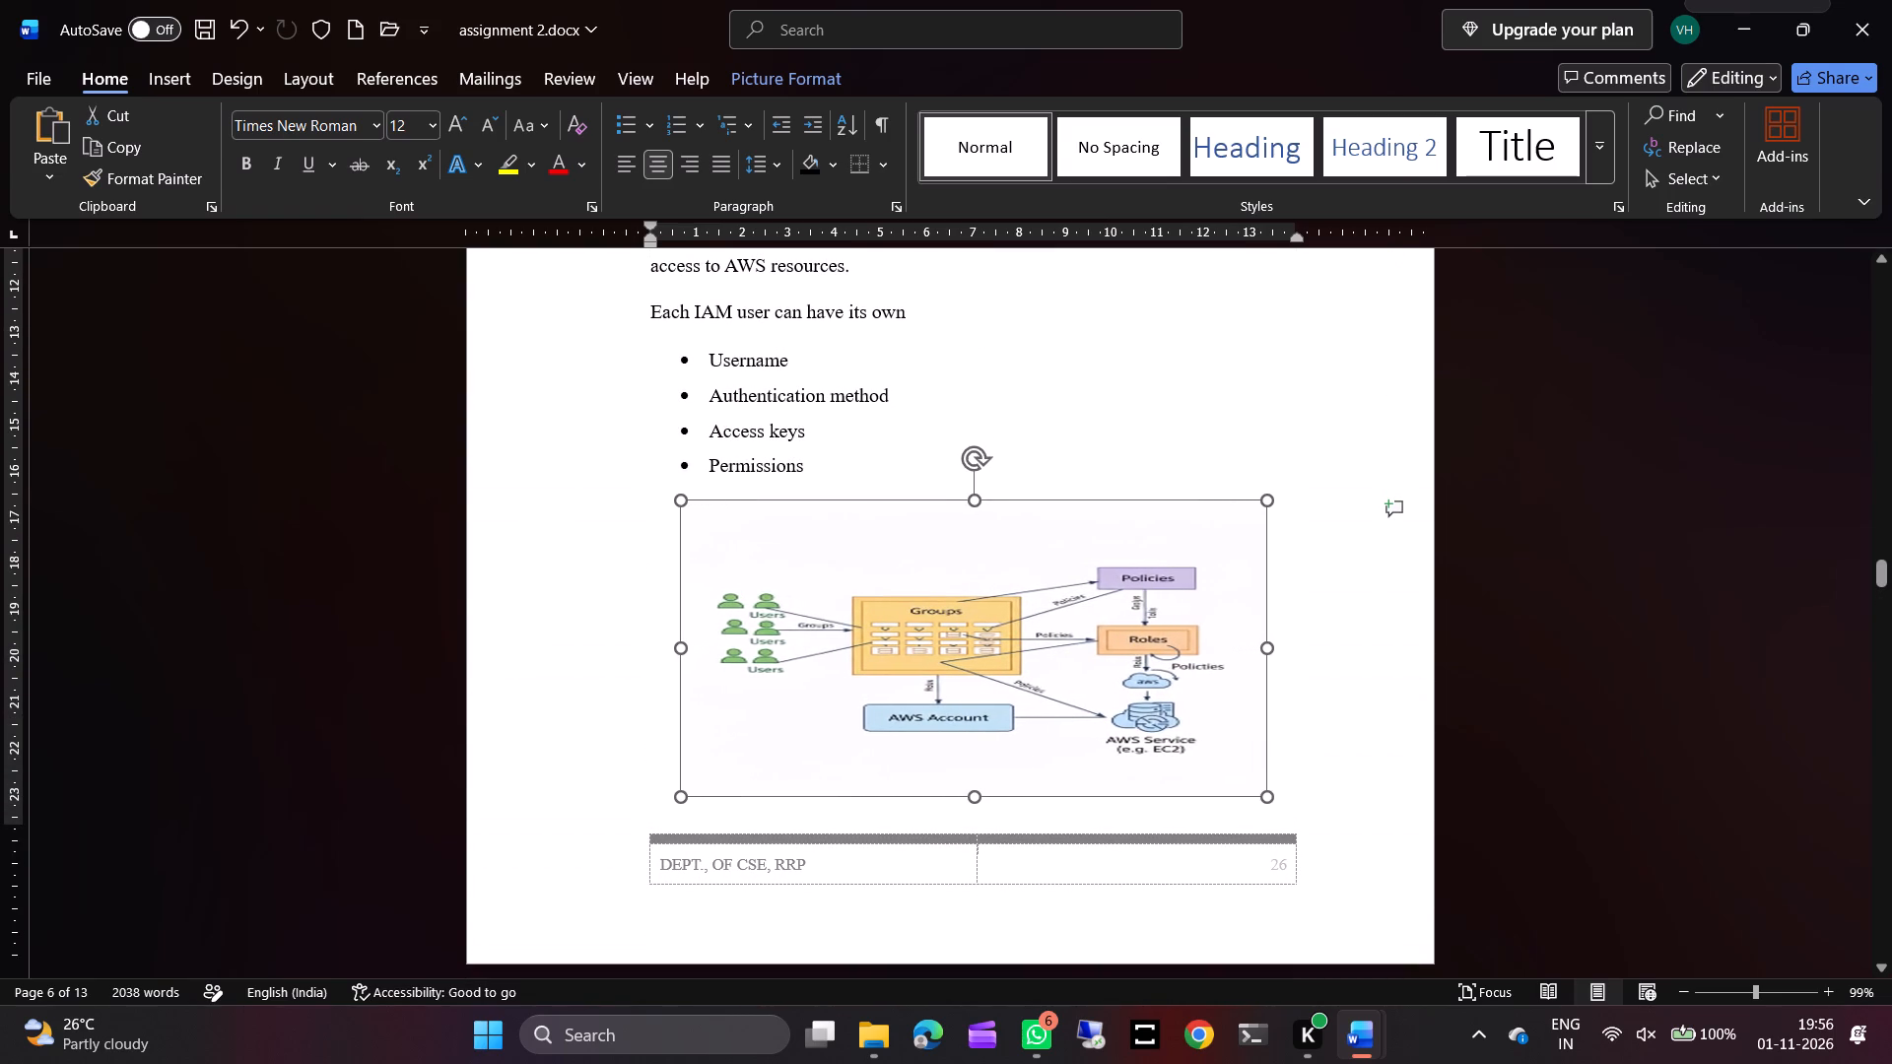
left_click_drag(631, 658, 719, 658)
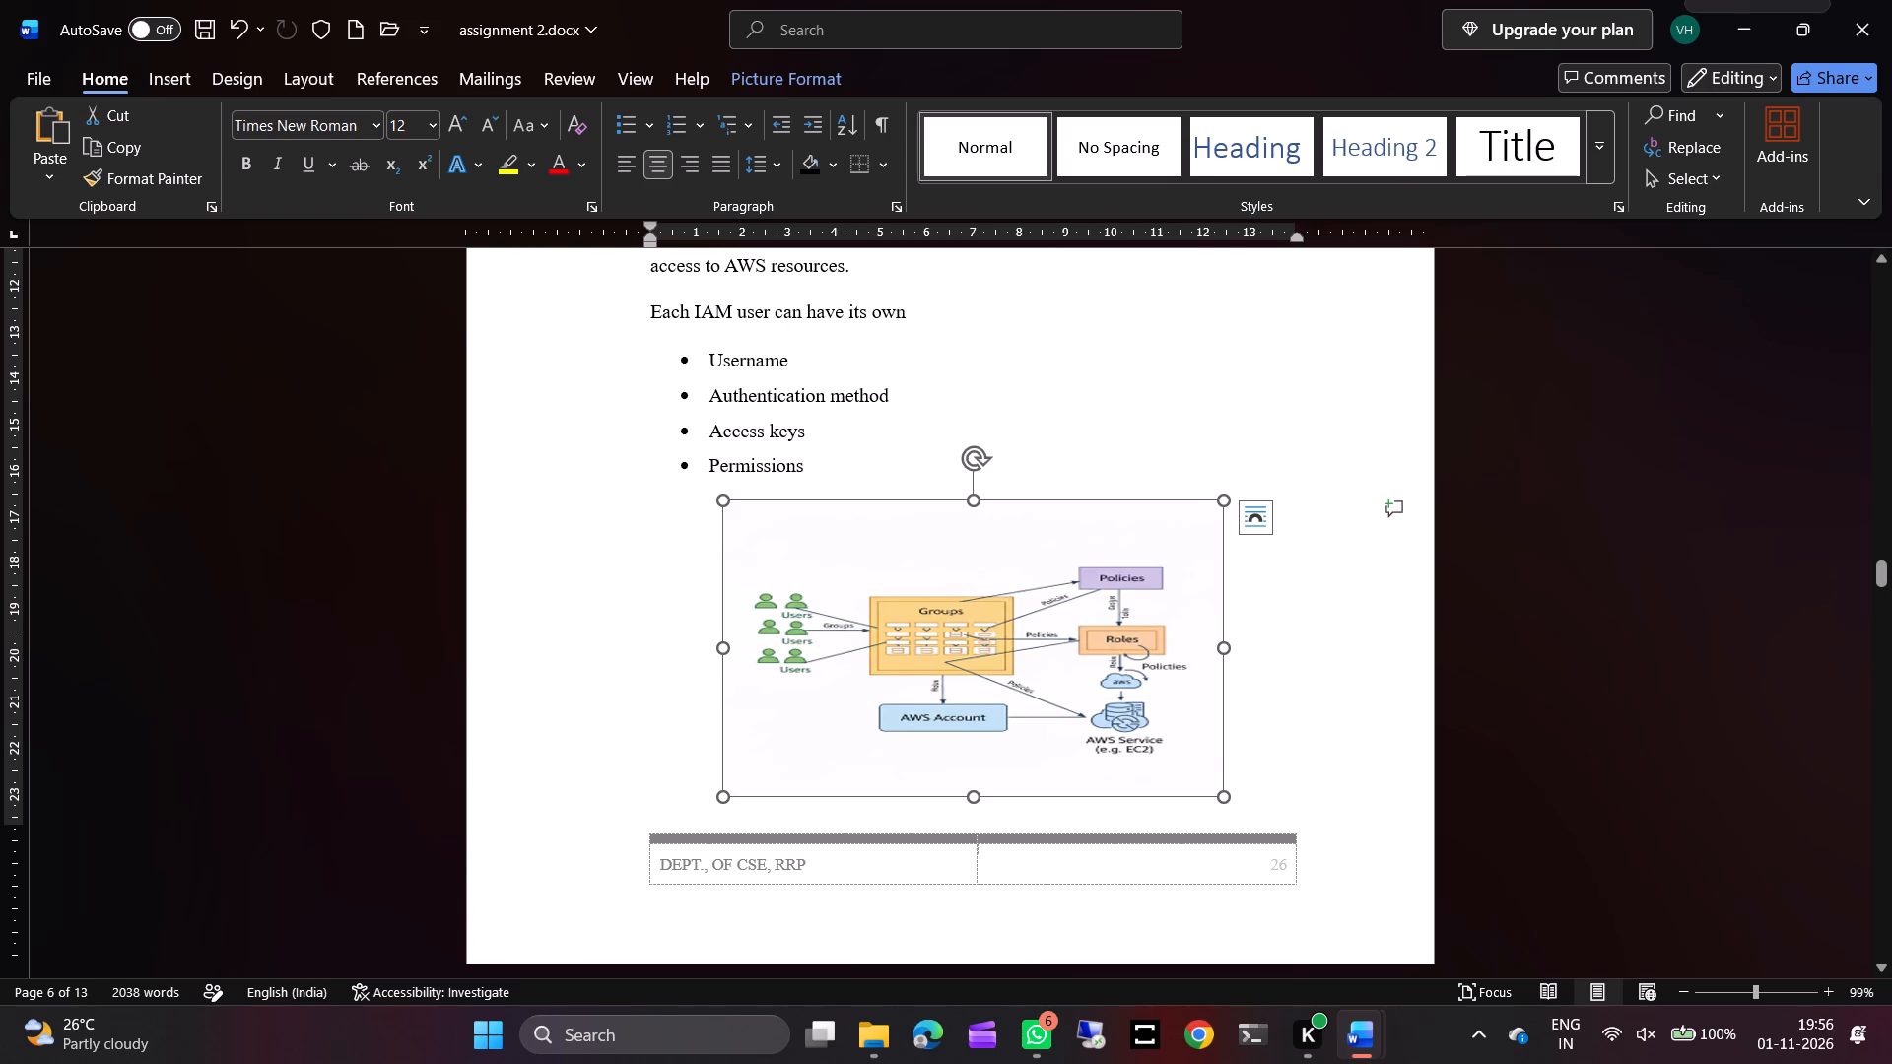
Reduce the height of the IAM Users diagram so the "Fig: IAM Users" caption fits on the same page.
left_click(850, 475)
scroll(877, 664, "down", 1)
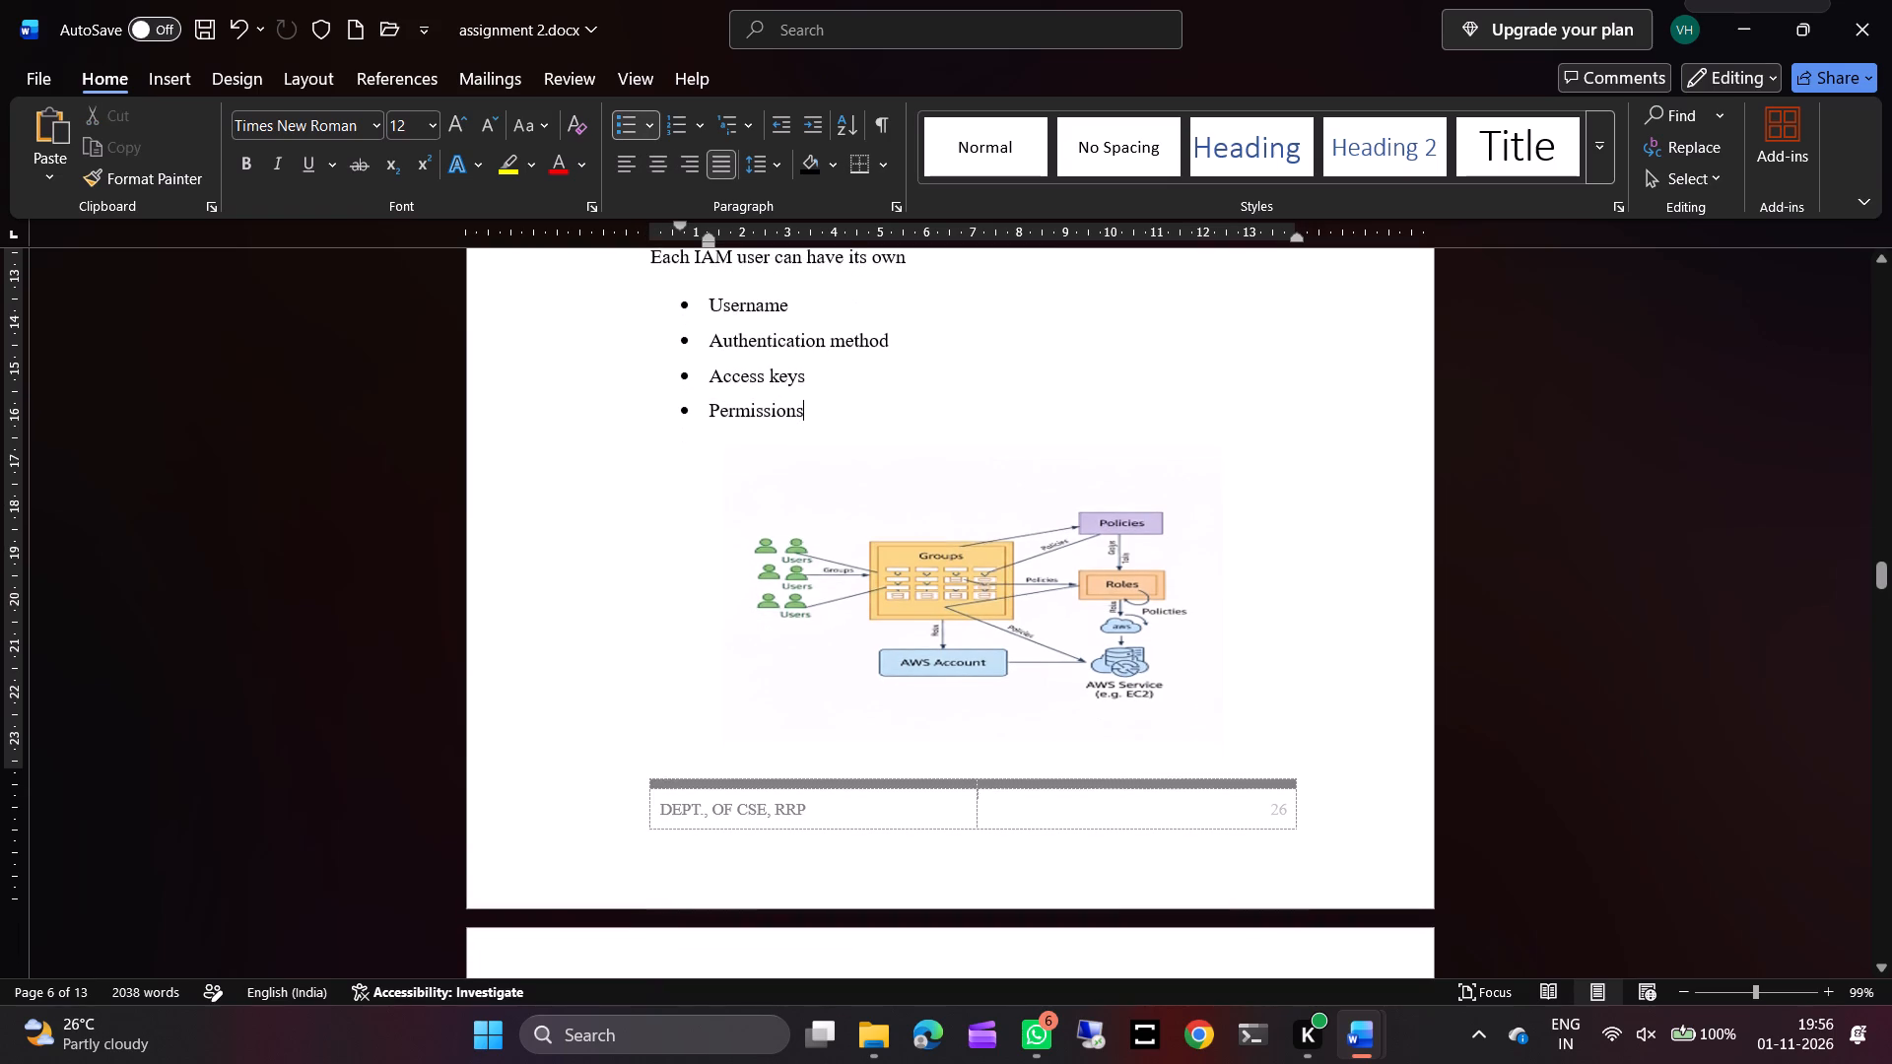
left_click(933, 681)
left_click_drag(969, 734, 978, 719)
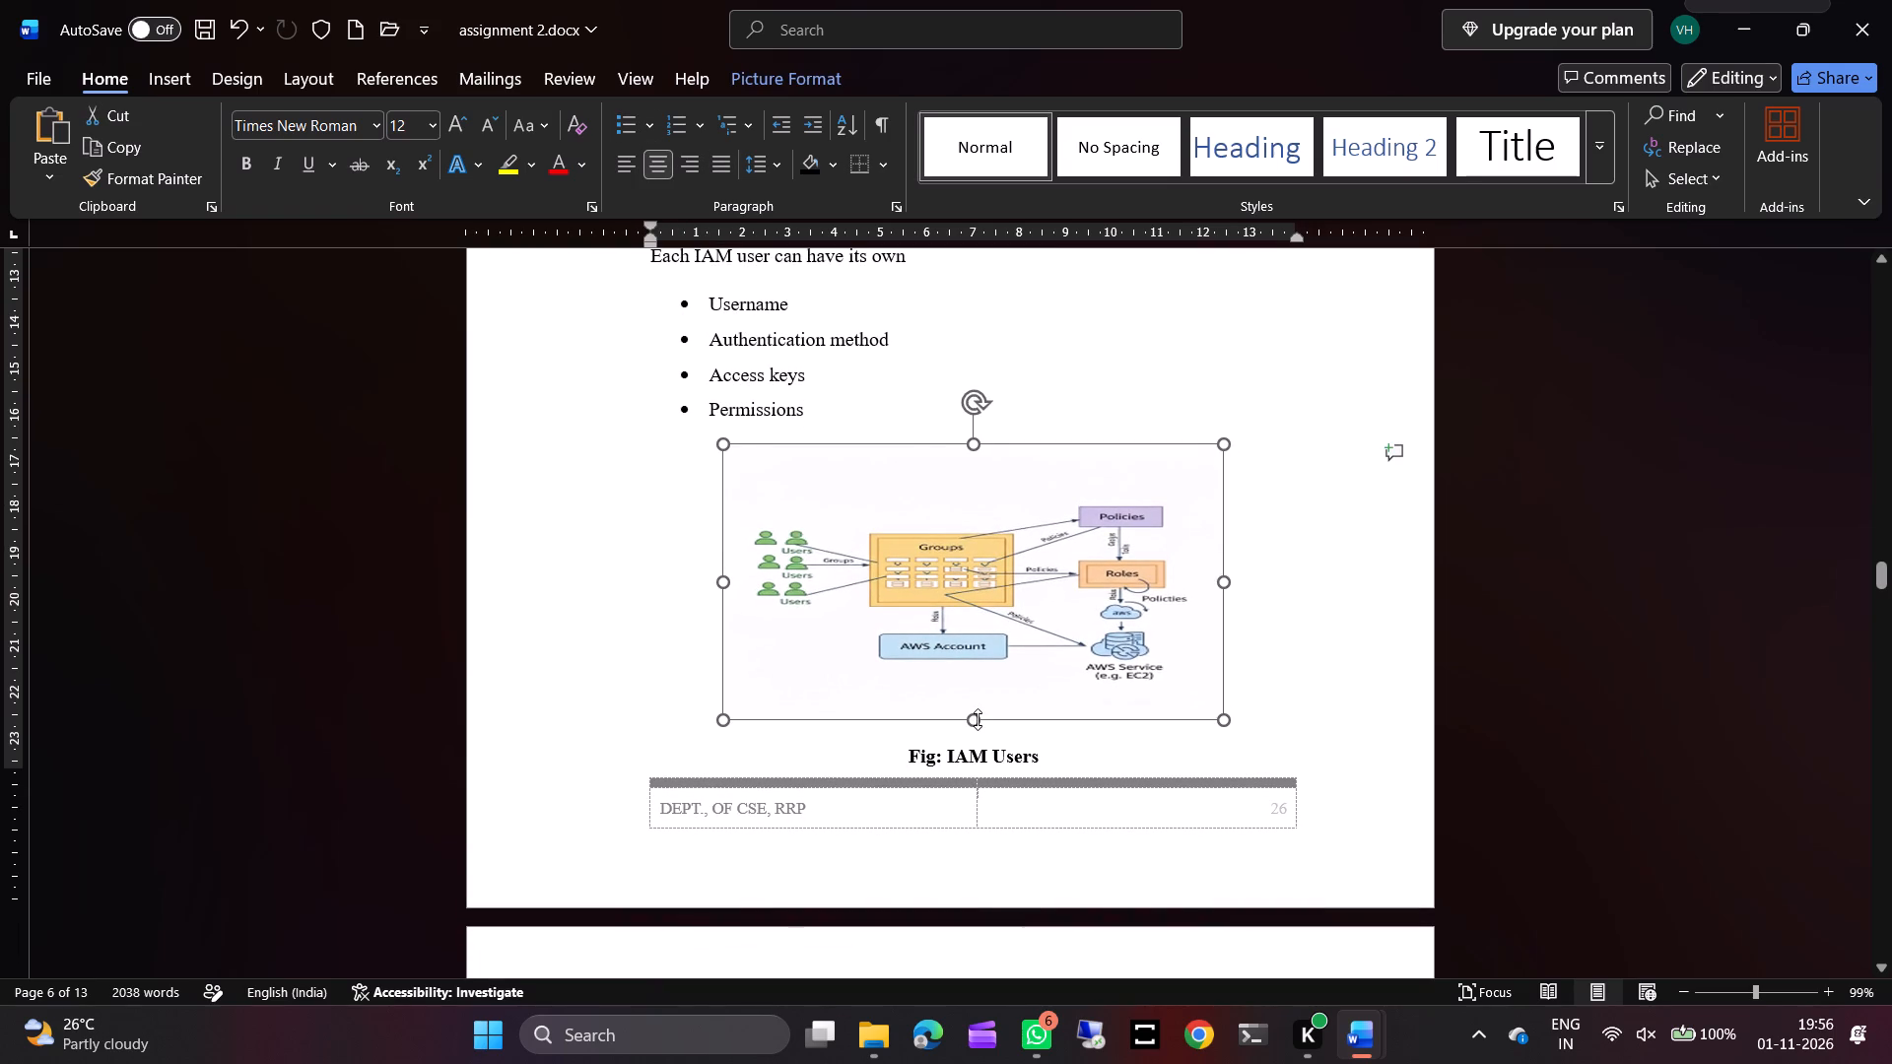
Copy the IAM Groups diagram and delete it from the IAM GROUPS section.
scroll(973, 847, "down", 2)
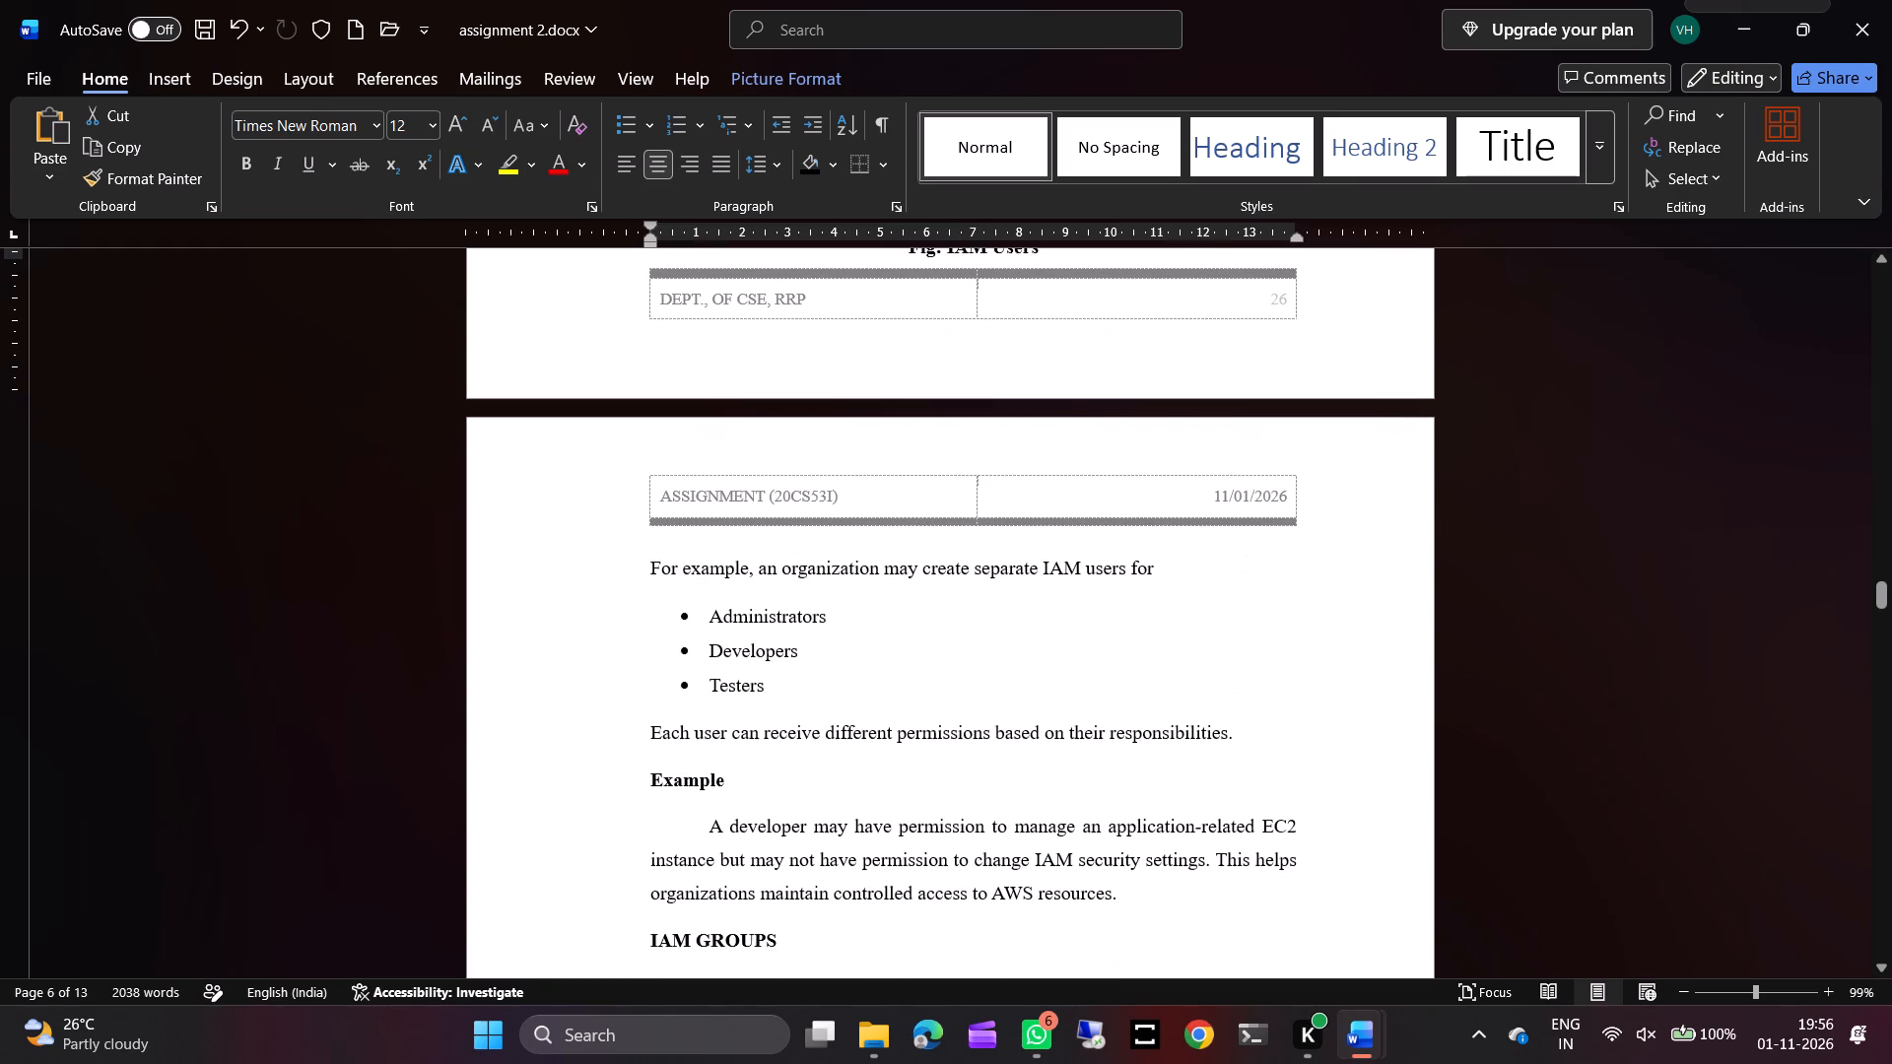
scroll(916, 759, "up", 2)
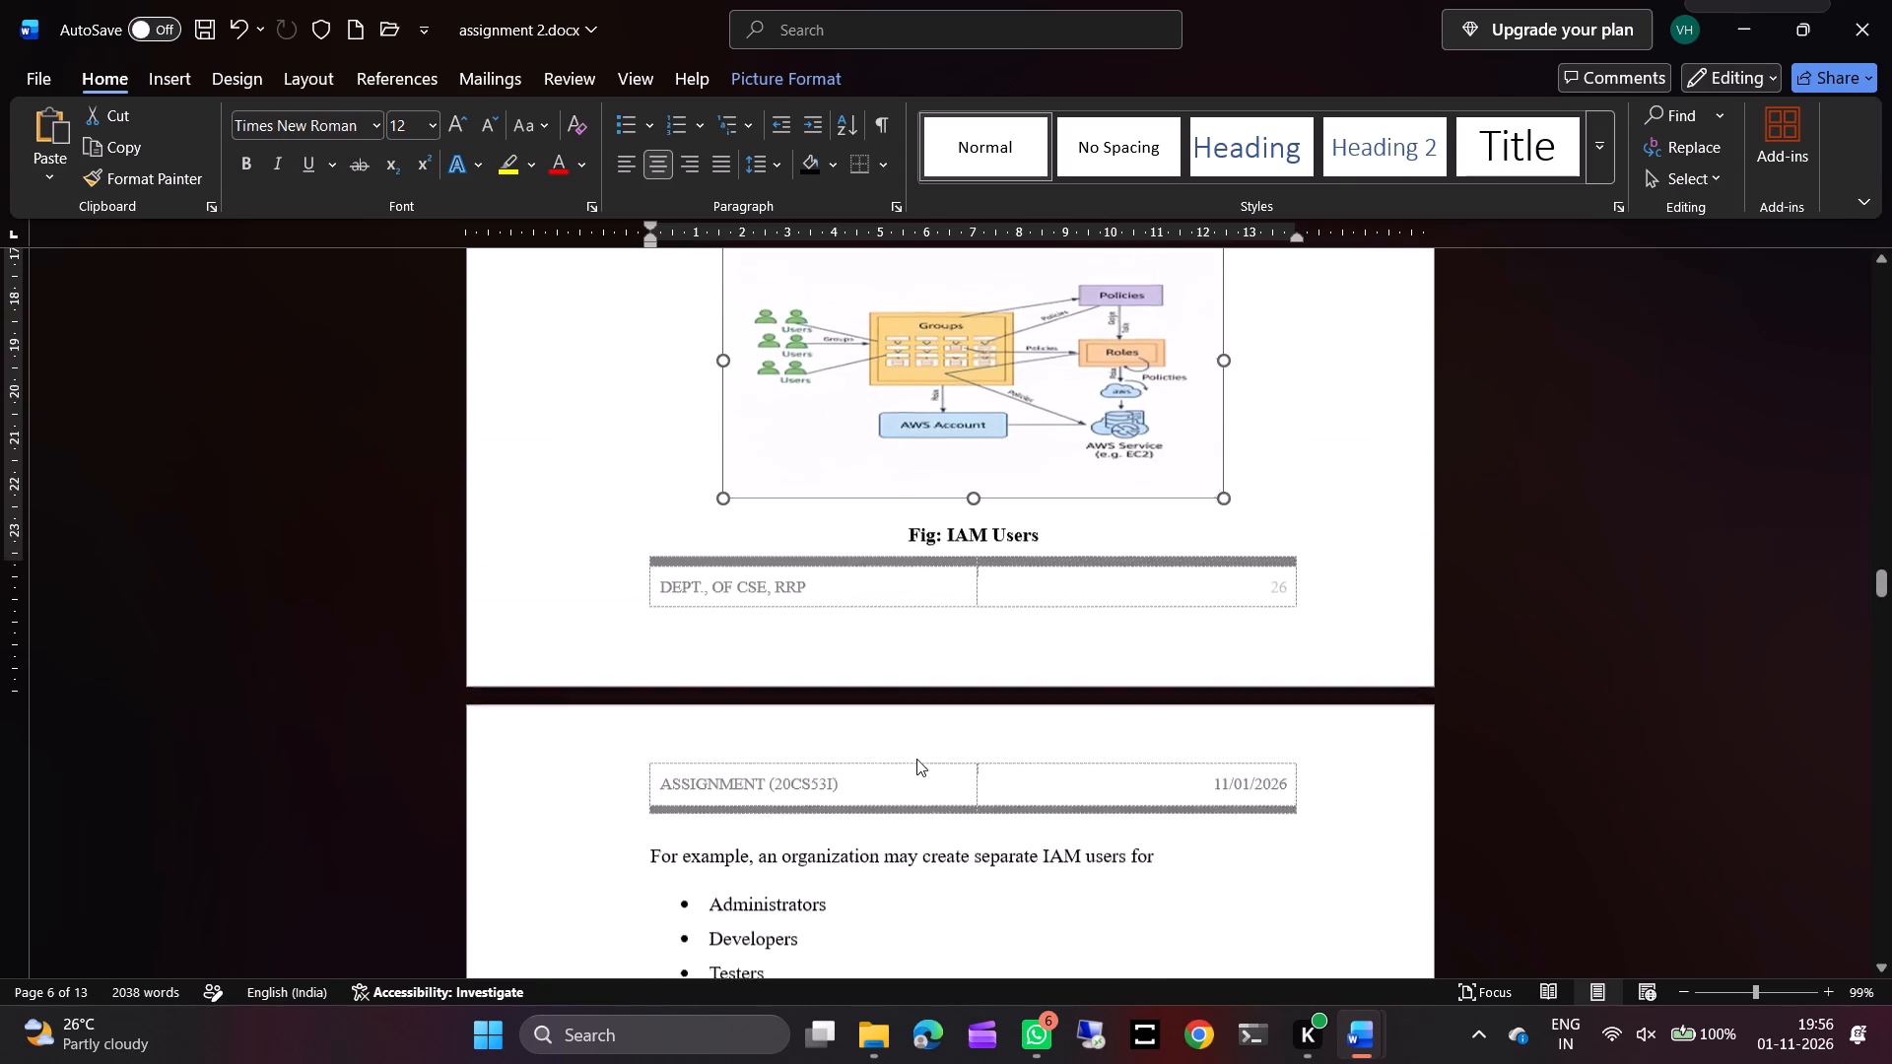
scroll(916, 759, "up", 1)
scroll(916, 759, "down", 1)
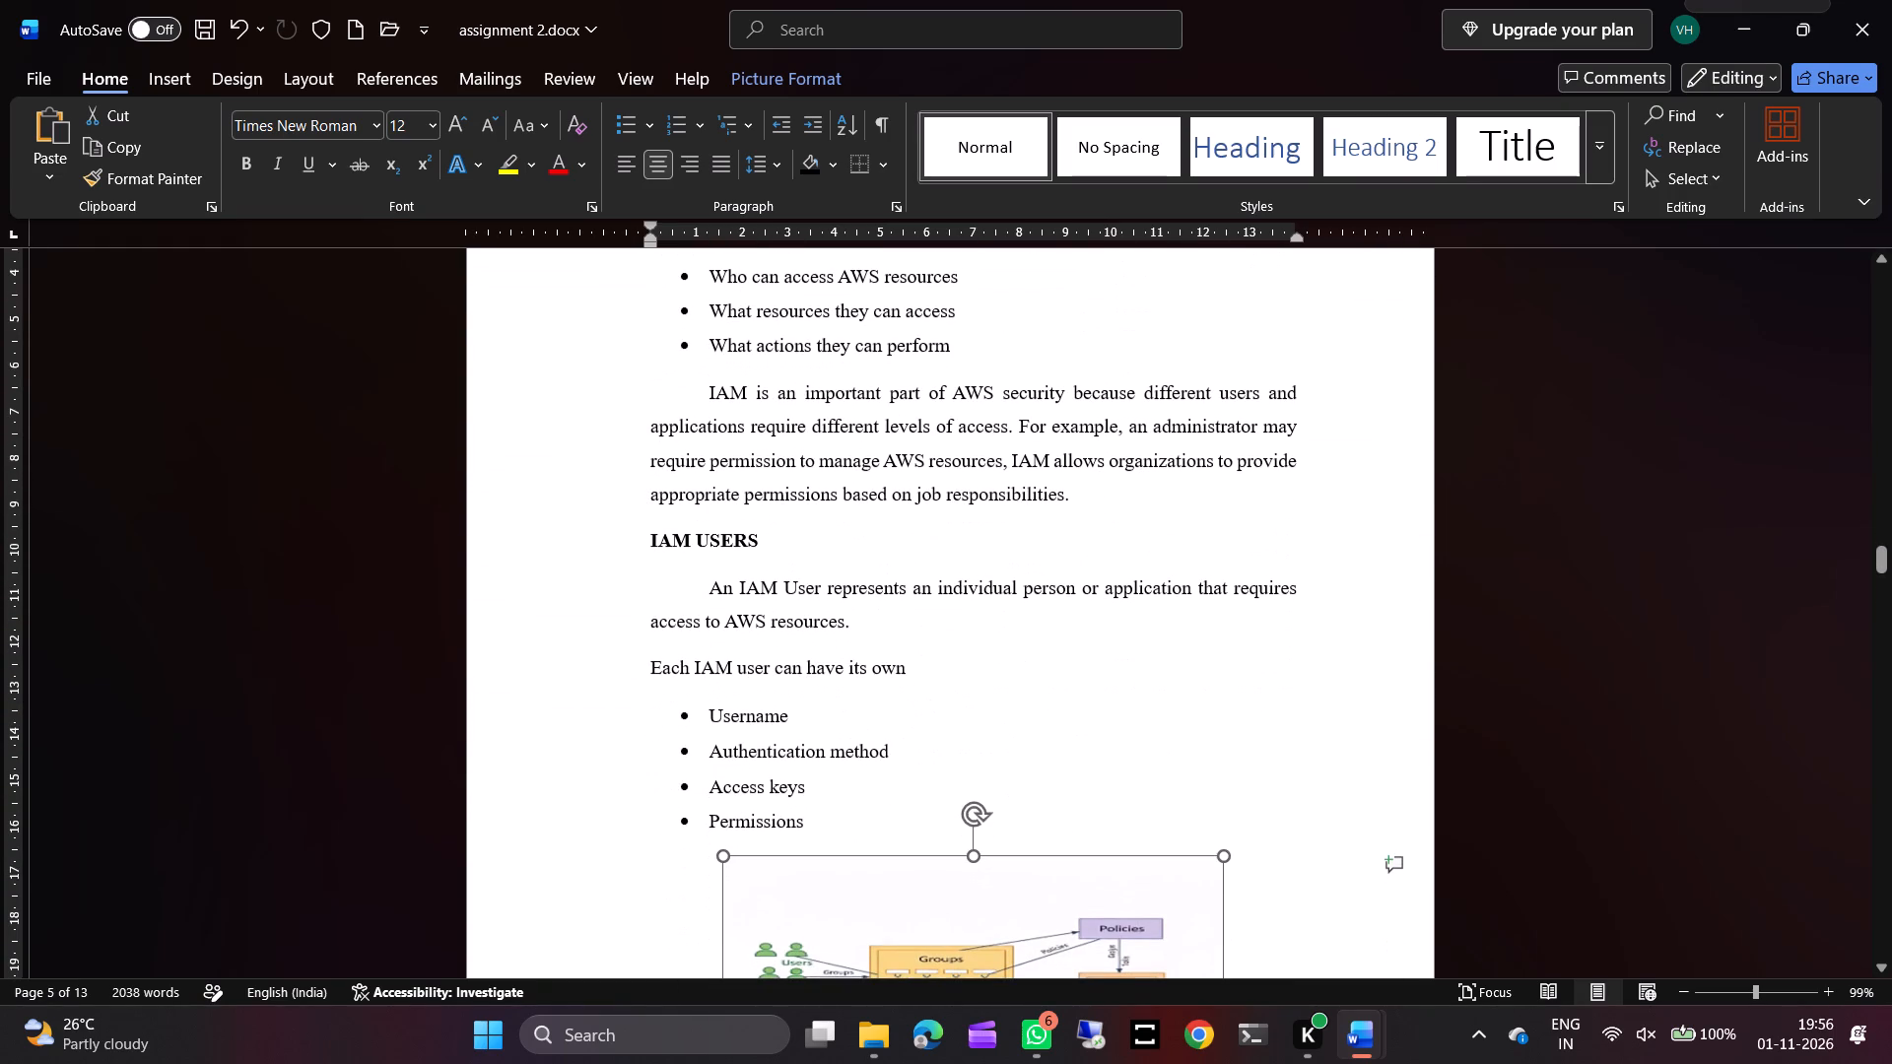
scroll(916, 759, "down", 1)
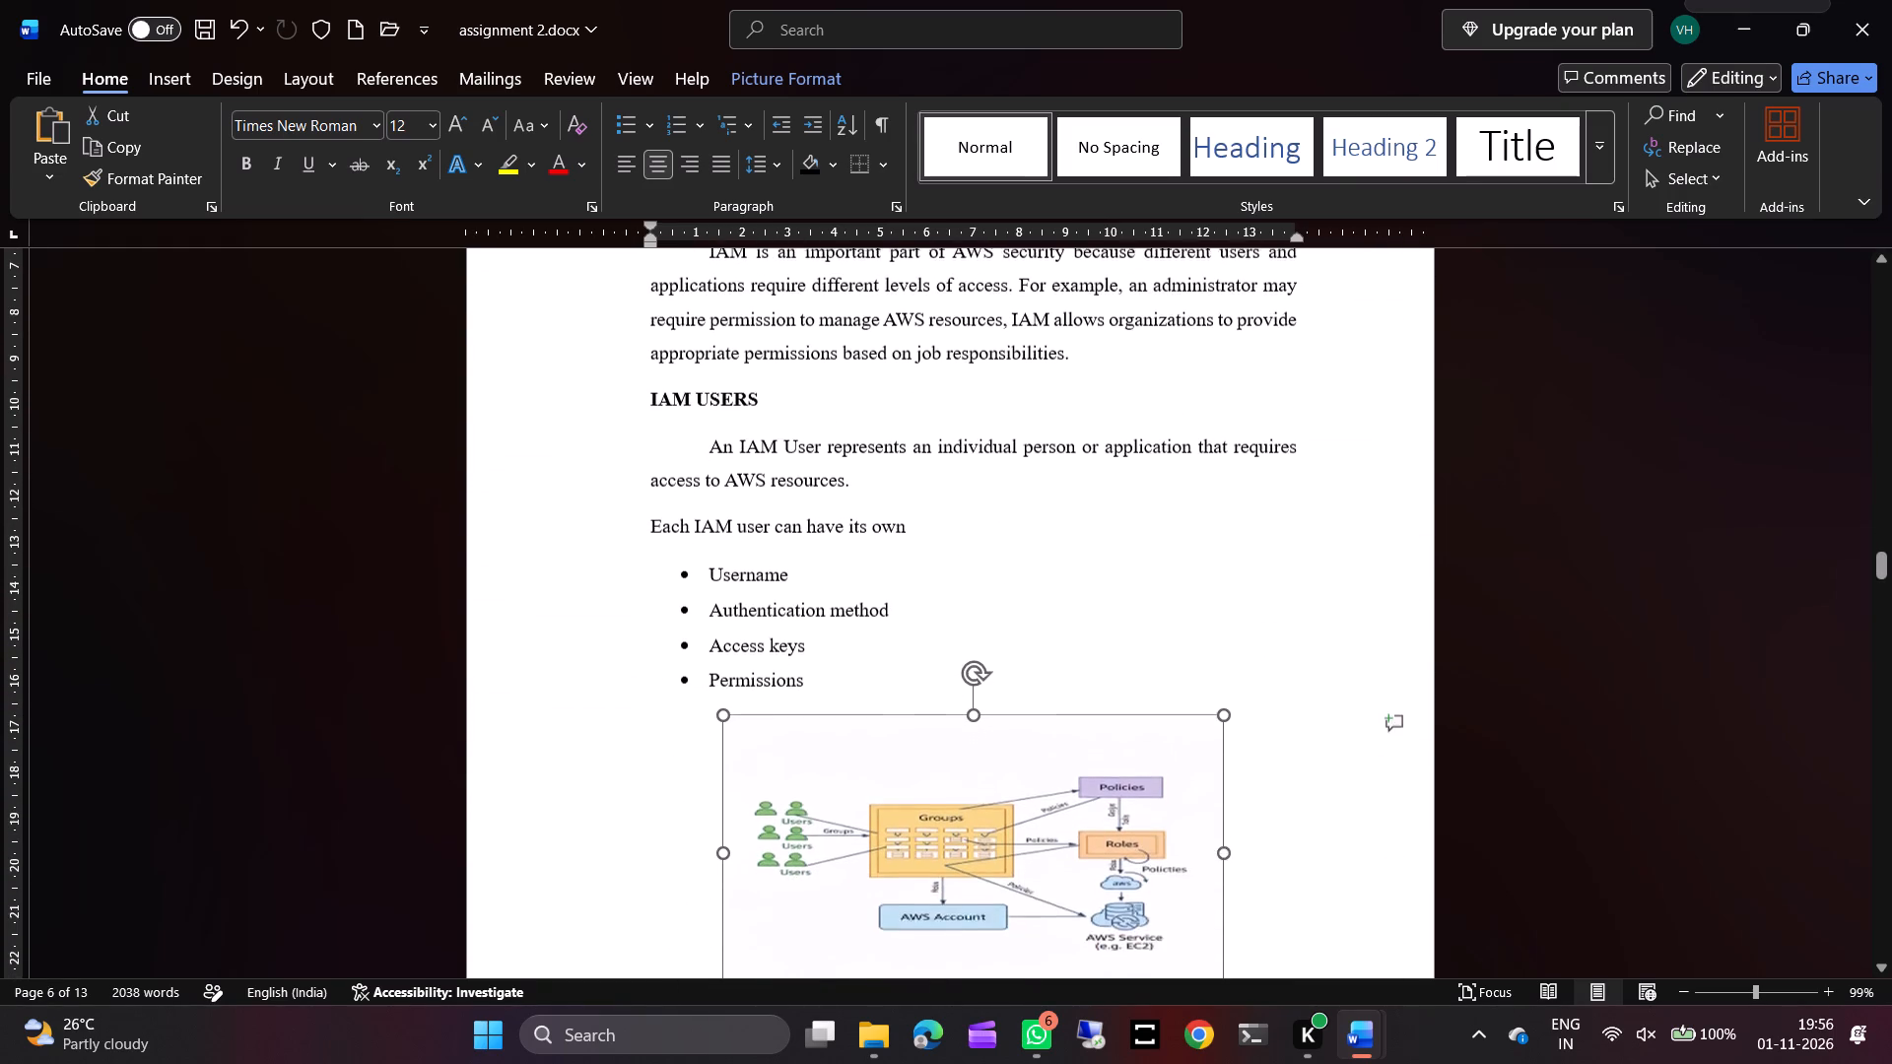
scroll(916, 759, "down", 3)
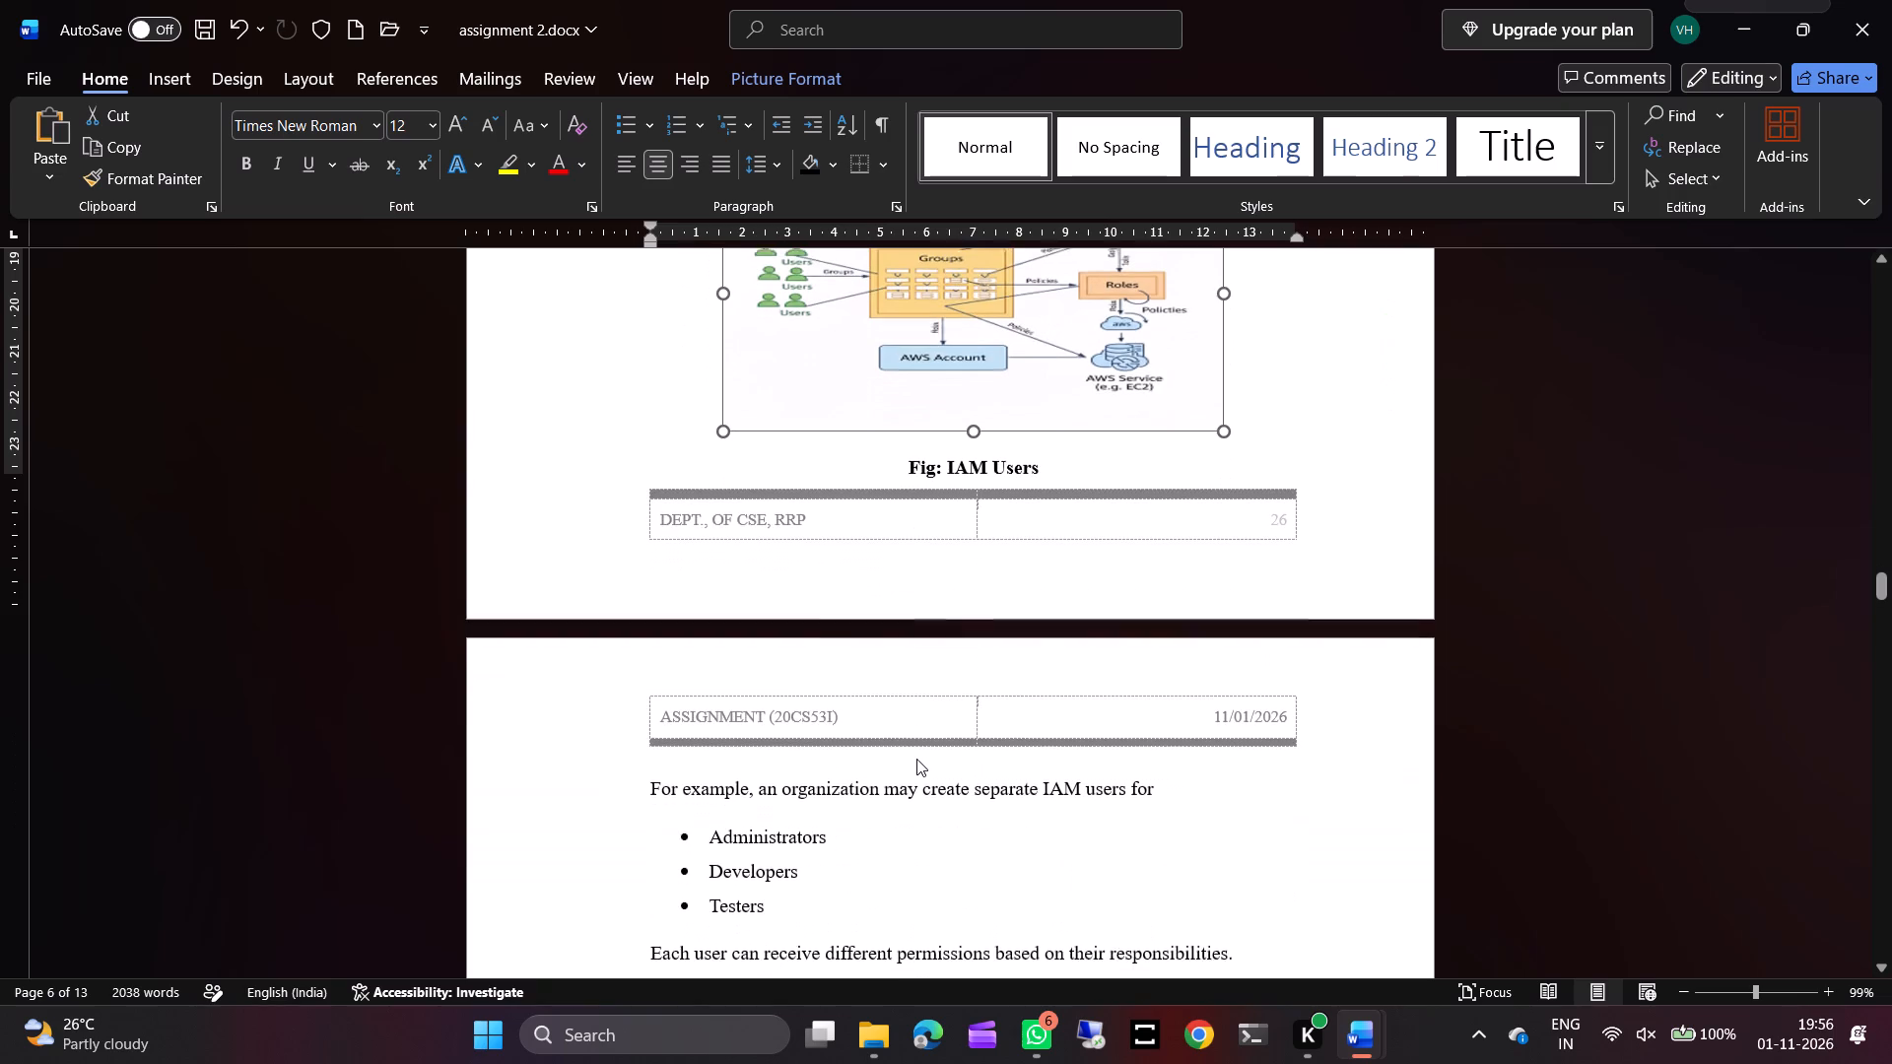
scroll(916, 759, "down", 3)
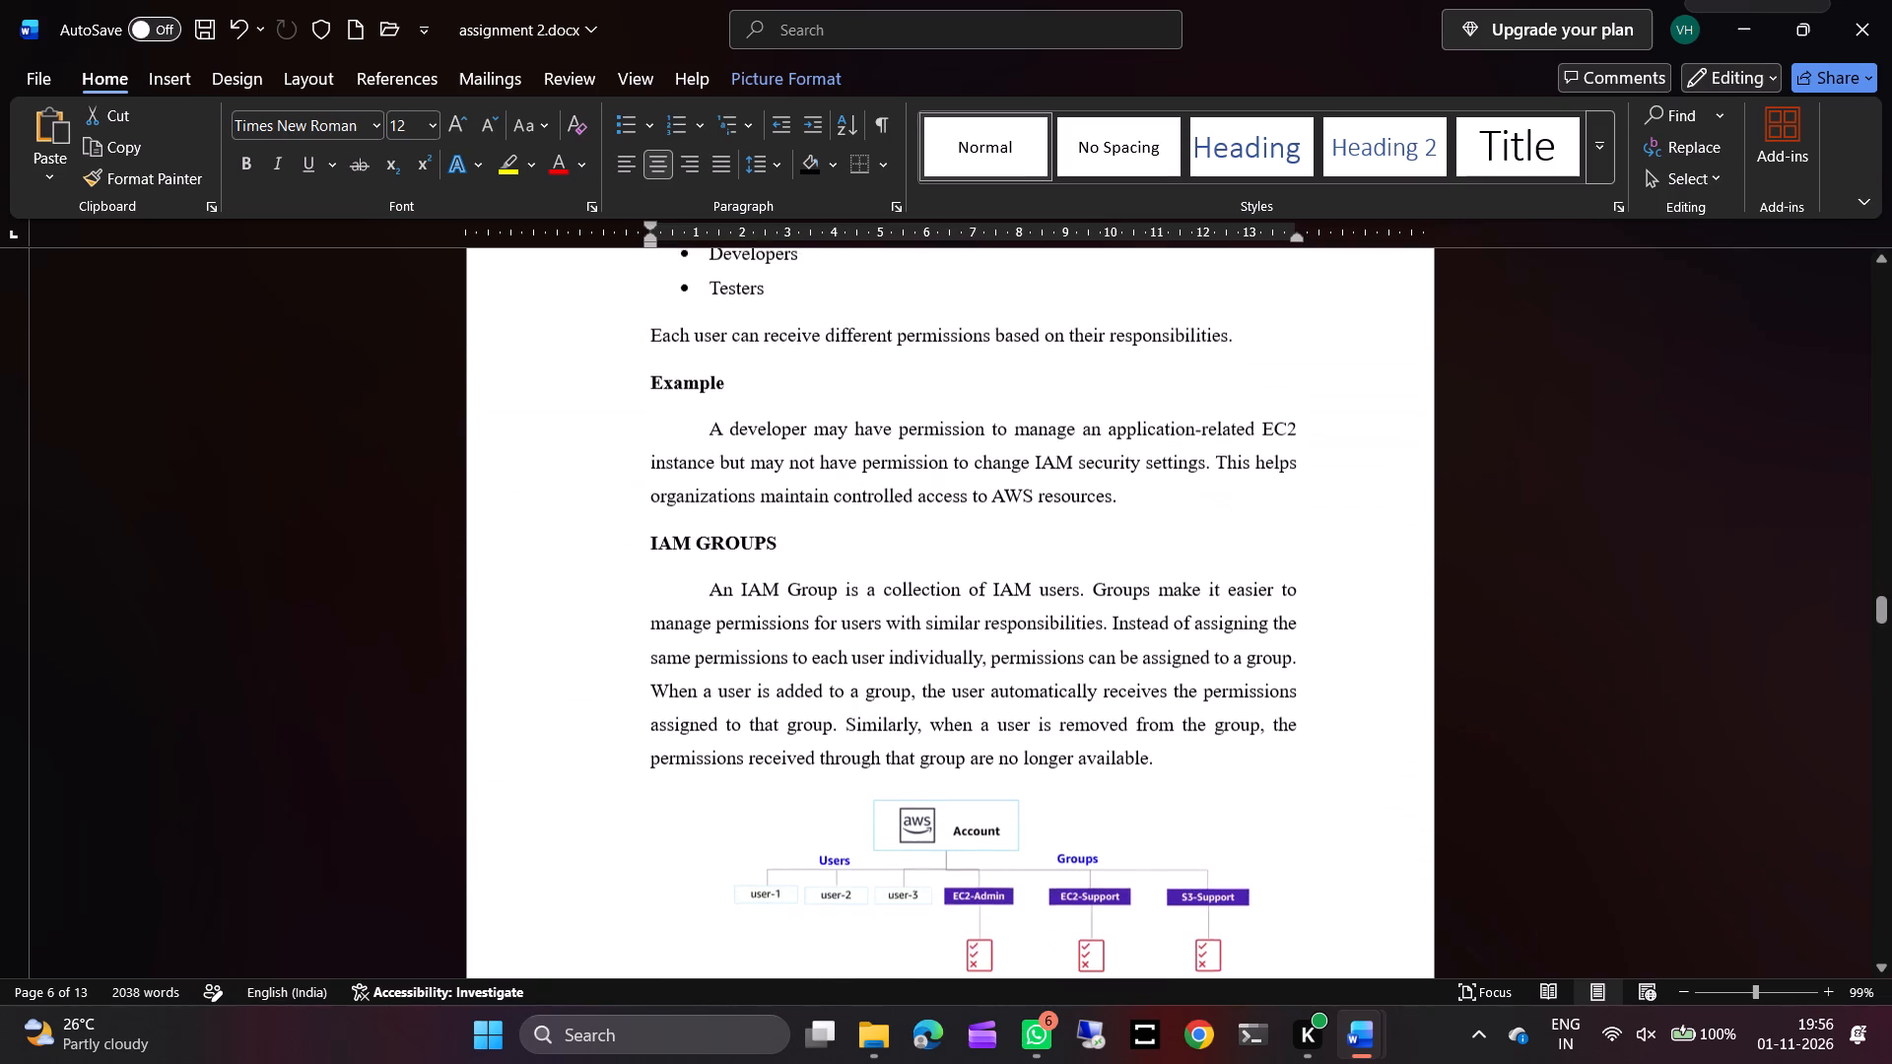
scroll(916, 744, "down", 2)
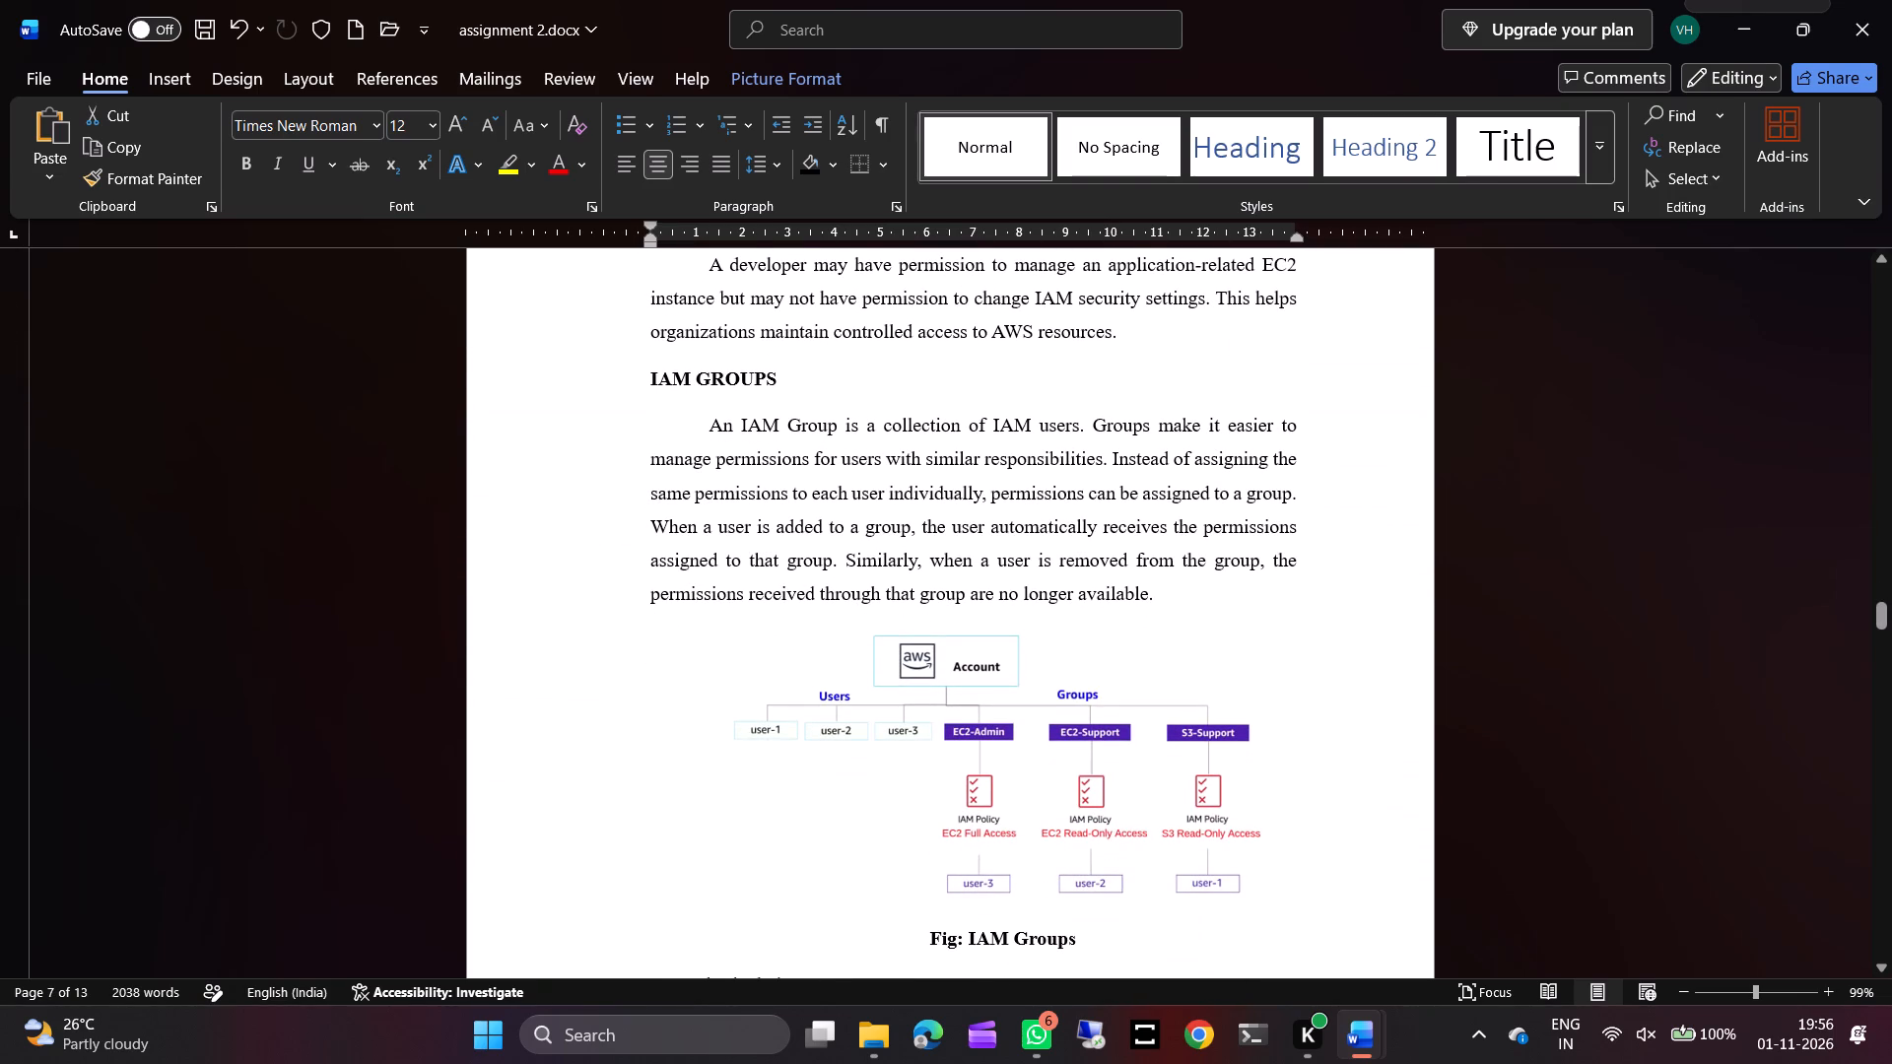
scroll(916, 744, "down", 1)
left_click(936, 671)
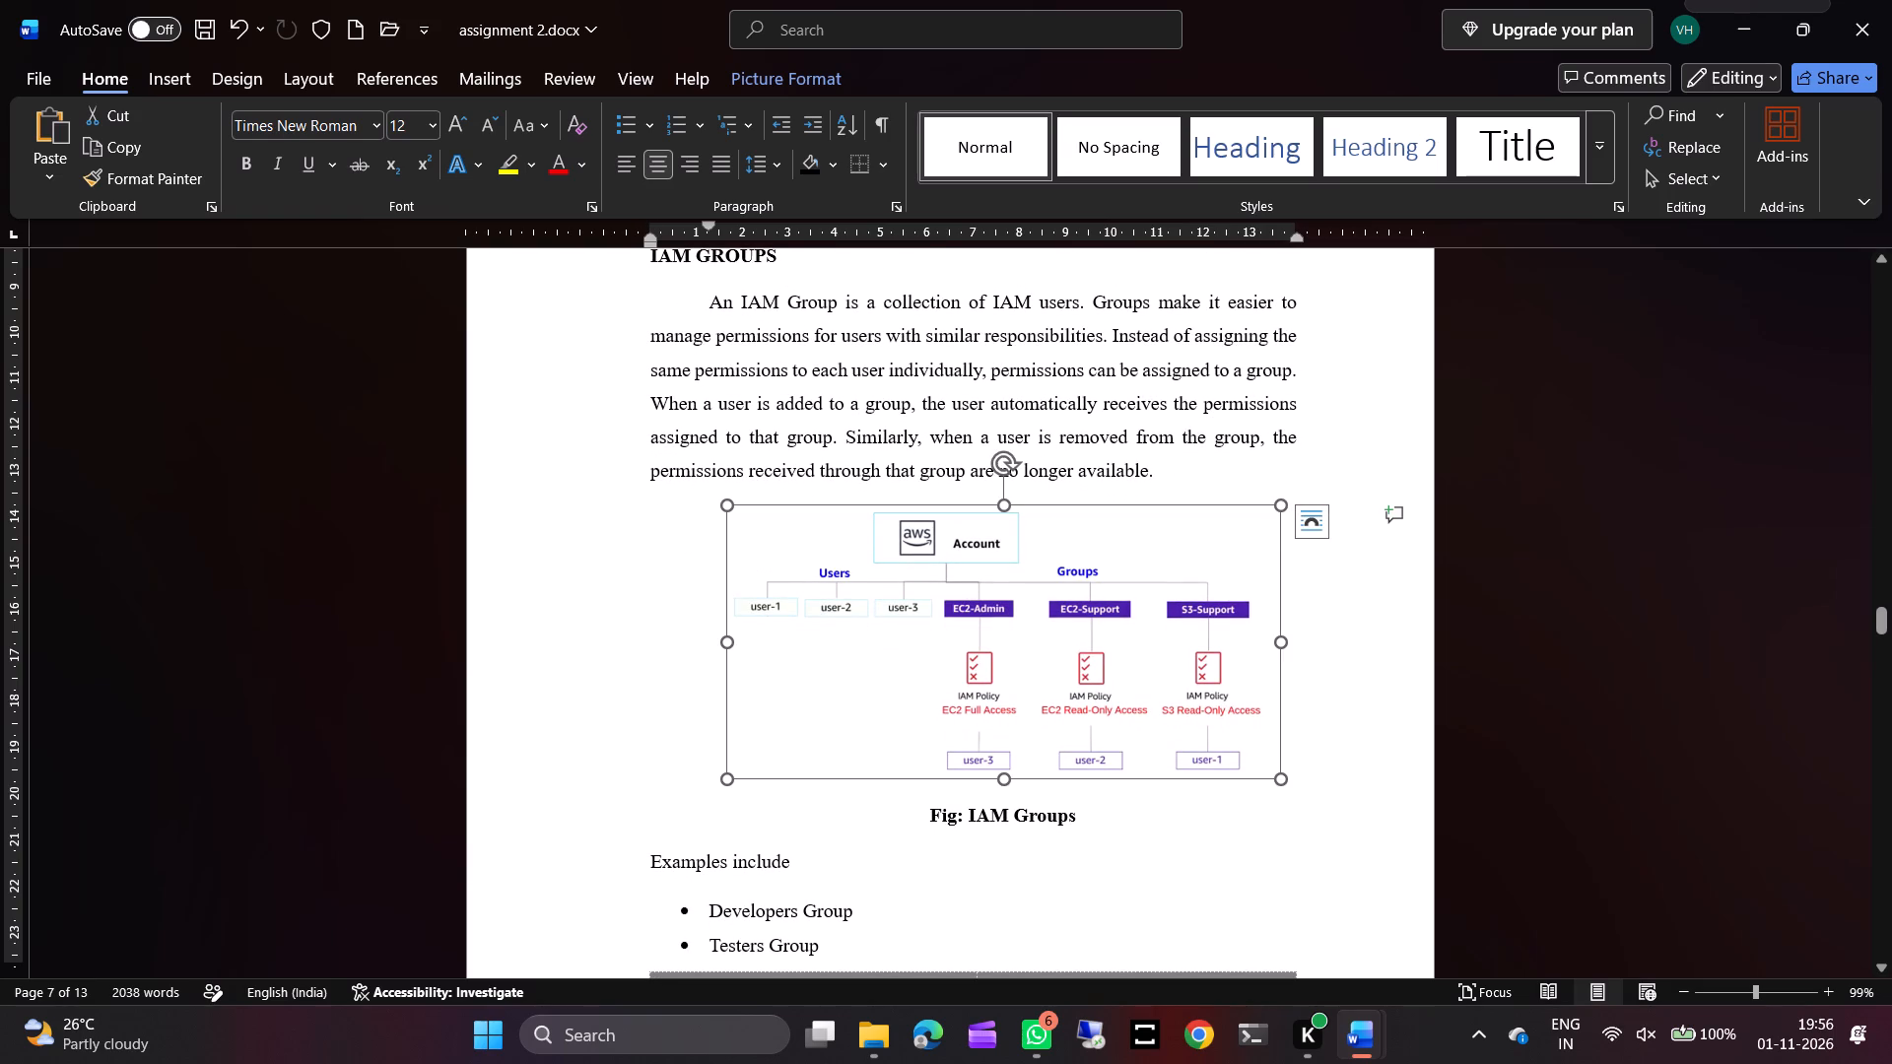
key("ctrl+c")
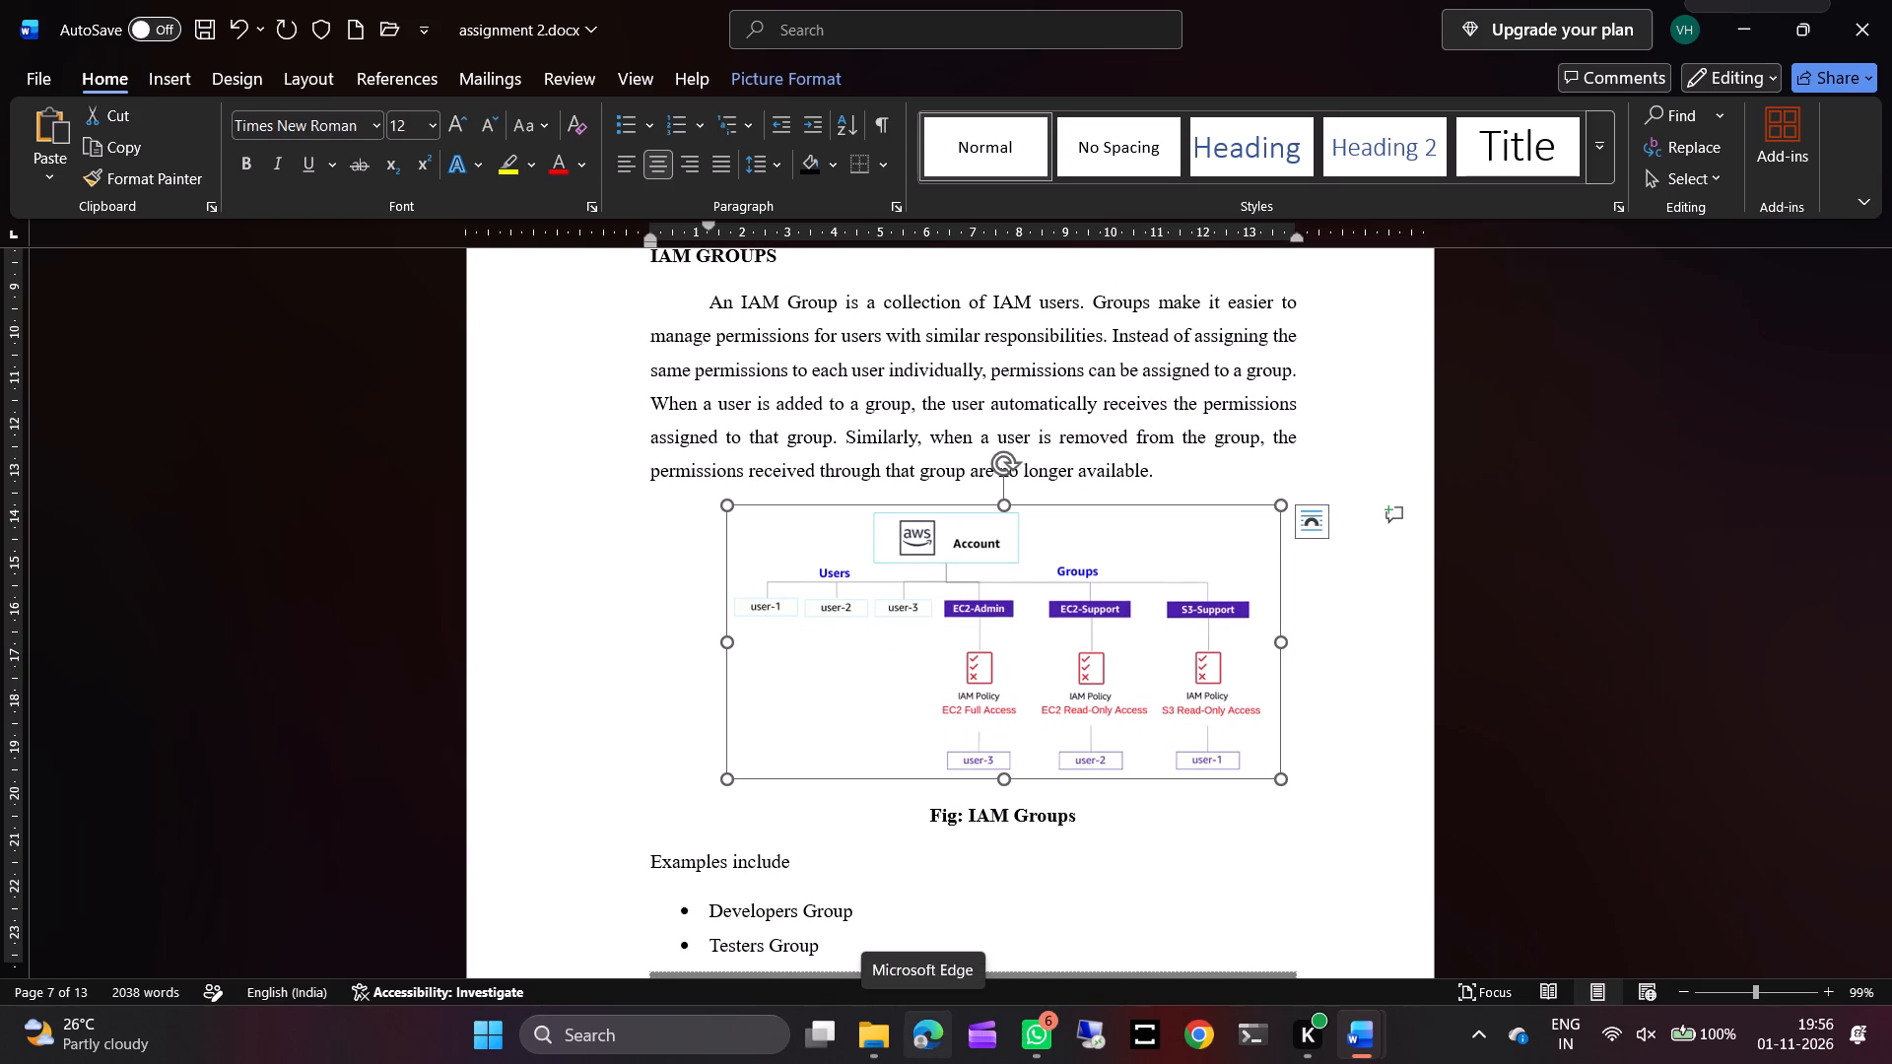
key("Delete")
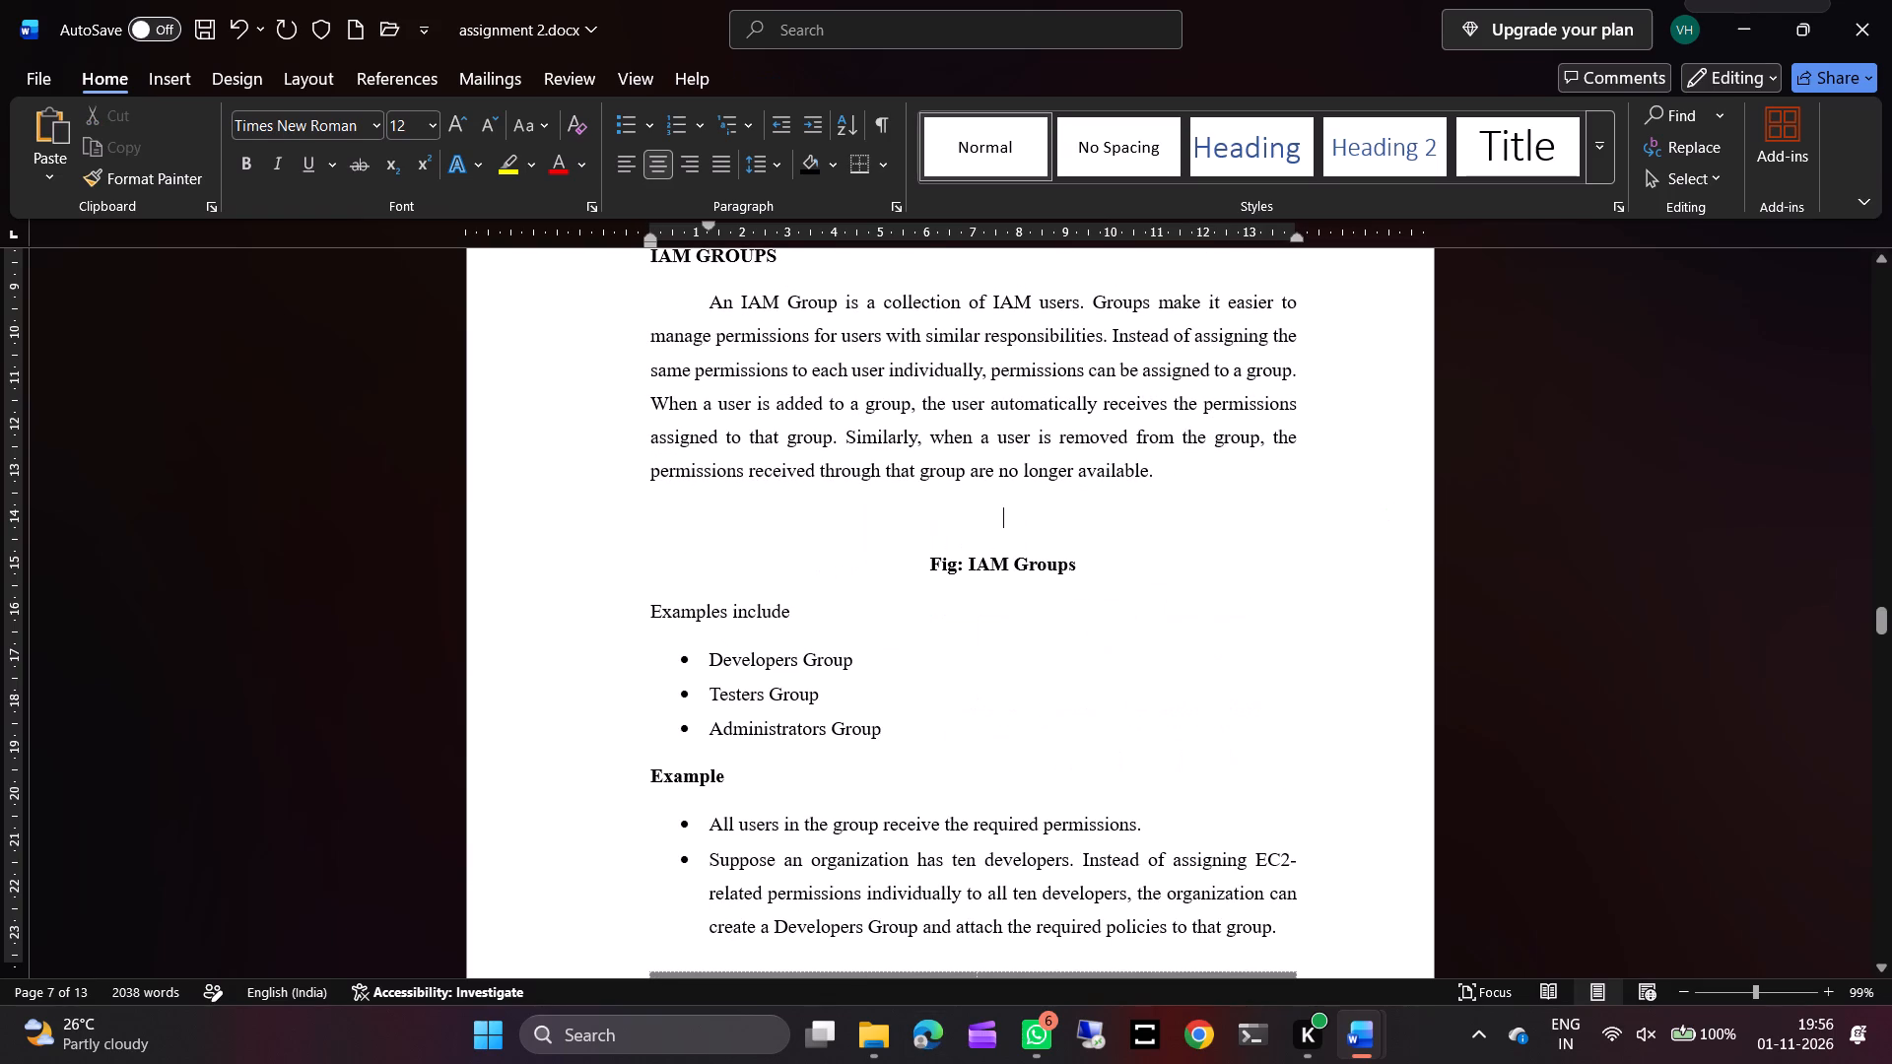
Delete the "Fig: IAM Groups" caption and the empty line left above "Examples include".
key("Down")
key("Right")
key("Right")
key("Right")
key("Right")
key("Right")
key("Right")
key("Right")
key("Right")
key("Right")
key("Right")
key("Right")
left_click_drag(1098, 566, 943, 572)
key("BackSpace")
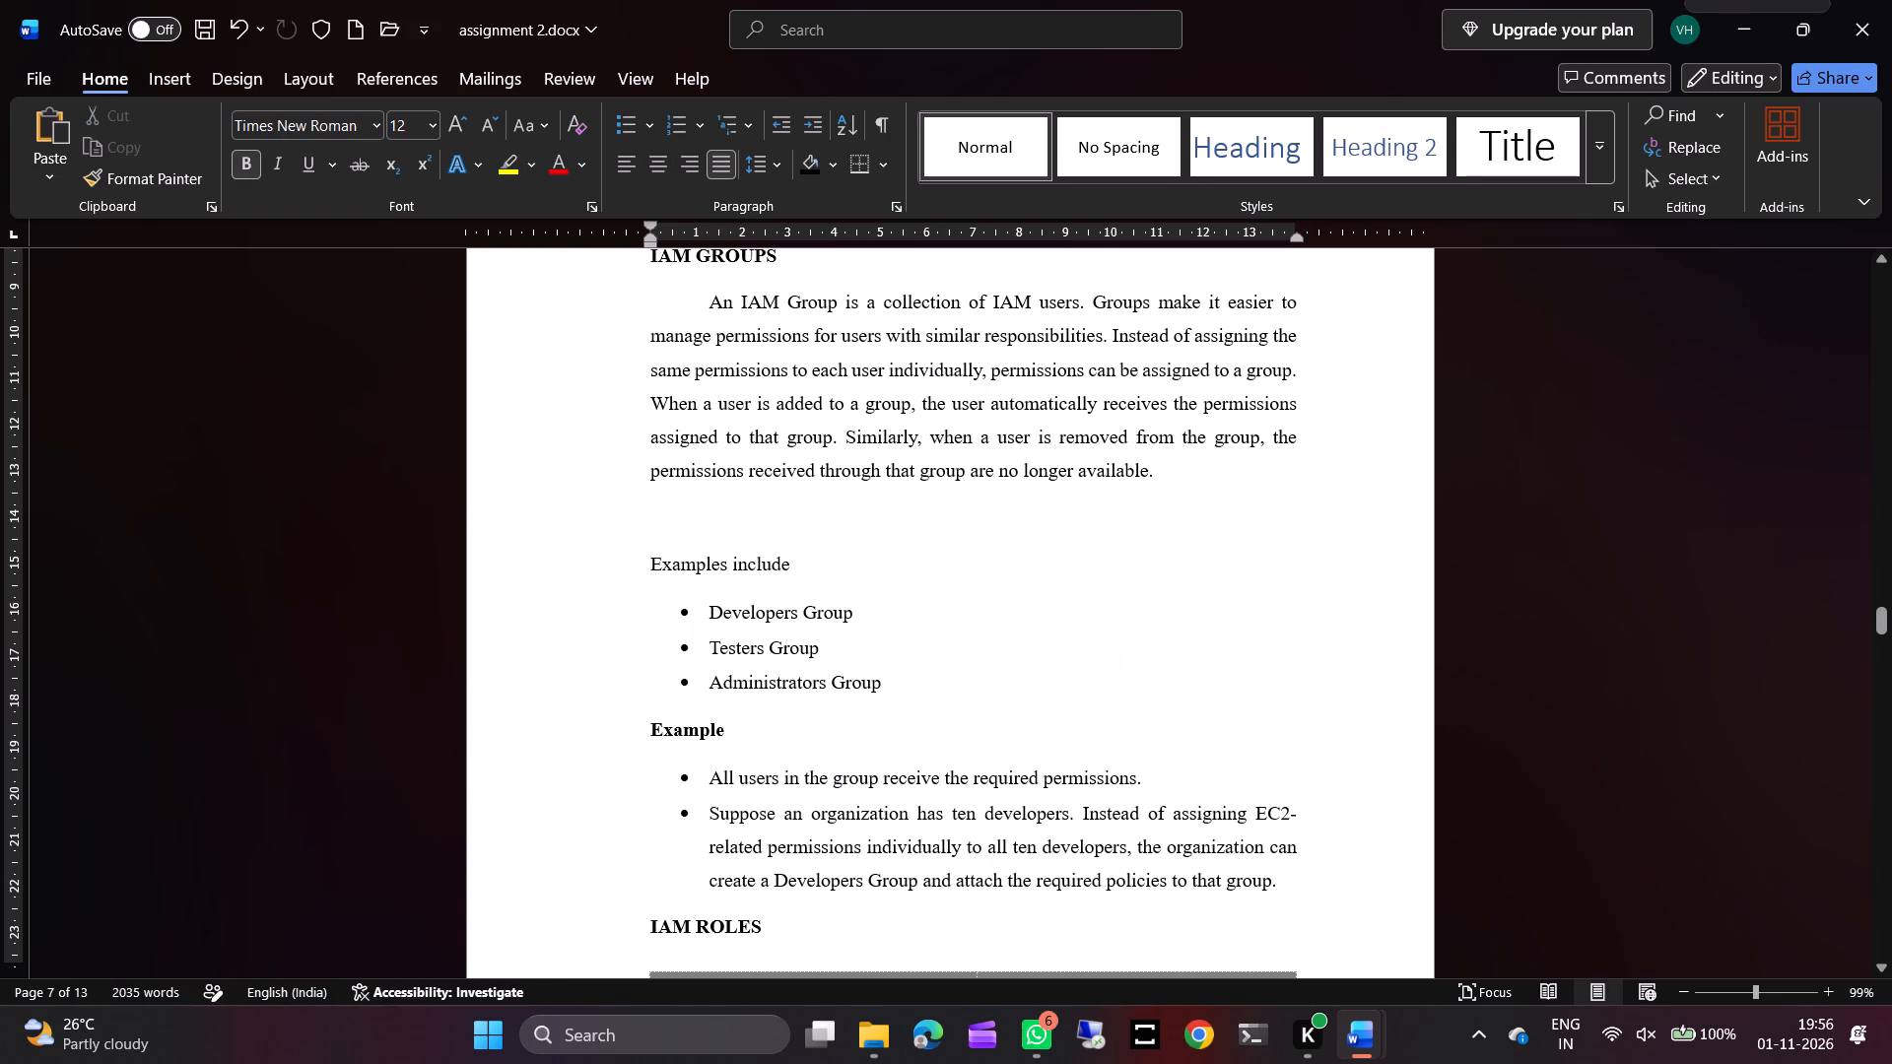
key("BackSpace")
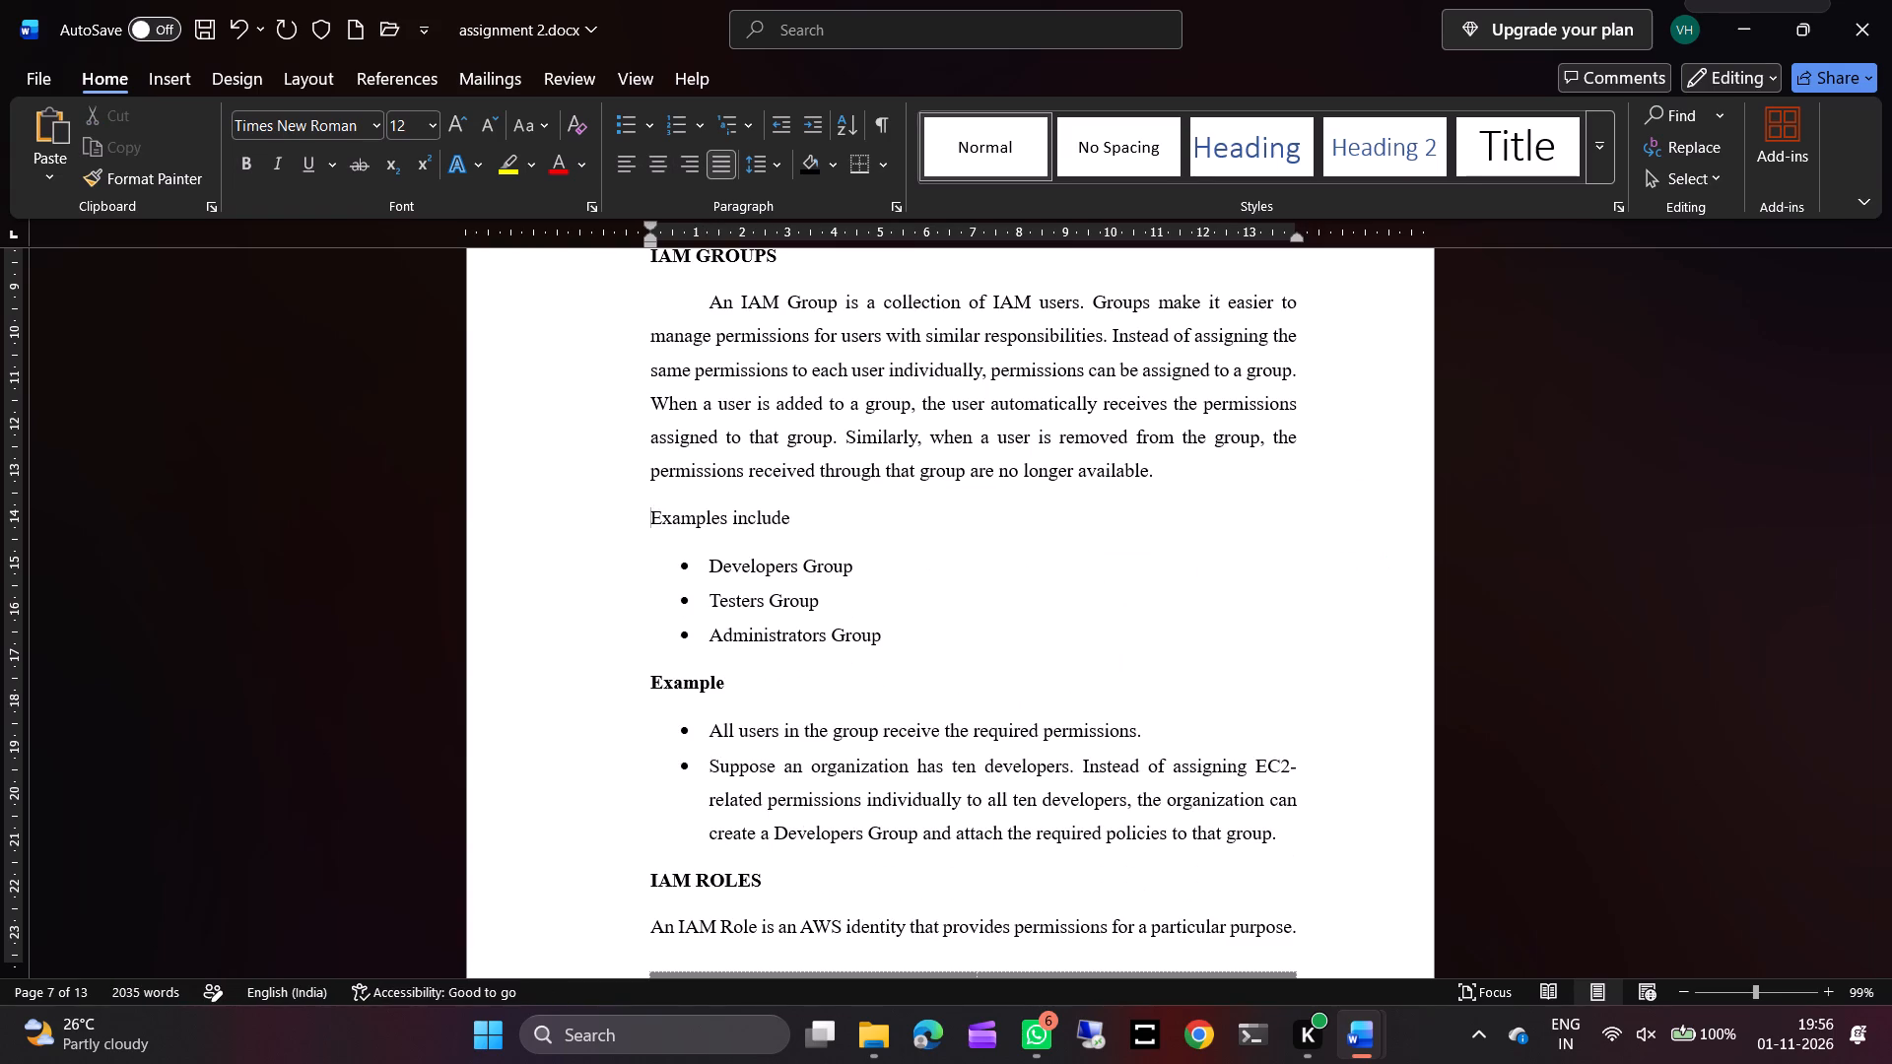
Insert three paragraph breaks after the Developers Group example bullet to push the IAM ROLES heading onto the next page.
scroll(986, 680, "down", 2)
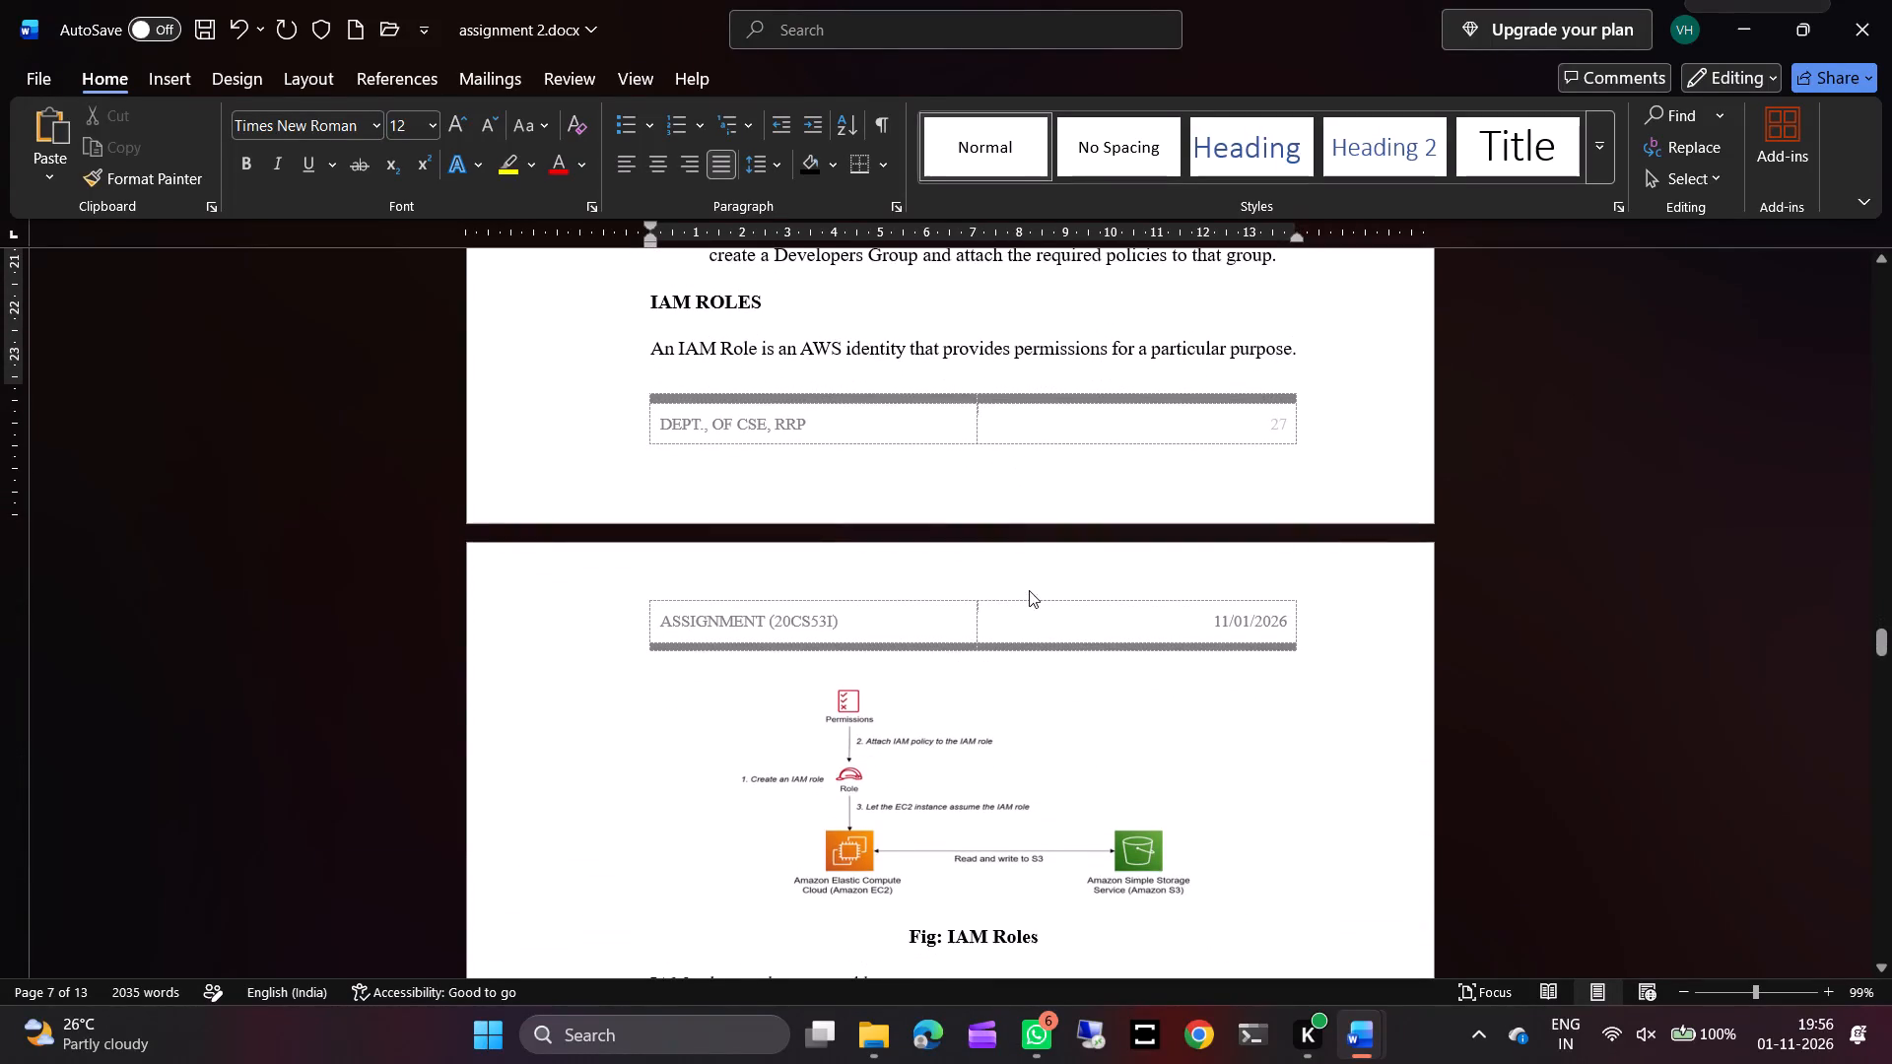
scroll(1029, 590, "up", 1)
left_click(1285, 459)
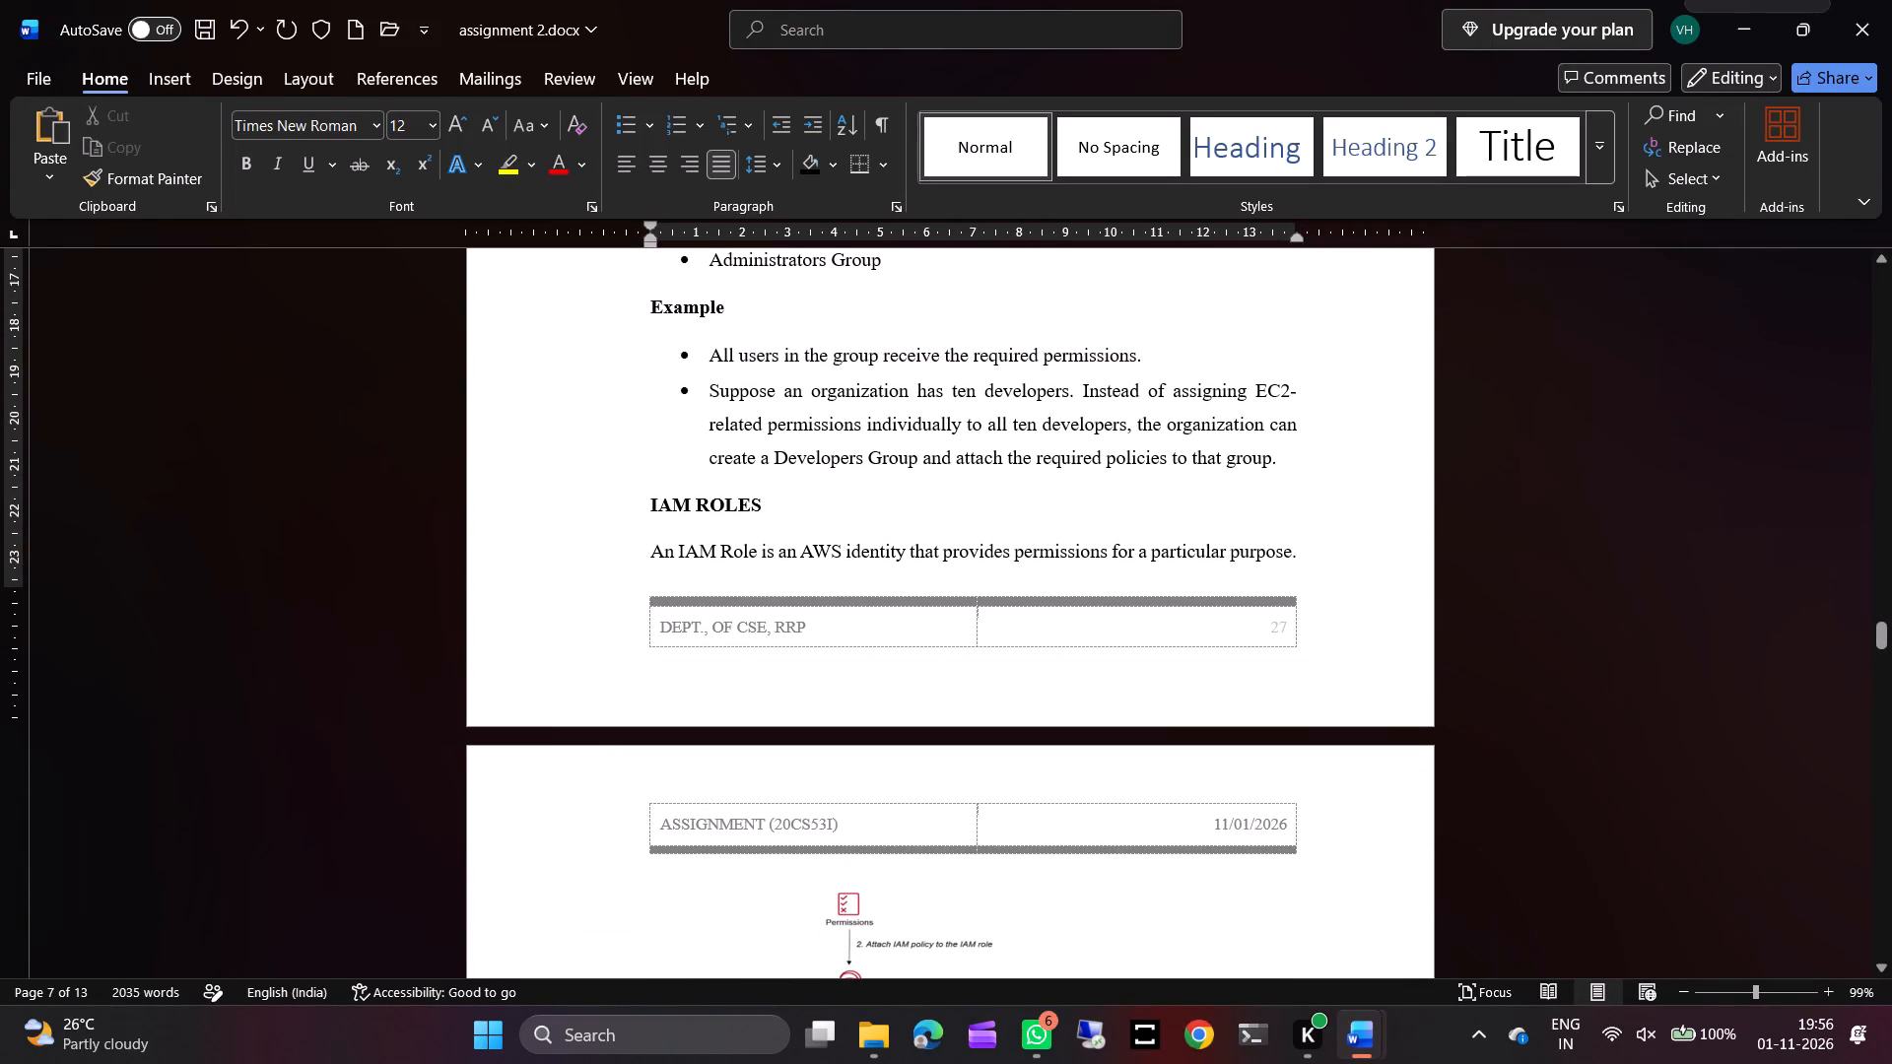
key("Return")
key("Return")
key("Return")
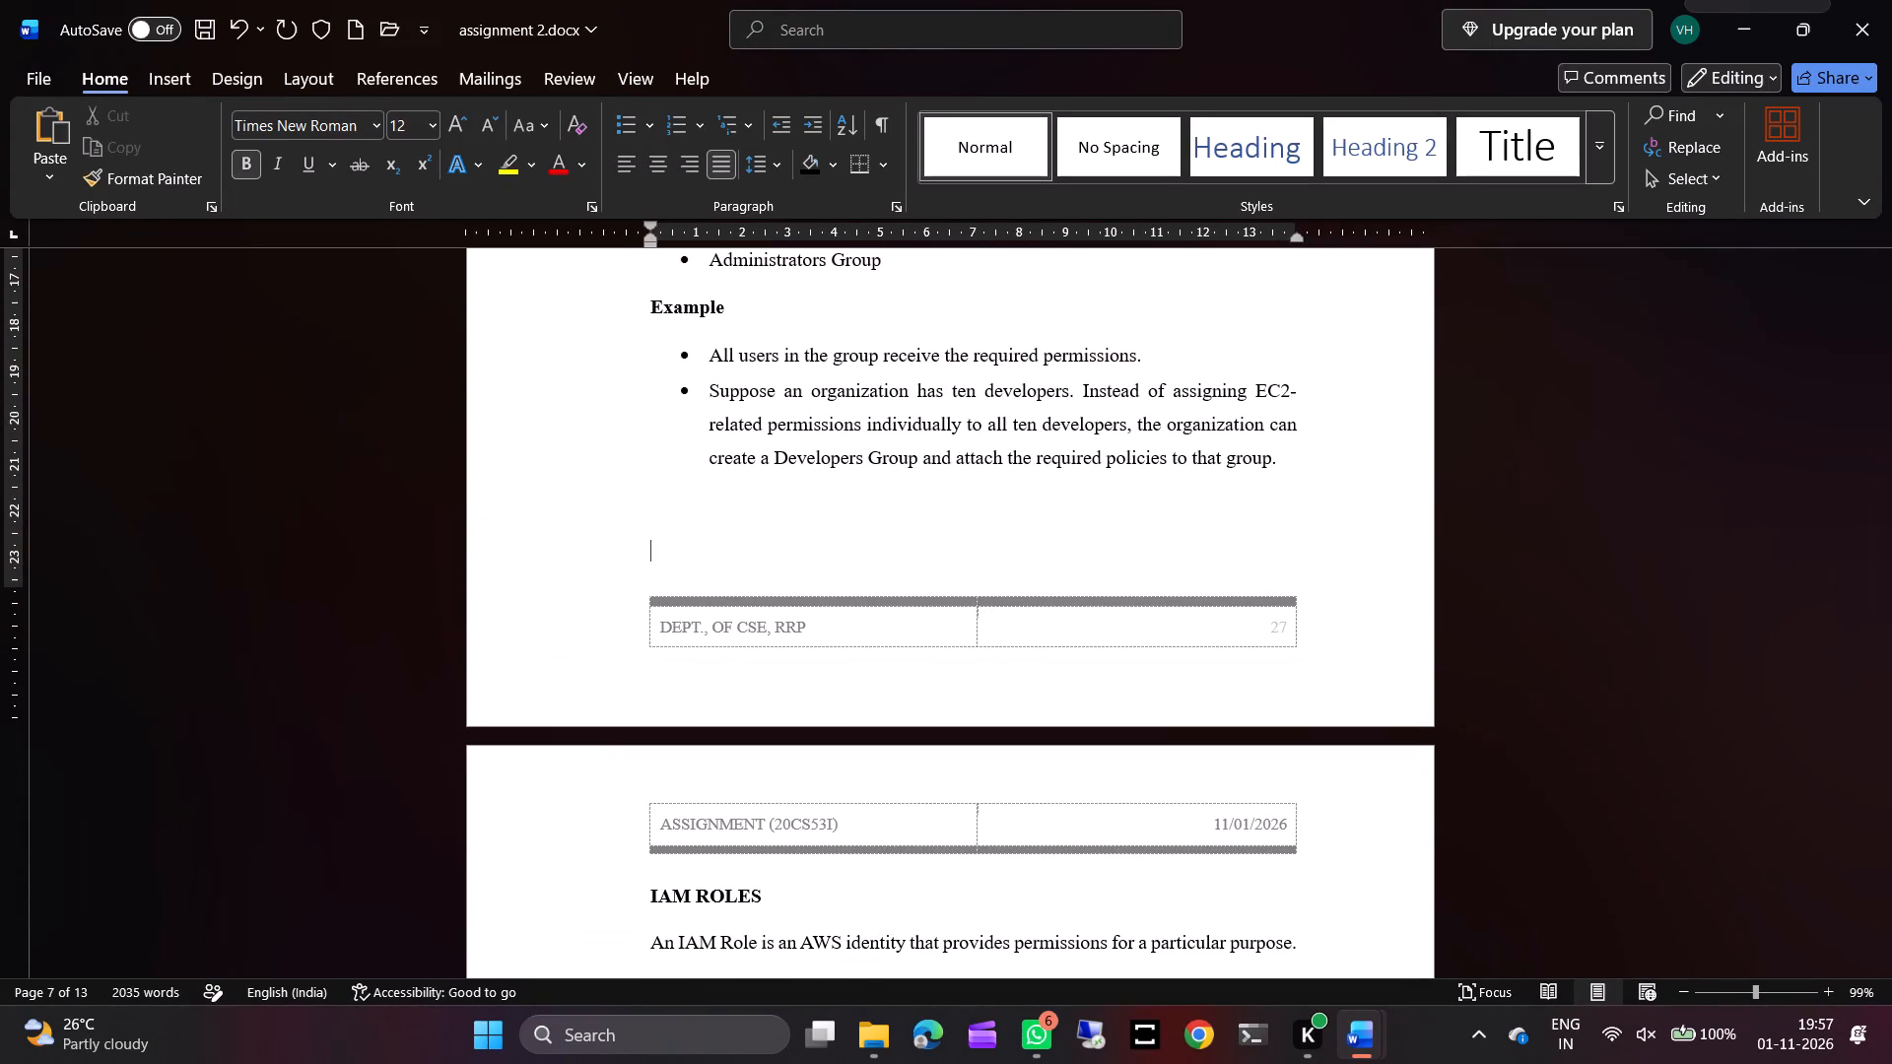
Replace the arrow between "EC2 Instance" and "IAM Role" in the process line with a "-->" arrow followed by a space.
scroll(1328, 631, "down", 3)
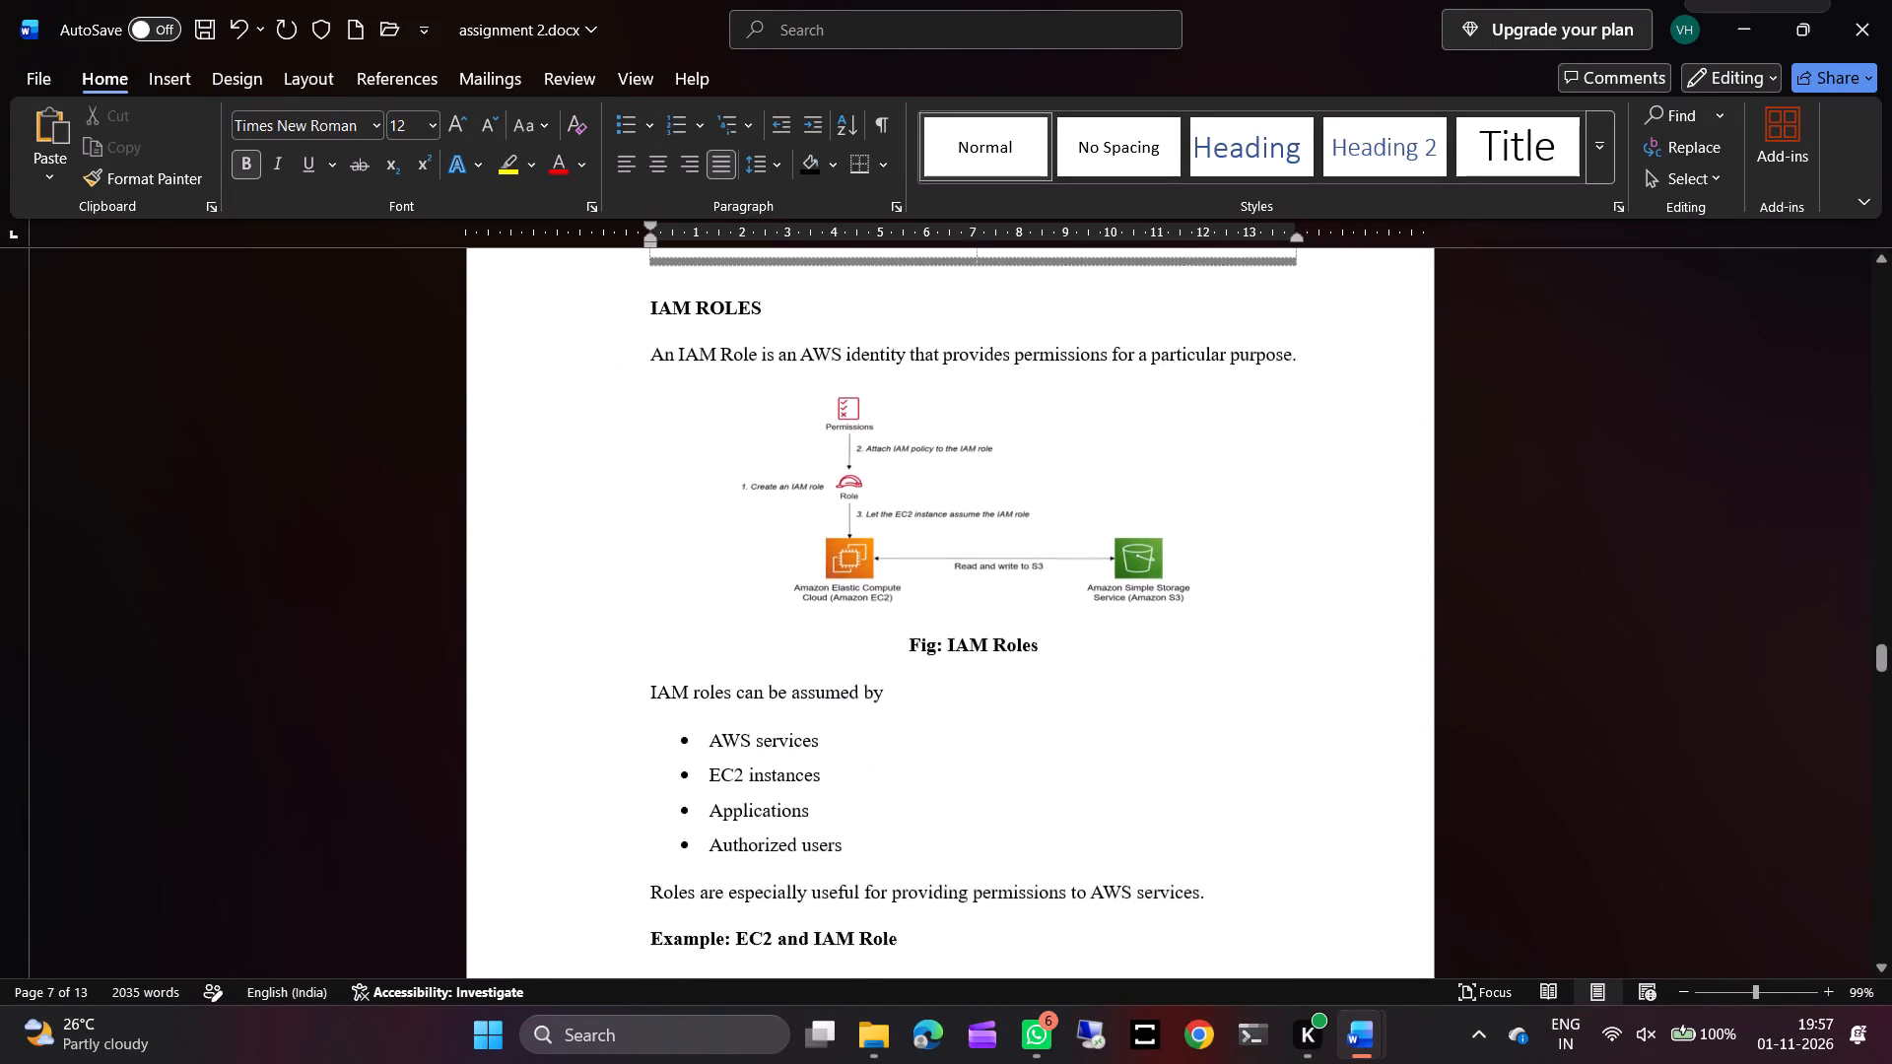
scroll(1328, 631, "down", 3)
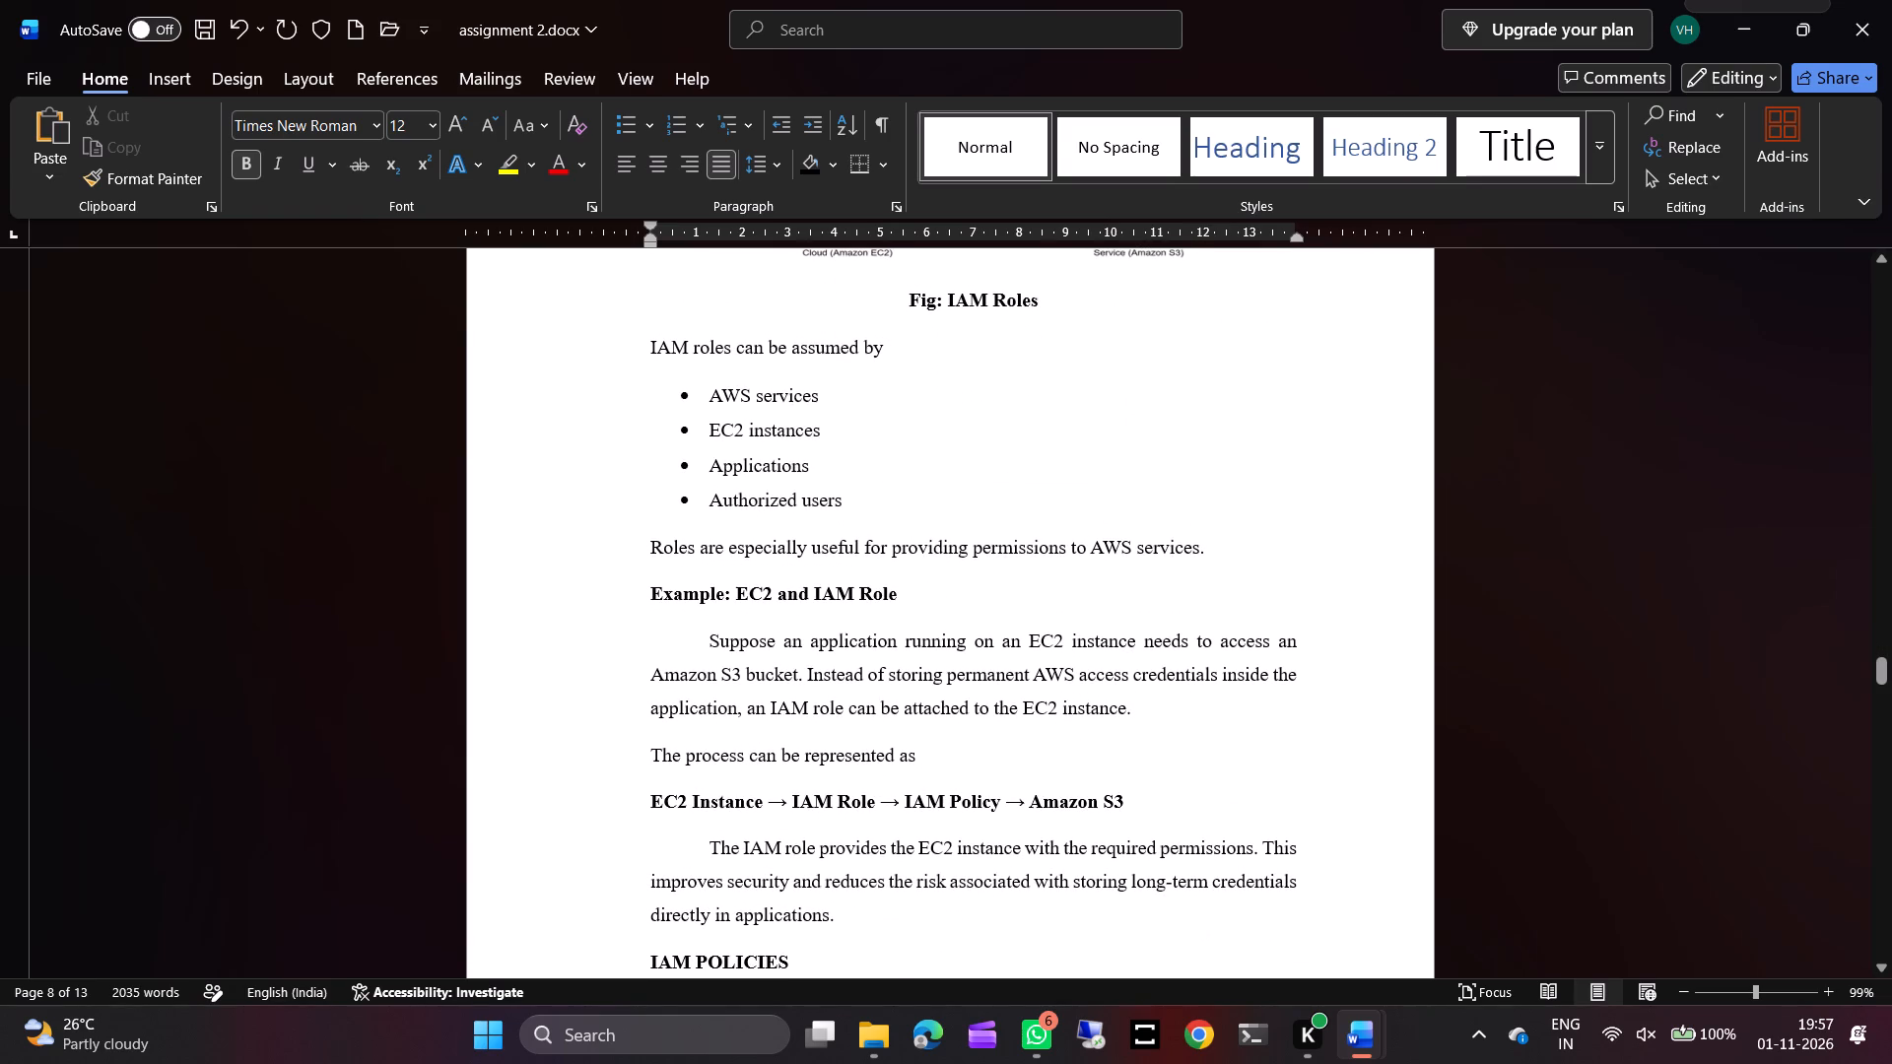
scroll(1114, 704, "down", 1)
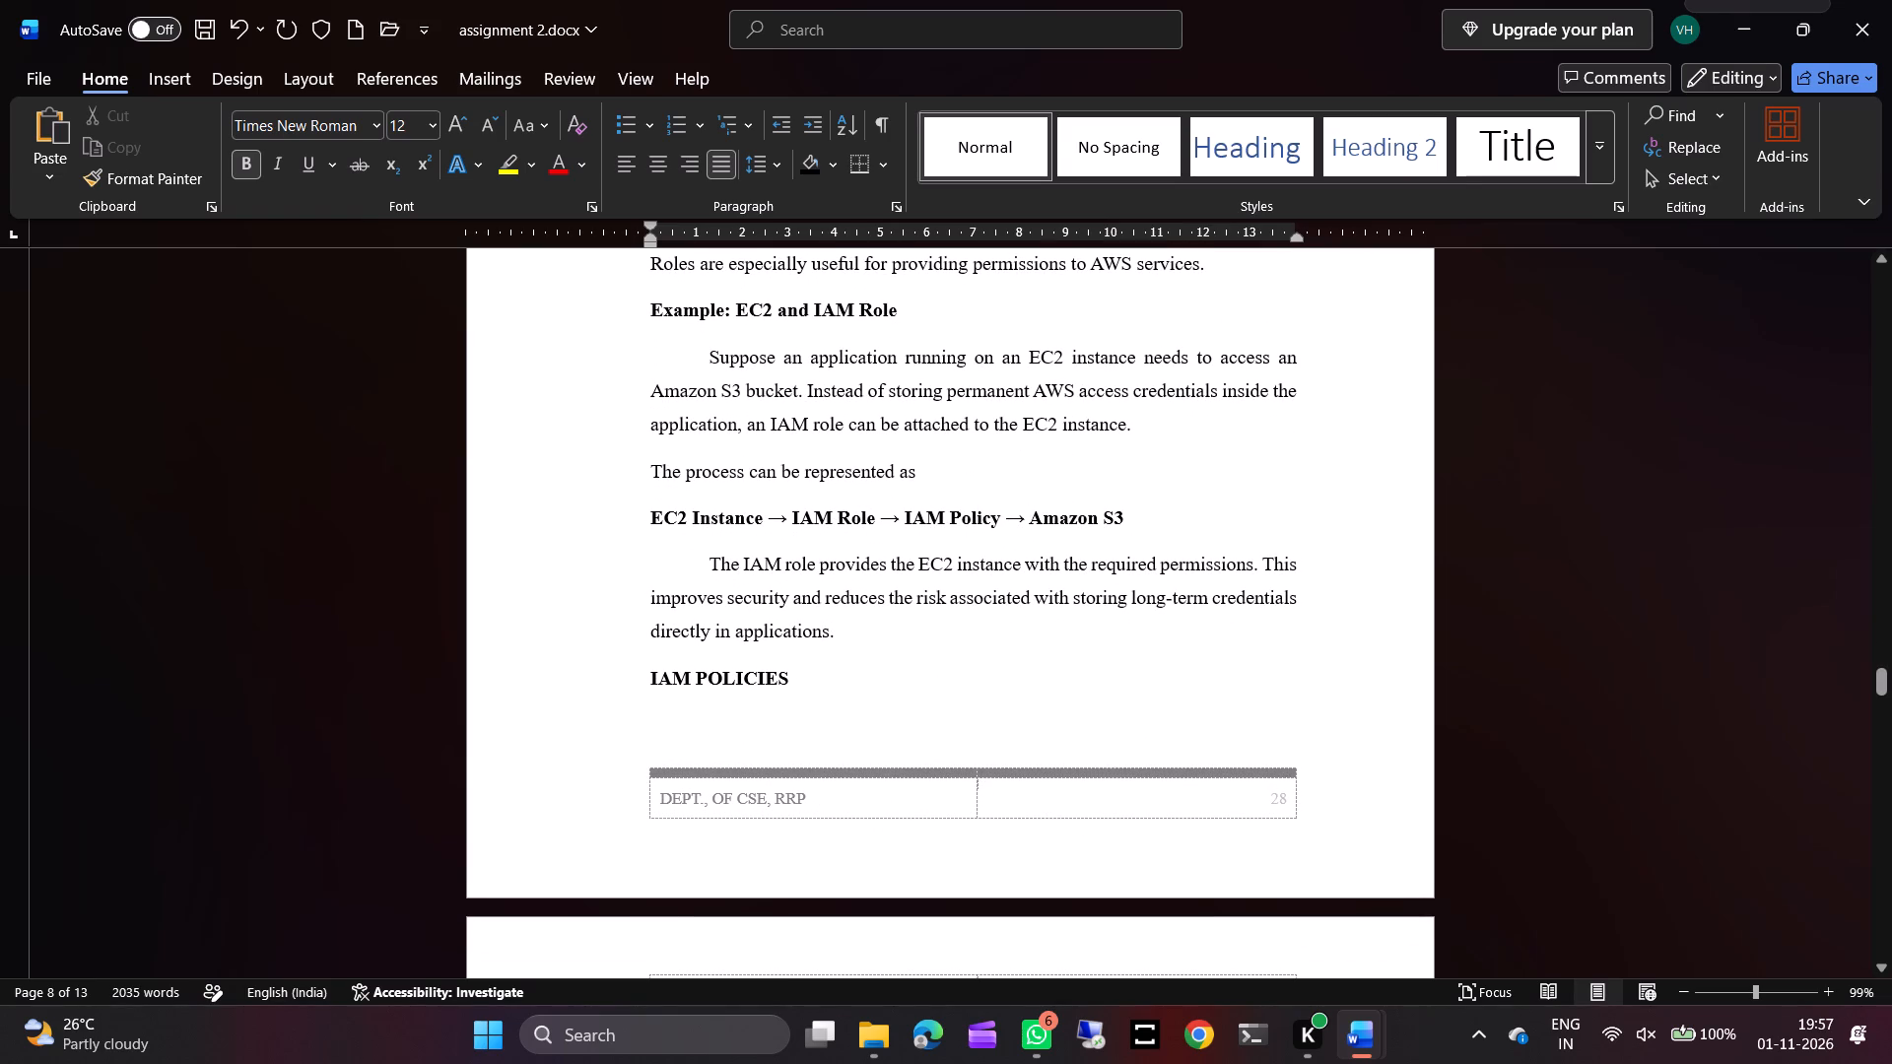
left_click(793, 517)
key("BackSpace")
key("BackSpace")
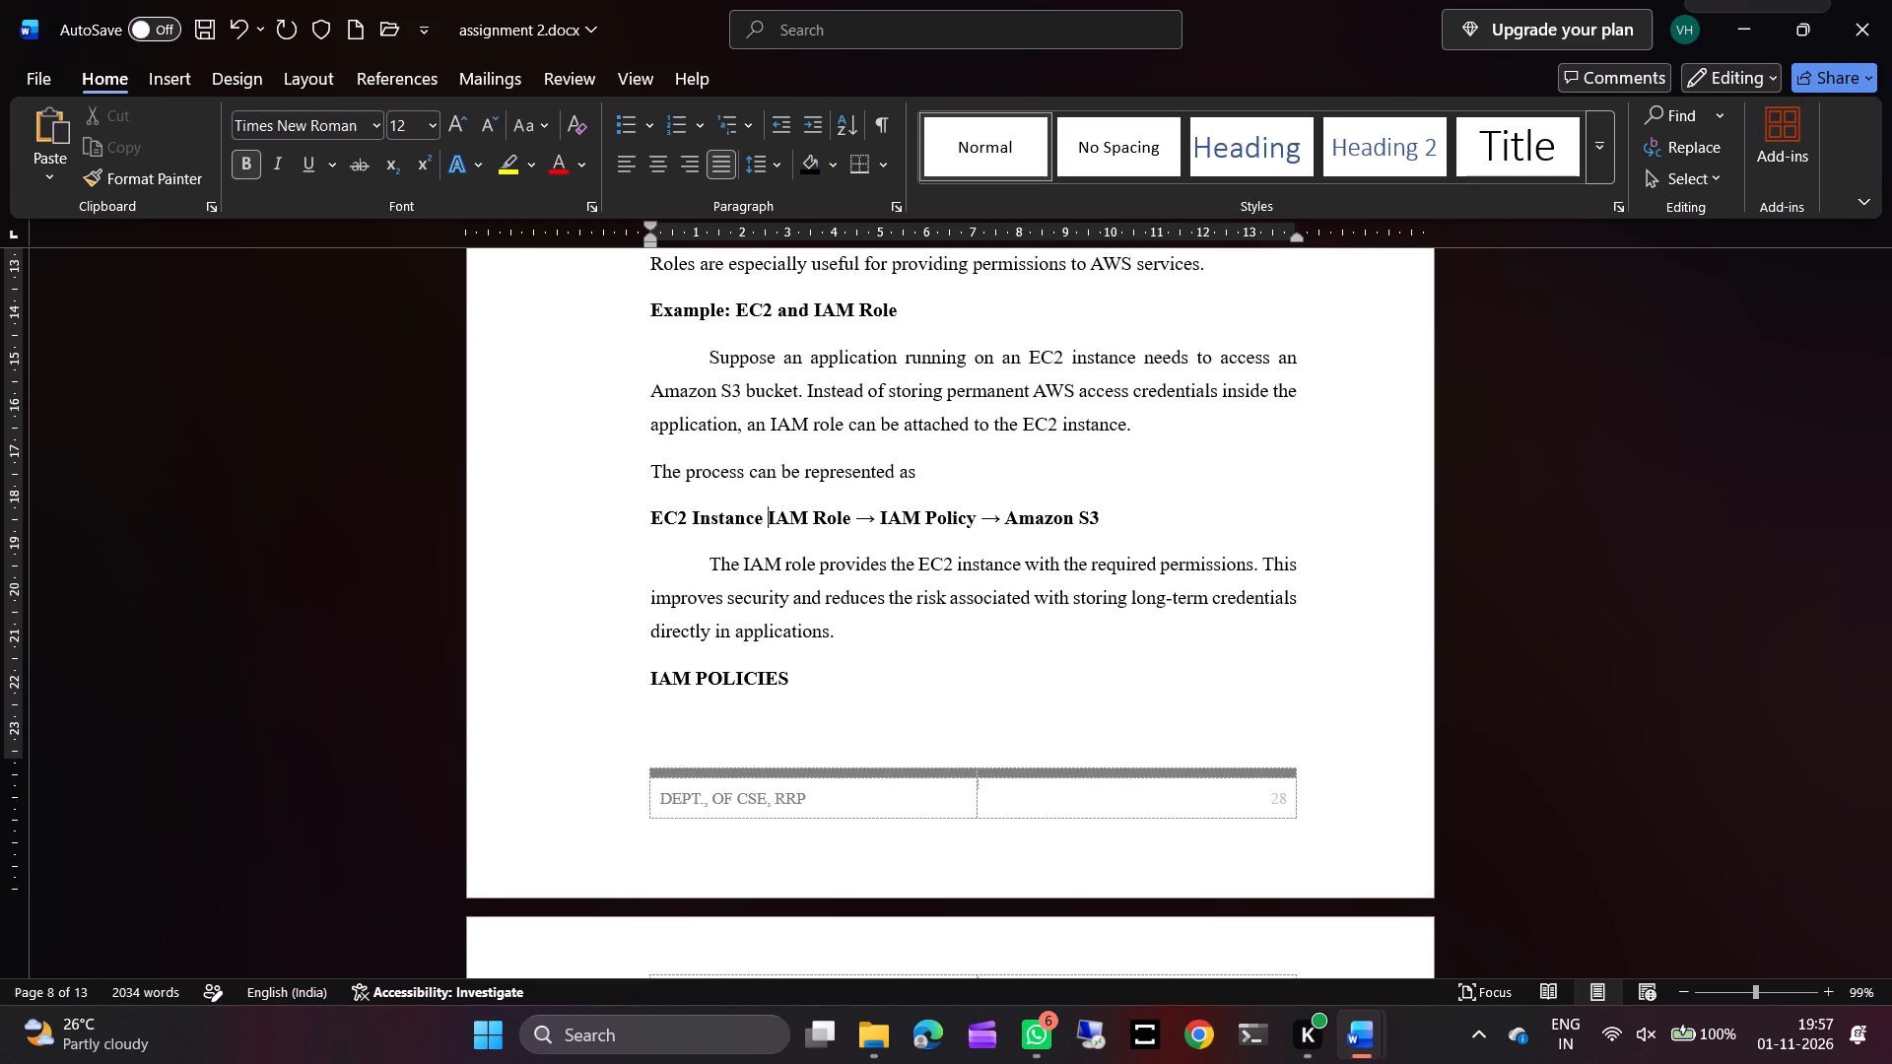
type("-->")
key("space")
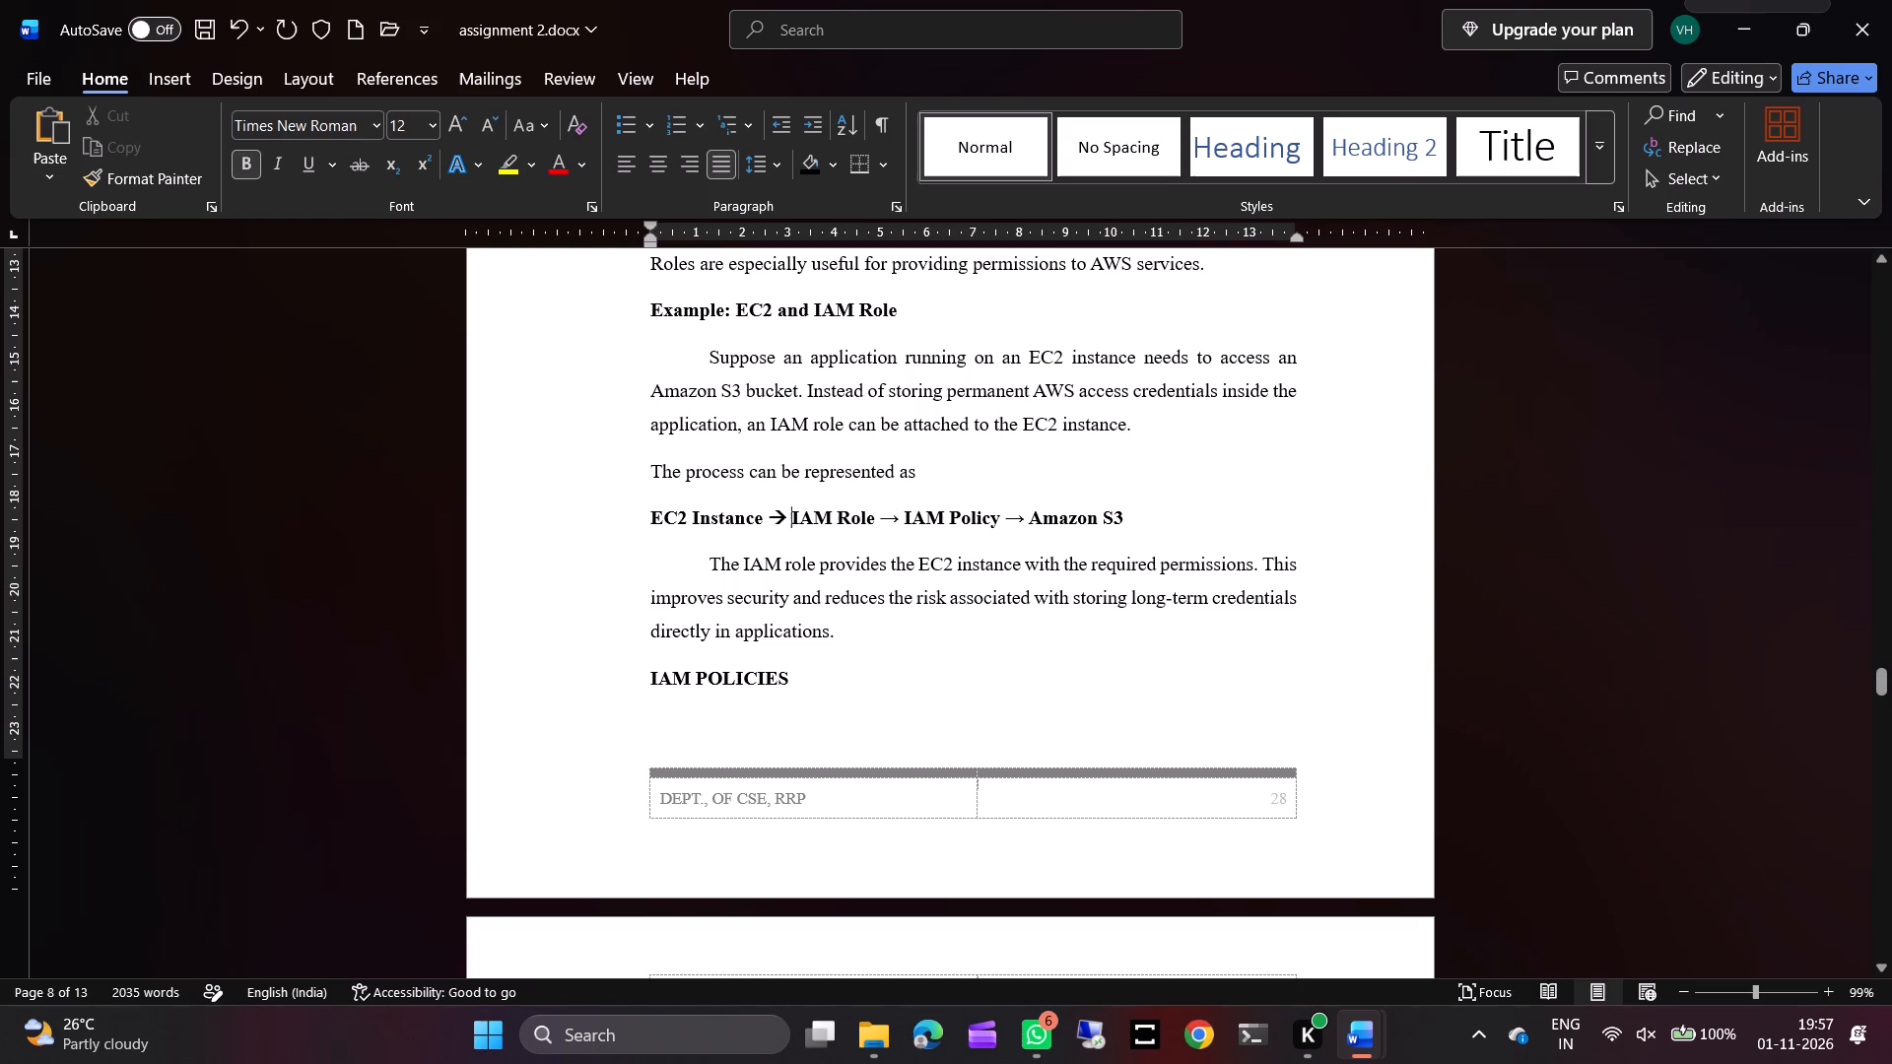
Replace the arrow between "IAM Role" and "IAM Policy" in the process line with a "-->" arrow.
left_click(894, 520)
key("BackSpace")
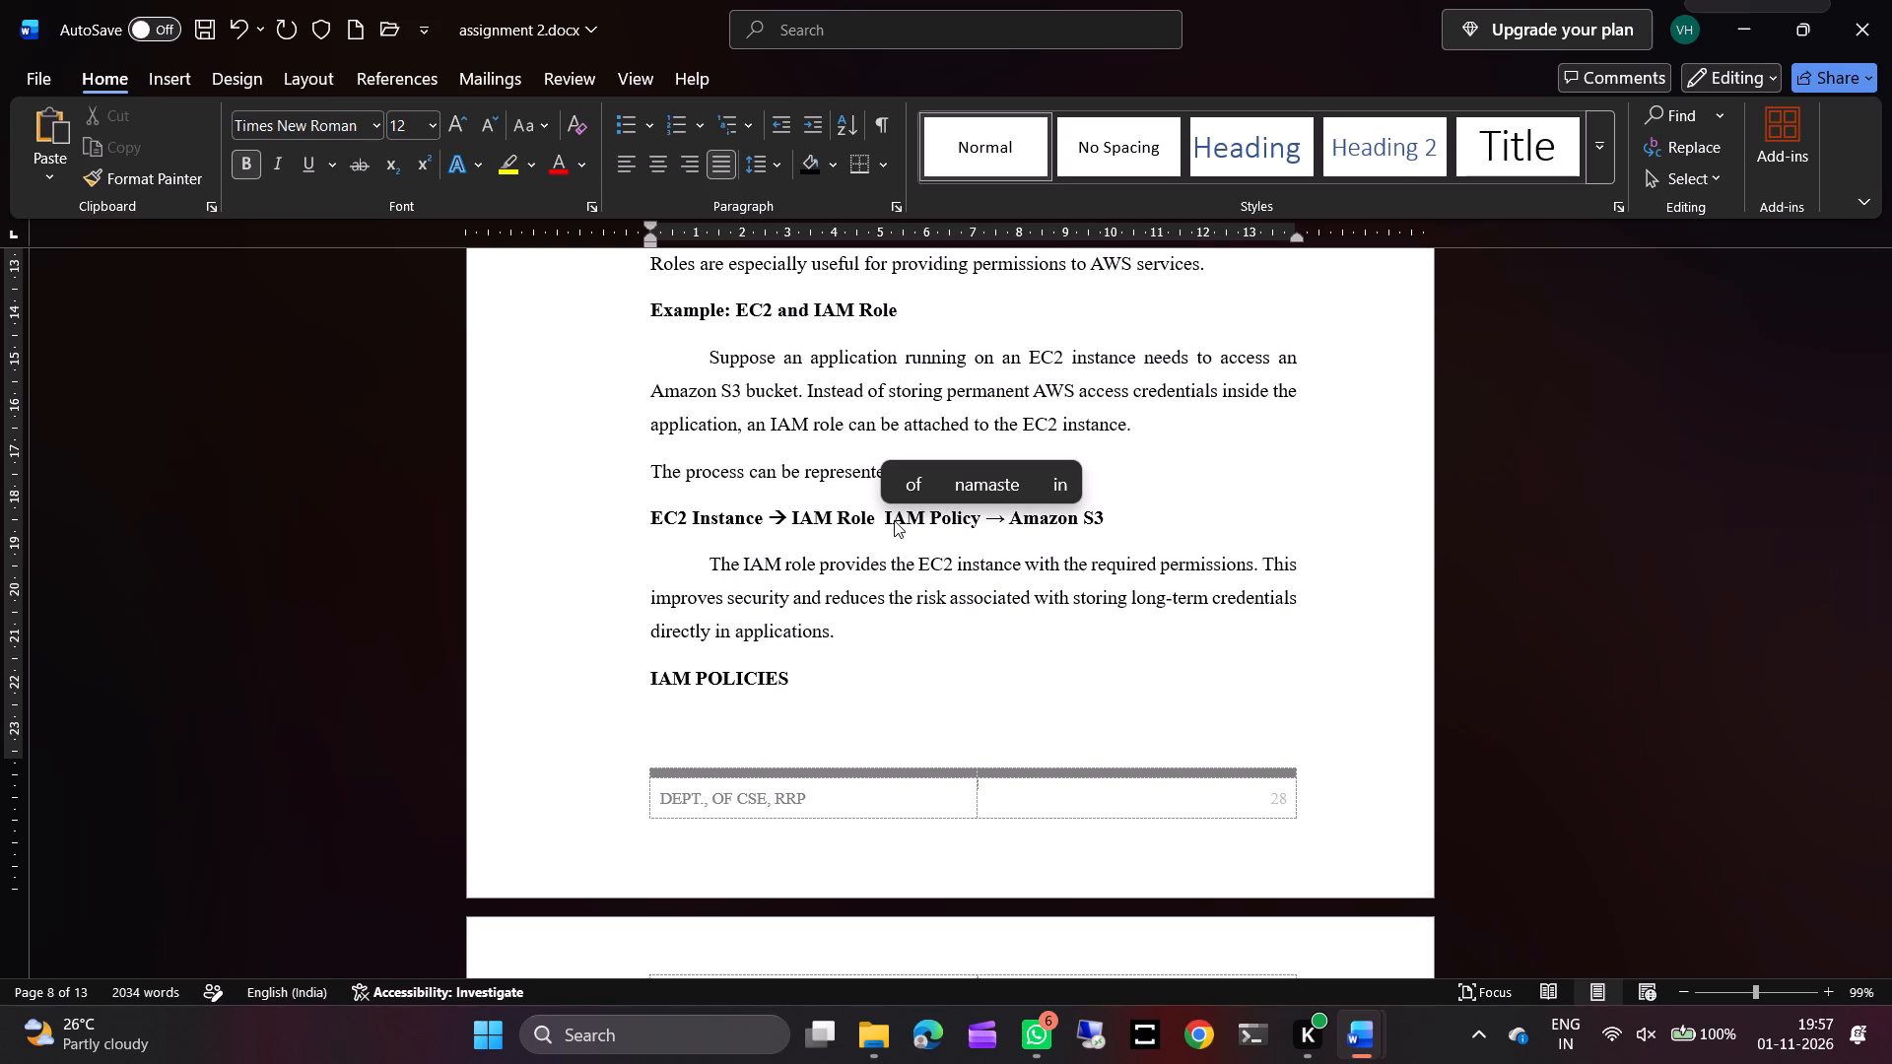
type("-->")
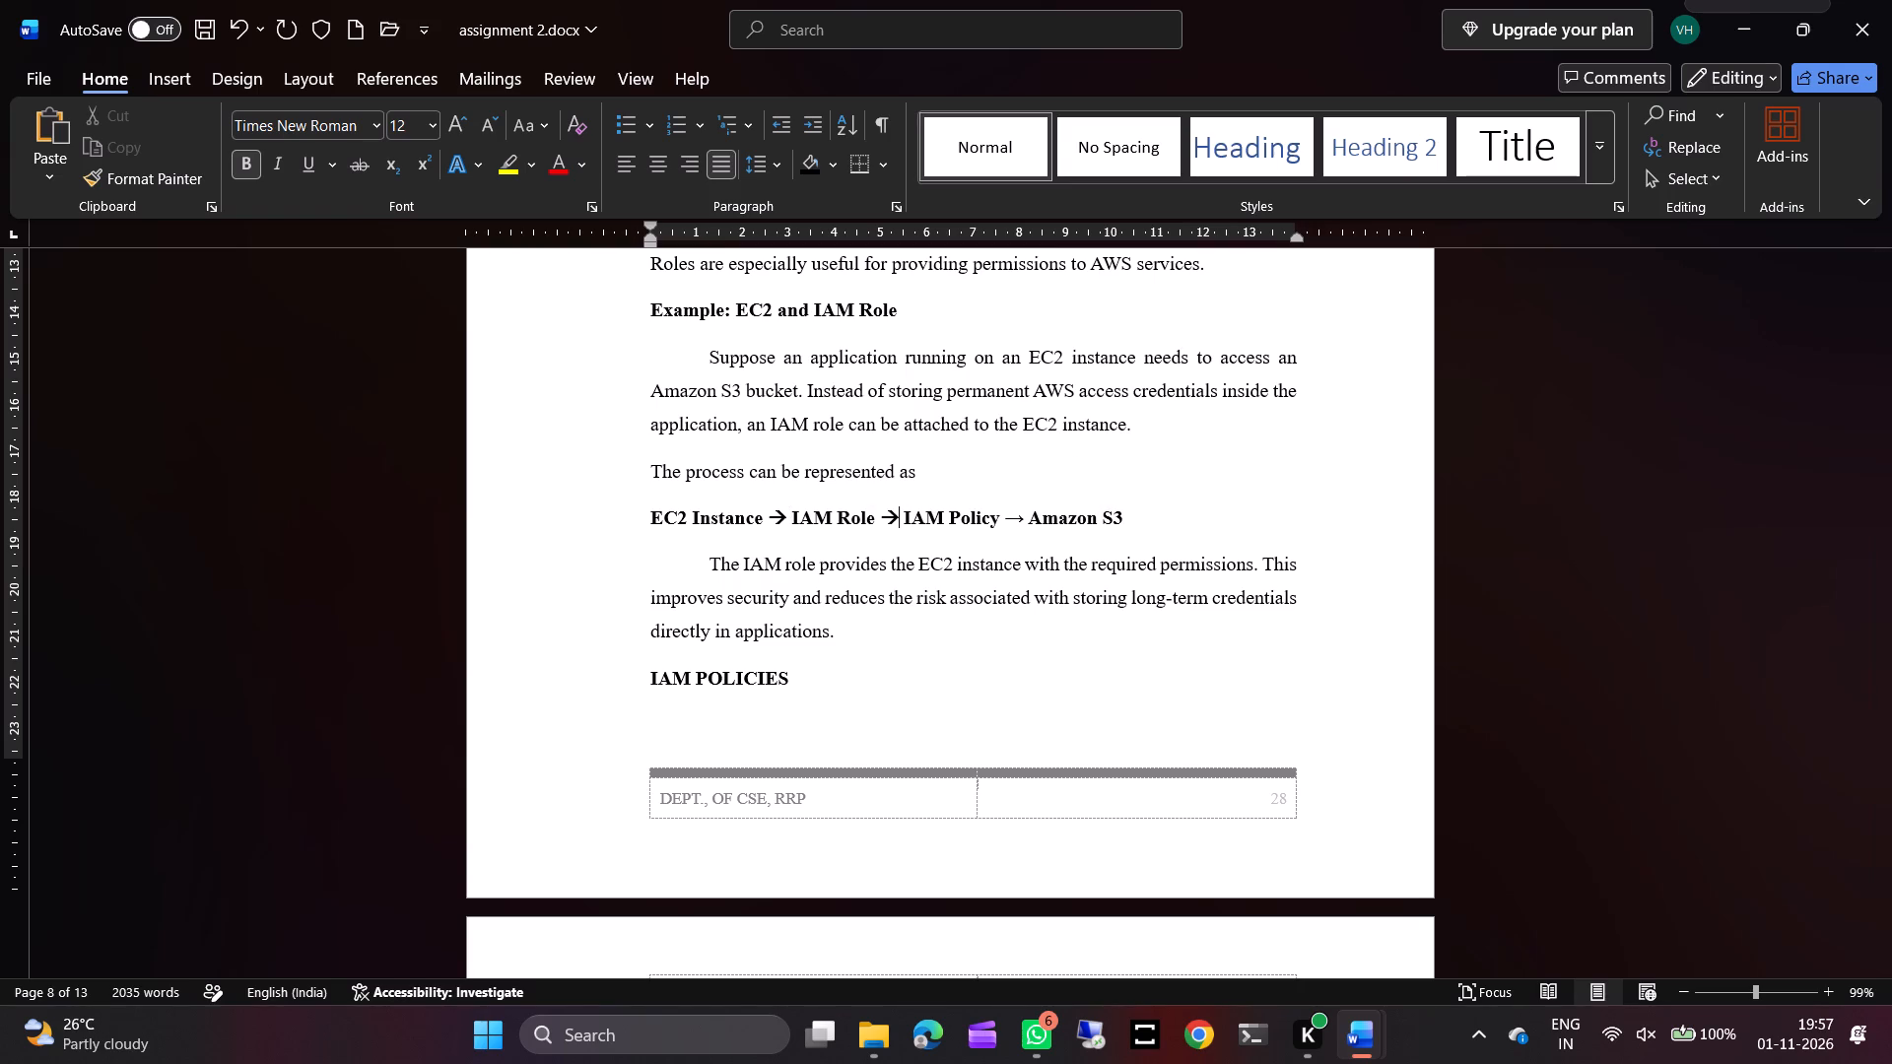
Replace the arrow between "IAM Policy" and "Amazon S3" in the process line with a "-->" arrow followed by a space.
left_click(1029, 518)
key("BackSpace")
key("BackSpace")
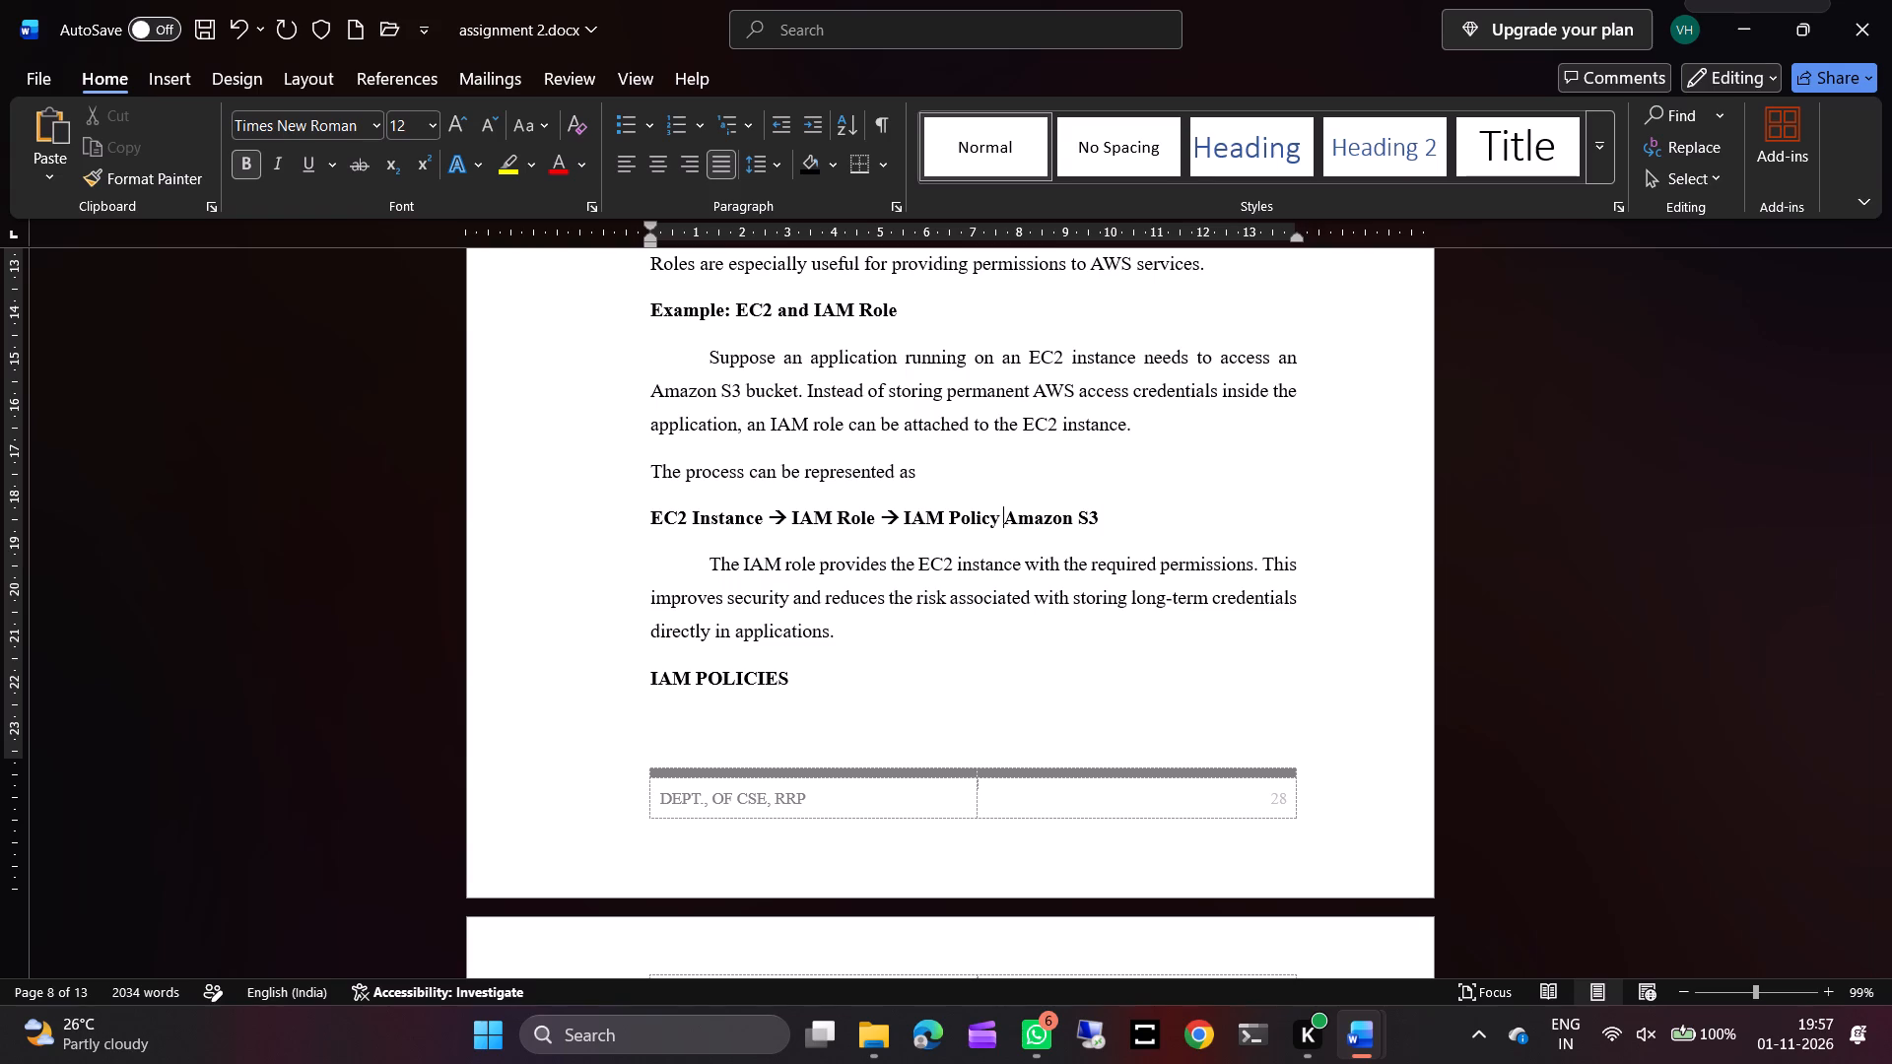
type("-->")
key("space")
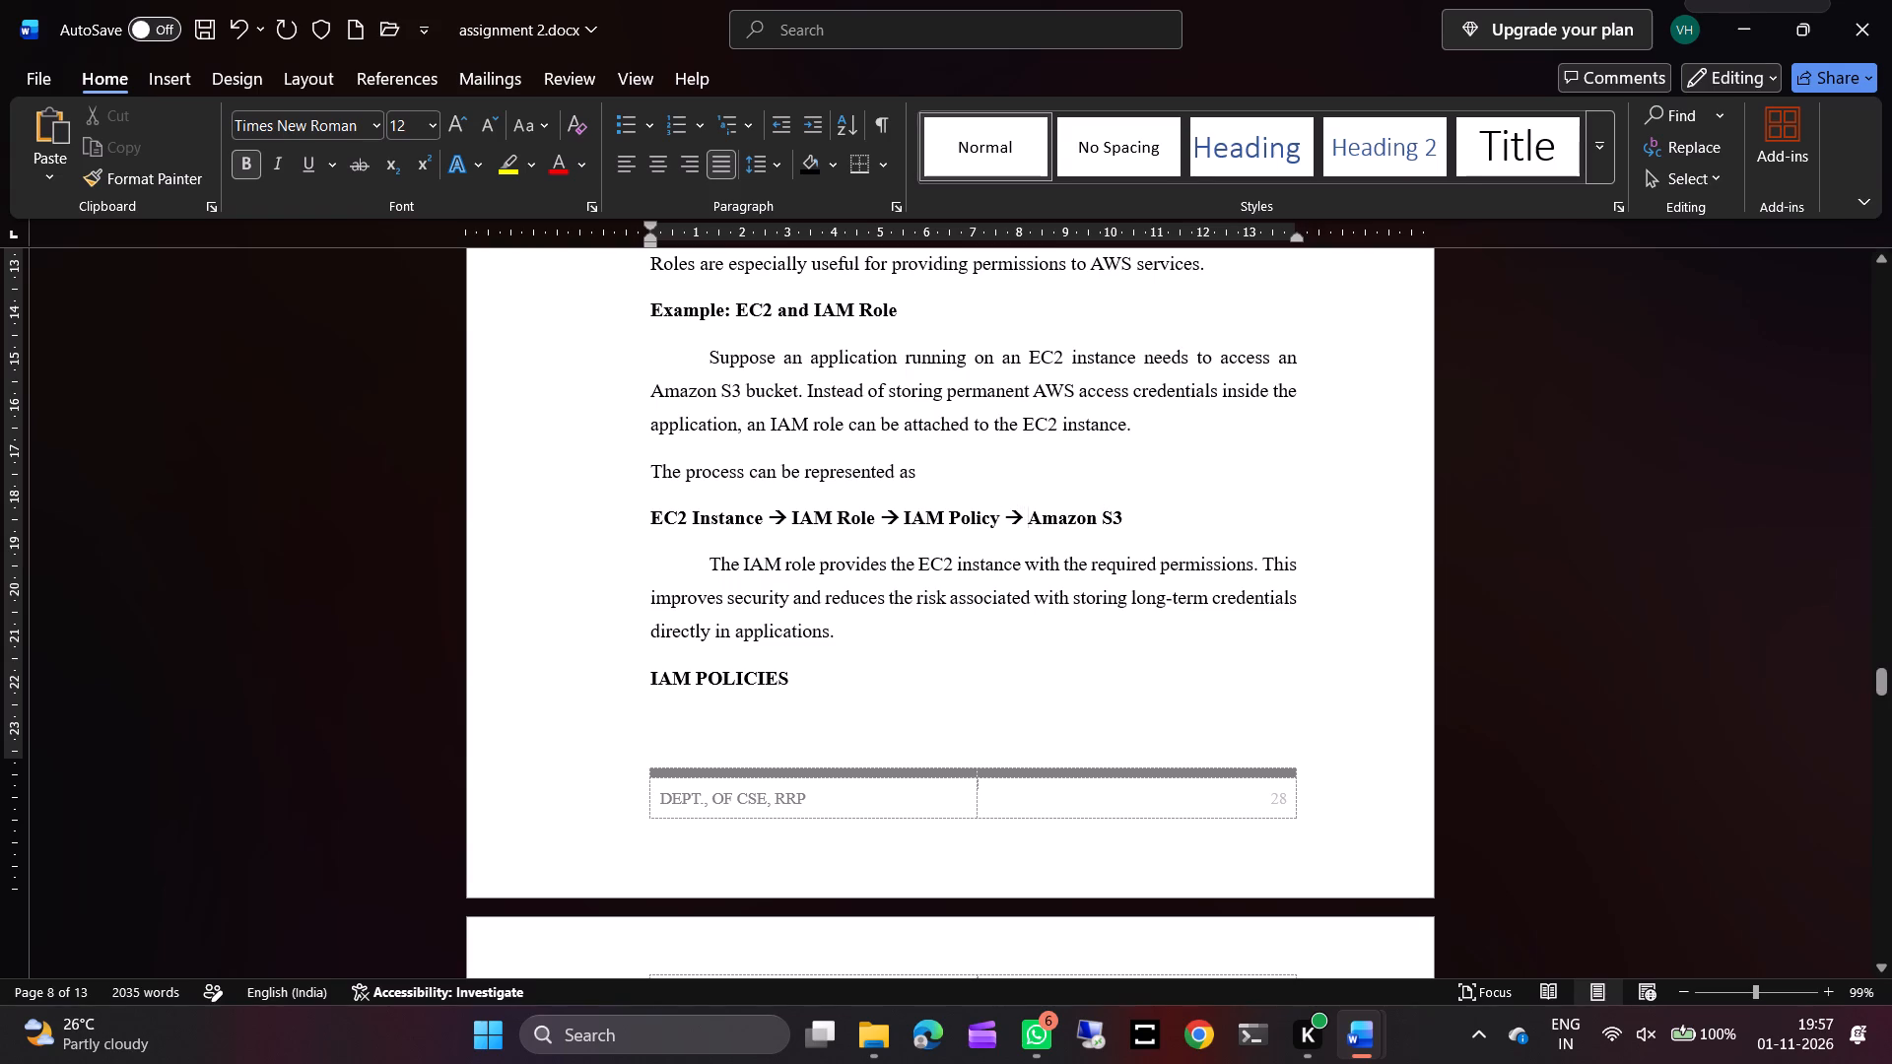
Insert two paragraph breaks after "directly in applications." to push the IAM POLICIES heading onto the next page.
left_click(861, 636)
key("Return")
key("Return")
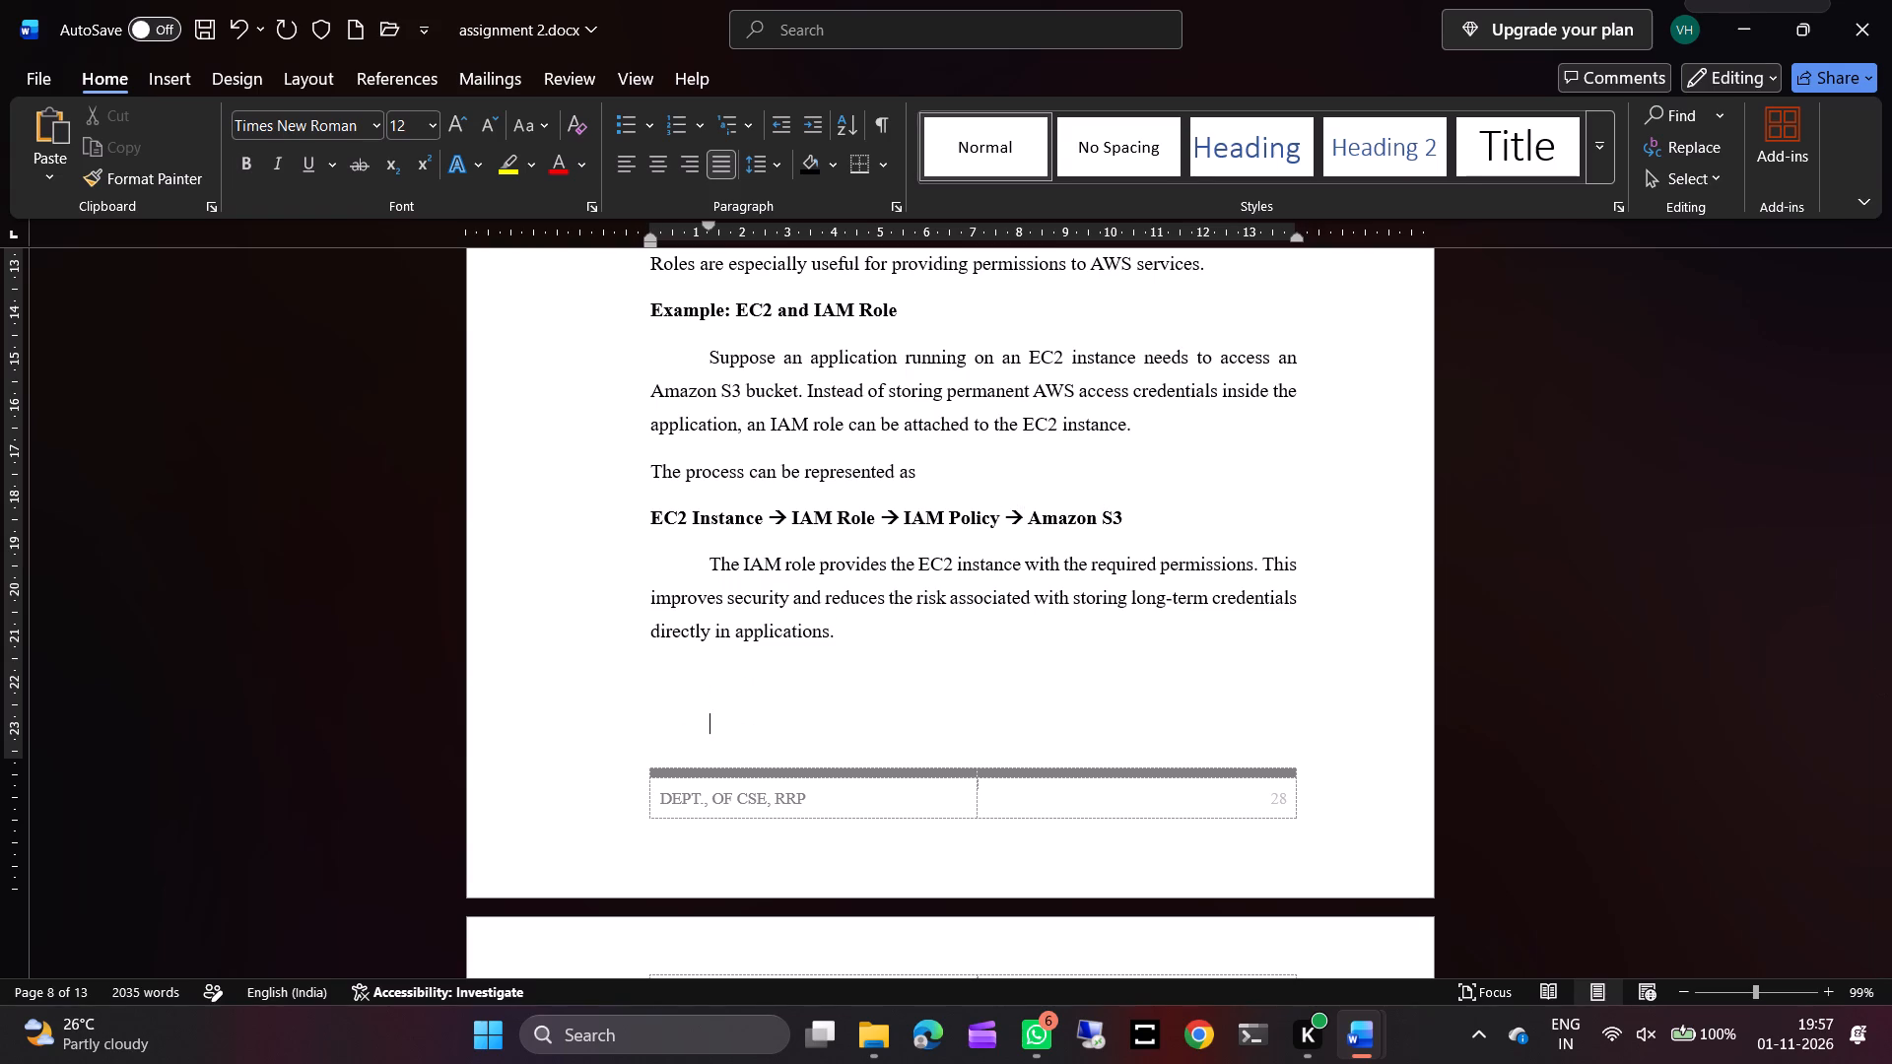
scroll(861, 636, "down", 2)
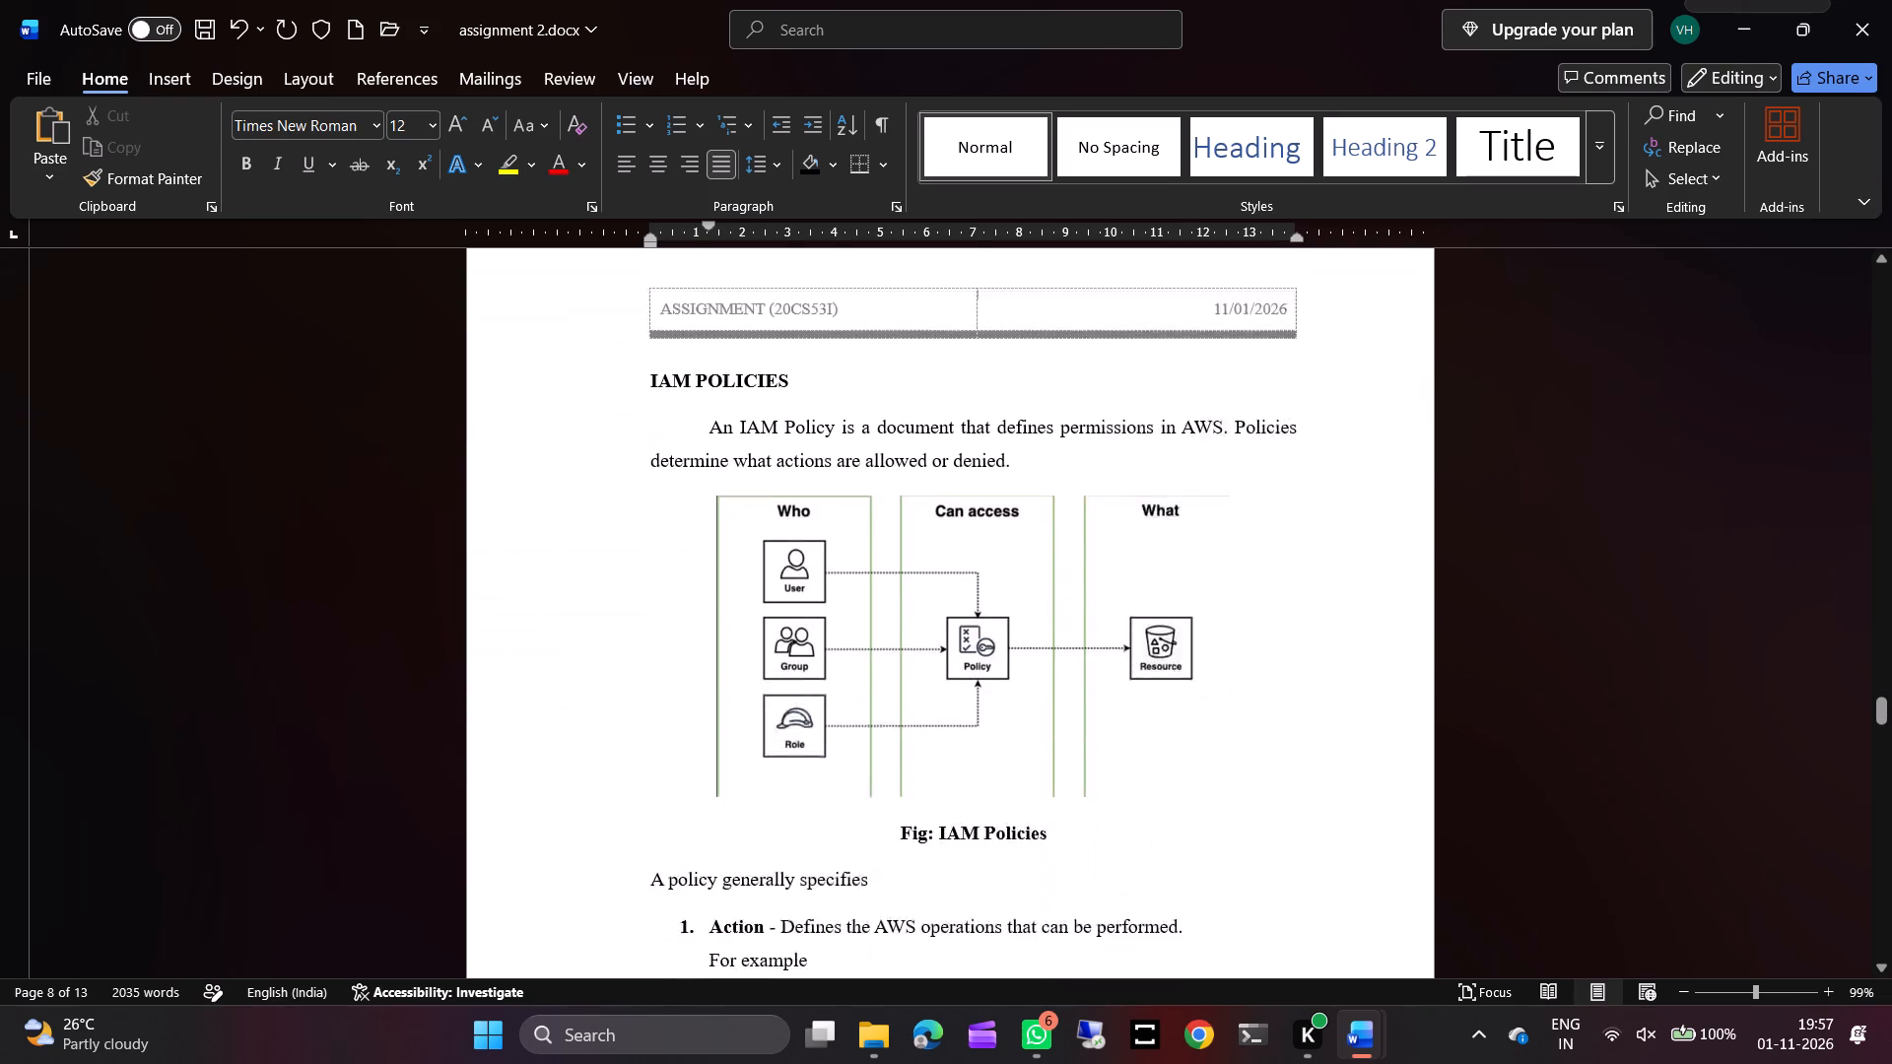
scroll(861, 636, "down", 1)
left_click(901, 548)
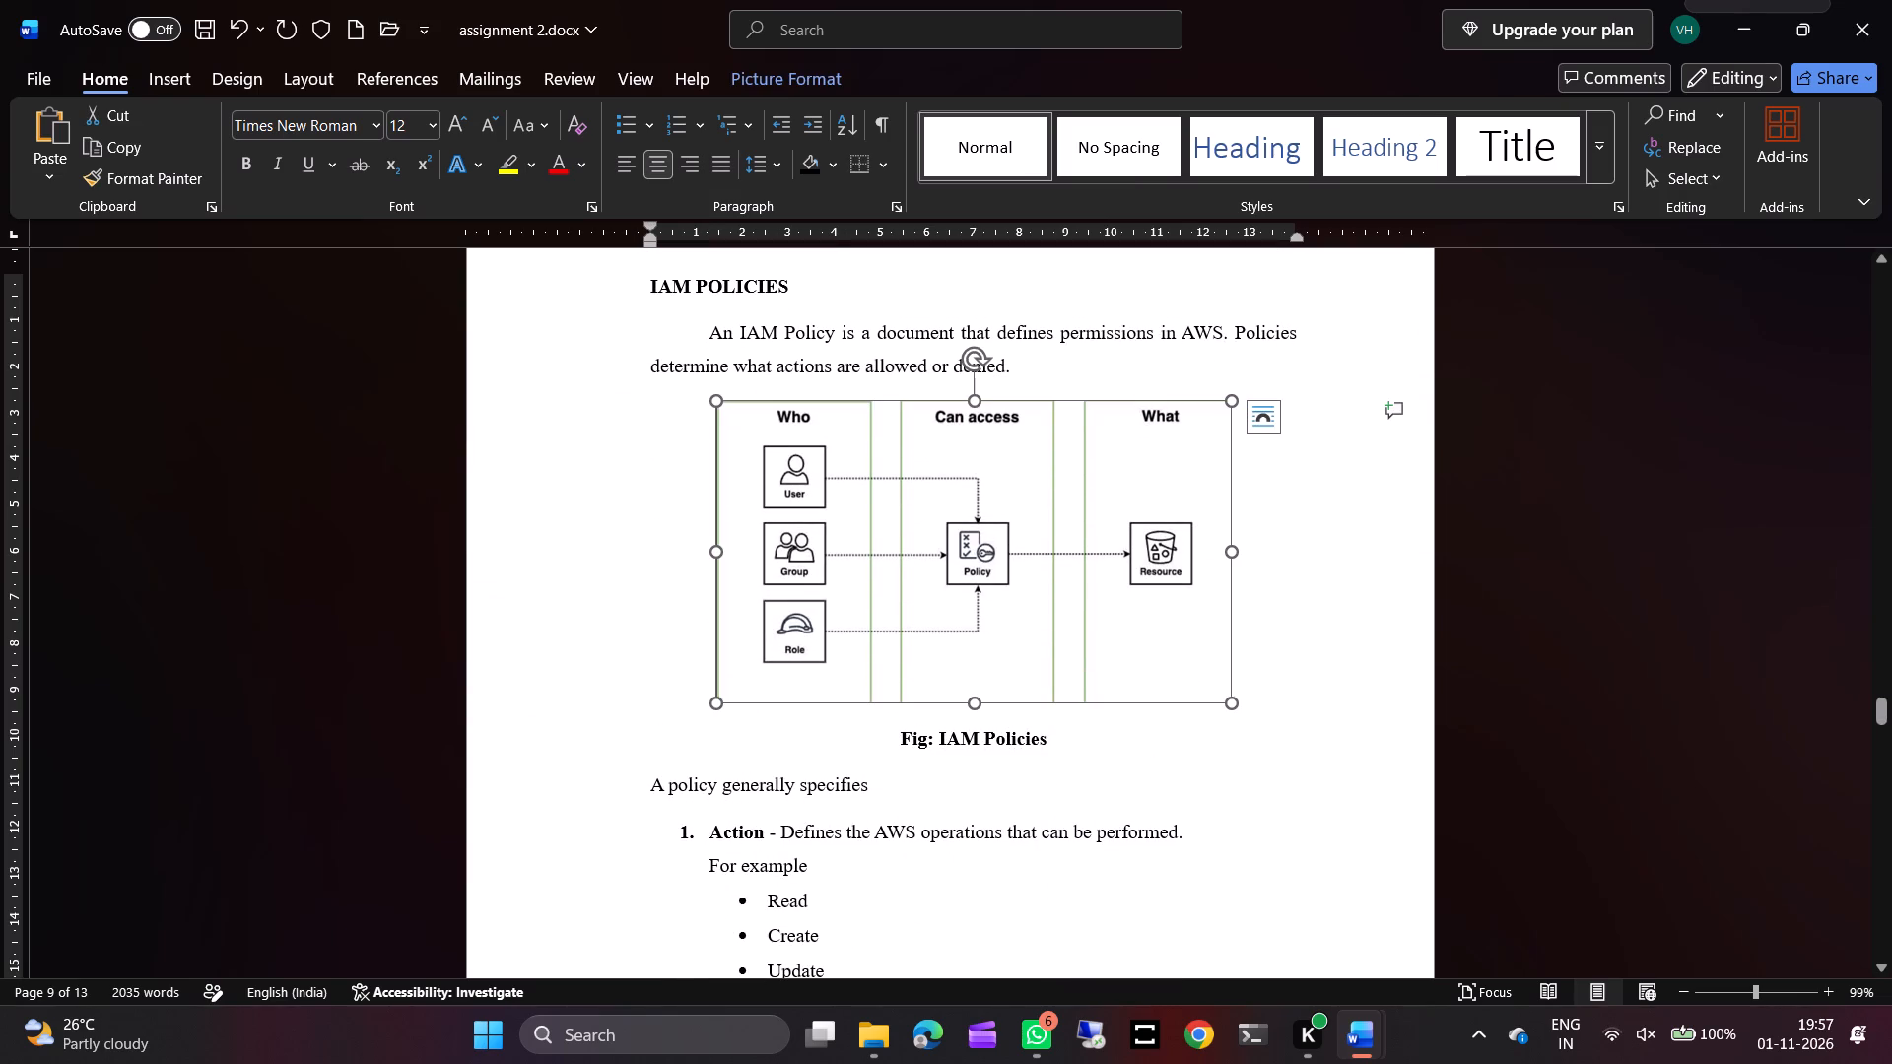
key("ctrl+c")
left_click(907, 564)
key("ctrl+c")
left_click(944, 1034)
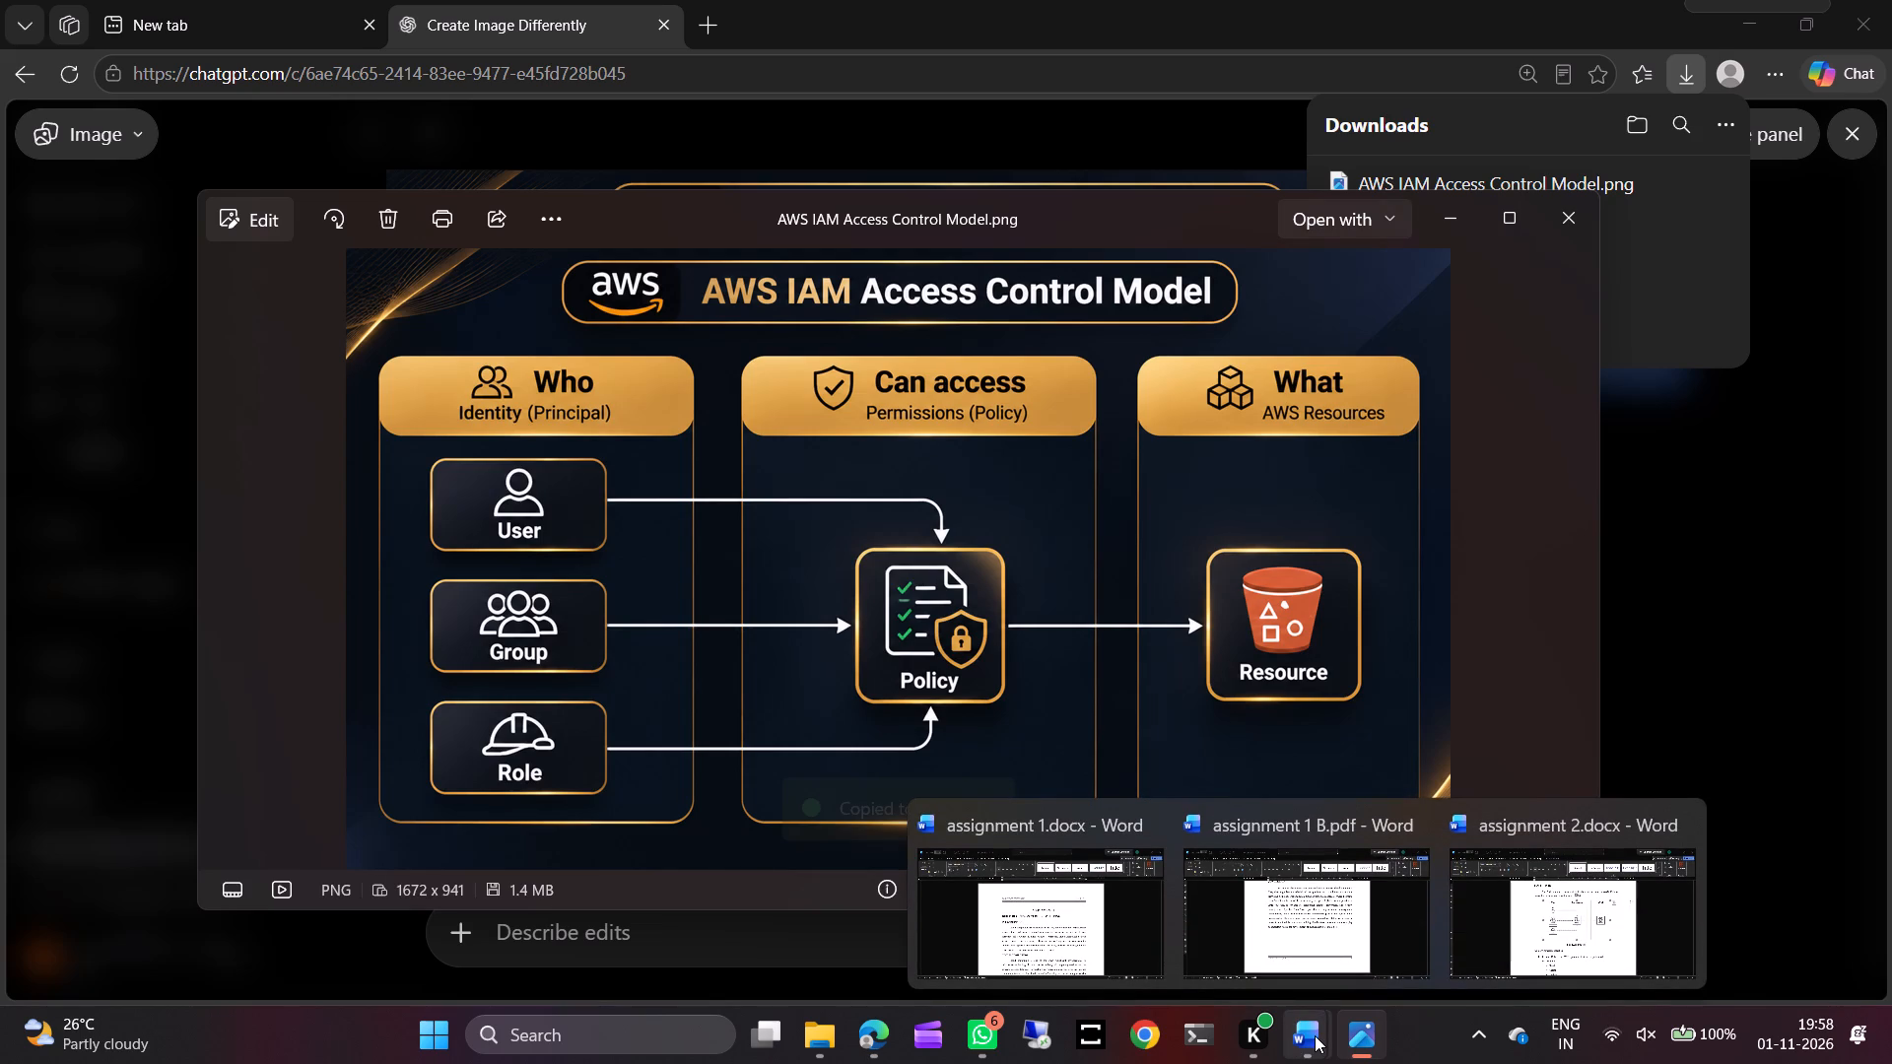
Switch to assignment 2.docx in Word and replace the old IAM Policies figure with the copied AWS IAM Access Control Model image.
left_click(1542, 930)
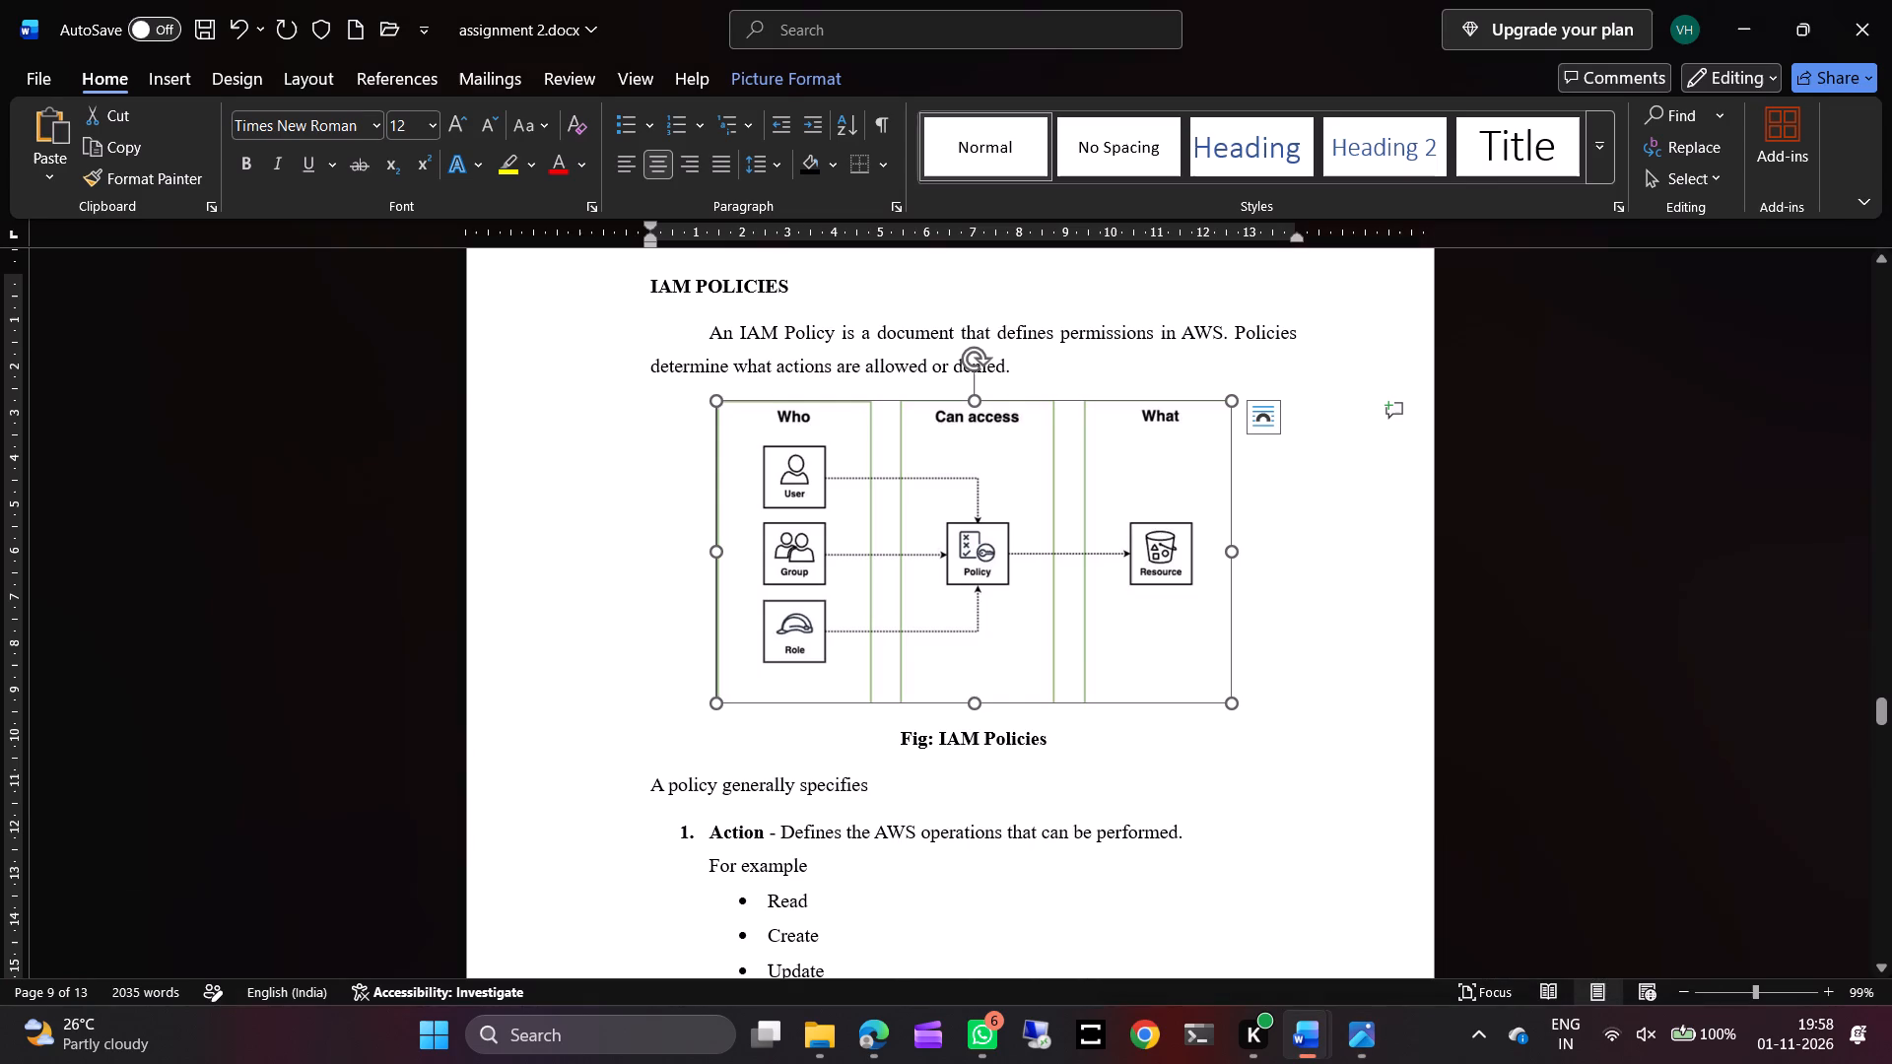
key("BackSpace")
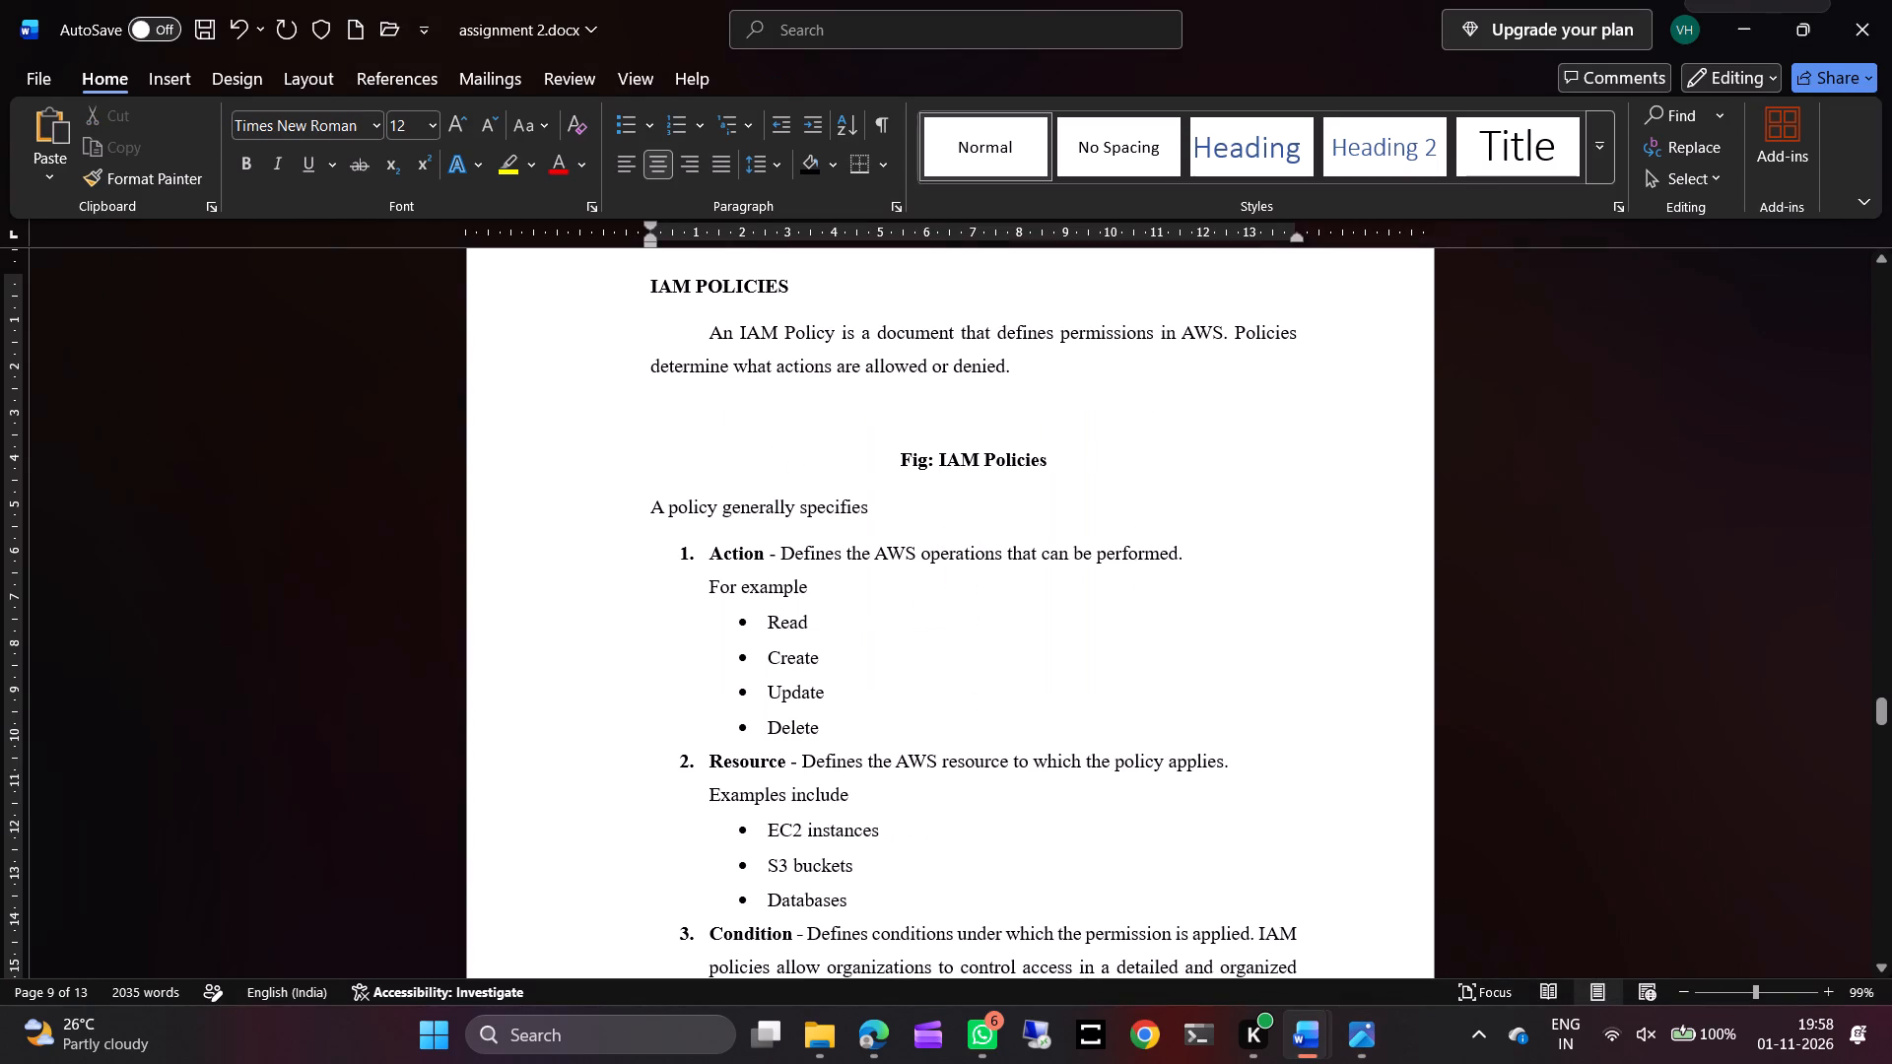
key("ctrl+v")
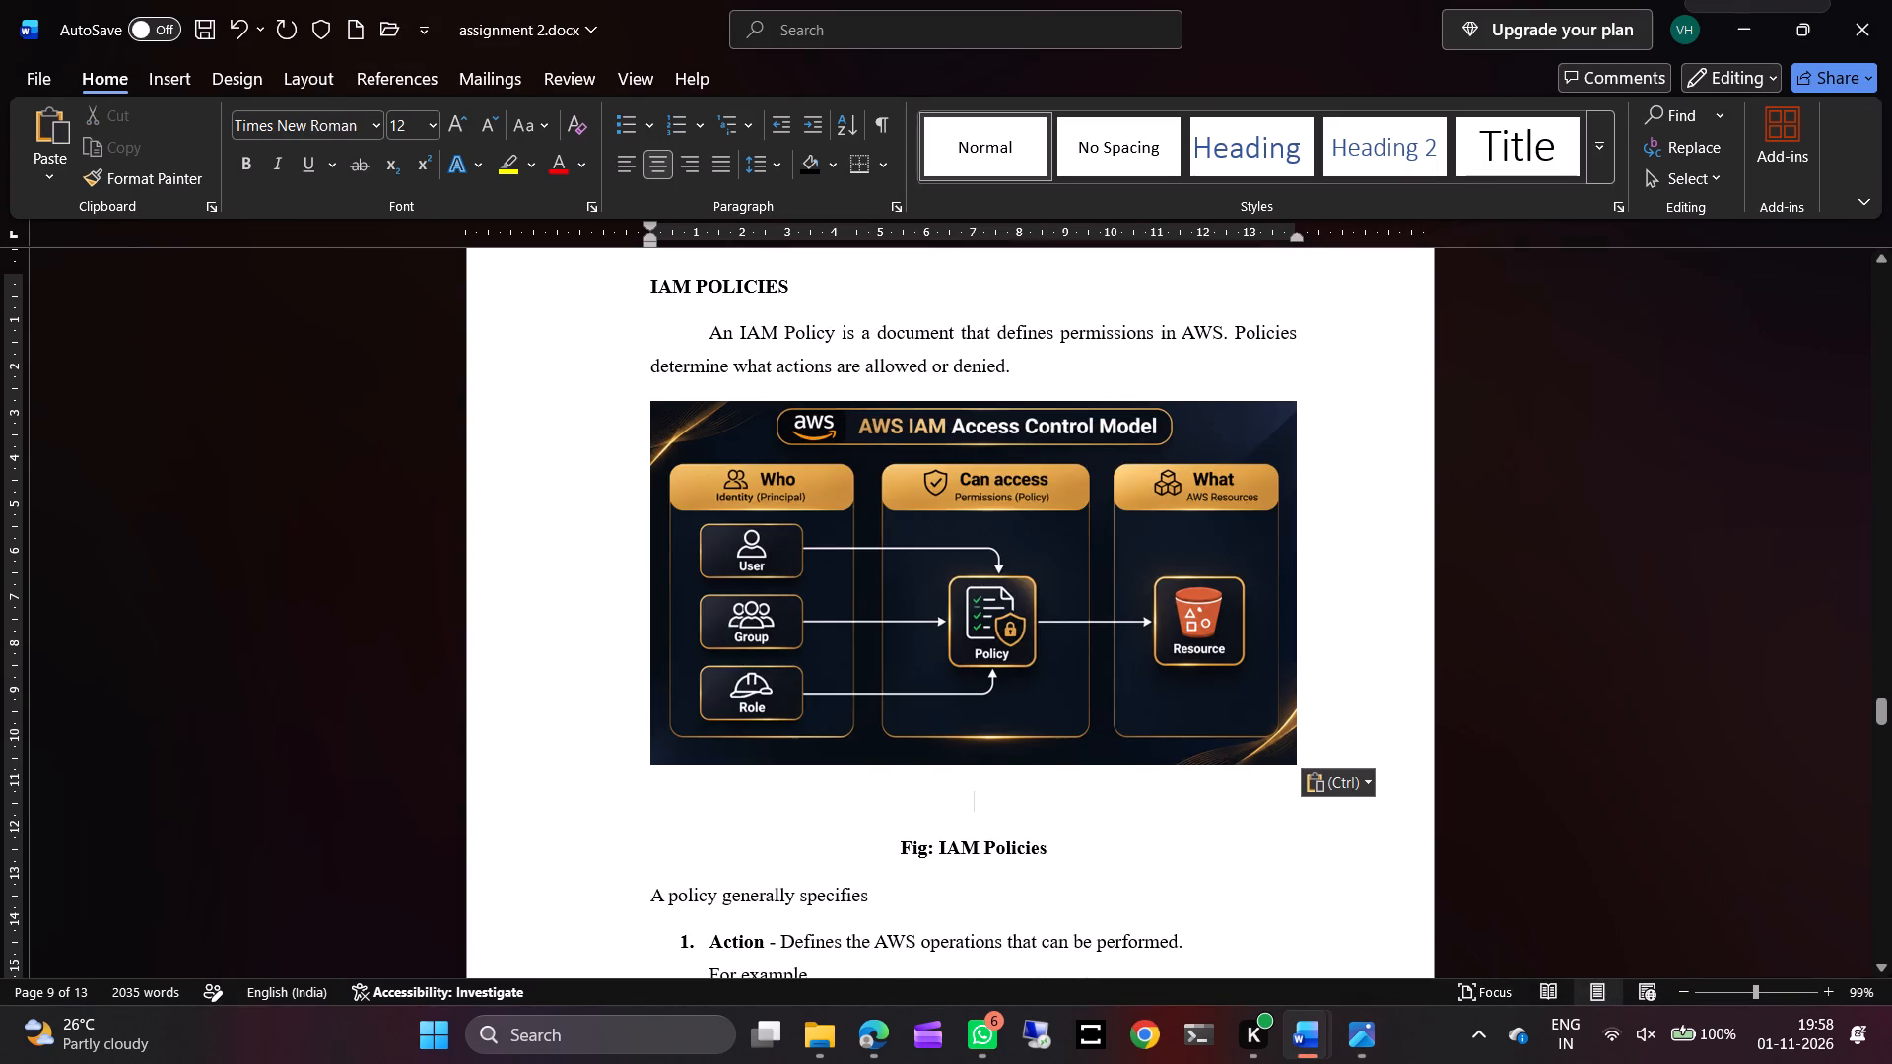
Delete the empty line between the new figure and its "Fig: IAM Policies" caption.
left_click(1037, 605)
left_click(952, 835)
key("Up")
key("BackSpace")
key("BackSpace")
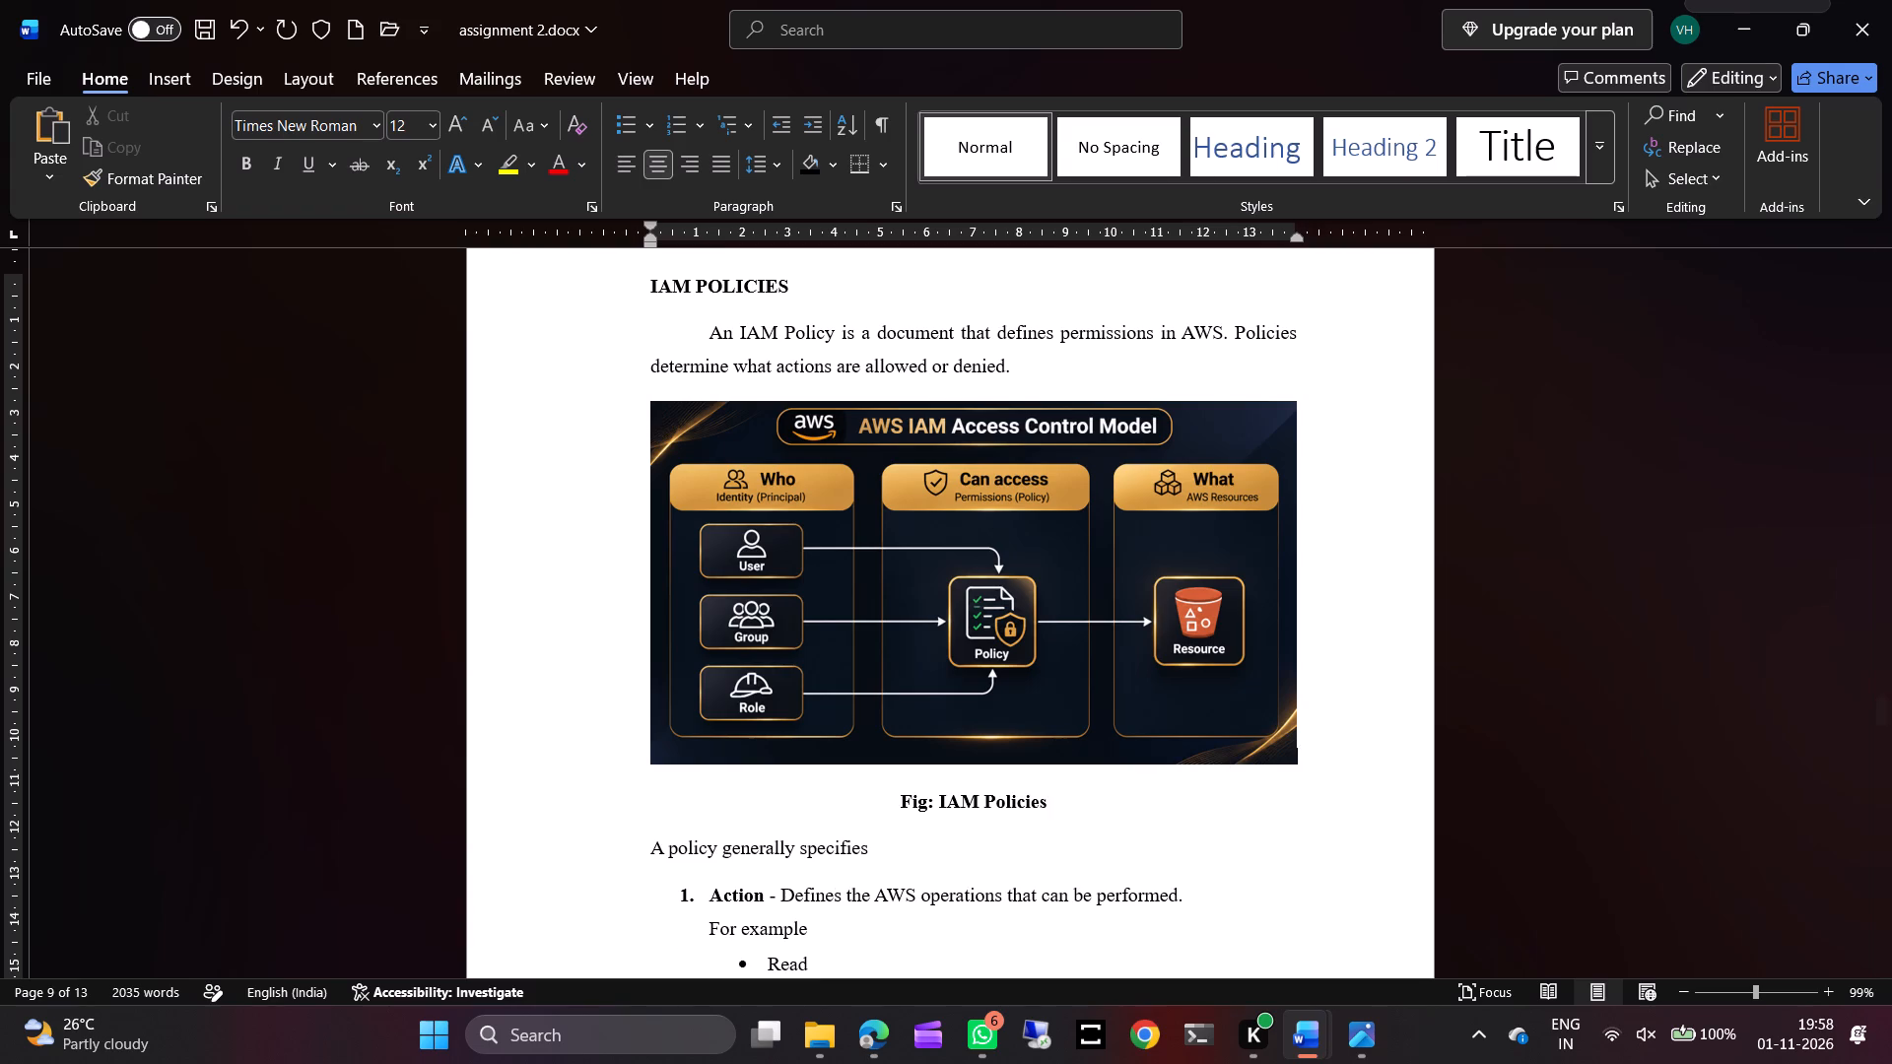
Delete the empty line below "IAM provides several important security features." under IAM SECURITY FEATURES.
scroll(857, 898, "down", 1)
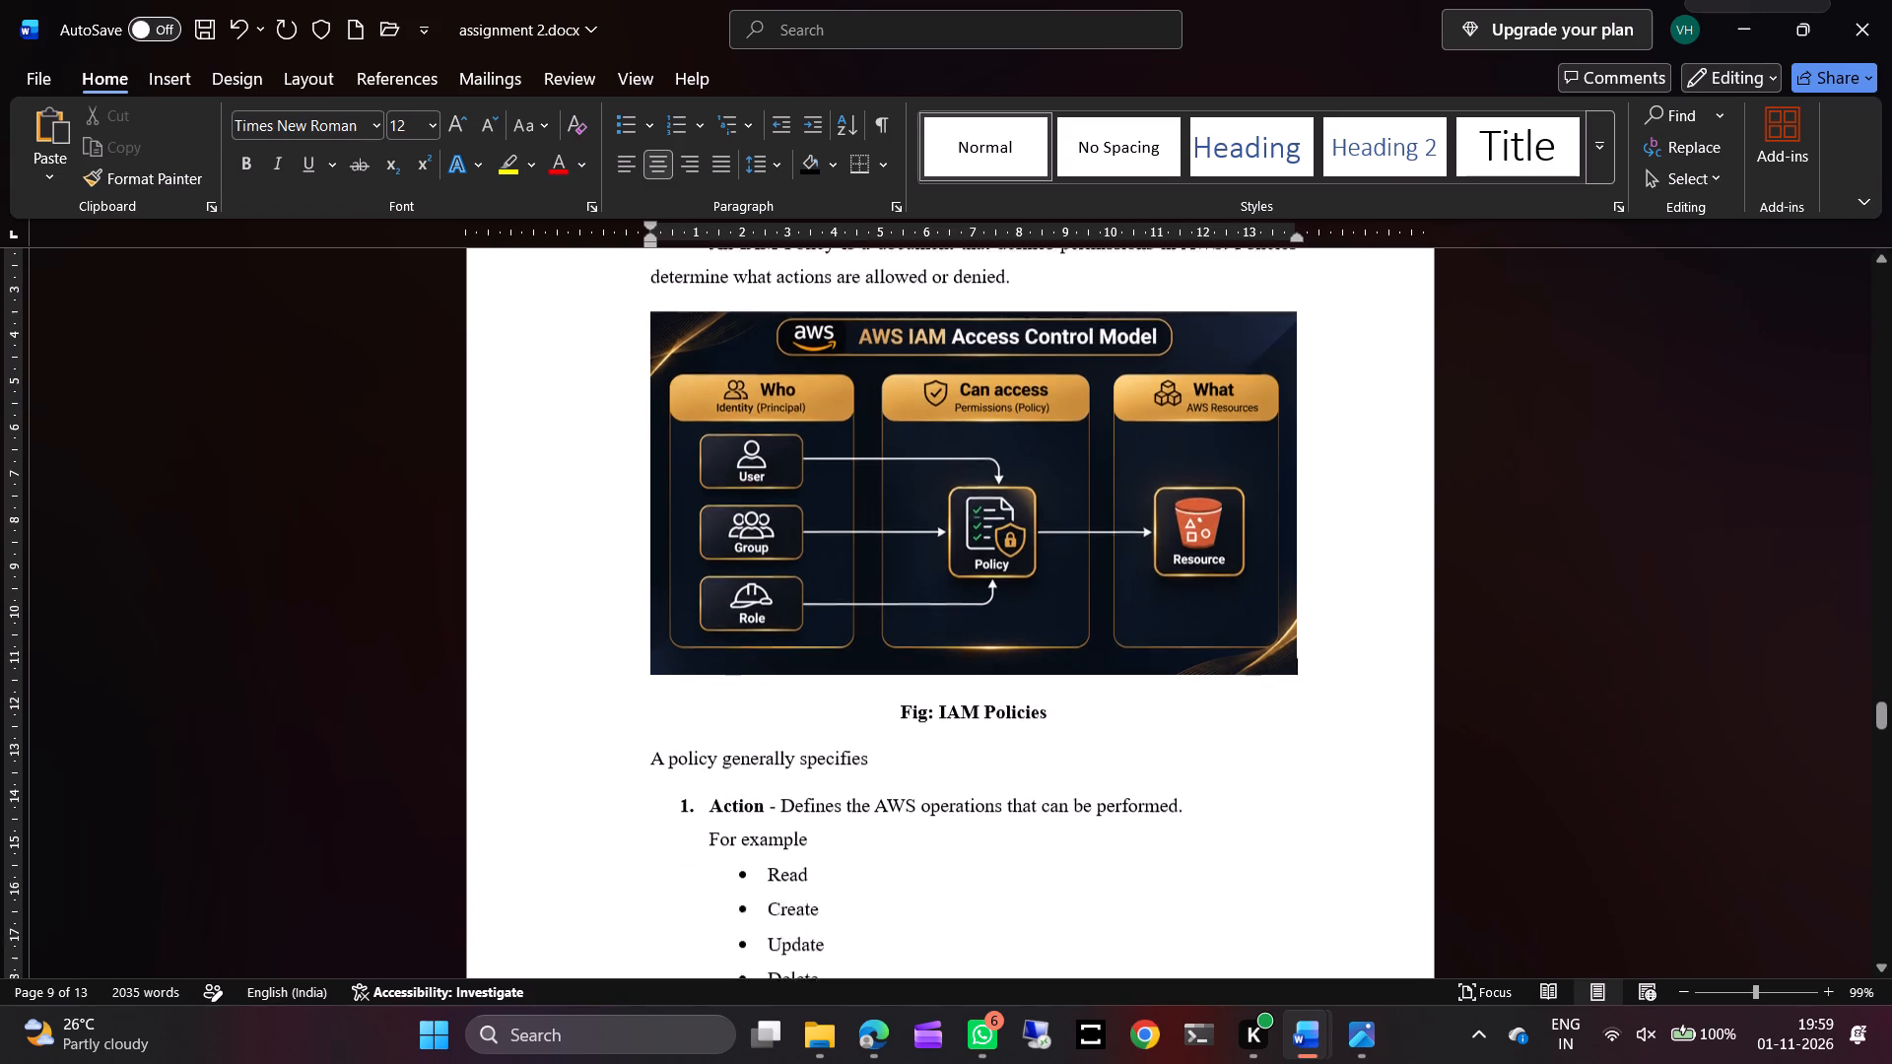
scroll(857, 898, "down", 4)
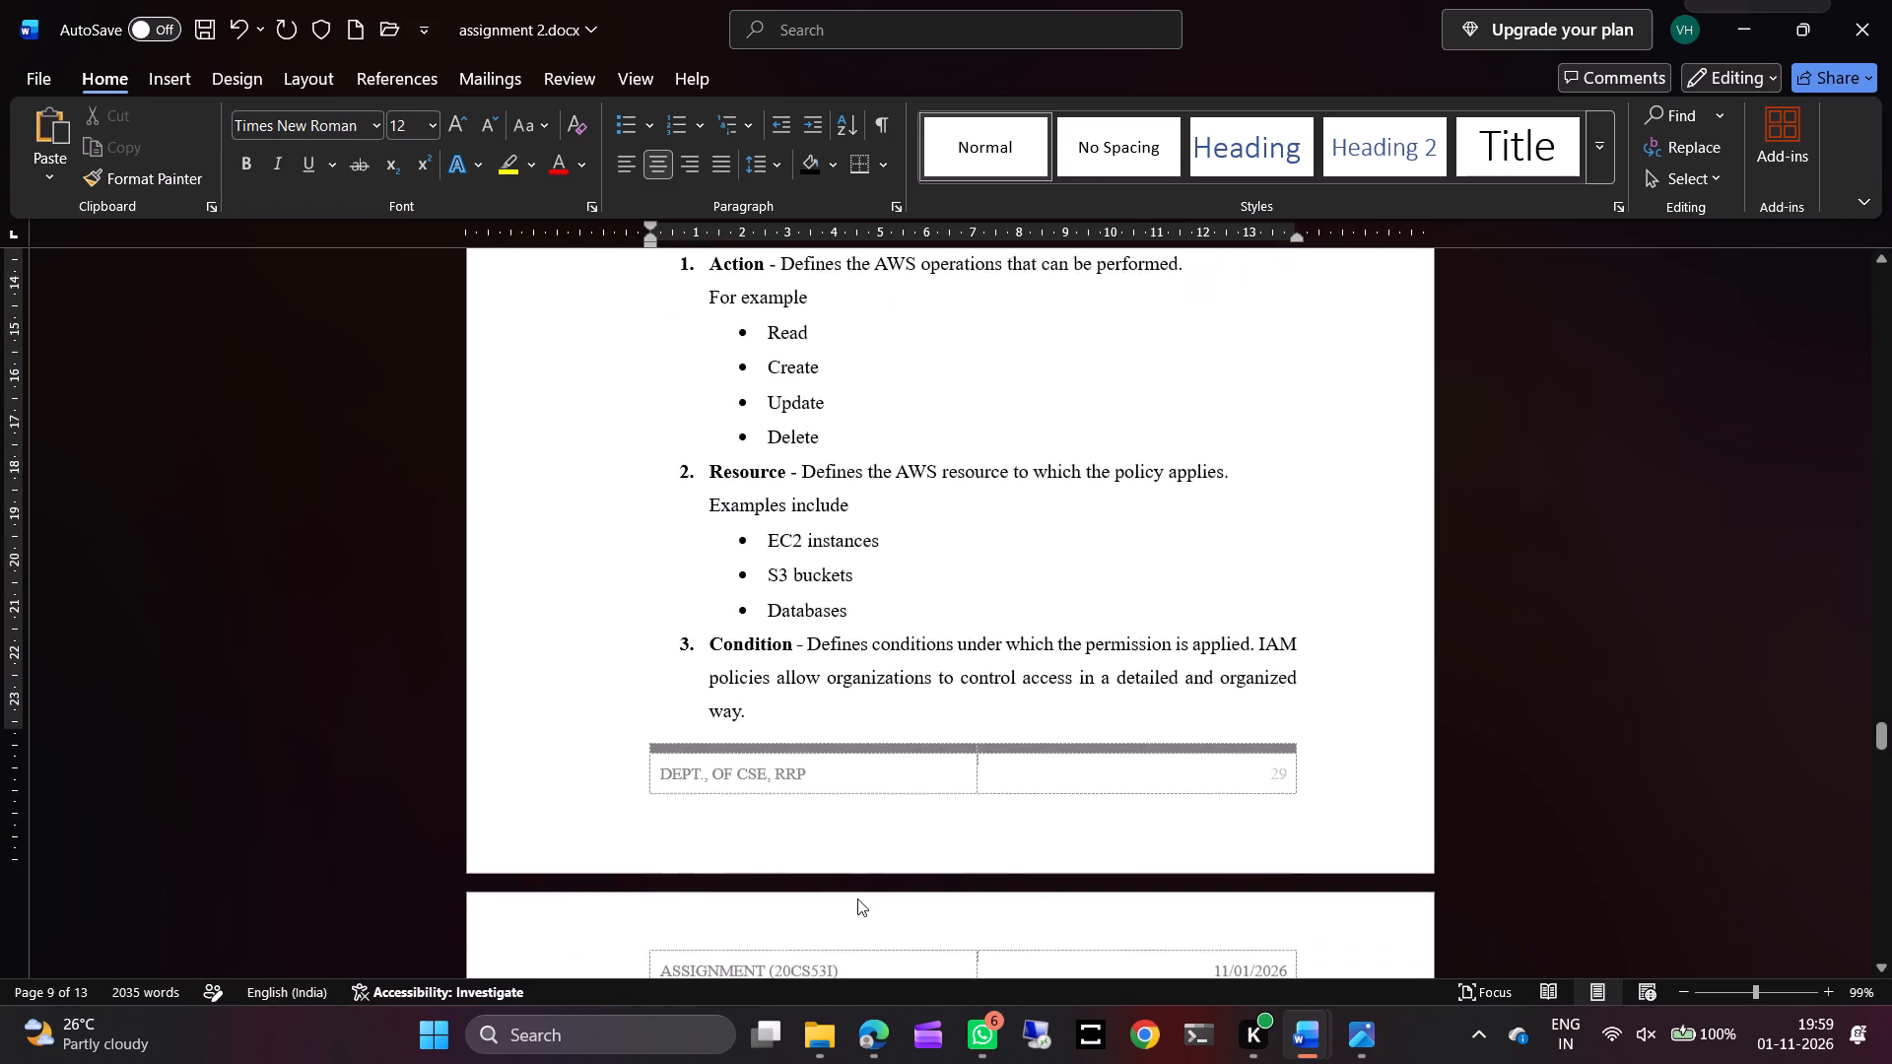
scroll(857, 898, "down", 3)
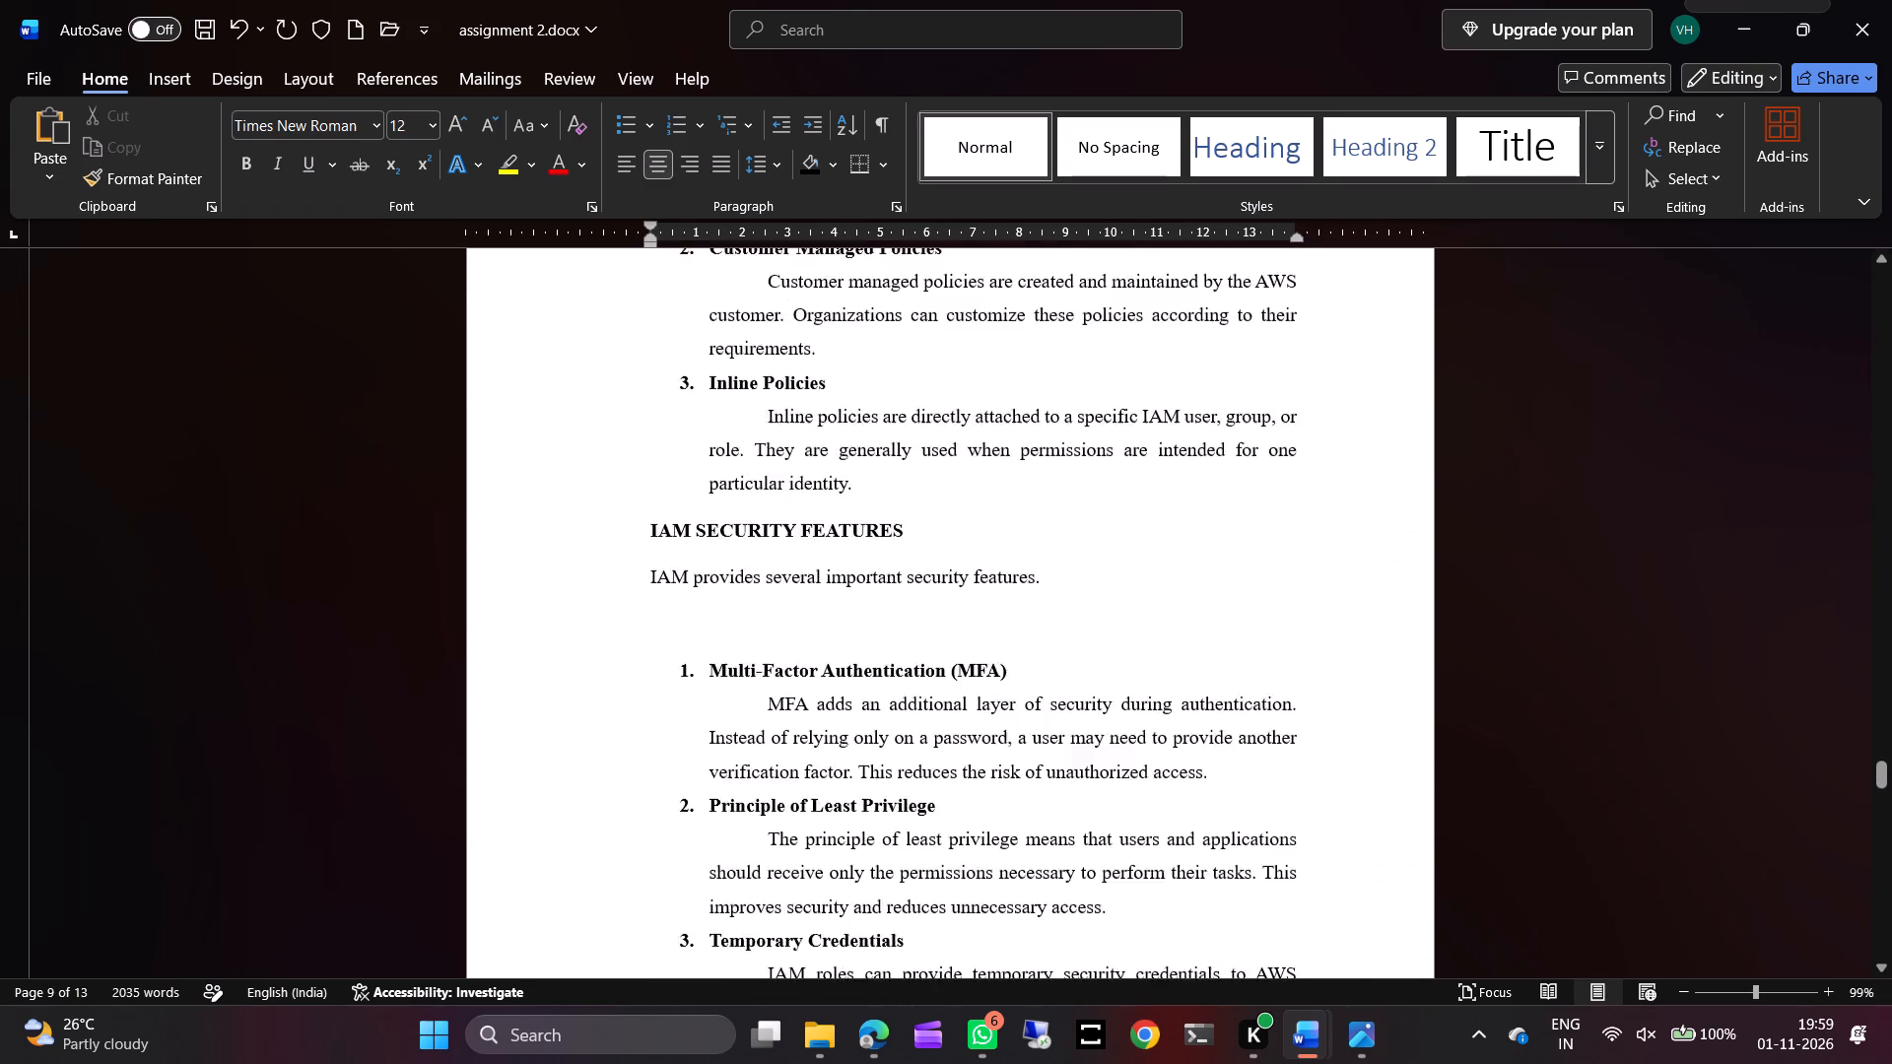
scroll(857, 898, "down", 1)
left_click(801, 377)
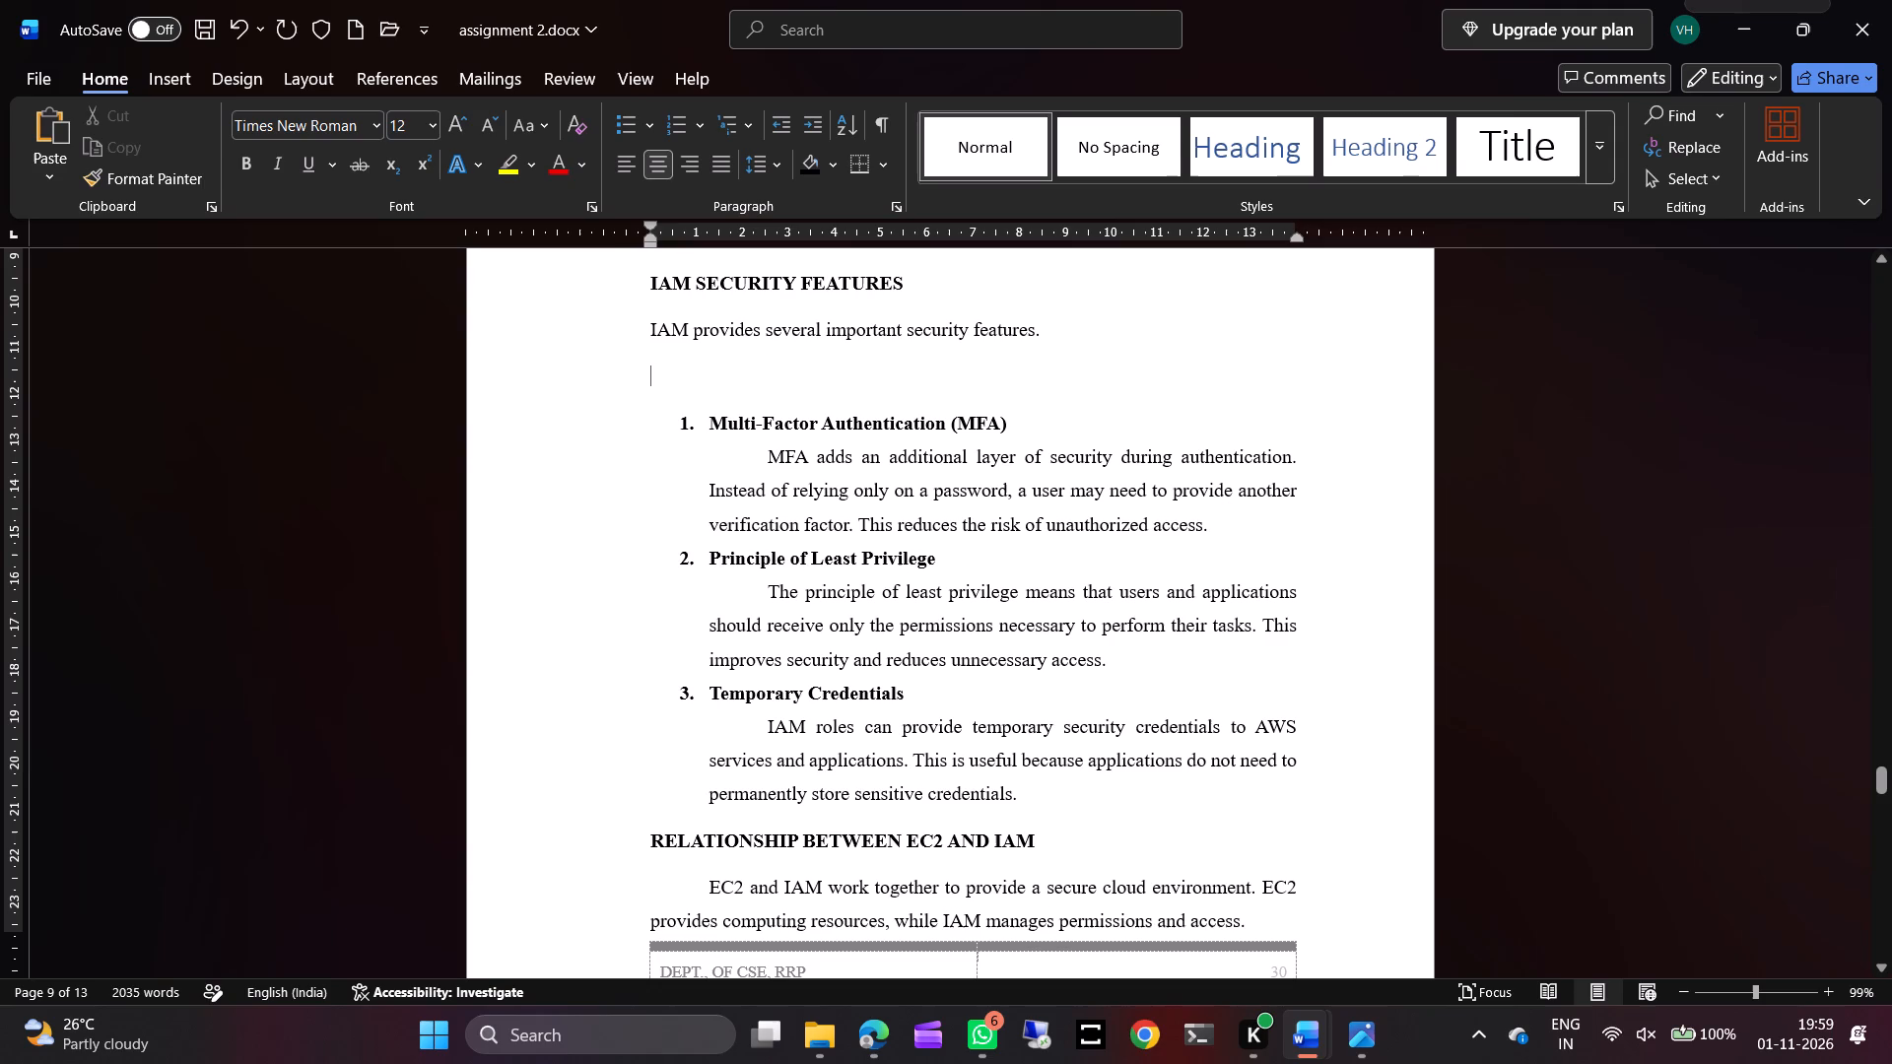
key("BackSpace")
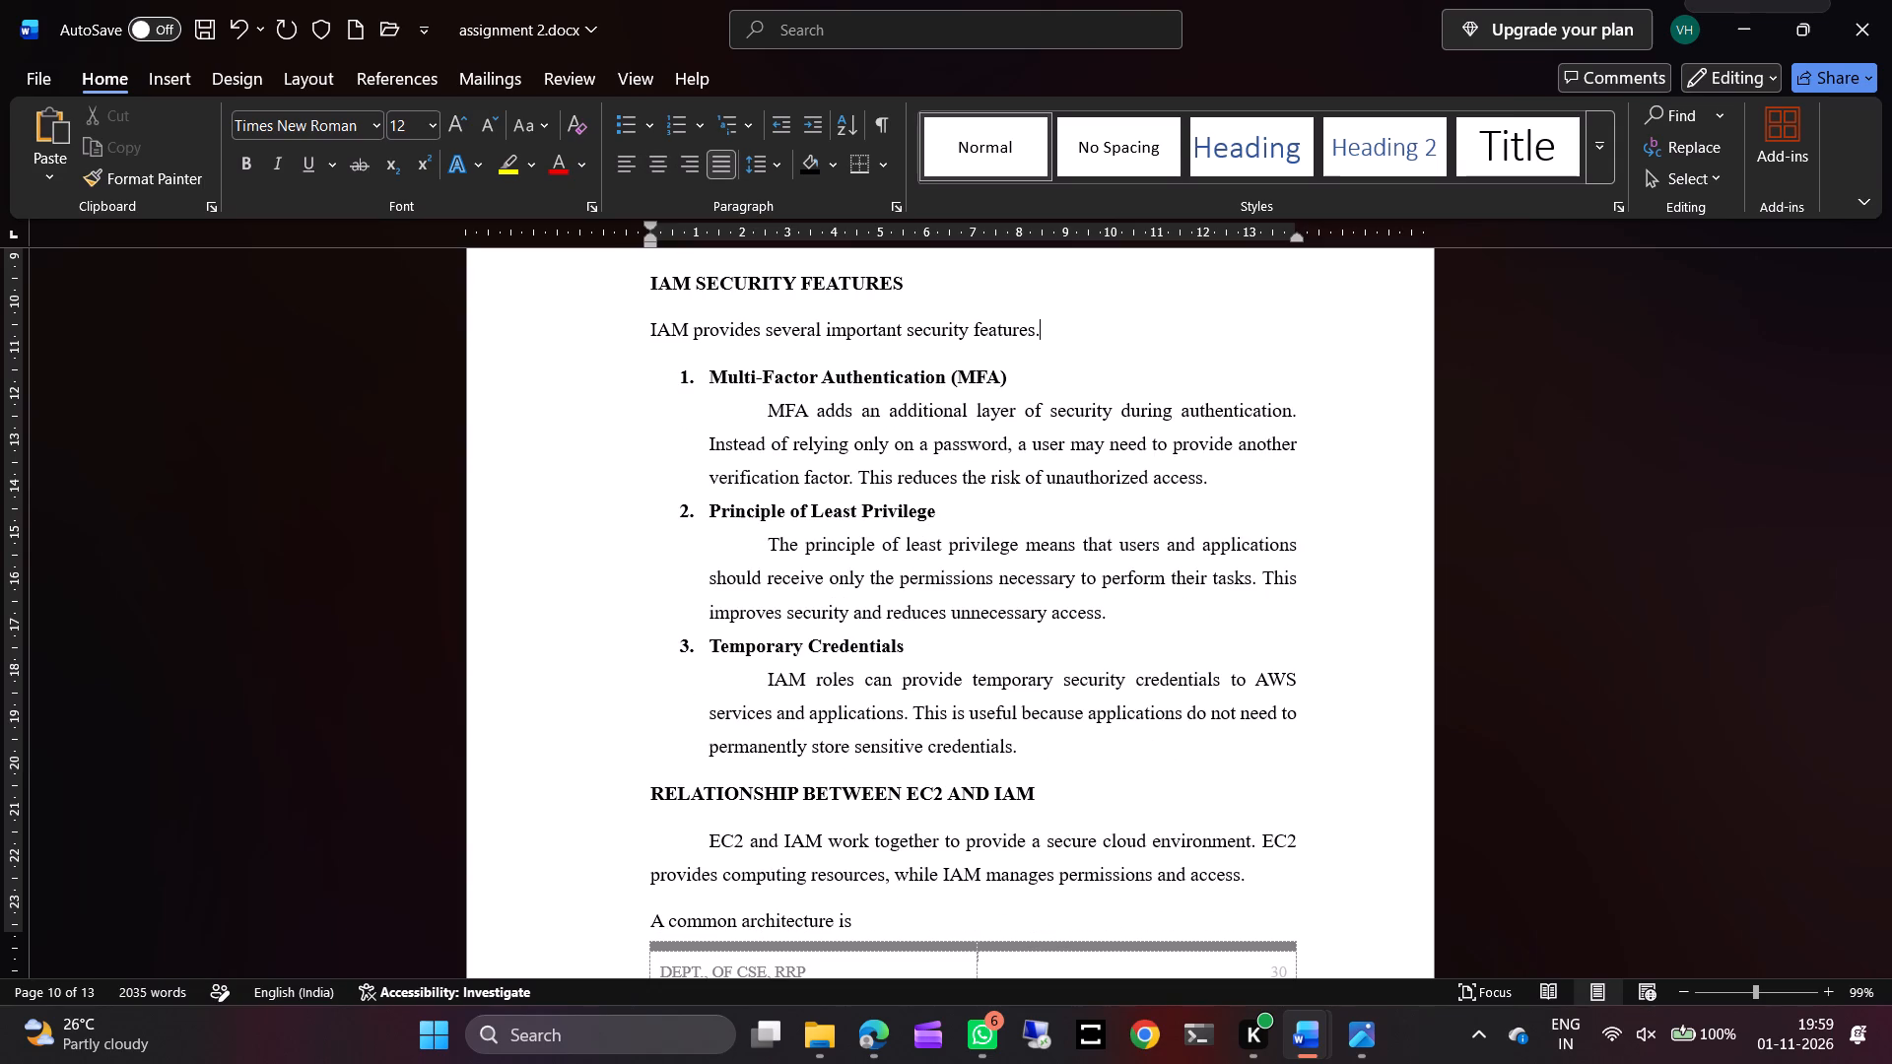
Insert a paragraph break before "A common architecture is" to push that line onto the next page.
left_click(649, 924)
key("Return")
Insert two paragraph breaks before the CONCLUSION heading to push it onto the next page.
scroll(649, 924, "down", 1)
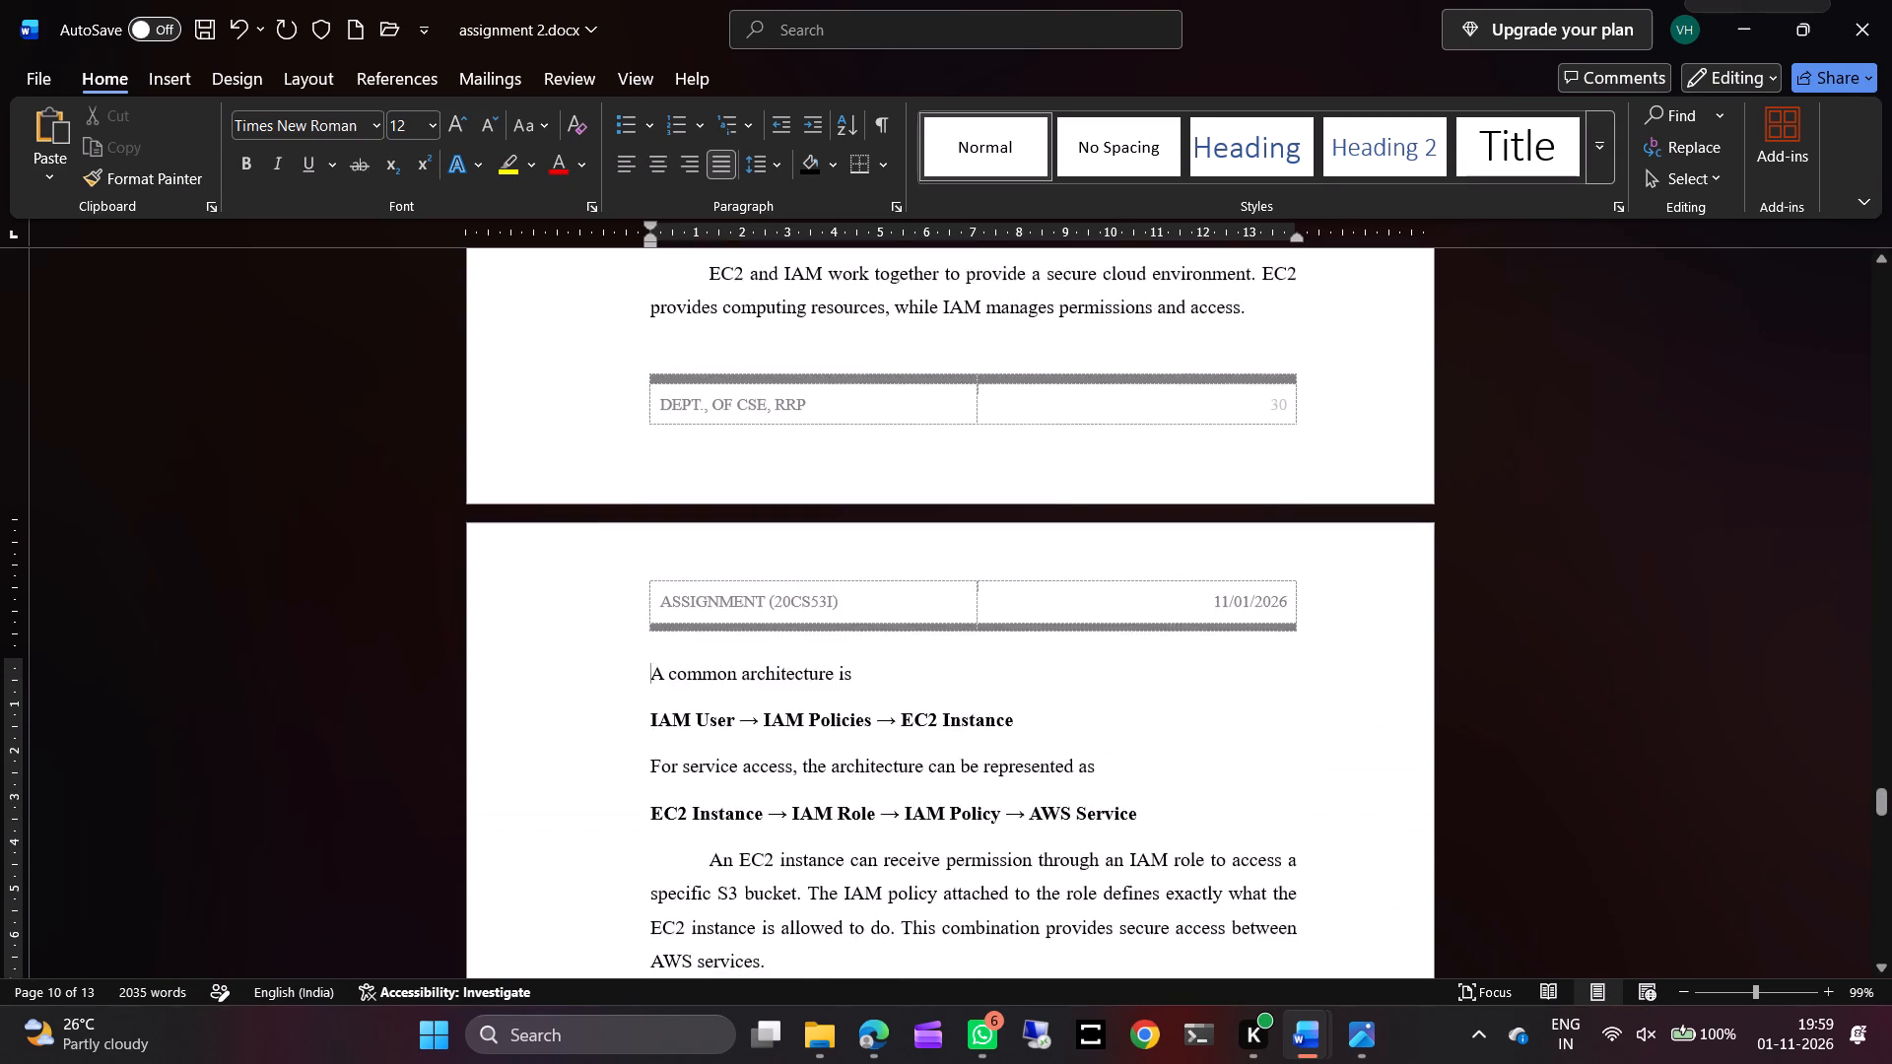
scroll(649, 924, "down", 4)
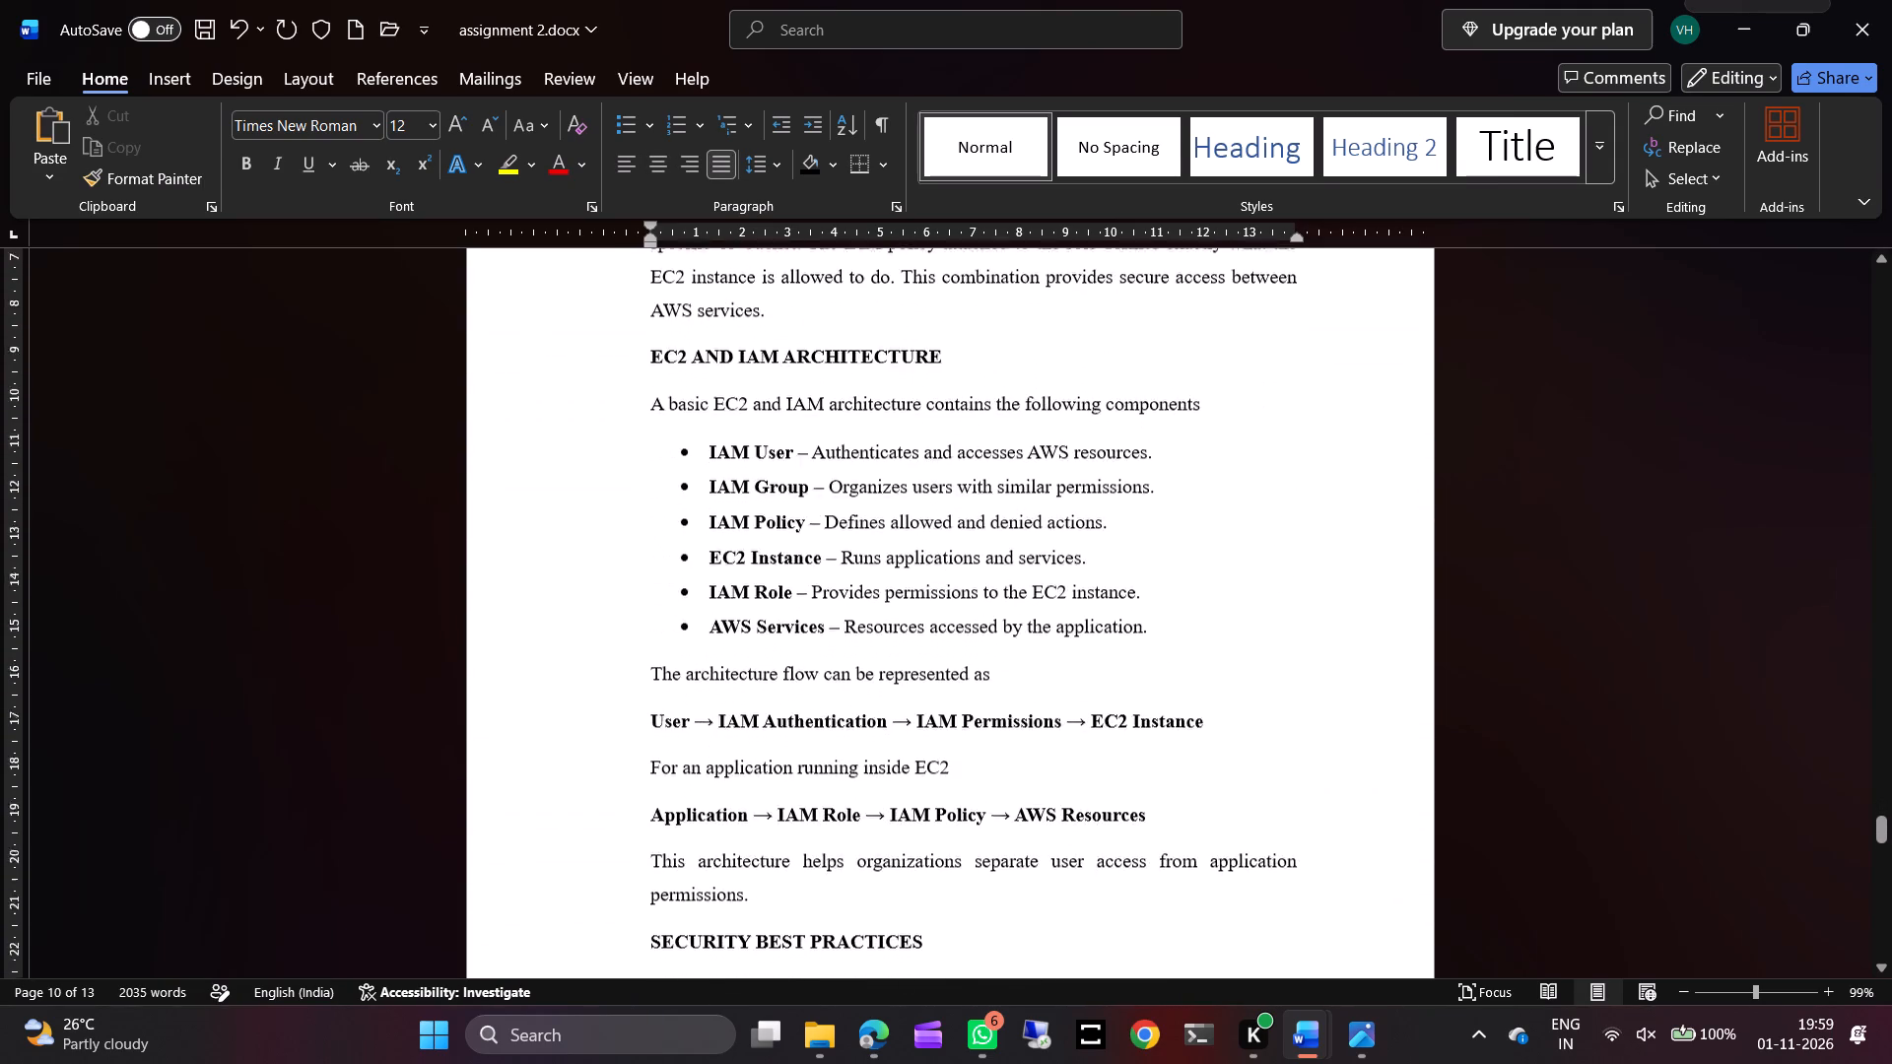
scroll(649, 924, "down", 2)
scroll(724, 796, "down", 1)
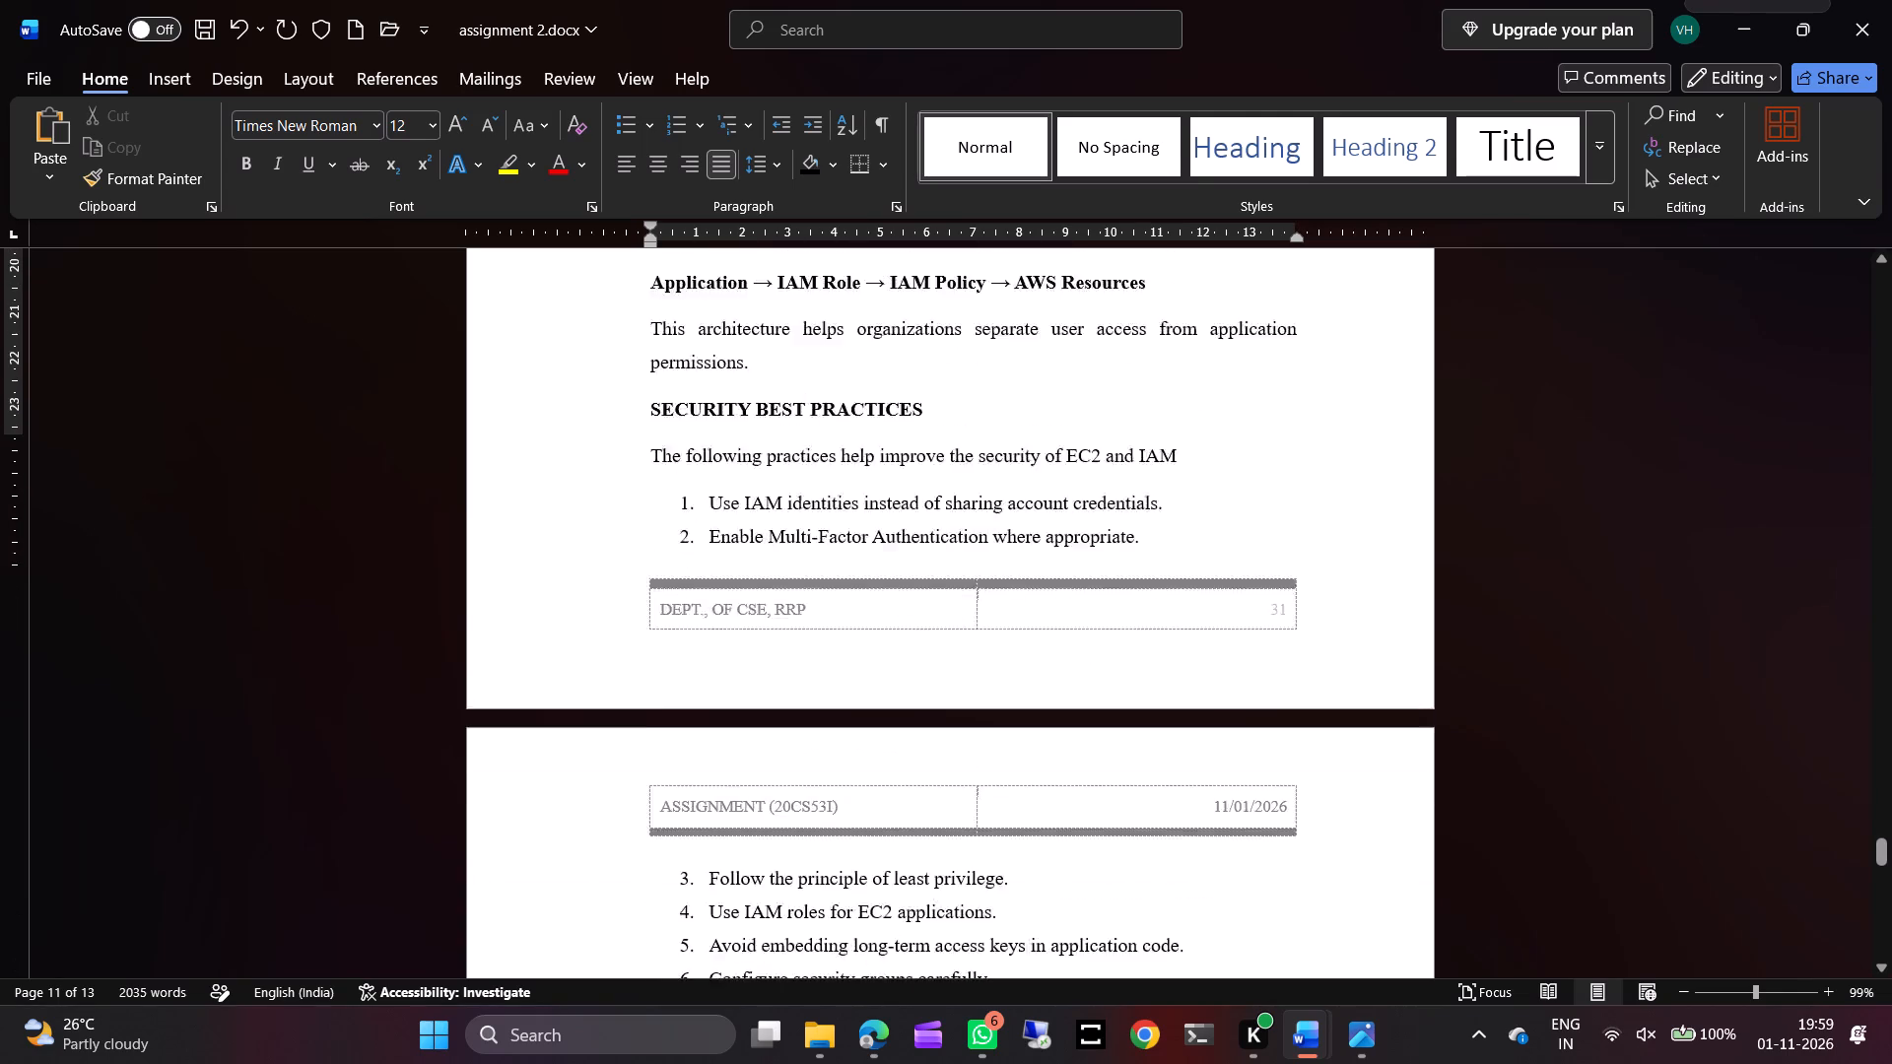
scroll(724, 796, "down", 3)
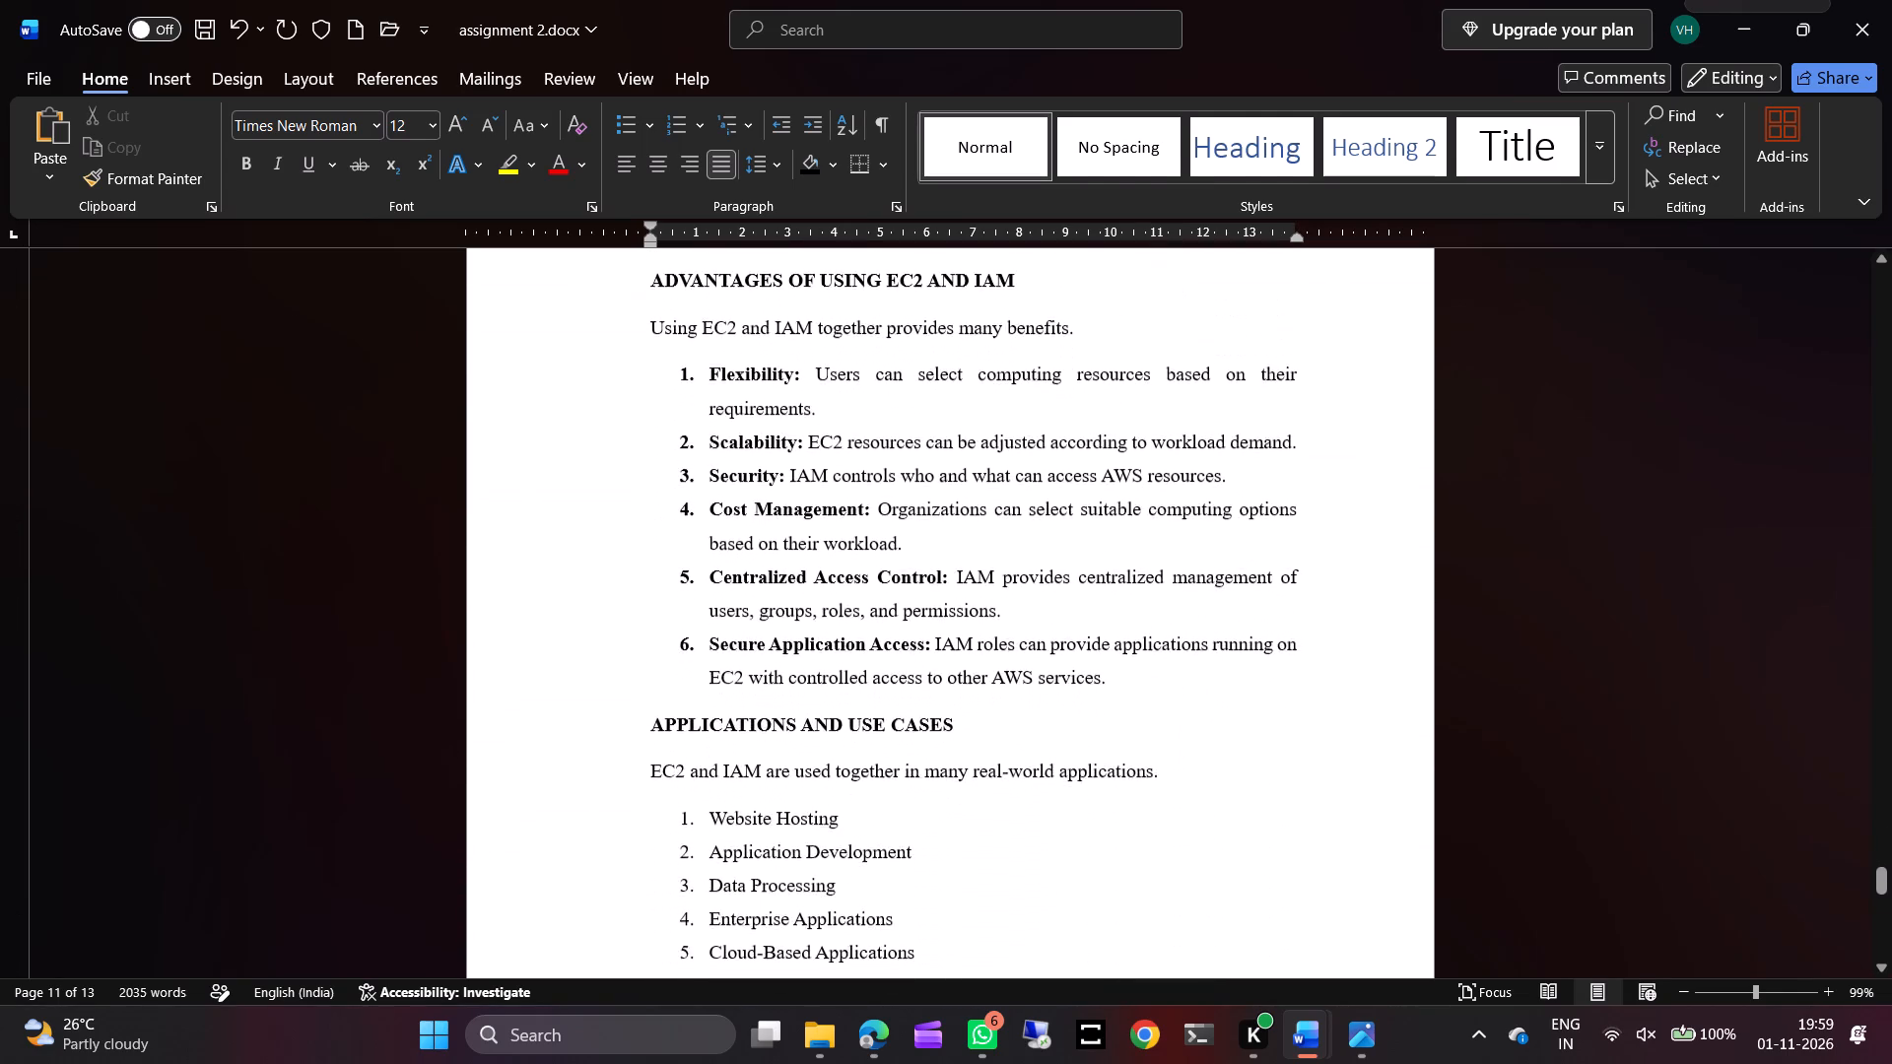
scroll(724, 796, "down", 2)
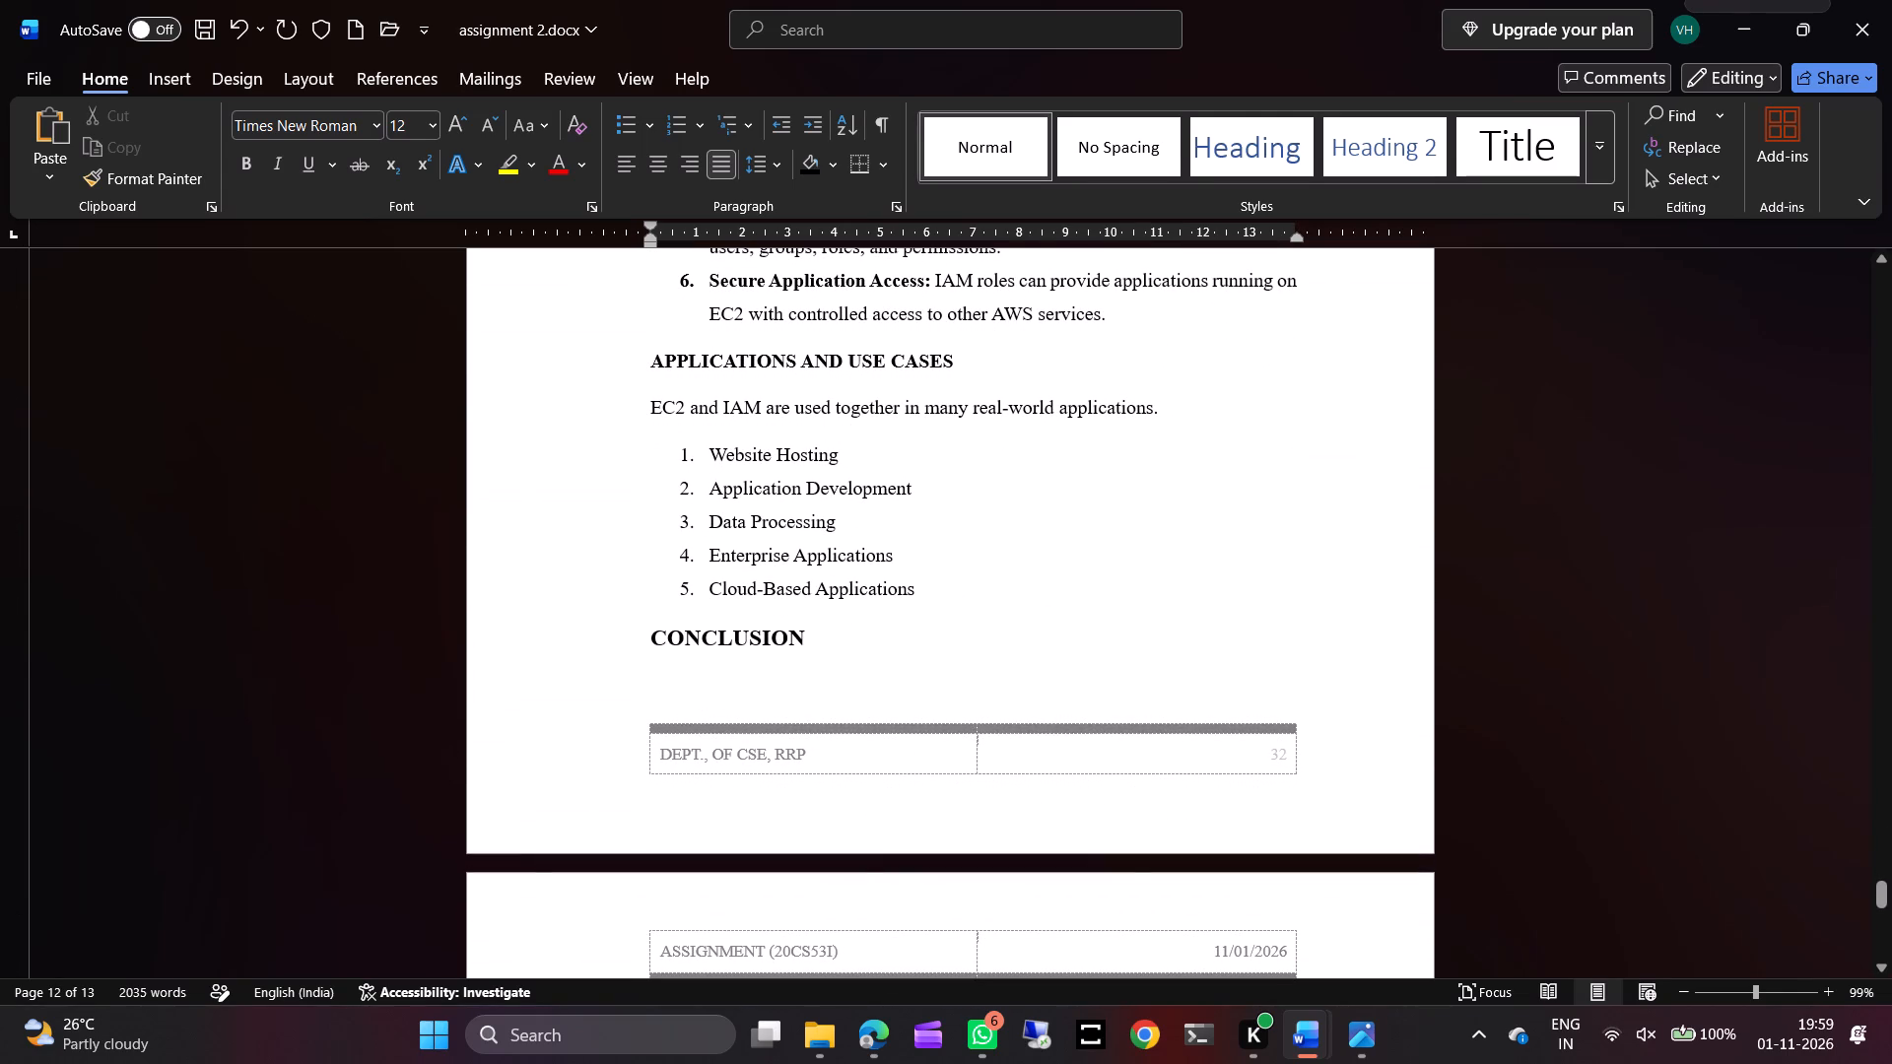
left_click(648, 636)
key("Return")
key("Return")
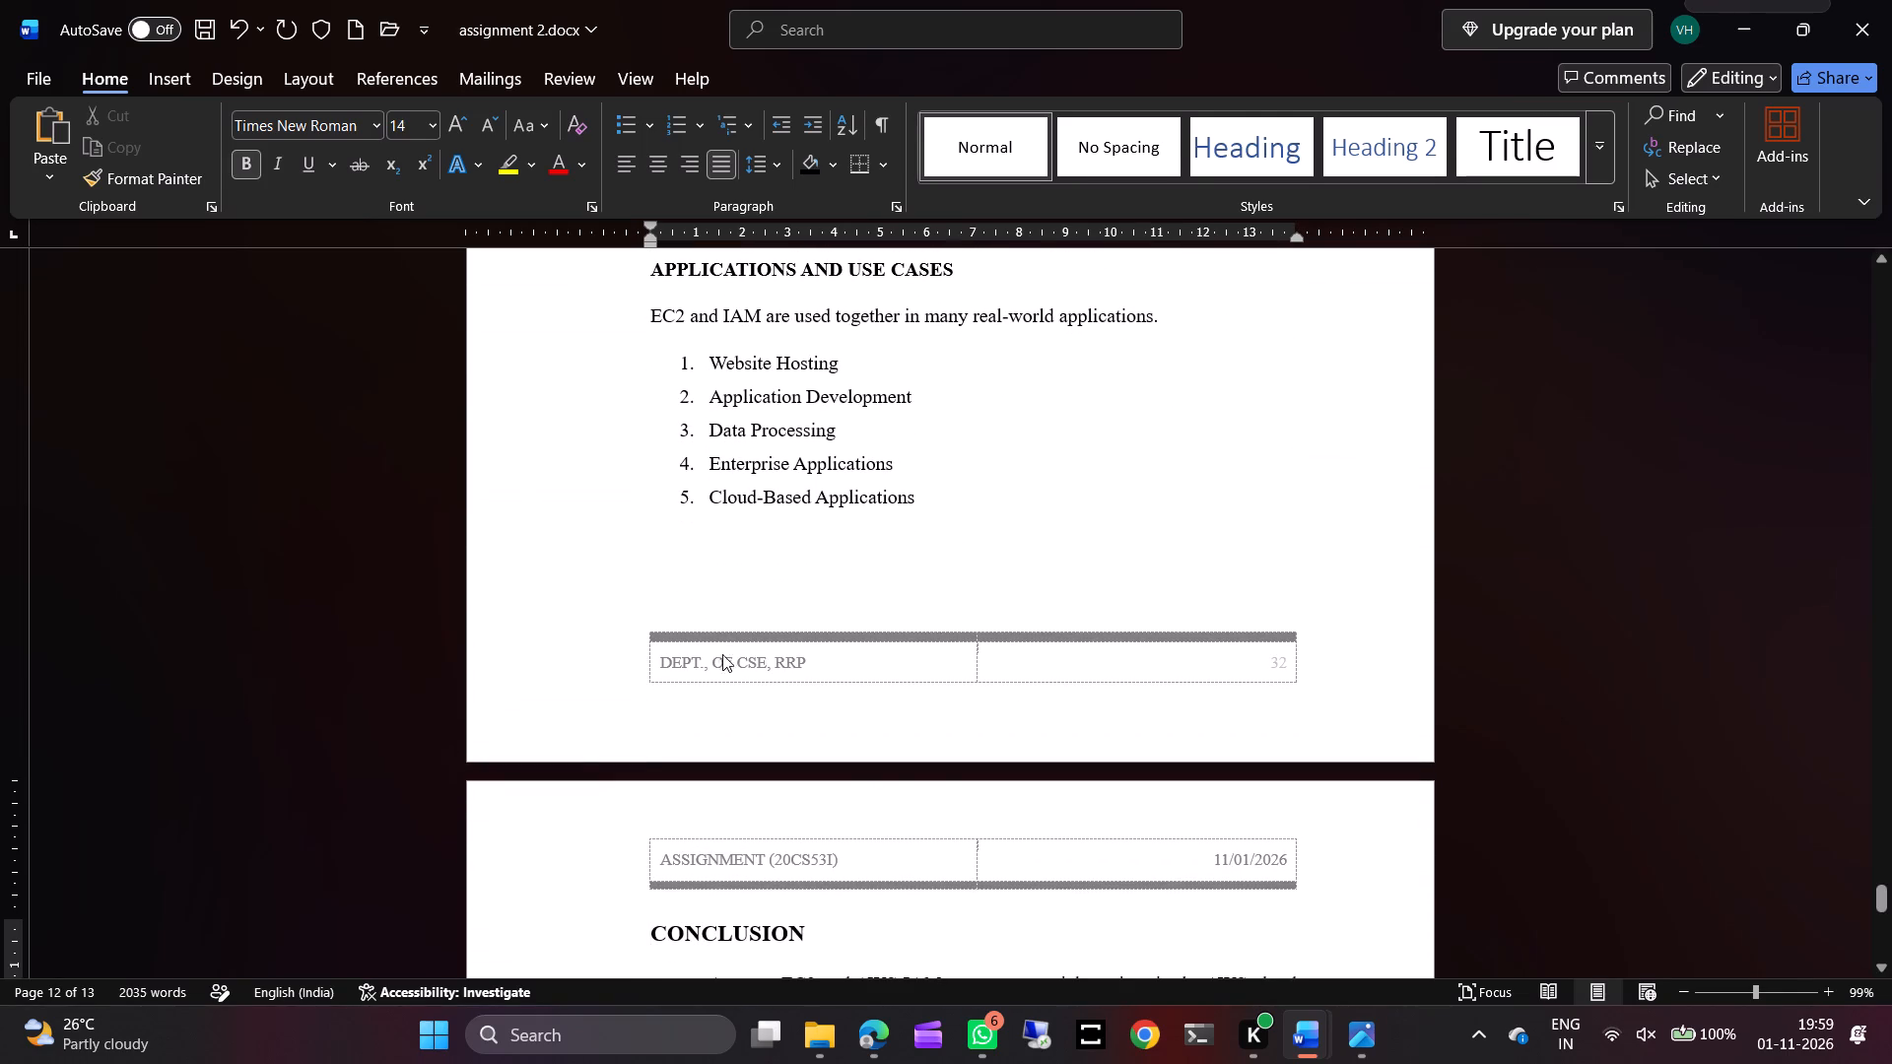
Review the layout of assignment 2.docx from the CONCLUSION page back to the first page.
scroll(758, 589, "down", 2)
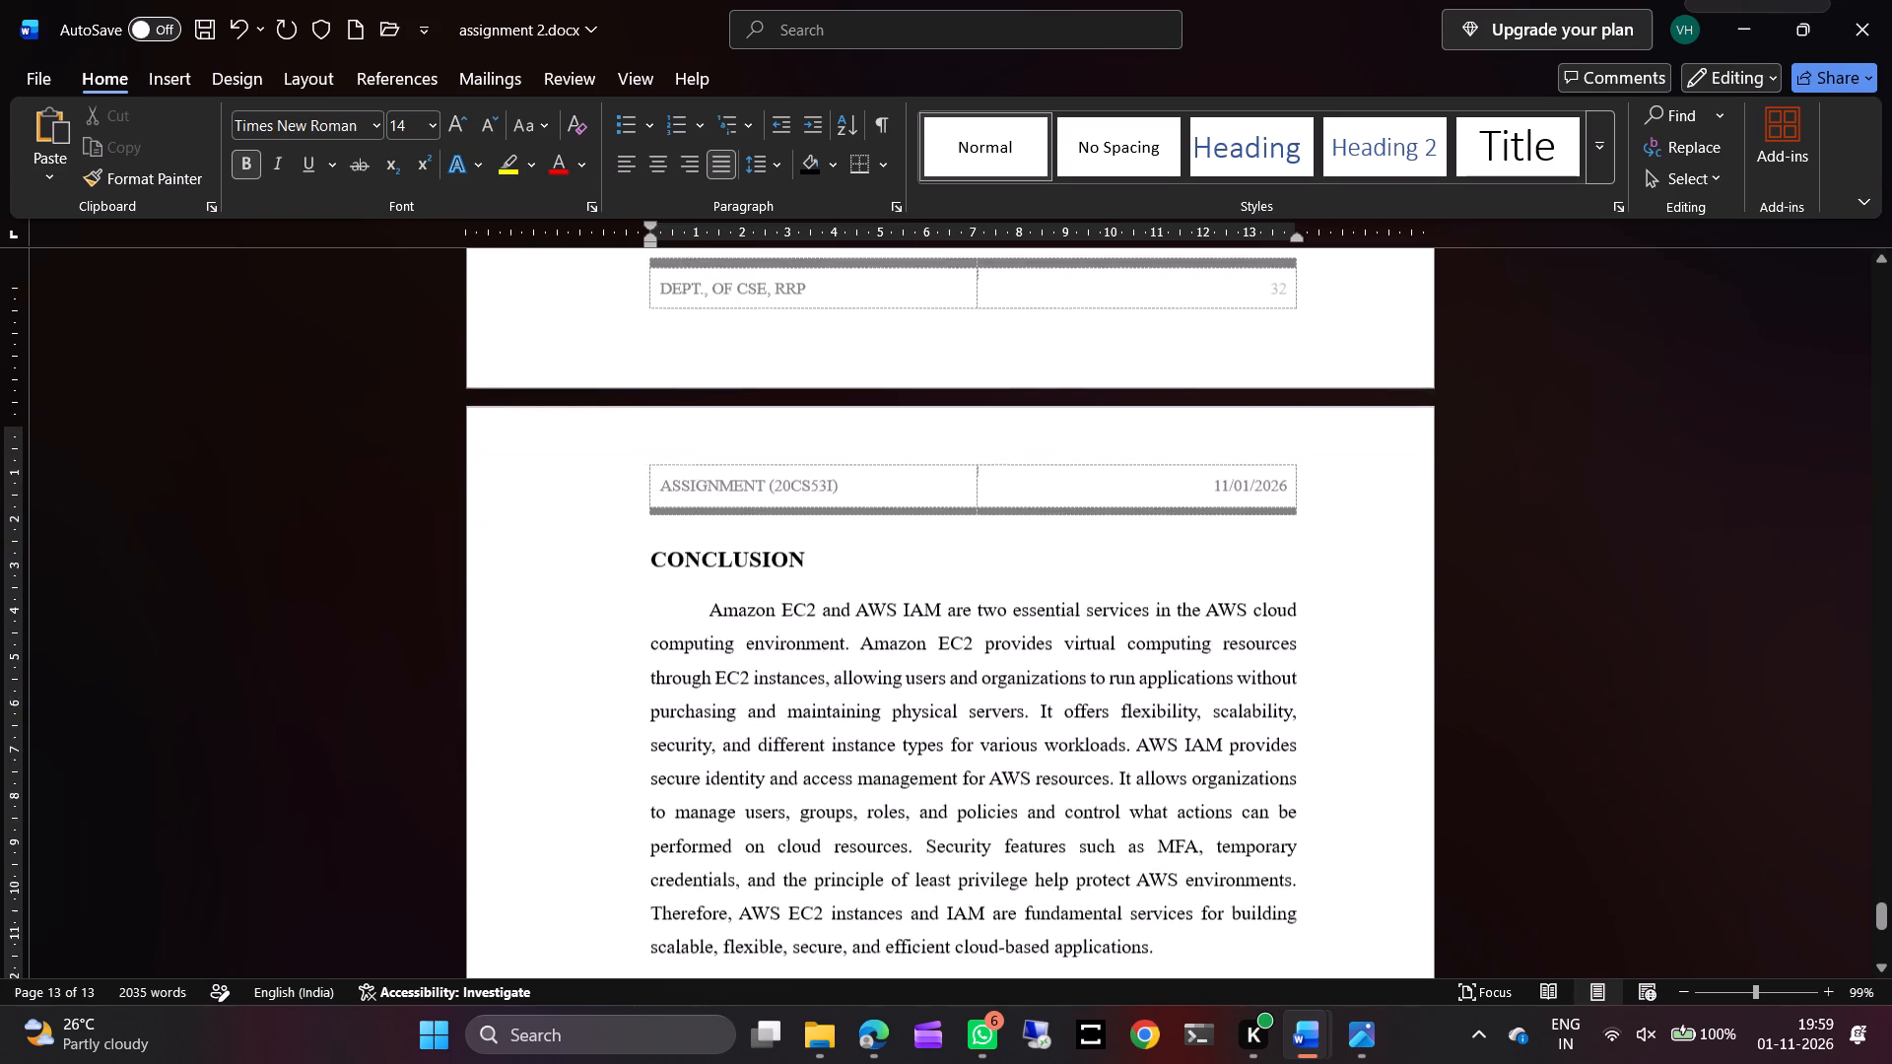
scroll(758, 589, "down", 1)
scroll(758, 589, "up", 1)
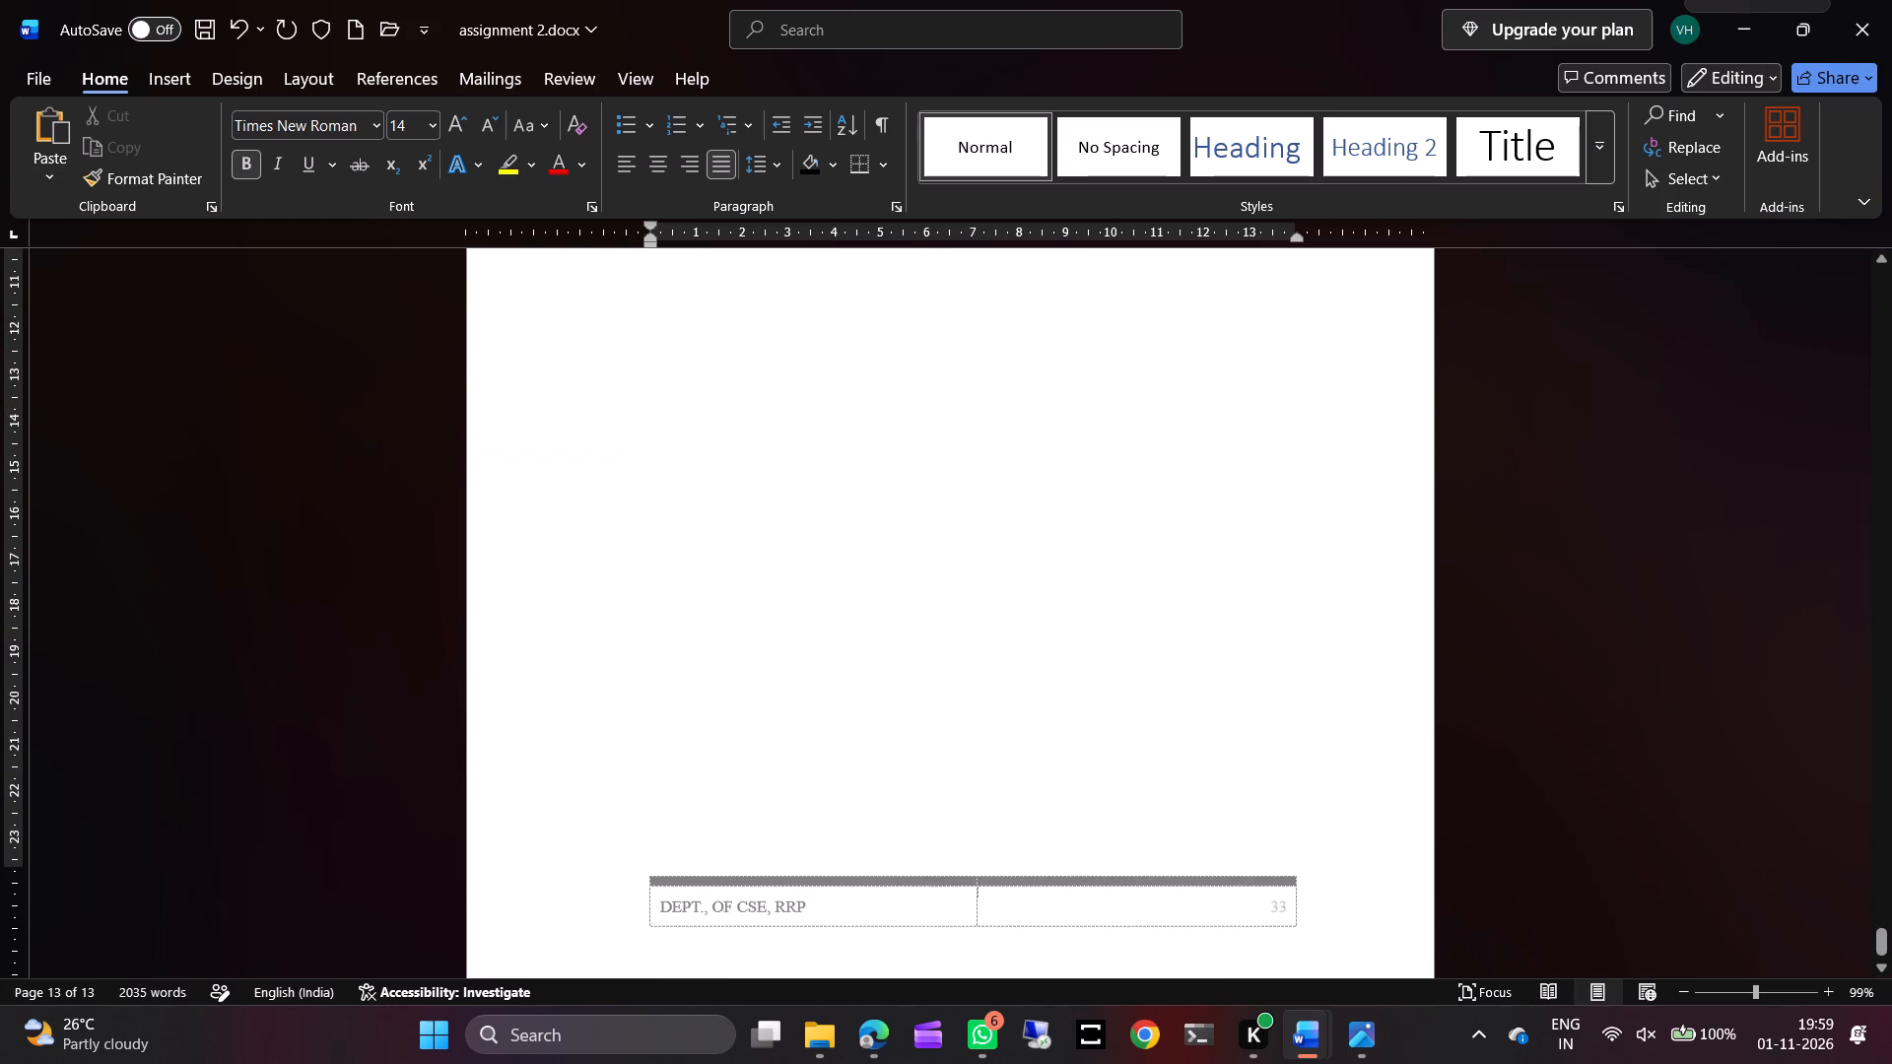
scroll(758, 589, "up", 1)
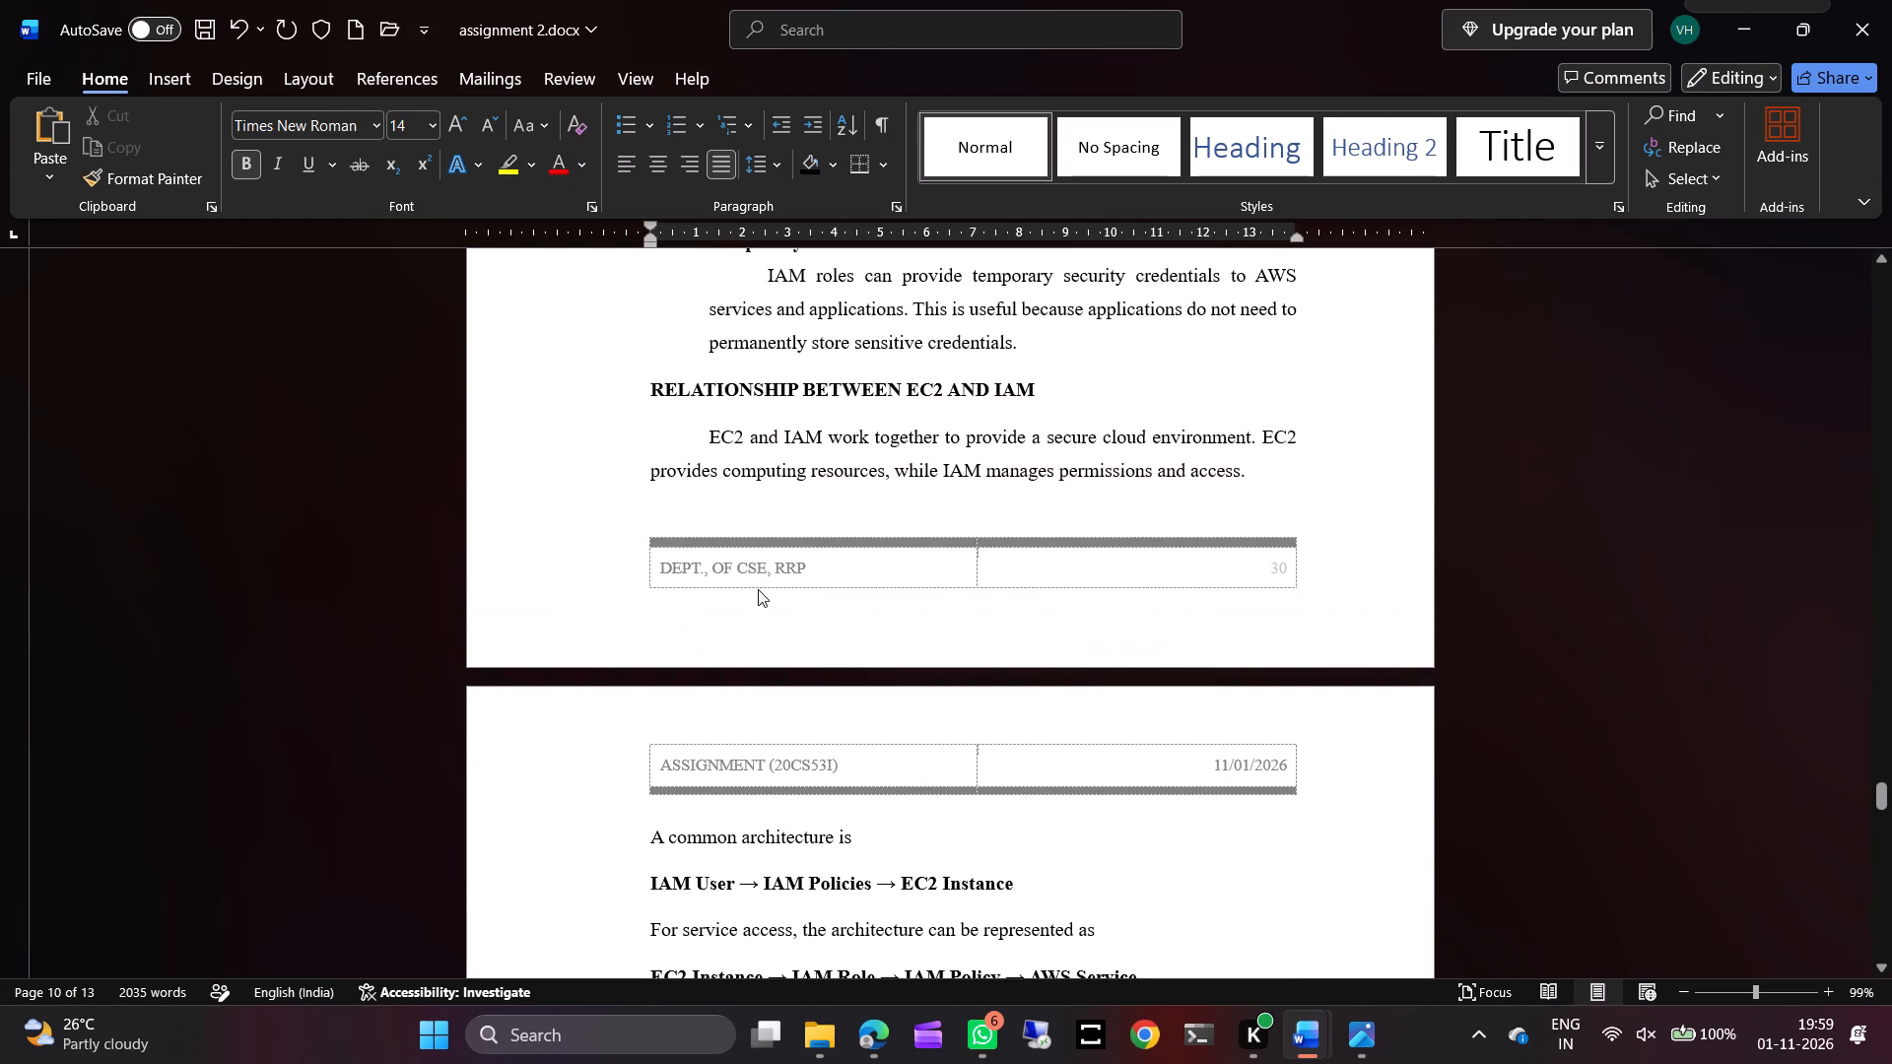
scroll(1221, 760, "up", 13)
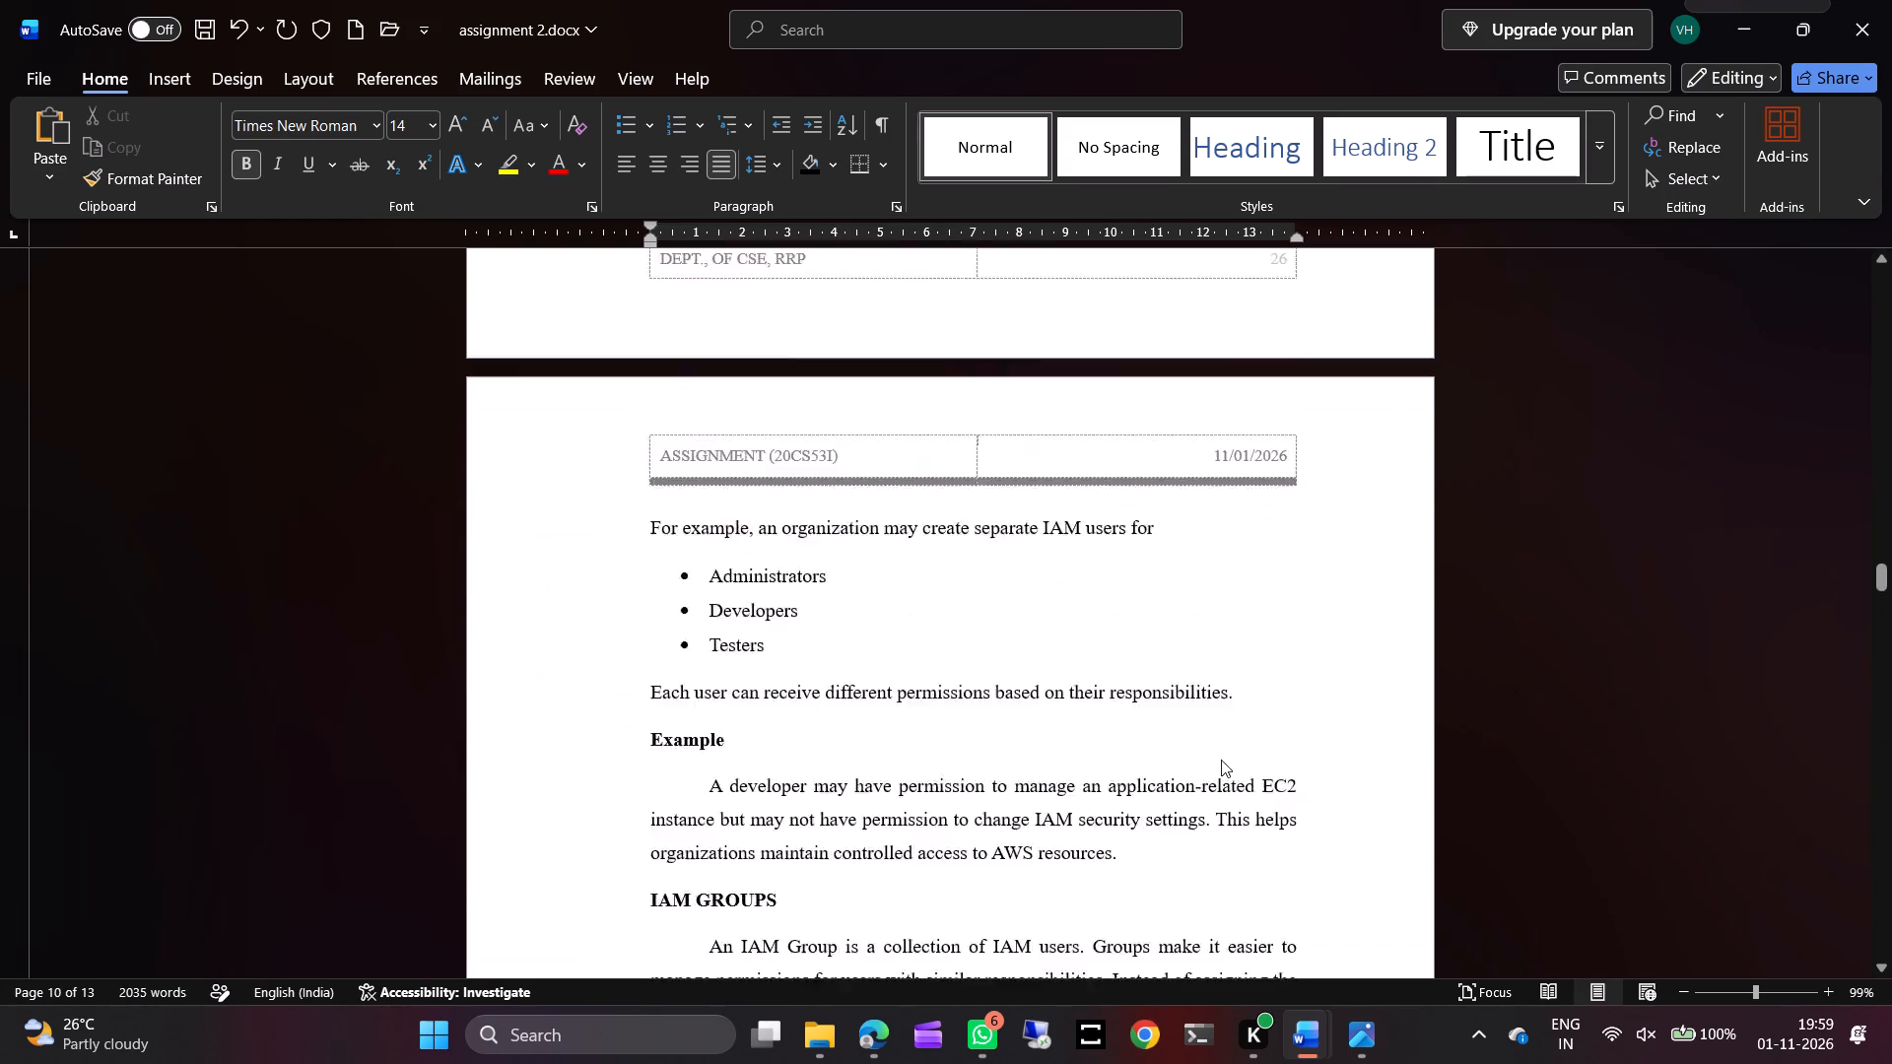
scroll(1221, 760, "up", 17)
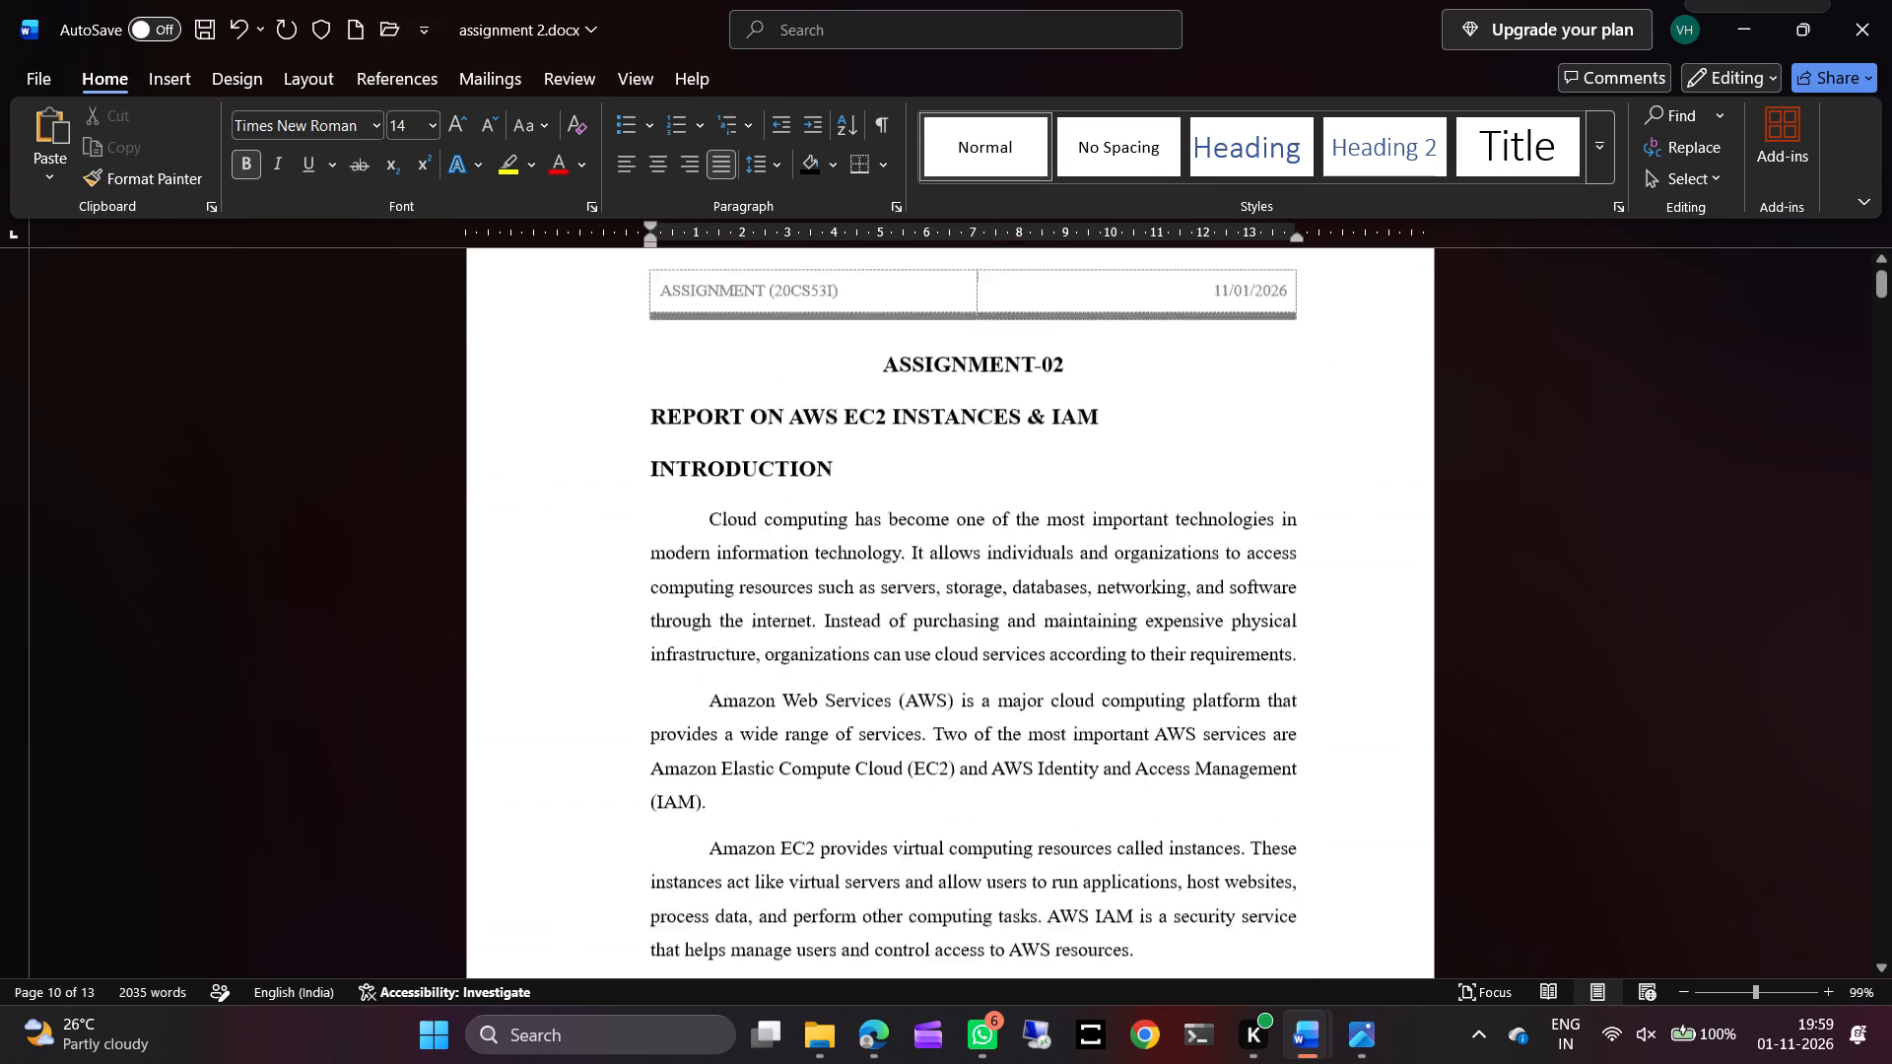
scroll(1221, 760, "up", 20)
Replace the date in the page header with the academic year 2026-27 and return to the body text.
triple_click(1269, 338)
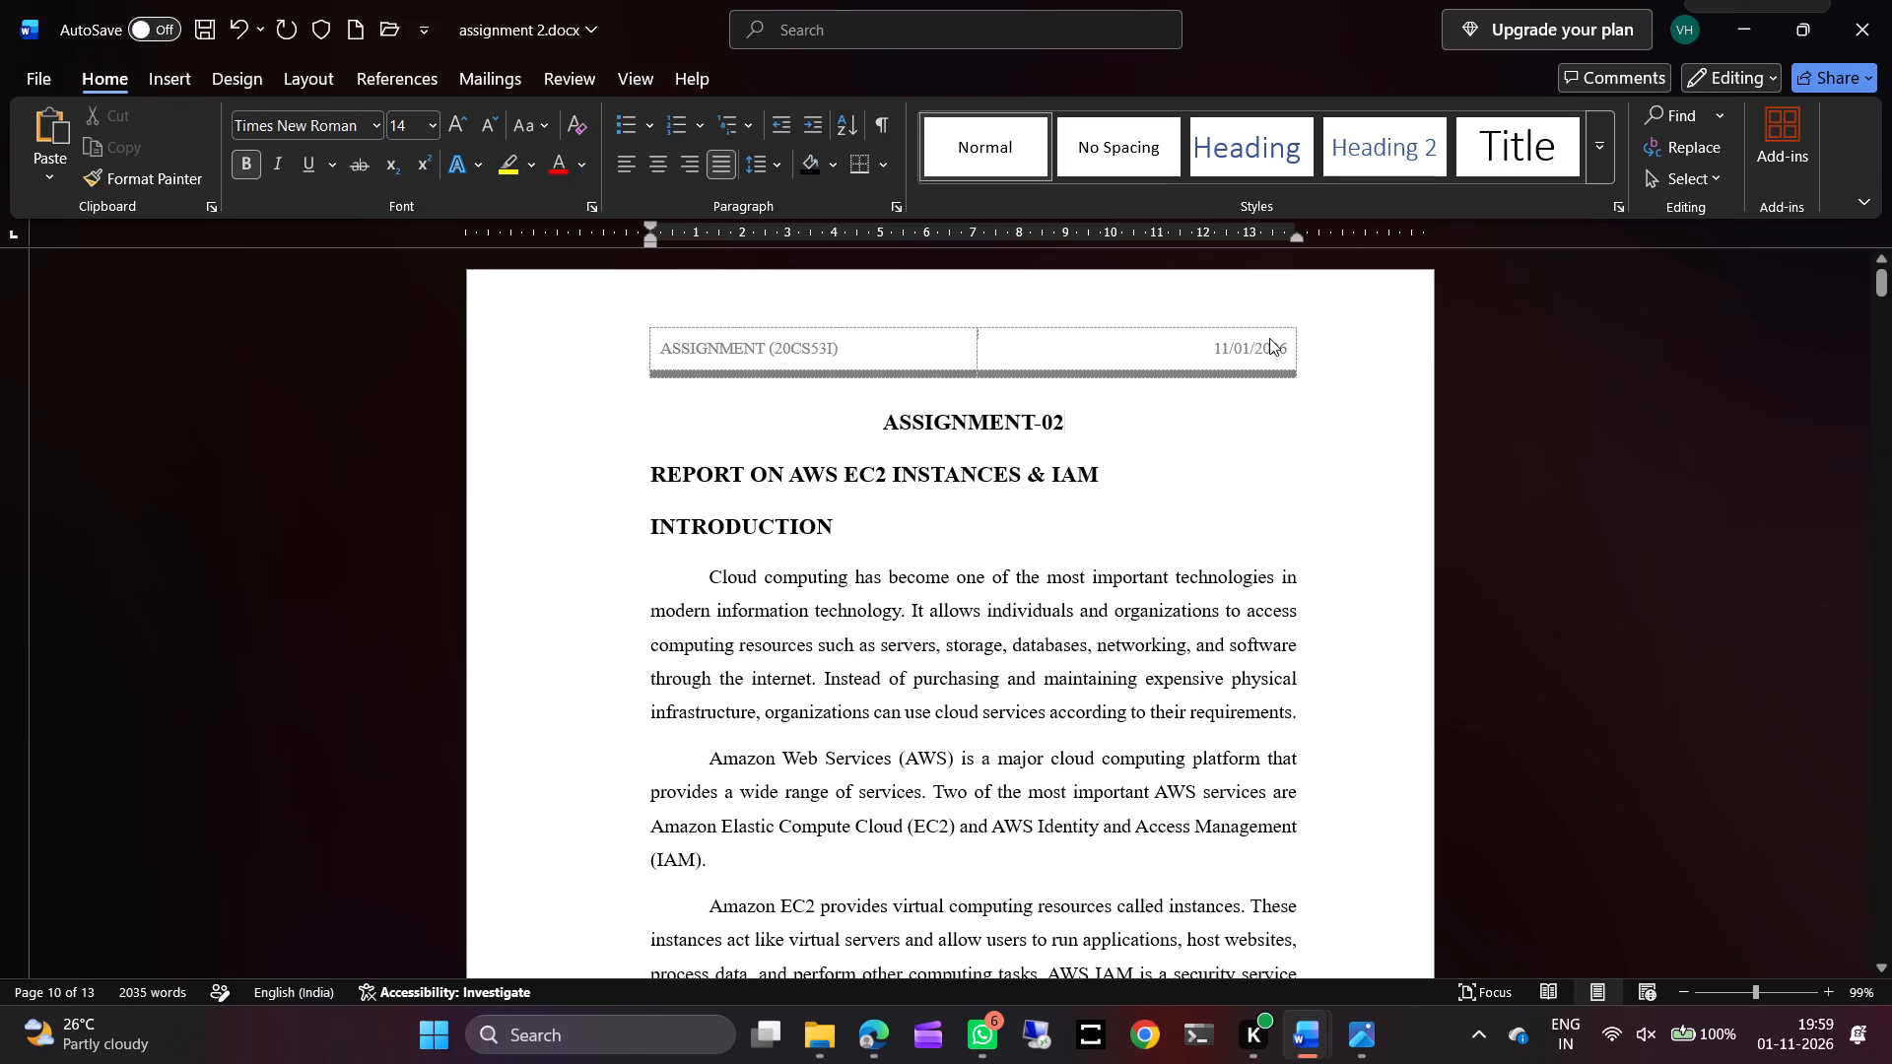
left_click(1258, 349)
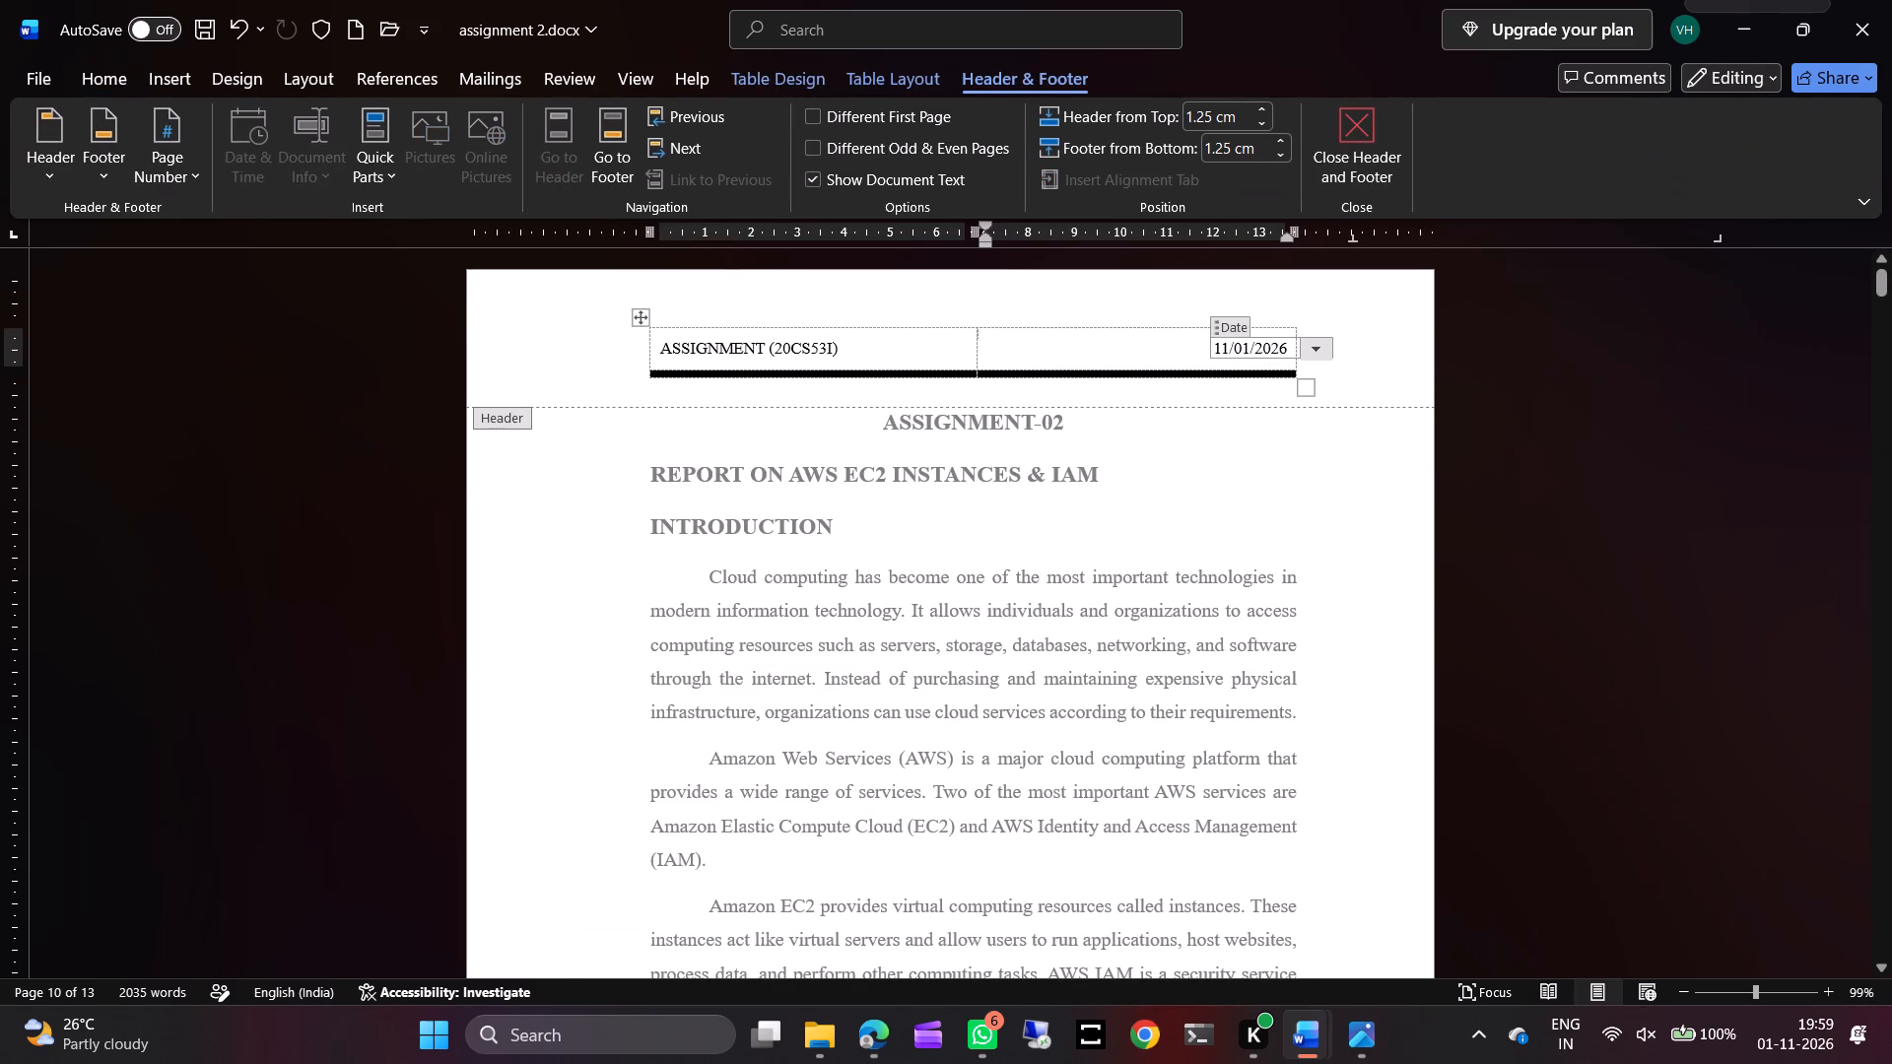
key("Left")
key("BackSpace")
key("BackSpace")
key("BackSpace")
key("BackSpace")
key("BackSpace")
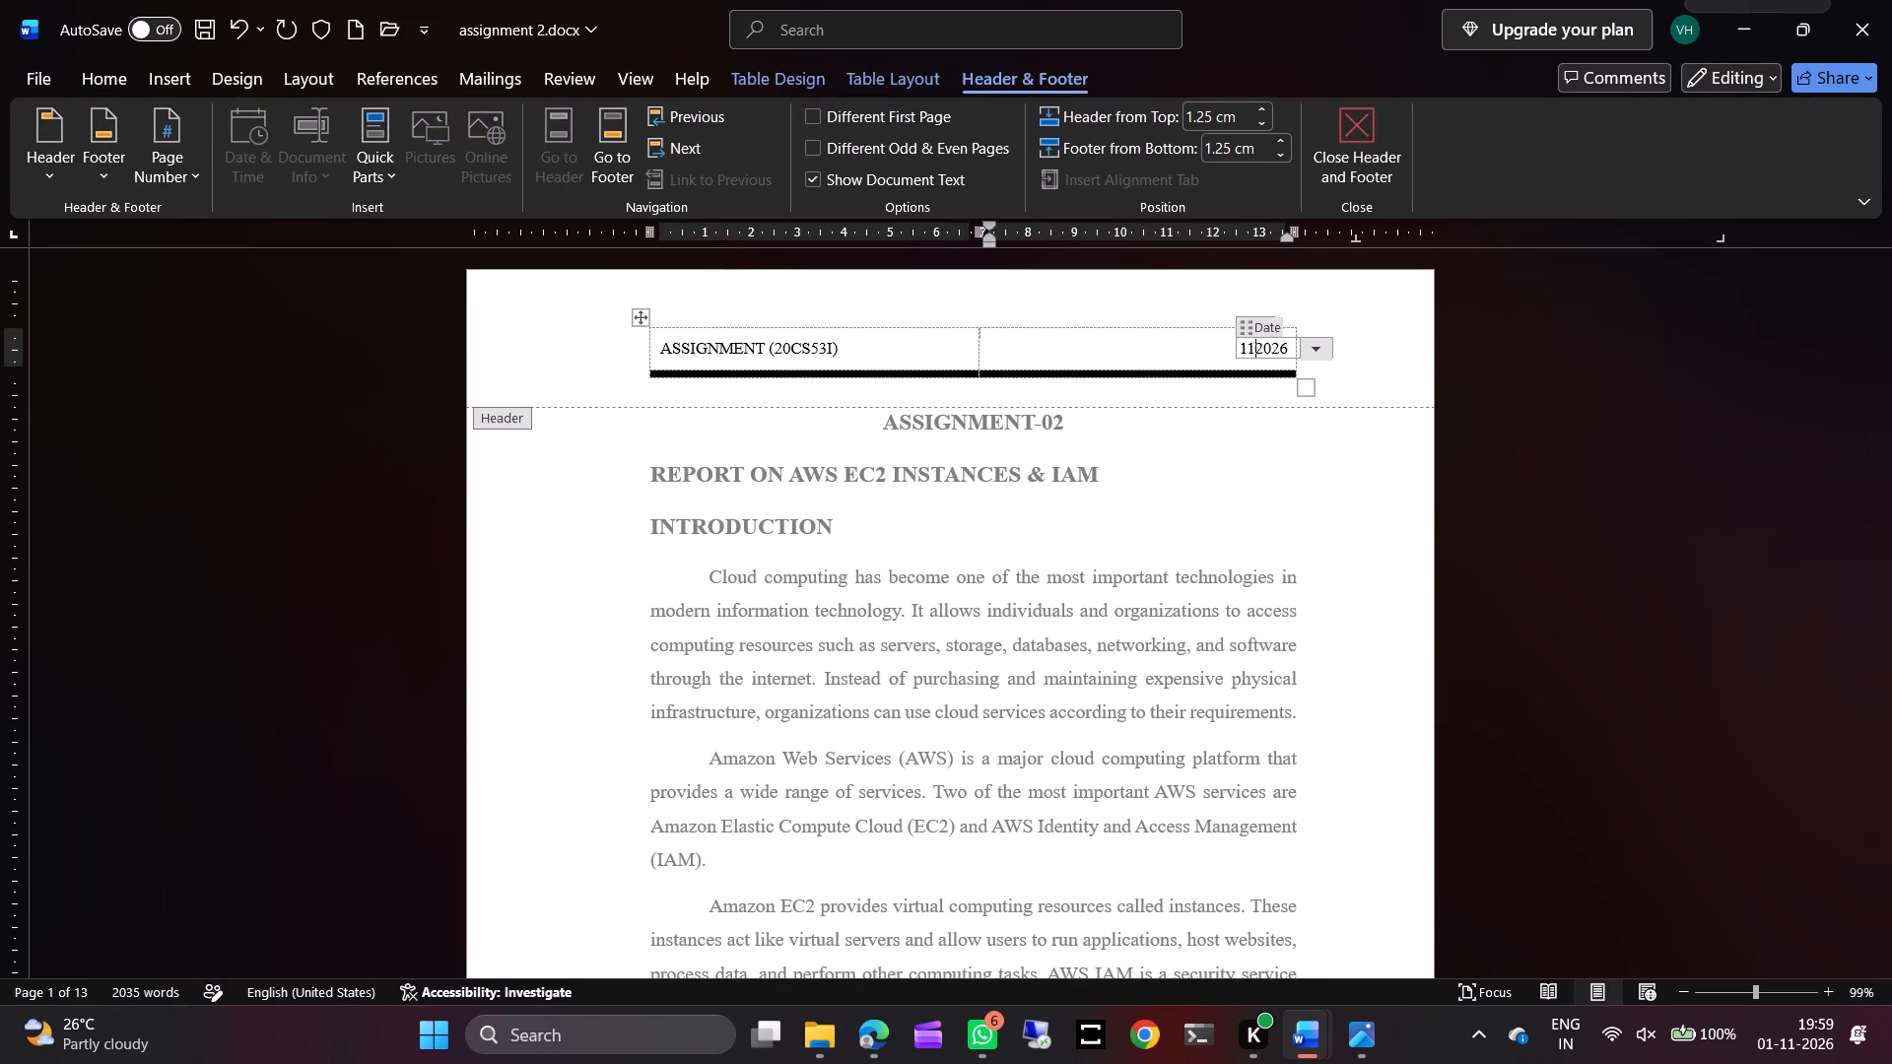
key("BackSpace")
key("Right")
key("Right")
key("Right")
key("Right")
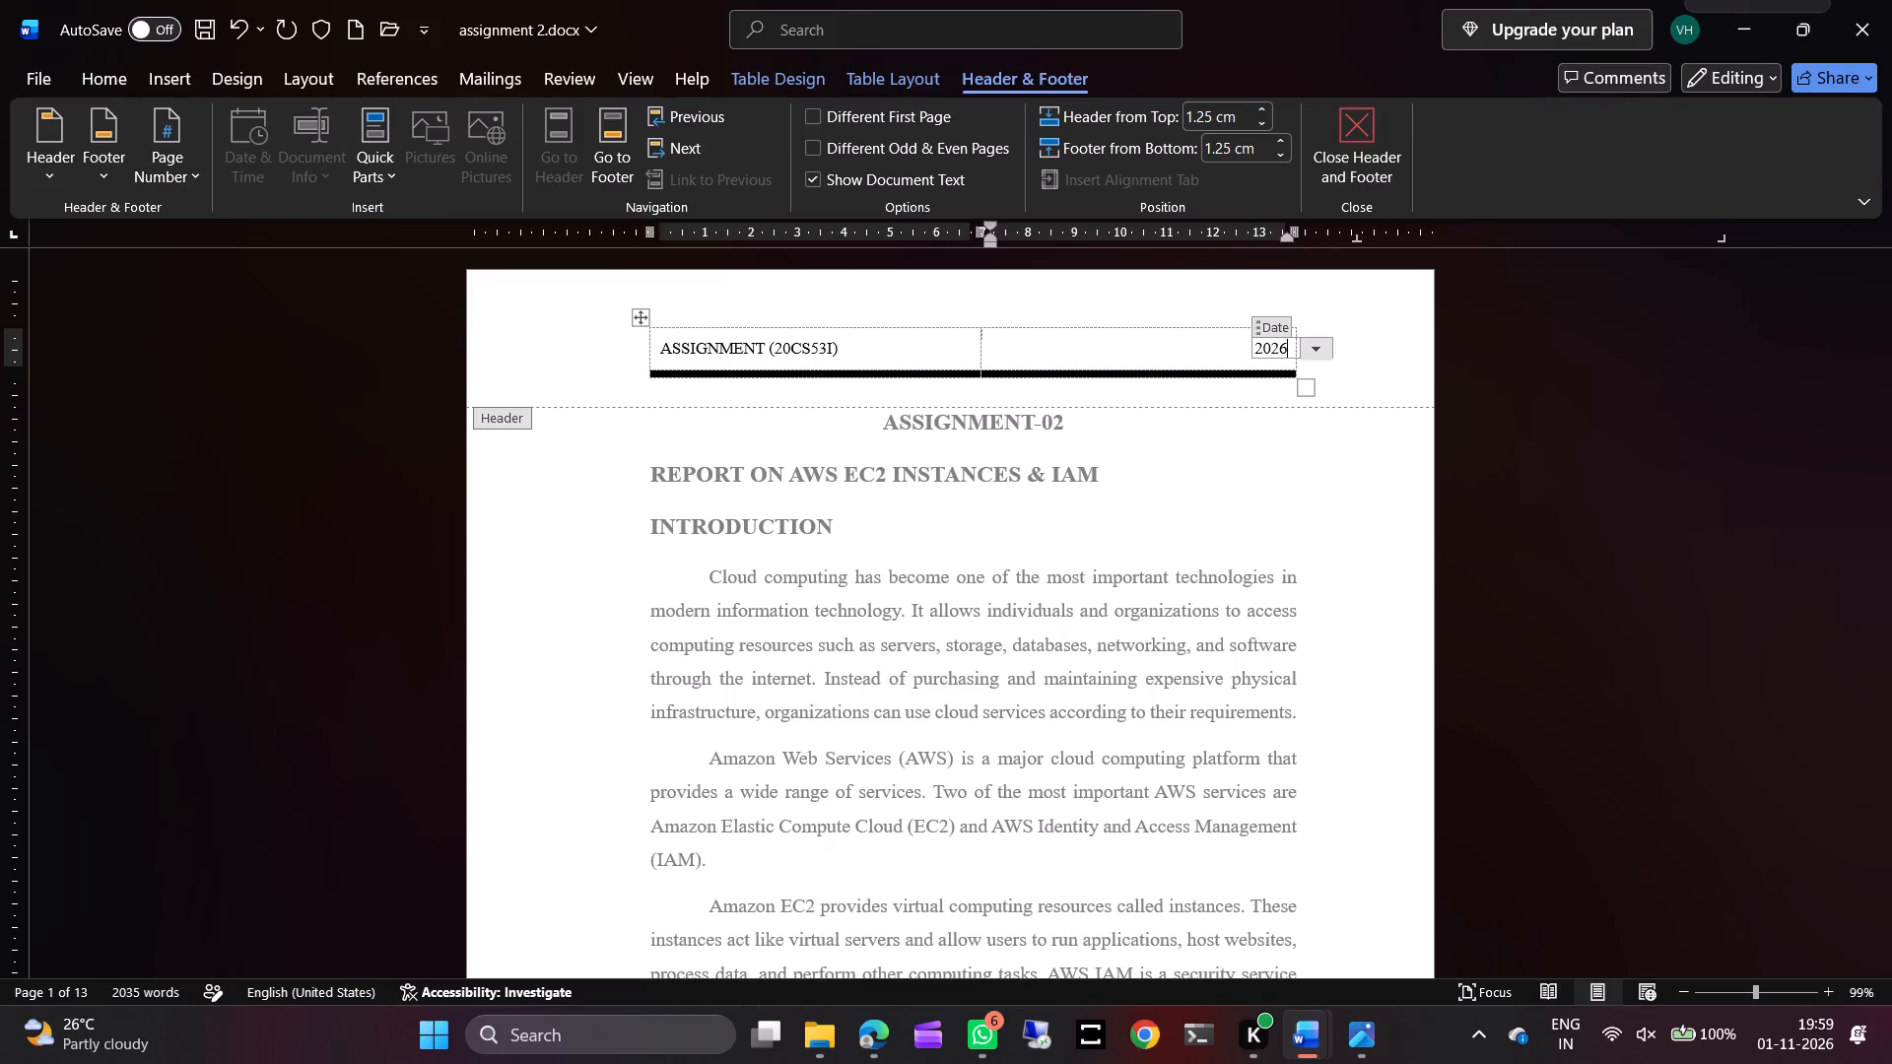
type("-27")
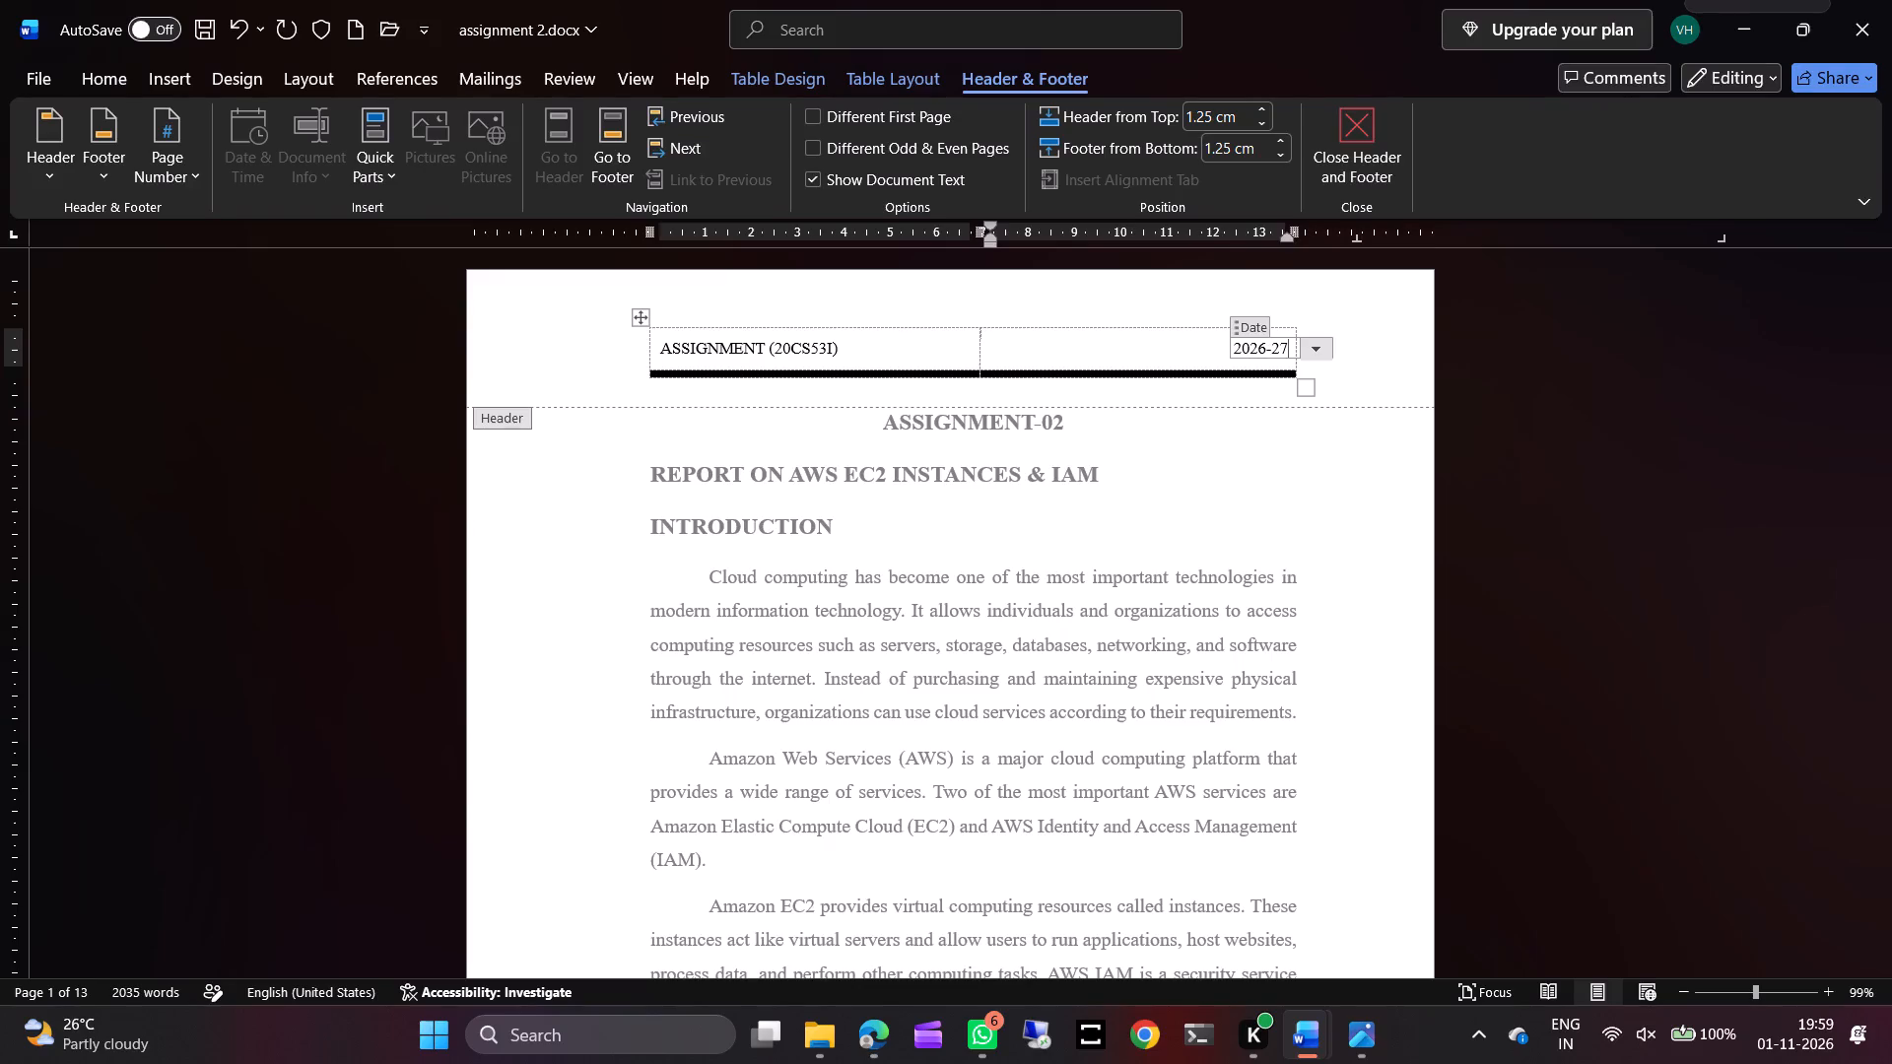
double_click(1252, 458)
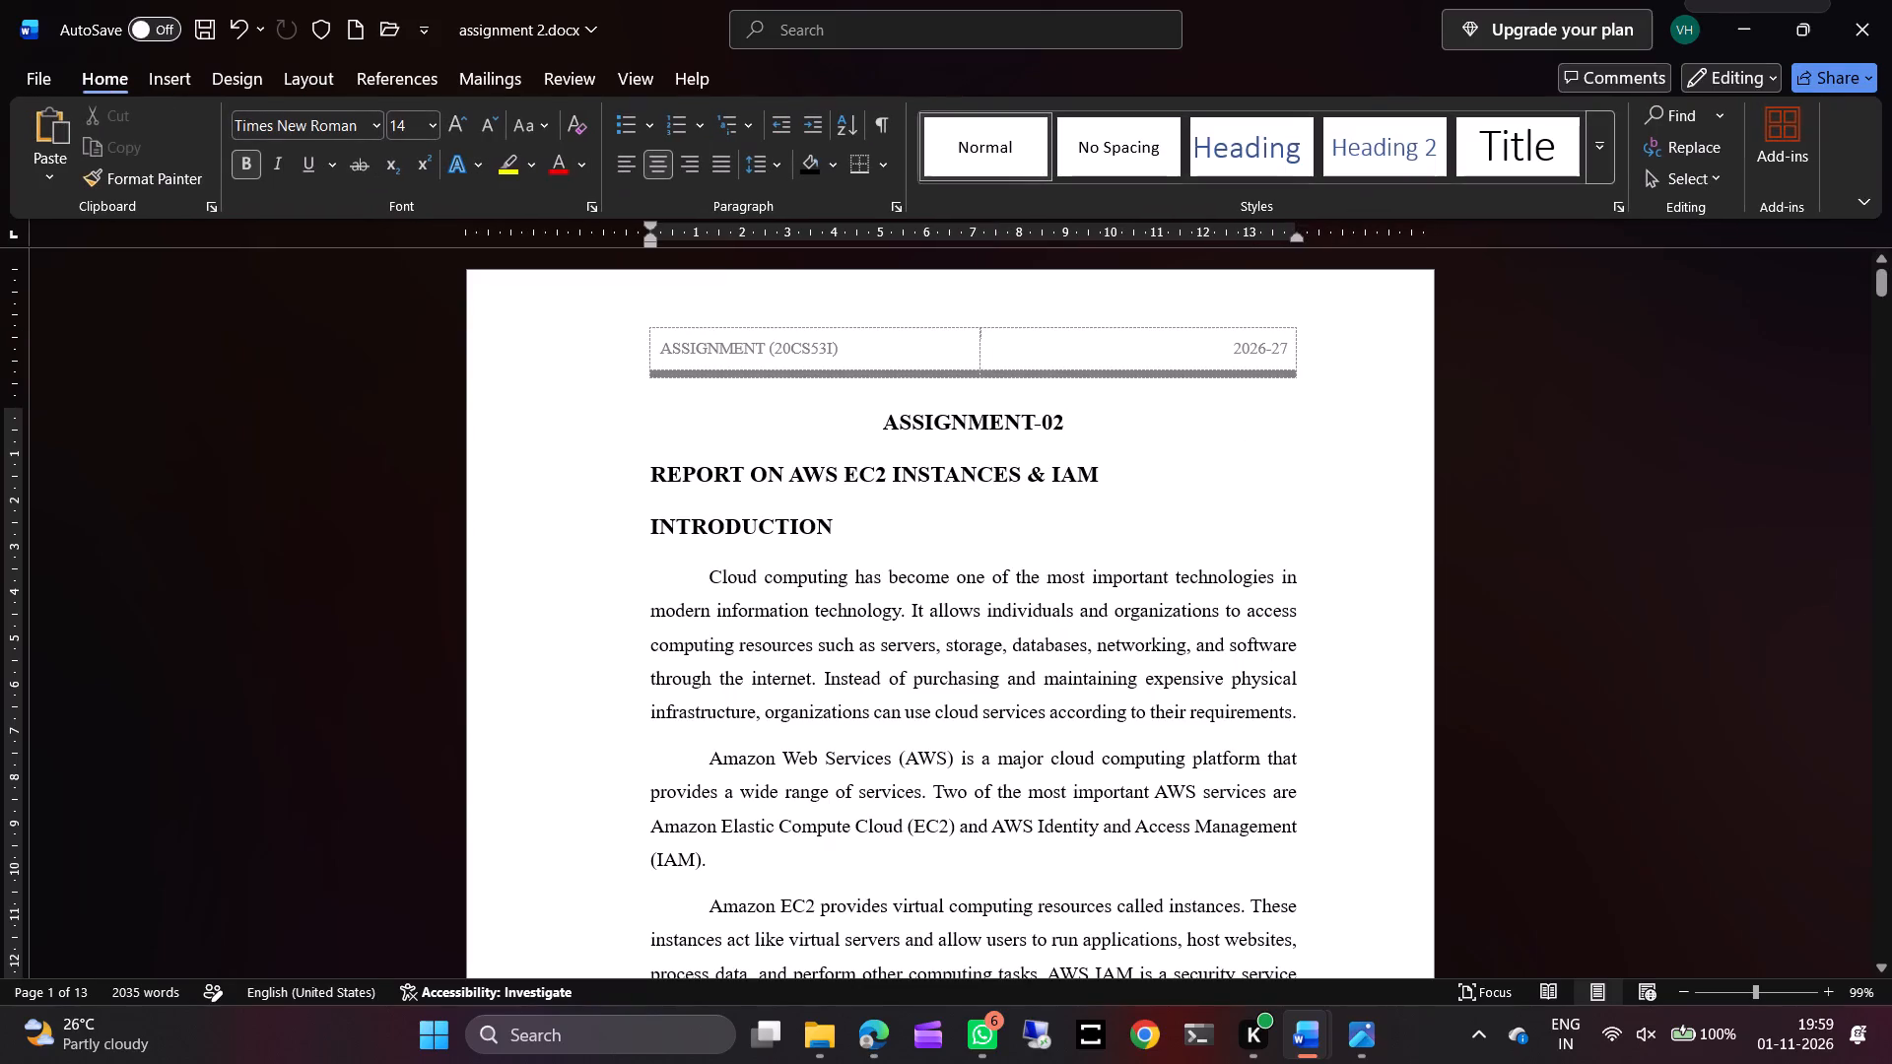
Save a PDF copy of the document as HARSHA 2 in the AMRUTHA folder.
left_click(38, 68)
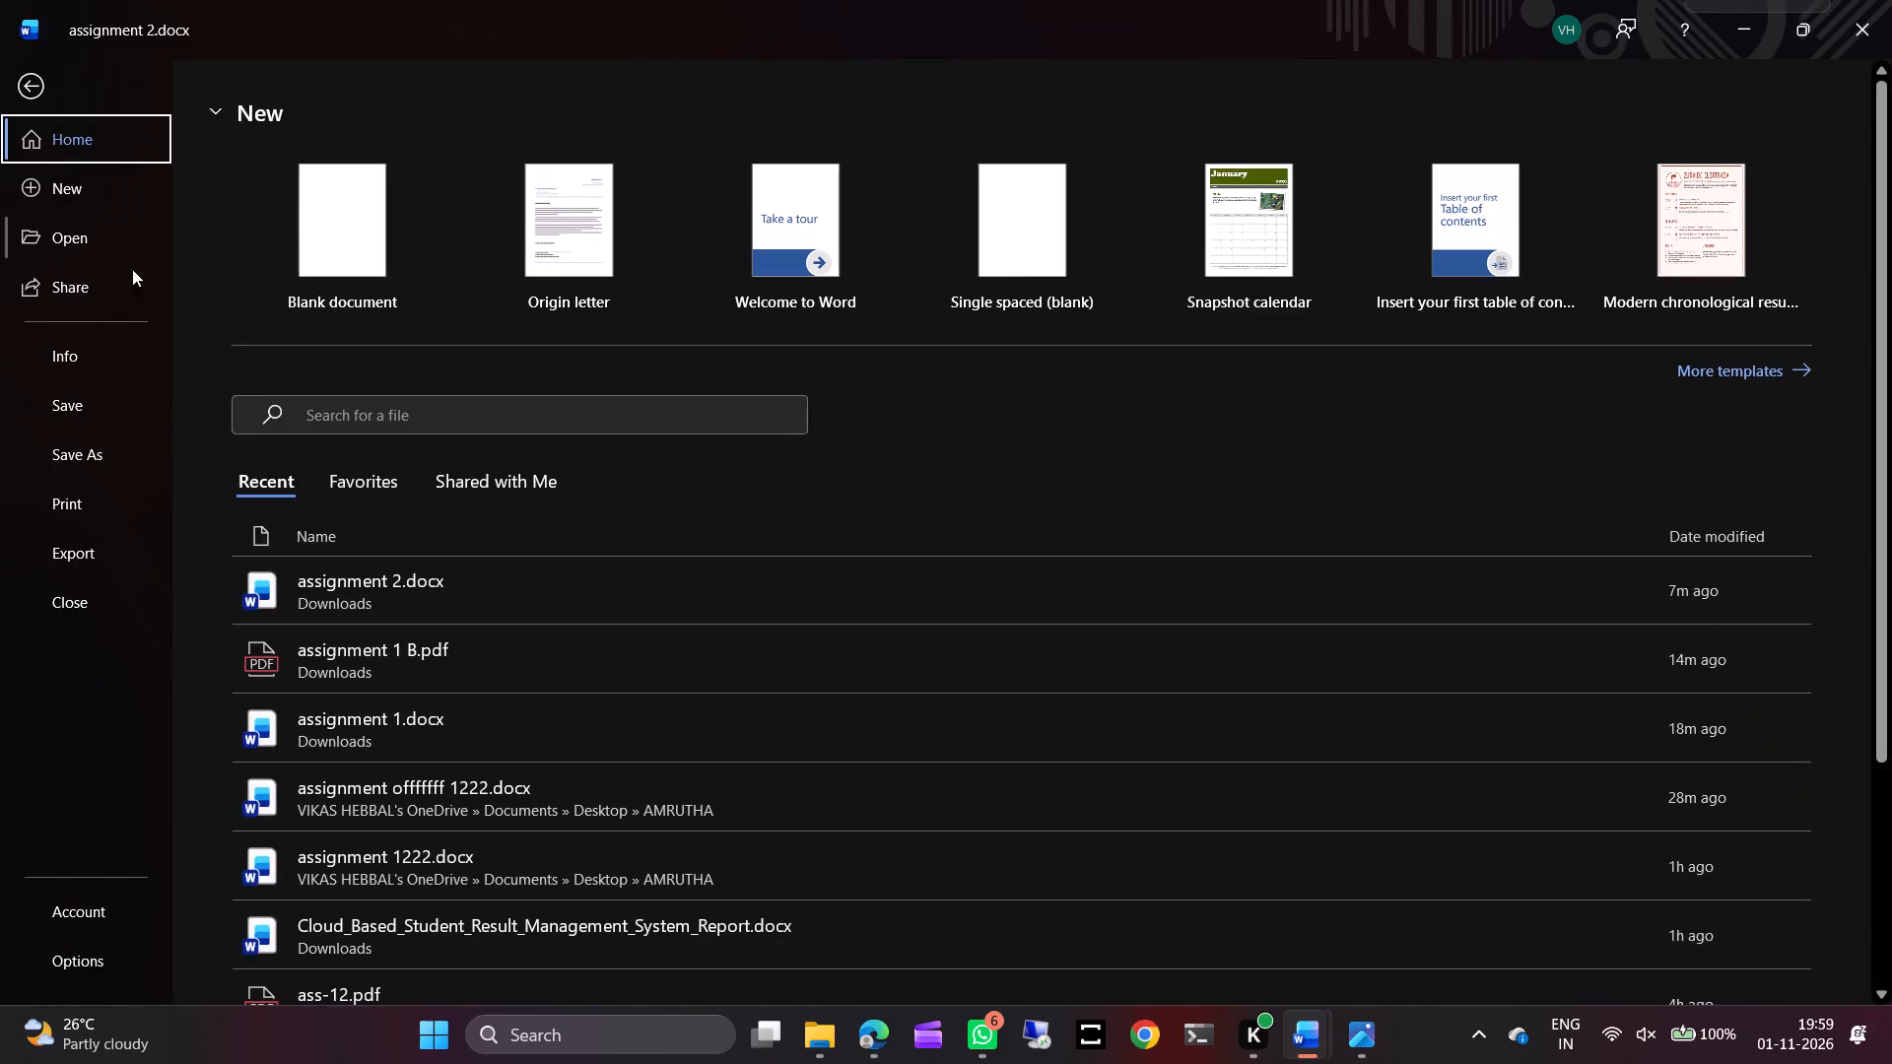
left_click(67, 449)
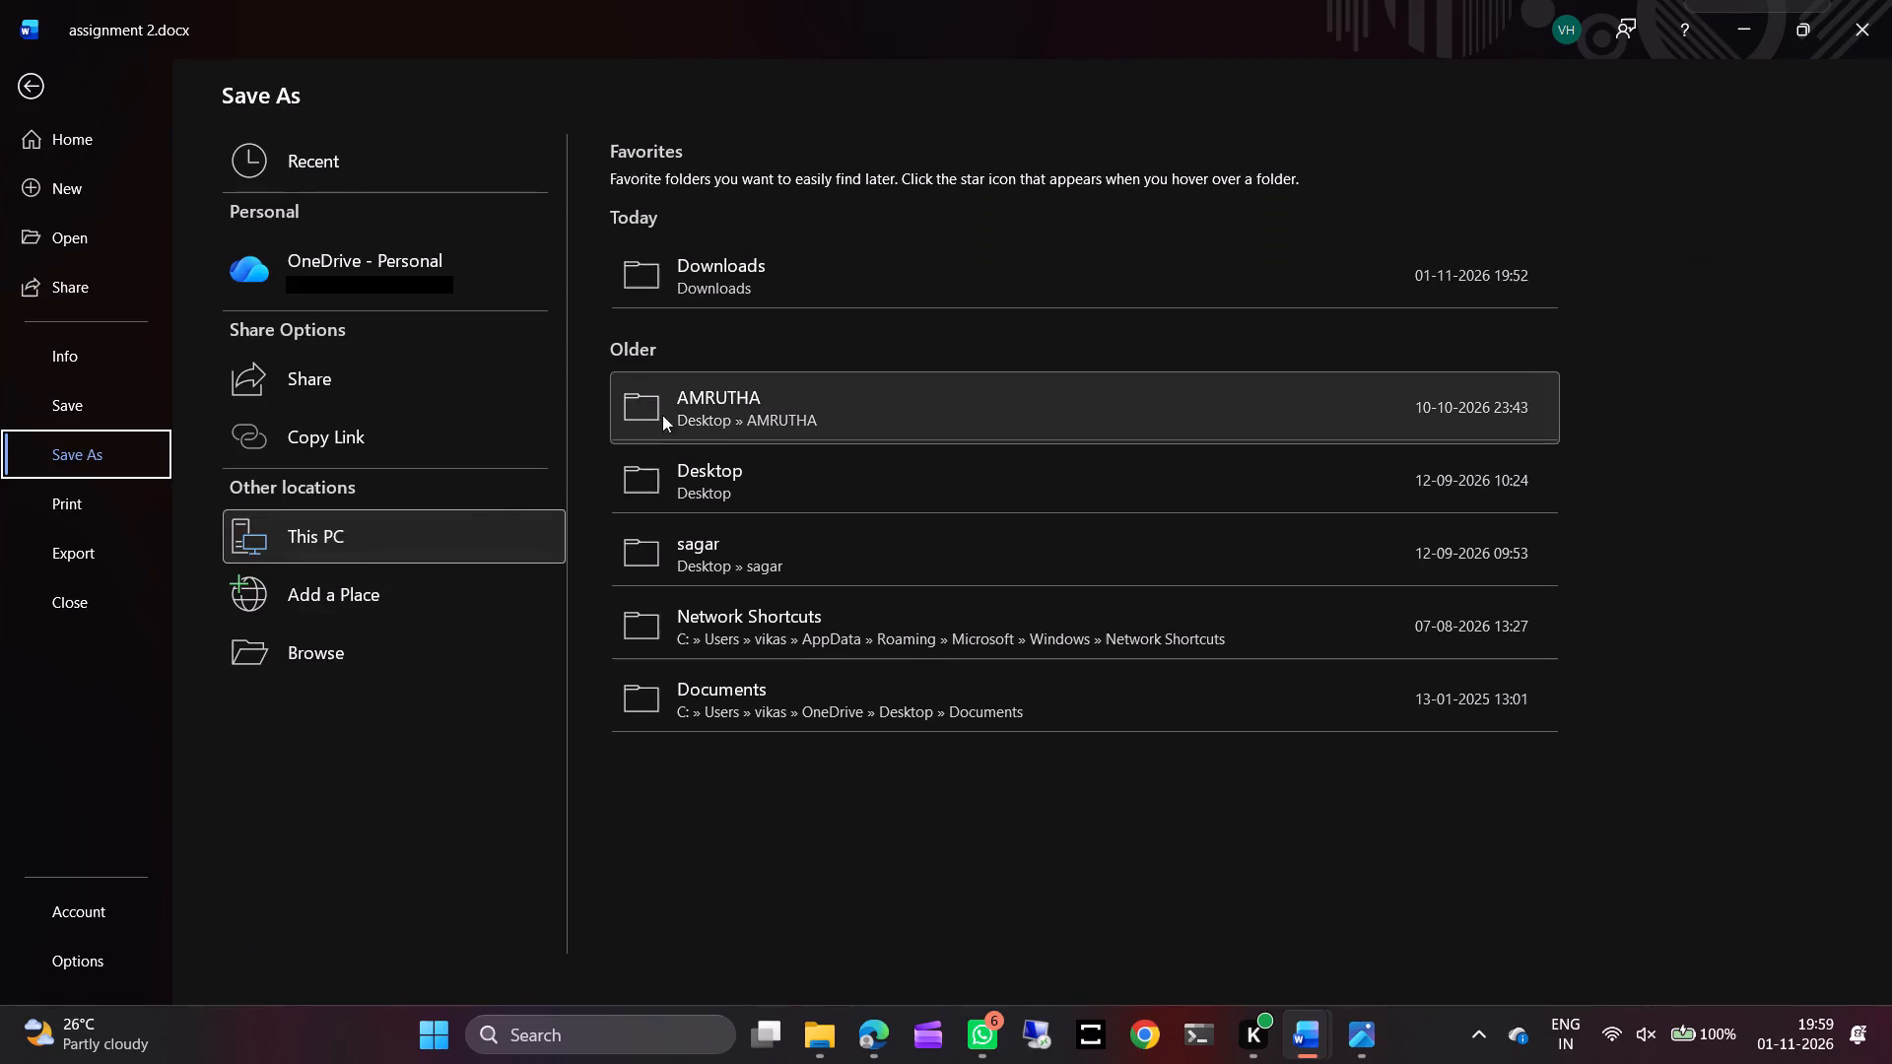
left_click(694, 407)
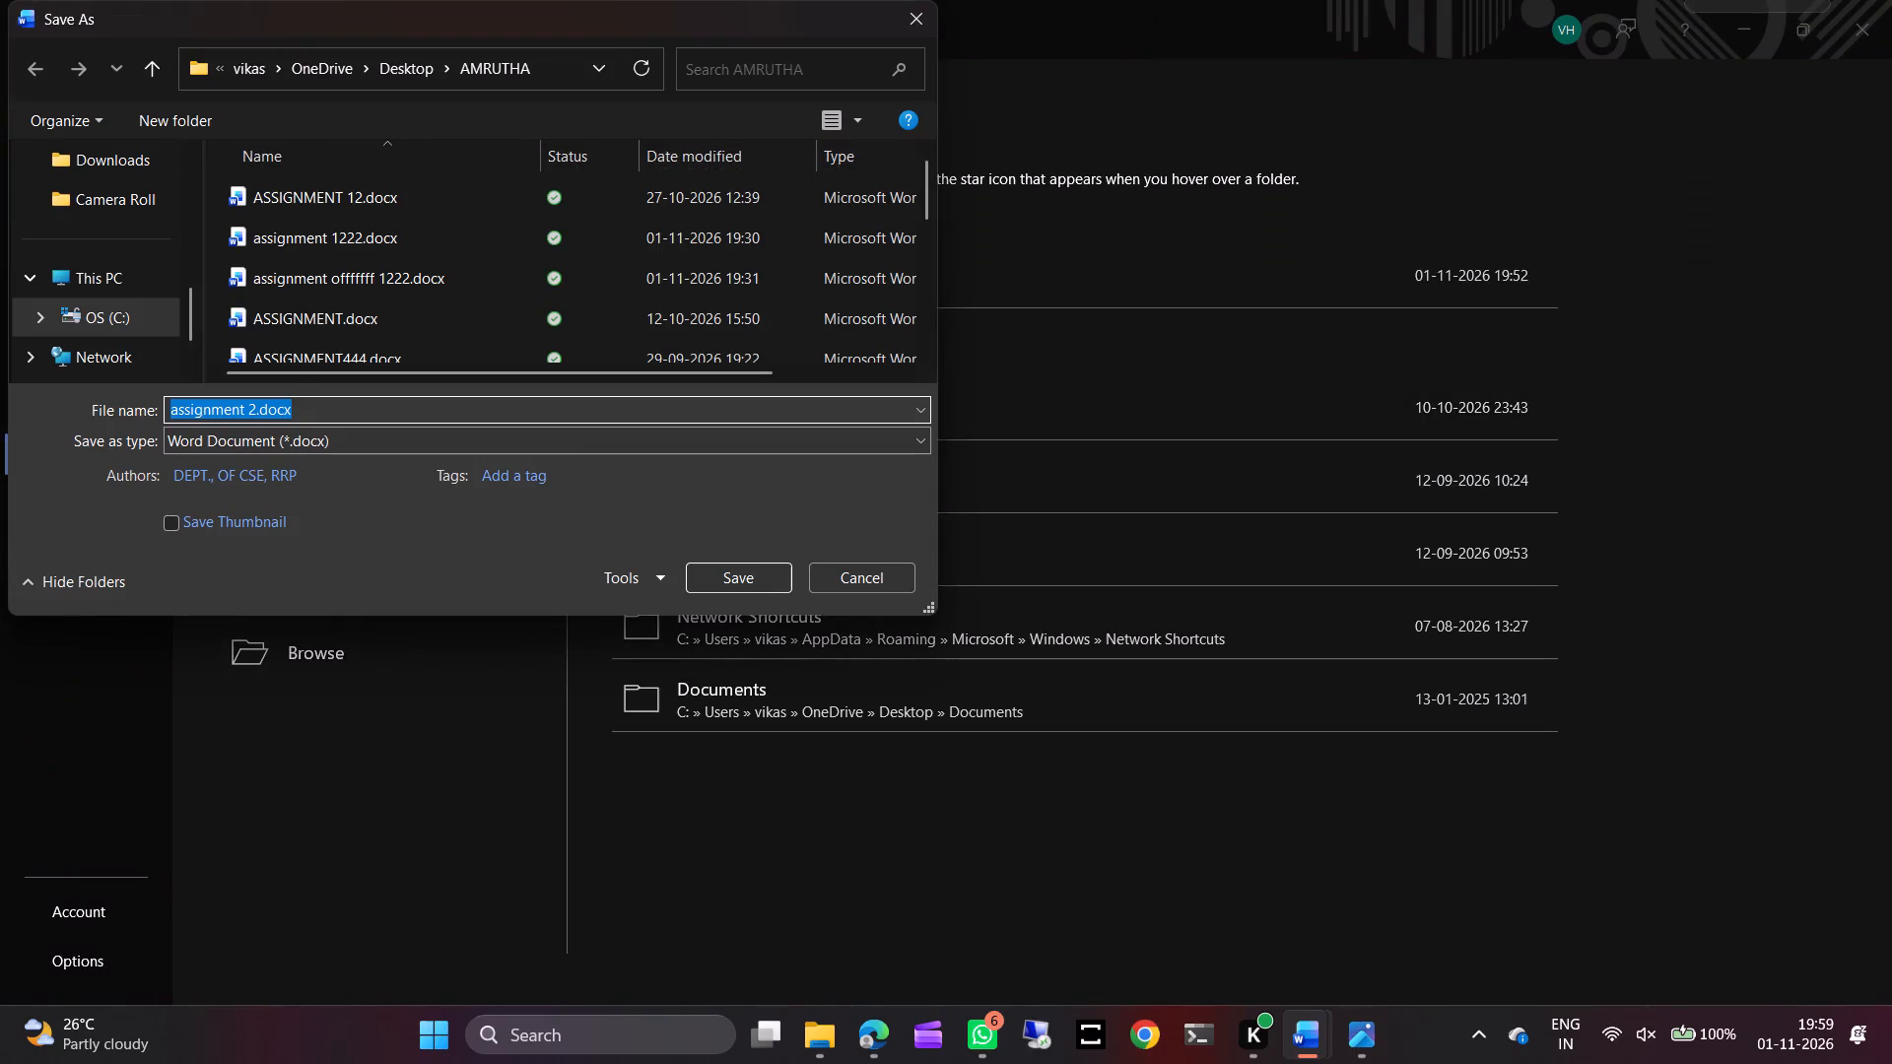
key("BackSpace")
type("HAR")
type("SHA")
key("space")
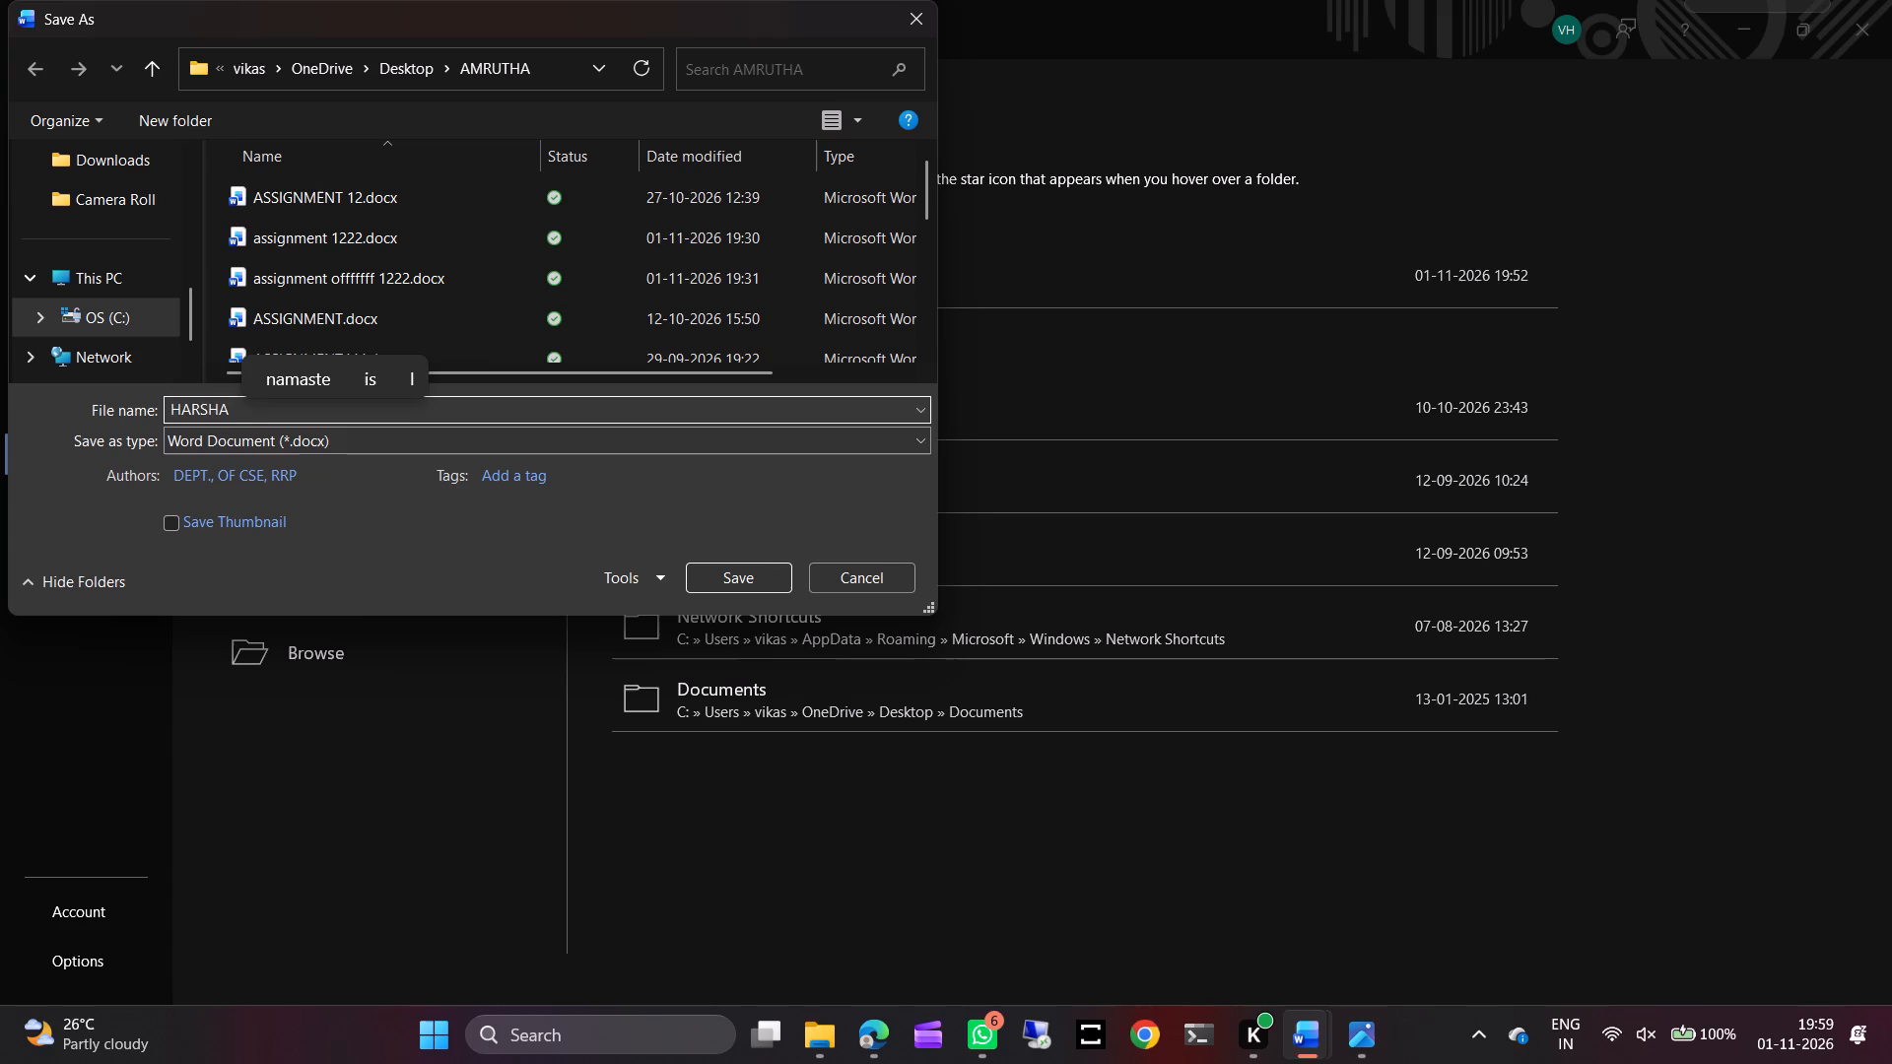
key("2")
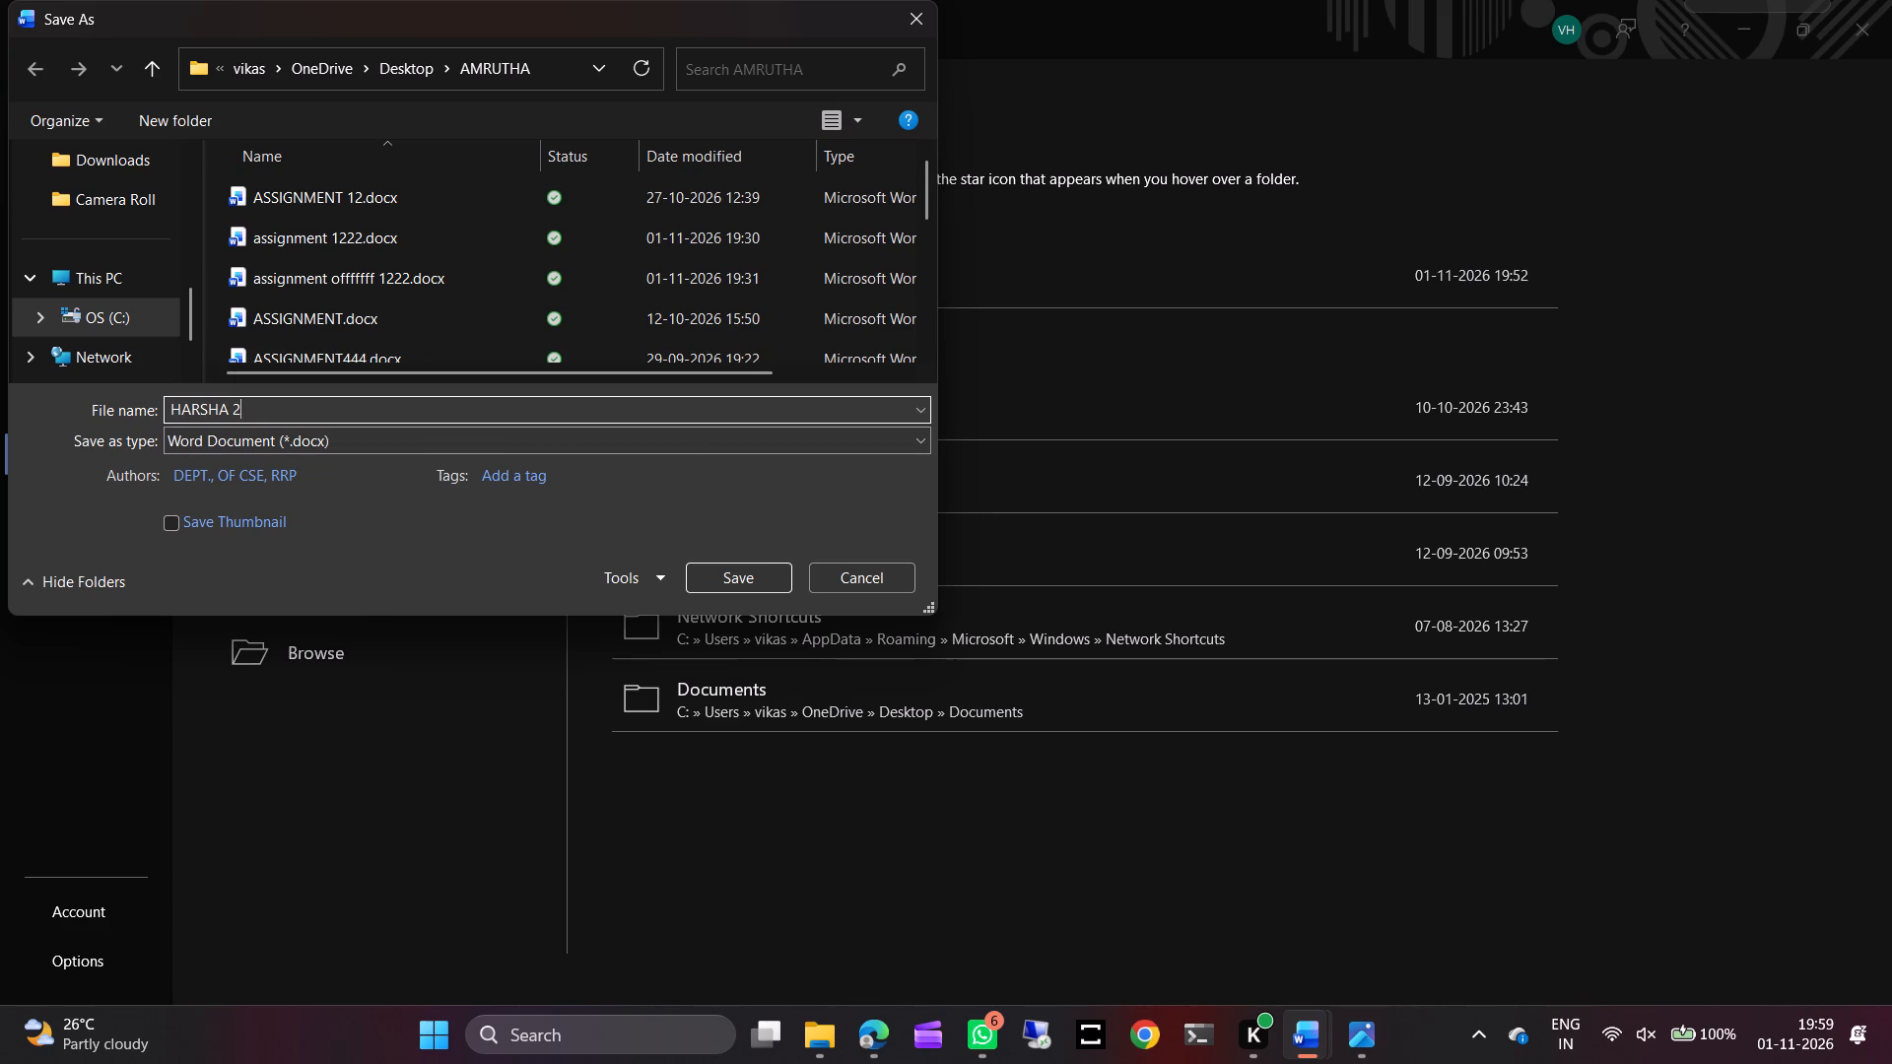
left_click_drag(683, 443, 280, 612)
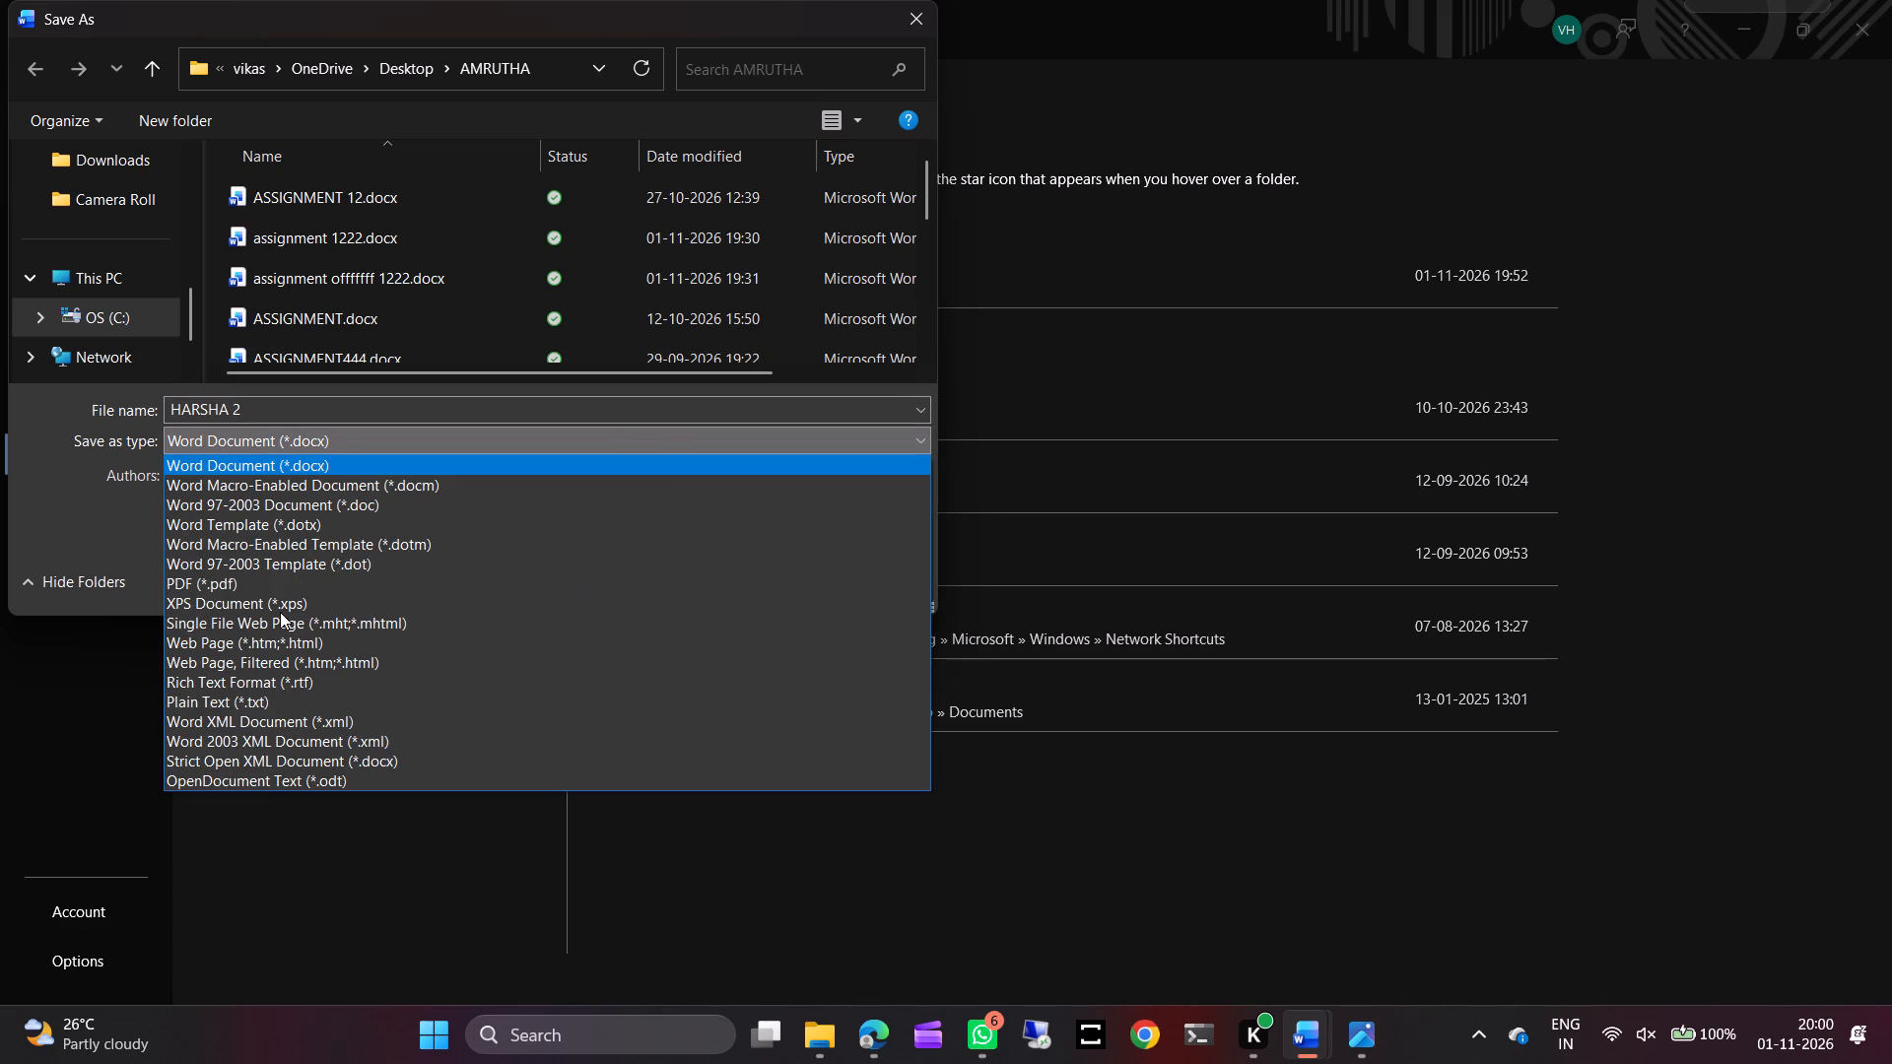
left_click_drag(280, 612, 225, 588)
left_click(225, 588)
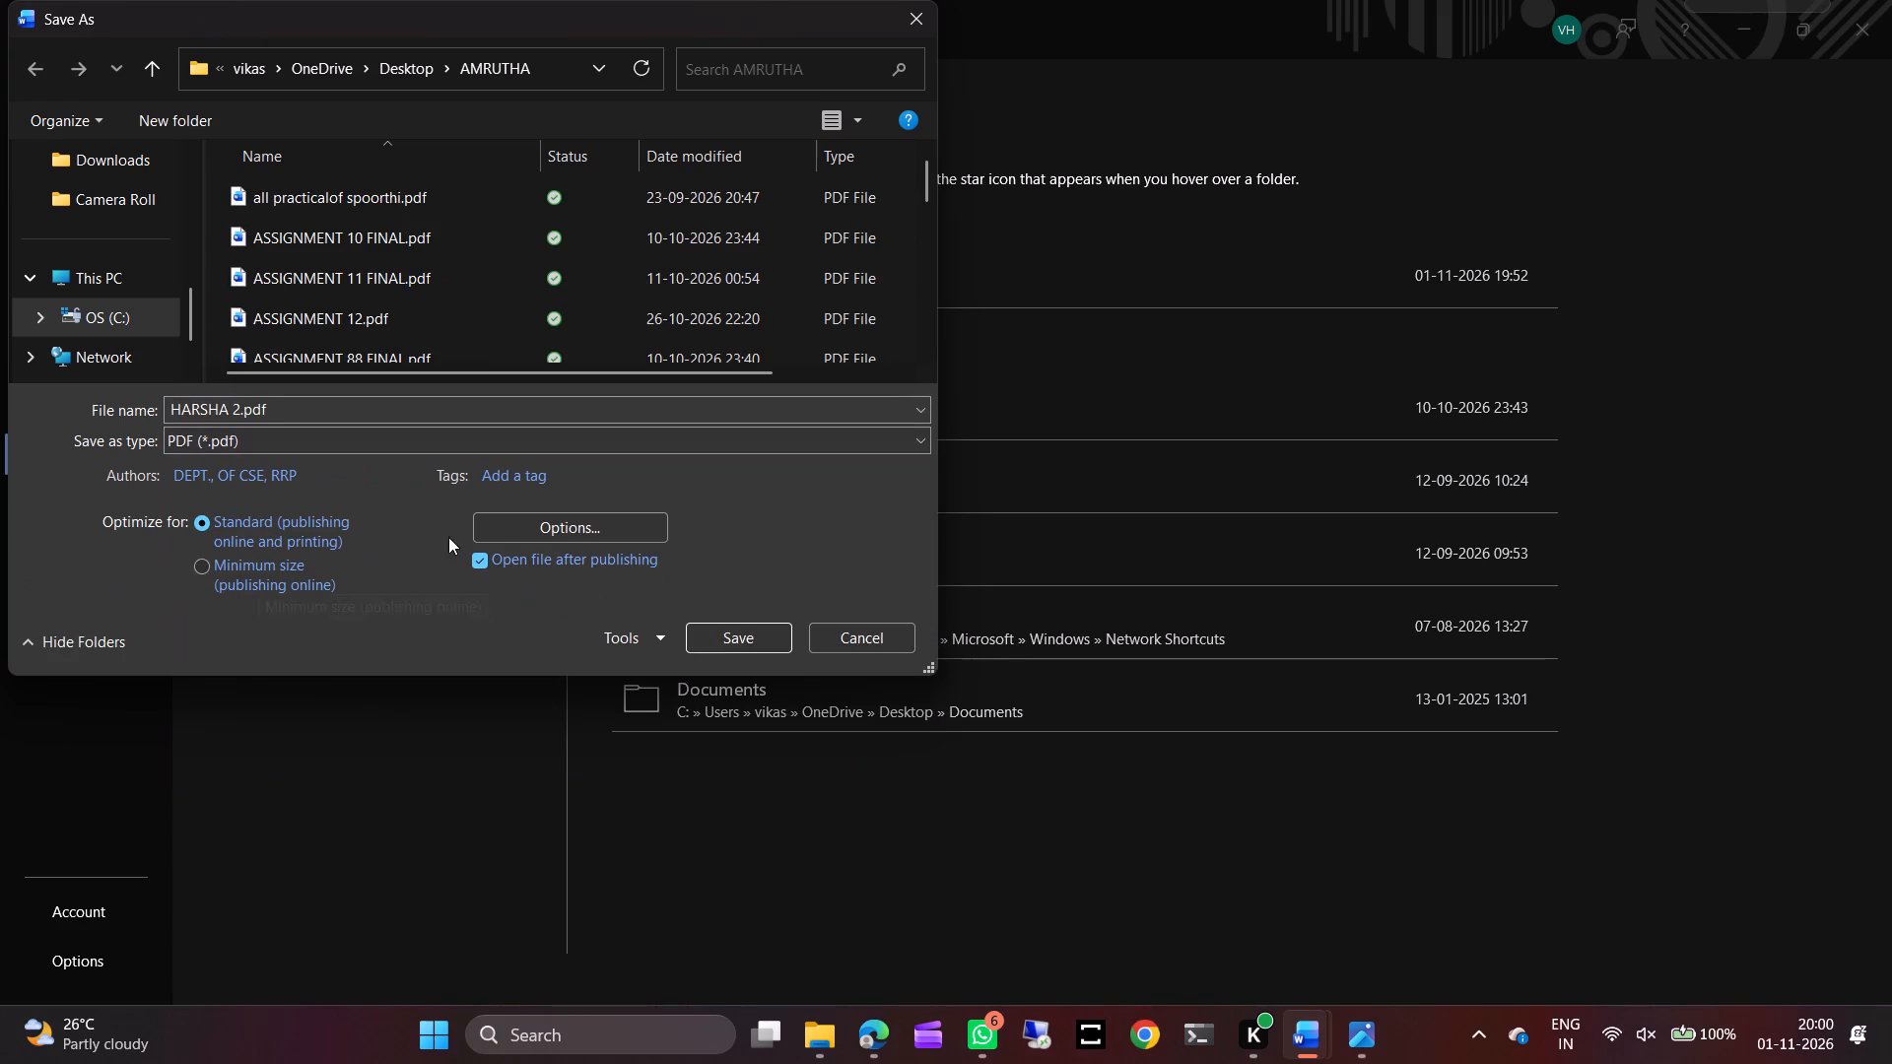
left_click(727, 634)
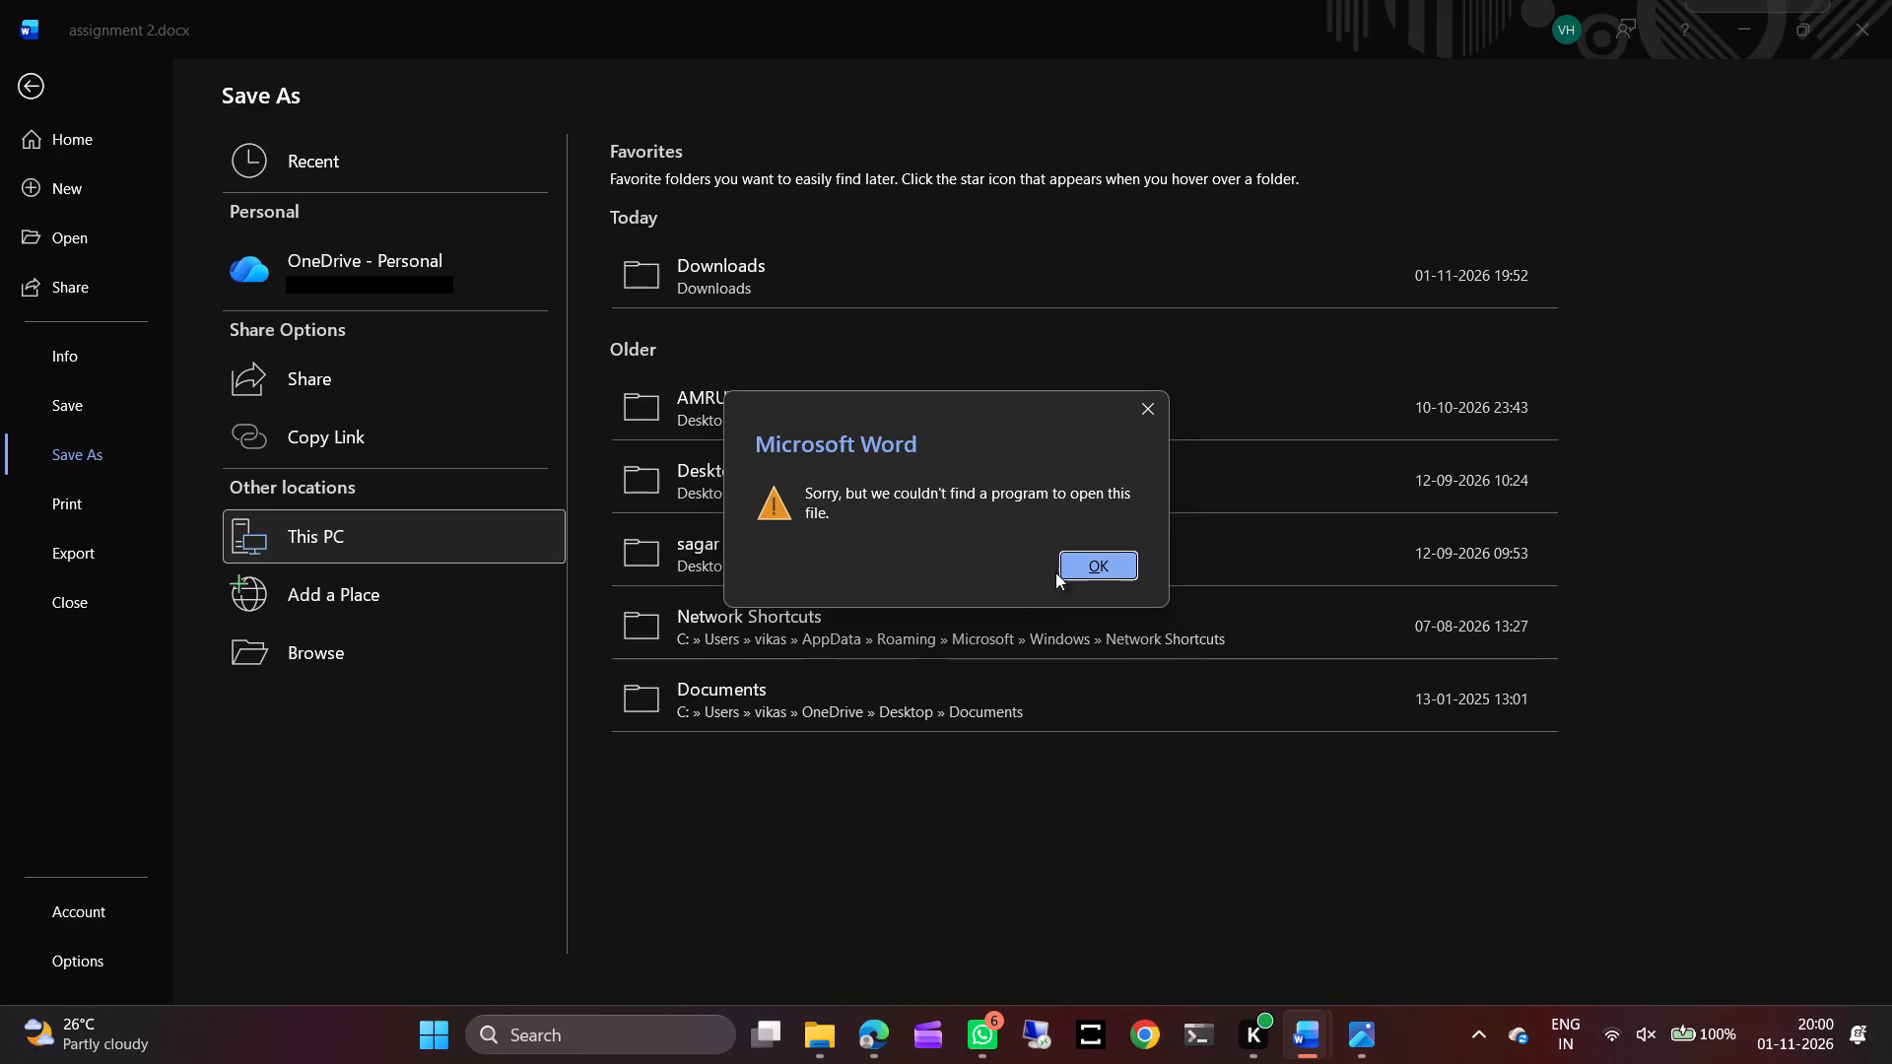
left_click(1083, 567)
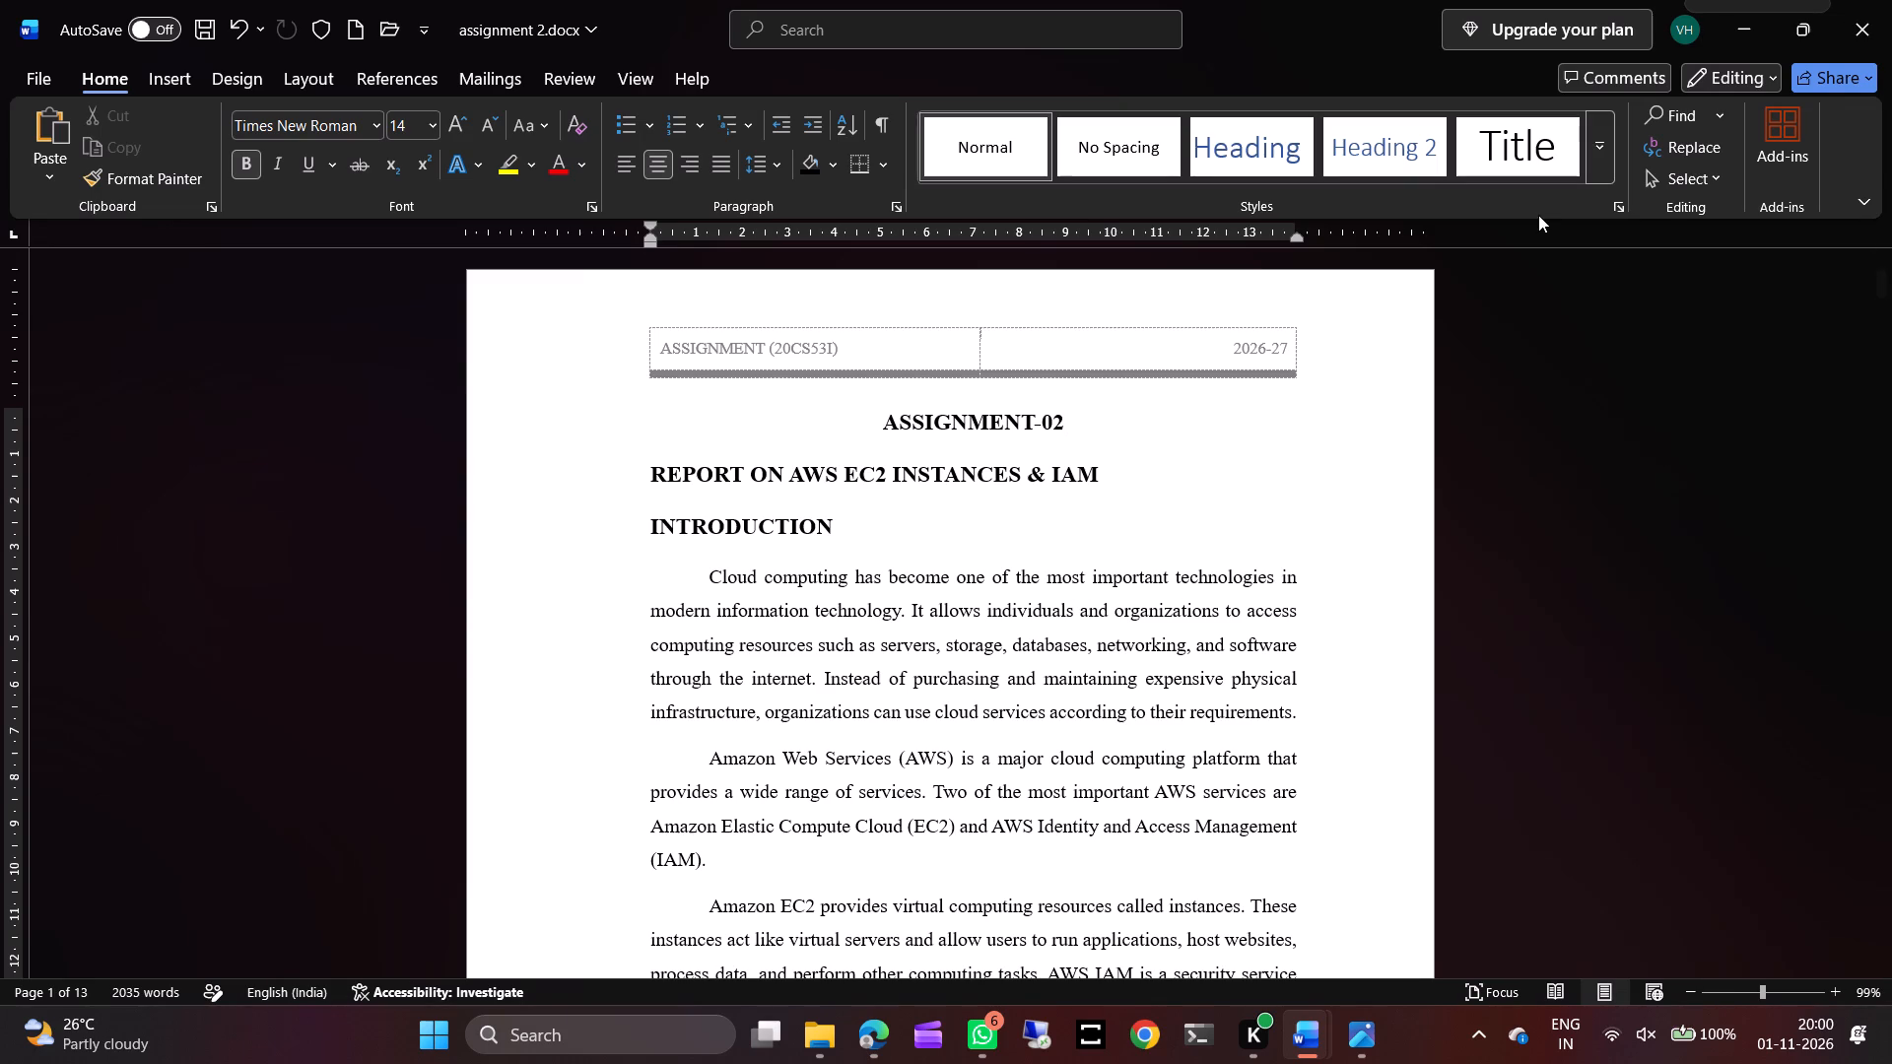
Open HARSHA 2.pdf from File Explorer and examine its pages through to the last page number.
left_click(814, 1033)
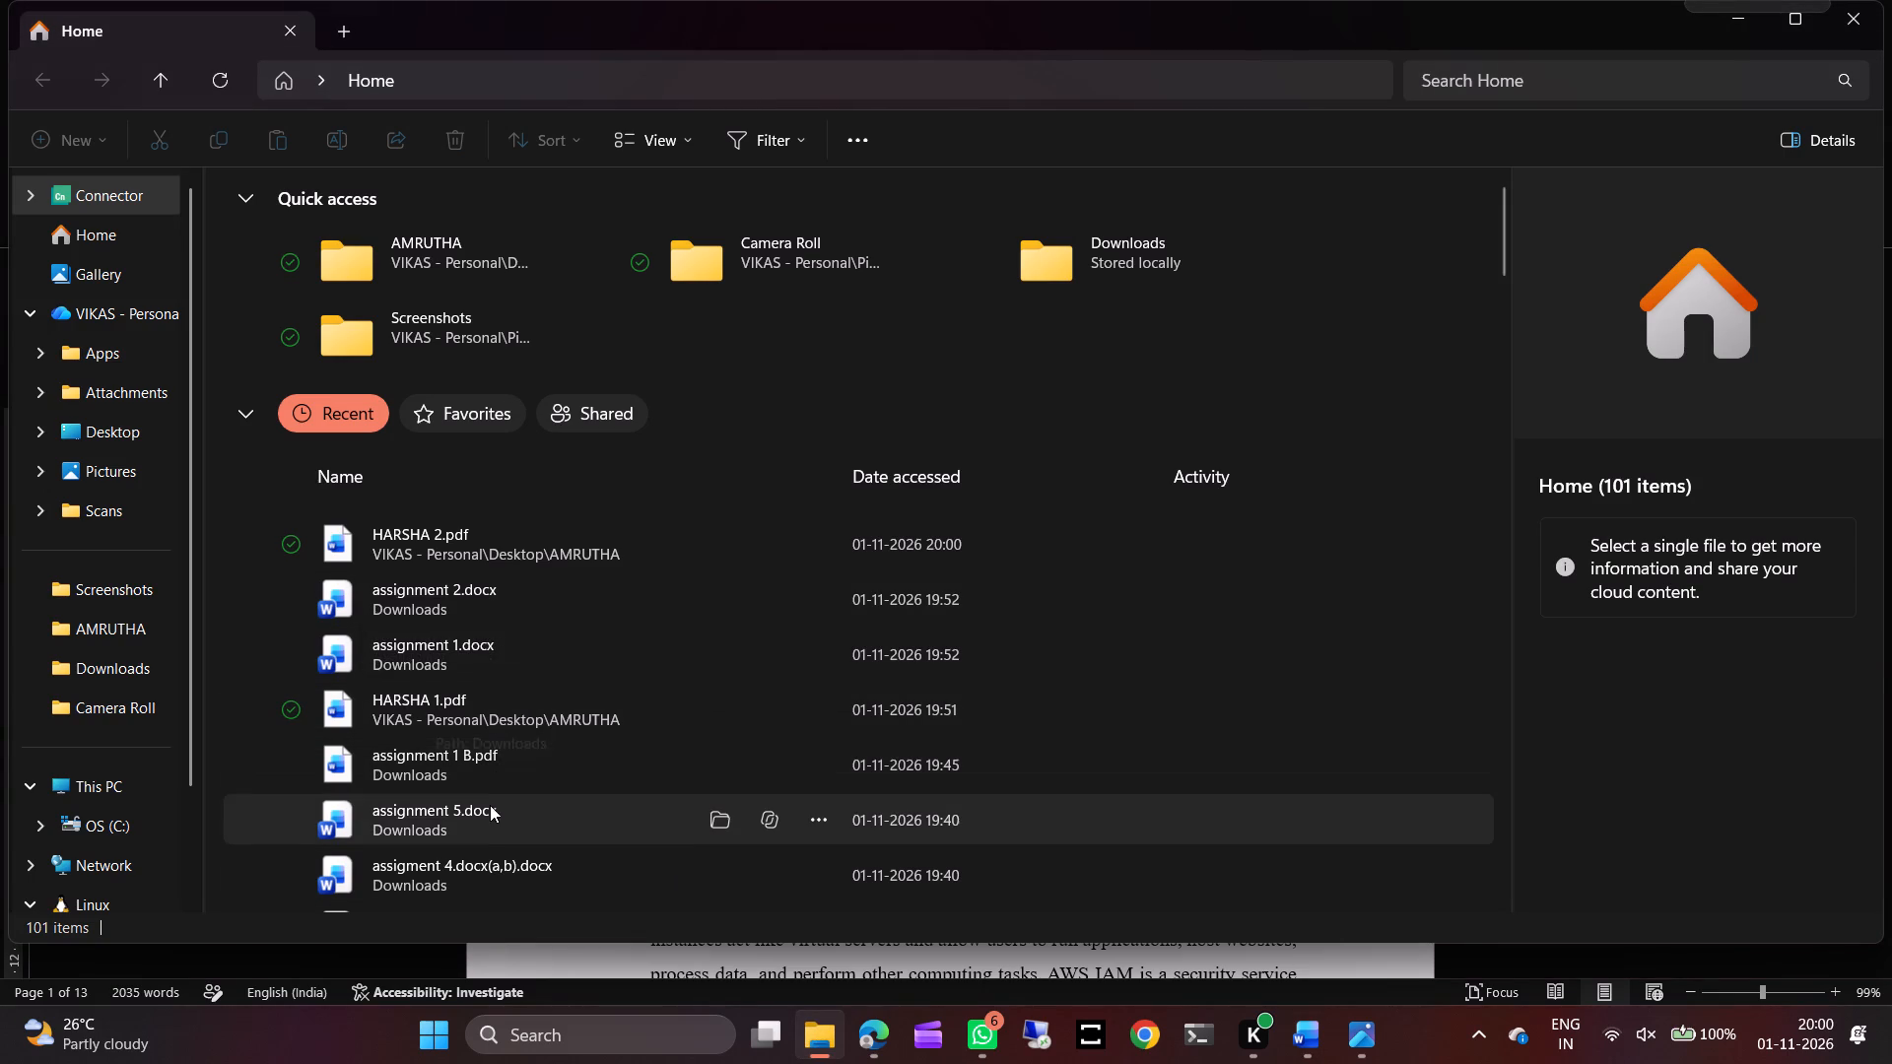
double_click(570, 546)
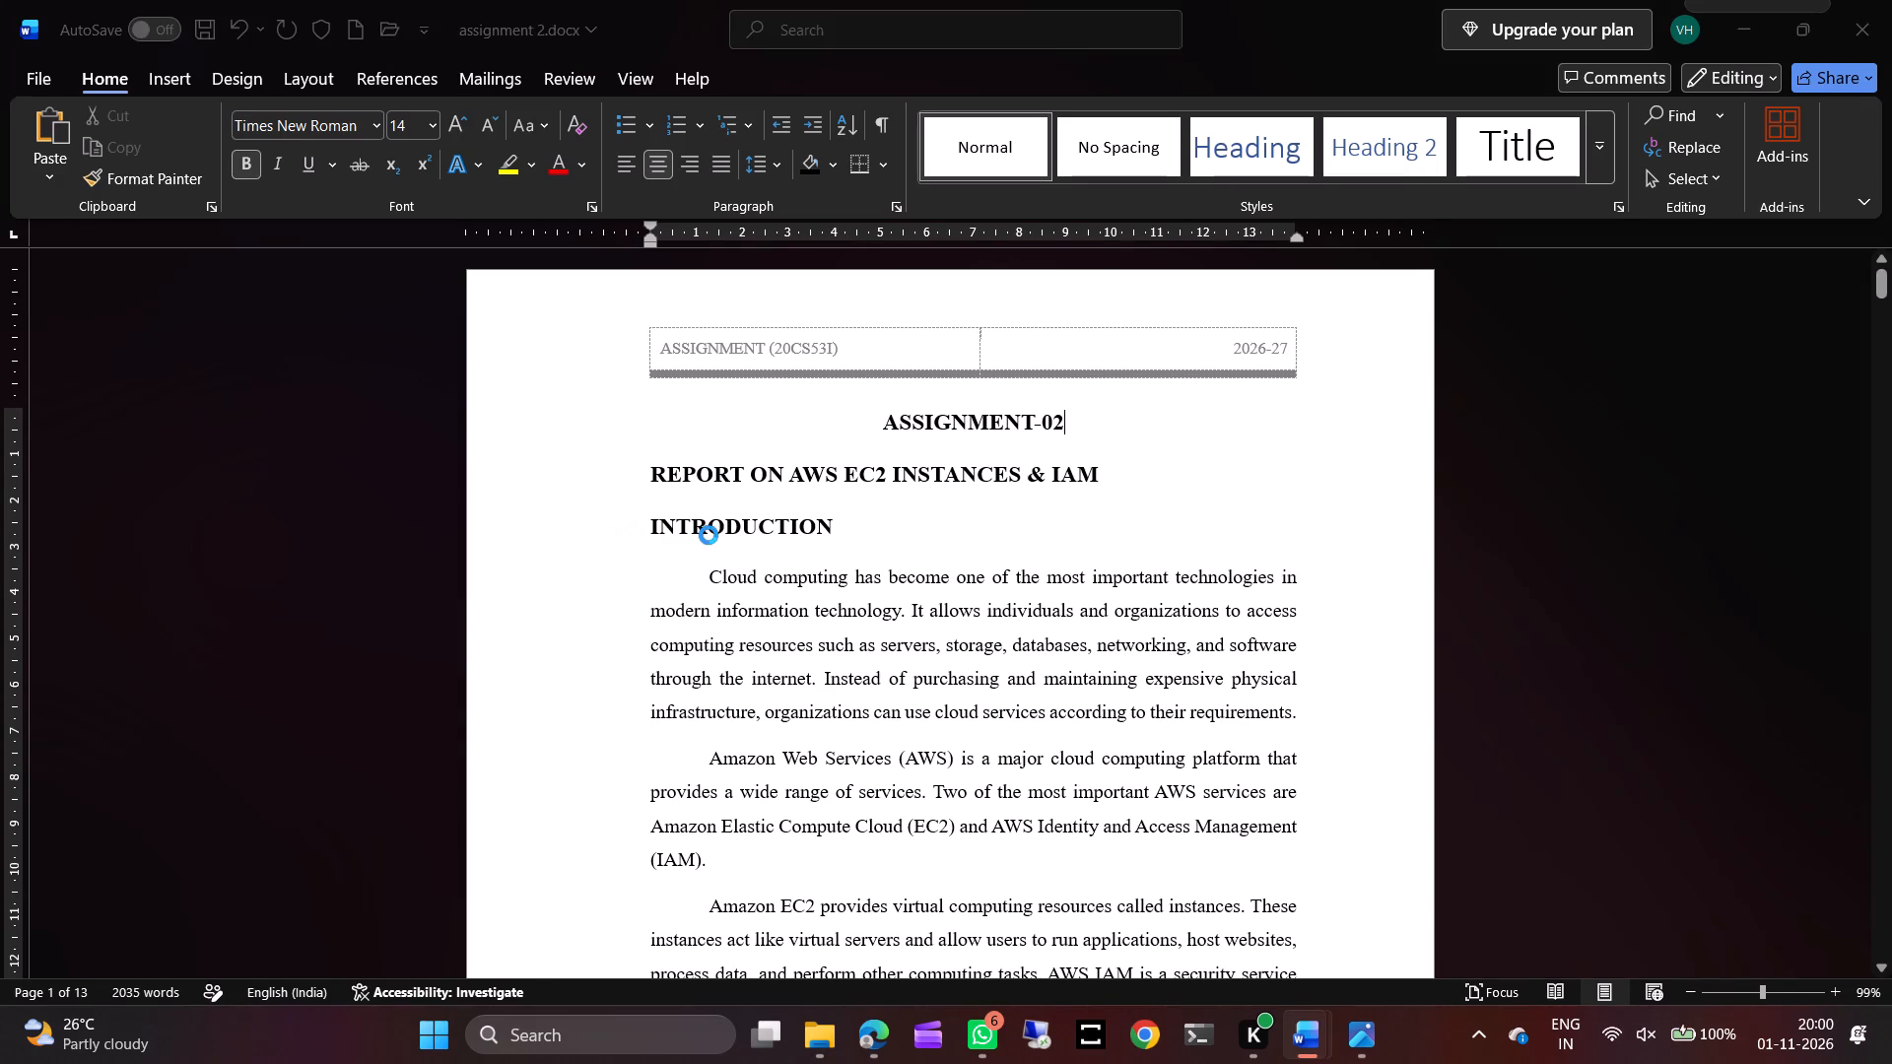
scroll(788, 563, "down", 9)
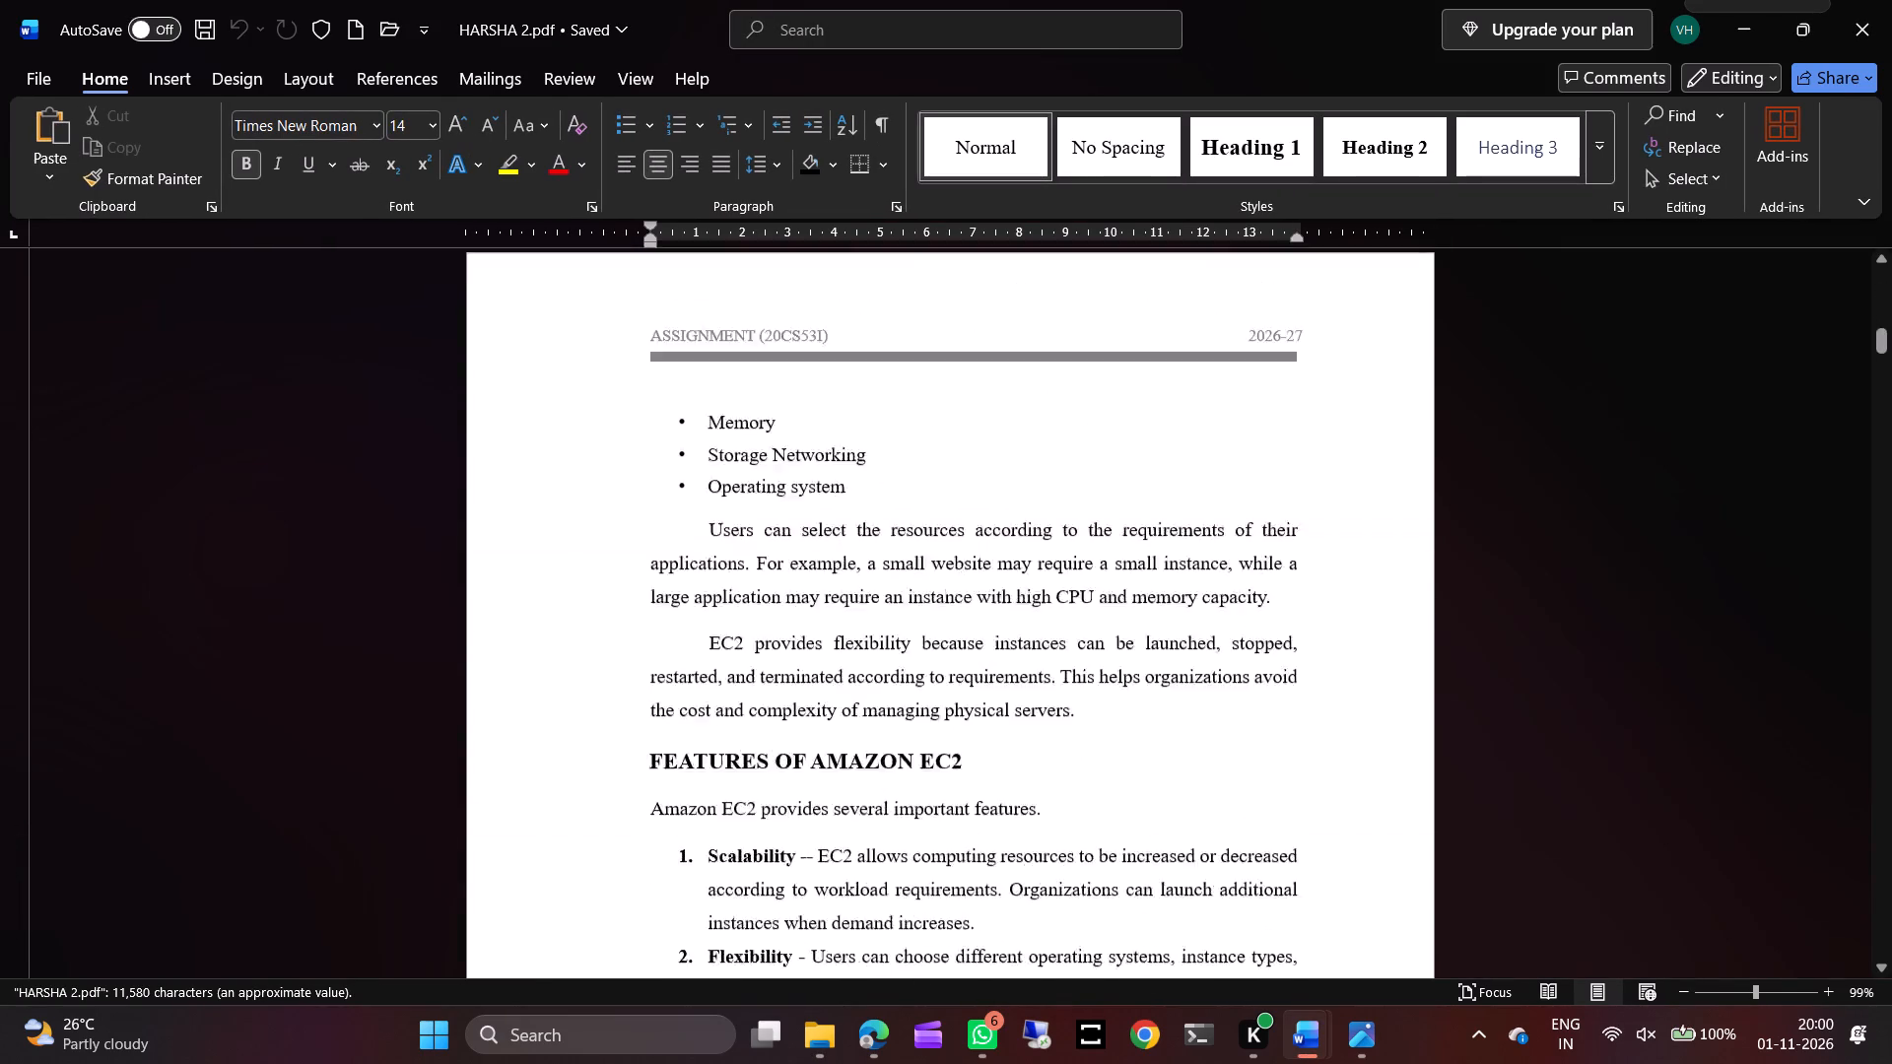
scroll(788, 563, "down", 20)
scroll(788, 563, "down", 17)
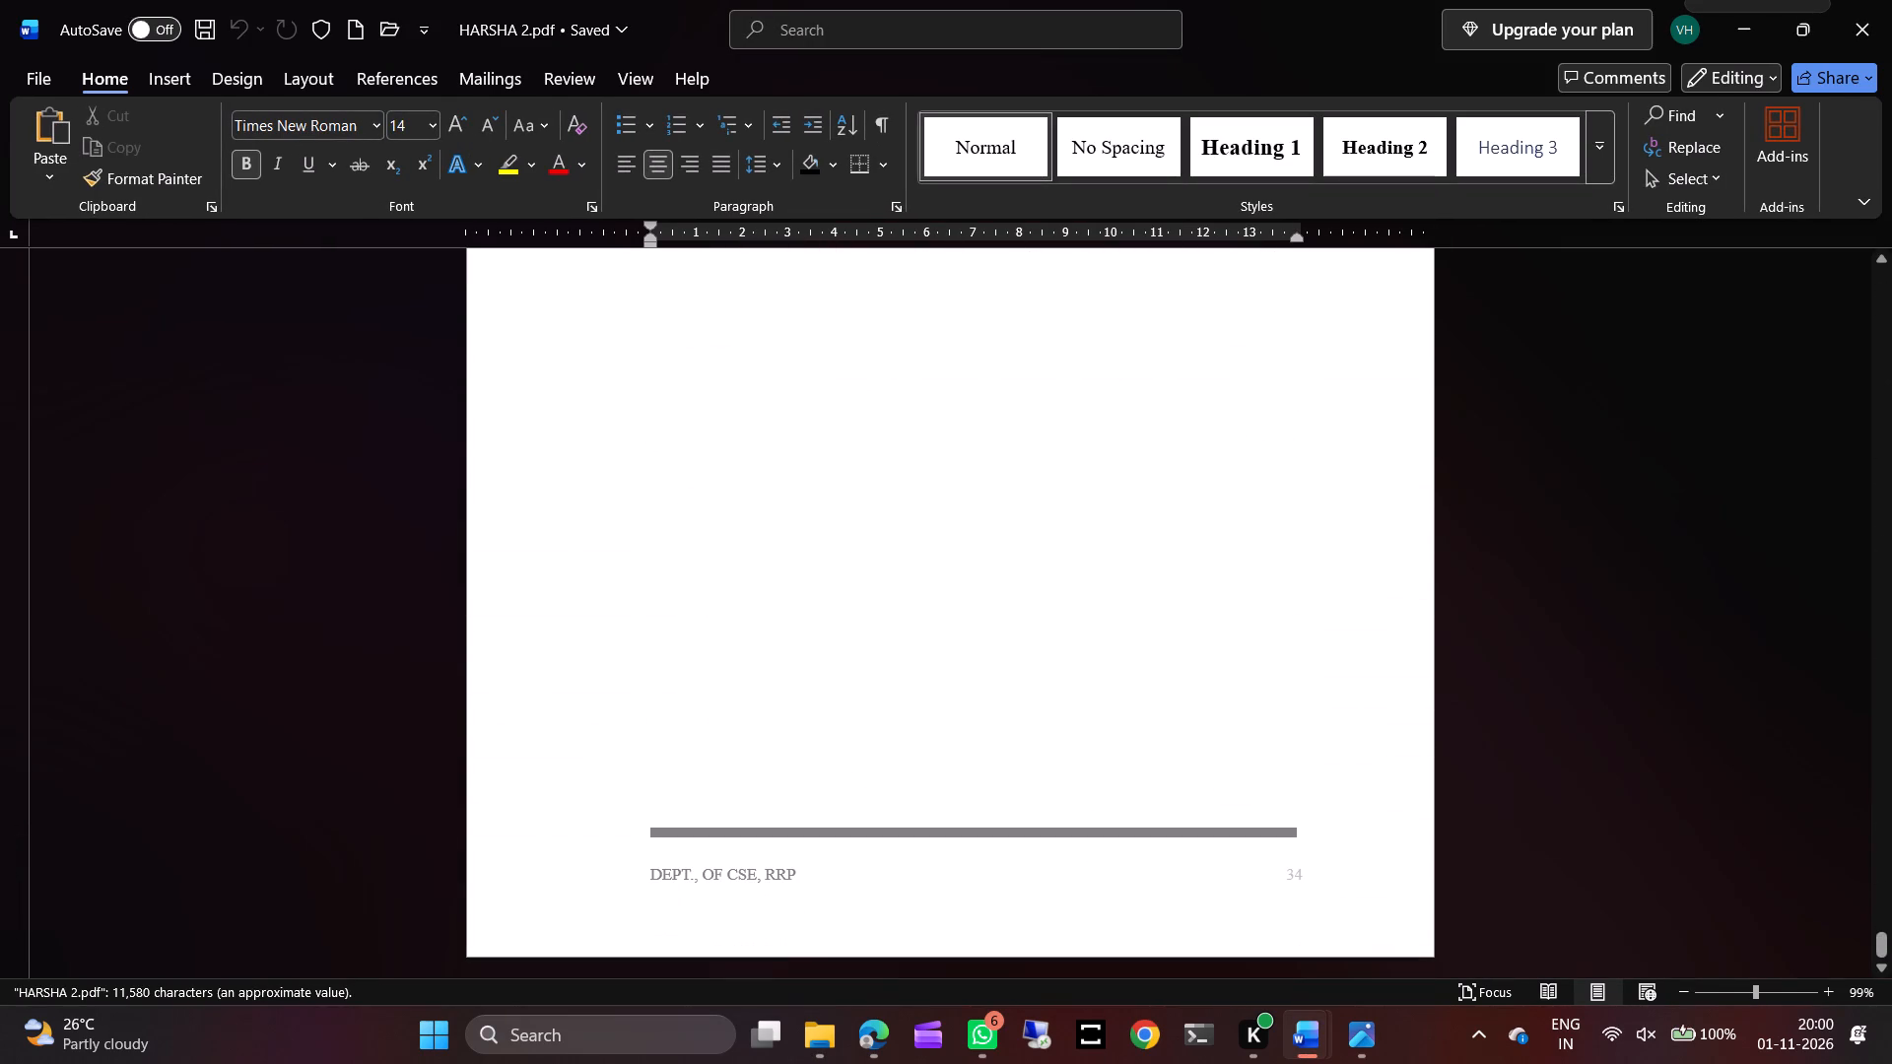
scroll(930, 687, "up", 1)
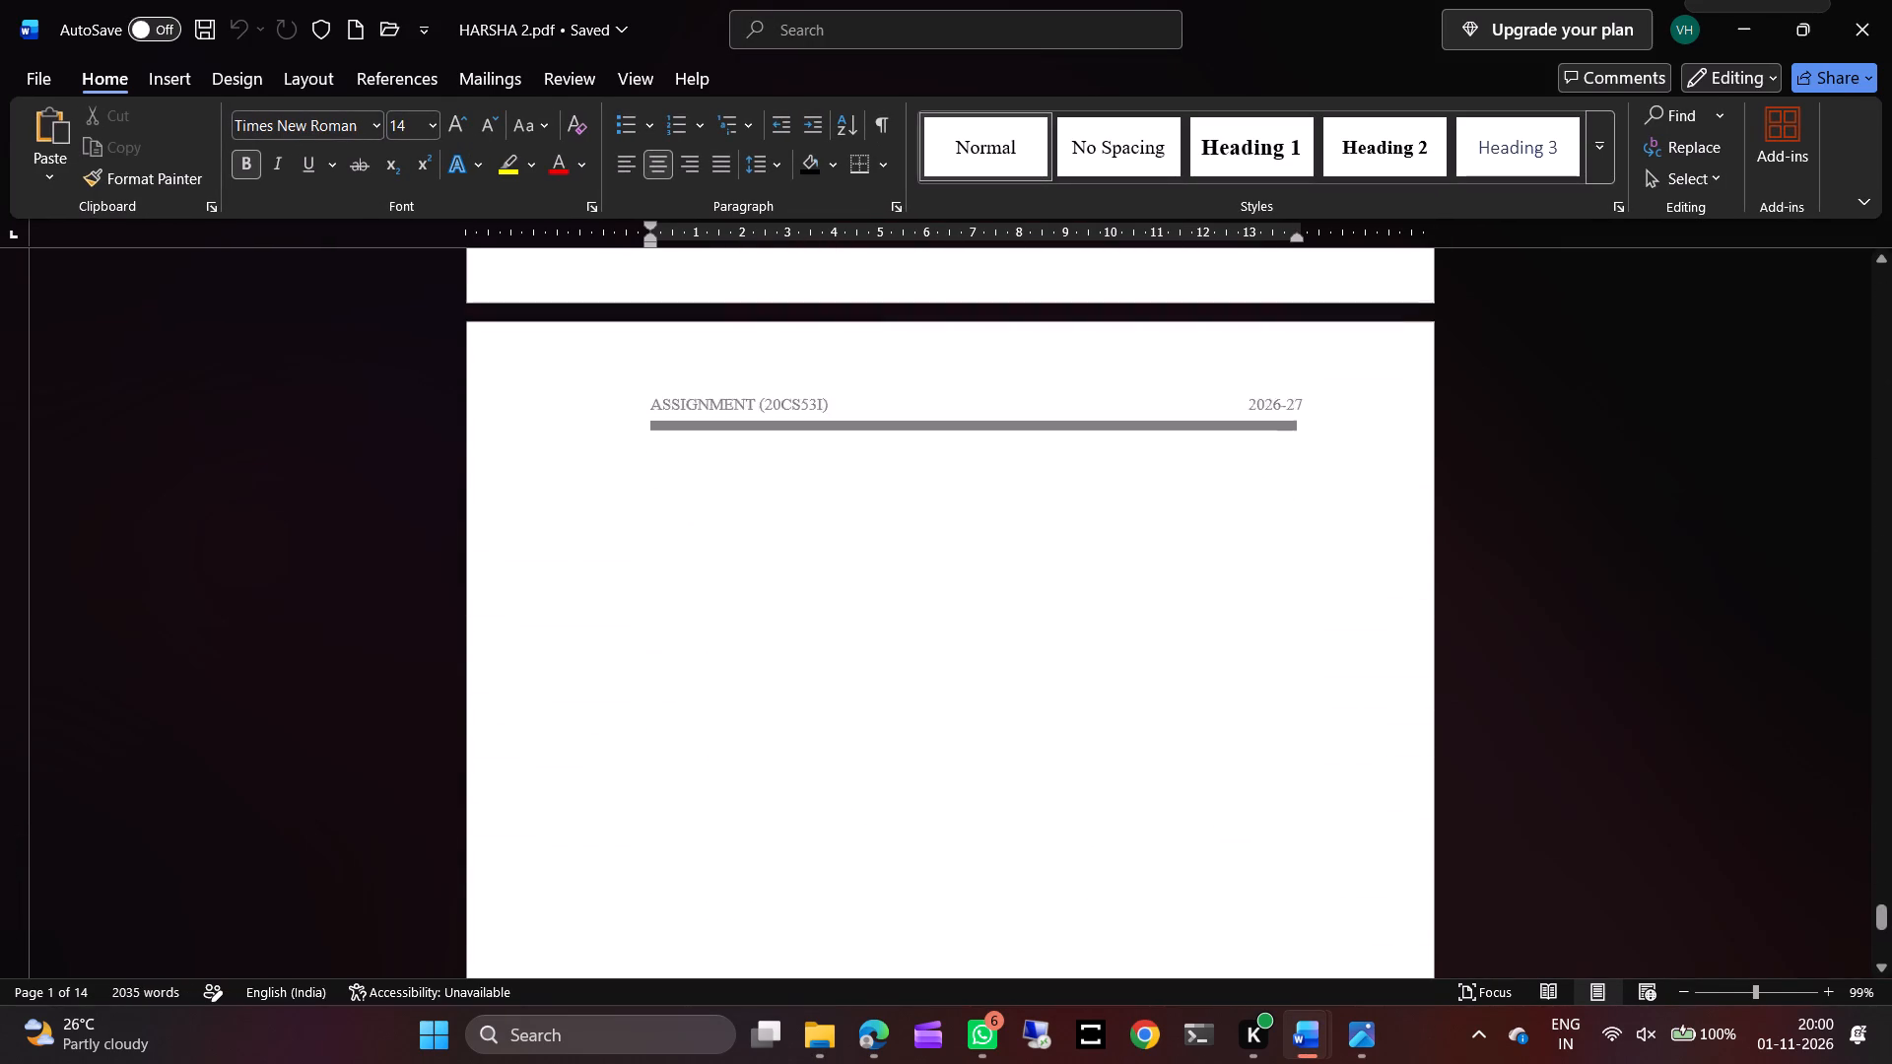
scroll(930, 687, "up", 1)
scroll(930, 687, "down", 5)
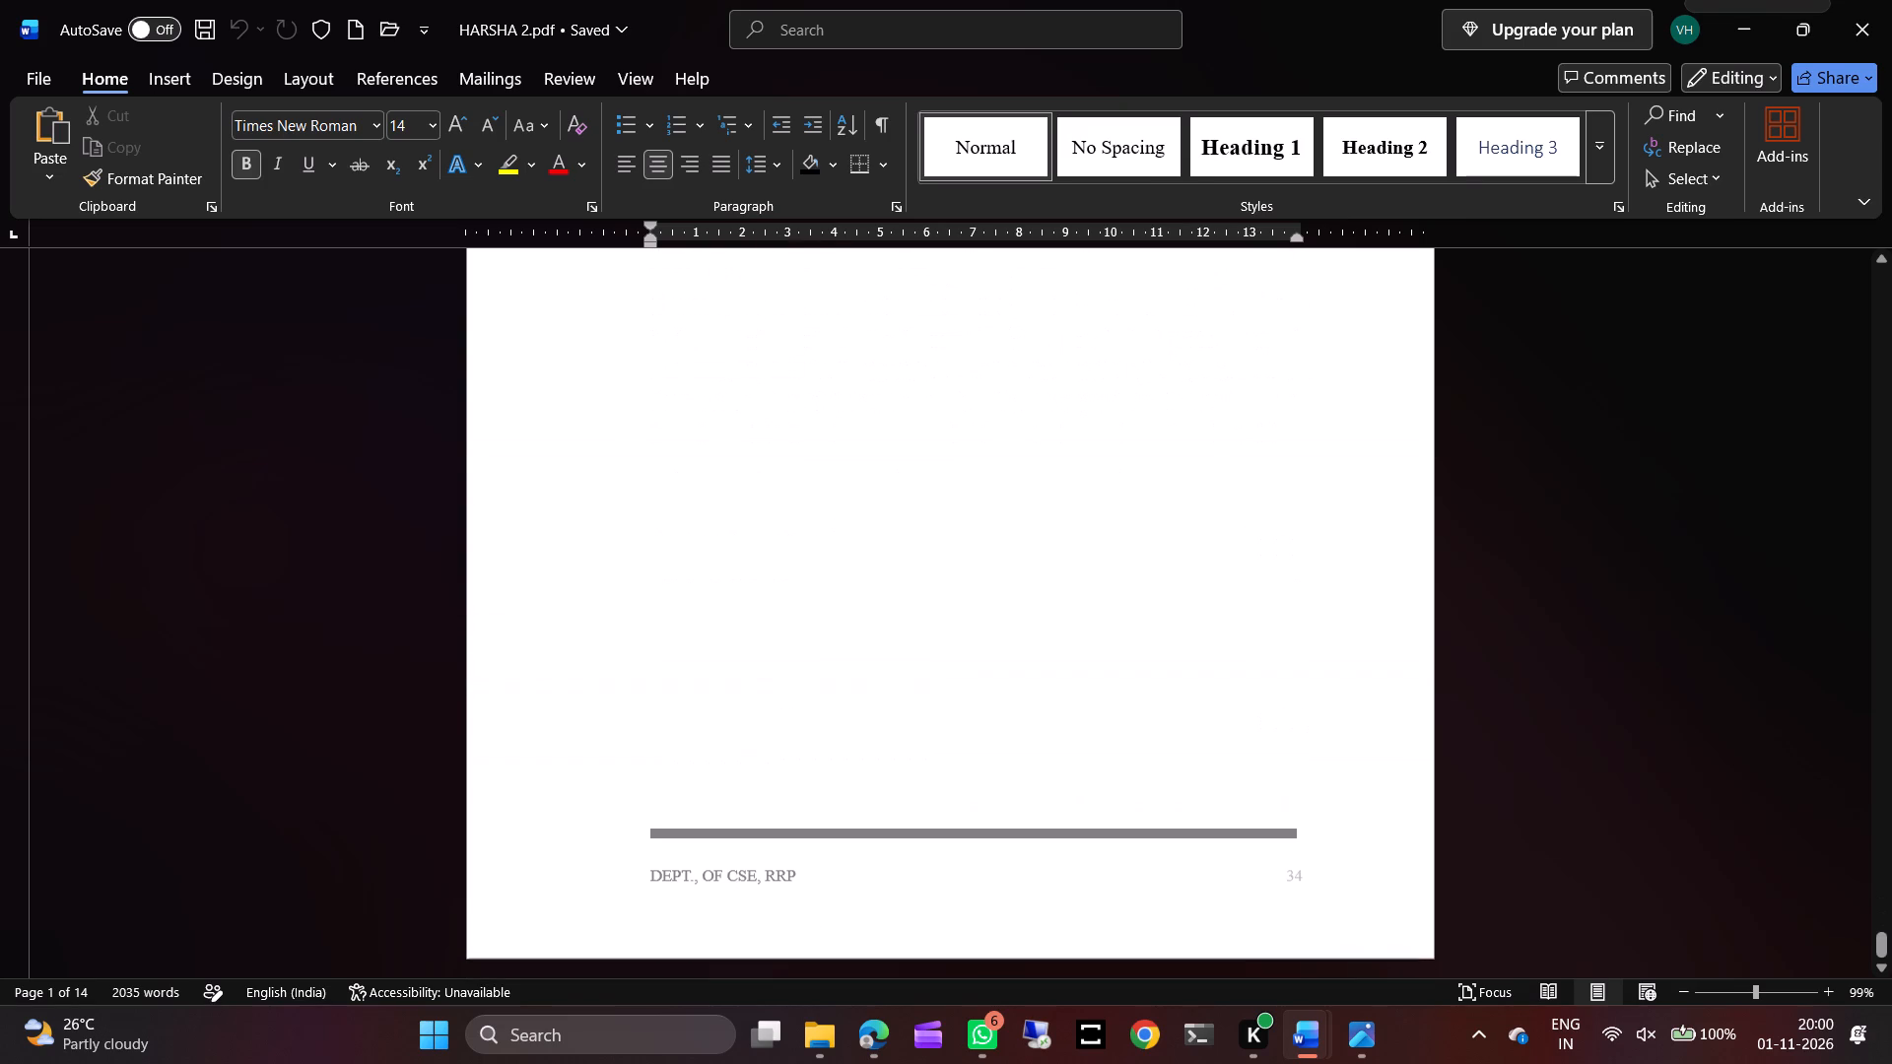
scroll(930, 687, "down", 3)
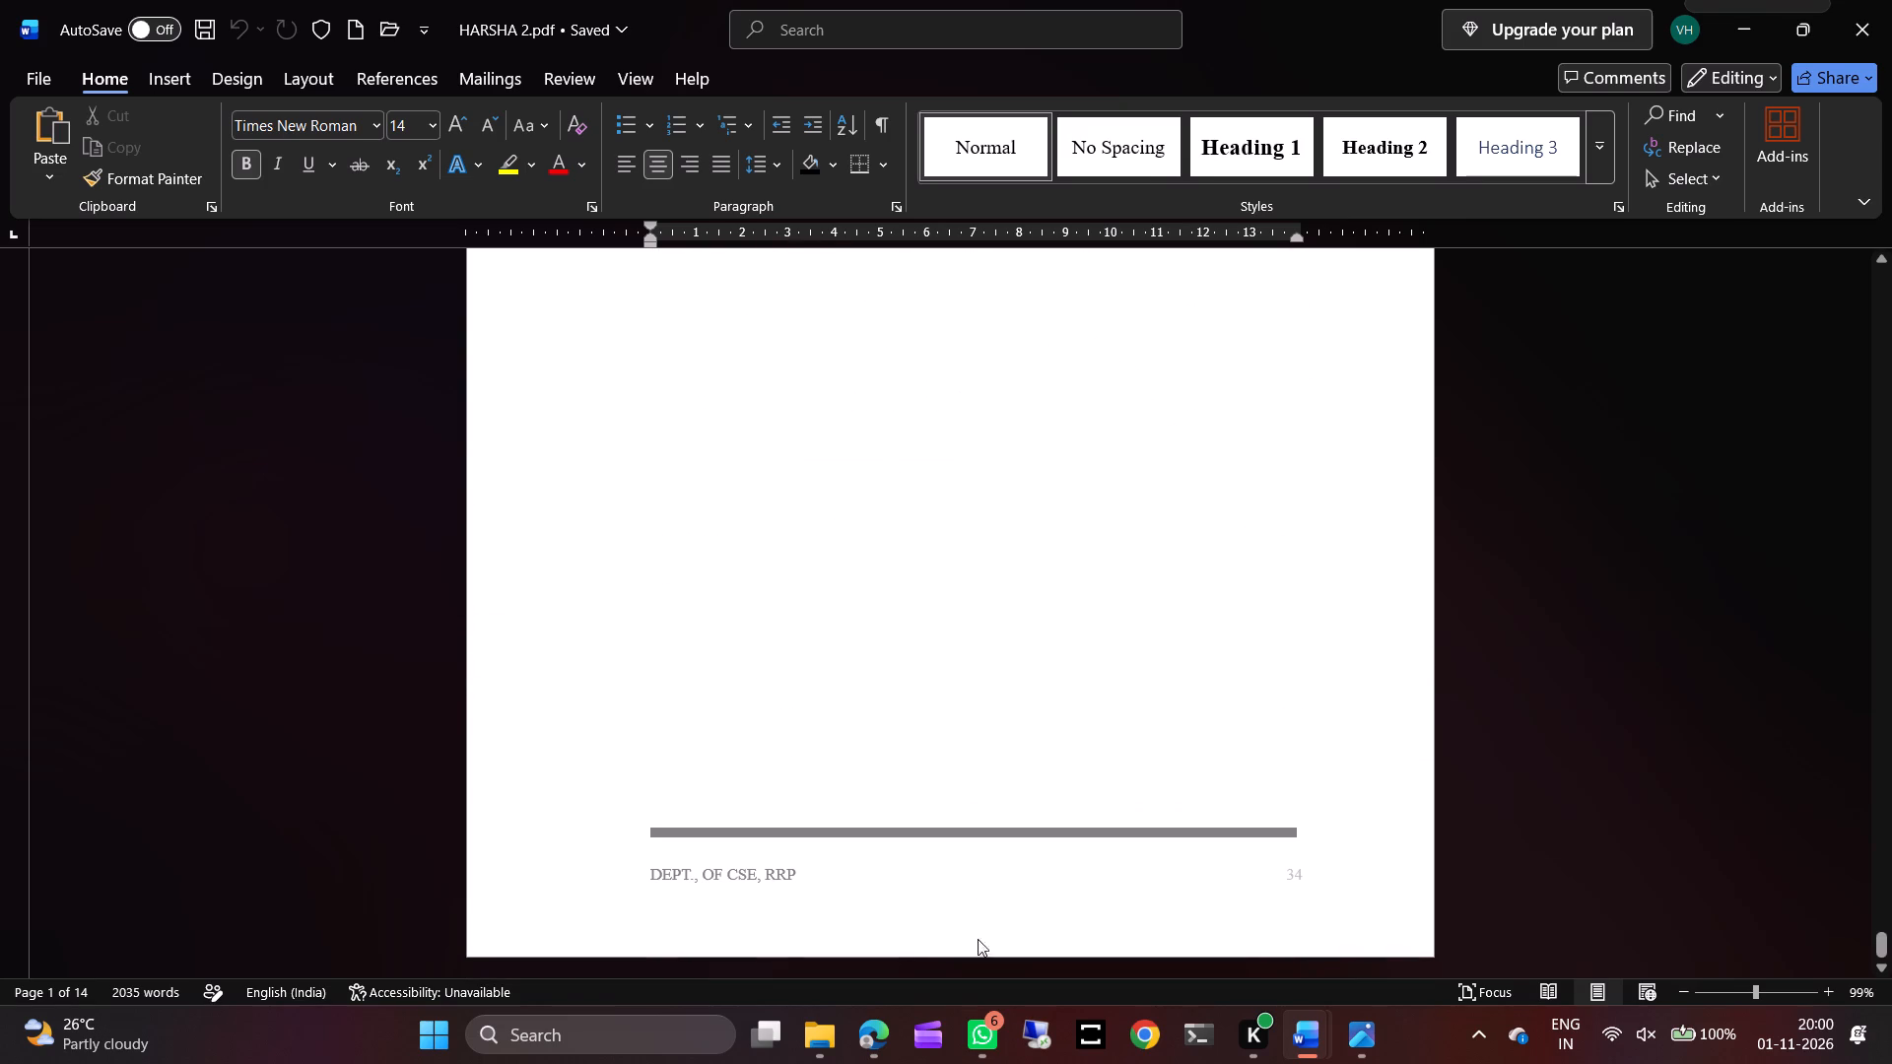
Open assignment 3.docx from the recent files in File Explorer.
left_click(826, 1033)
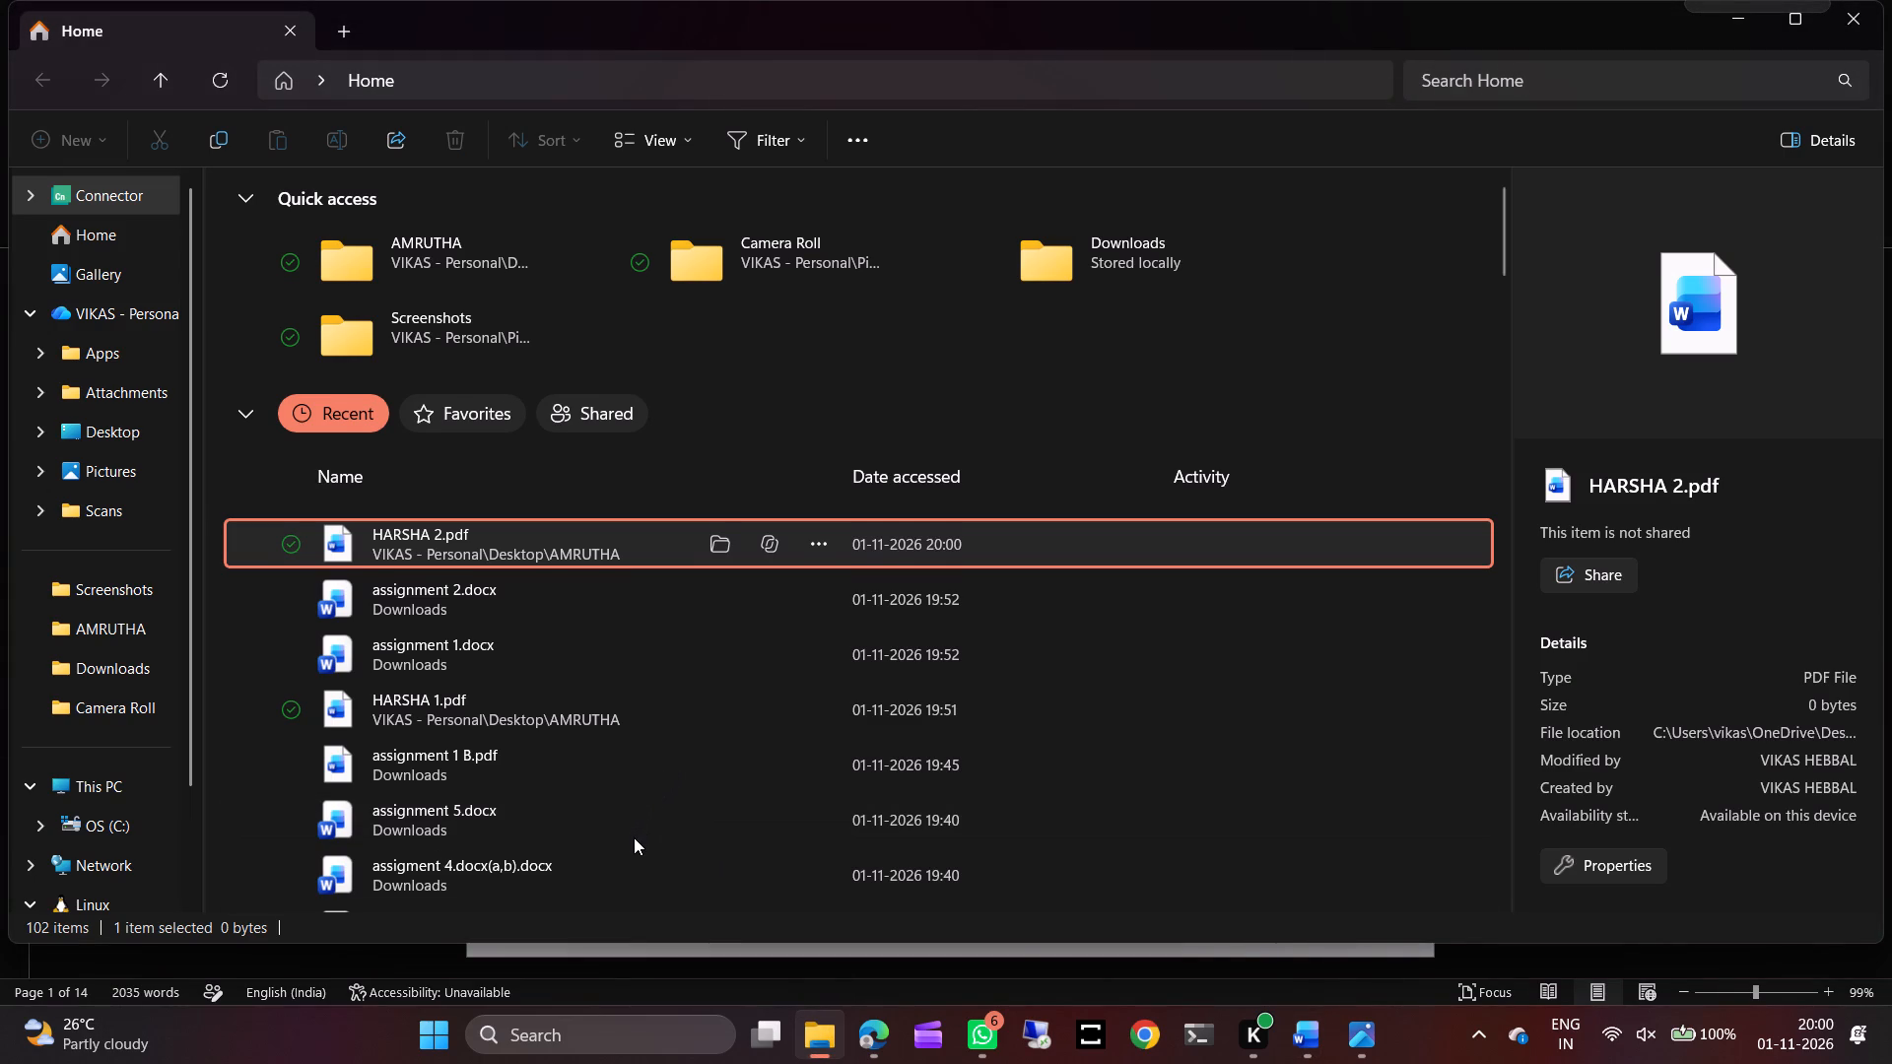
scroll(634, 837, "down", 1)
double_click(598, 871)
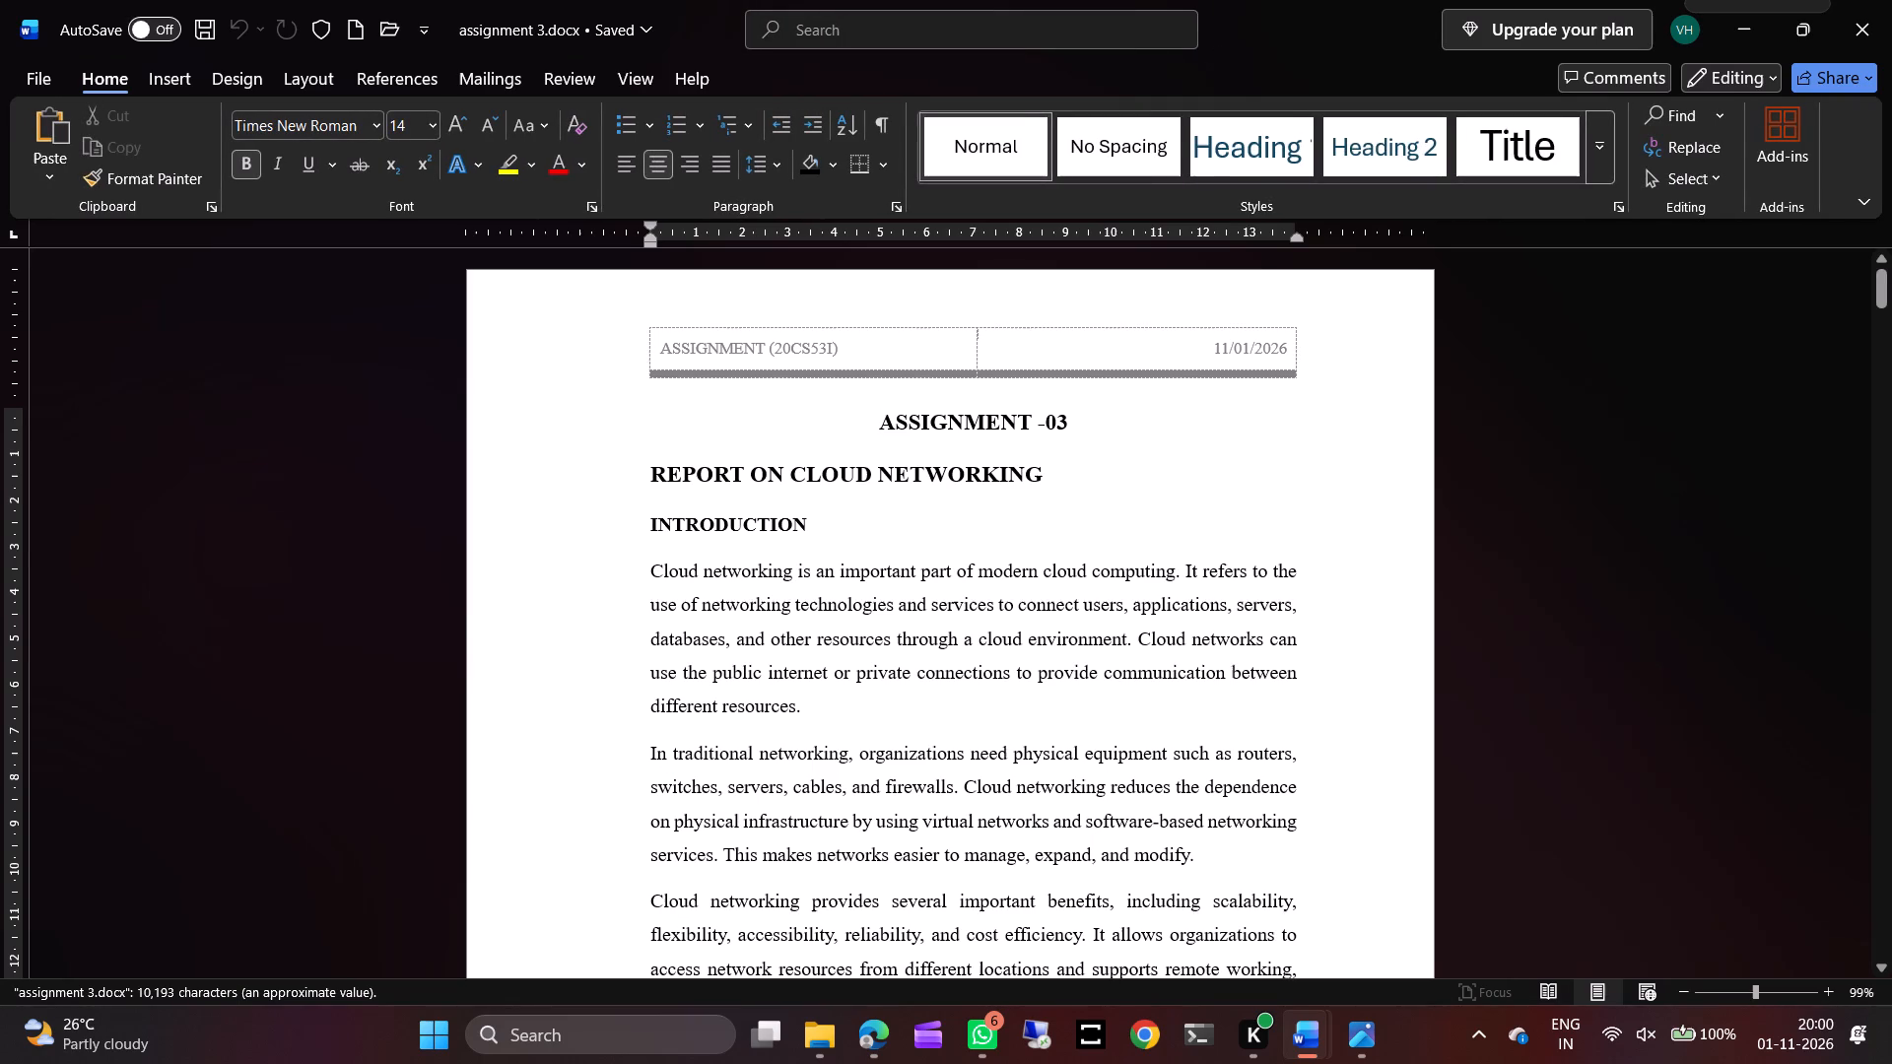
Delete the page number from the footer of assignment 3.docx.
scroll(875, 749, "down", 2)
scroll(1070, 762, "down", 1)
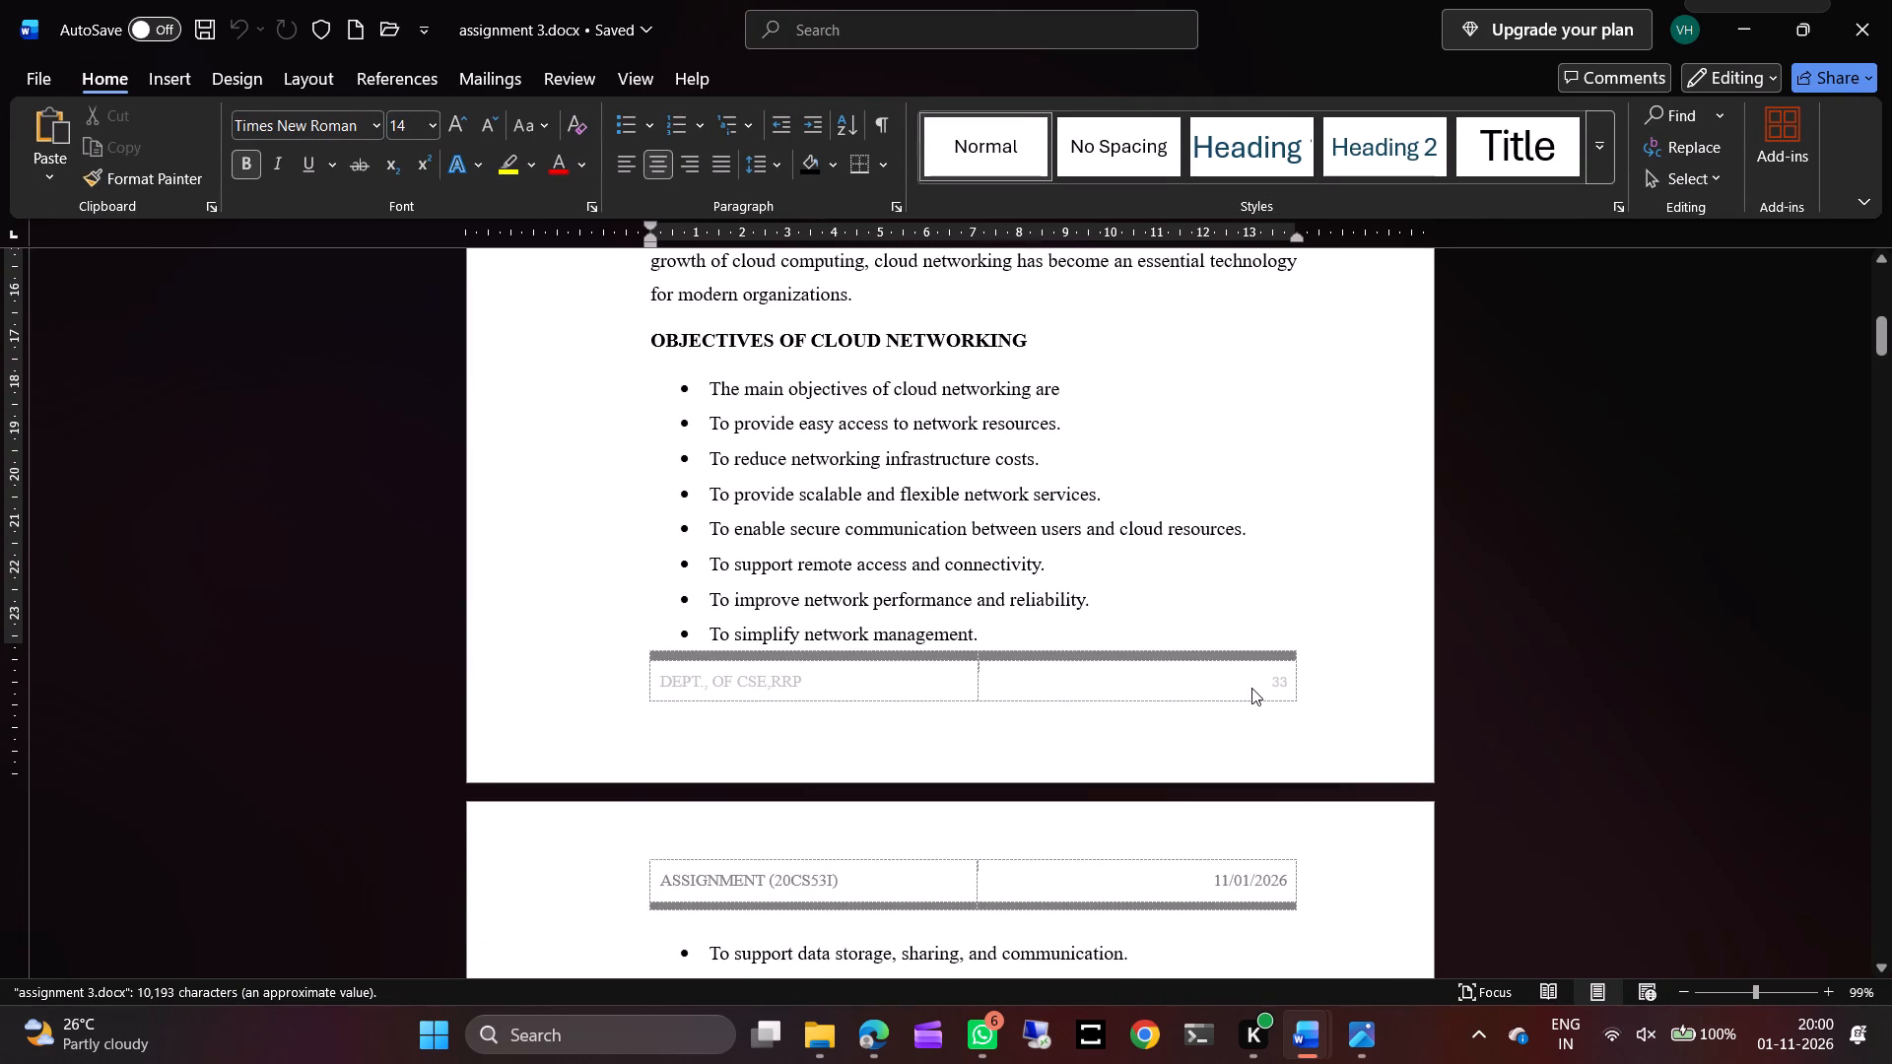
double_click(1279, 680)
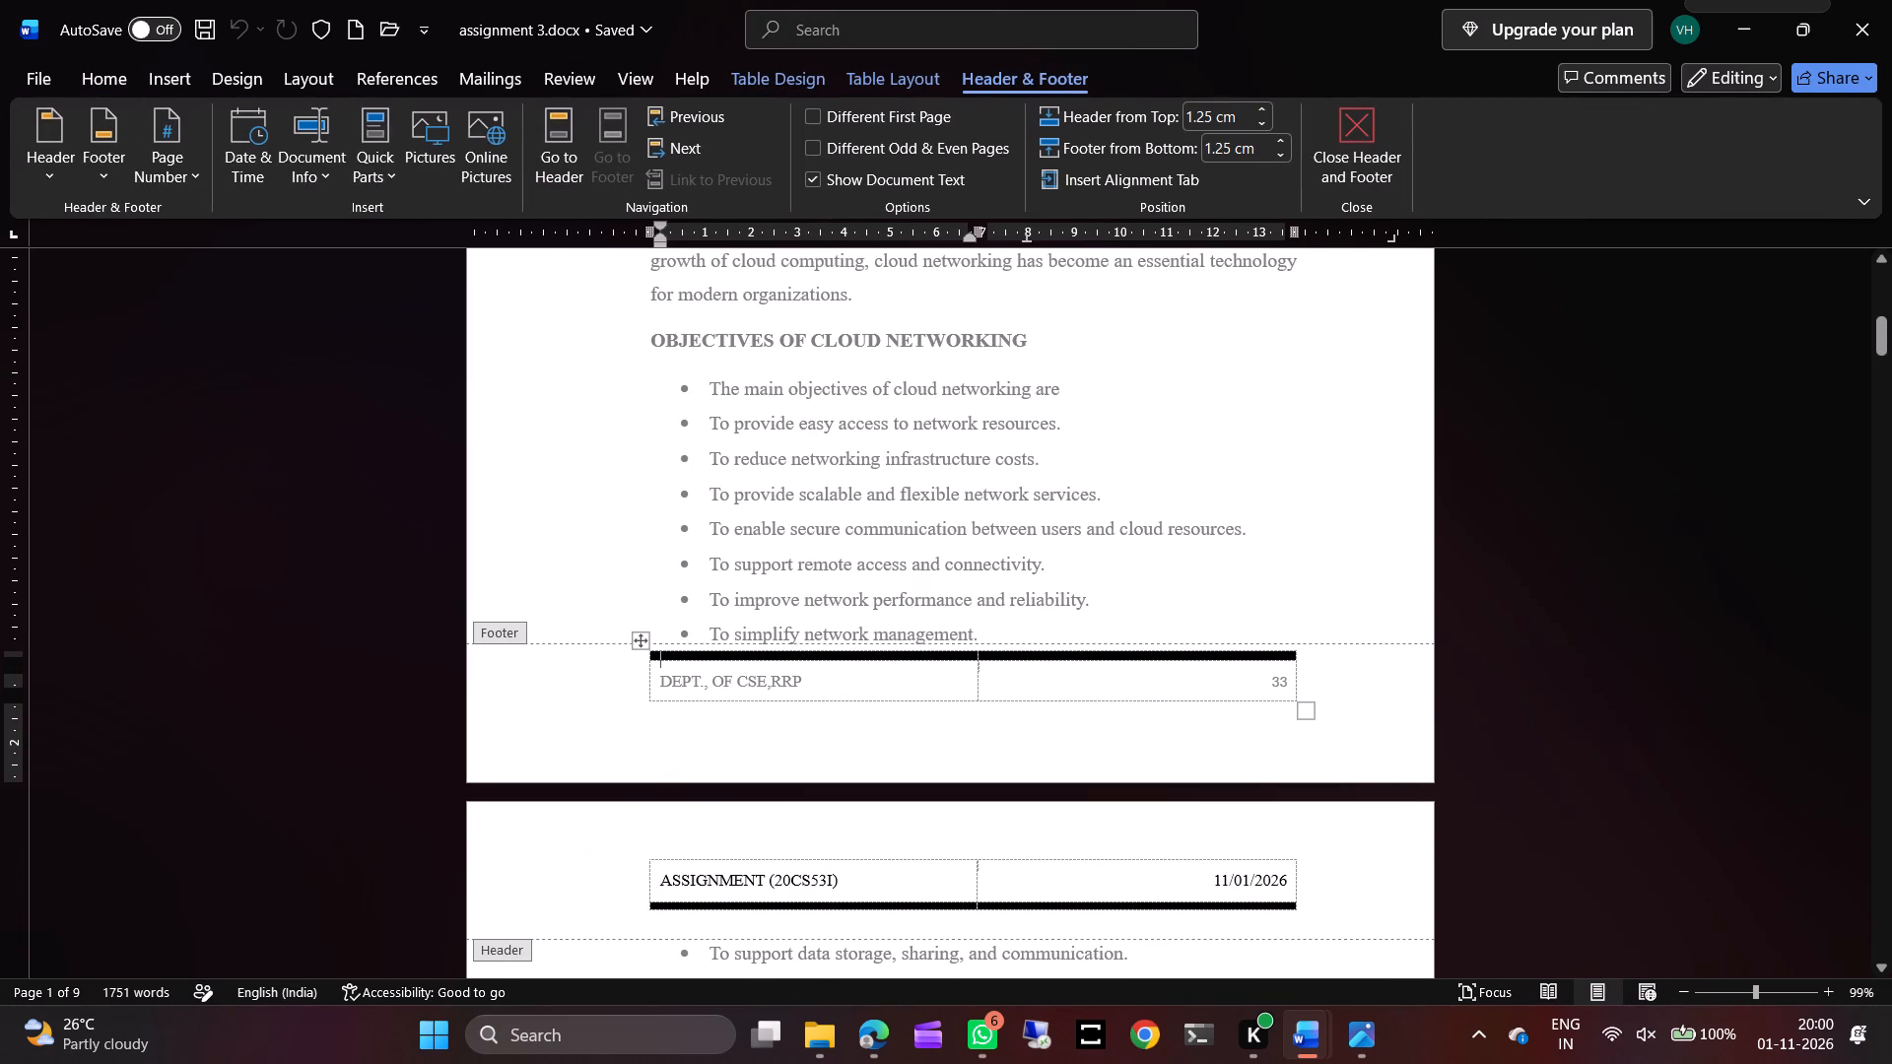
left_click(1292, 681)
left_click(1292, 681)
key("BackSpace")
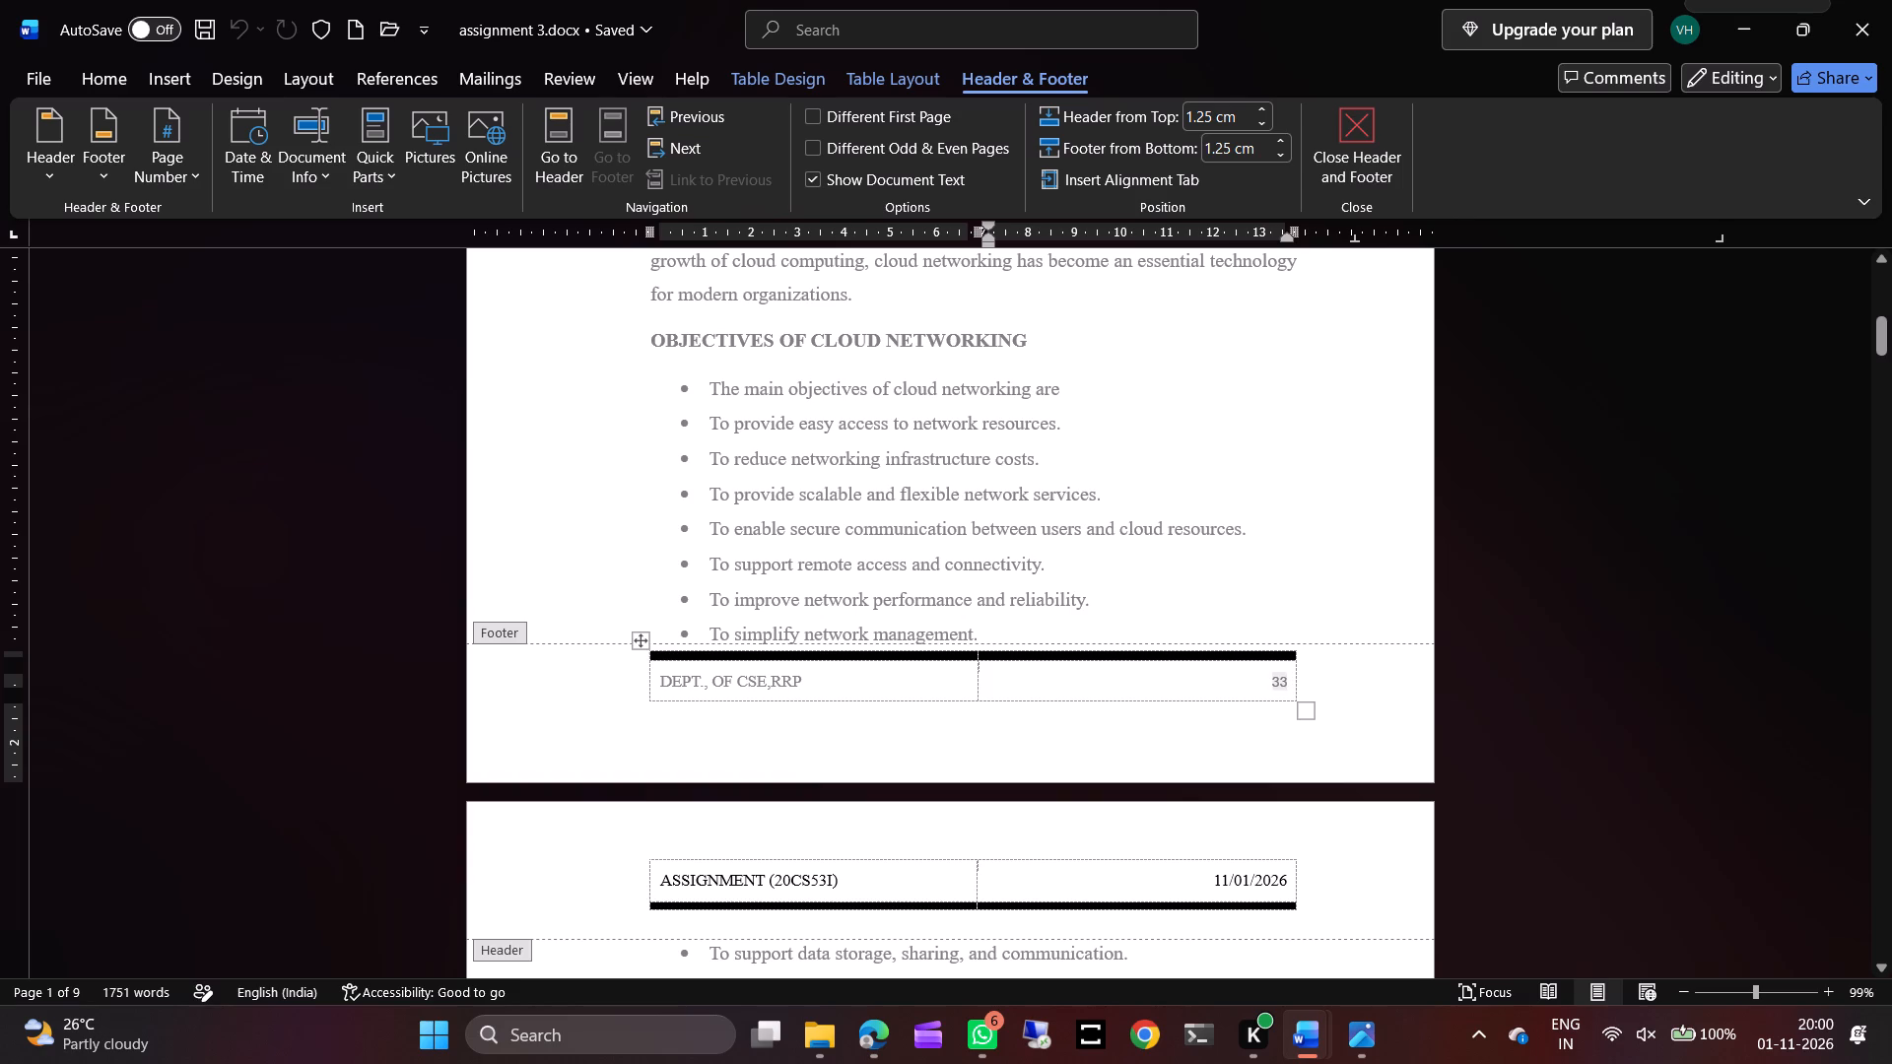
key("BackSpace")
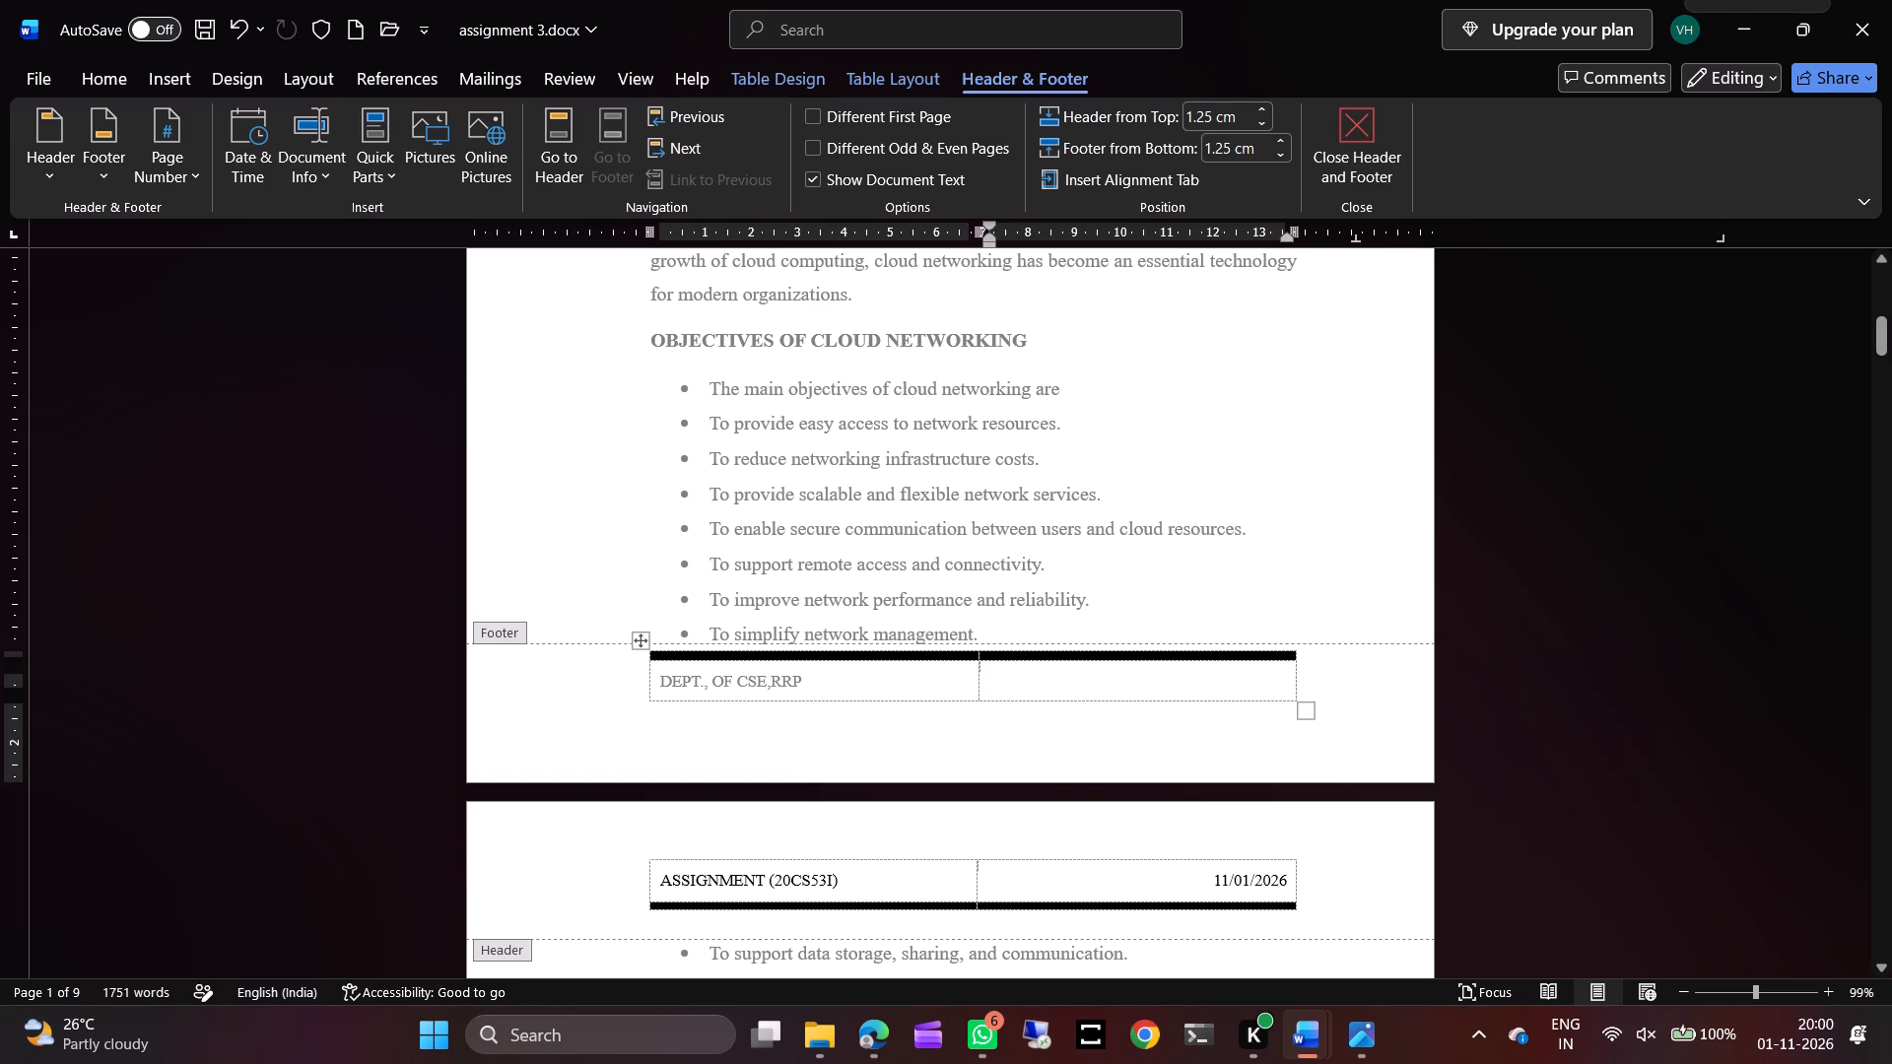
Set the document's page numbering to start at 35.
left_click(174, 76)
left_click(1143, 168)
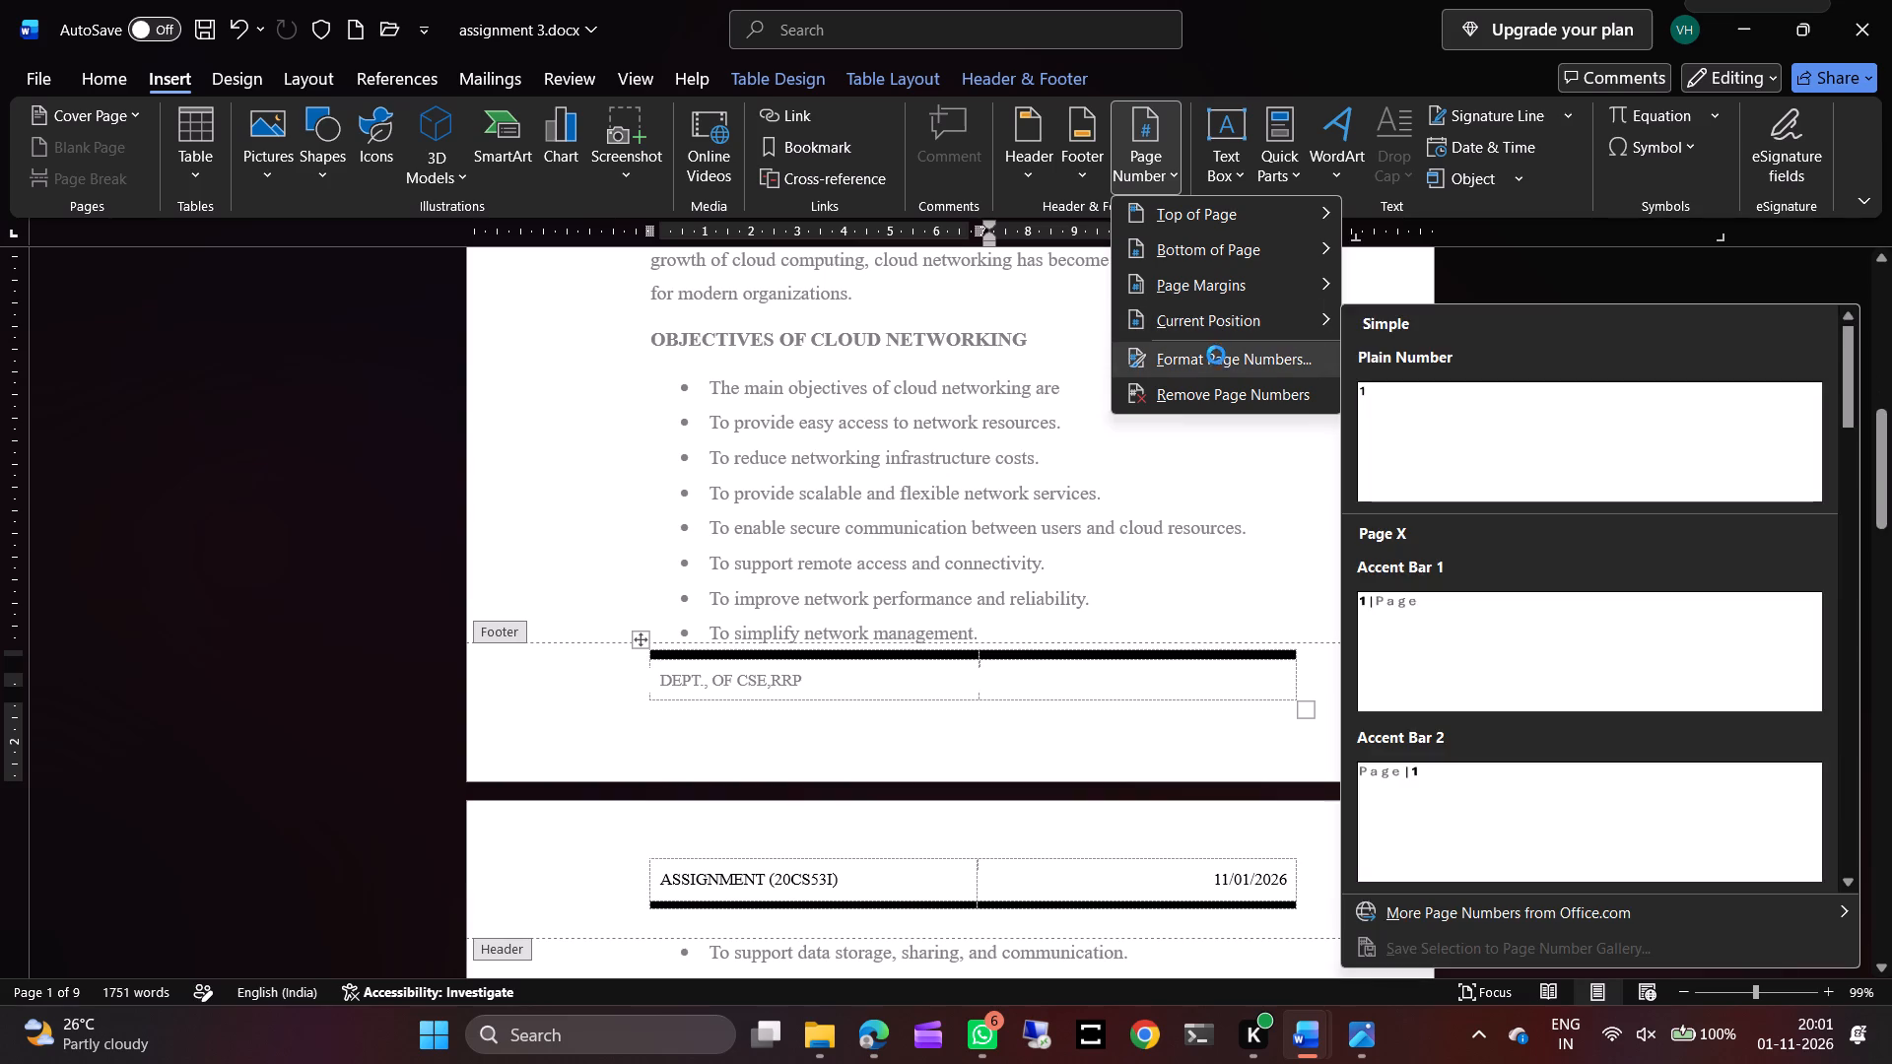
left_click(1216, 361)
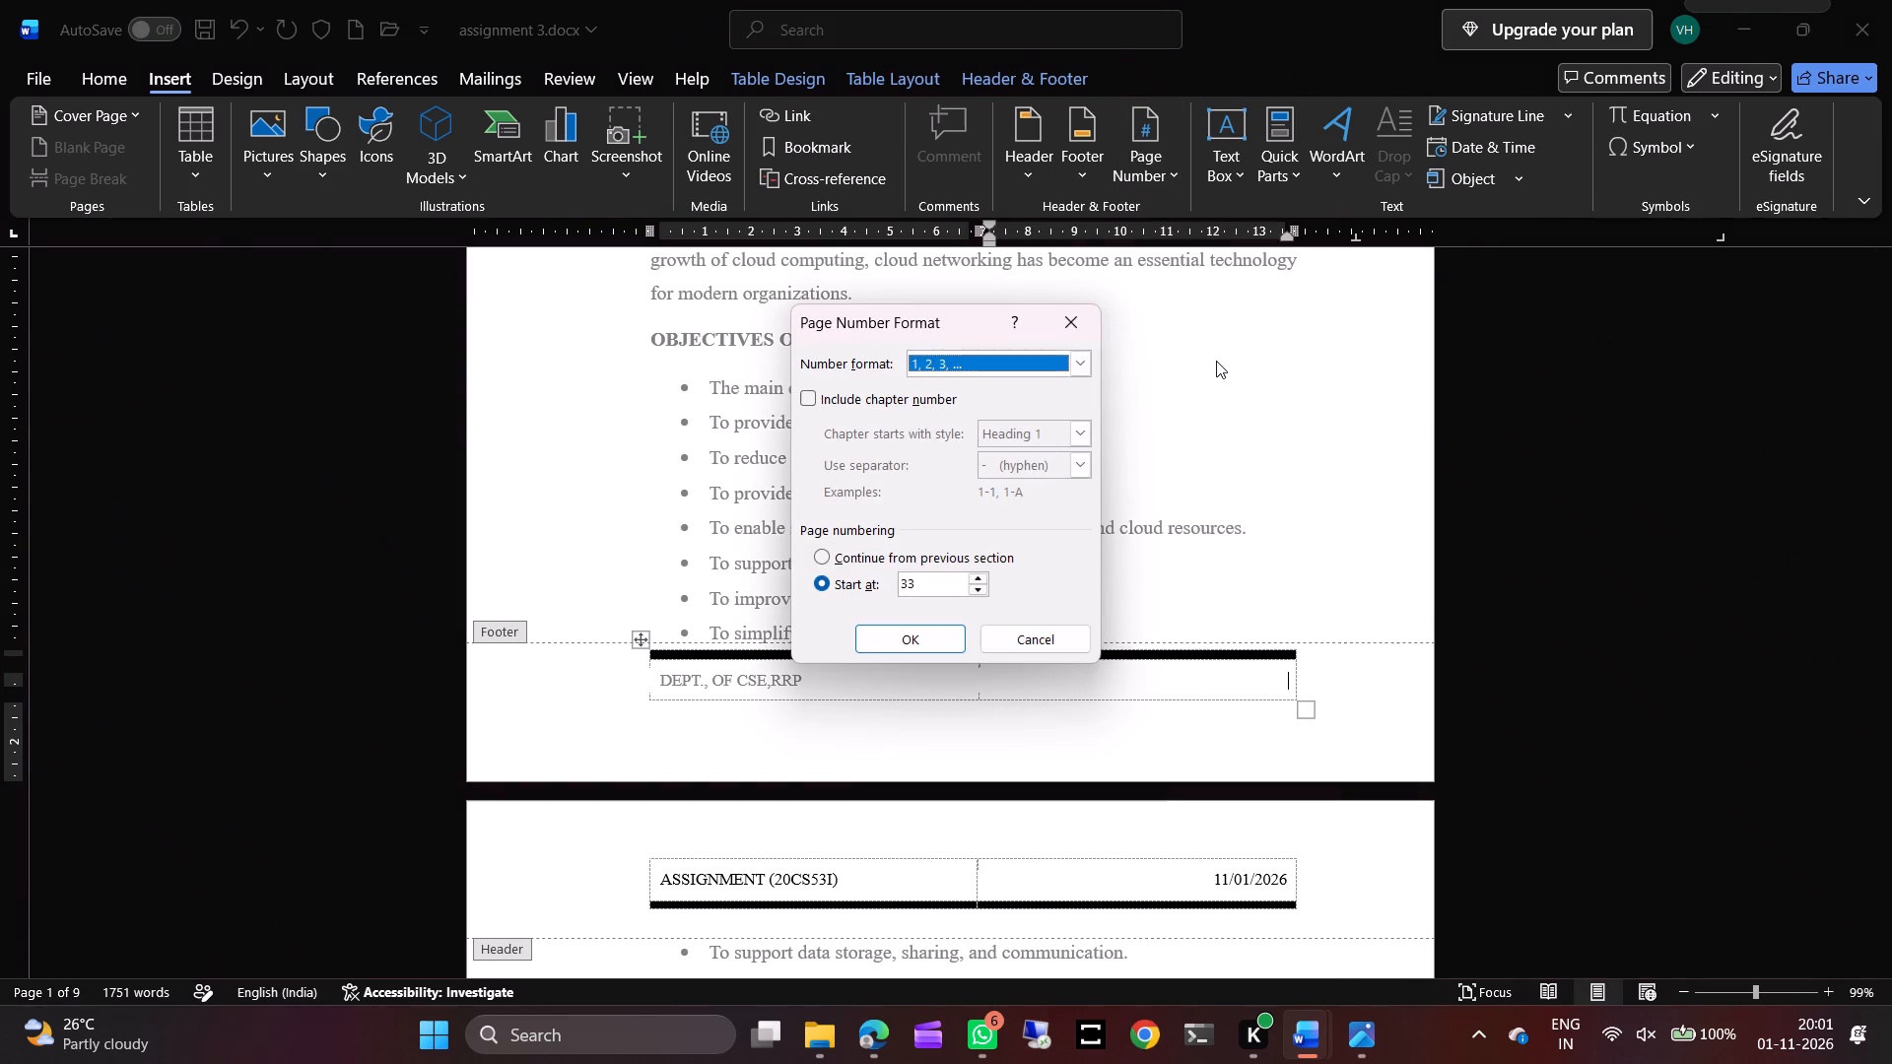
left_click(927, 584)
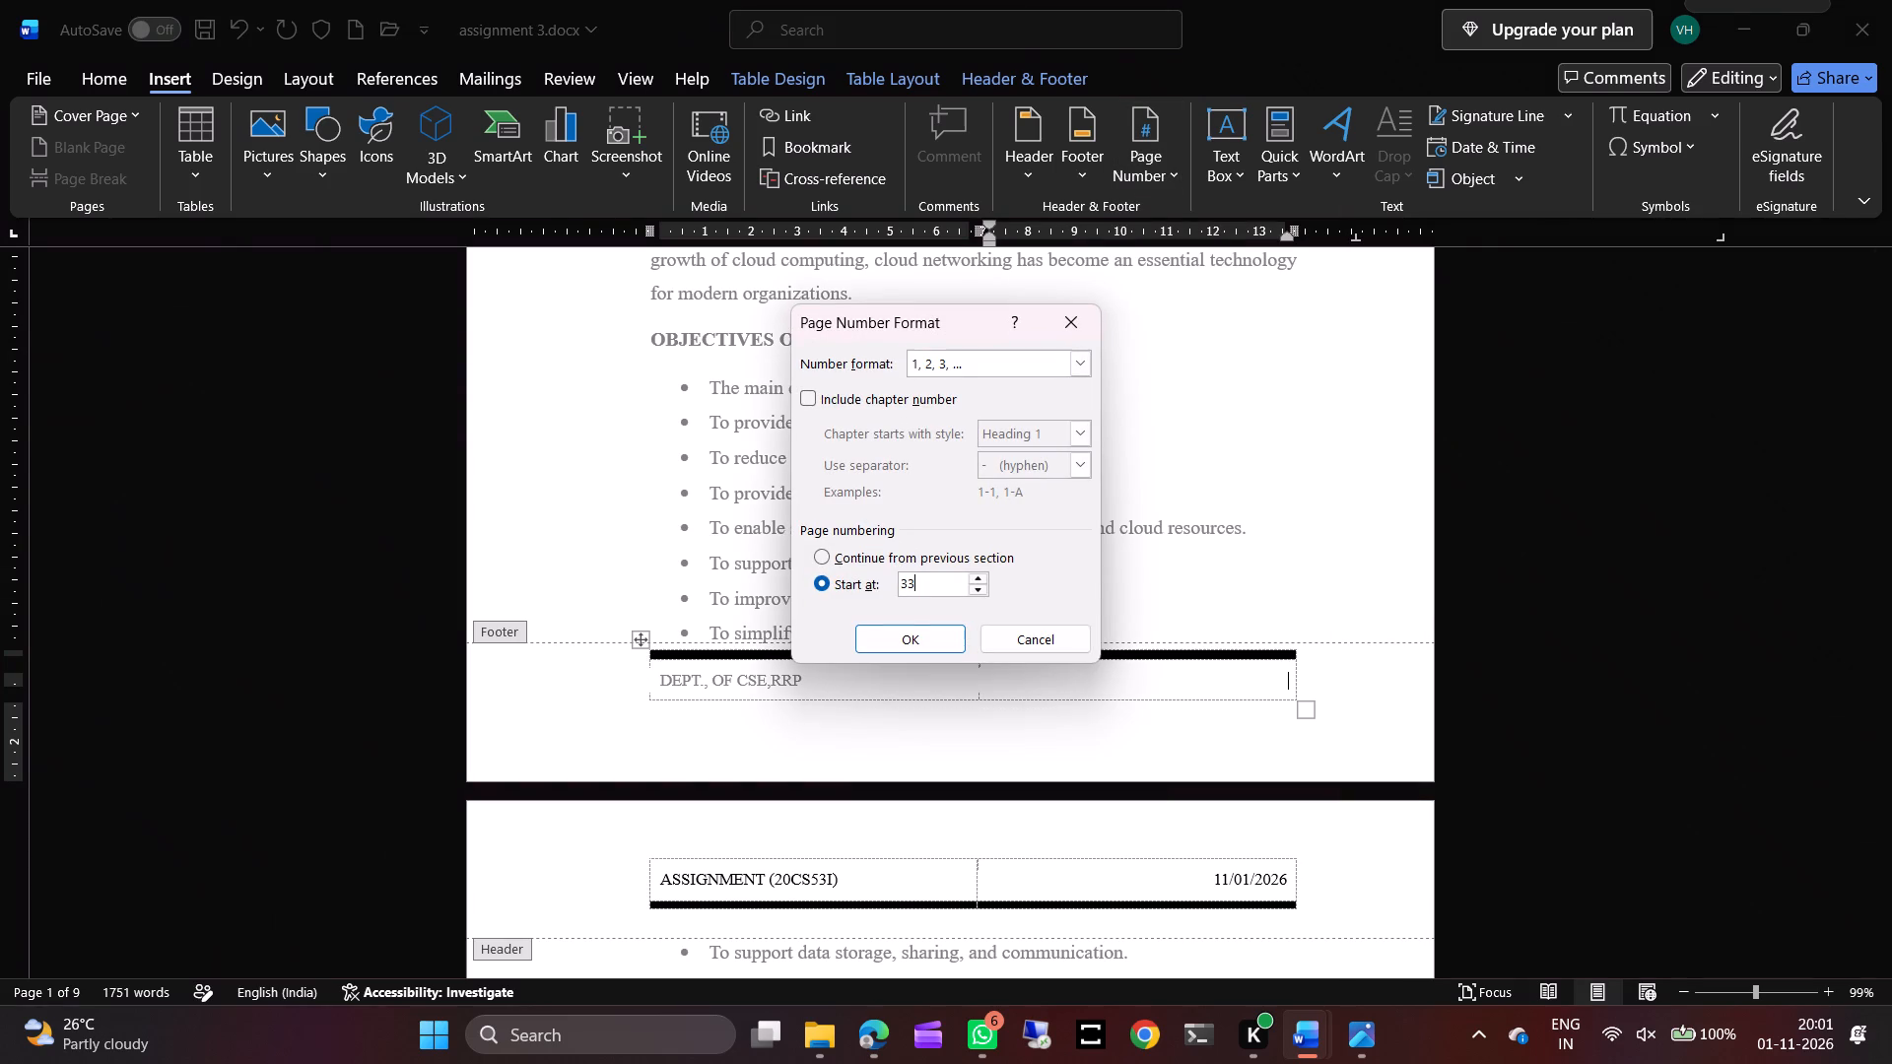
key("BackSpace")
key("5")
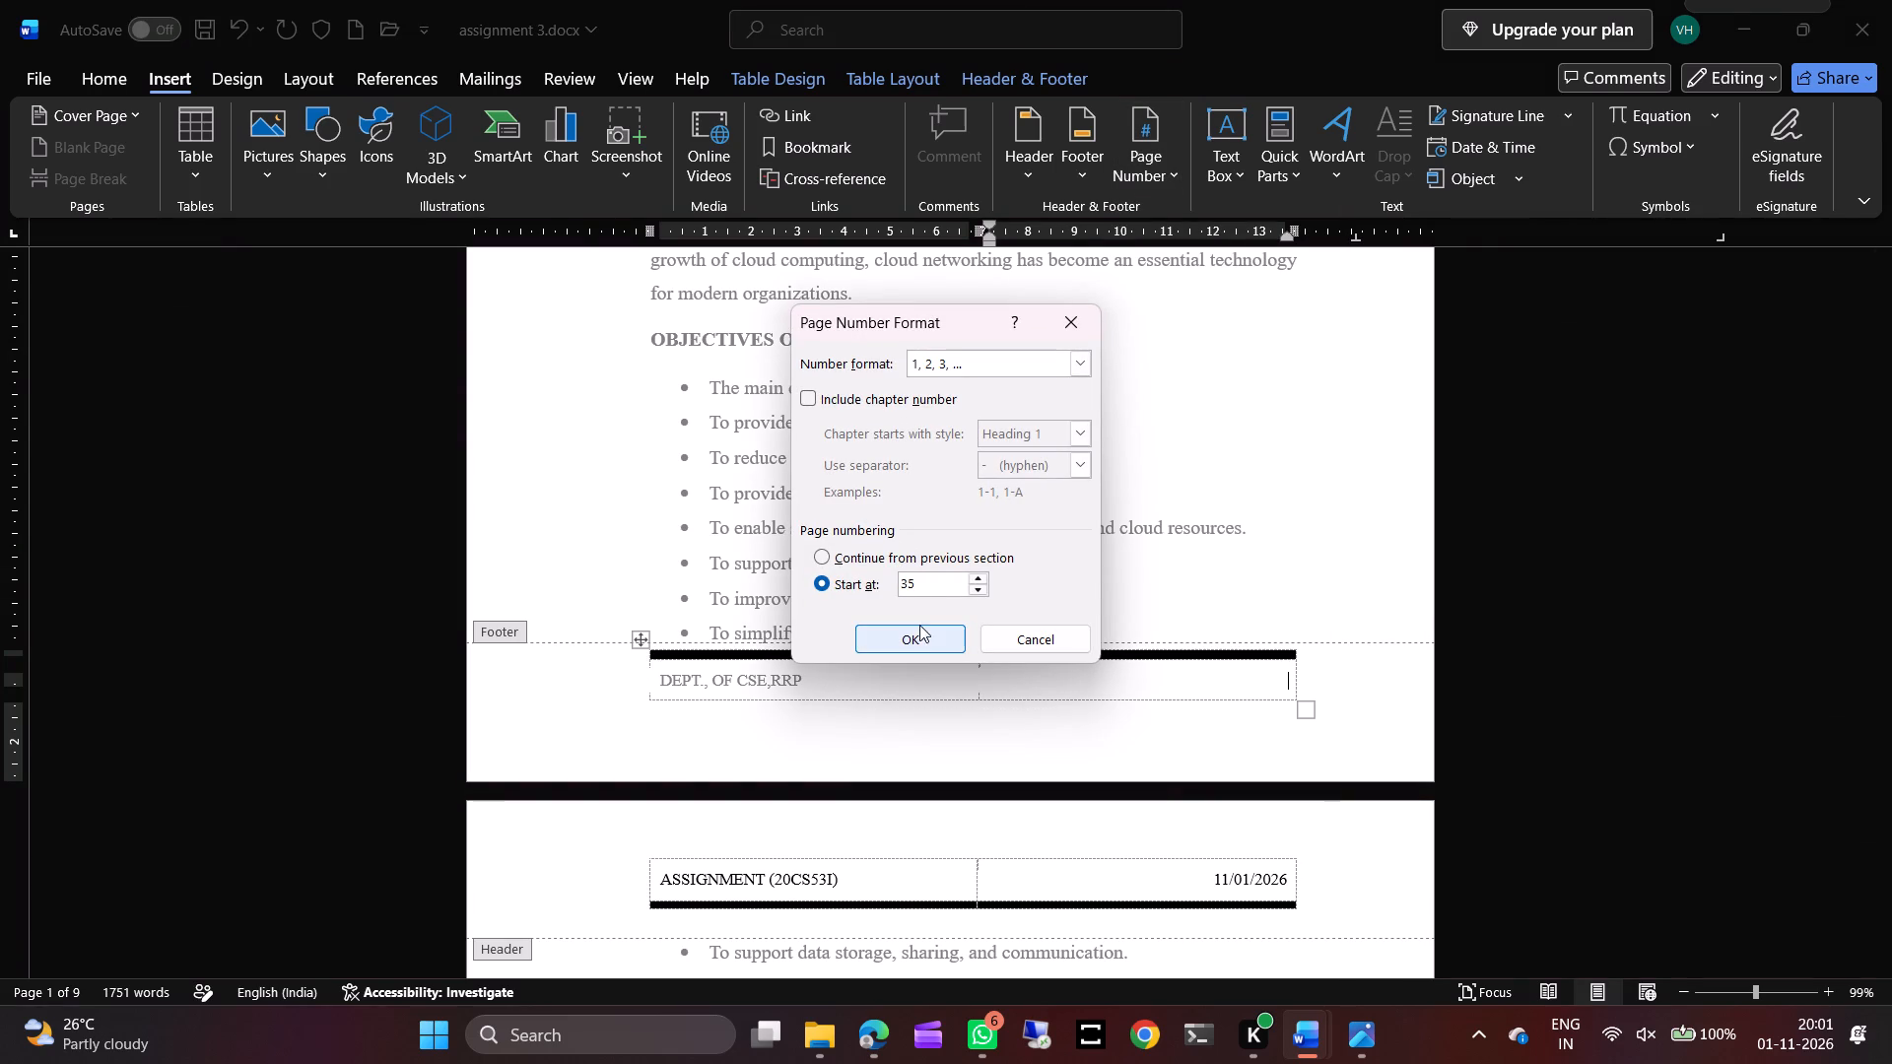
left_click(919, 633)
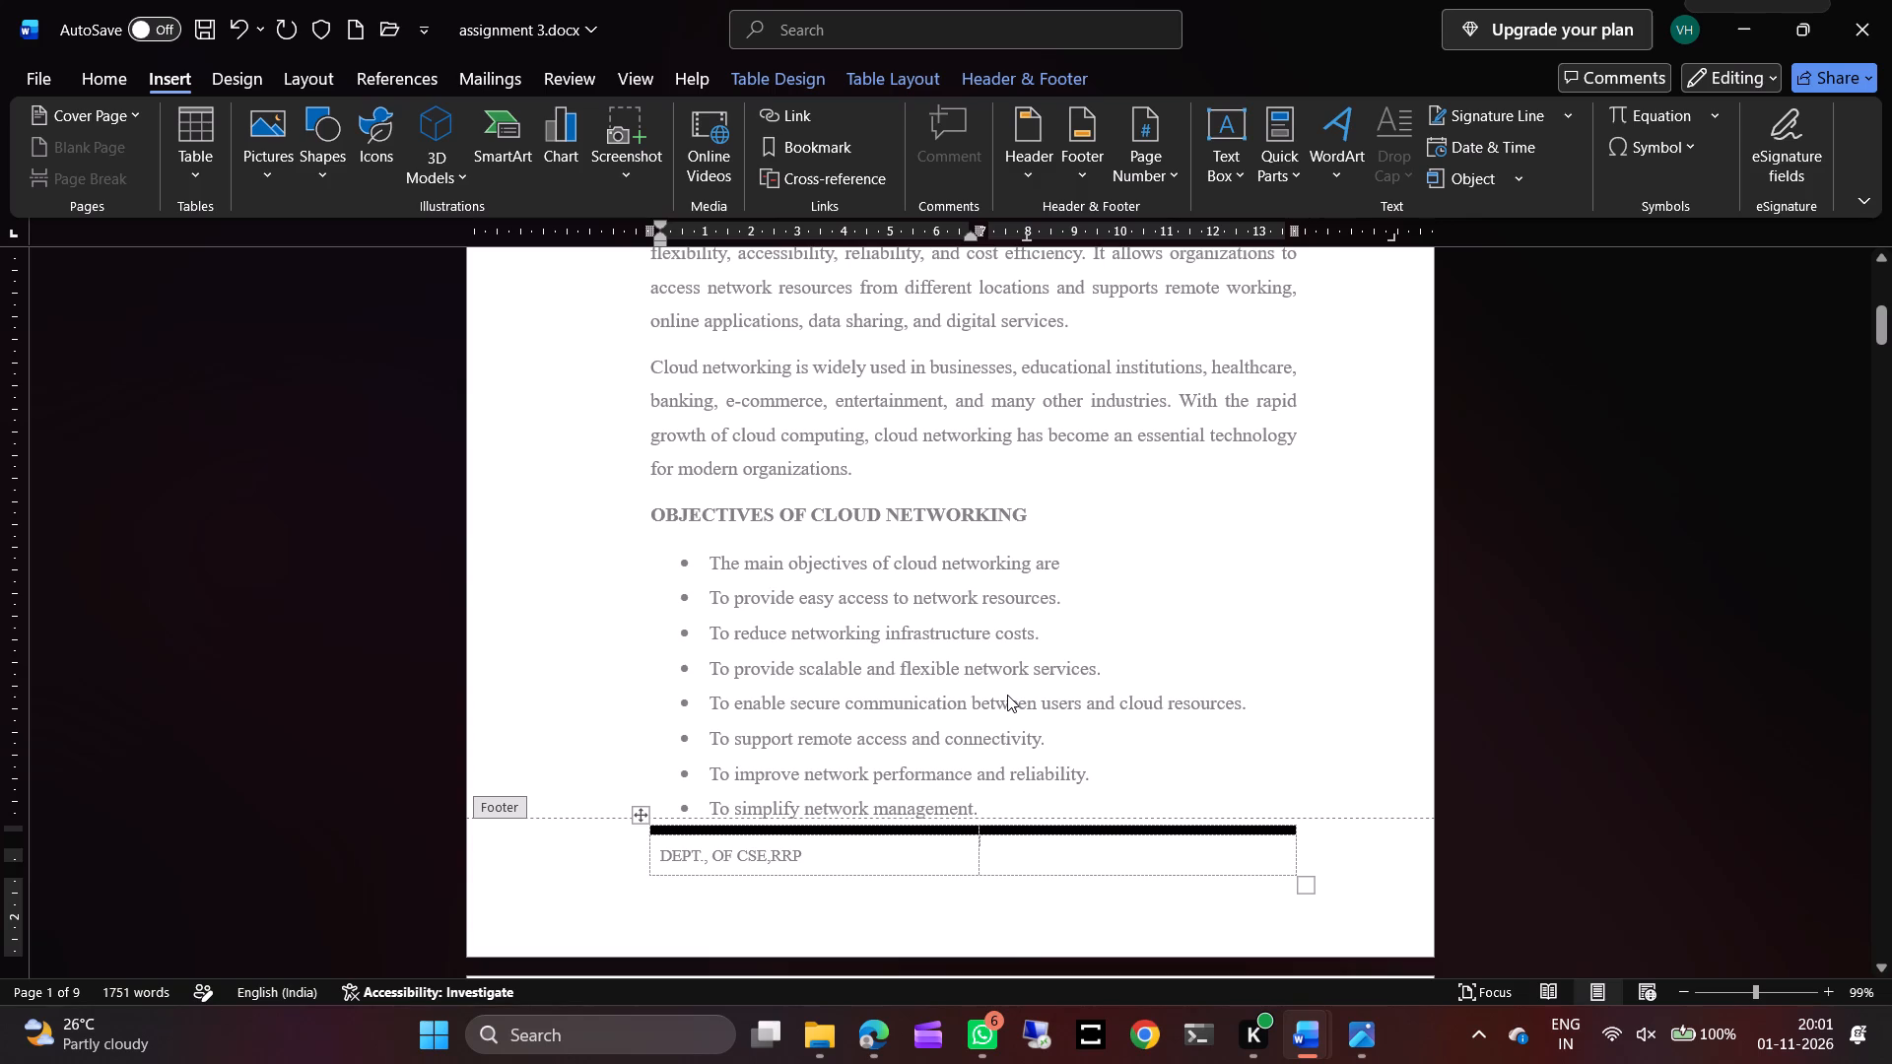
Insert a plain page number at the current position in the empty second cell of the footer table.
left_click(1272, 854)
left_click(1157, 182)
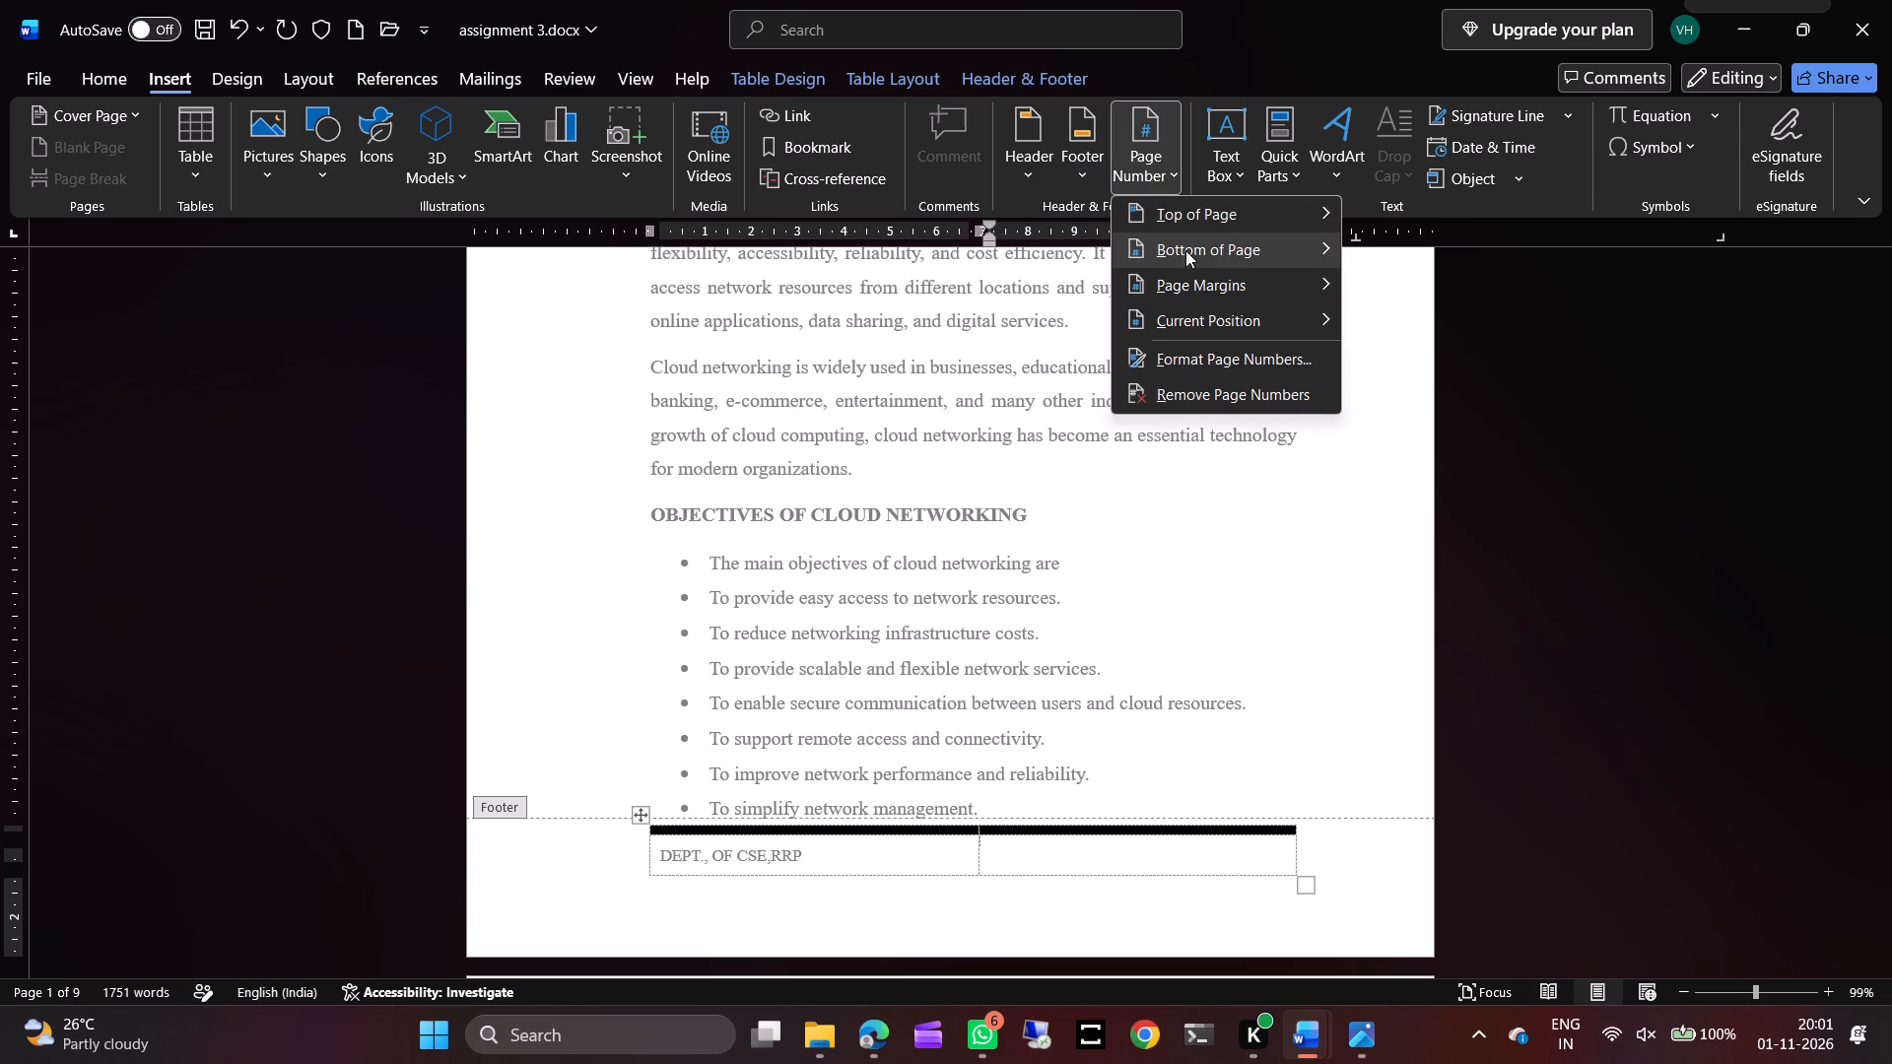
left_click(1451, 432)
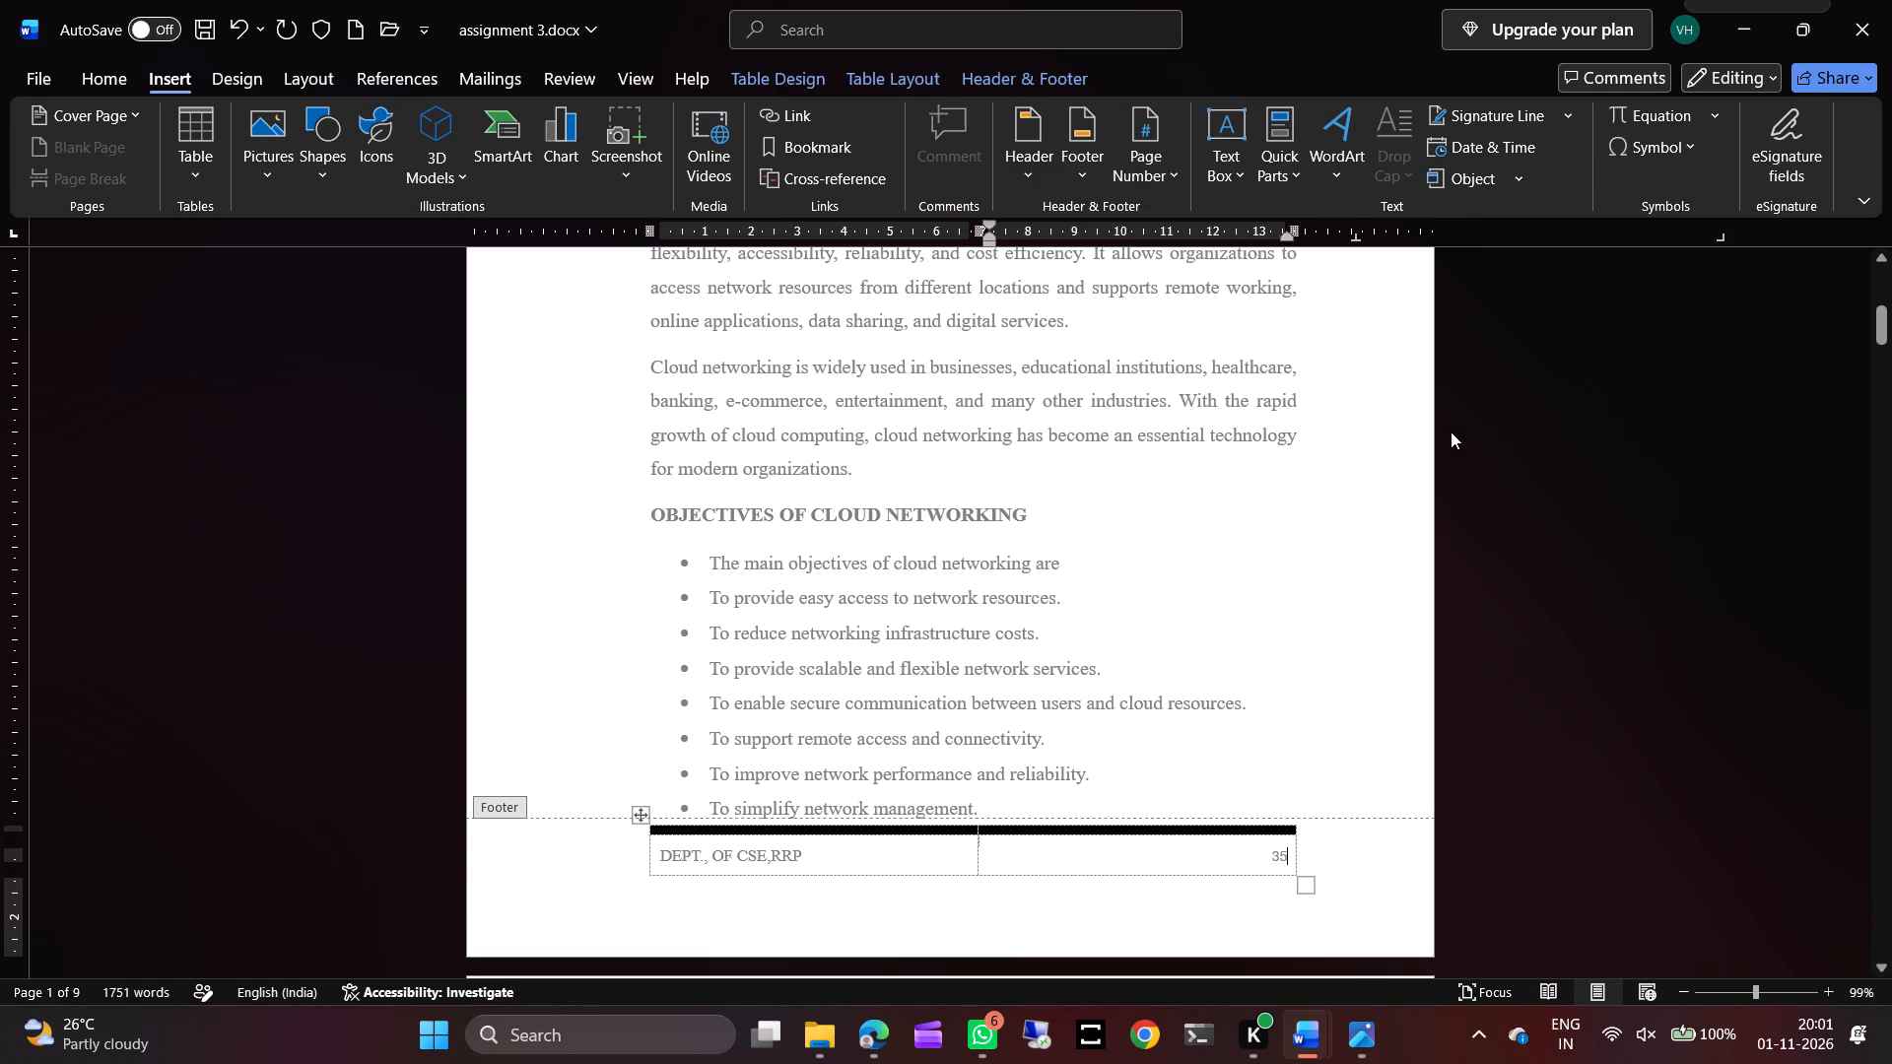
Format the footer page number in Times New Roman at size 10 and return to the body text.
left_click_drag(1288, 855, 1268, 857)
left_click(1361, 894)
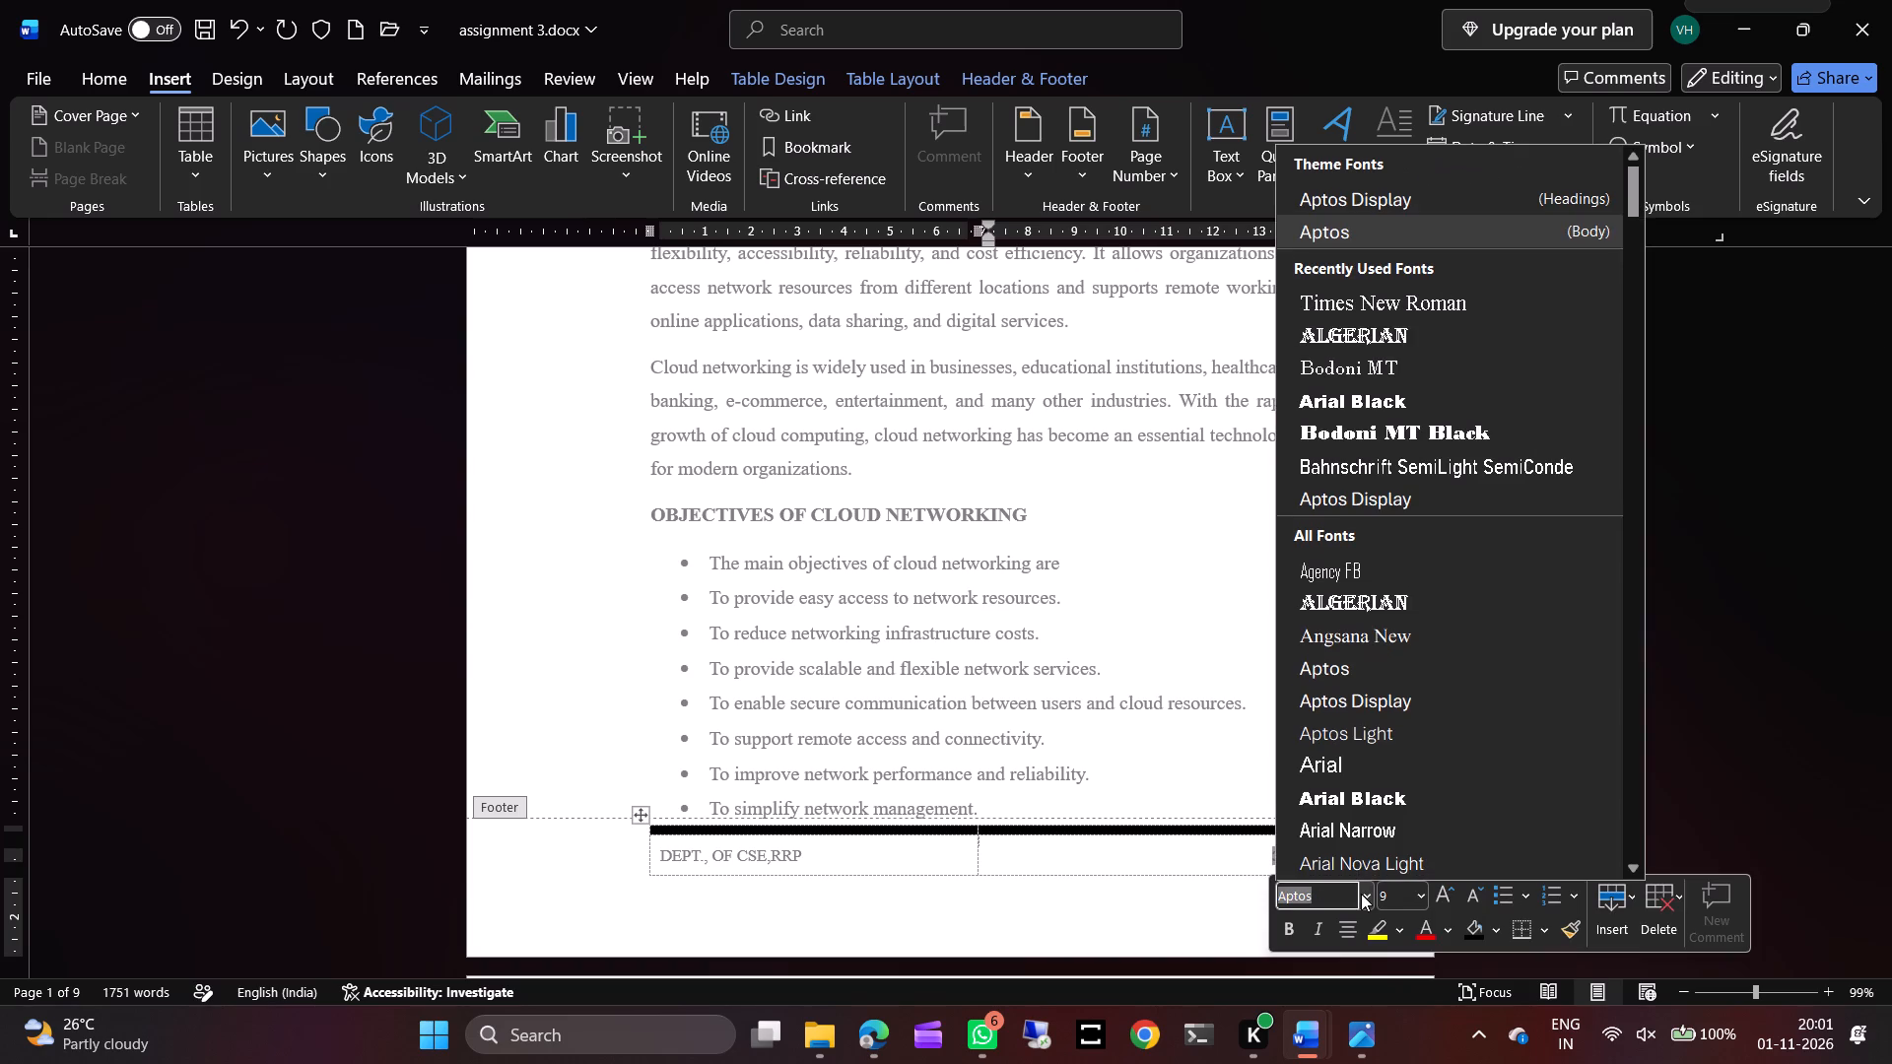
left_click(1364, 295)
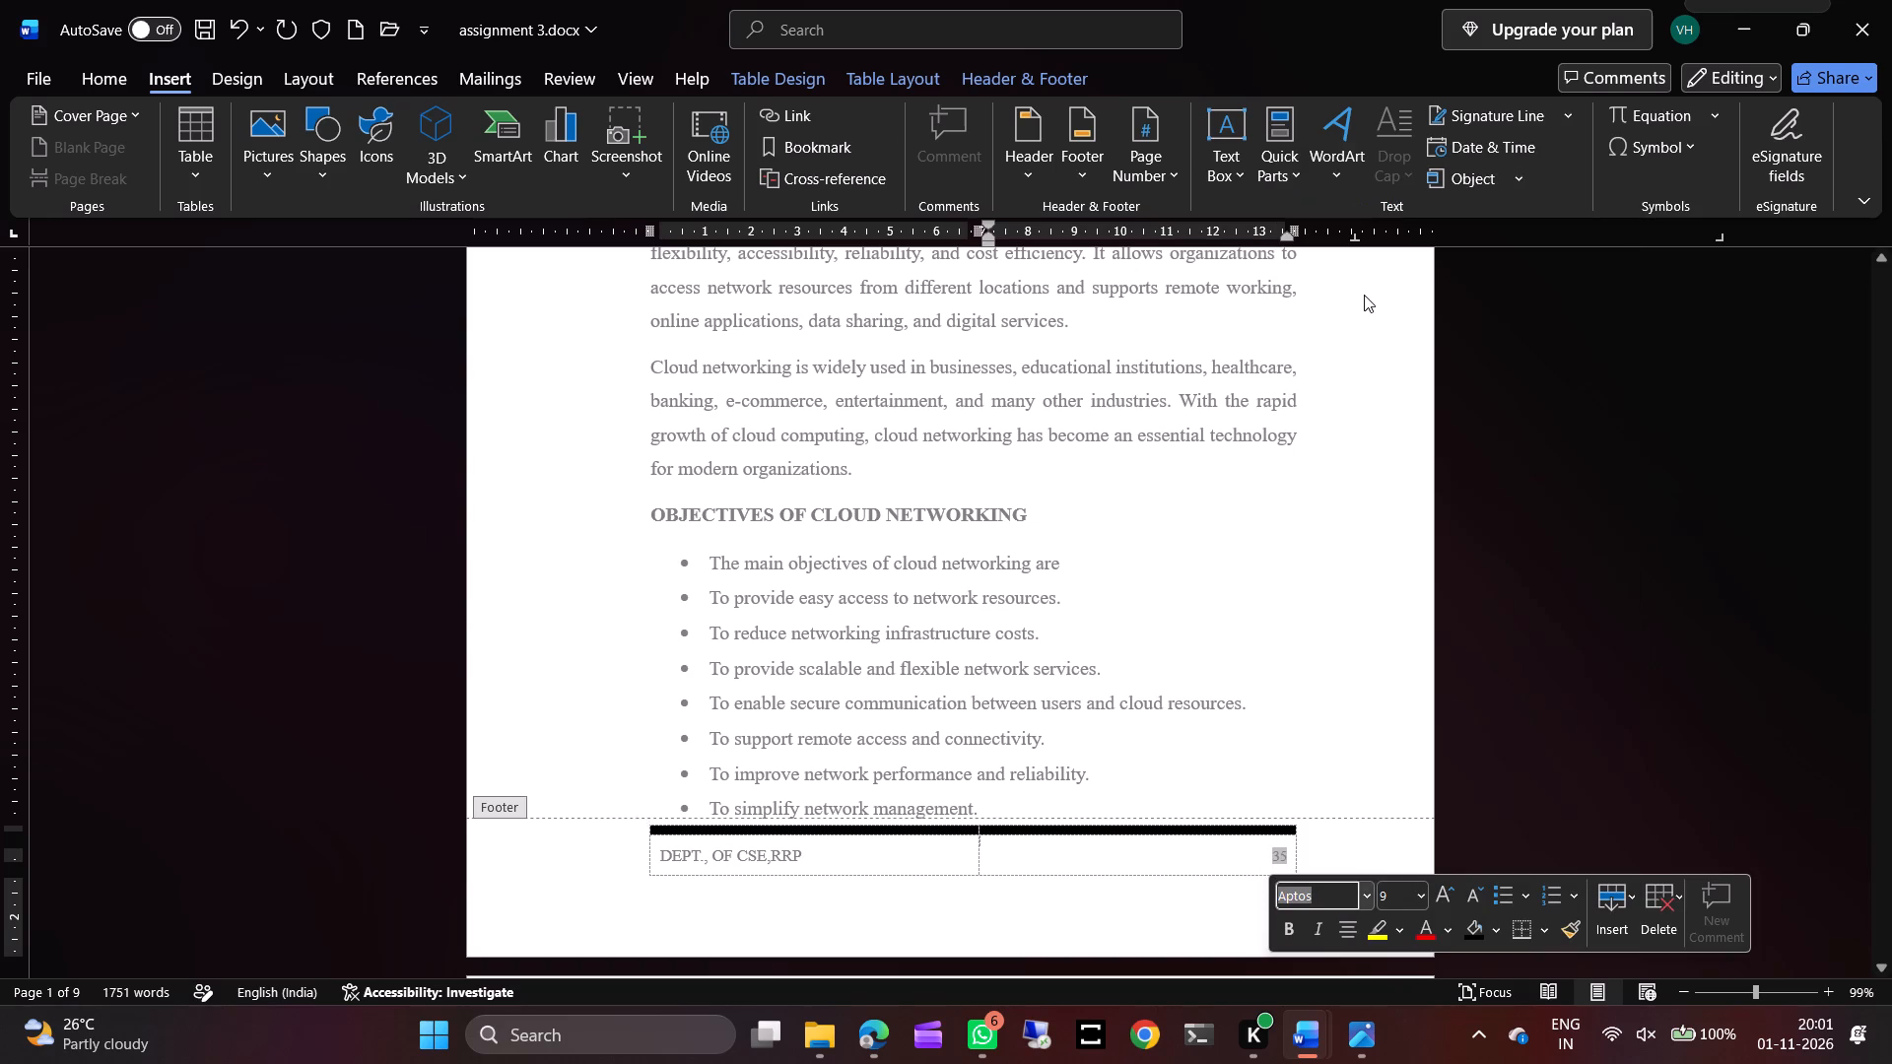
left_click(1415, 897)
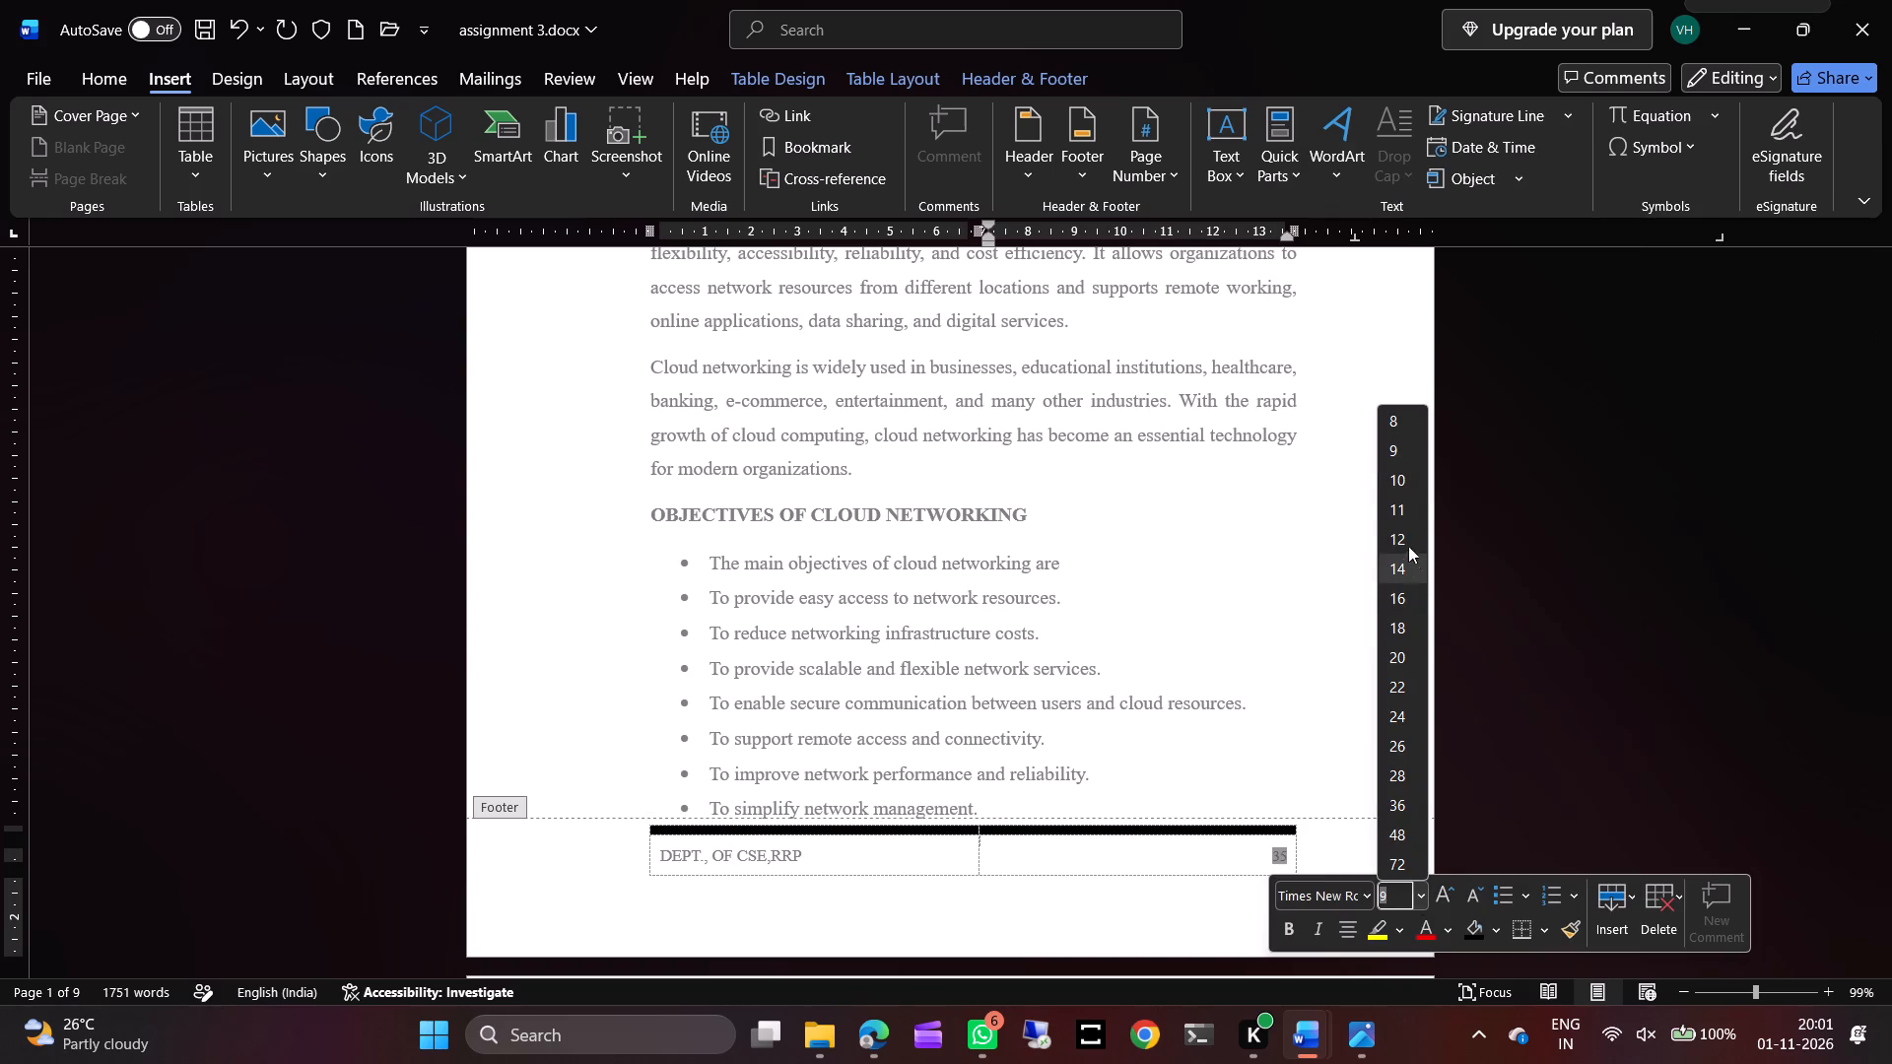
left_click(1396, 482)
double_click(1289, 634)
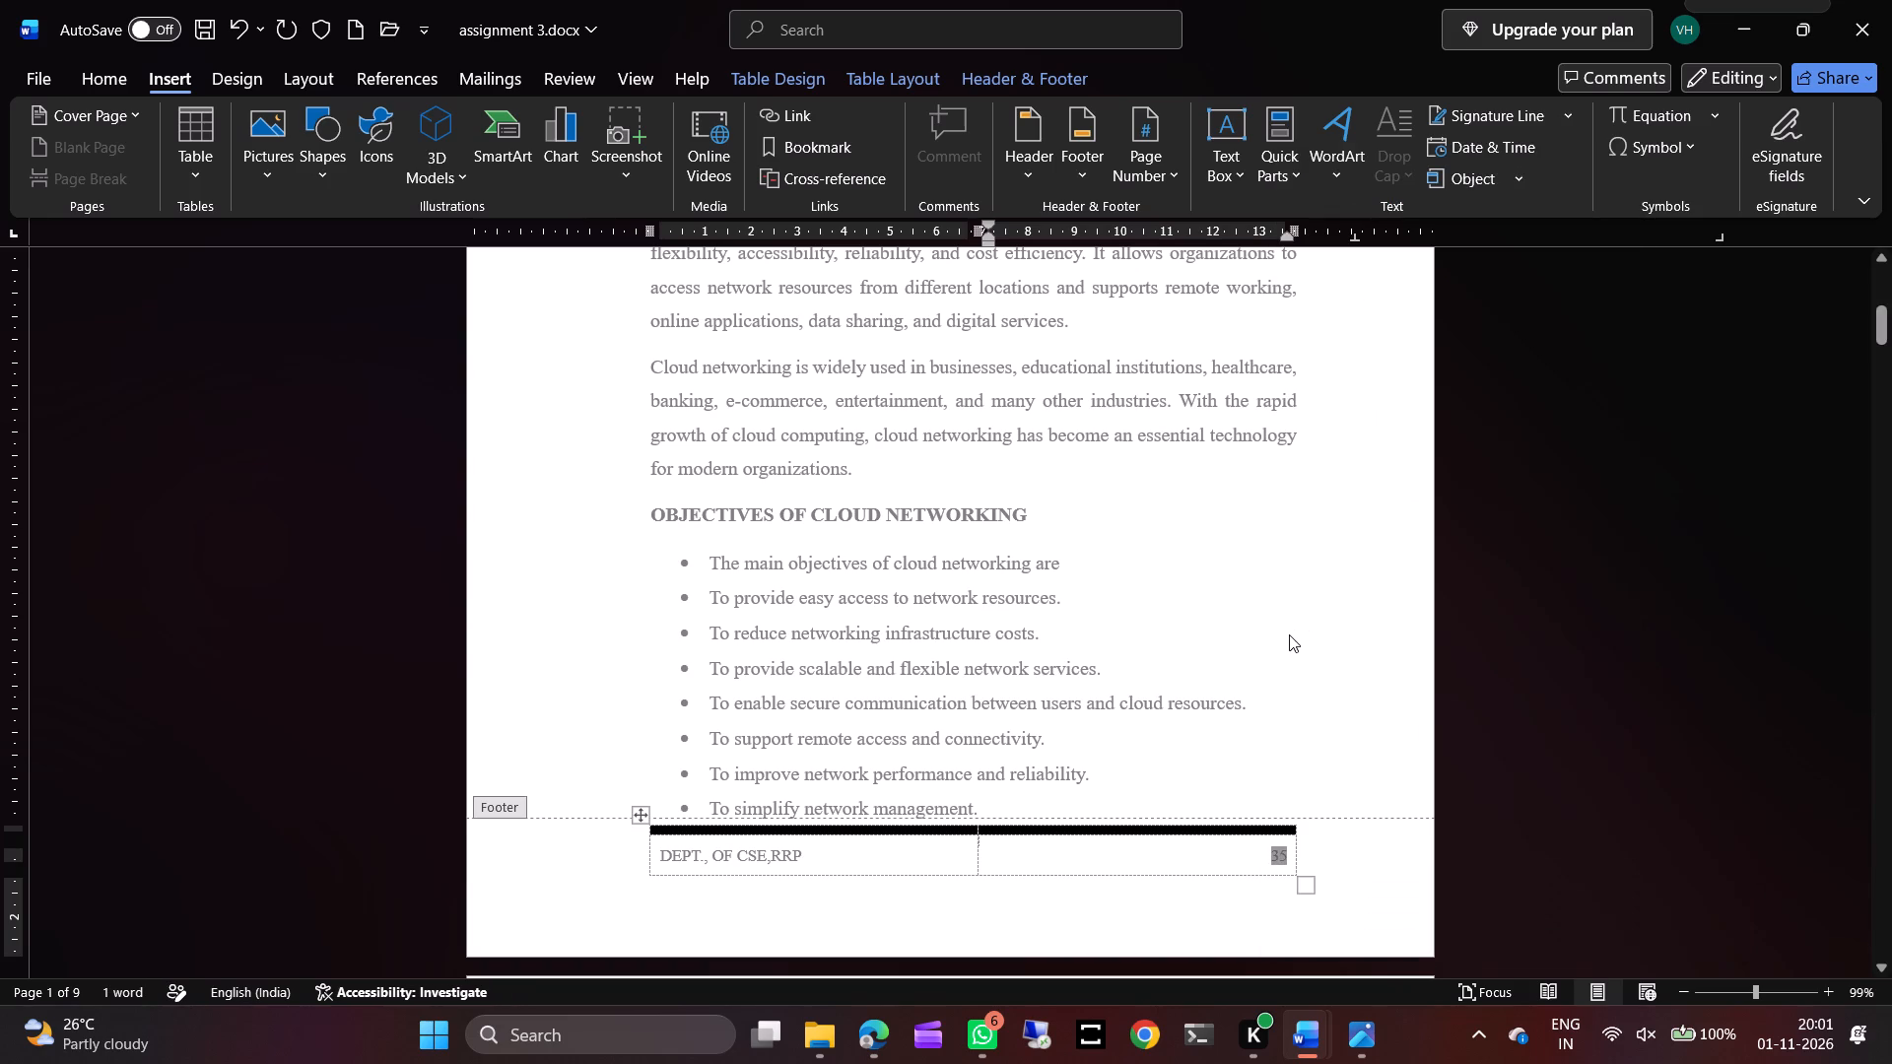
Replace the date in the page header with 2026-27 and return to the body text.
scroll(1117, 649, "up", 1)
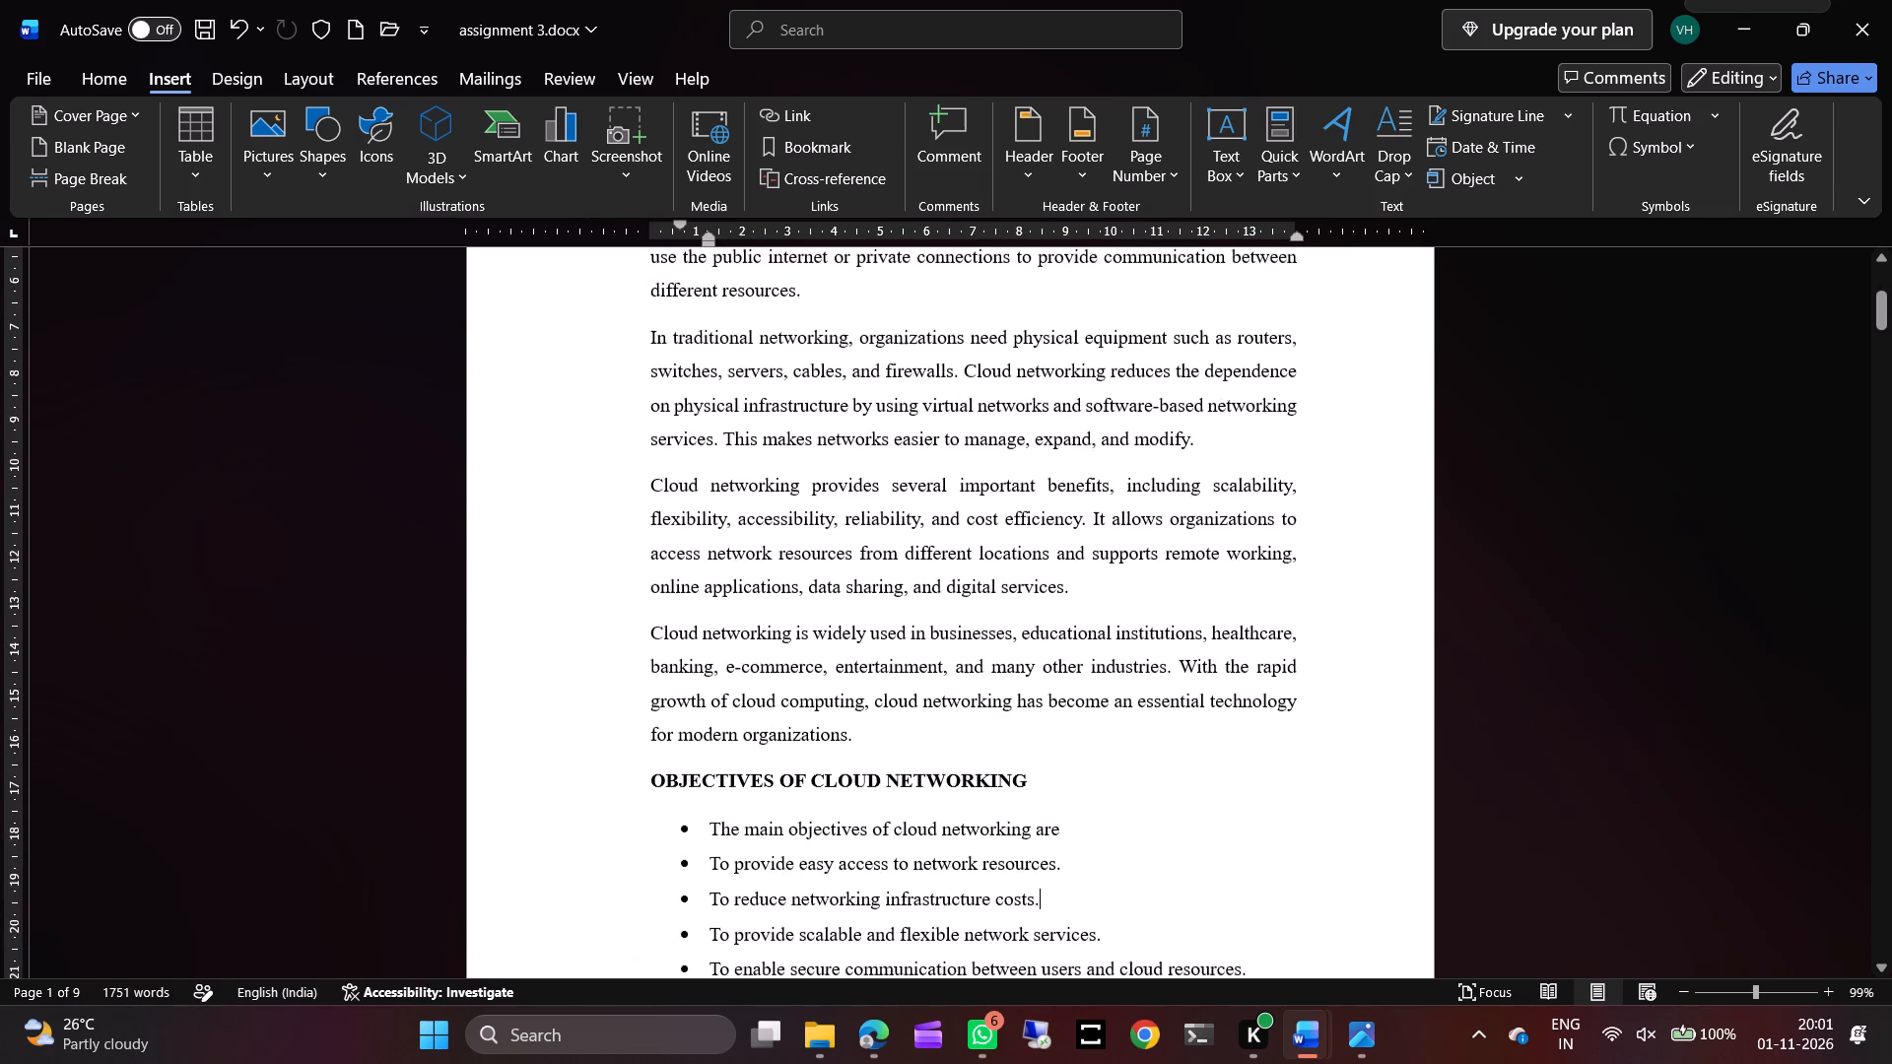
scroll(1117, 649, "up", 1)
scroll(1144, 534, "up", 1)
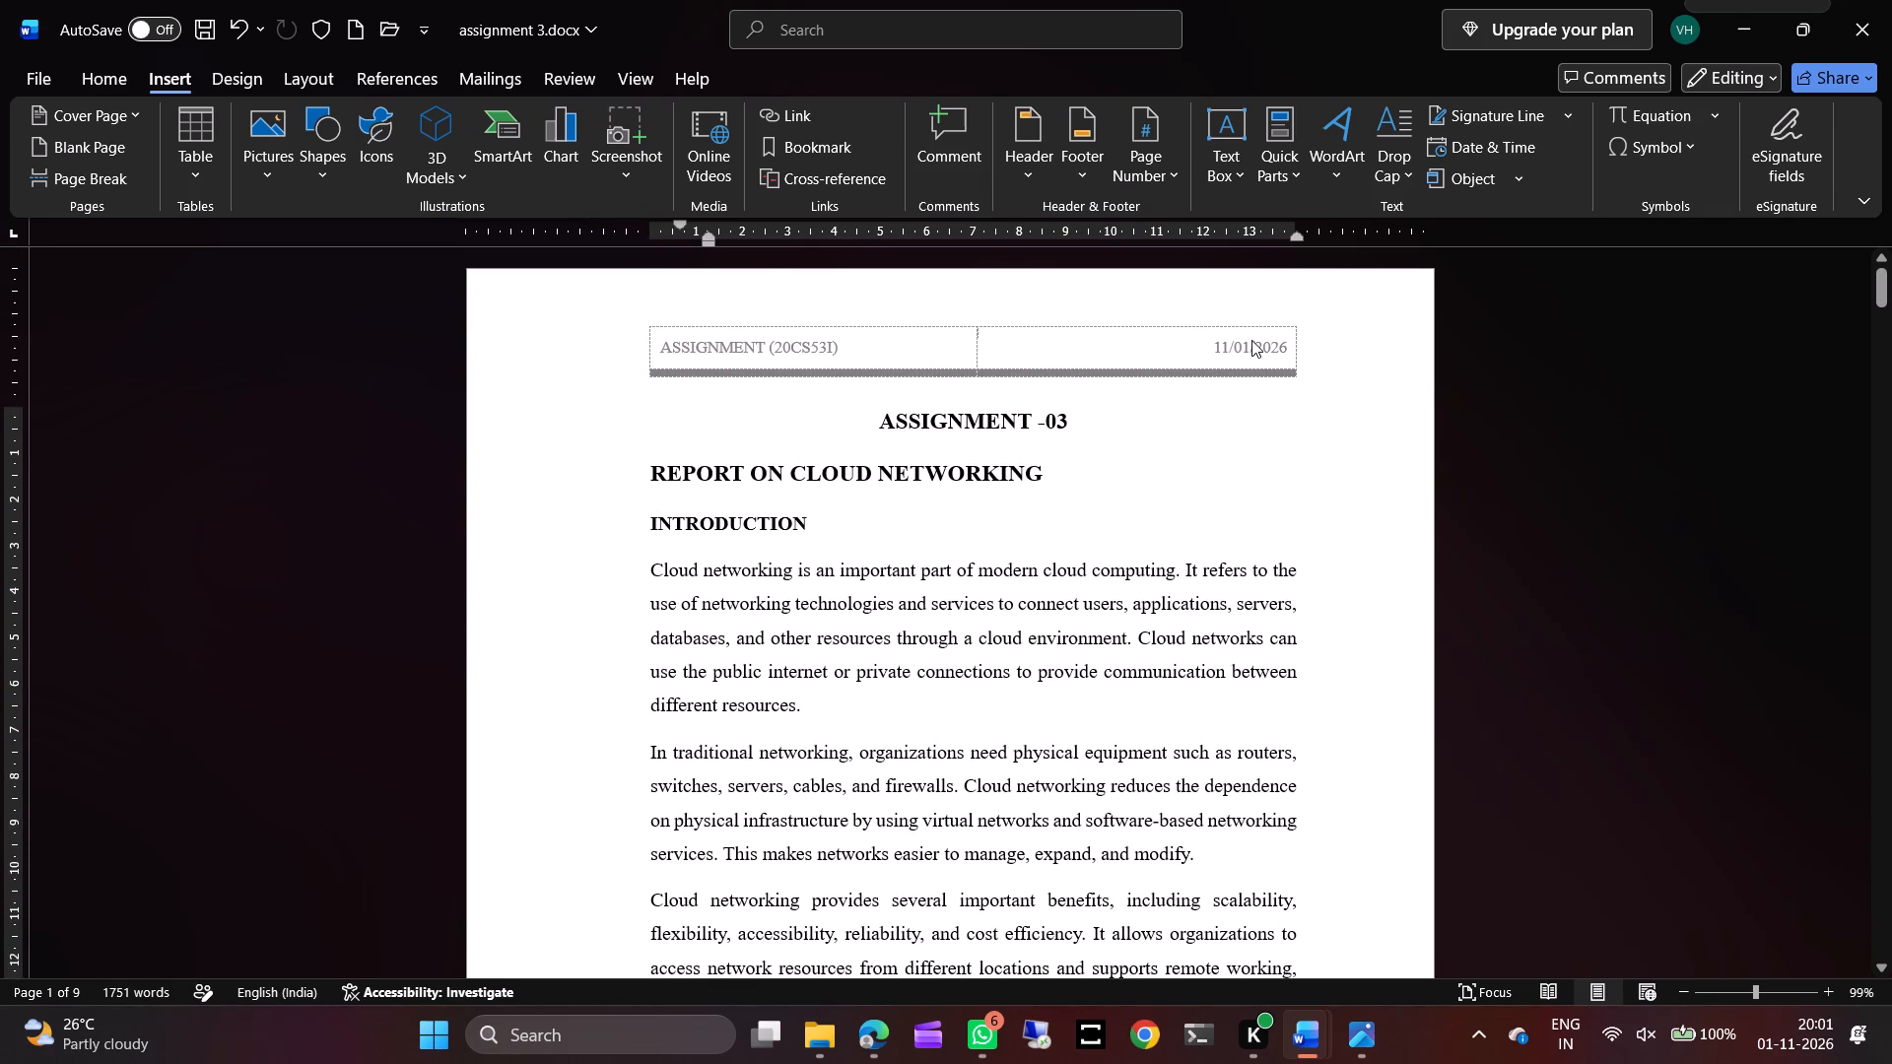
double_click(1251, 340)
left_click(1253, 343)
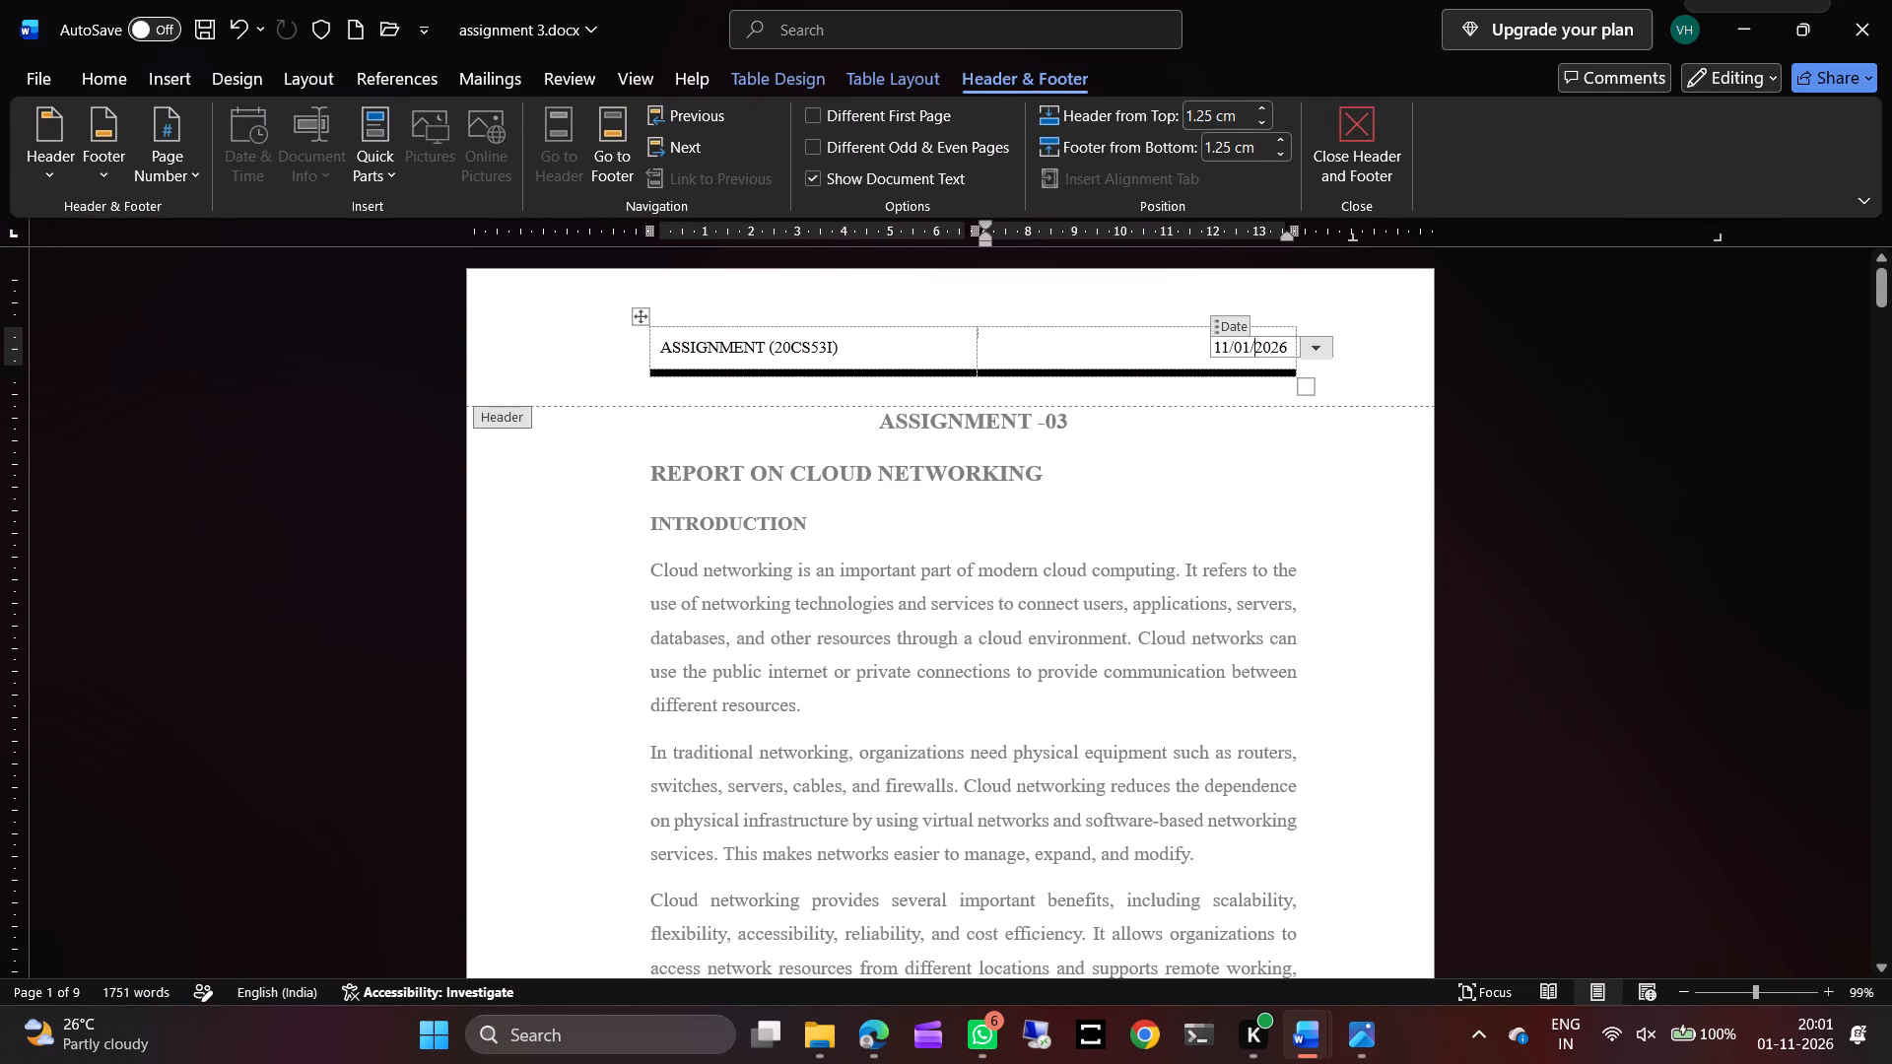
key("BackSpace")
key("BackSpace")
key("BackSpace")
key("BackSpace")
key("BackSpace")
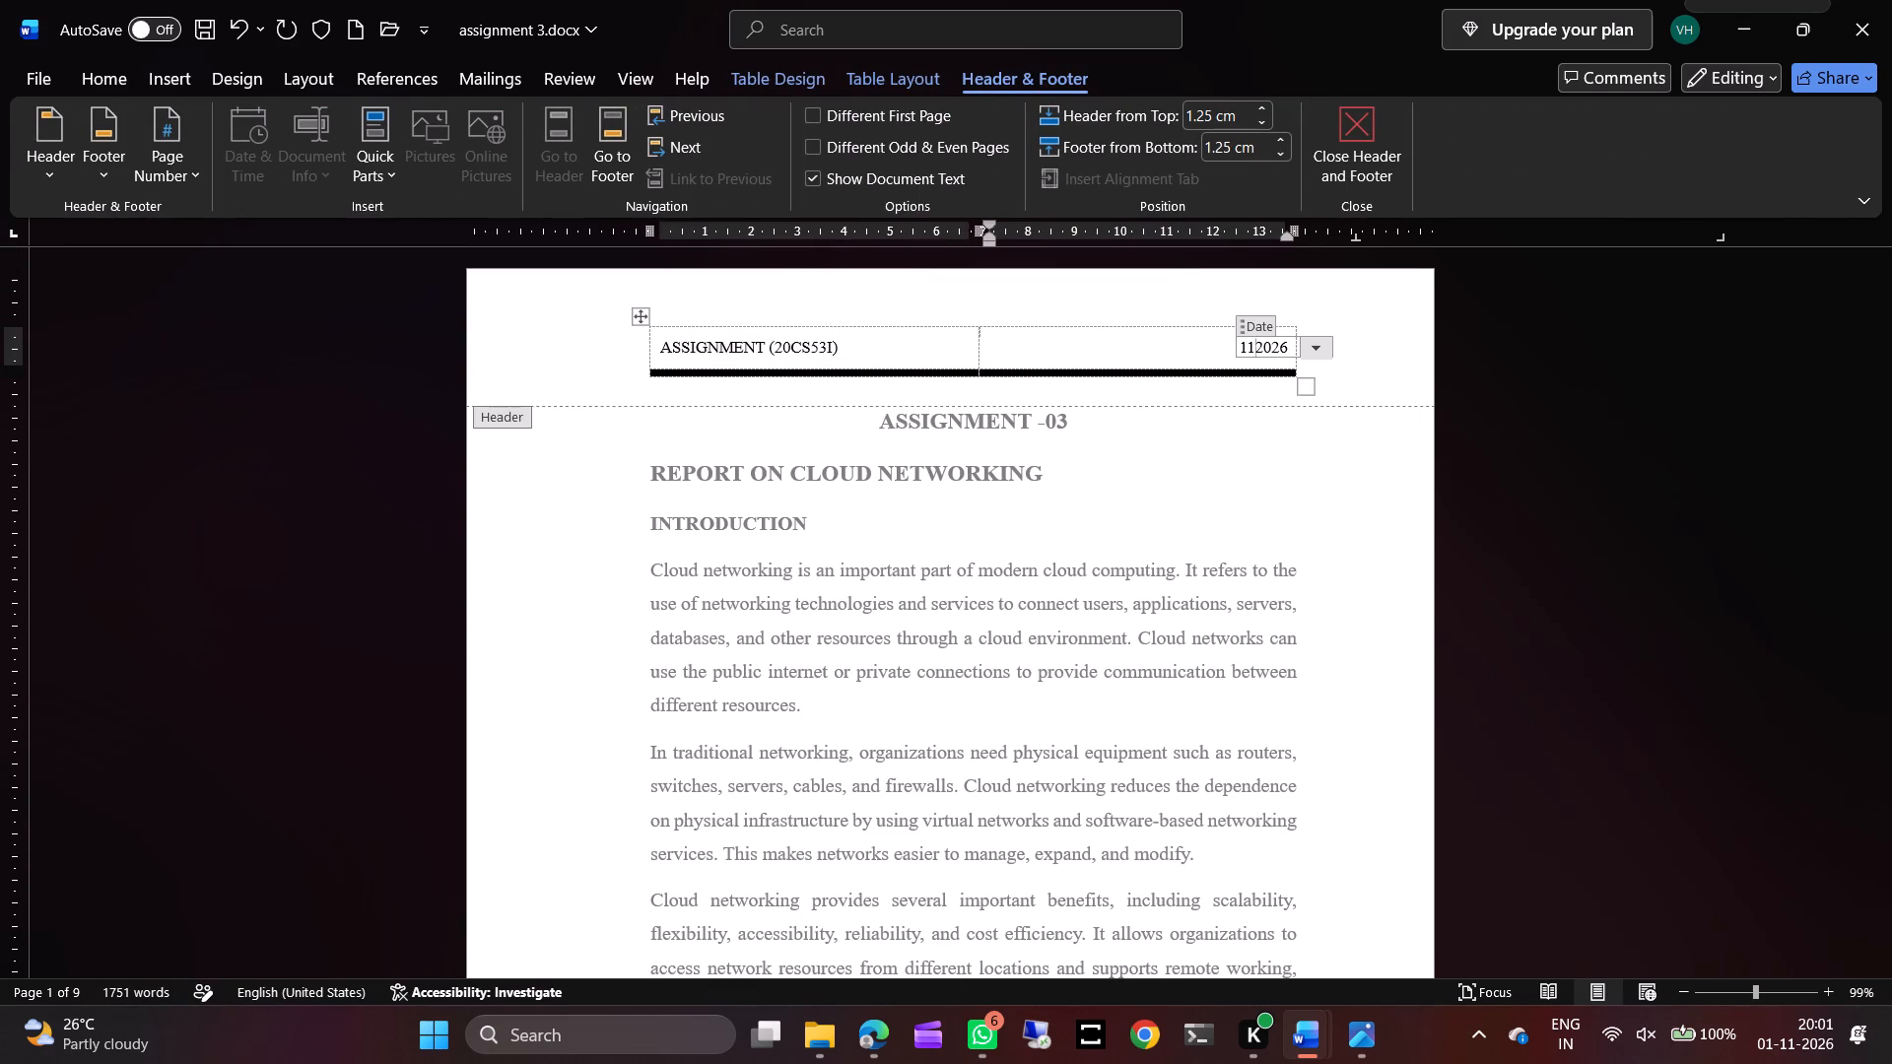
key("BackSpace")
key("Right")
key("Right")
key("Right")
key("Right")
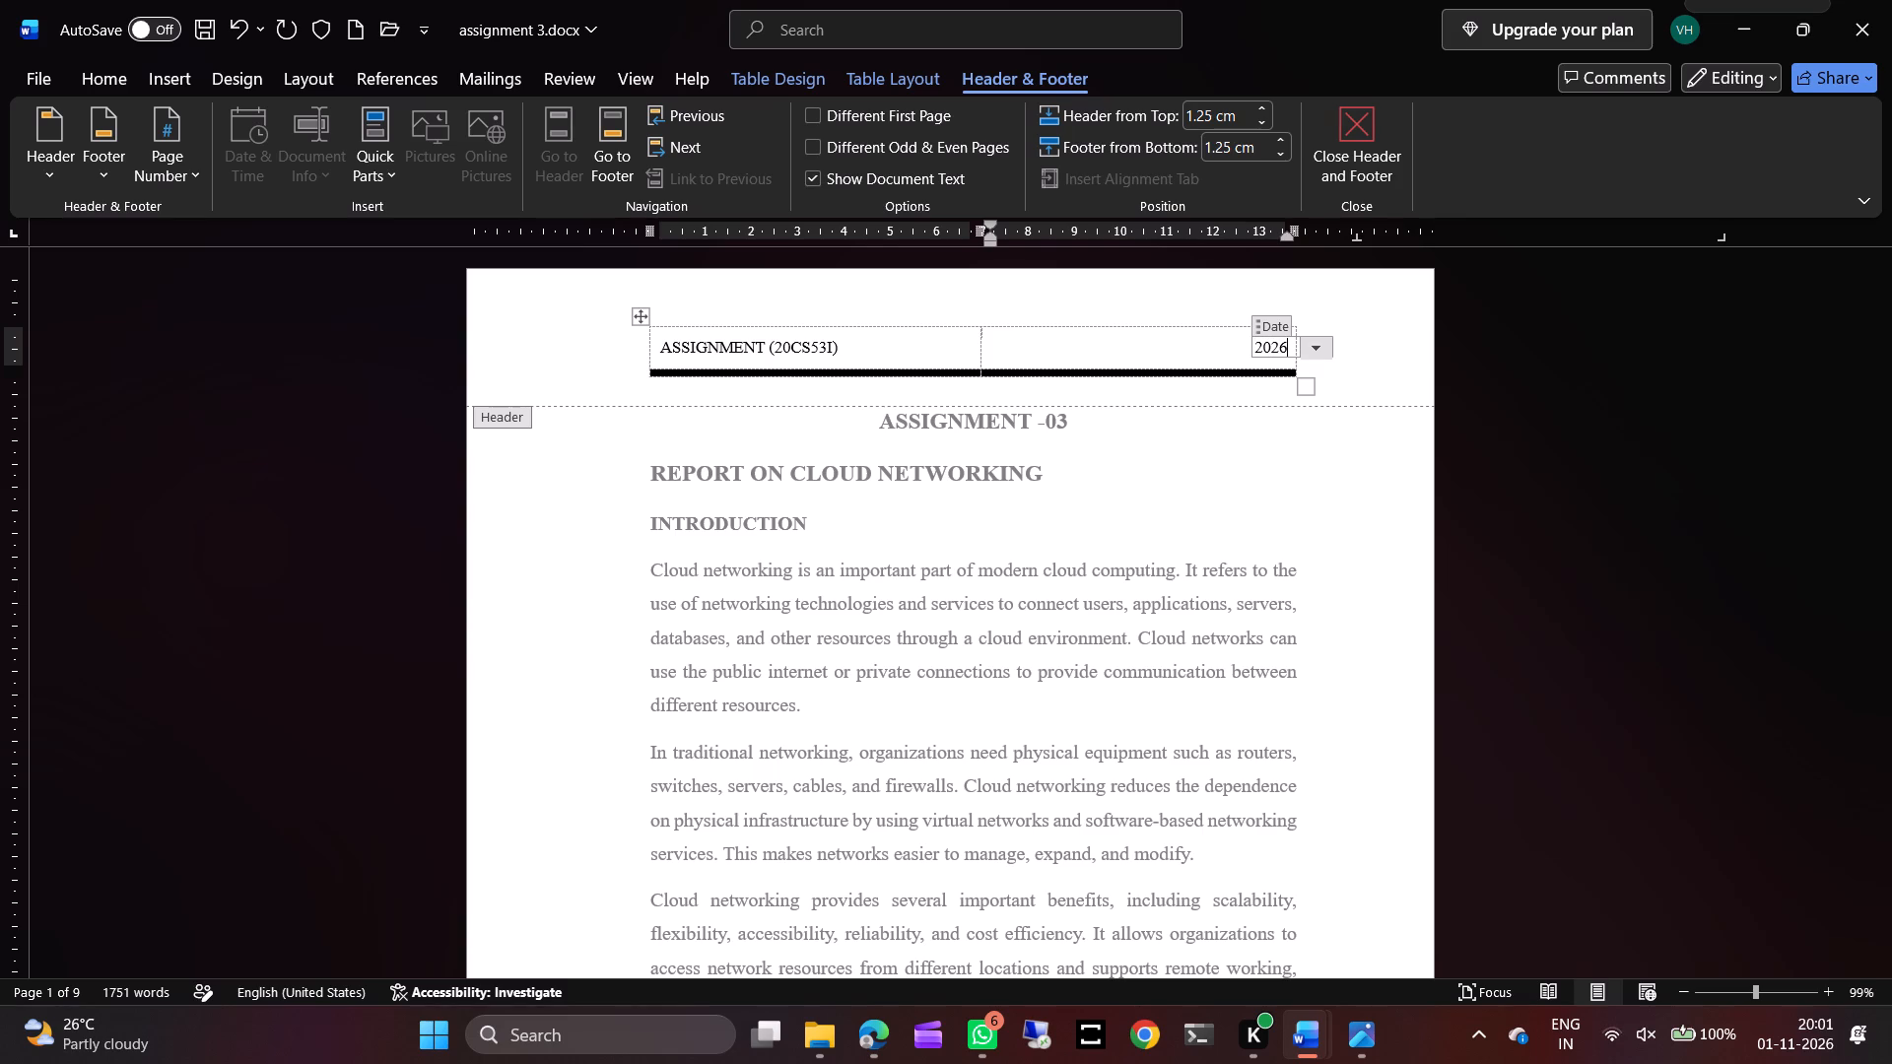
key("minus")
type("27")
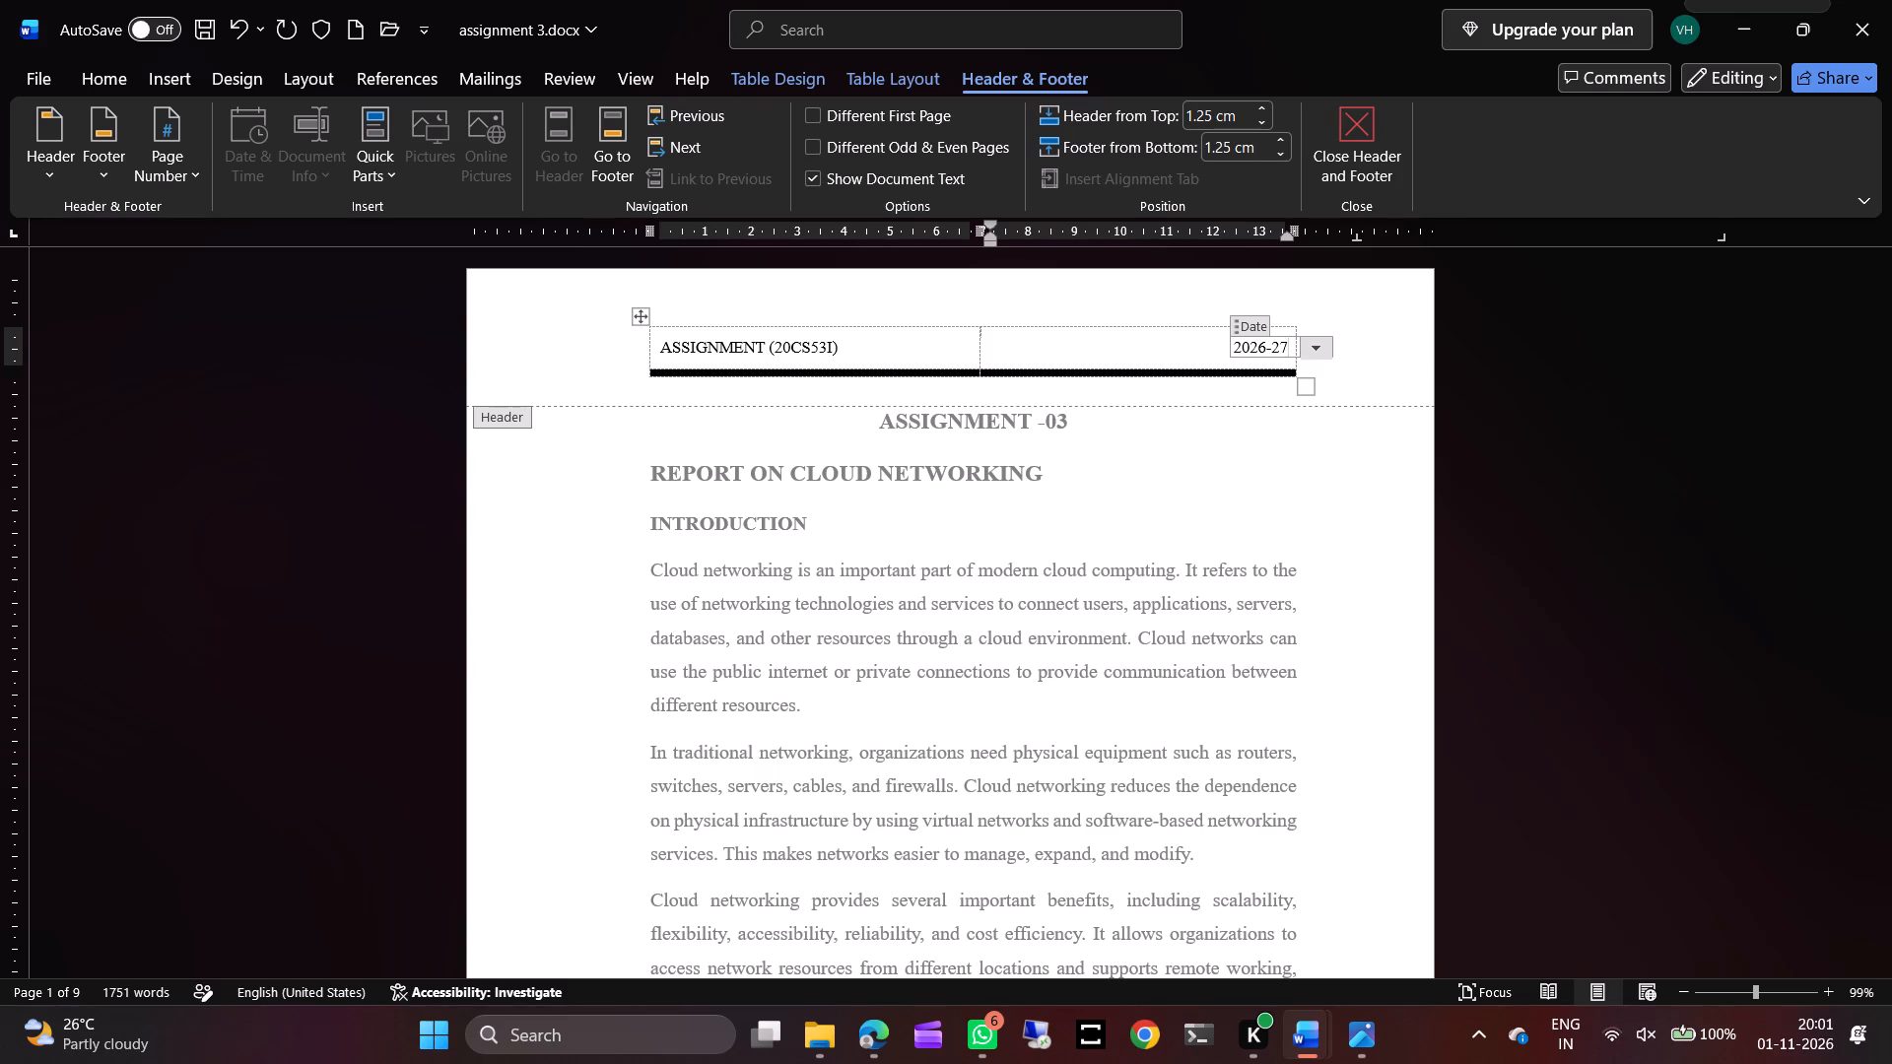
double_click(1213, 503)
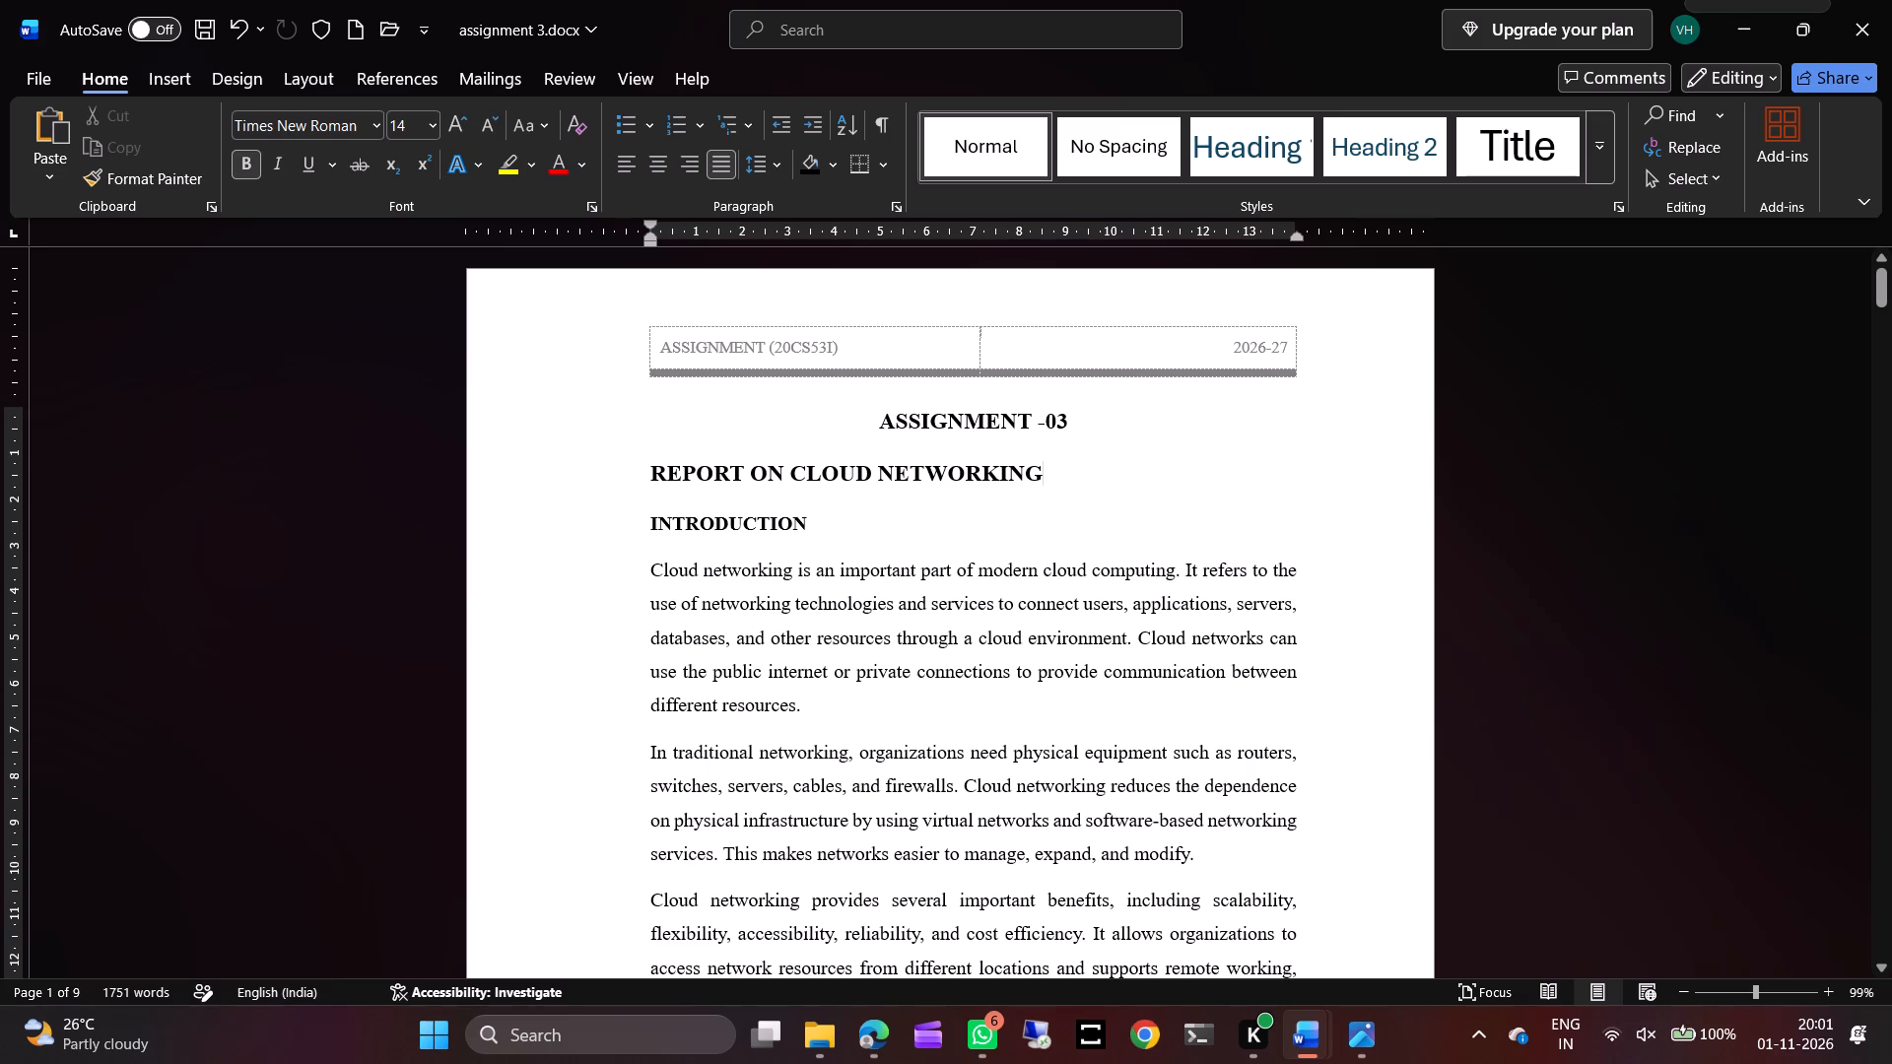
Set the INTRODUCTION heading's font size to 14.
scroll(1029, 652, "down", 1)
scroll(1029, 652, "up", 1)
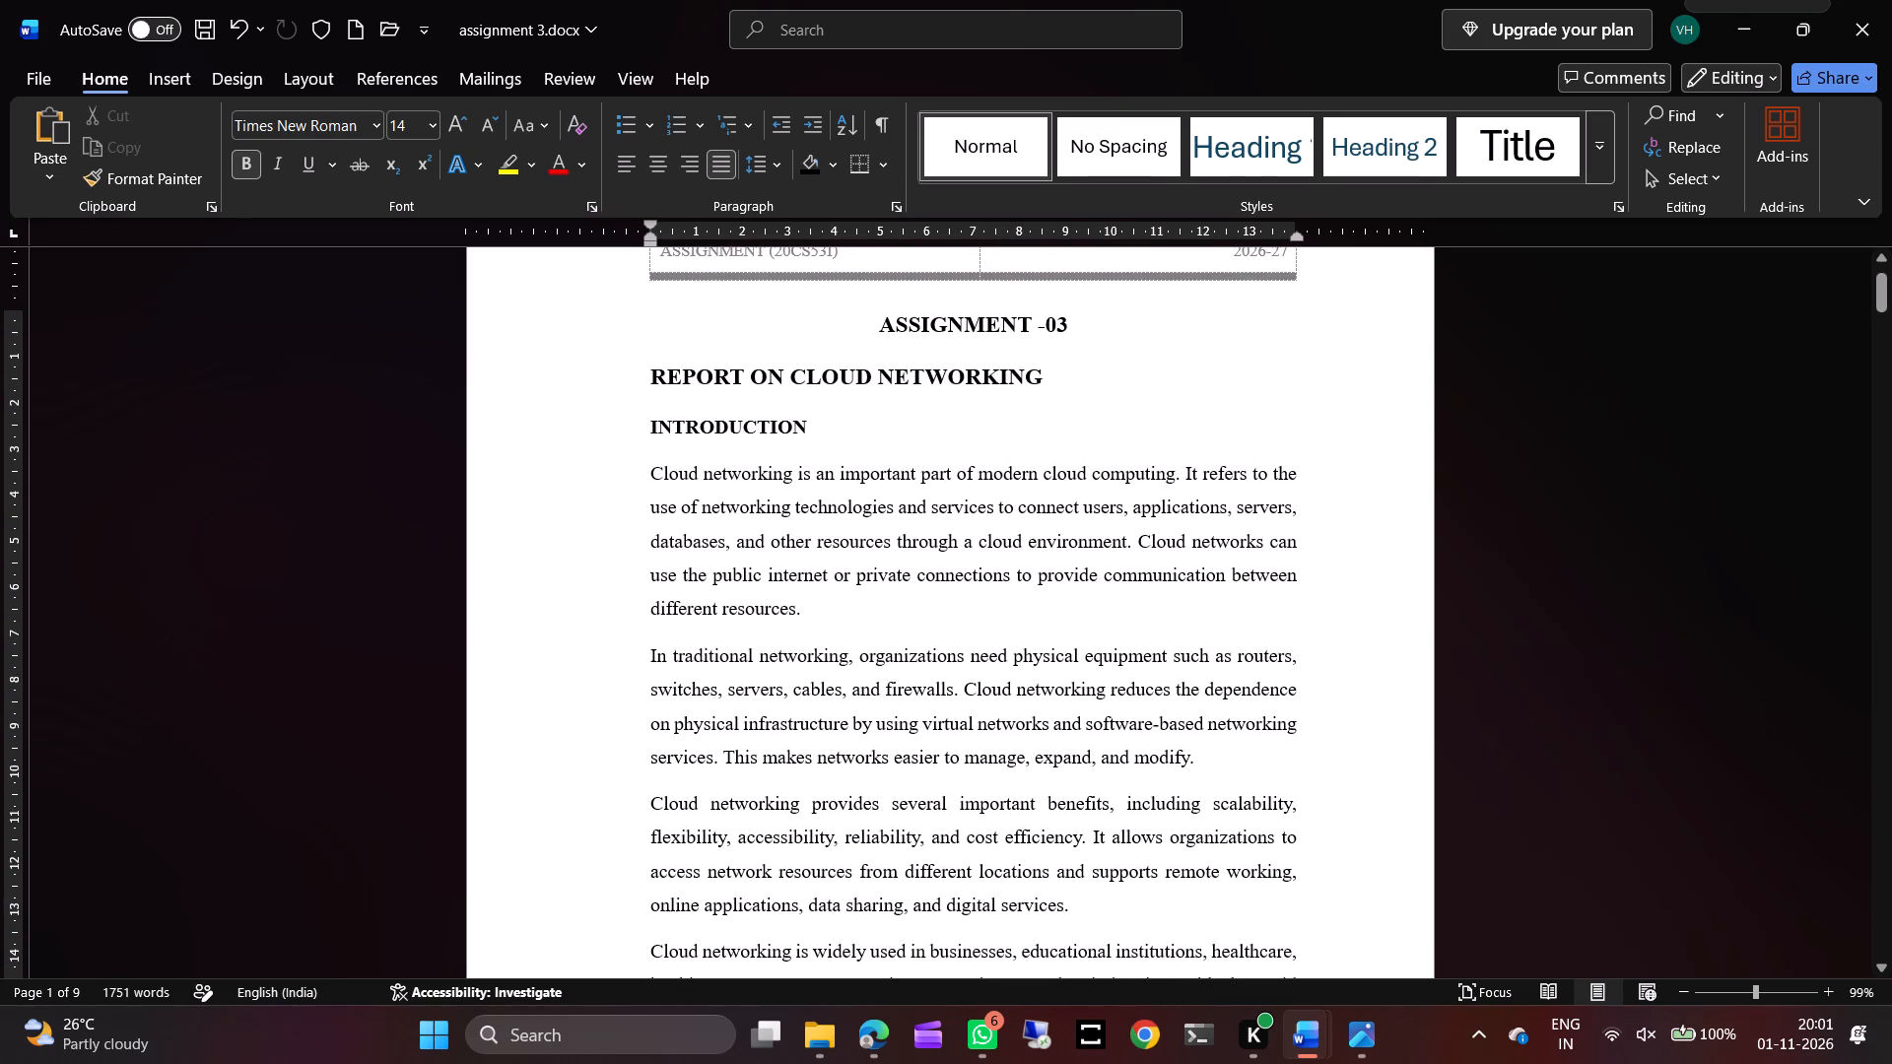
left_click_drag(820, 423, 647, 429)
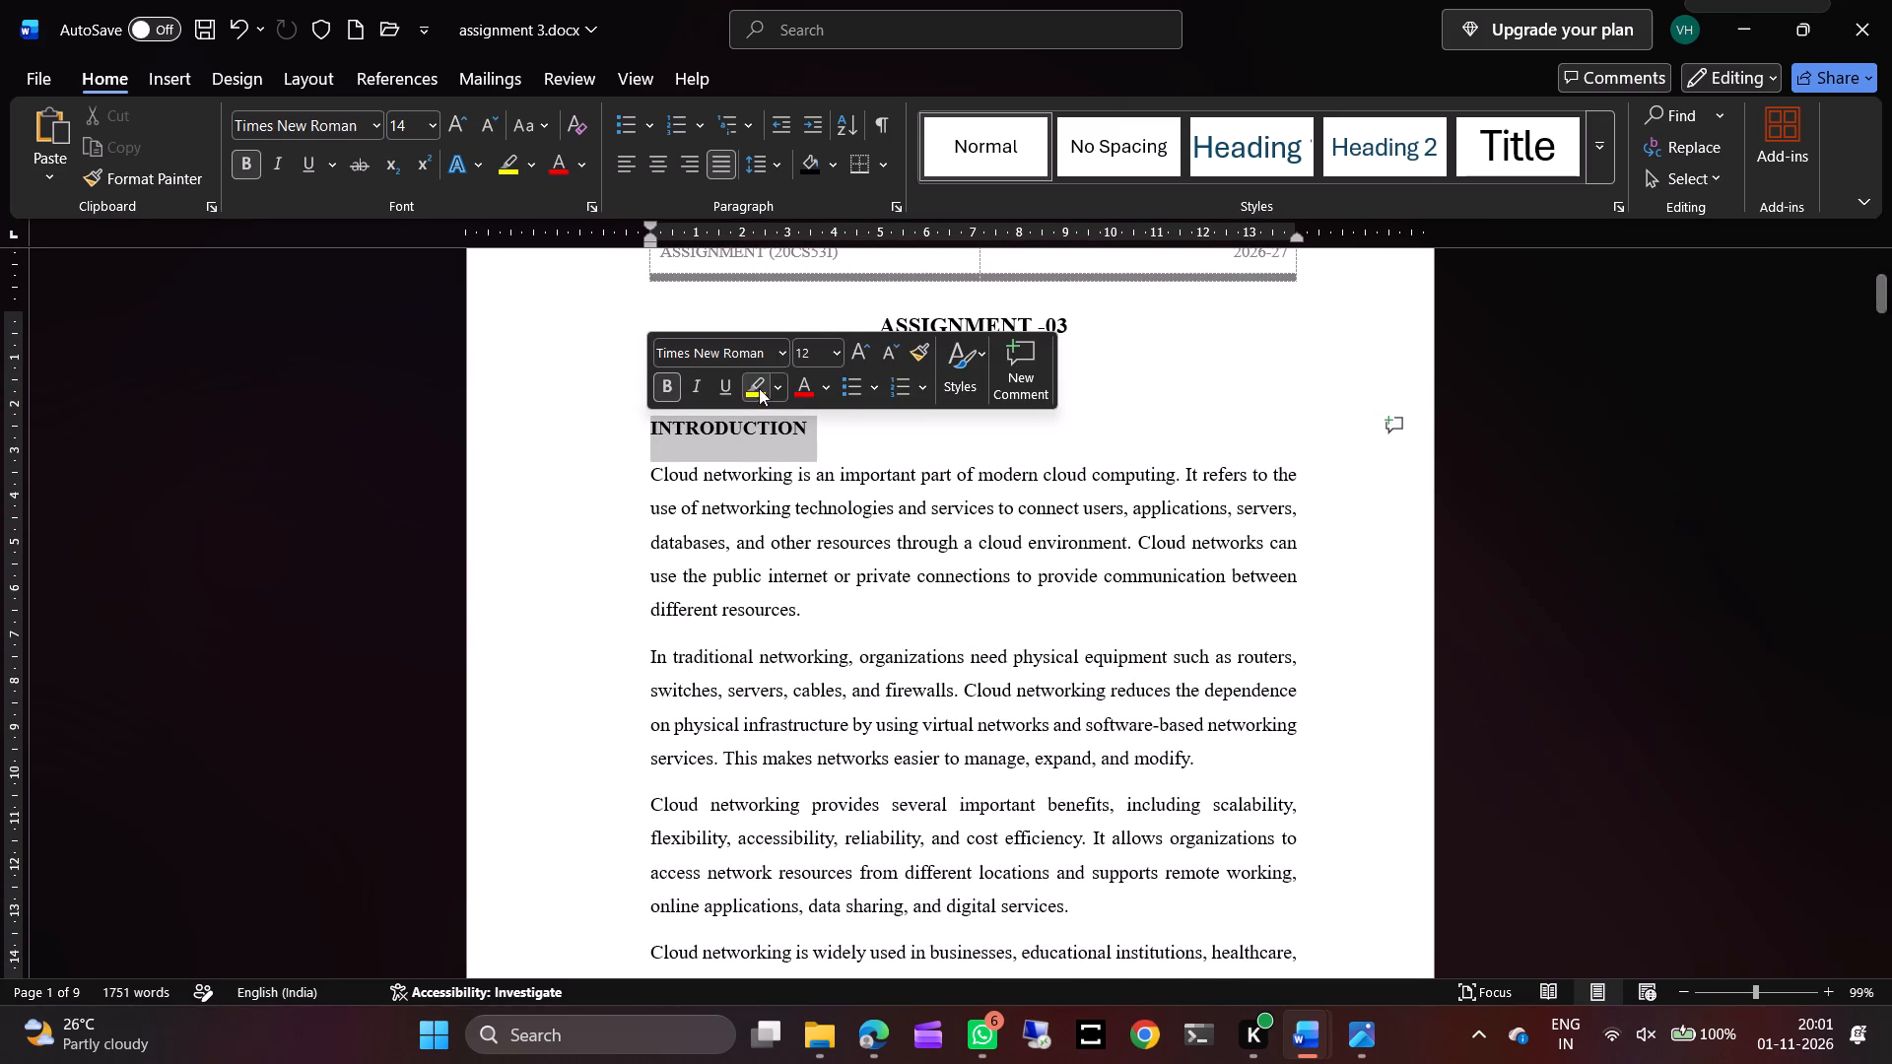
left_click(805, 344)
type("14")
double_click(837, 493)
Indent the first line of each of the four paragraphs under INTRODUCTION by one tab stop.
scroll(832, 606, "down", 1)
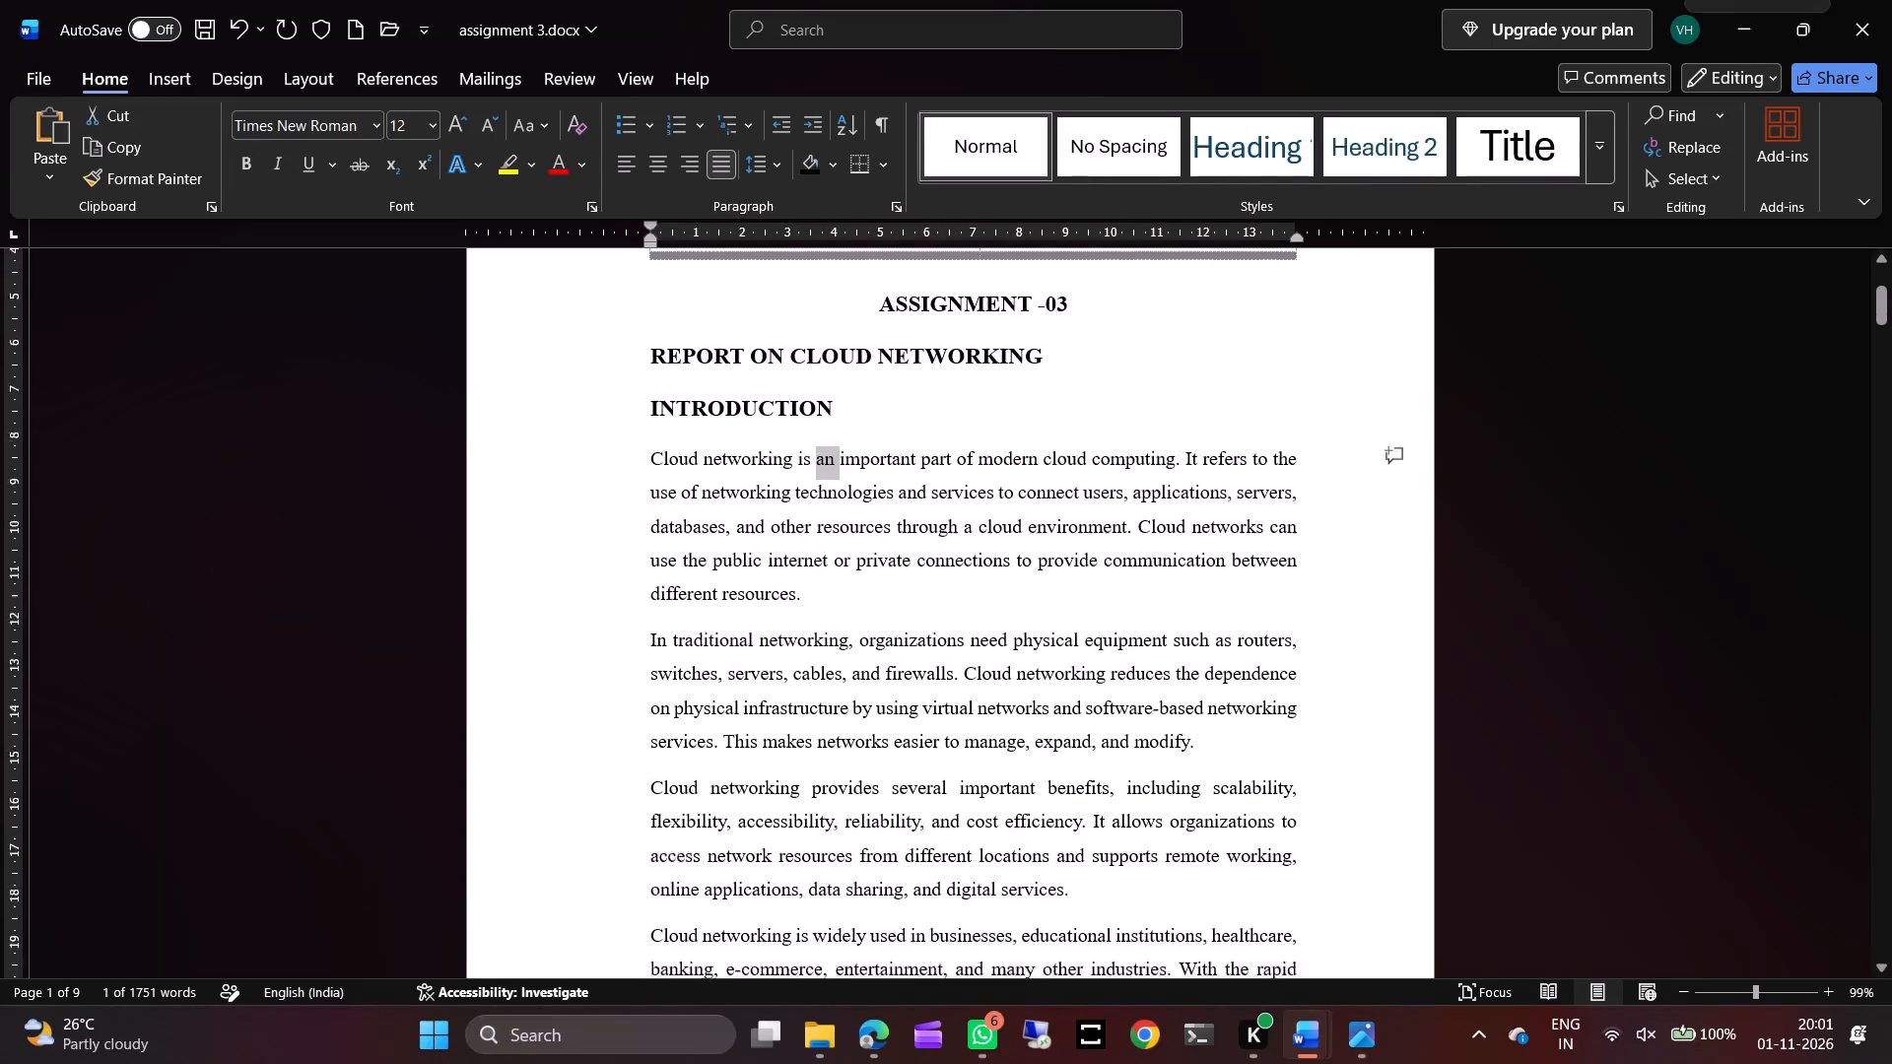
scroll(832, 606, "down", 1)
scroll(832, 606, "up", 1)
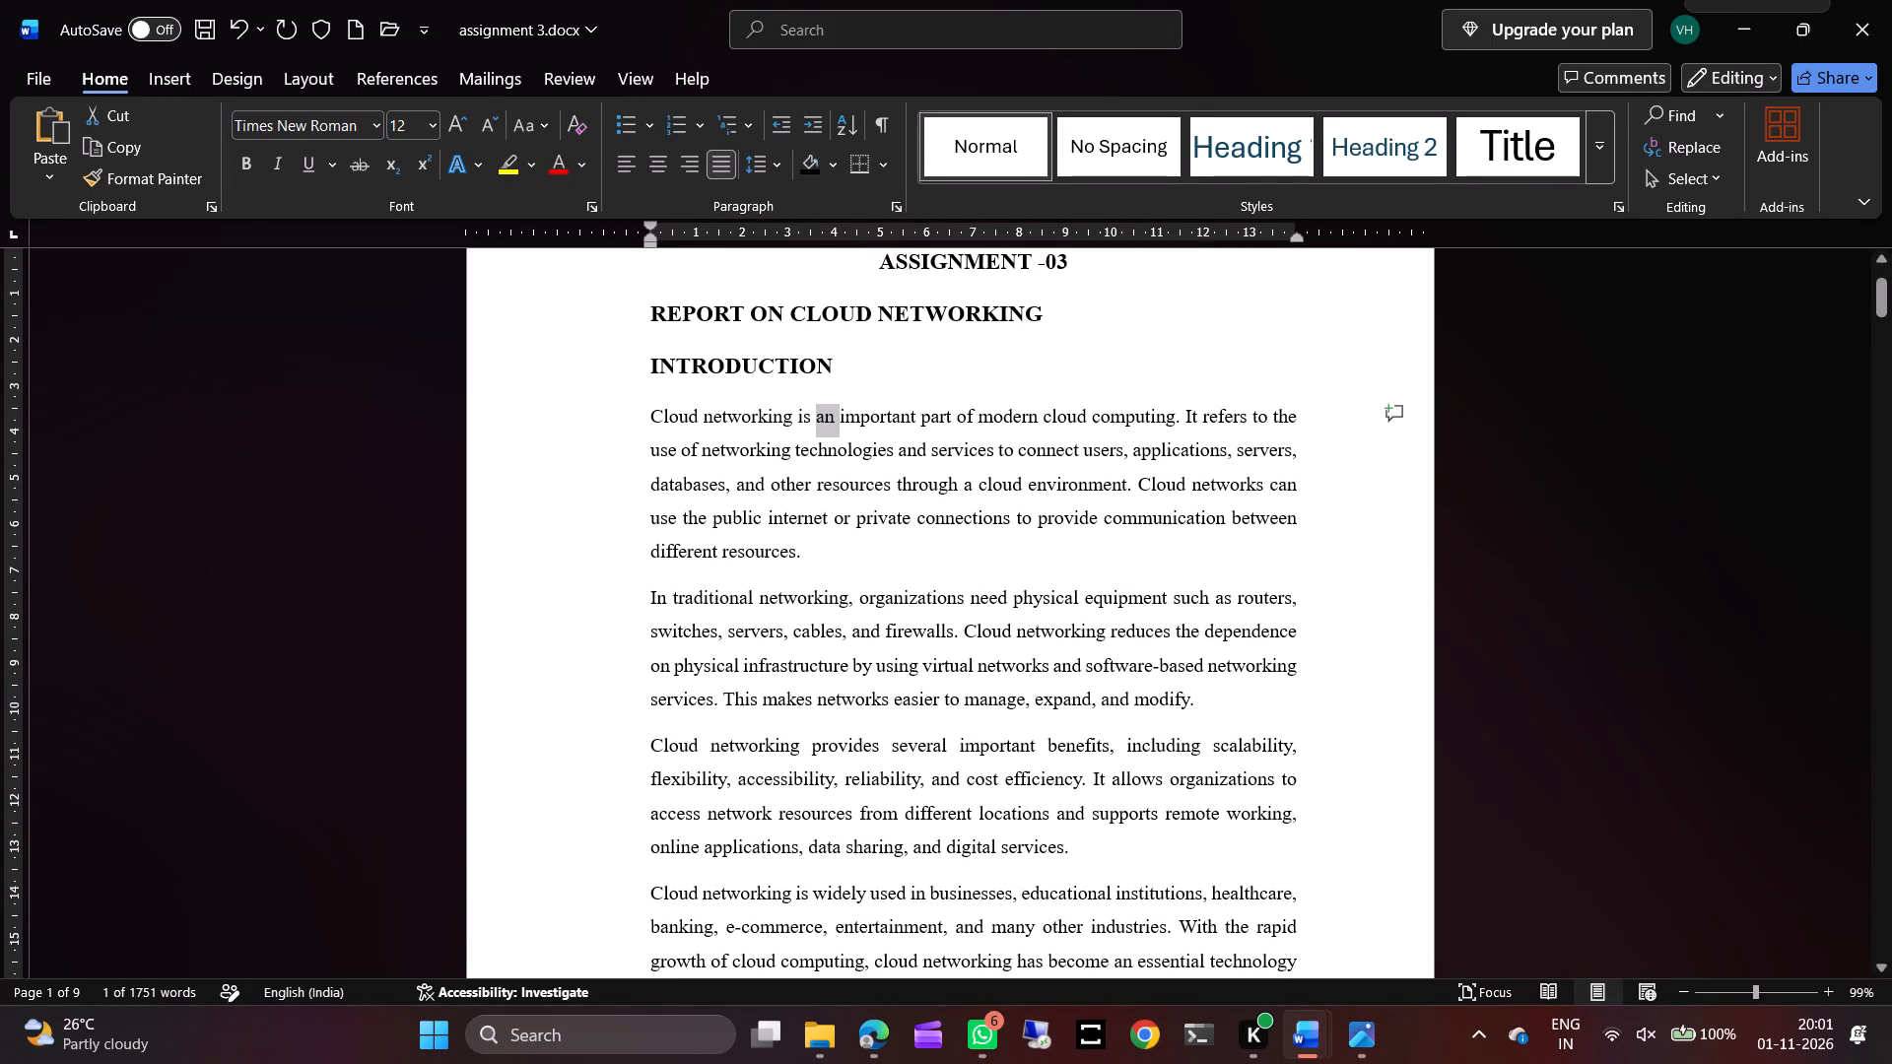
left_click(651, 420)
key("Tab")
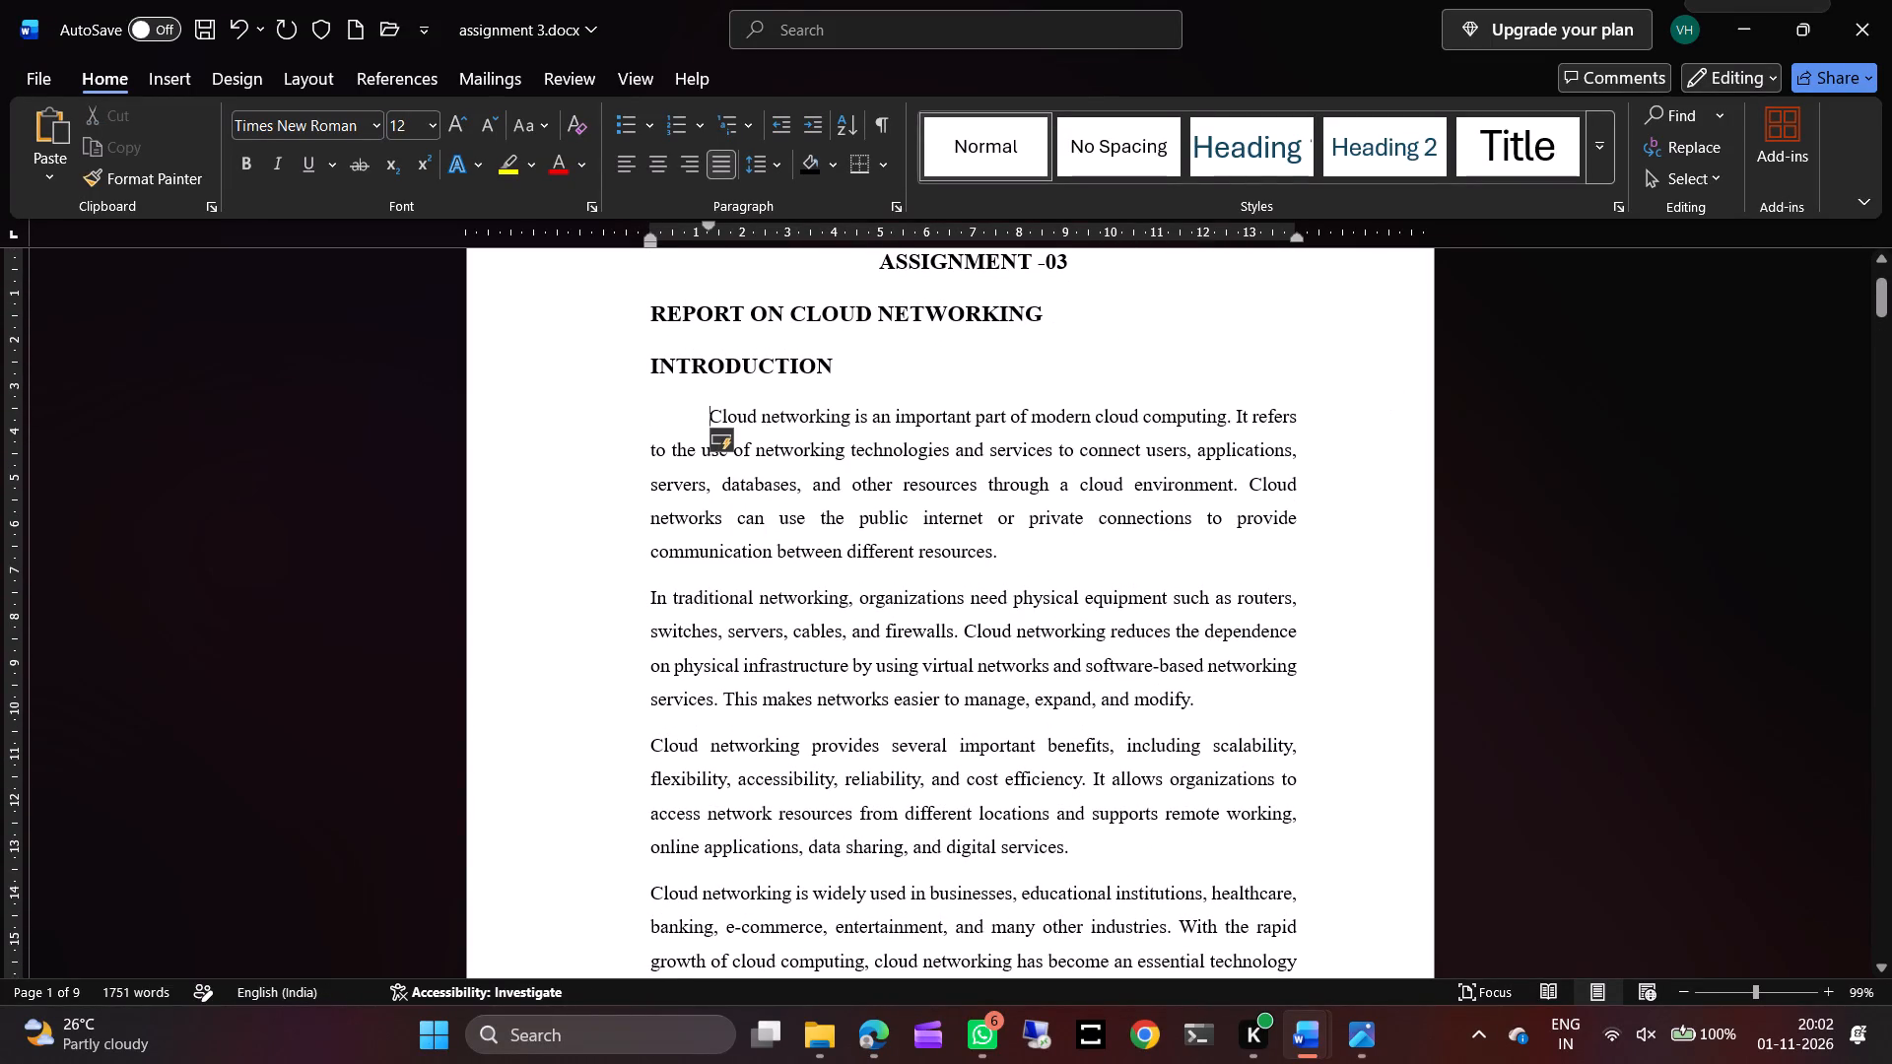
left_click(651, 611)
key("Tab")
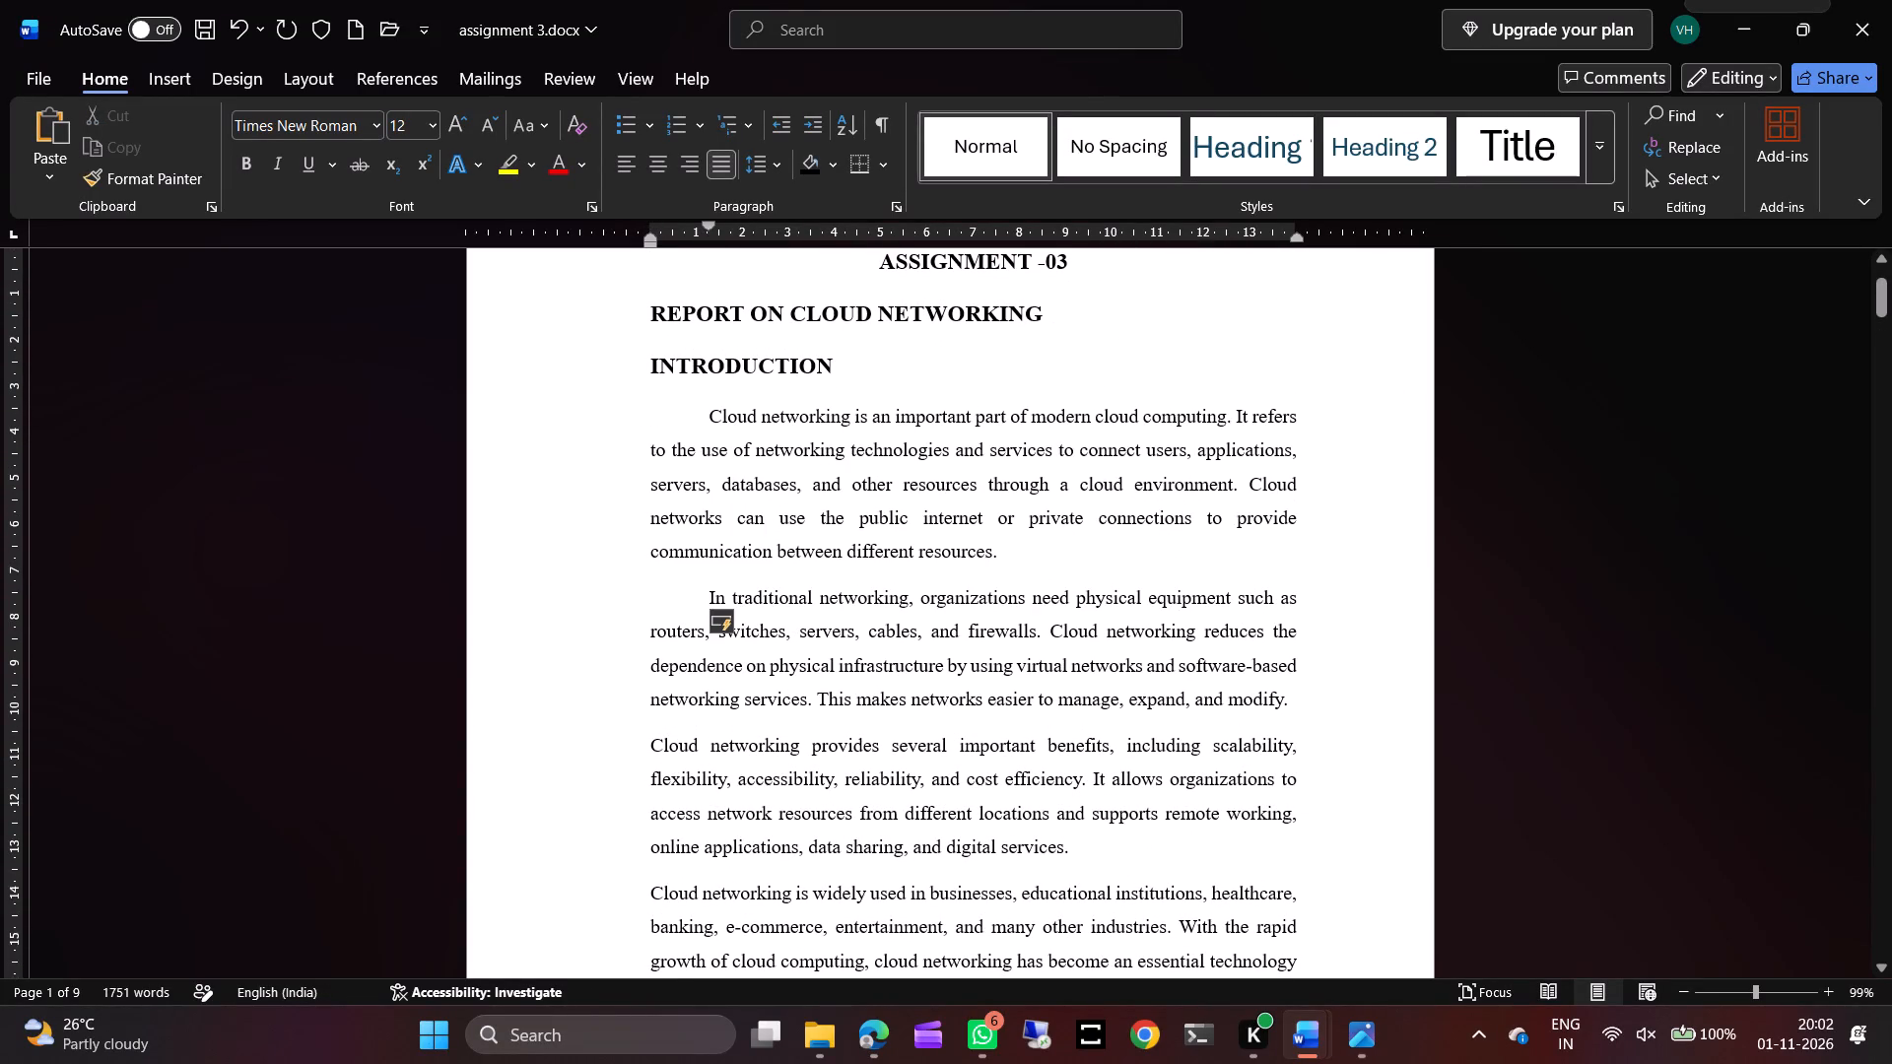
left_click(650, 734)
key("Tab")
scroll(650, 734, "down", 1)
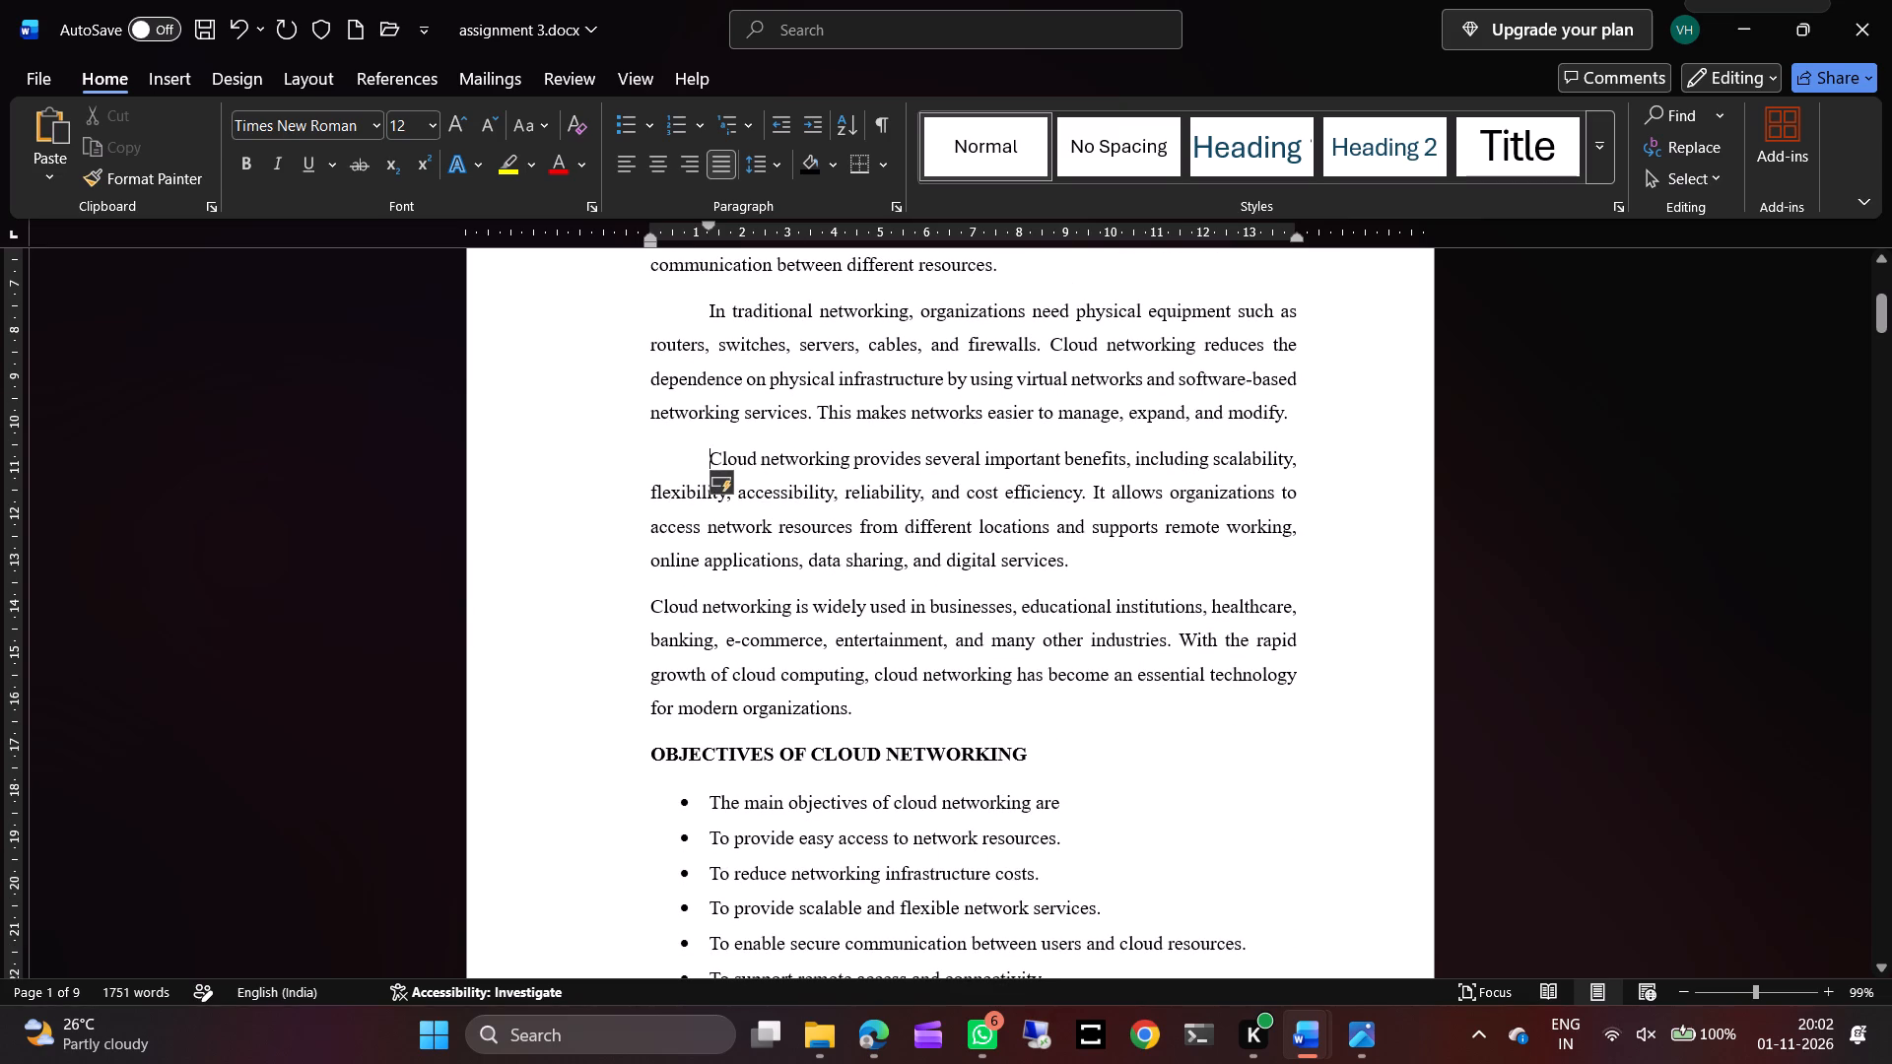
left_click(648, 609)
key("Tab")
Indent the first line of each of the three paragraphs under OVERVIEW OF CLOUD NETWORKING by one tab stop.
scroll(729, 730, "down", 1)
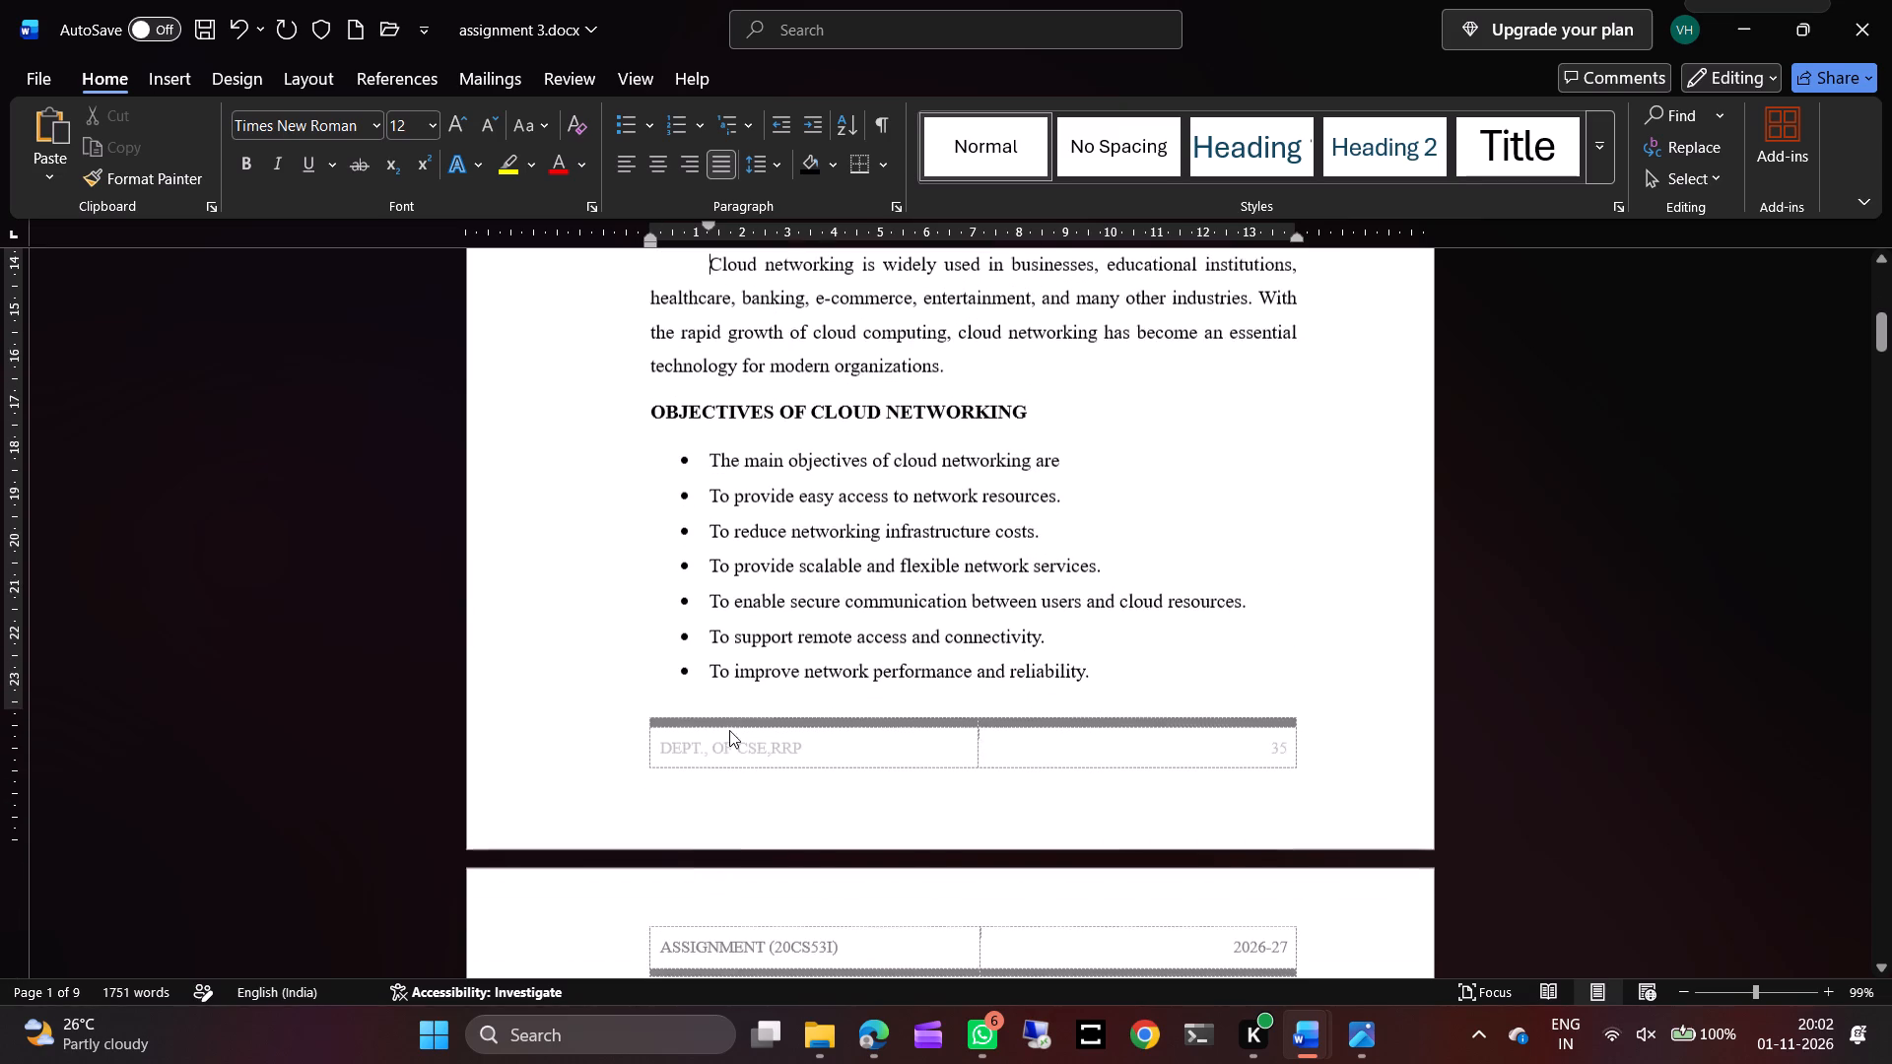
scroll(729, 730, "down", 2)
left_click(653, 659)
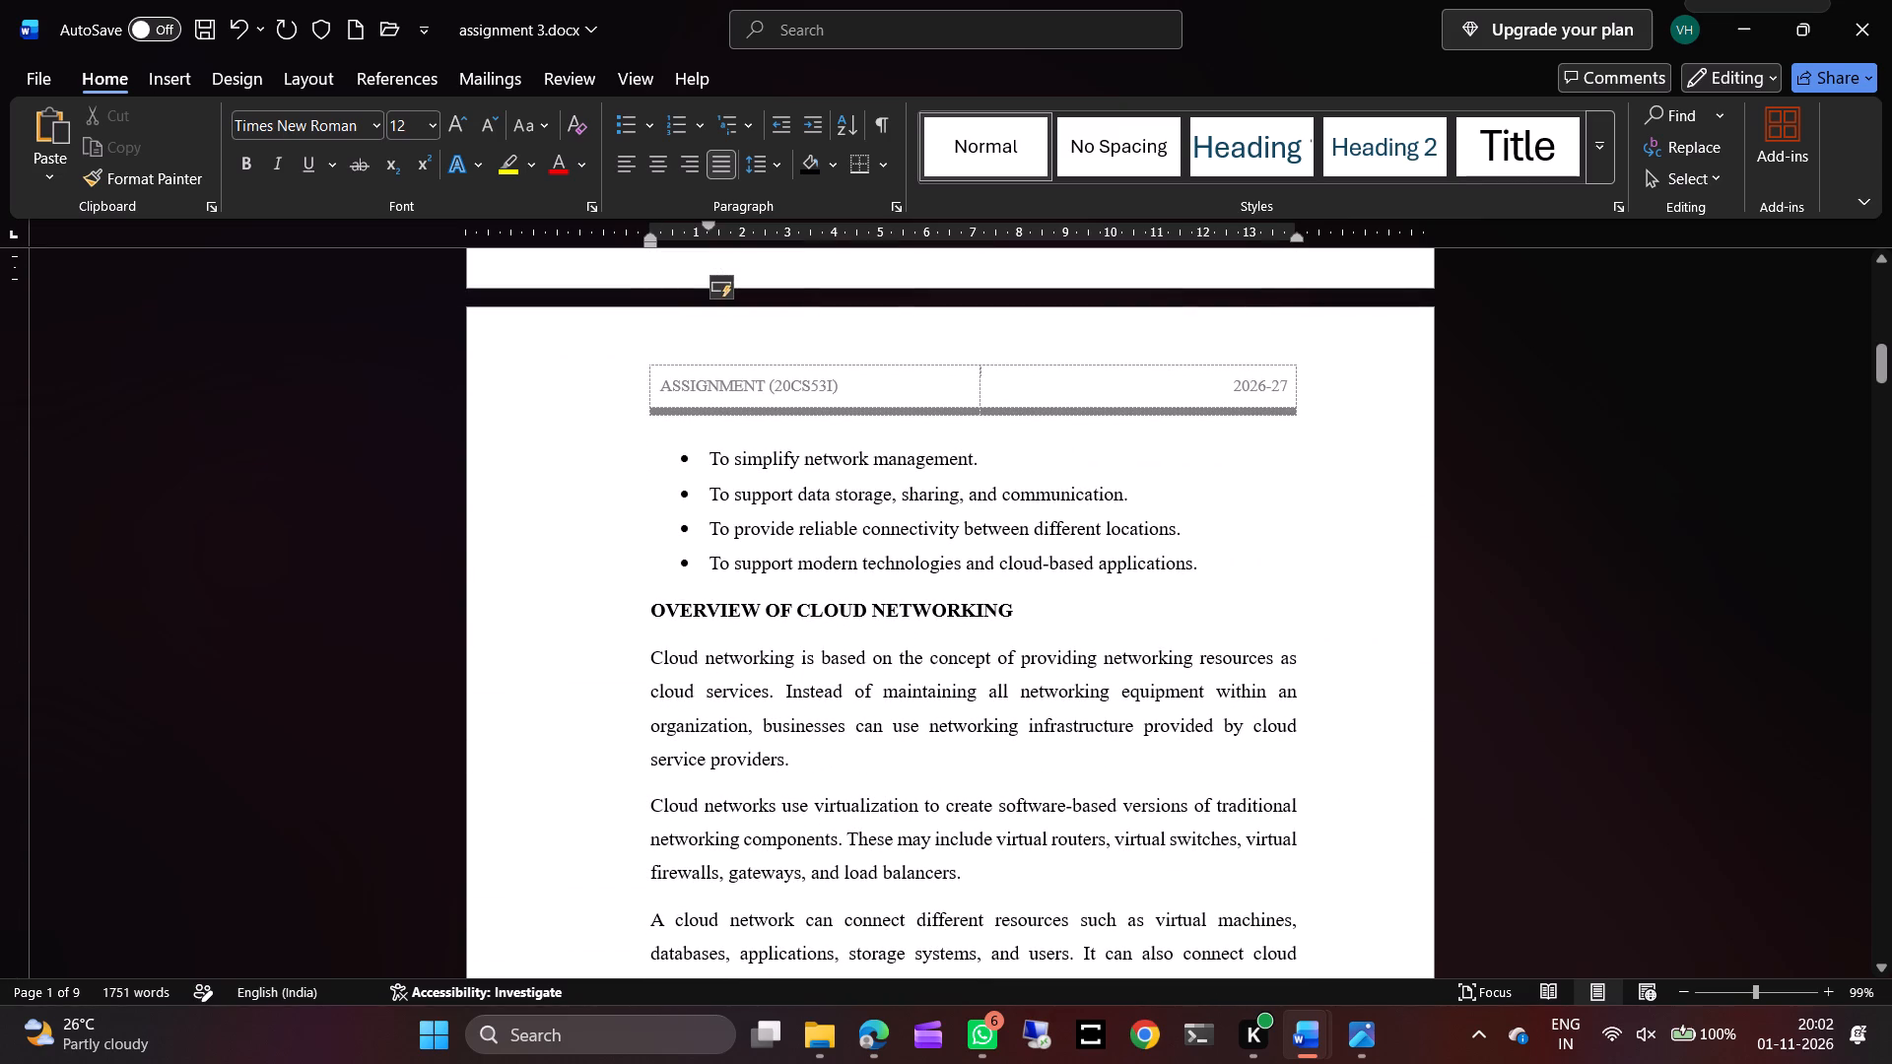
key("Tab")
left_click(651, 802)
key("Tab")
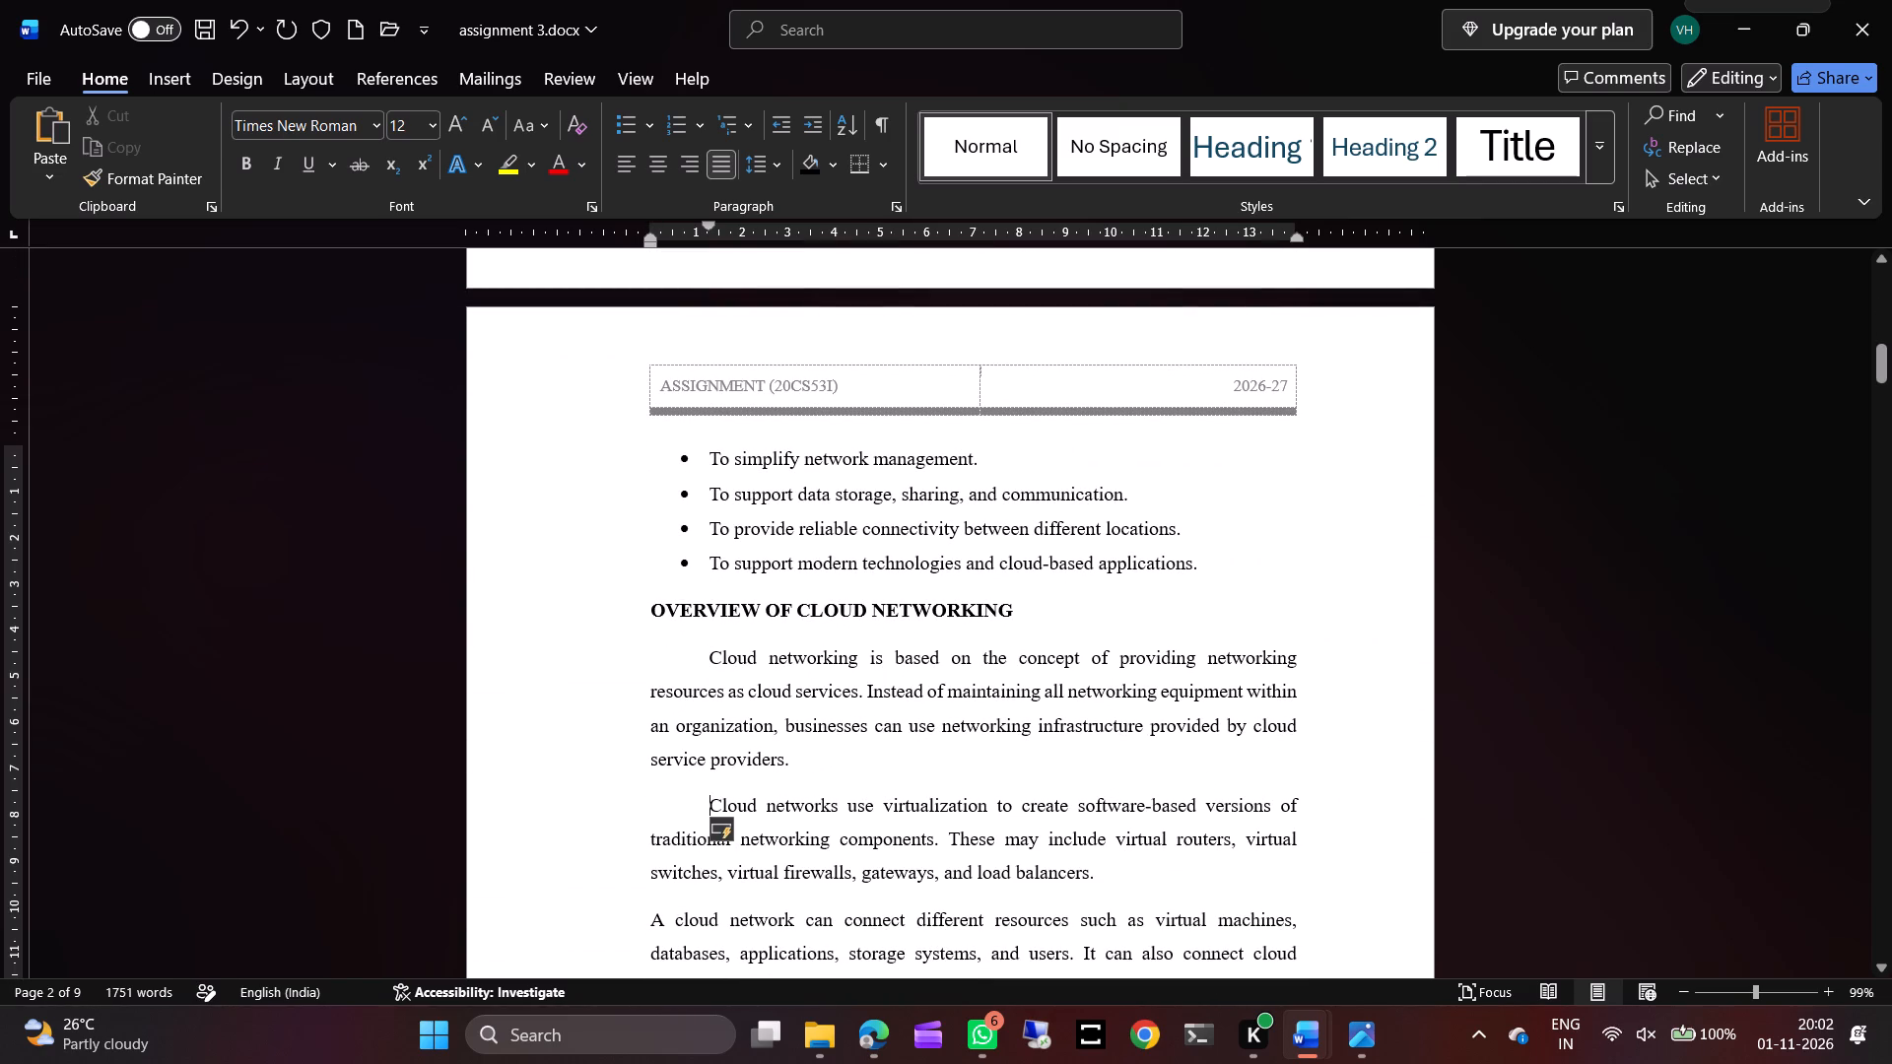
left_click(653, 921)
key("Tab")
Remove the left indent from the heading EXAMPLE OF CLOUD NETWORKING USING AN AWS VPC.
scroll(758, 849, "down", 1)
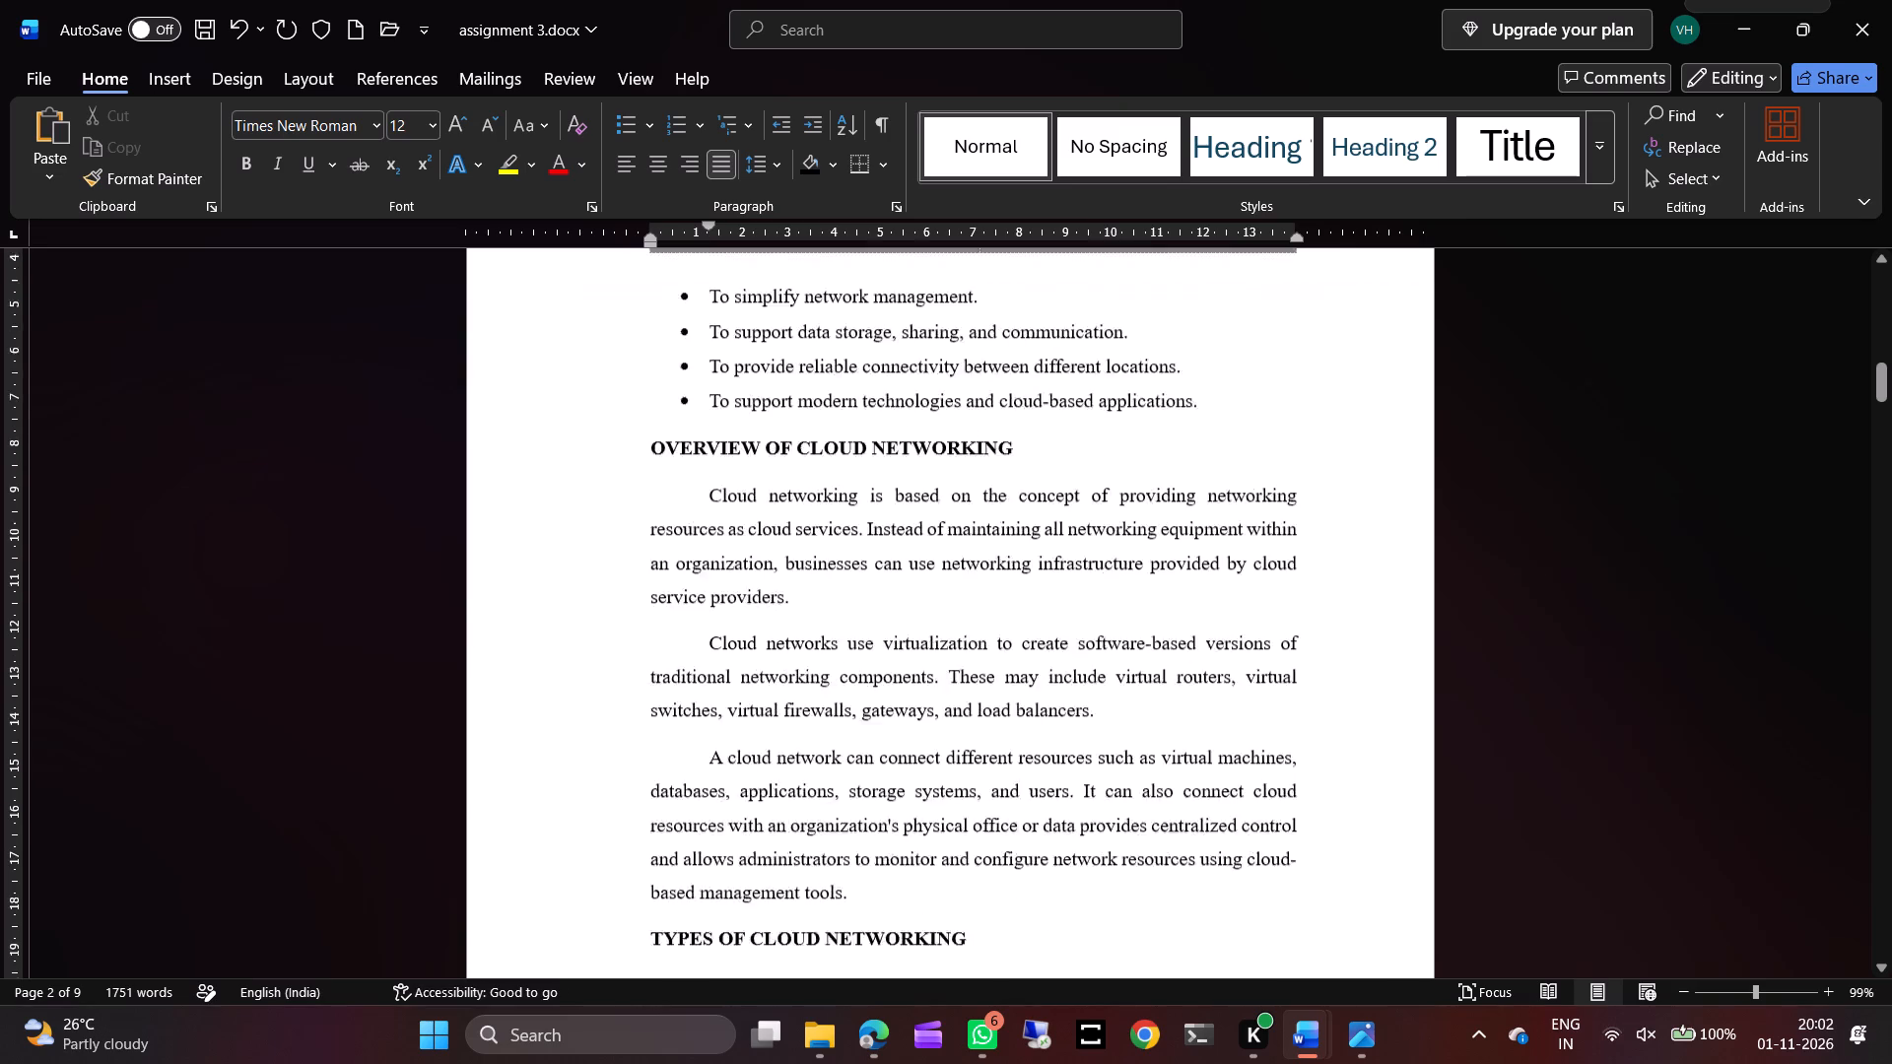
scroll(758, 849, "down", 3)
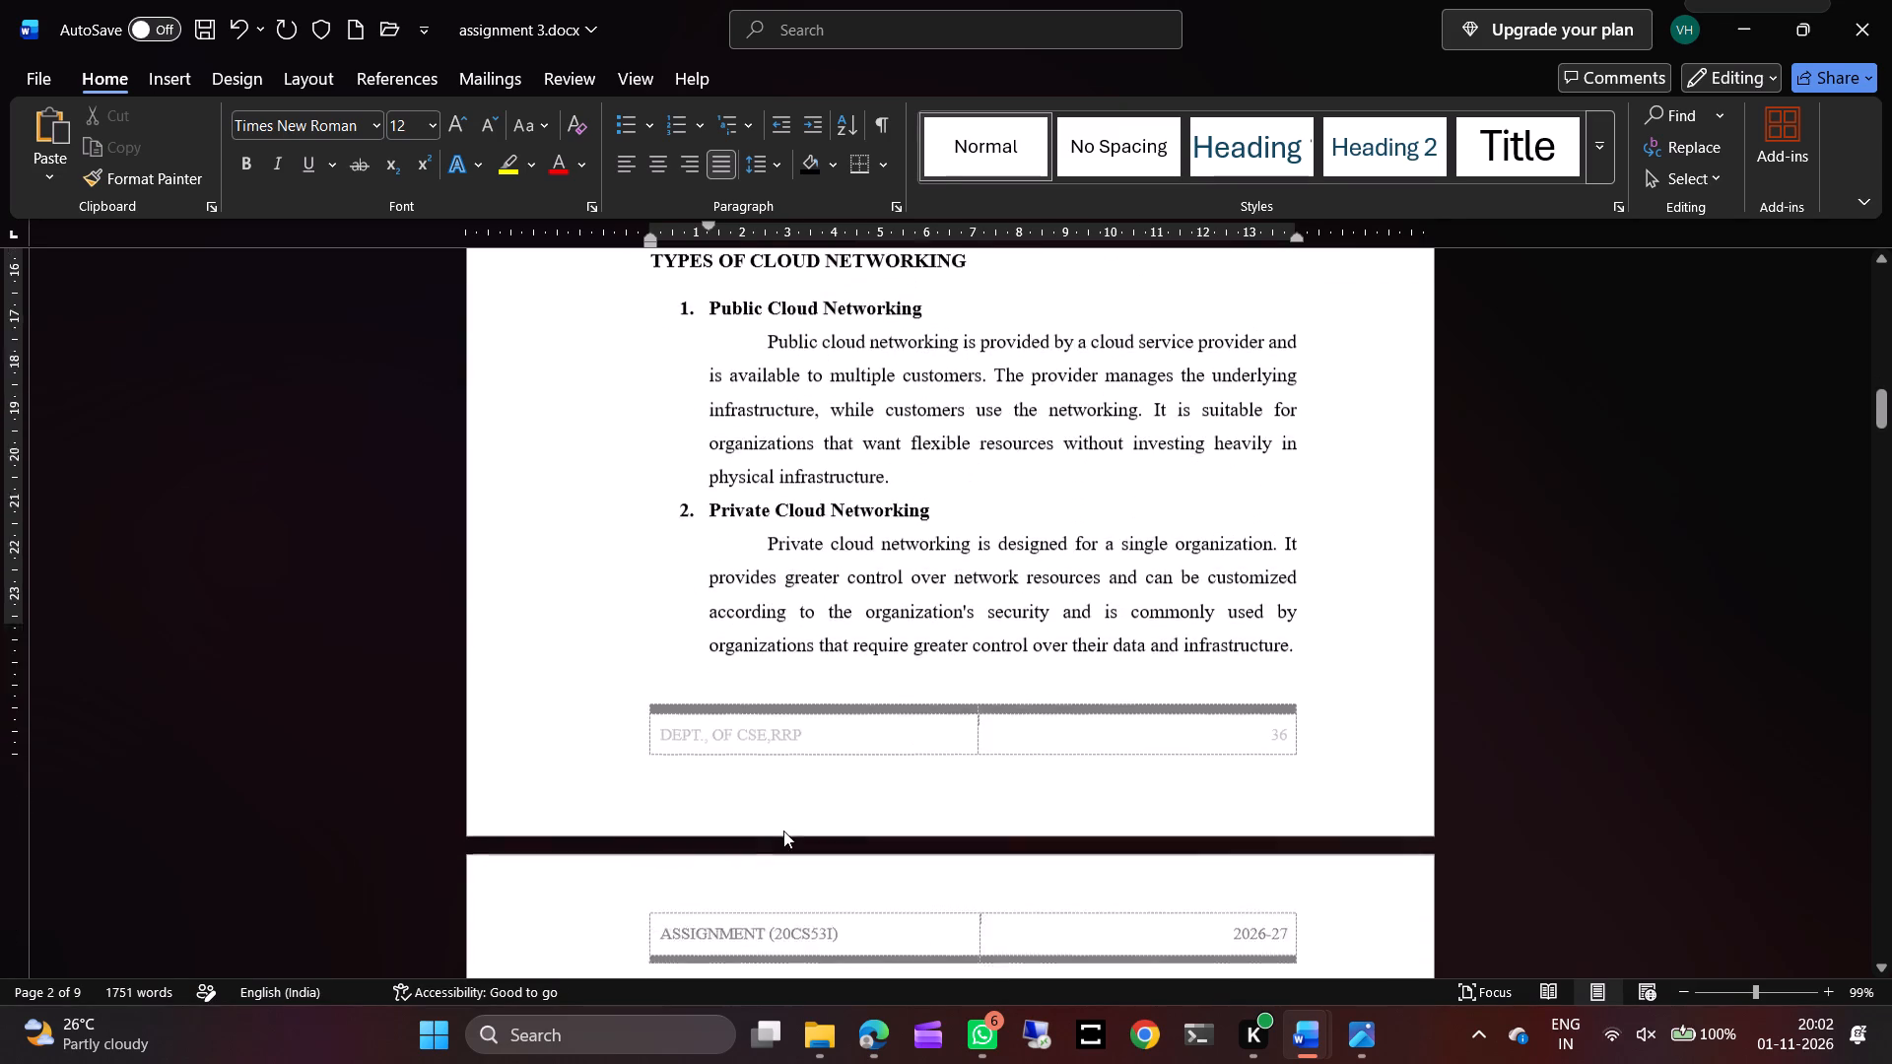
scroll(783, 831, "down", 3)
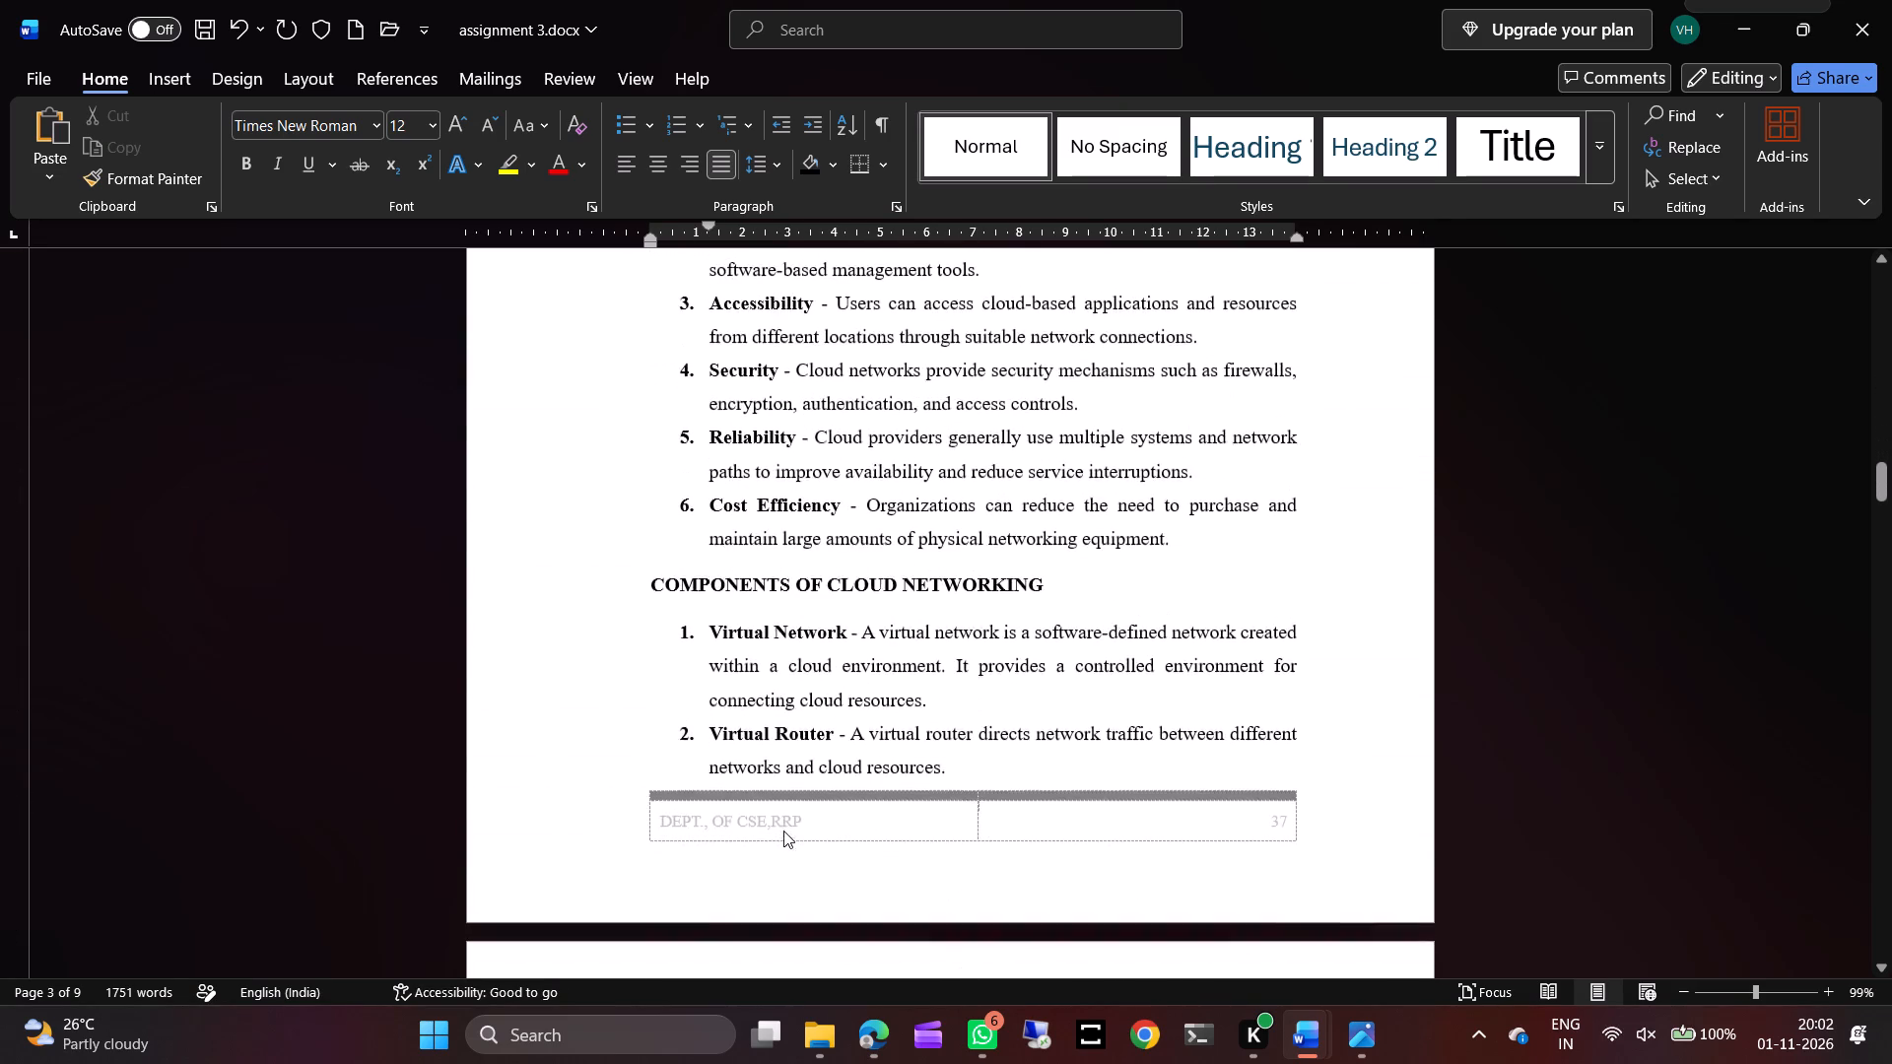
scroll(783, 831, "down", 4)
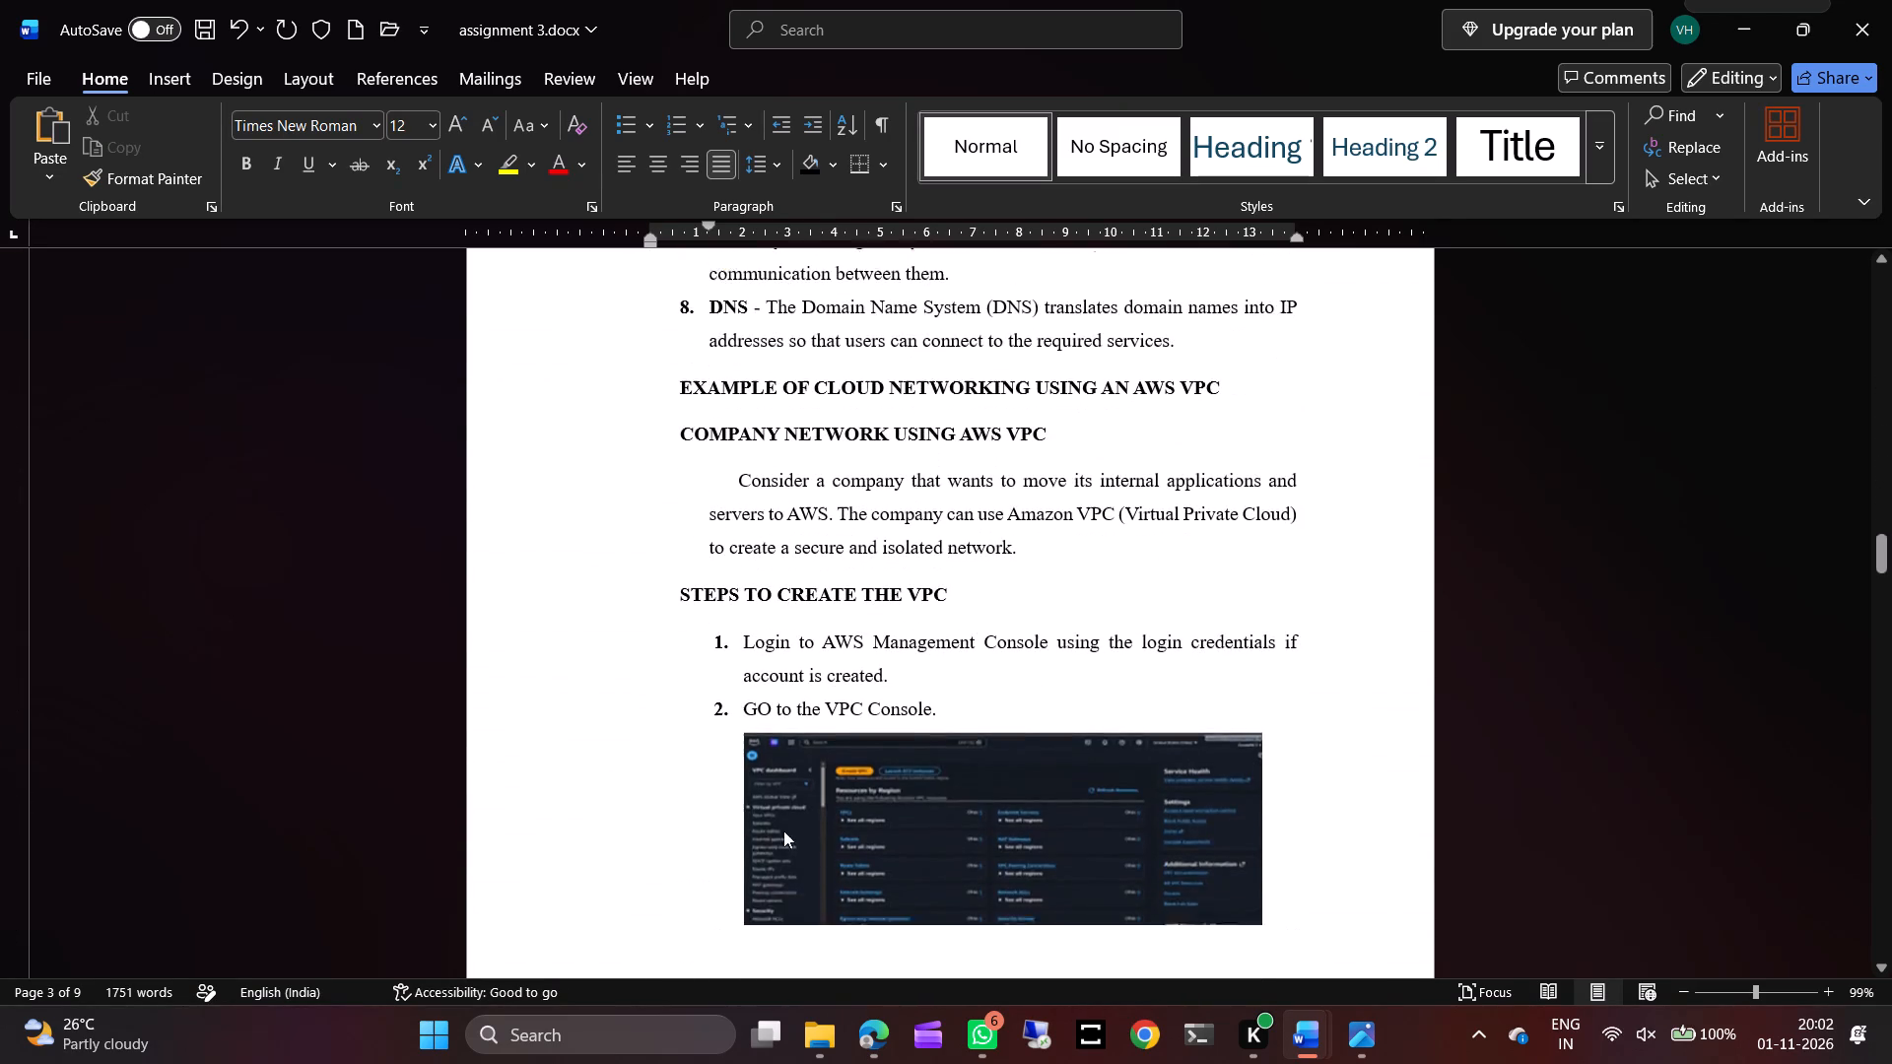
scroll(783, 831, "up", 1)
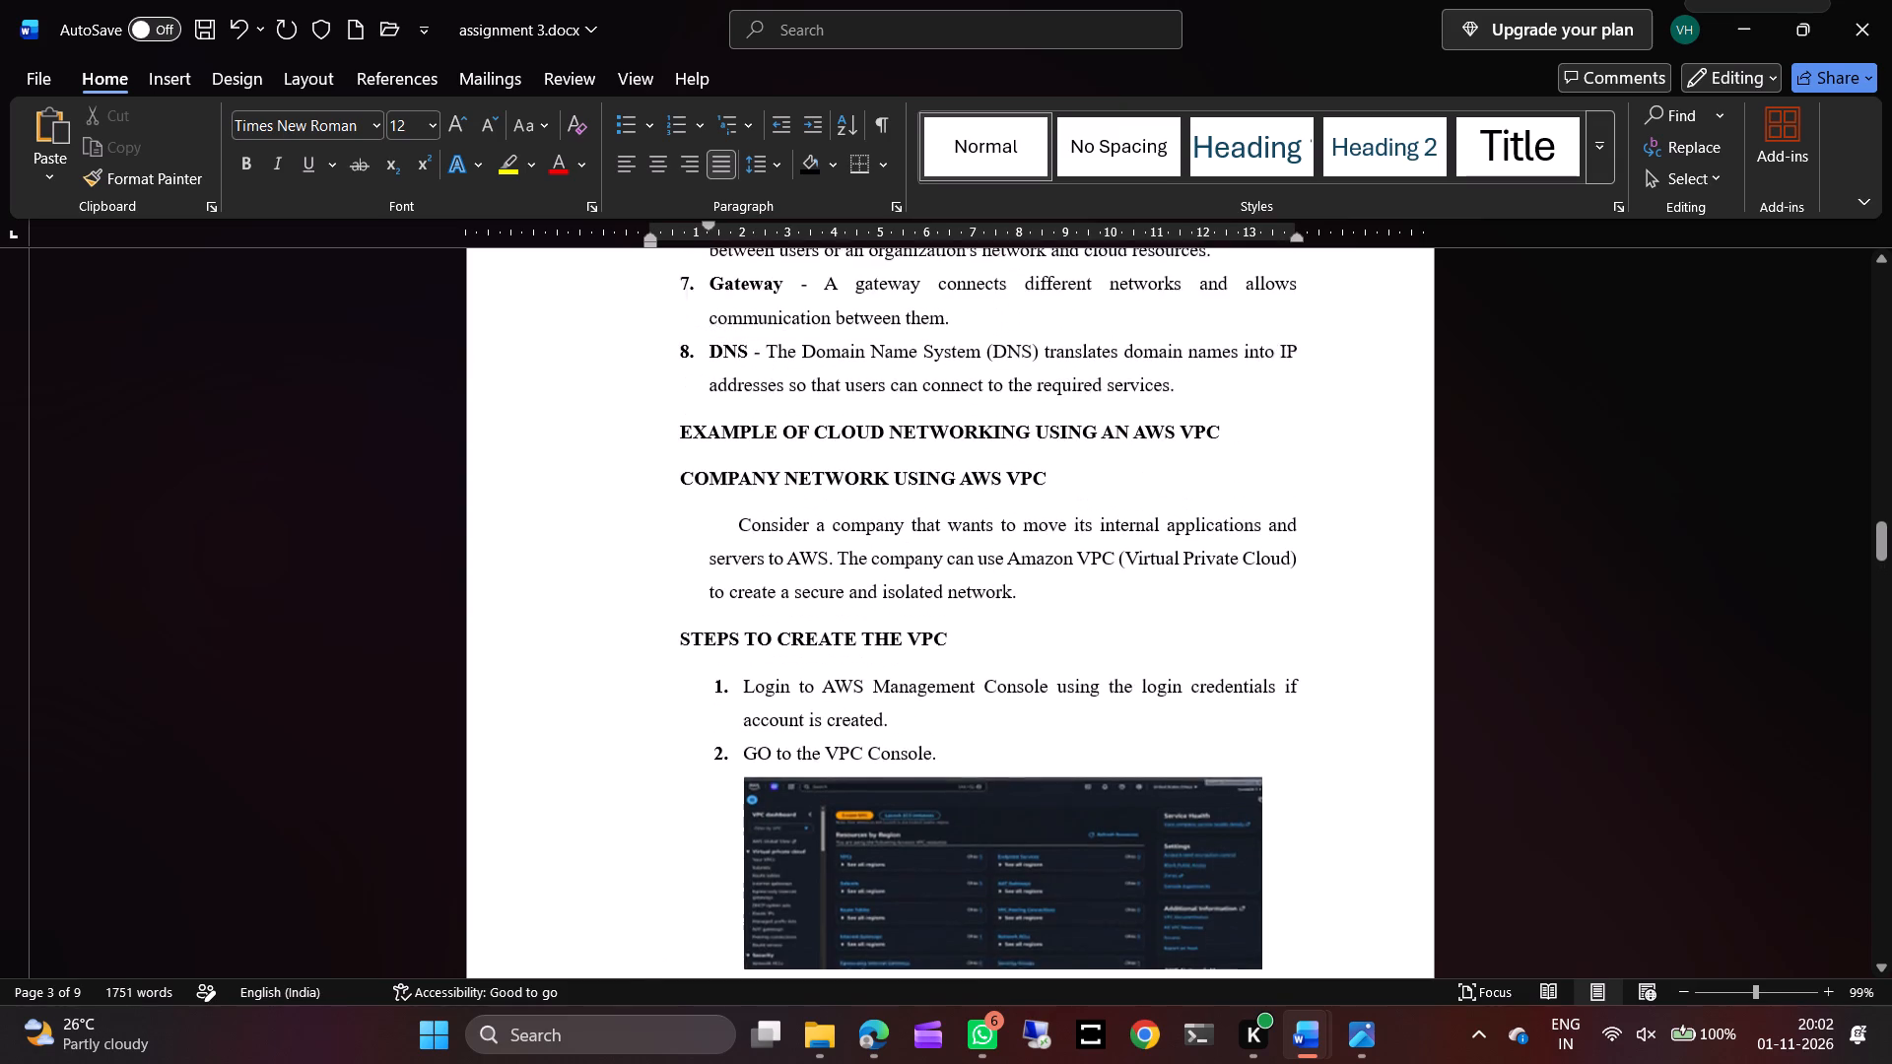
left_click(680, 450)
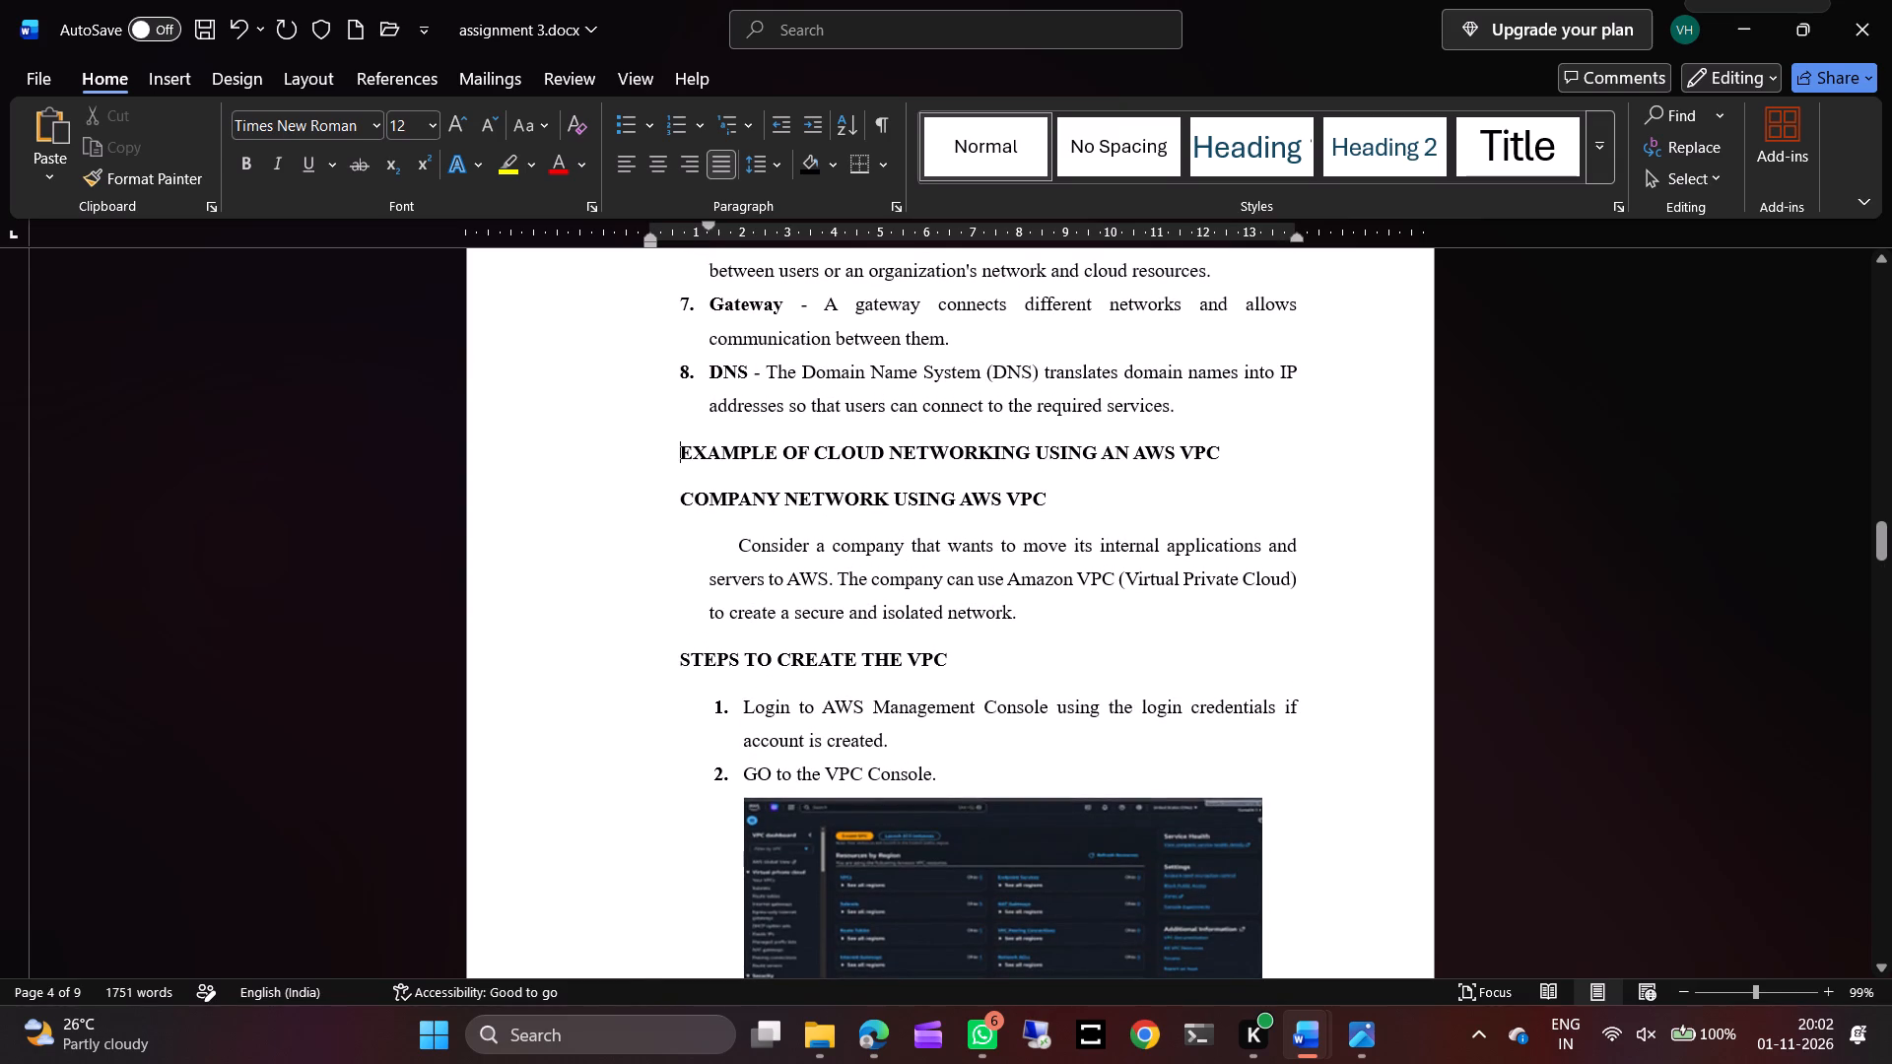
key("BackSpace")
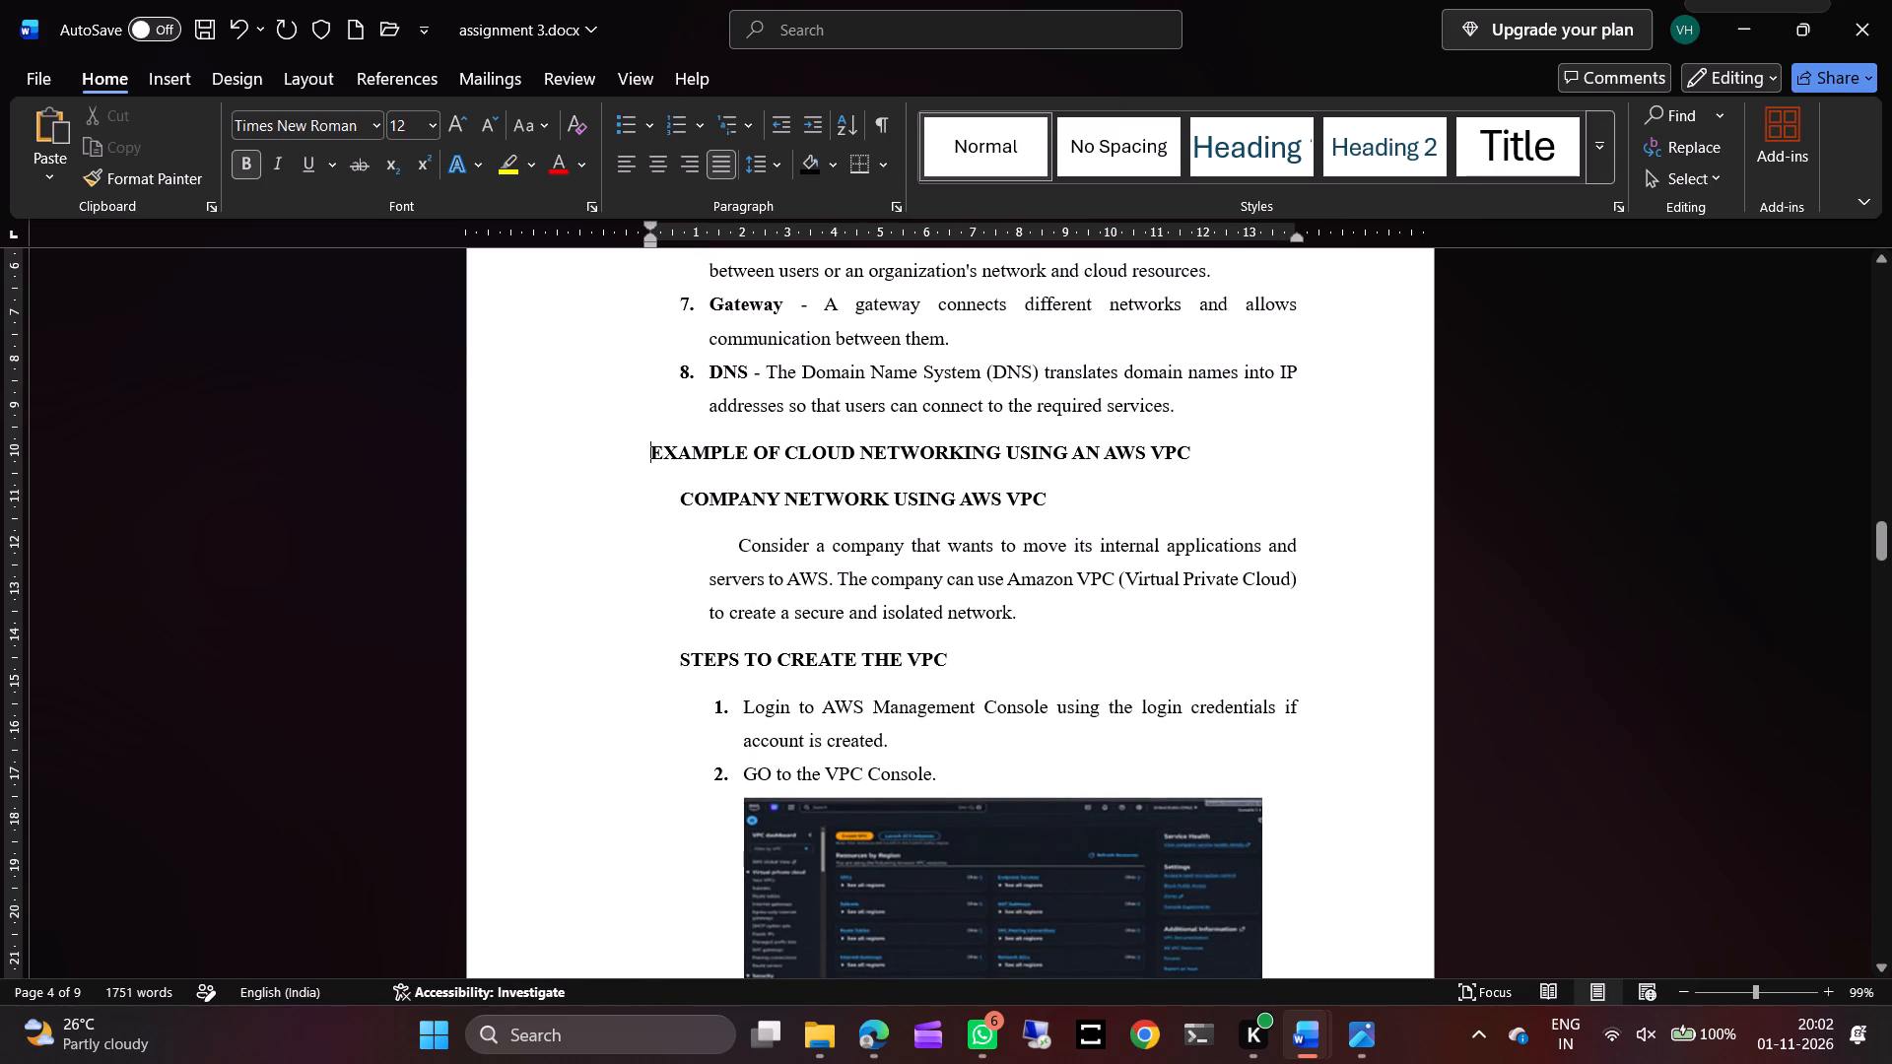
Change the COMPANY NETWORK USING AWS VPC and STEPS TO CREATE THE VPC headings to Capitalize Each Word.
scroll(784, 598, "down", 1)
scroll(784, 598, "up", 1)
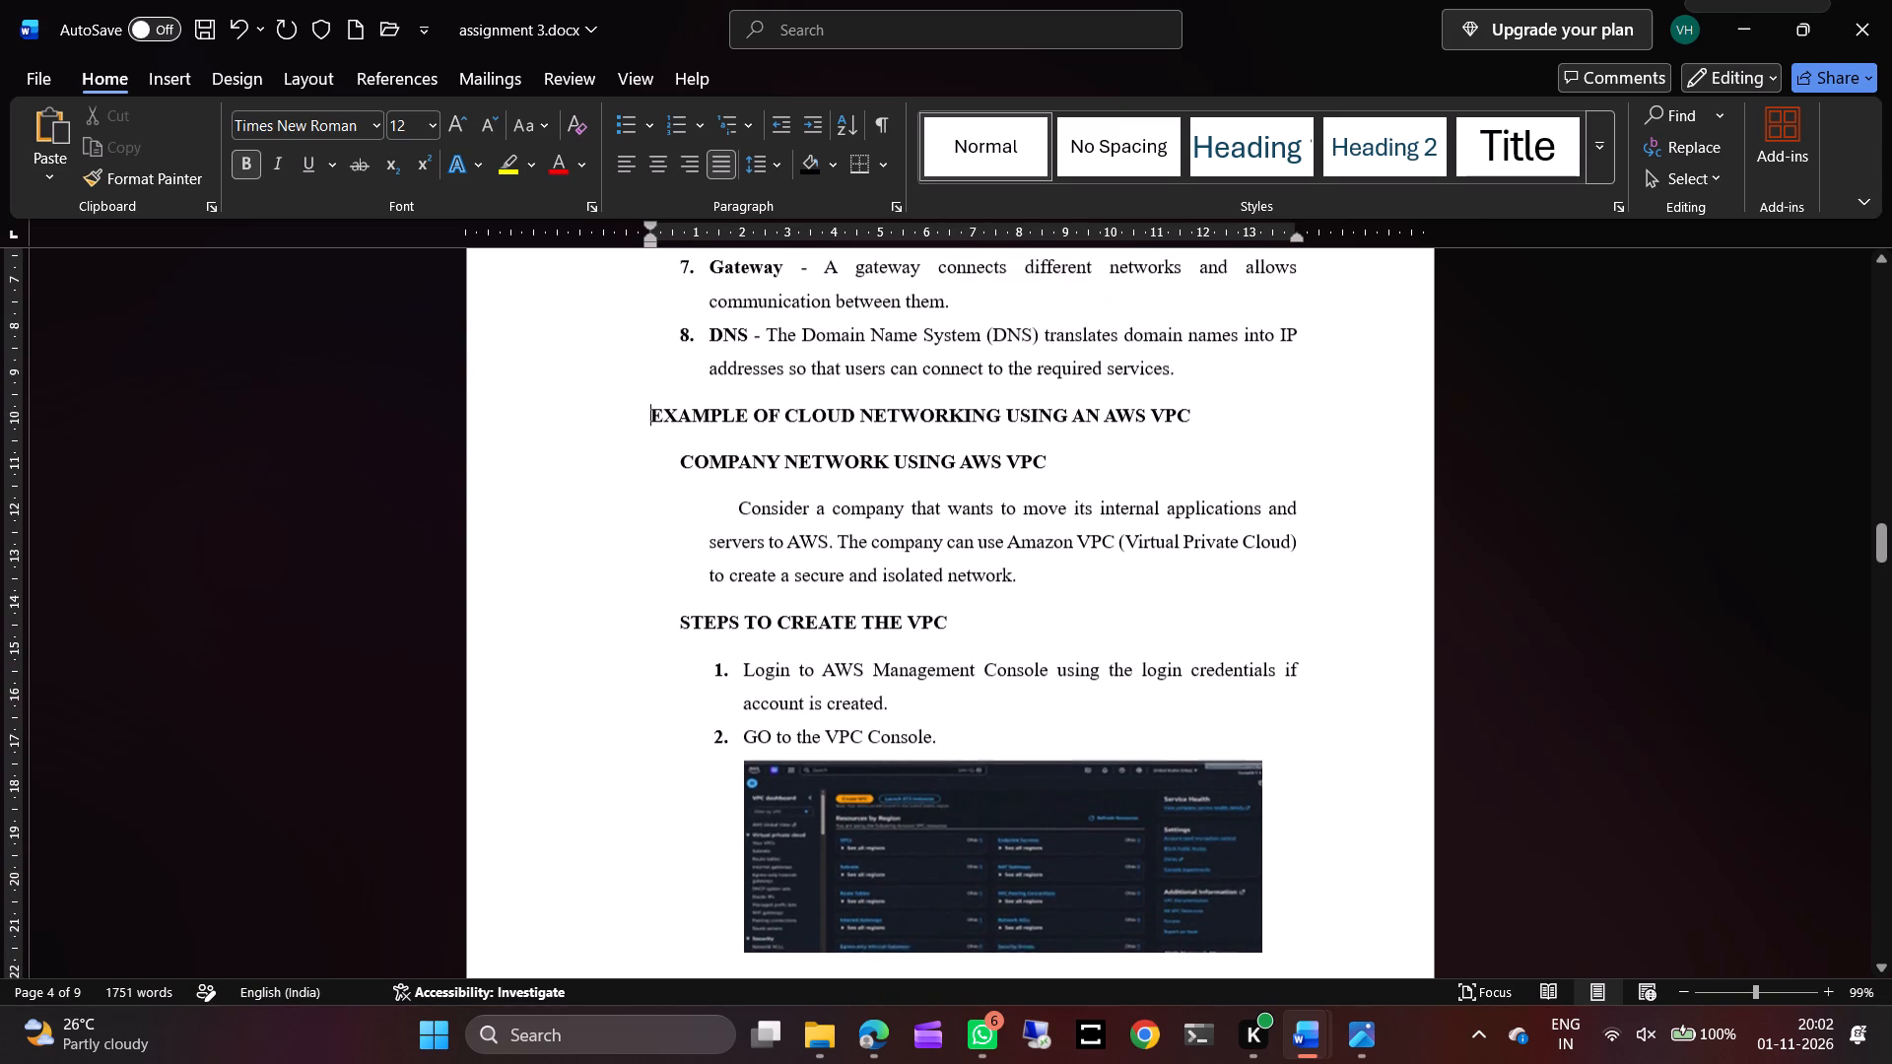
left_click_drag(682, 460, 1063, 478)
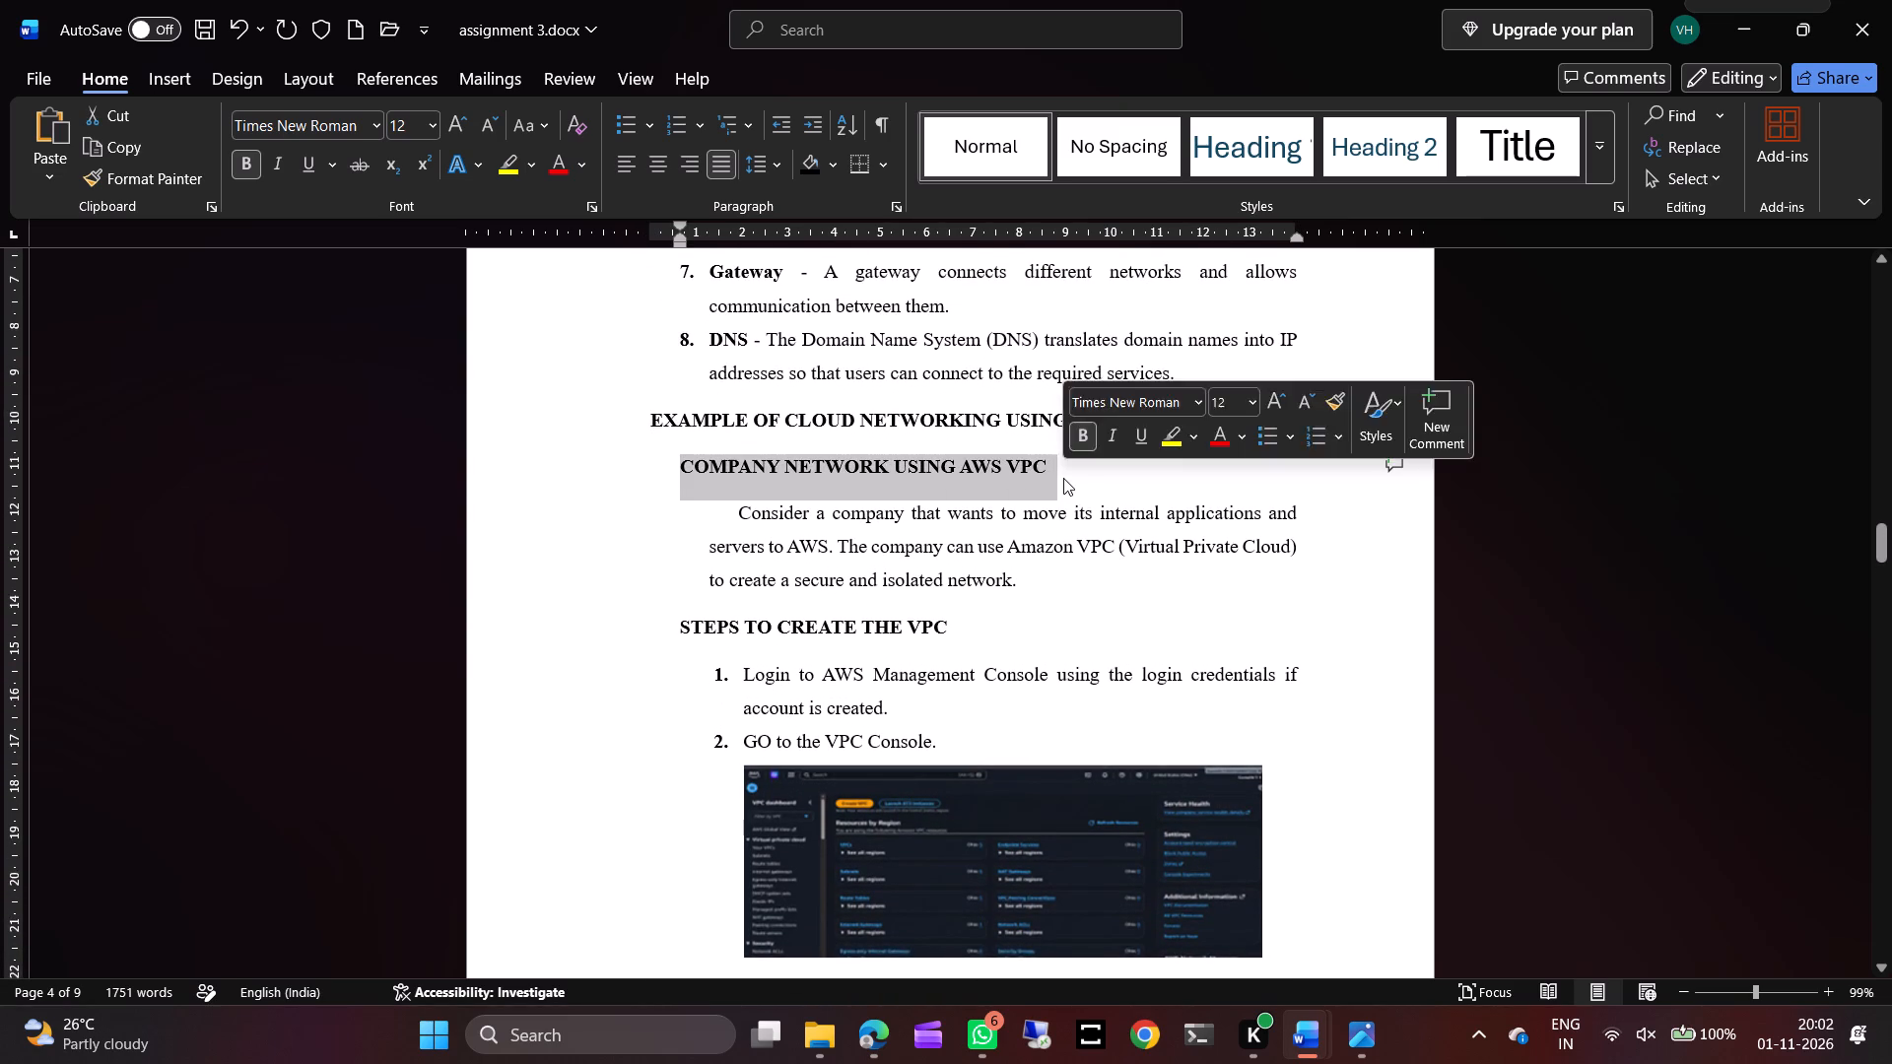
left_click_drag(523, 130, 554, 230)
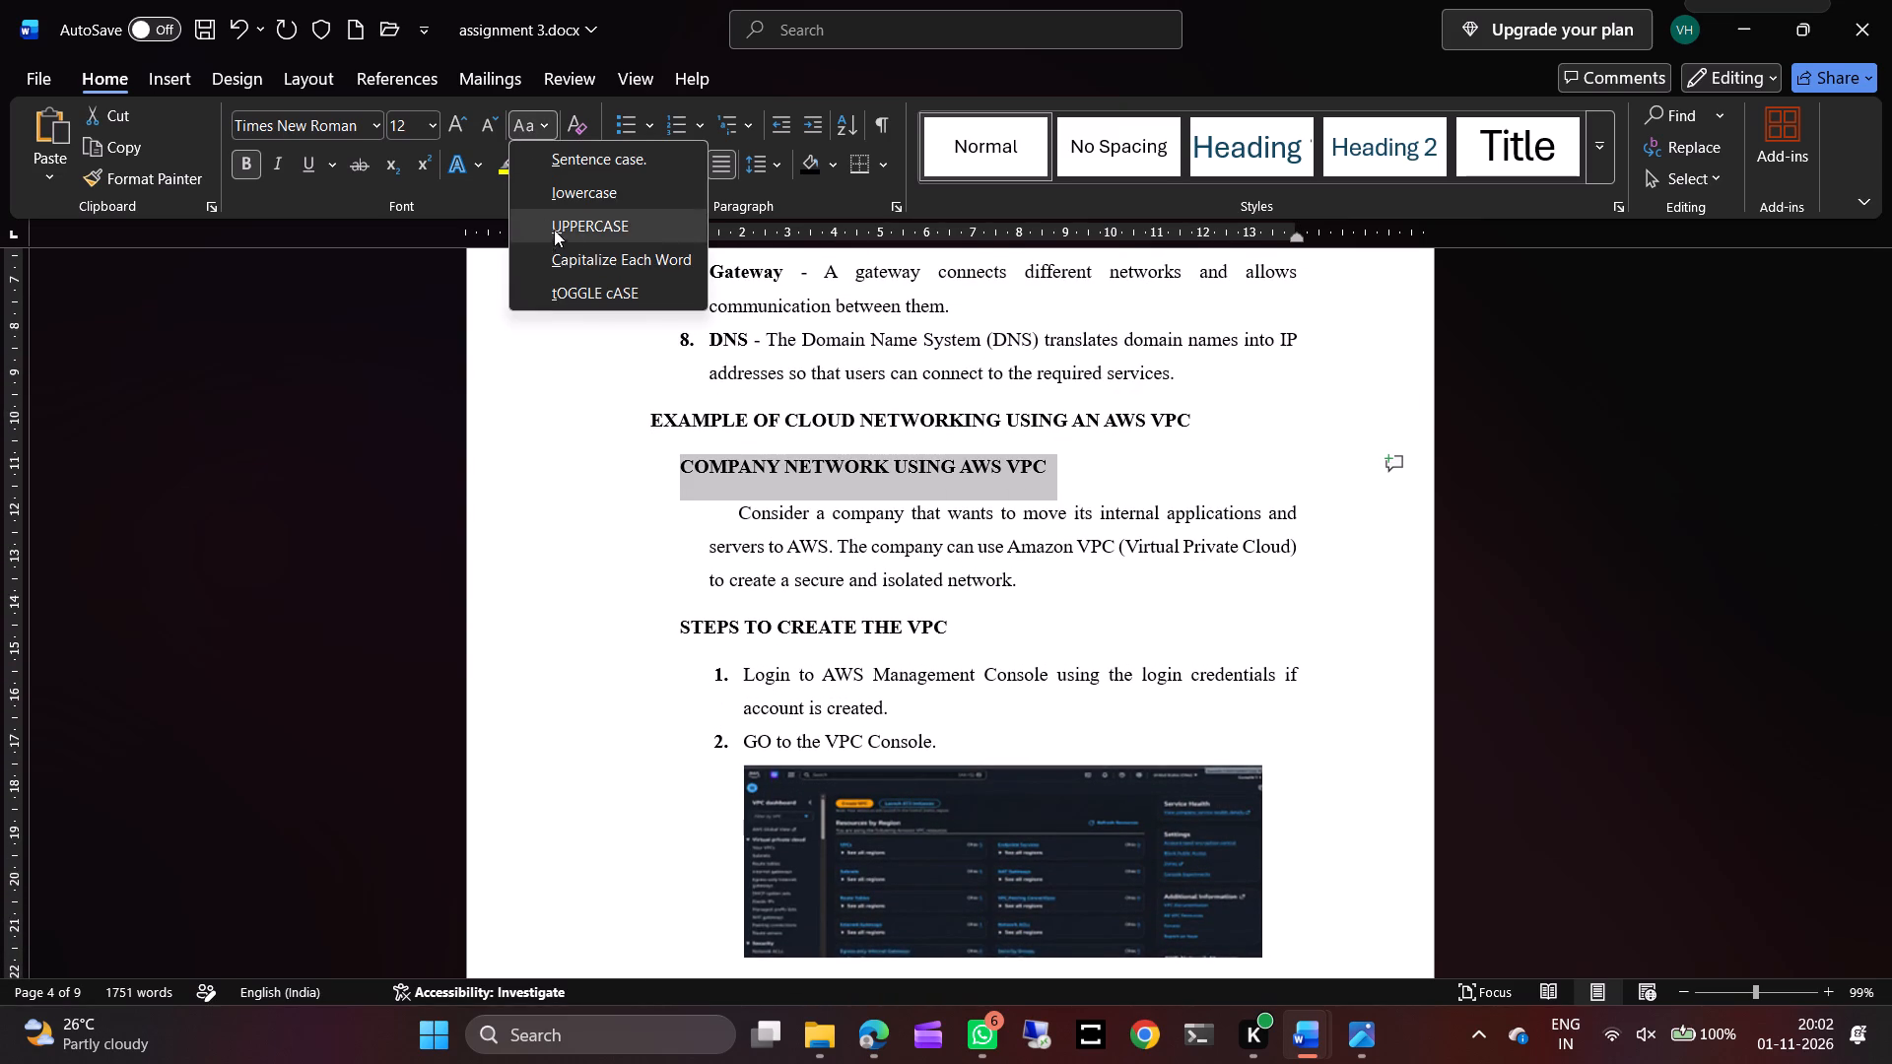
left_click_drag(554, 230, 589, 251)
left_click(589, 251)
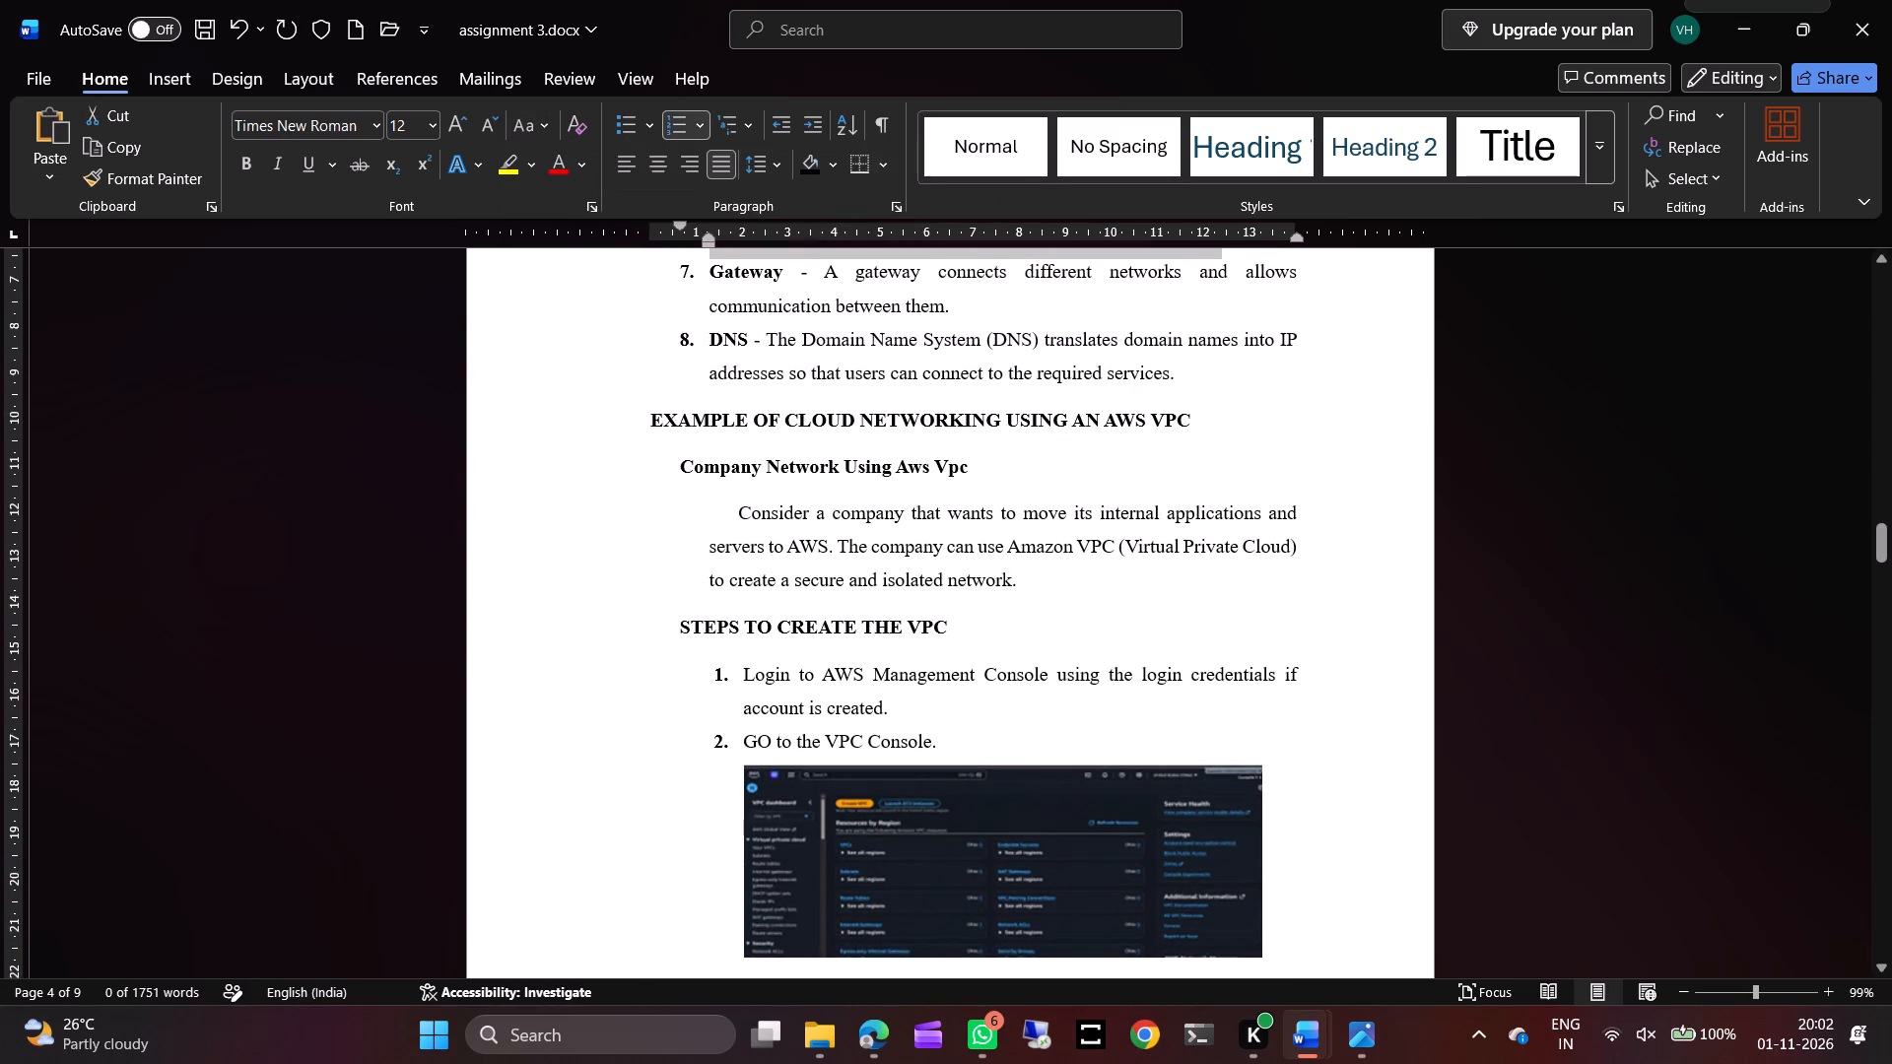
left_click_drag(683, 629, 982, 657)
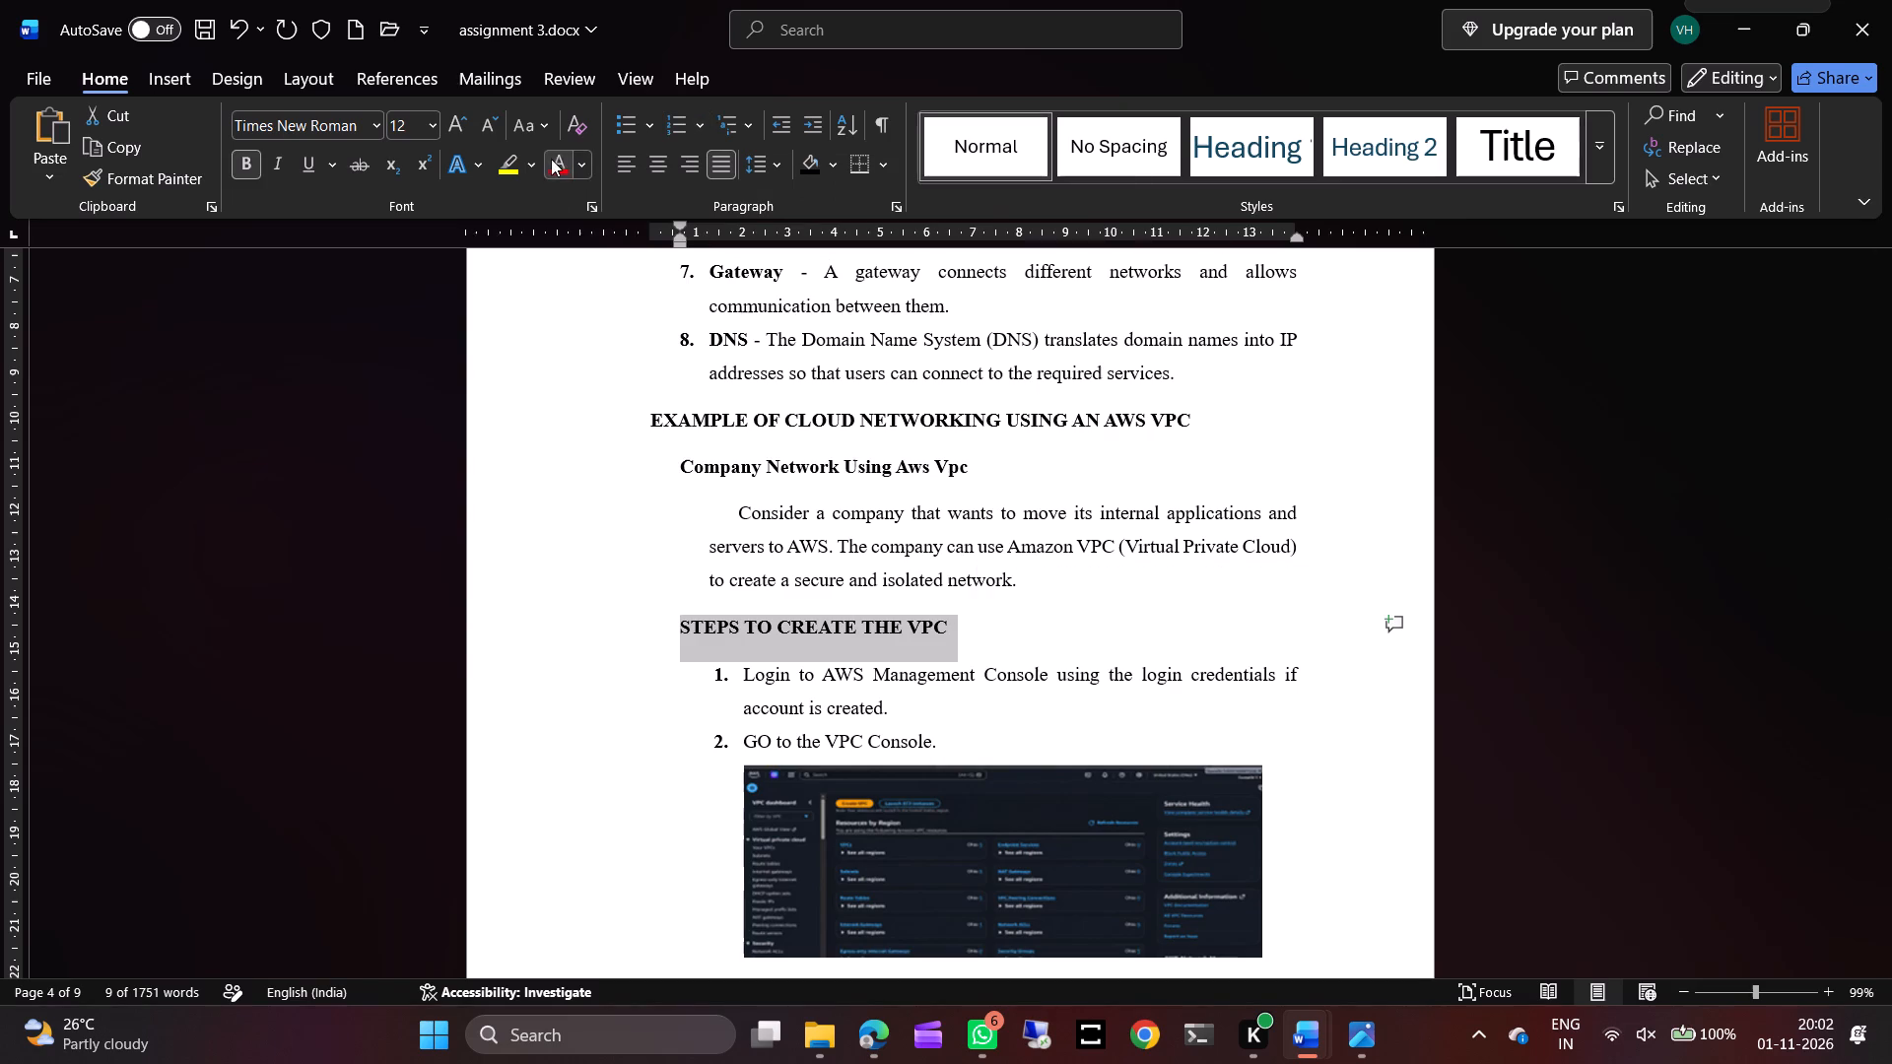
left_click_drag(518, 117, 580, 252)
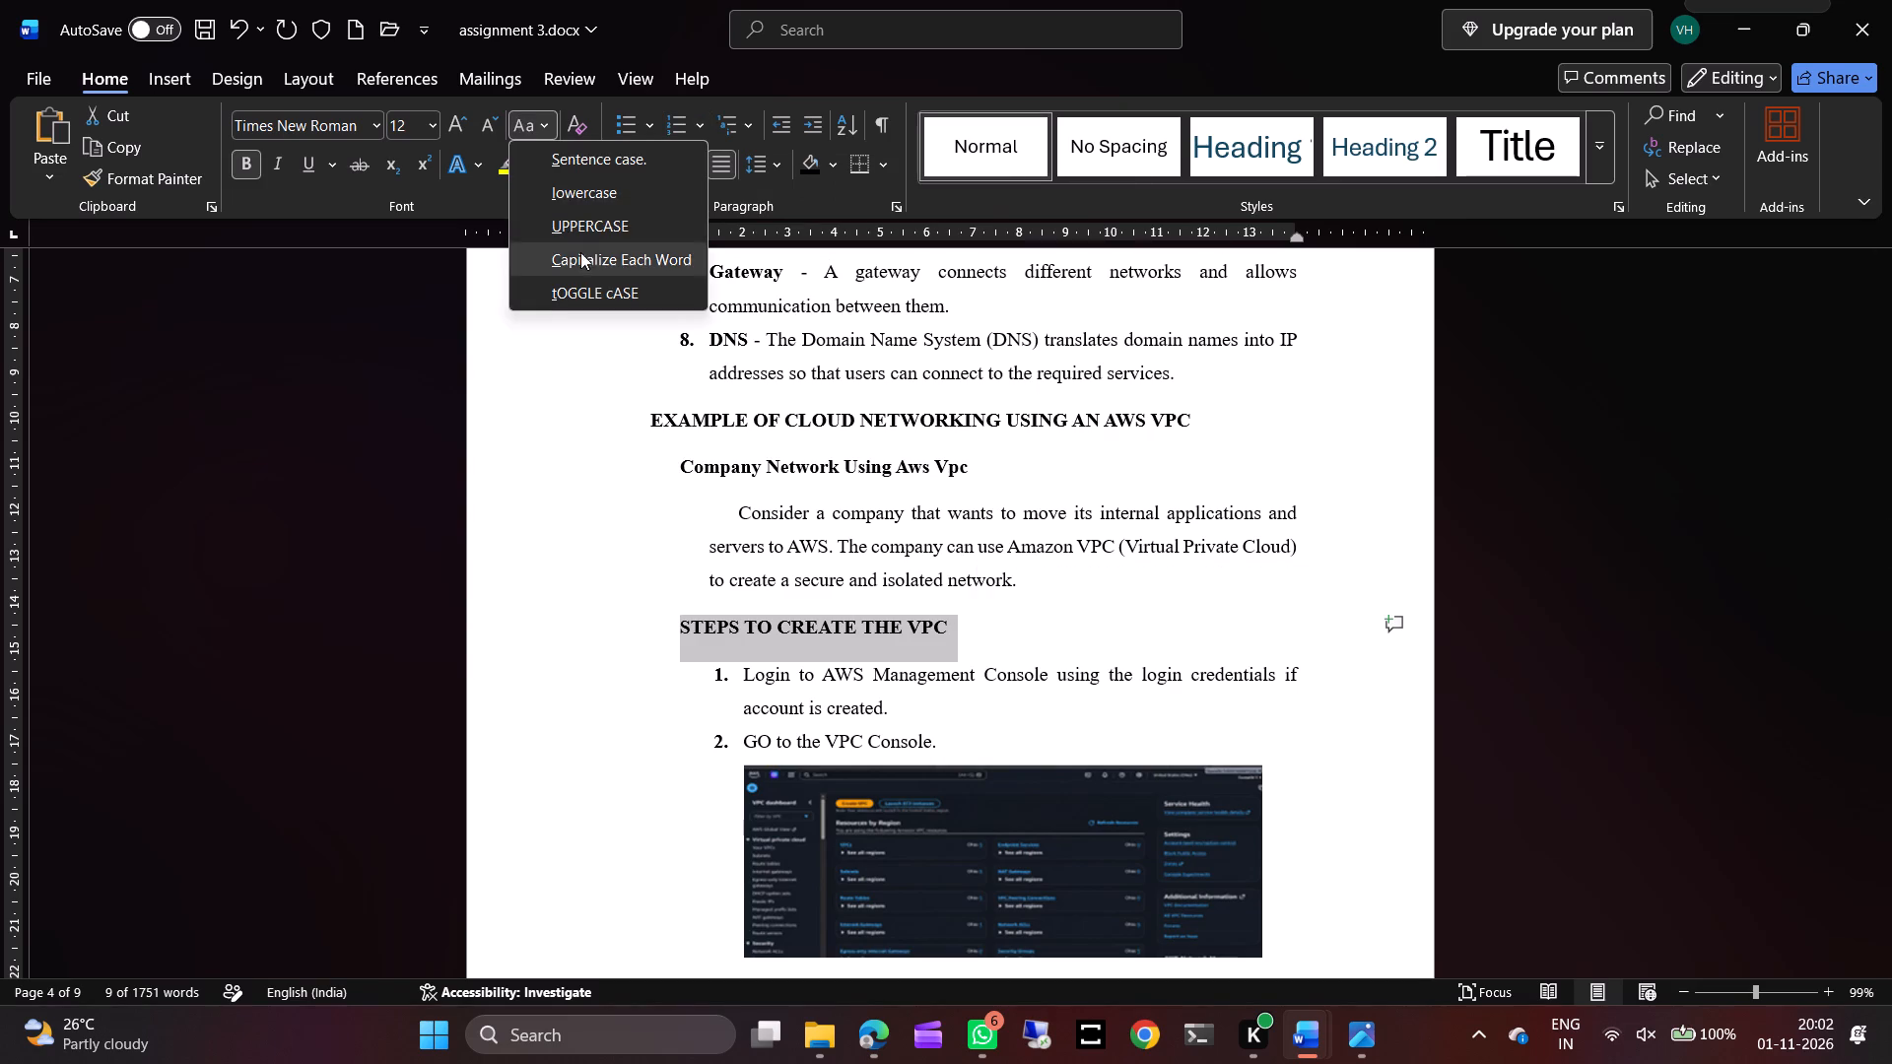
left_click_drag(580, 252, 580, 254)
left_click(580, 254)
left_click(624, 686)
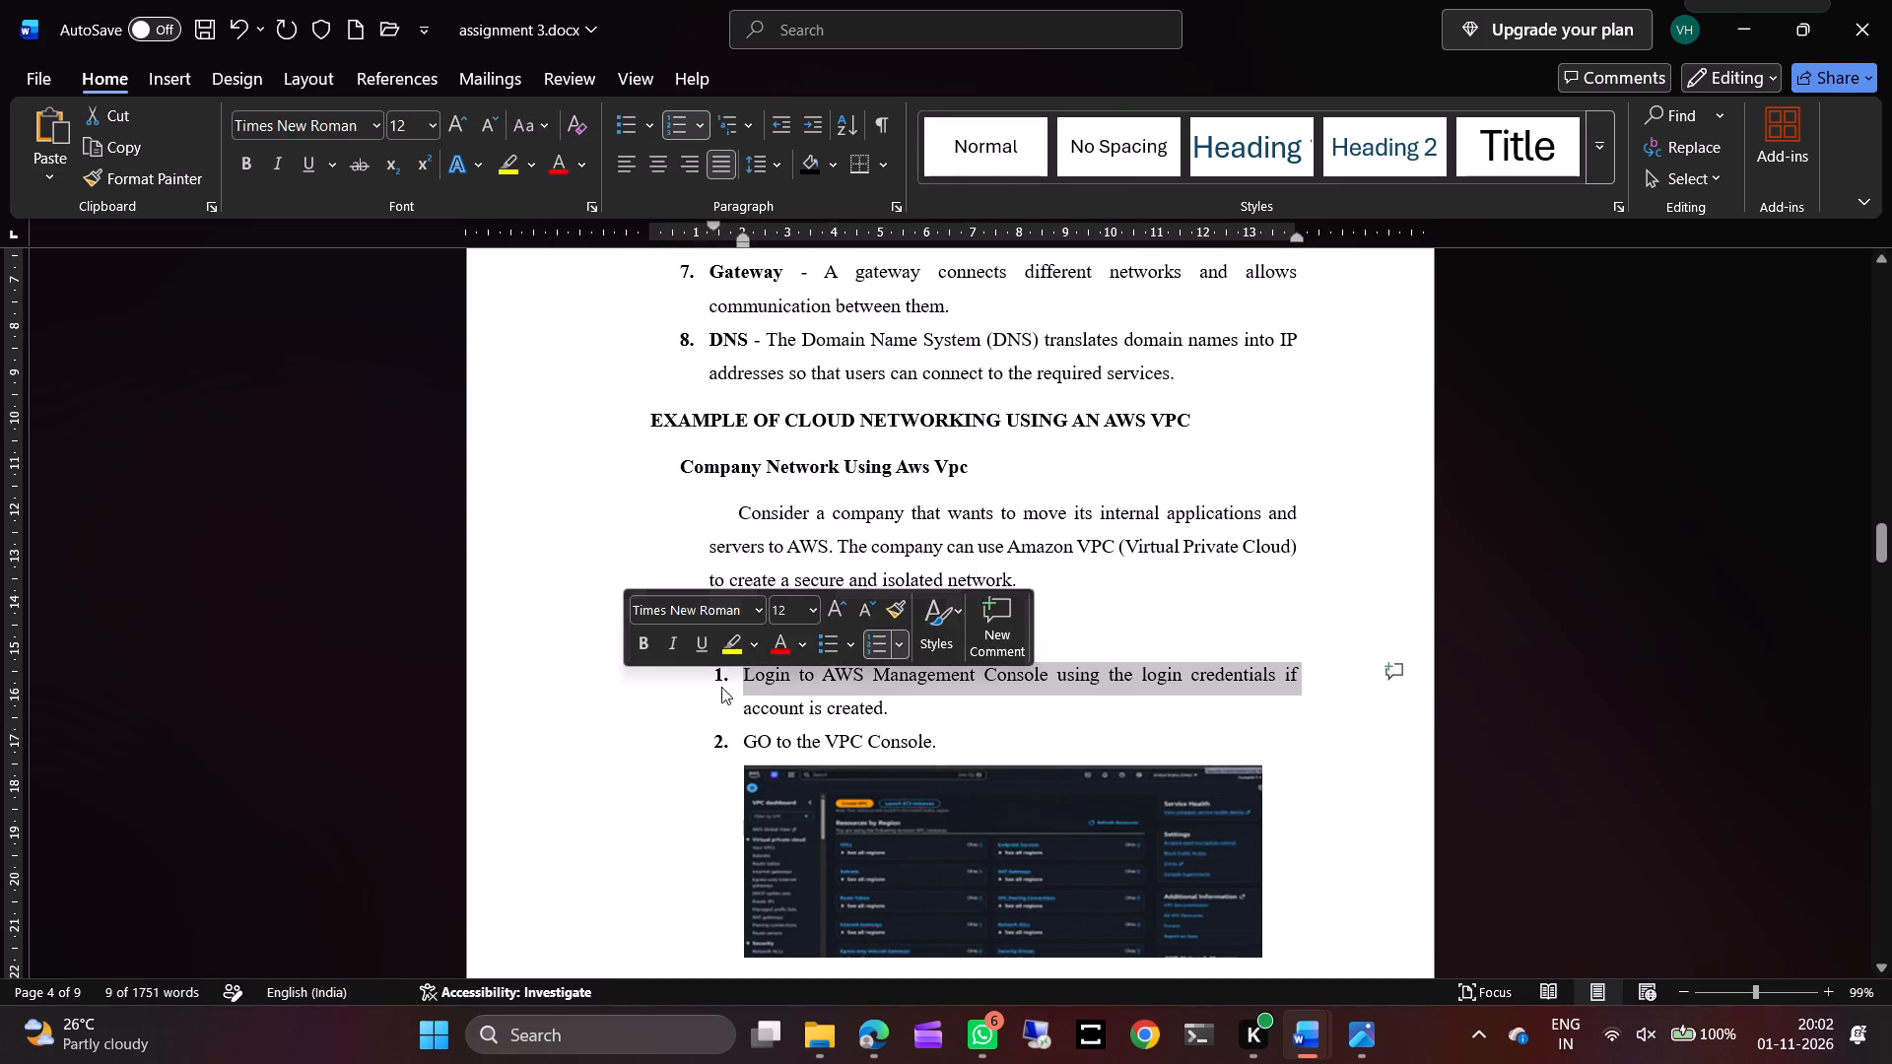
left_click(649, 776)
Review the layout, headers and page numbers from the VPC creation steps through to the end of the document.
scroll(808, 801, "down", 2)
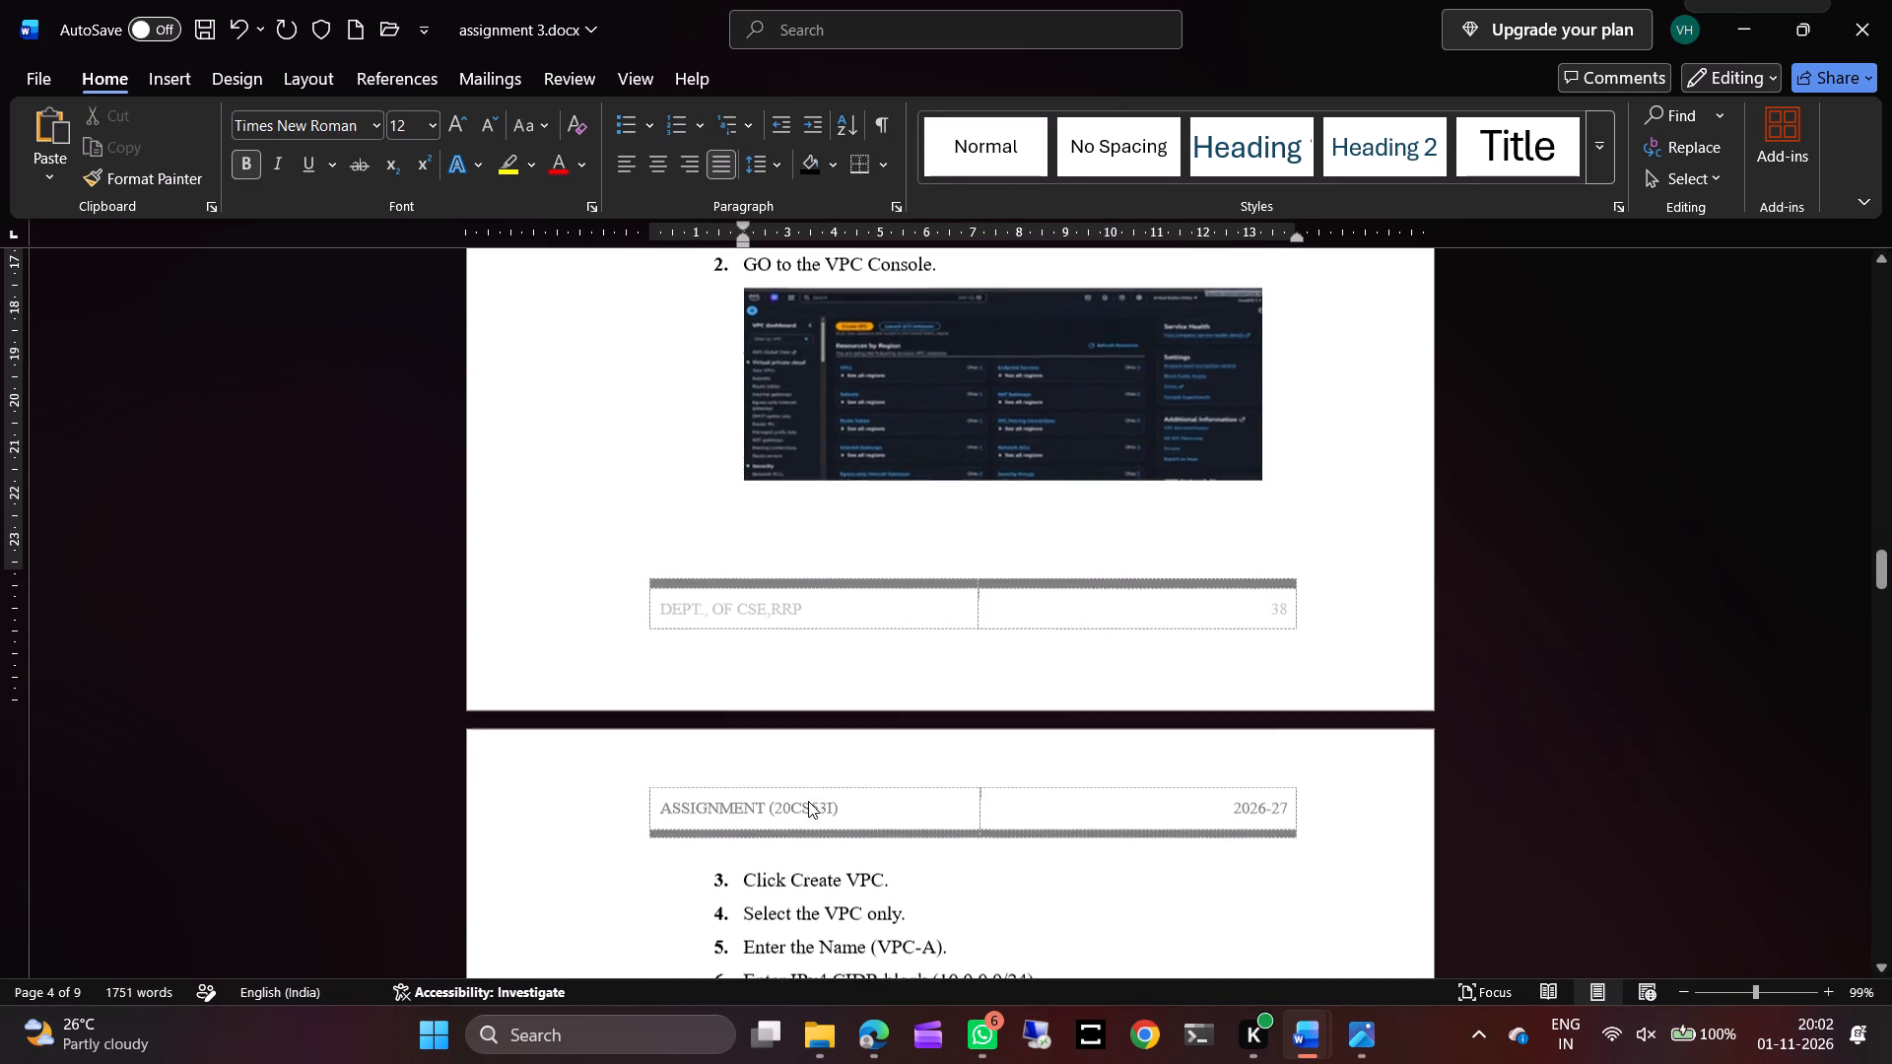
scroll(808, 801, "down", 3)
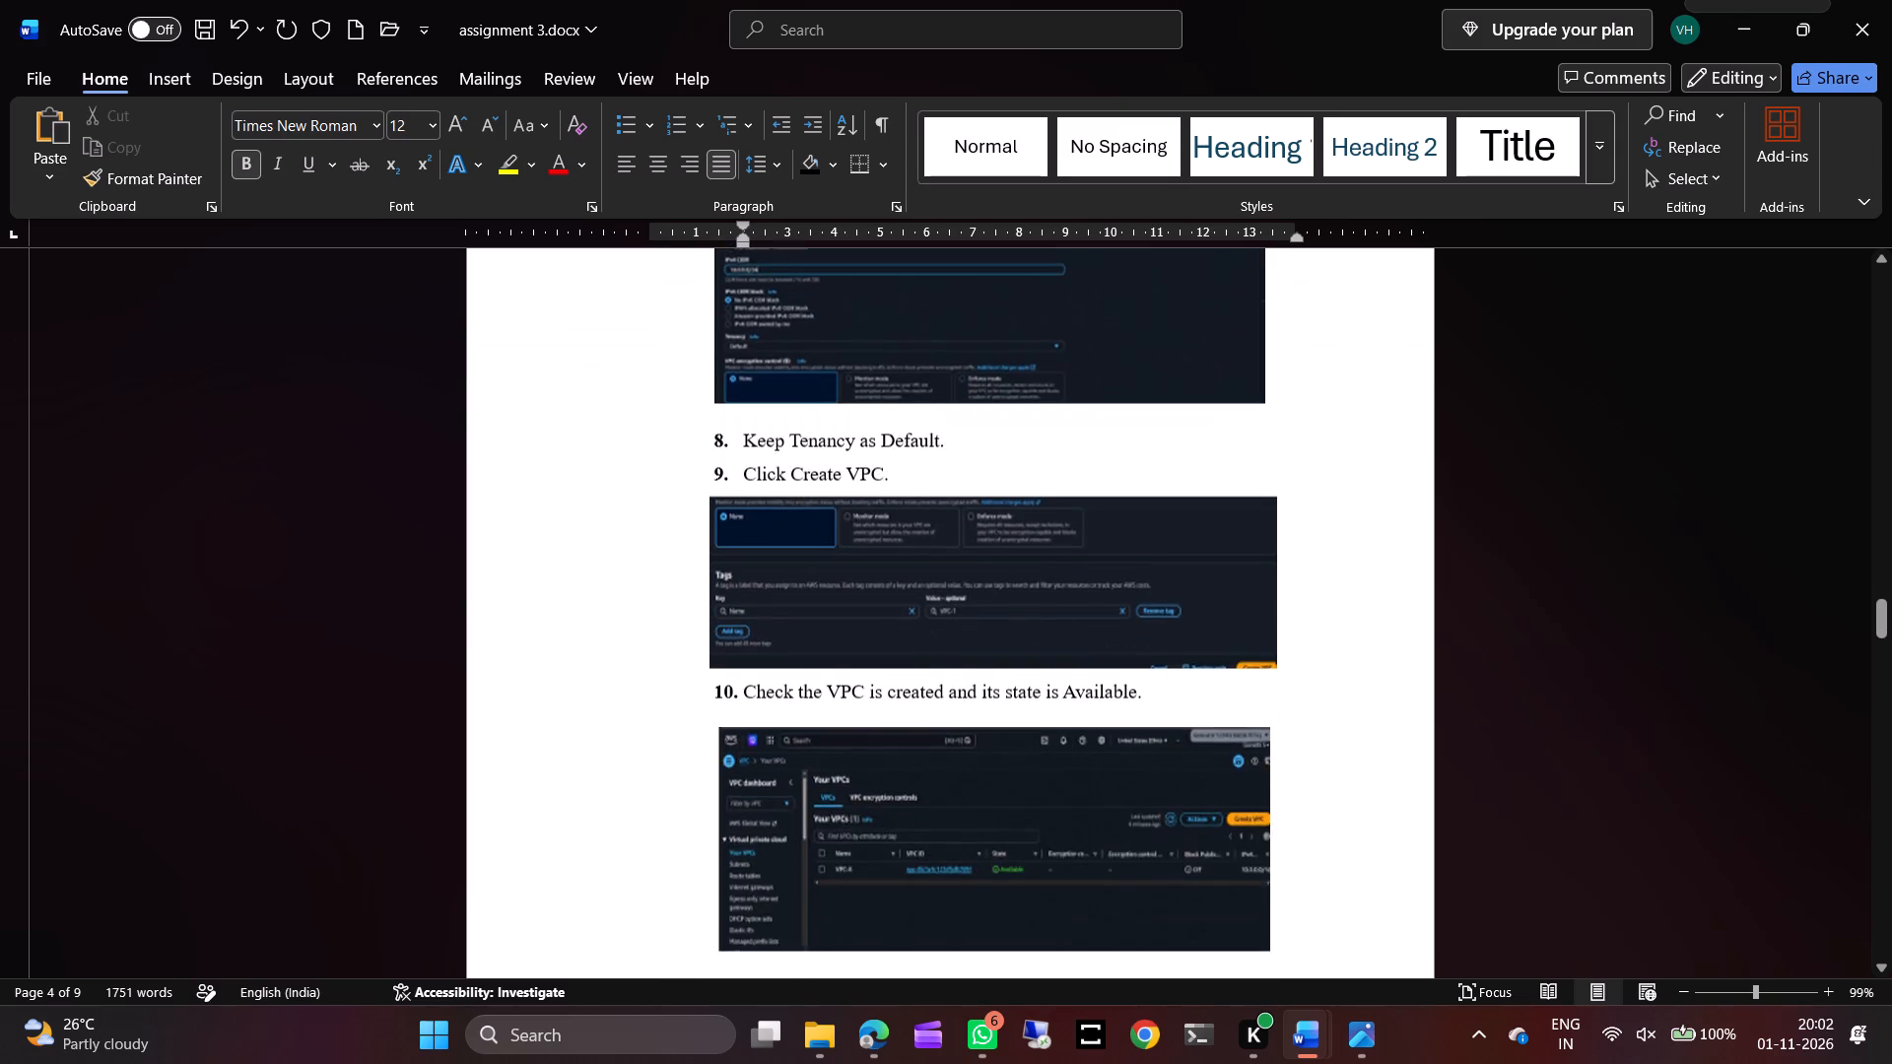
scroll(808, 801, "down", 3)
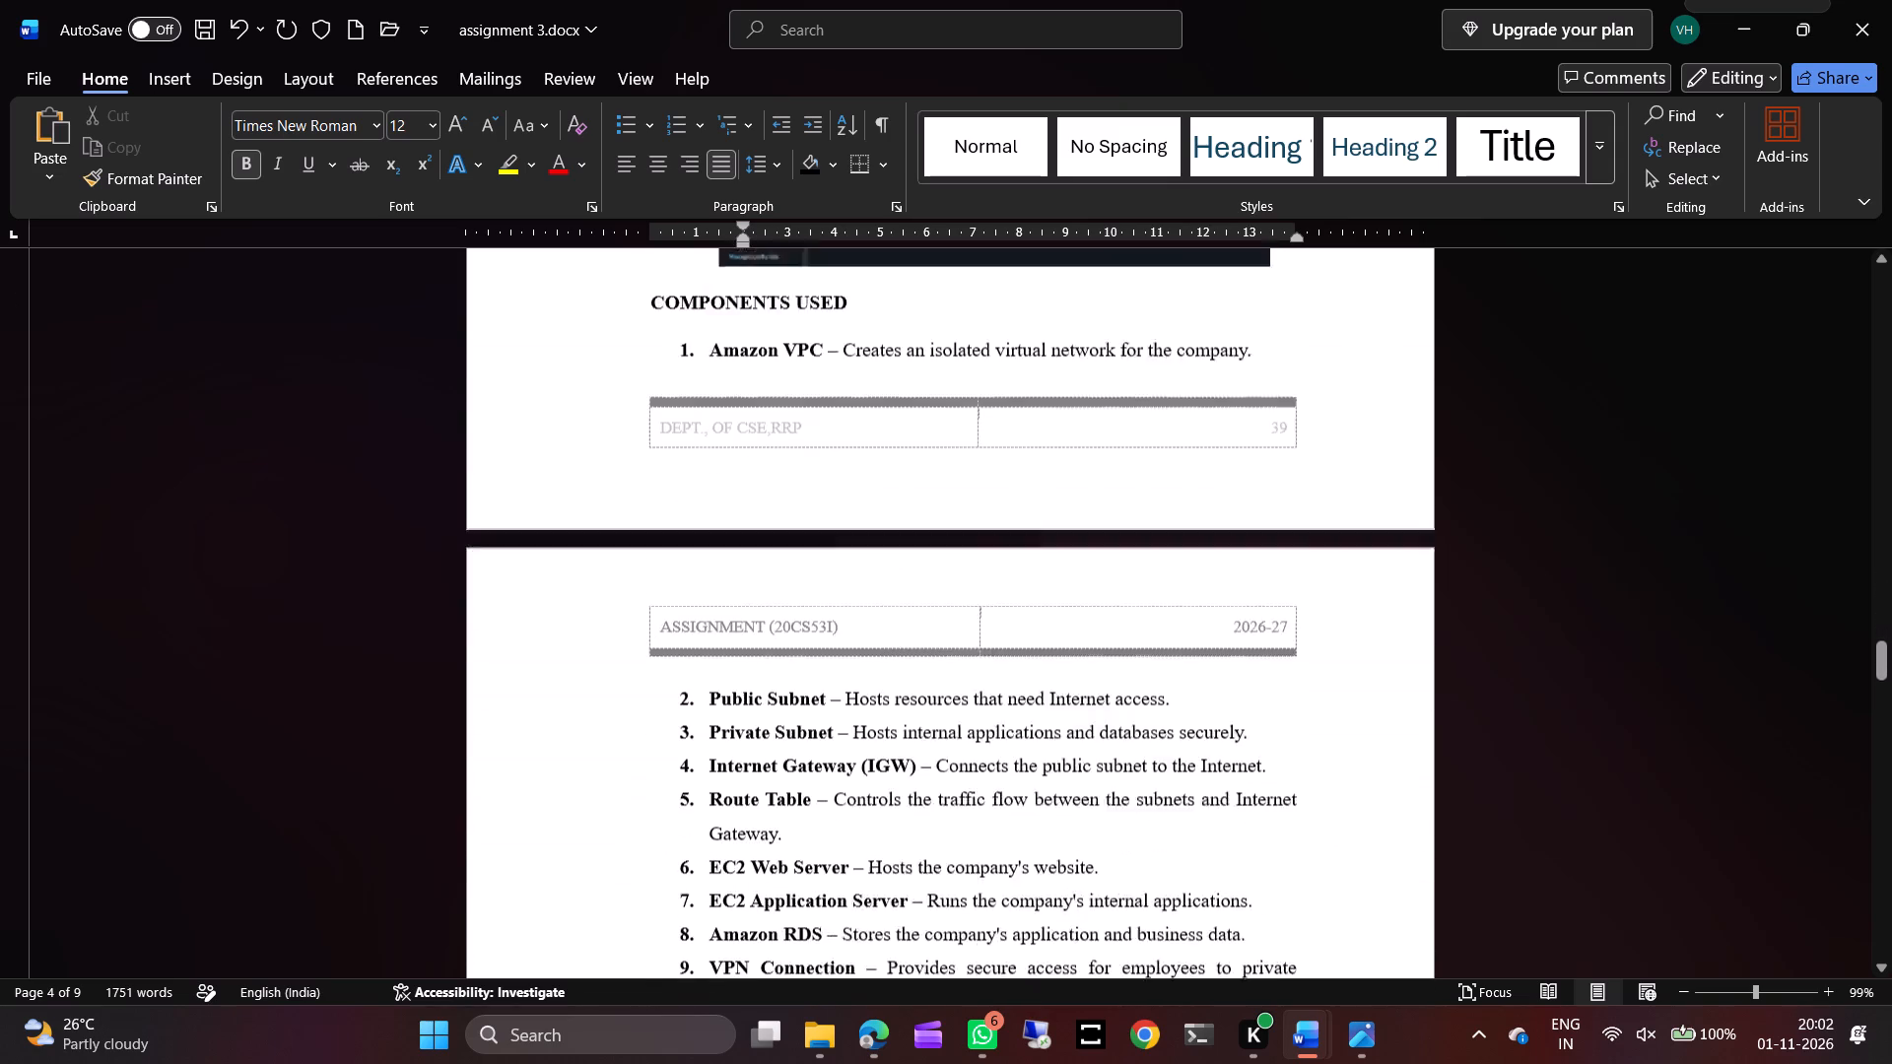
scroll(808, 801, "down", 5)
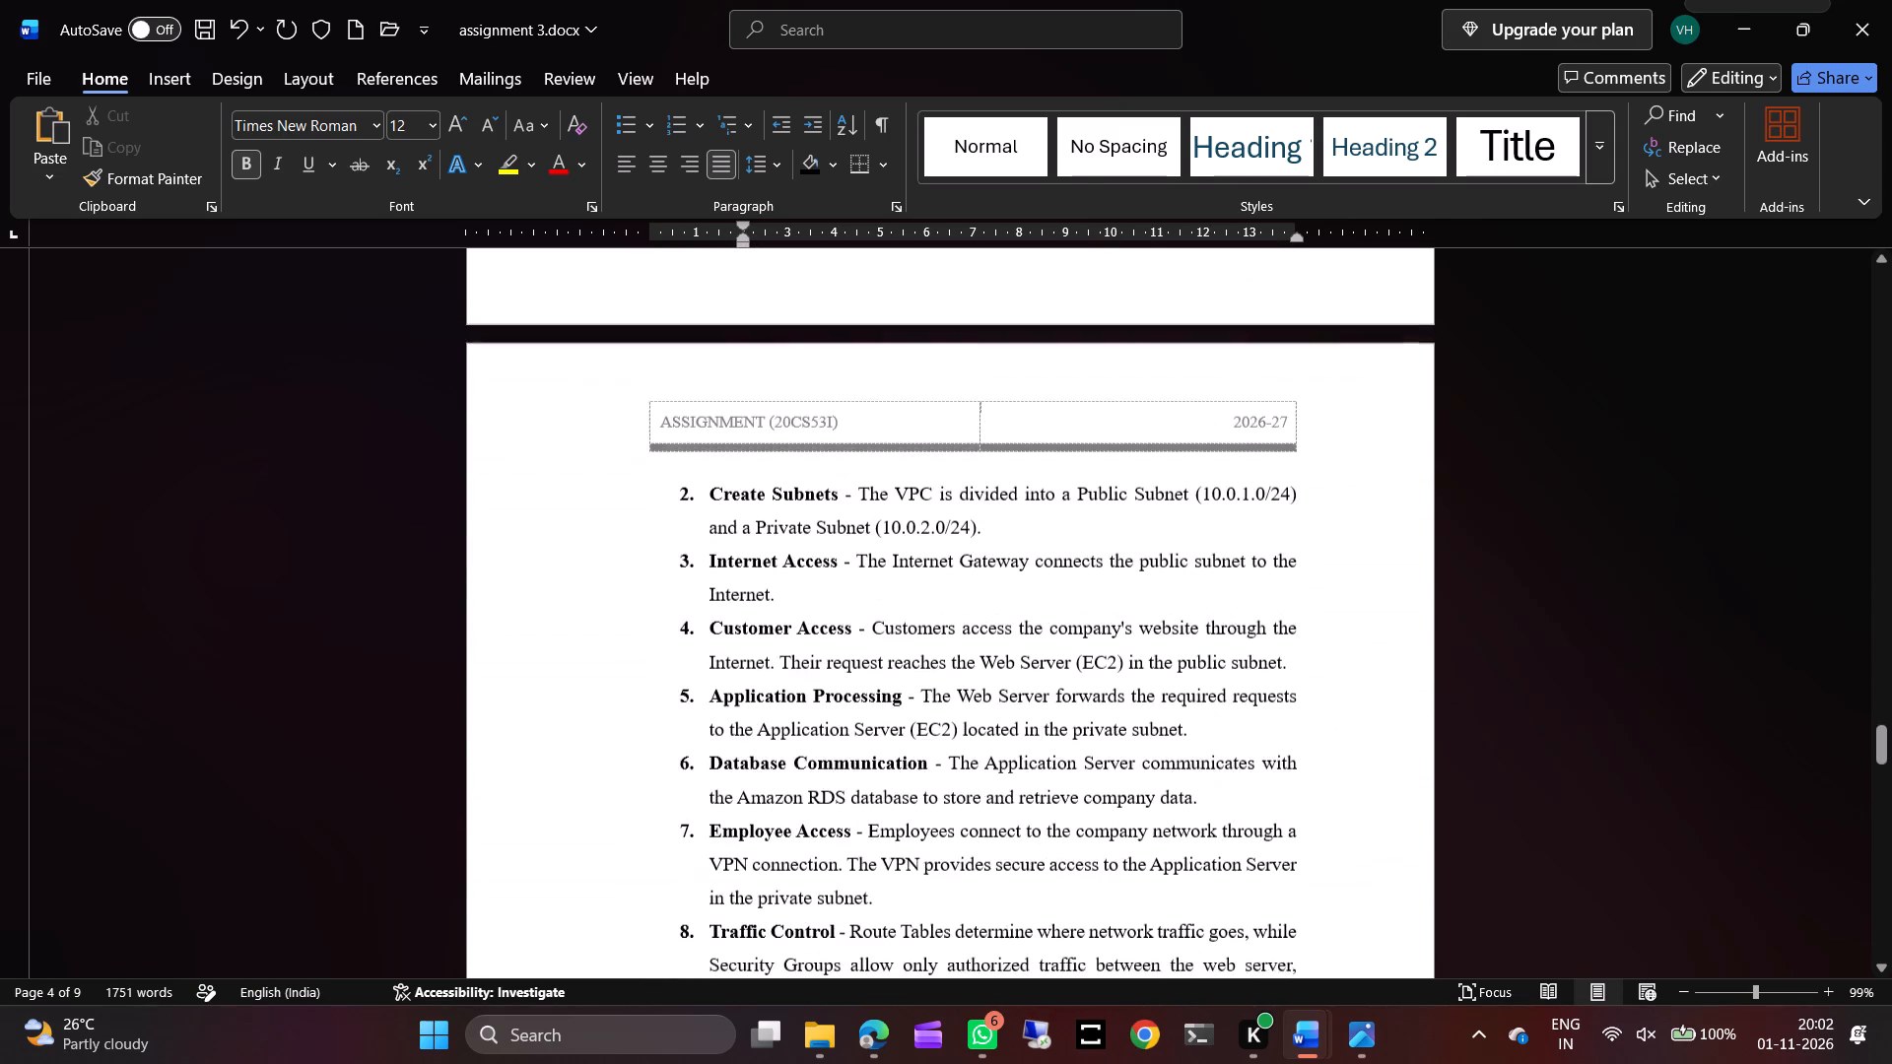
scroll(808, 801, "down", 6)
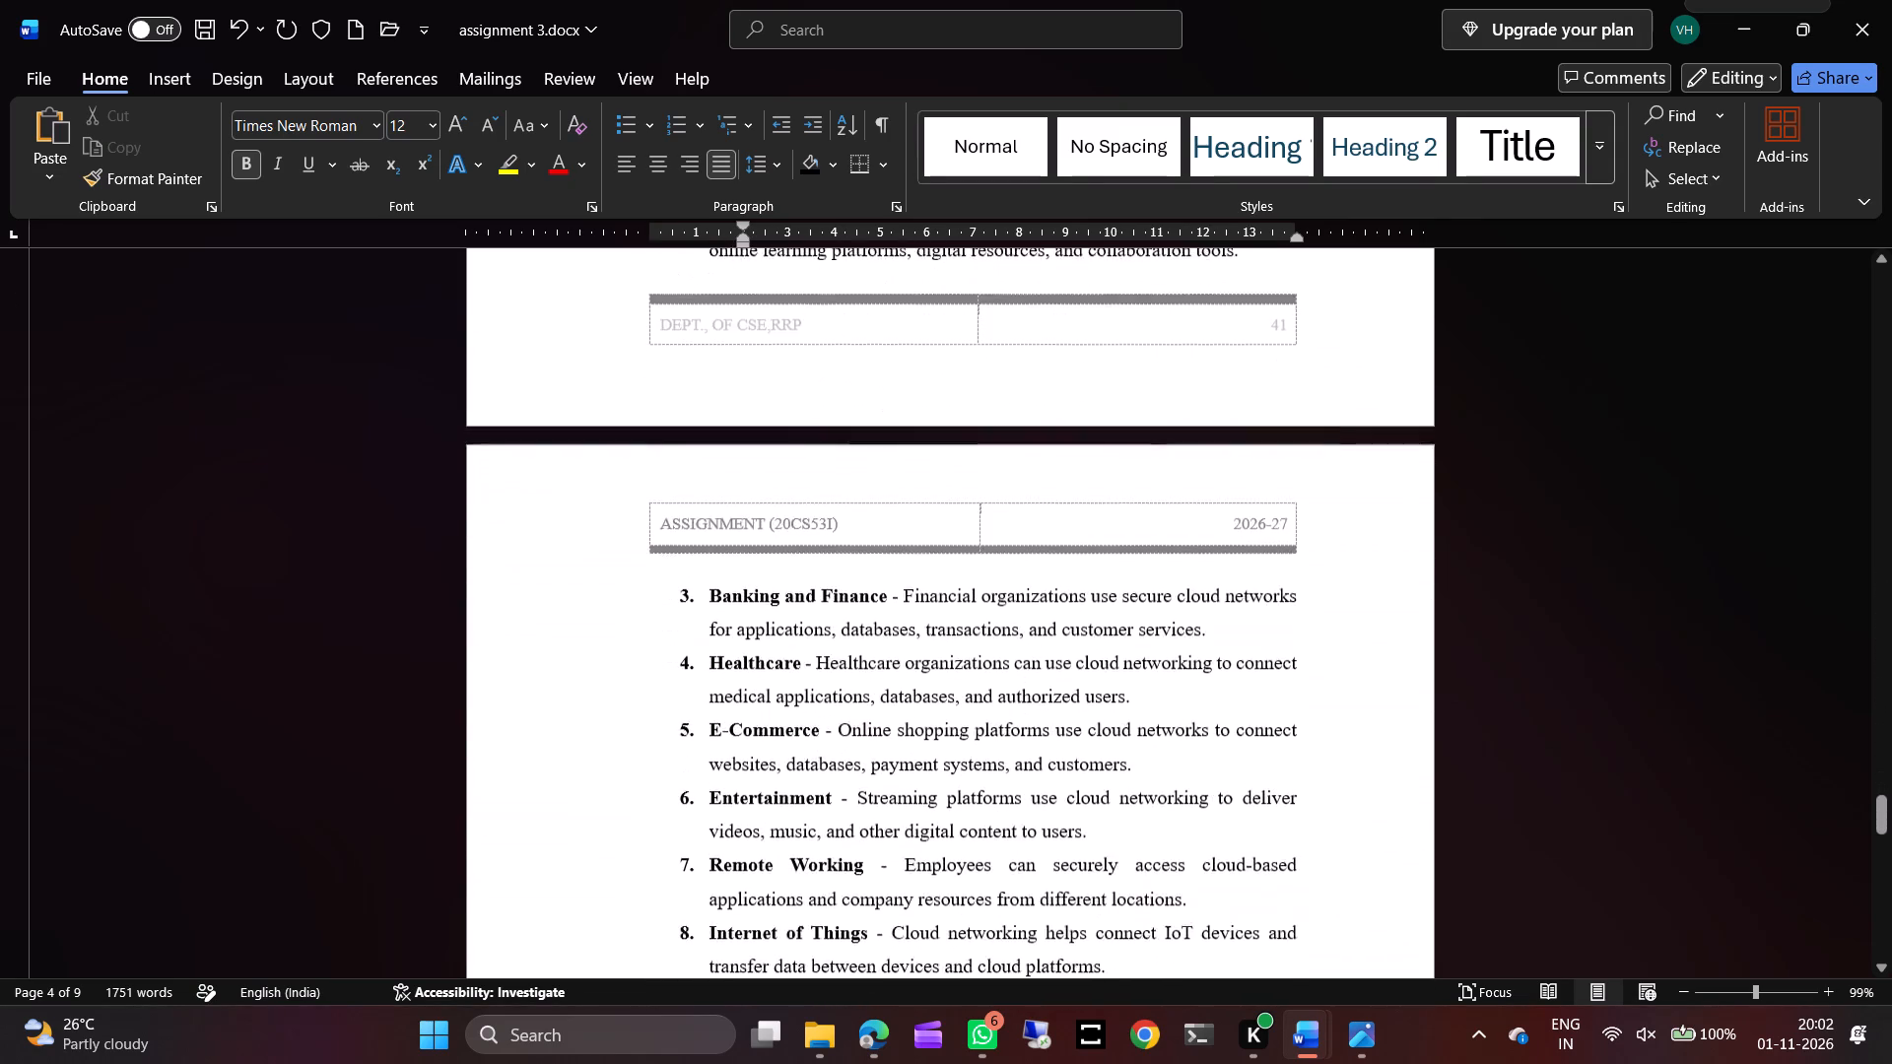
scroll(808, 801, "down", 6)
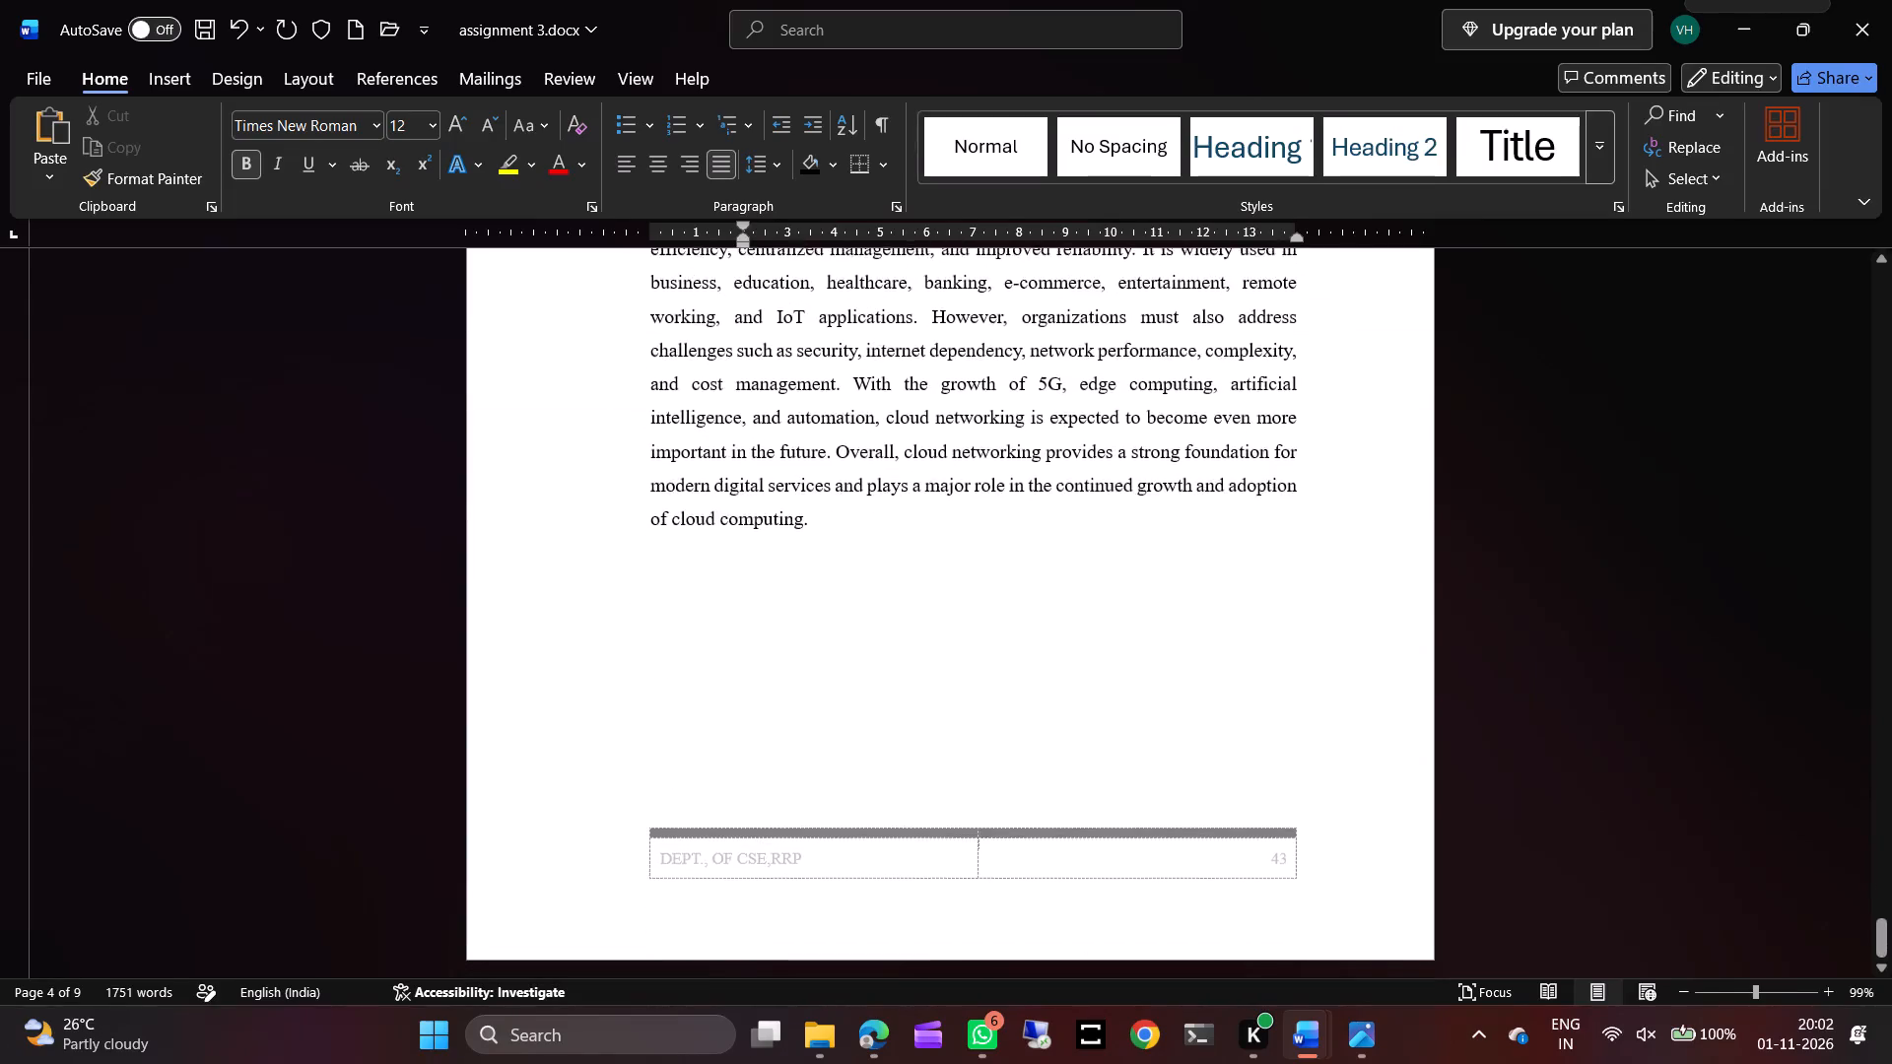
scroll(887, 757, "down", 1)
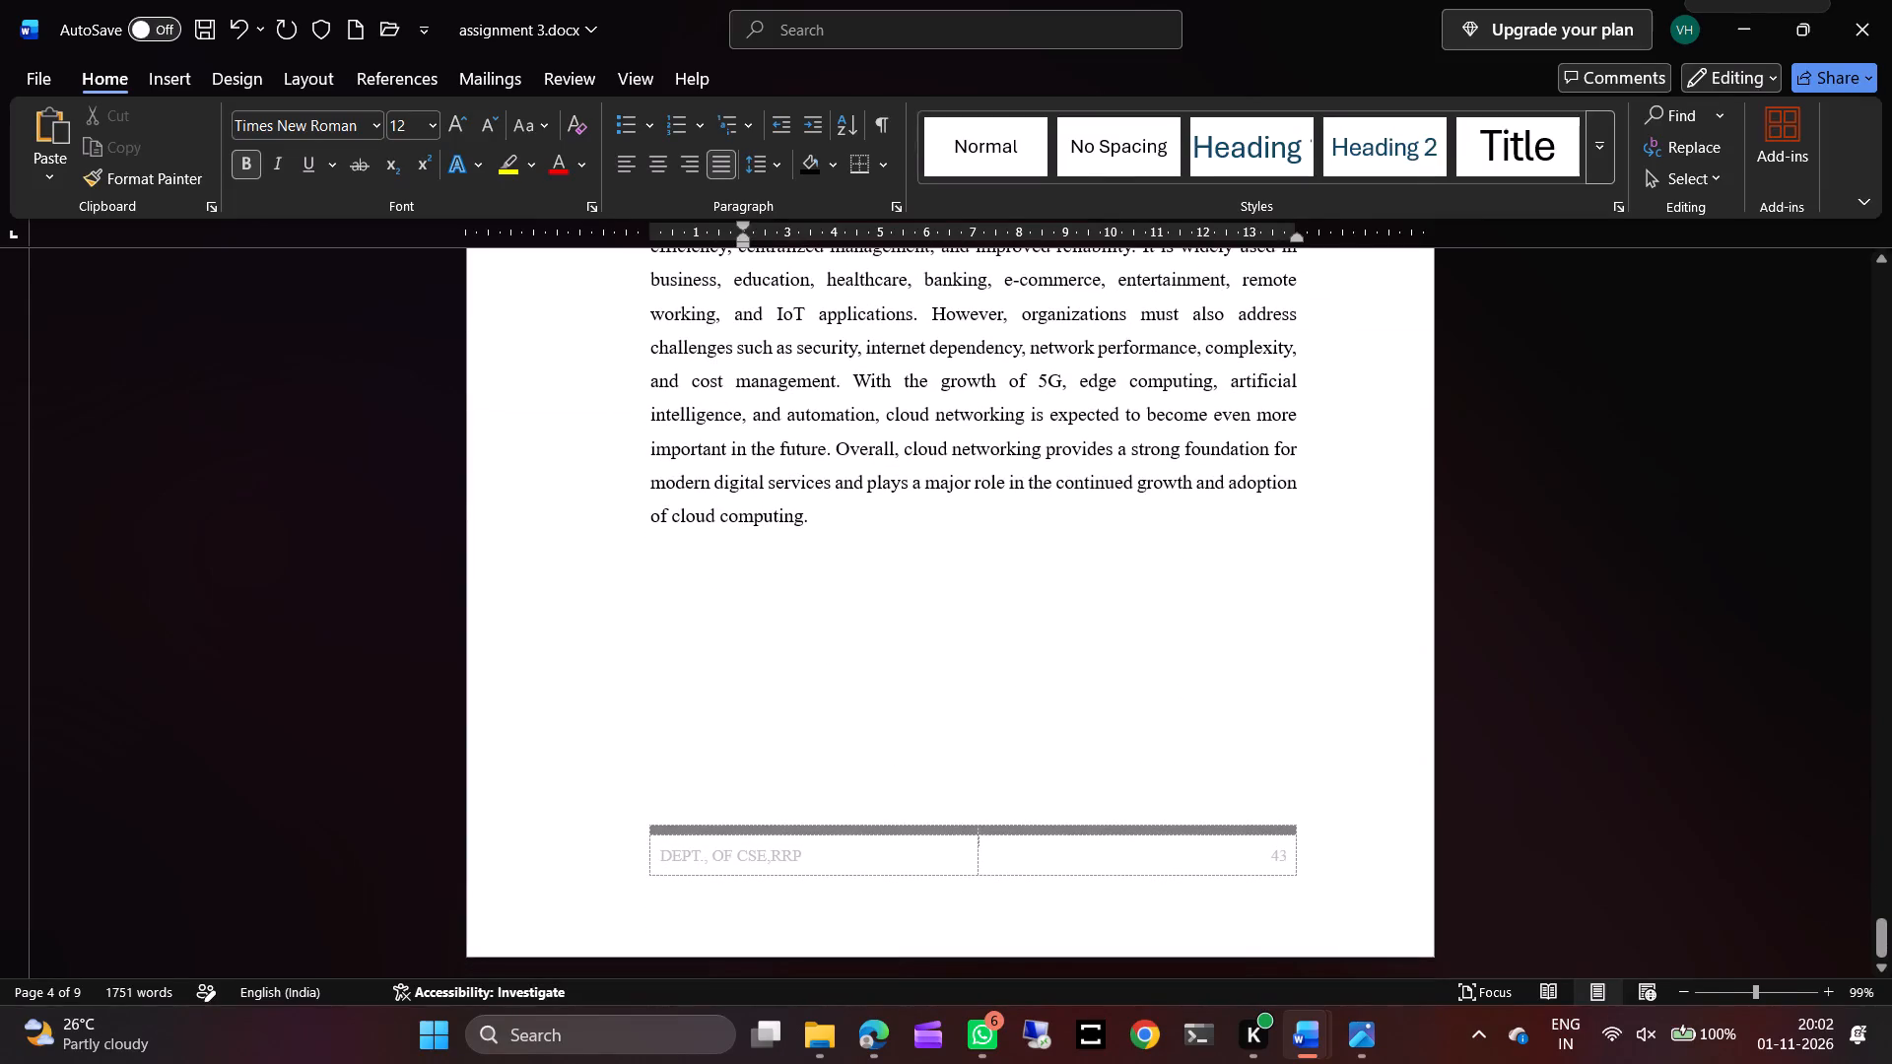
Save the document as a PDF named HARSHA 3 in the AMRUTHA folder.
left_click(28, 81)
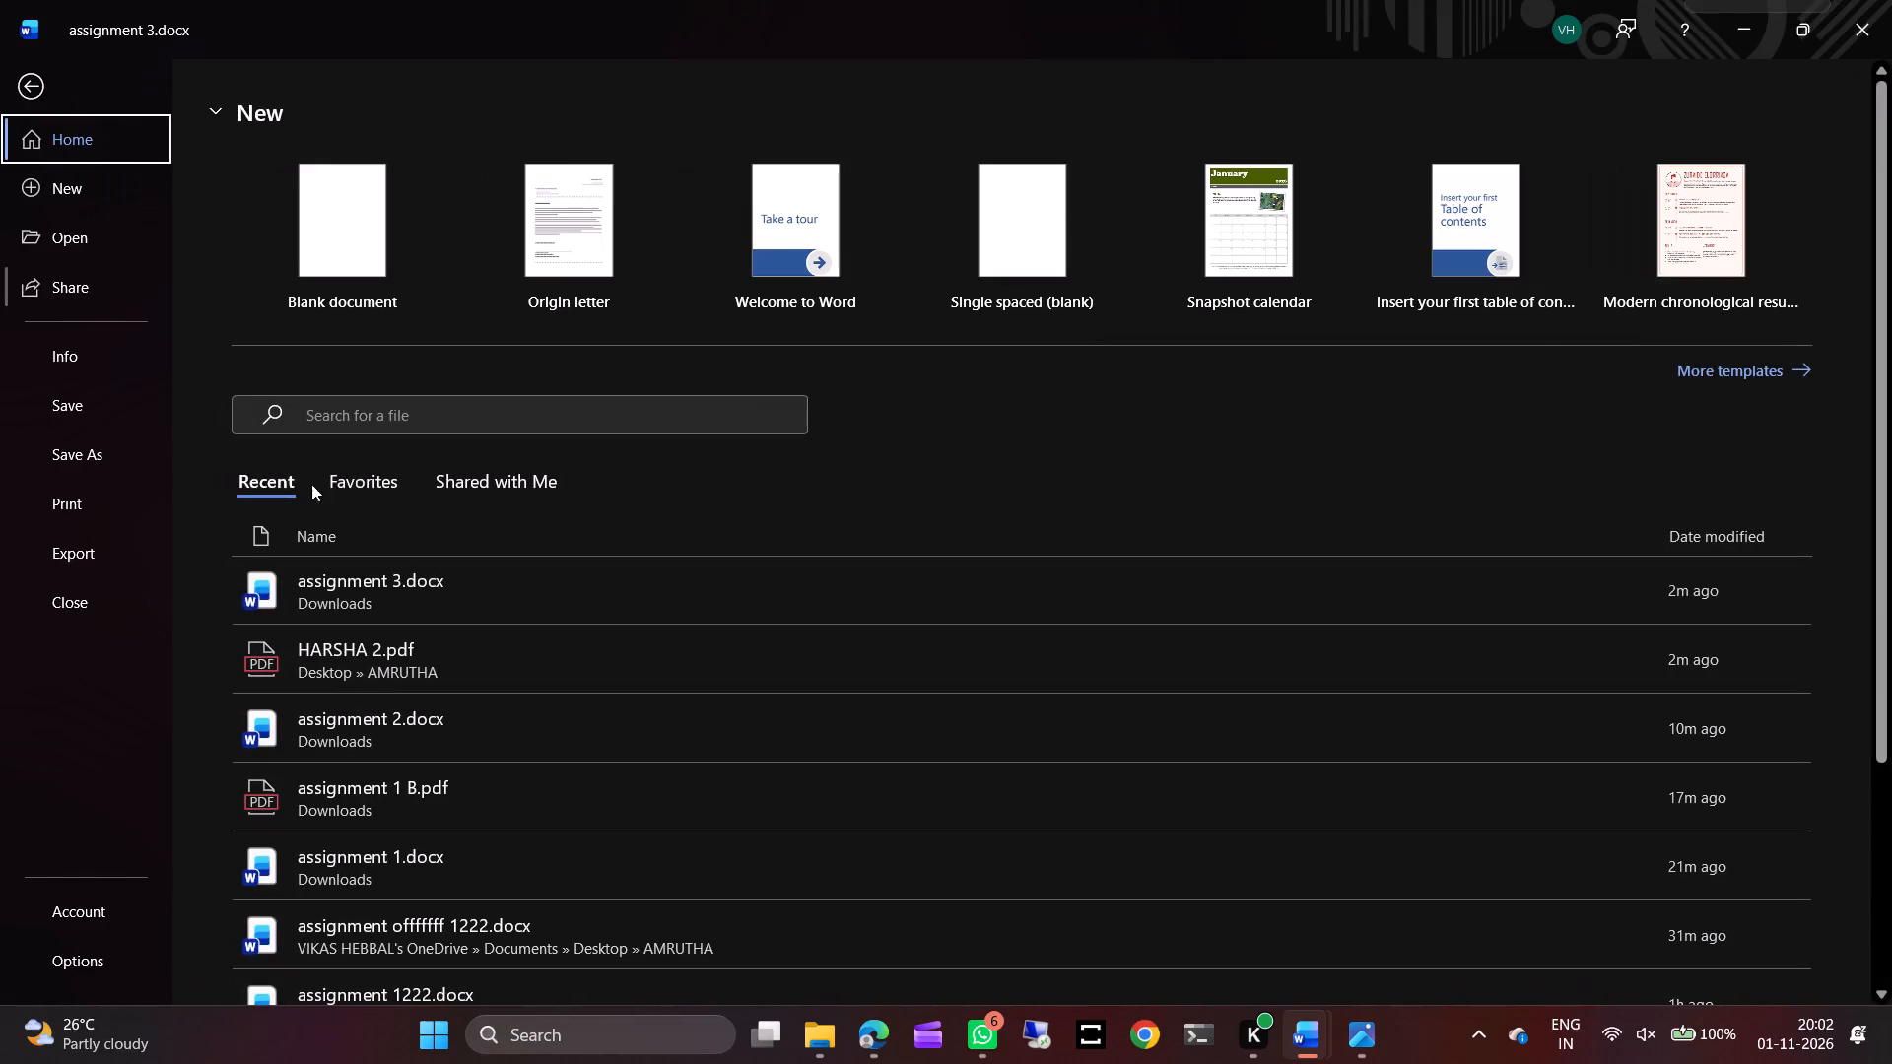
left_click(87, 455)
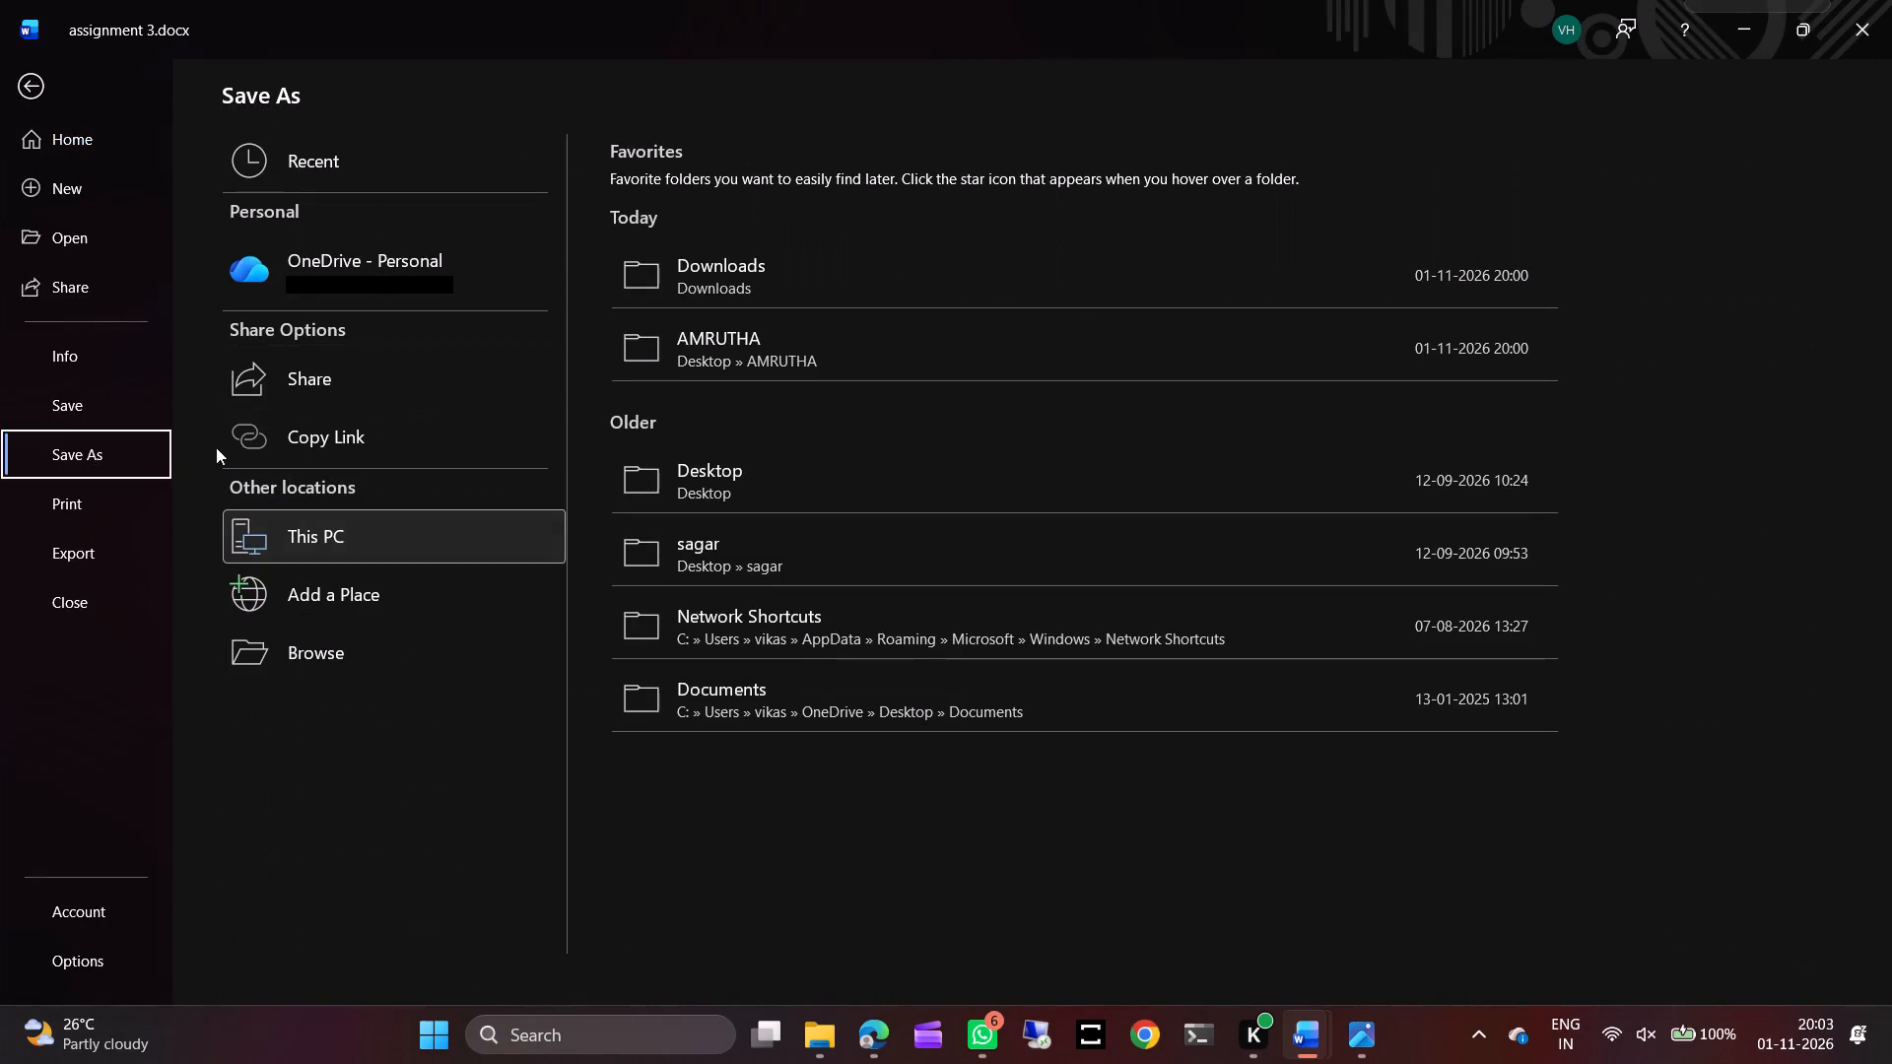
left_click(727, 361)
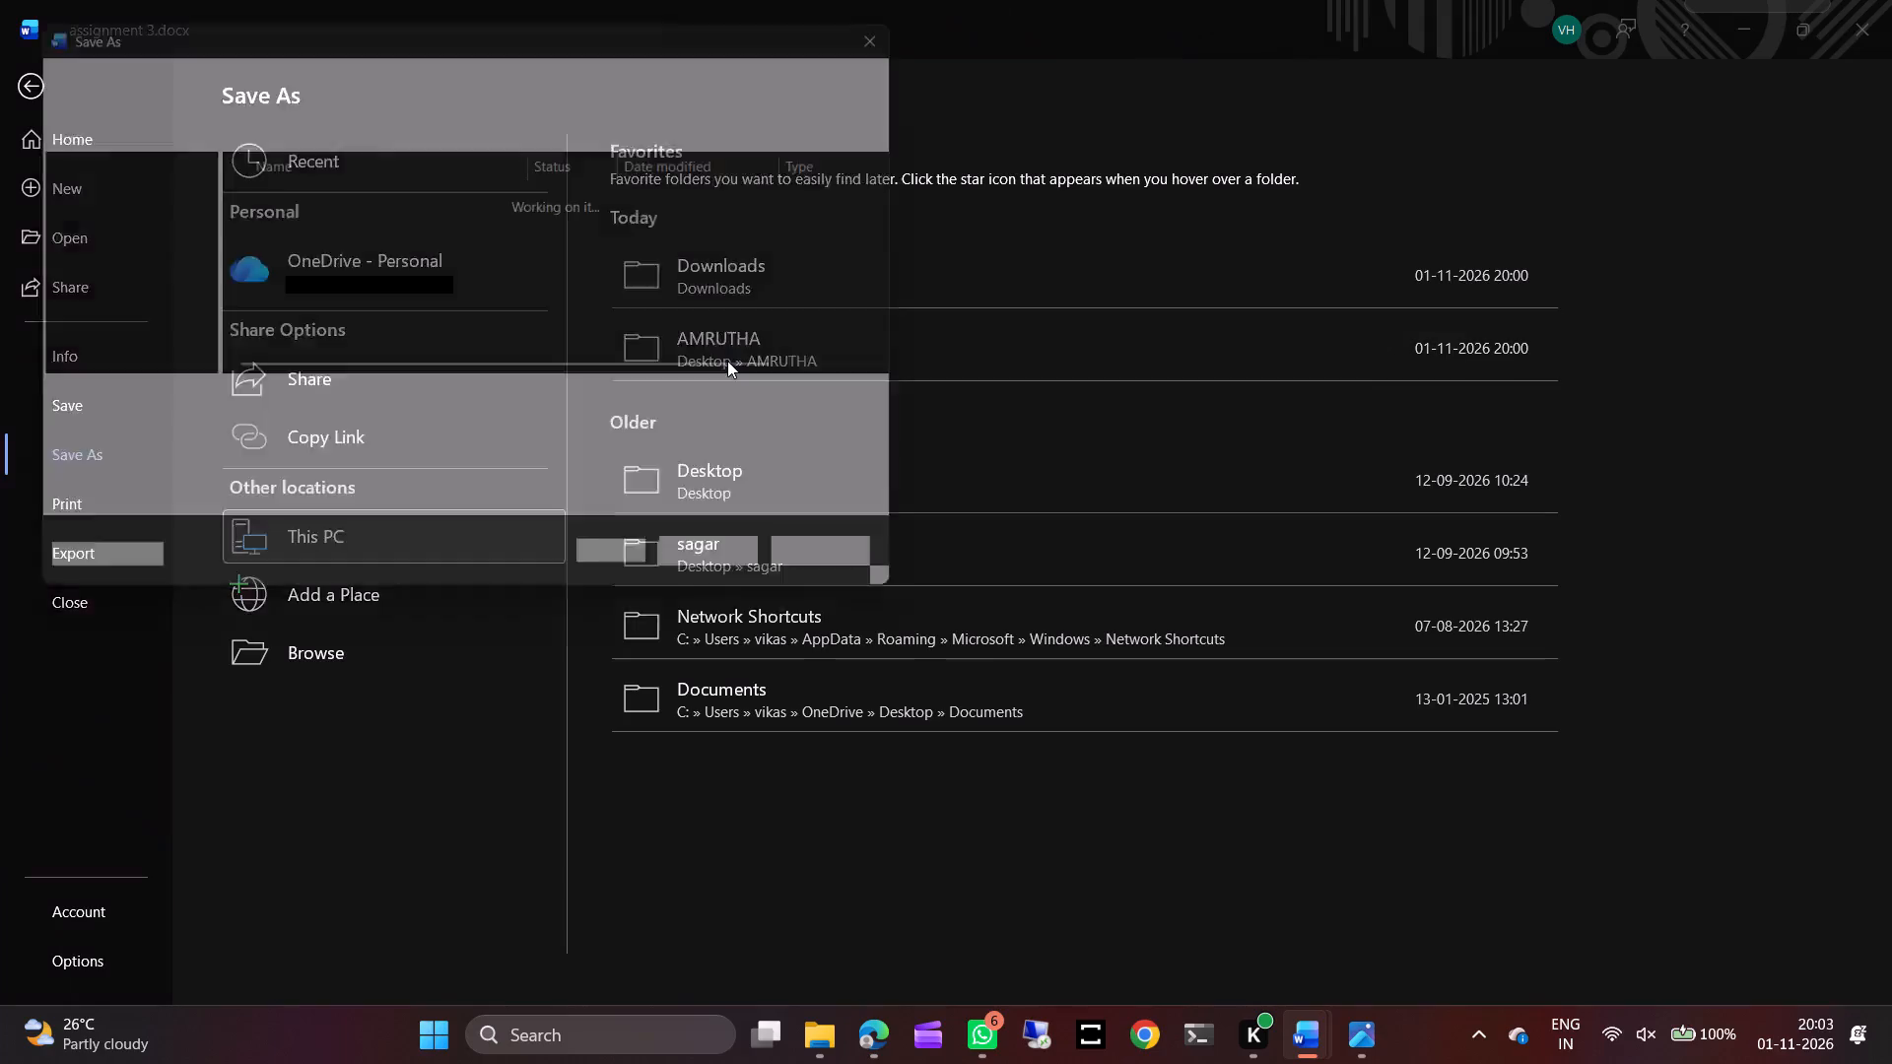
type("HARSHA")
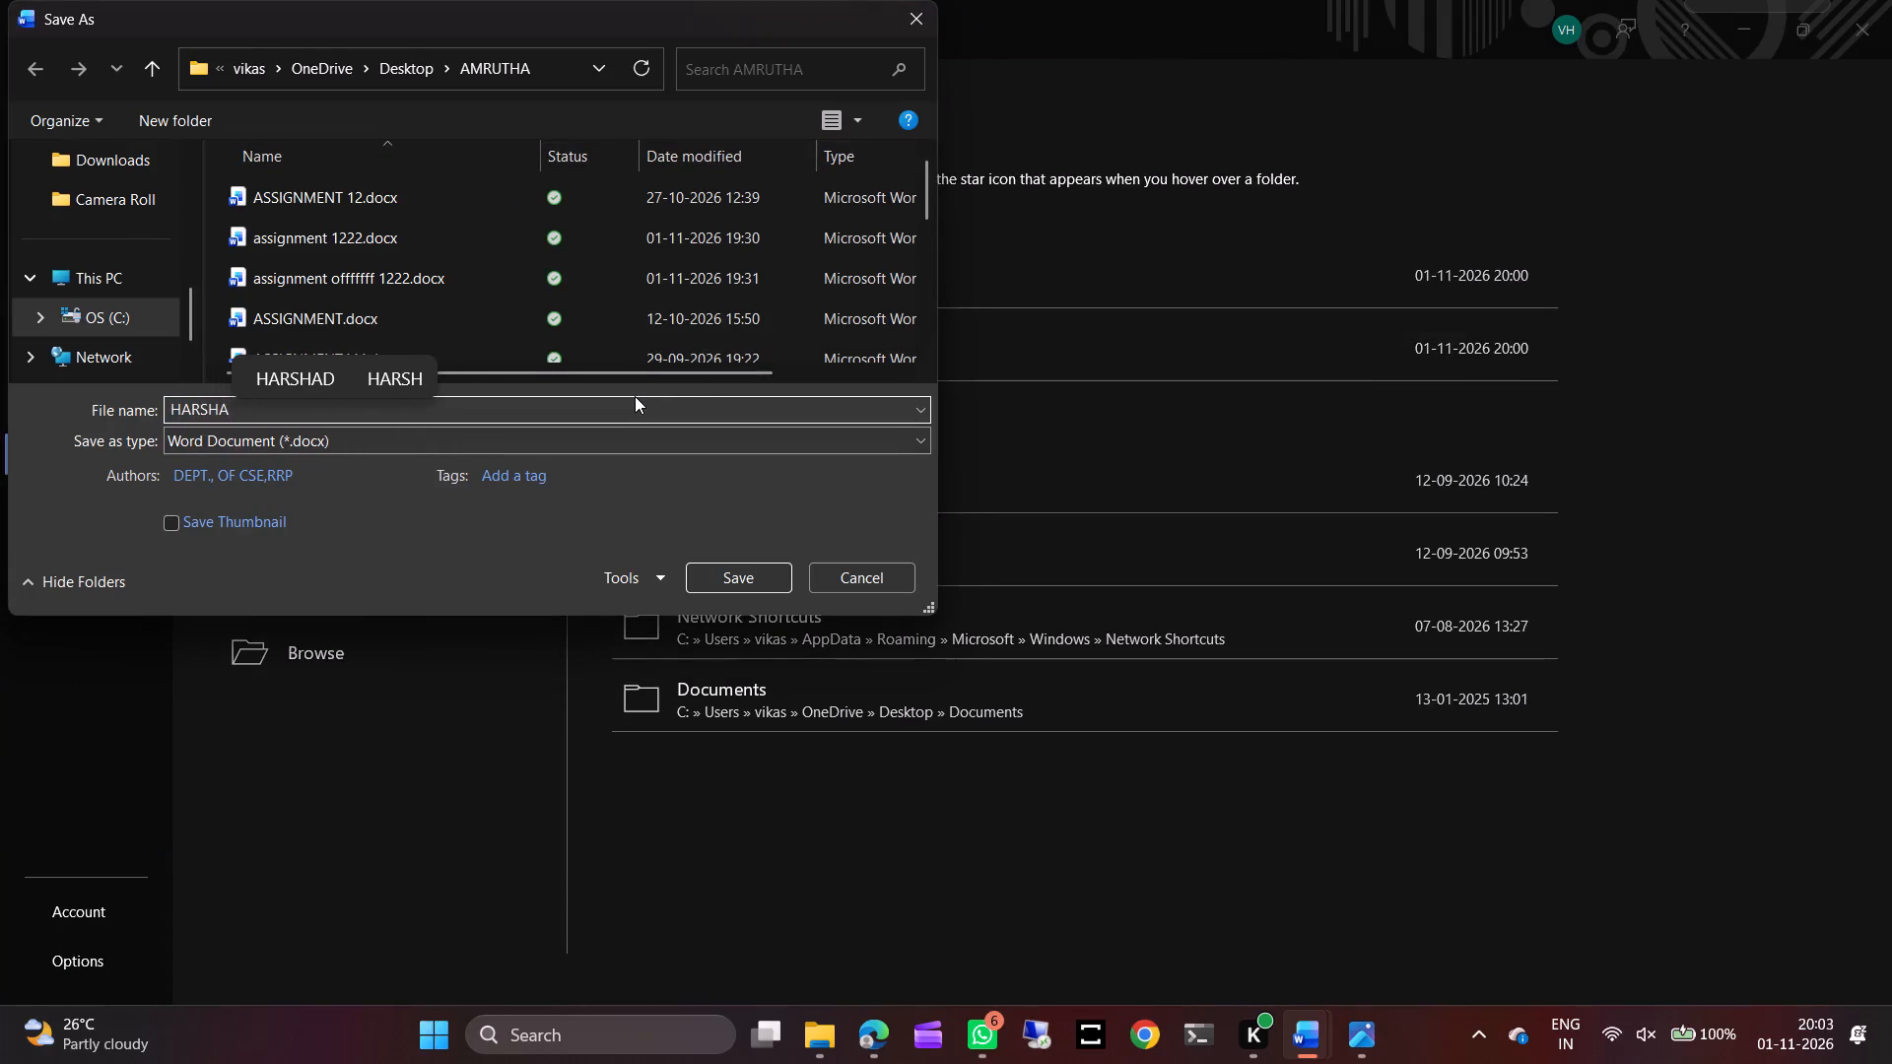
key("space")
type("3")
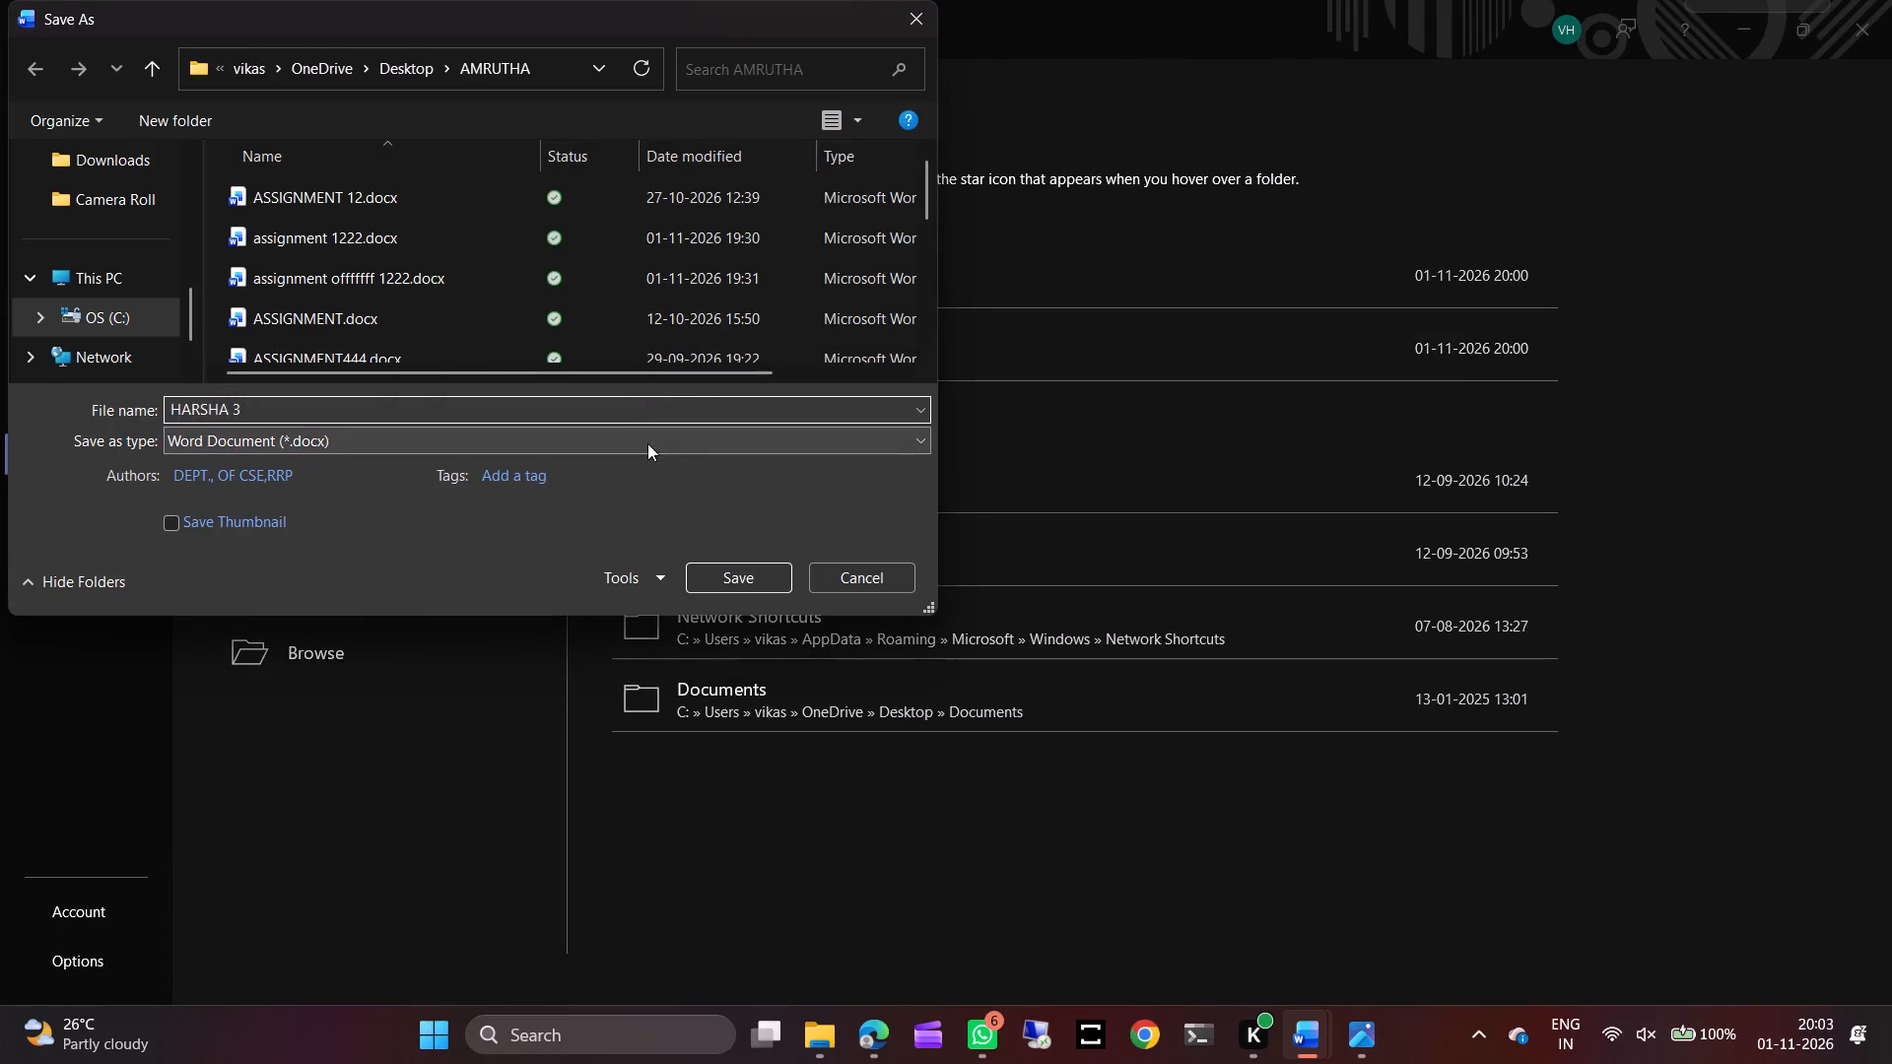
left_click_drag(647, 443, 240, 575)
left_click(240, 575)
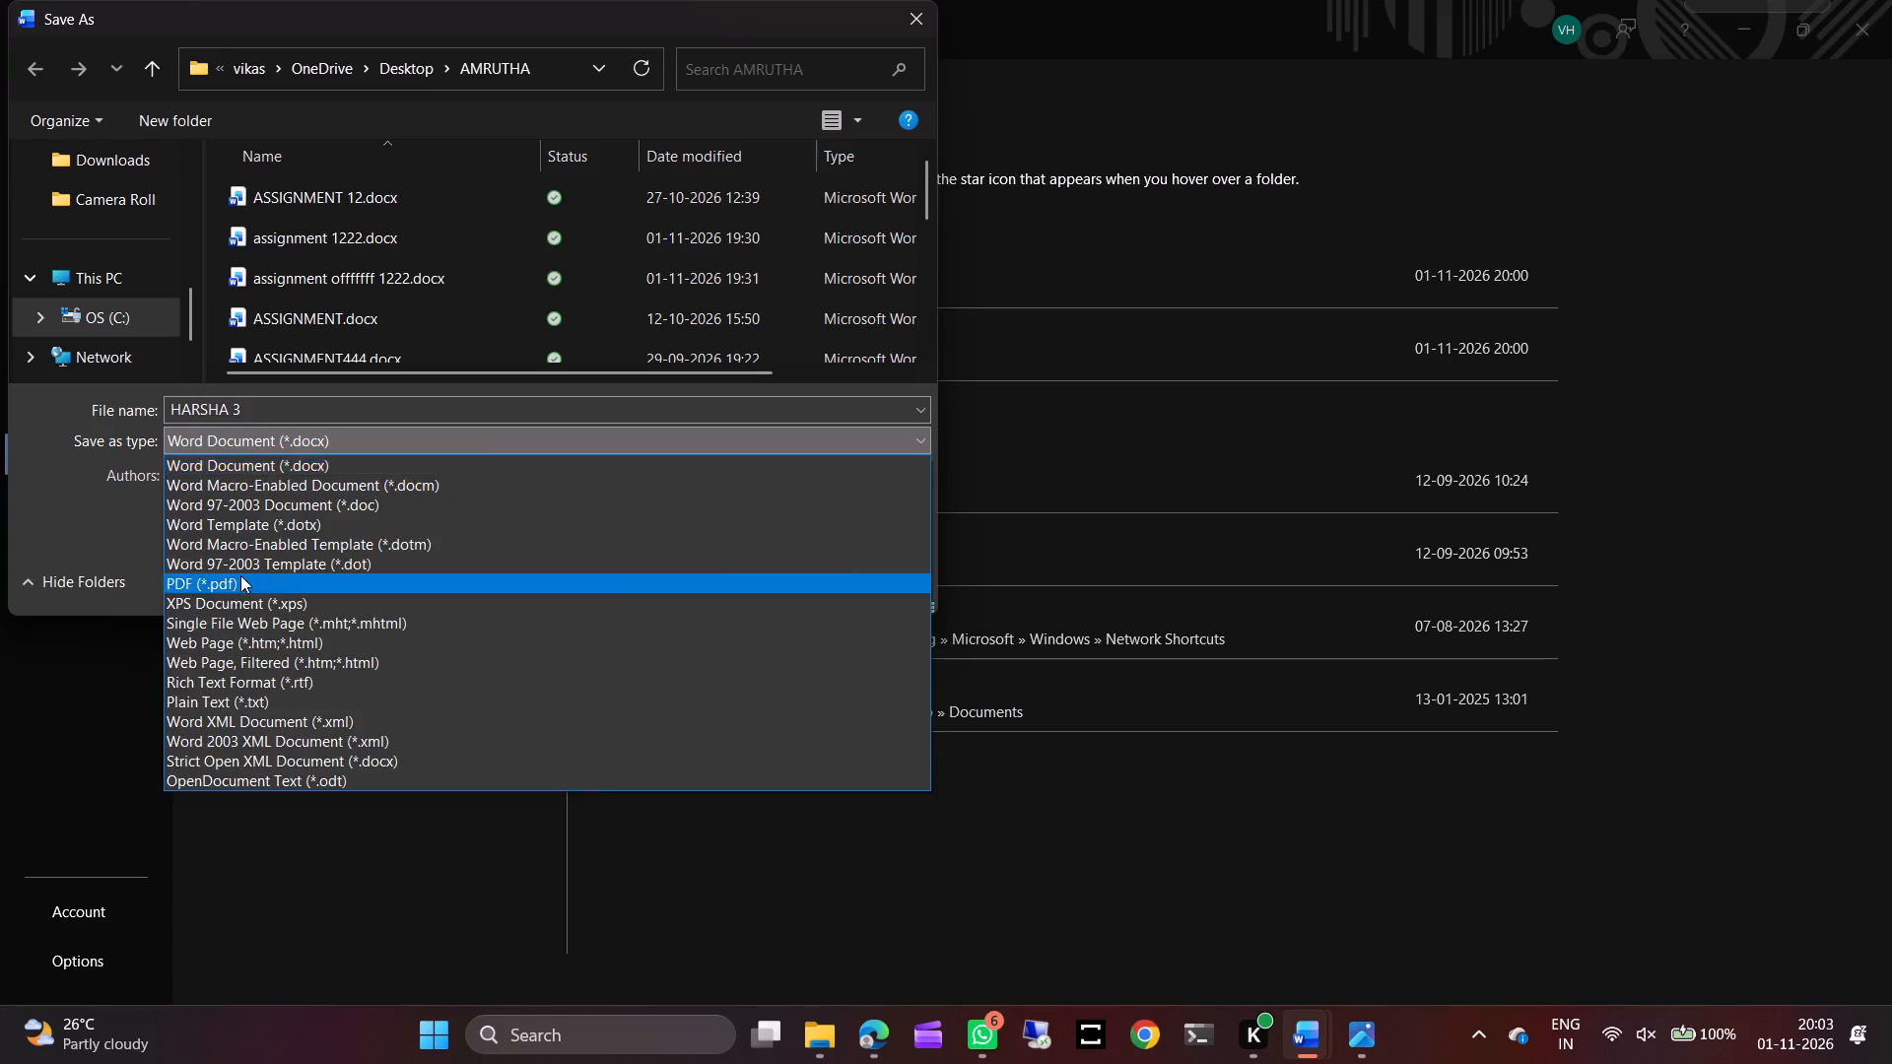
left_click(762, 632)
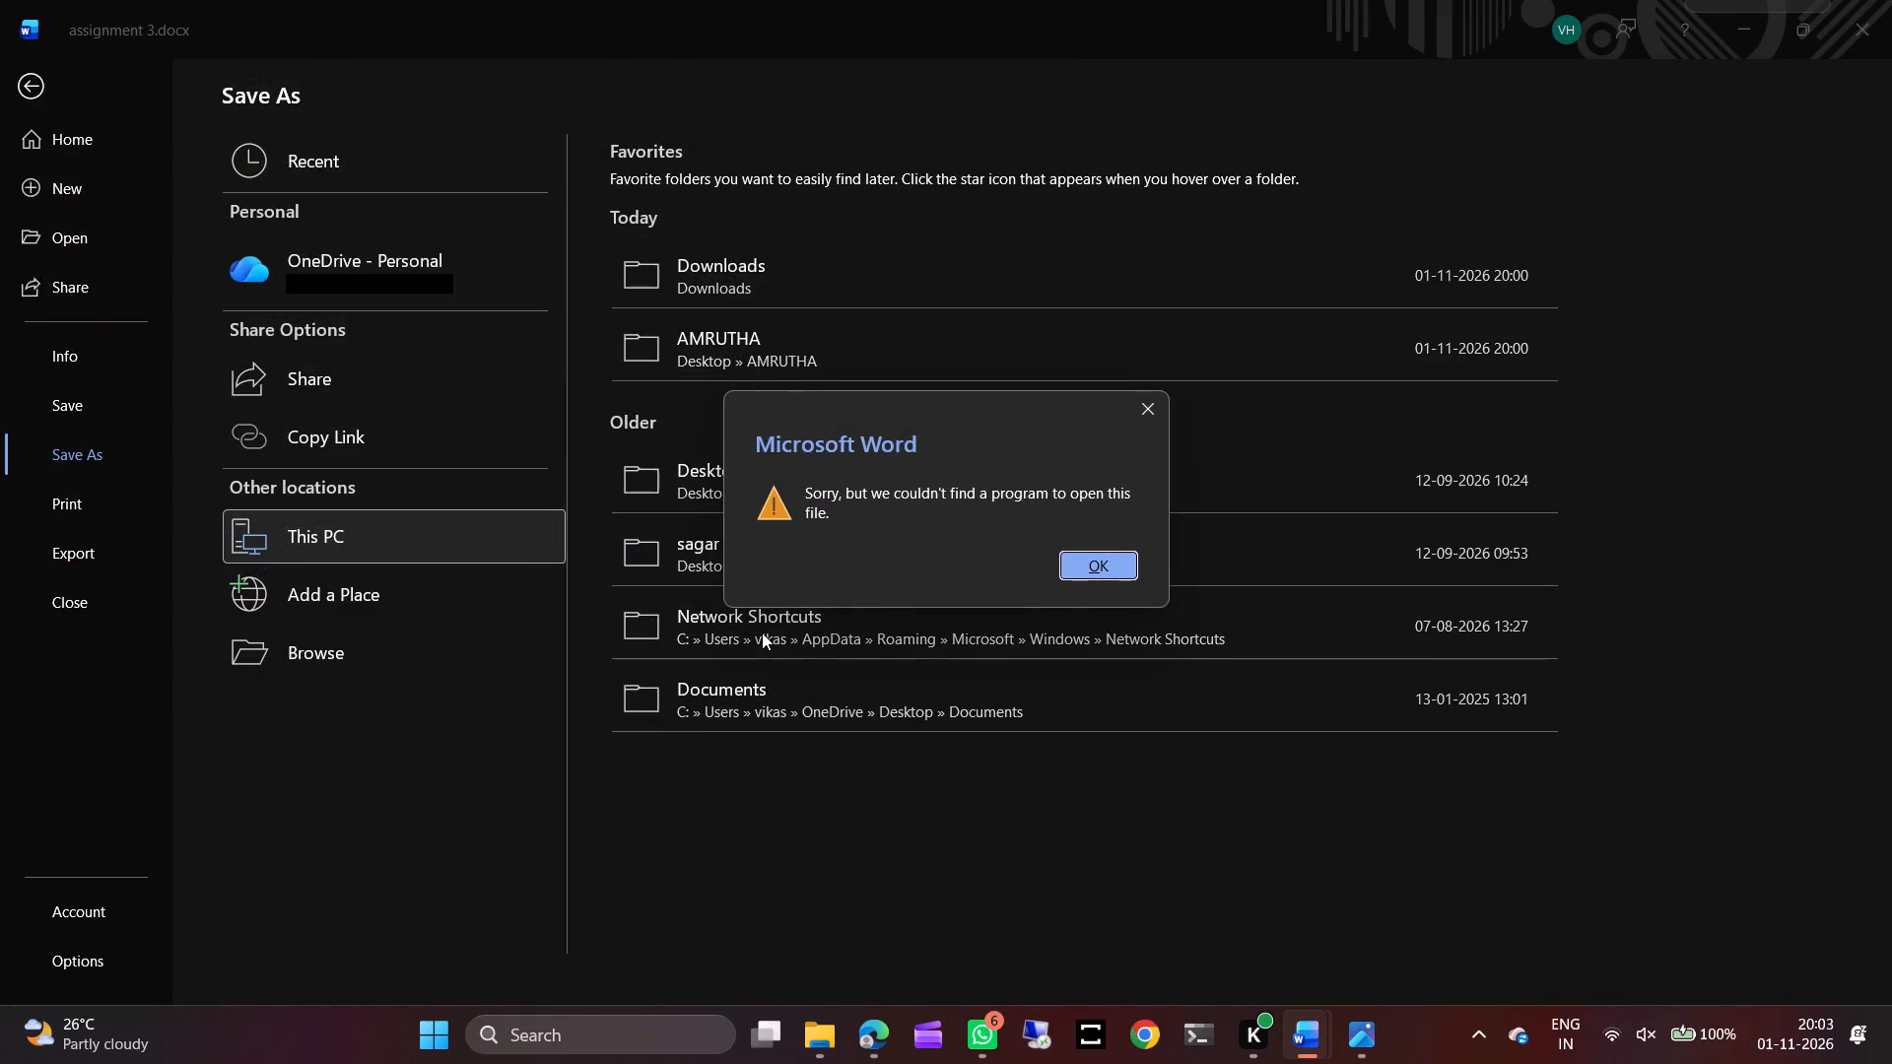
left_click(1086, 558)
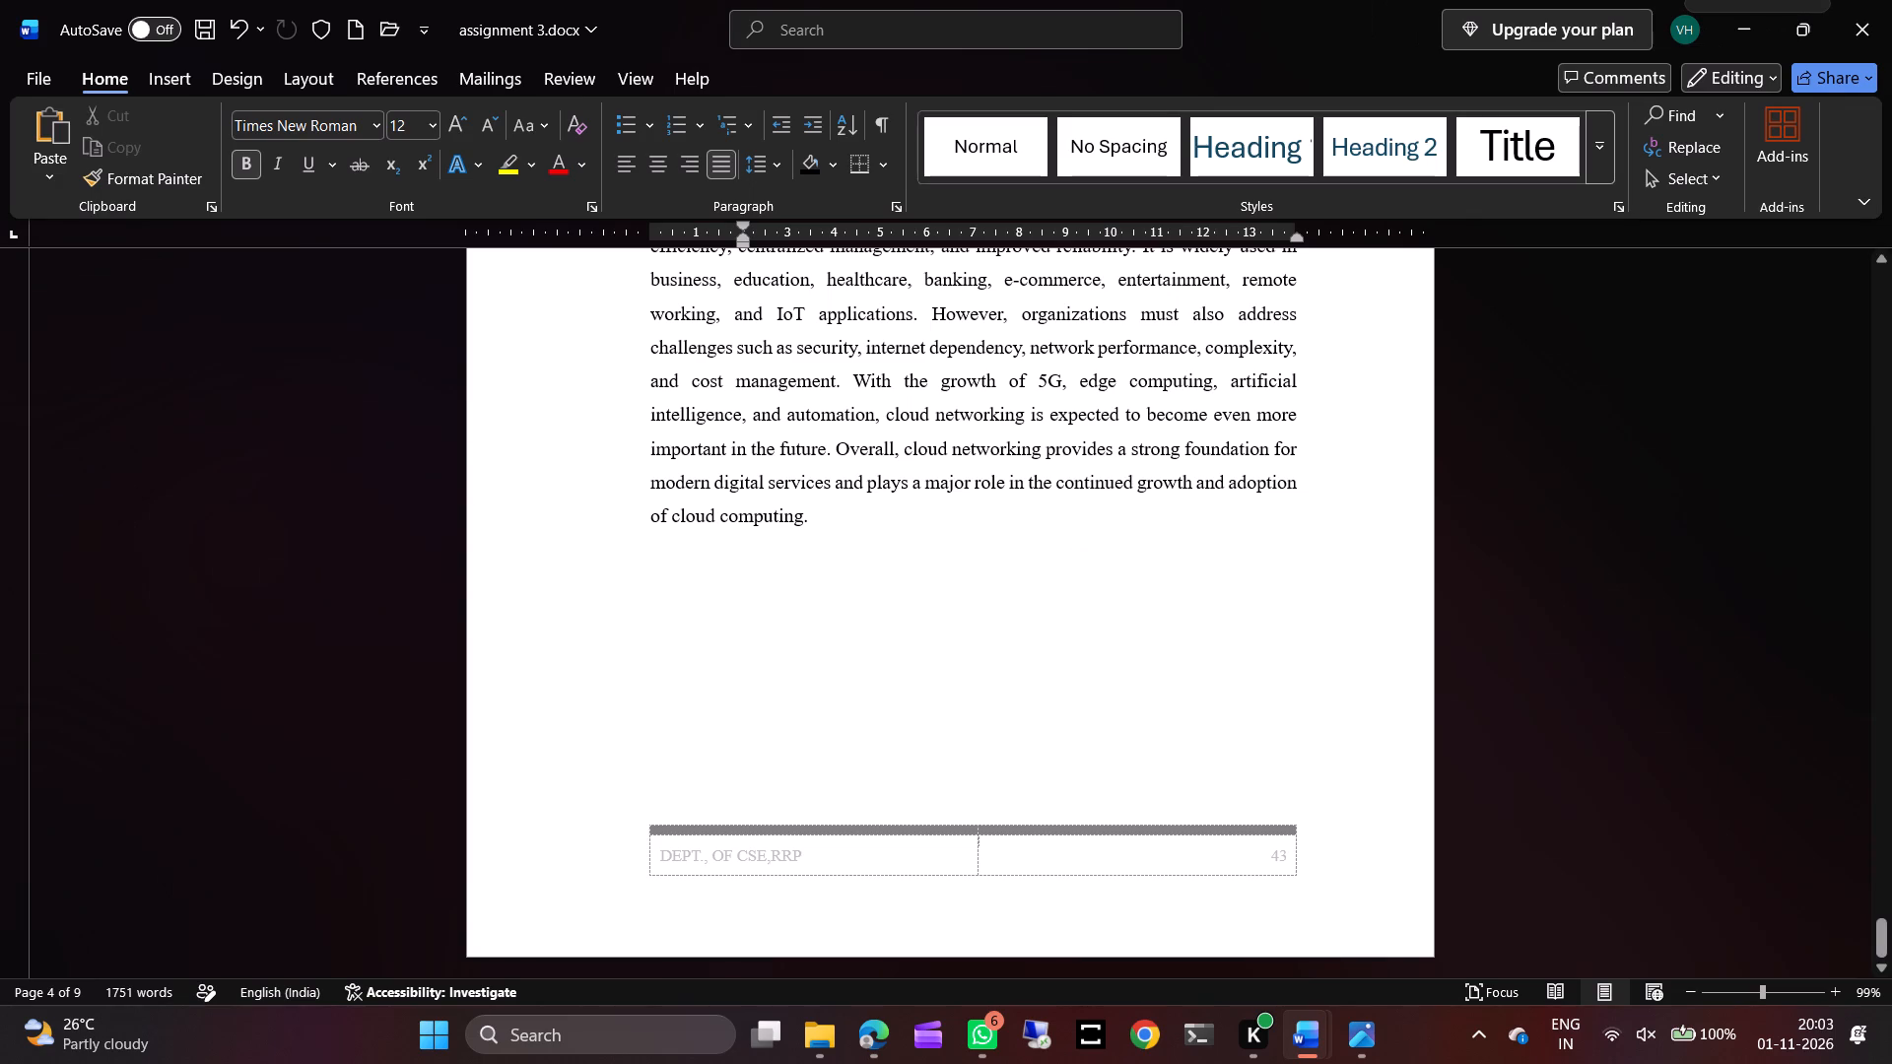
Switch to File Explorer and open assigment 4.docx(a,b).docx from the recent files.
left_click(814, 1037)
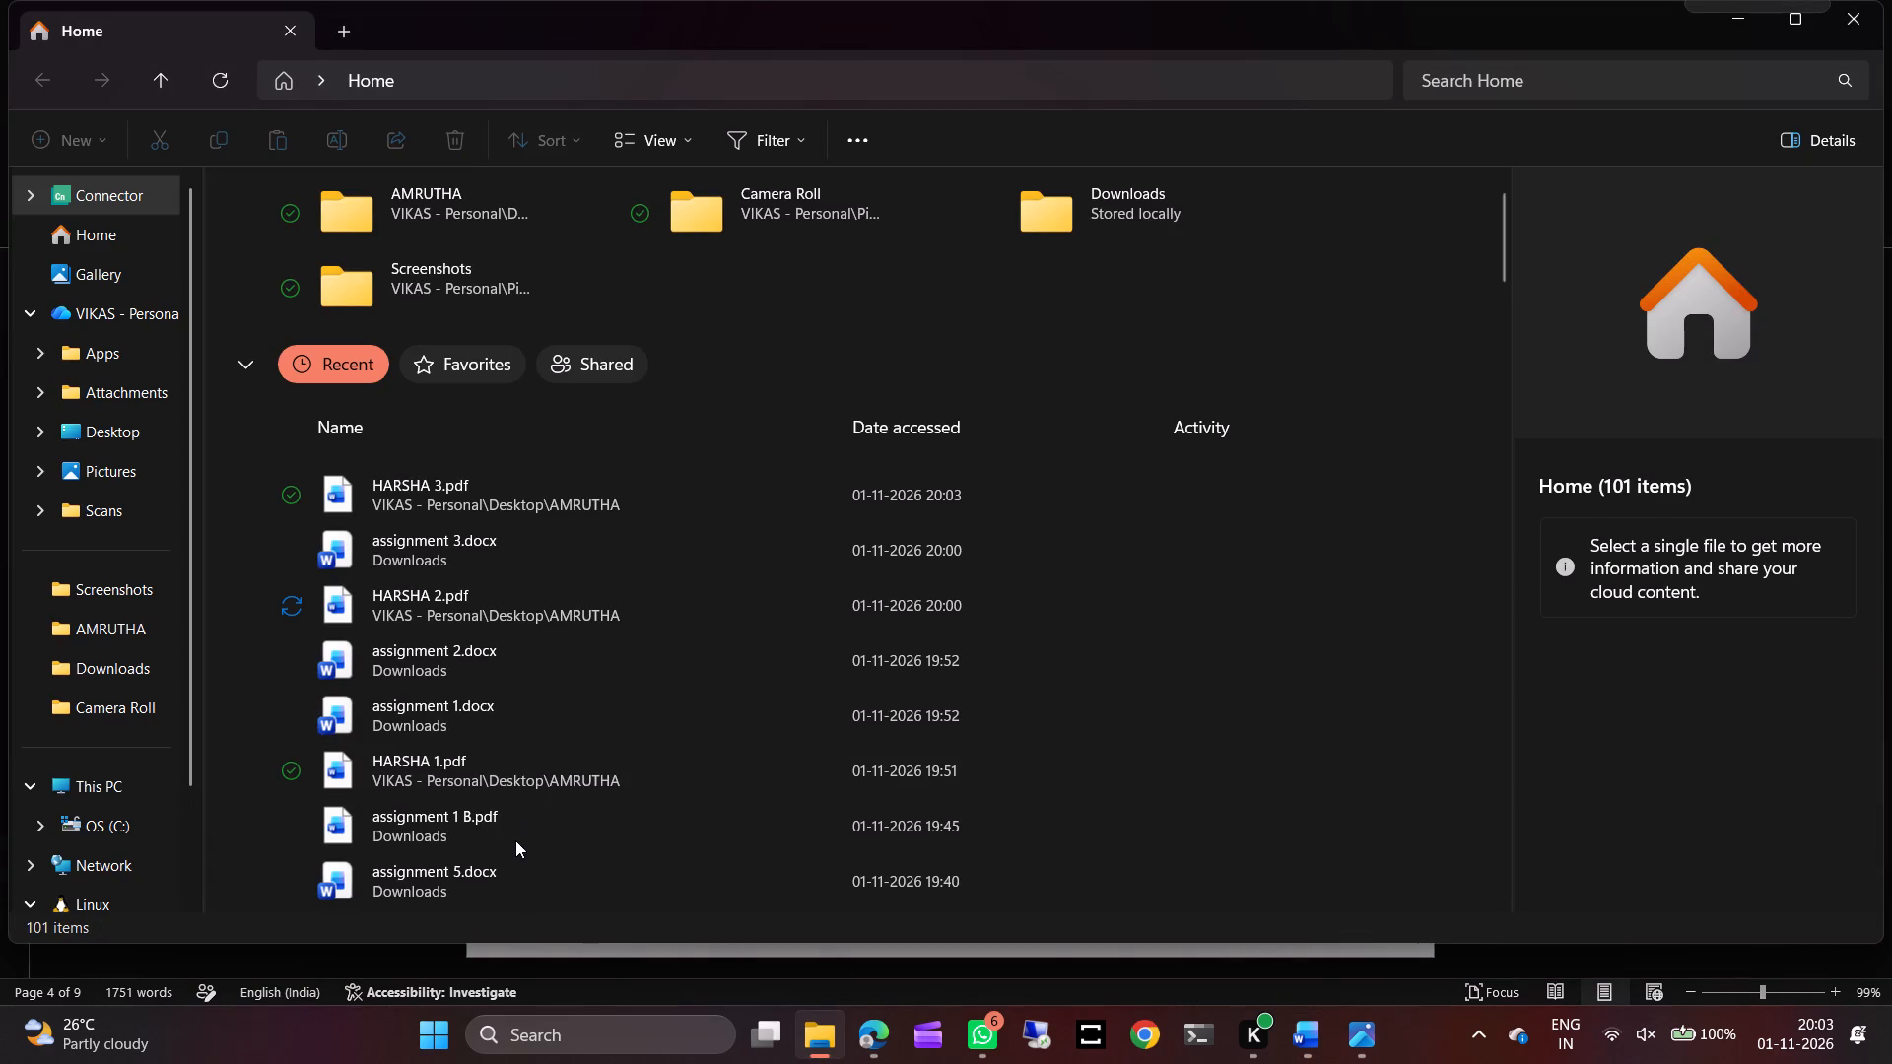
scroll(514, 865, "down", 1)
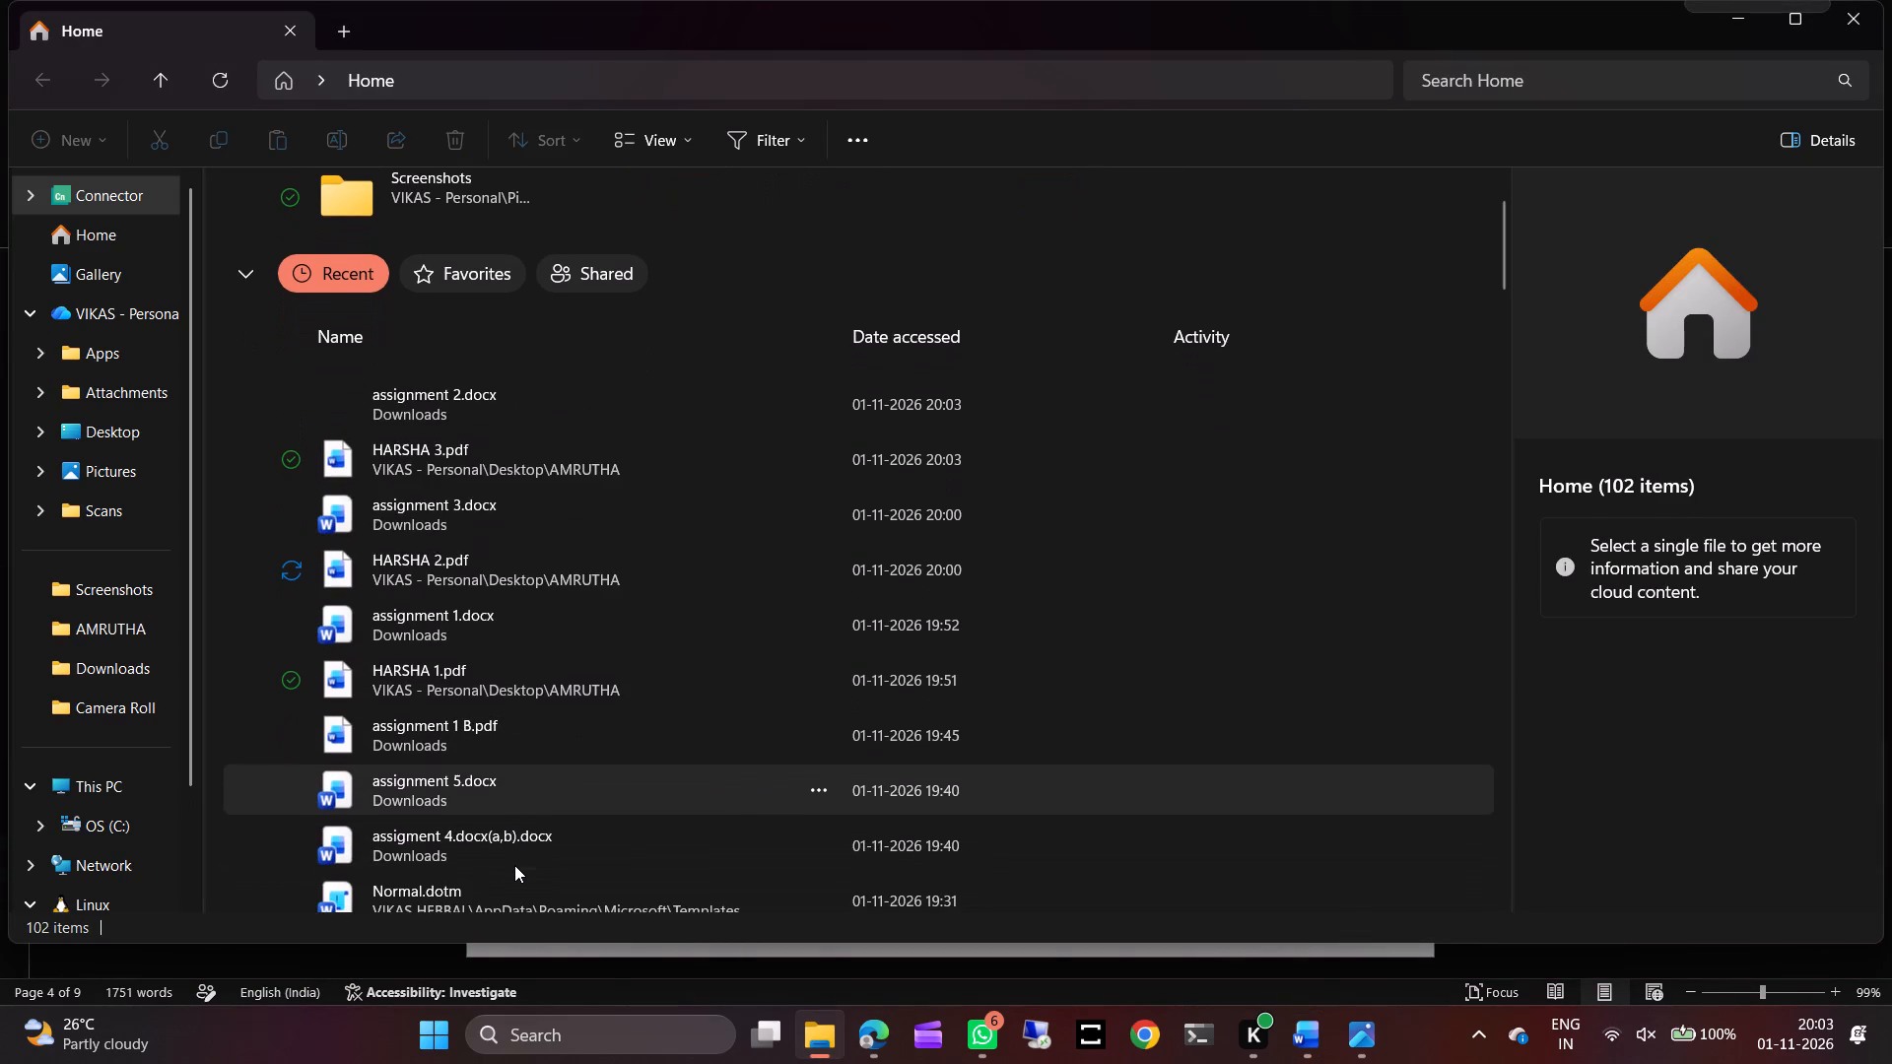
double_click(533, 849)
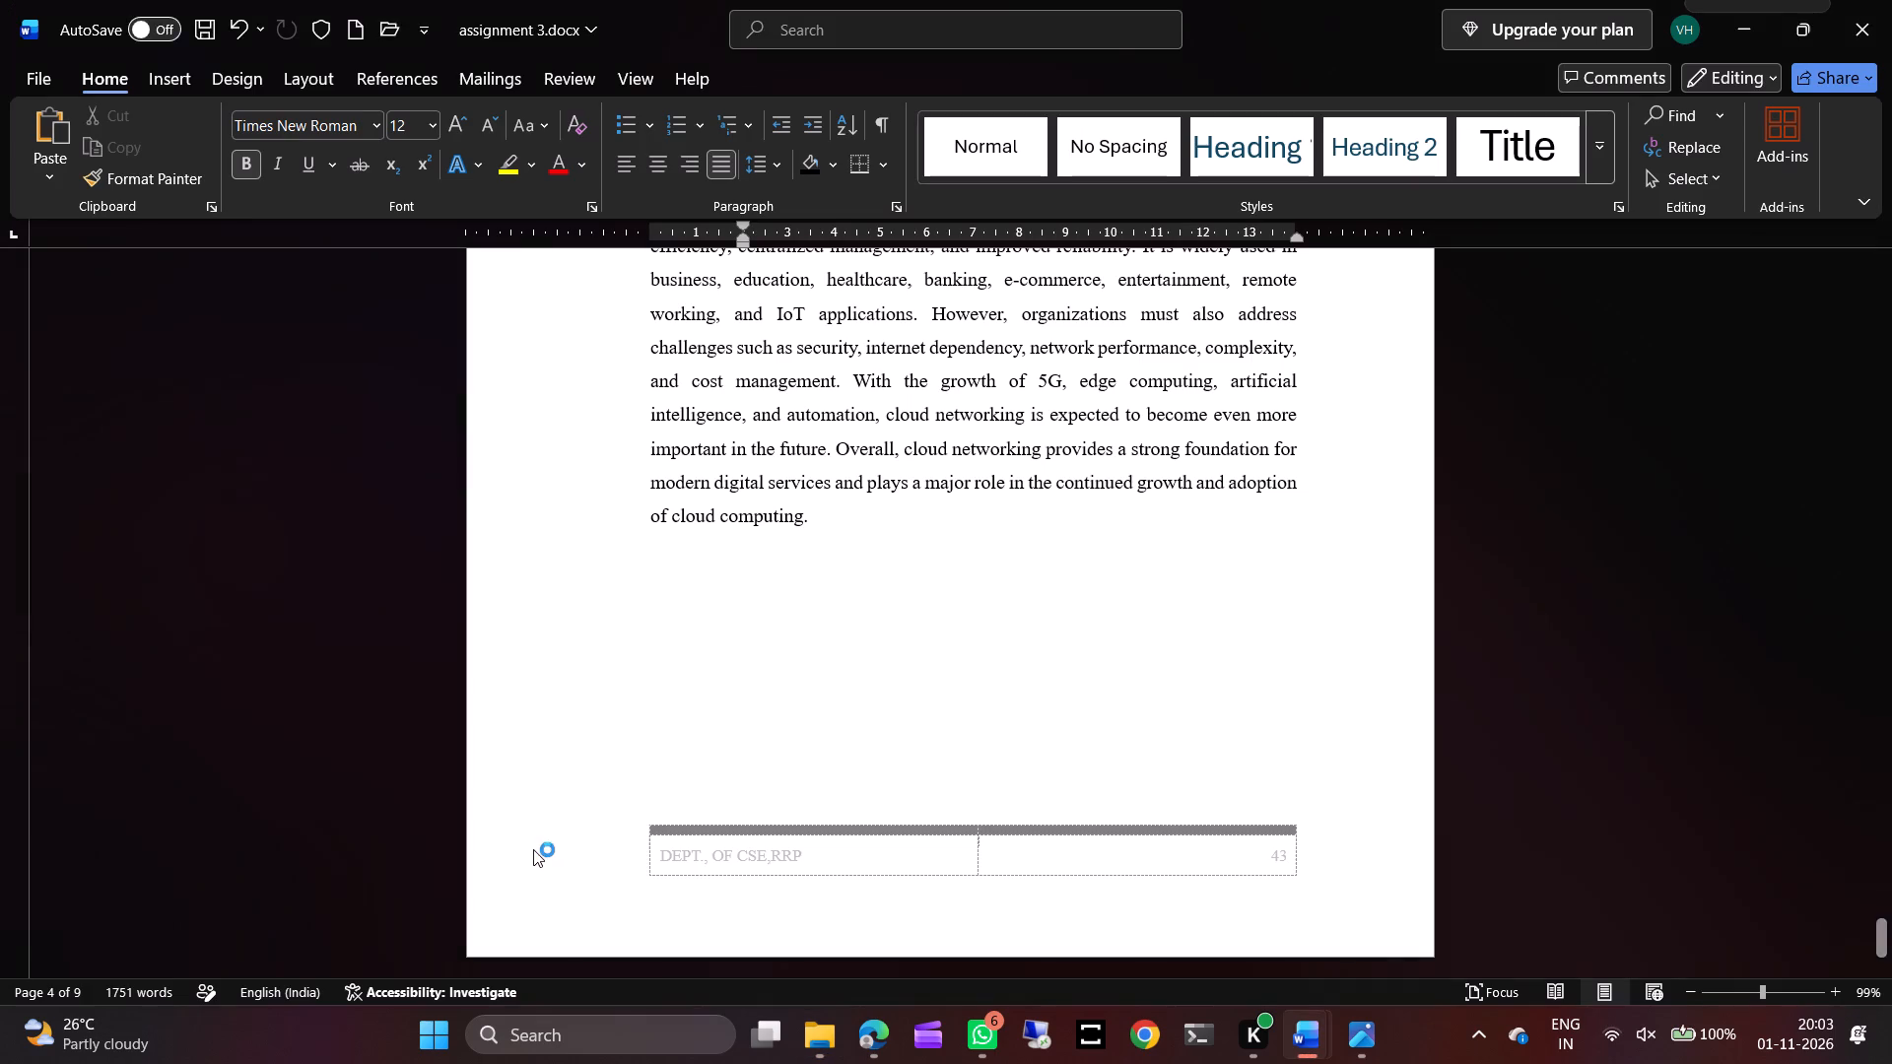
Delete the existing page number from the footer beside DEPT., OF CSE, RRP.
scroll(709, 740, "down", 2)
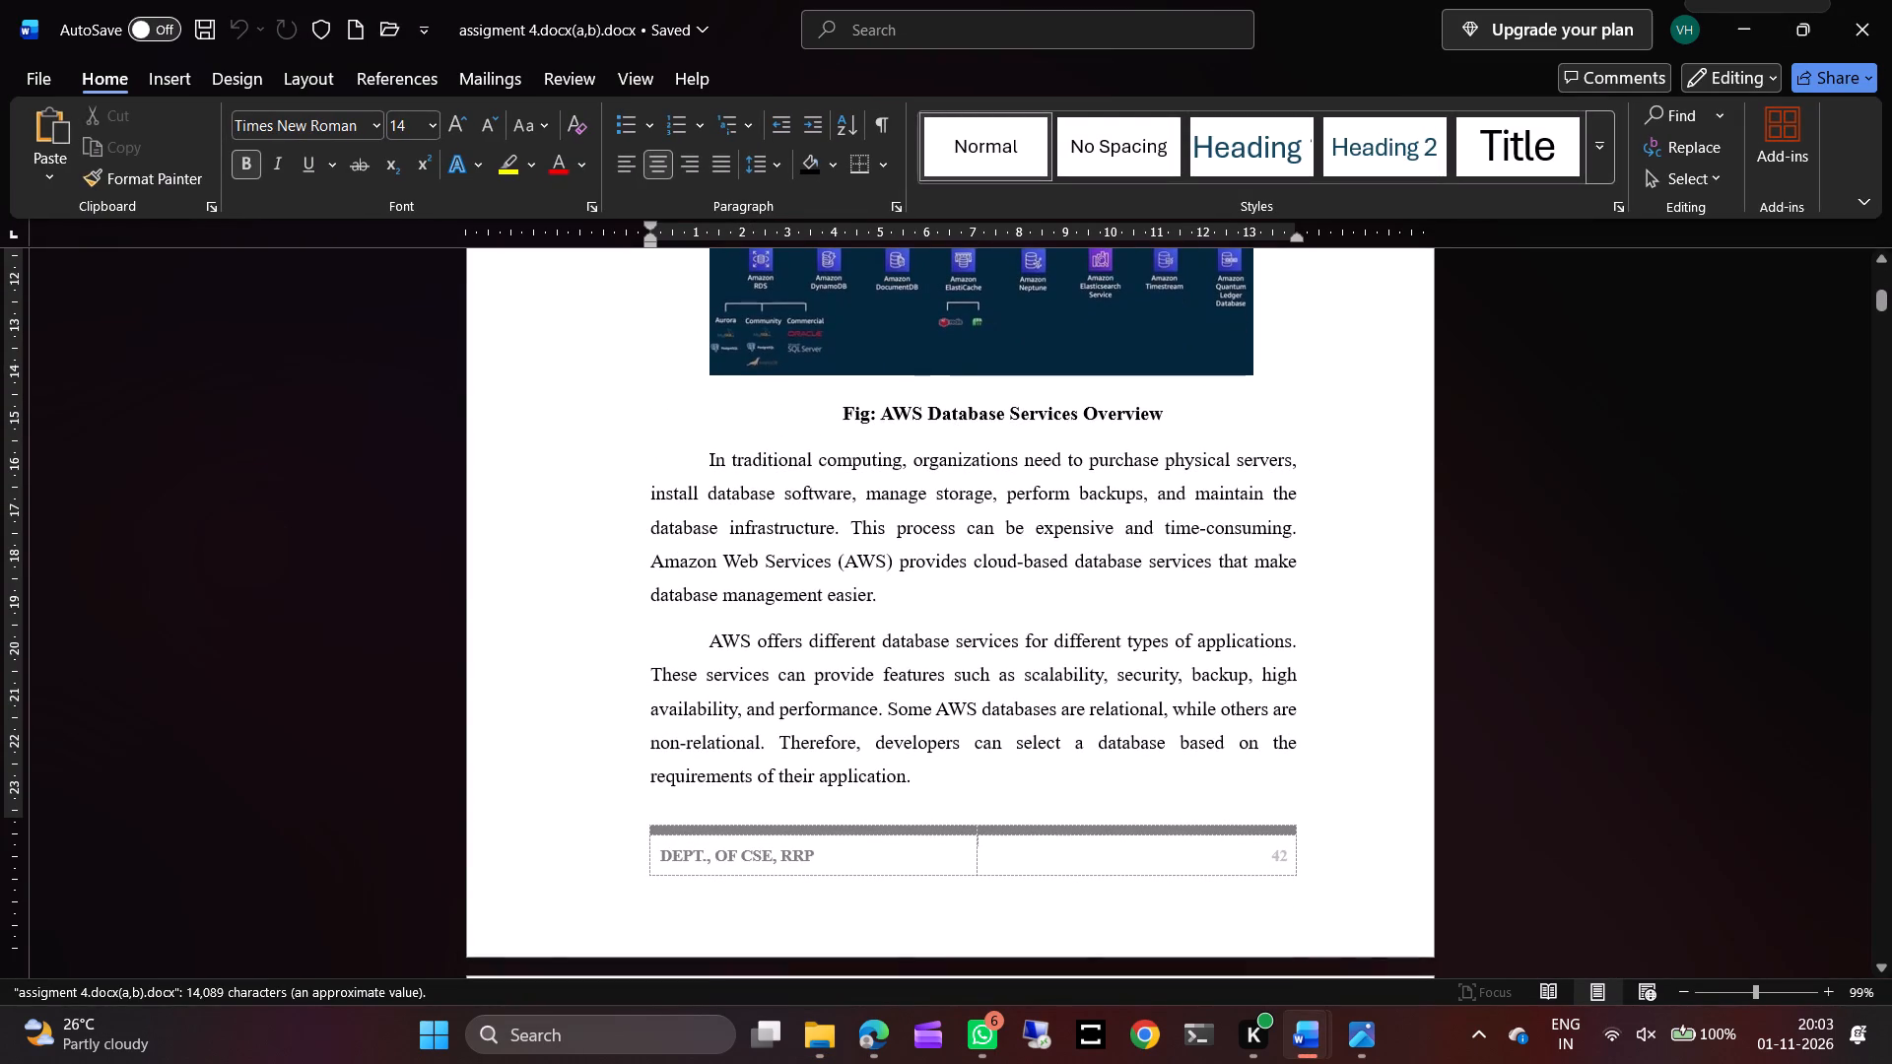
double_click(1278, 856)
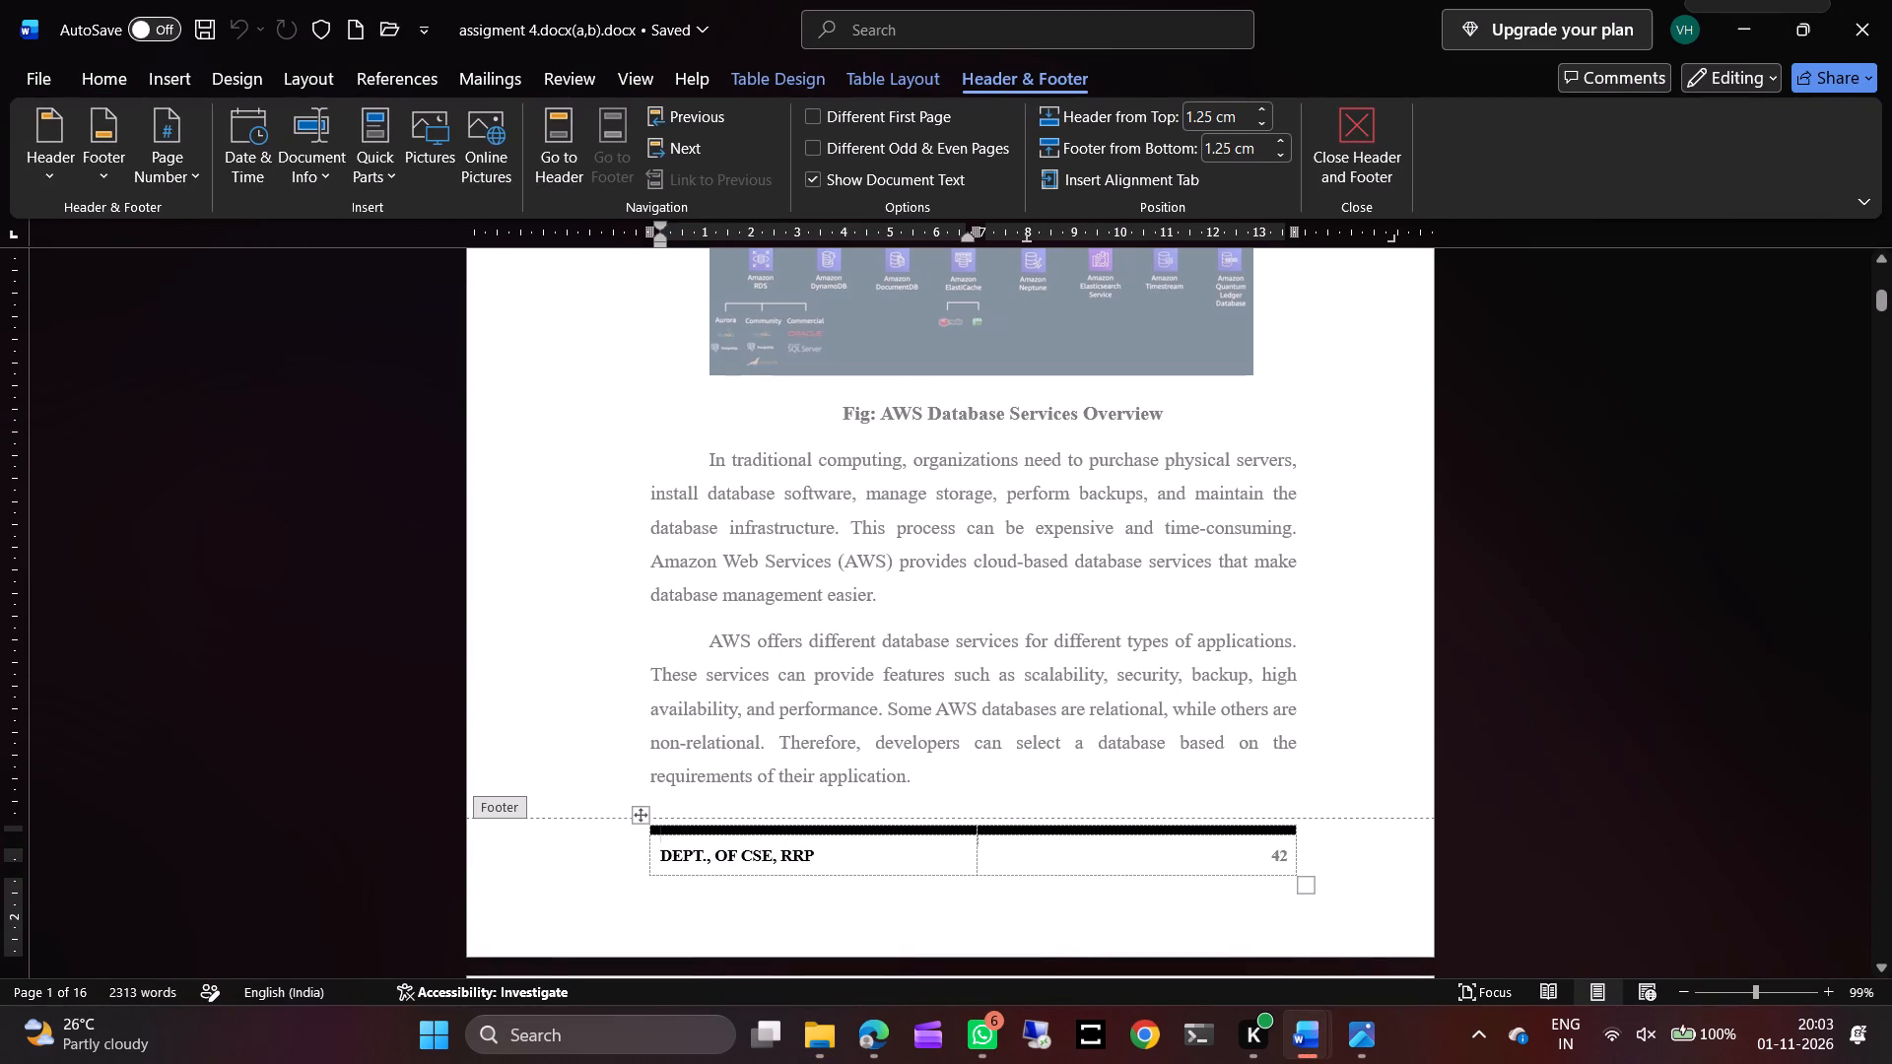
left_click(1279, 852)
key("BackSpace")
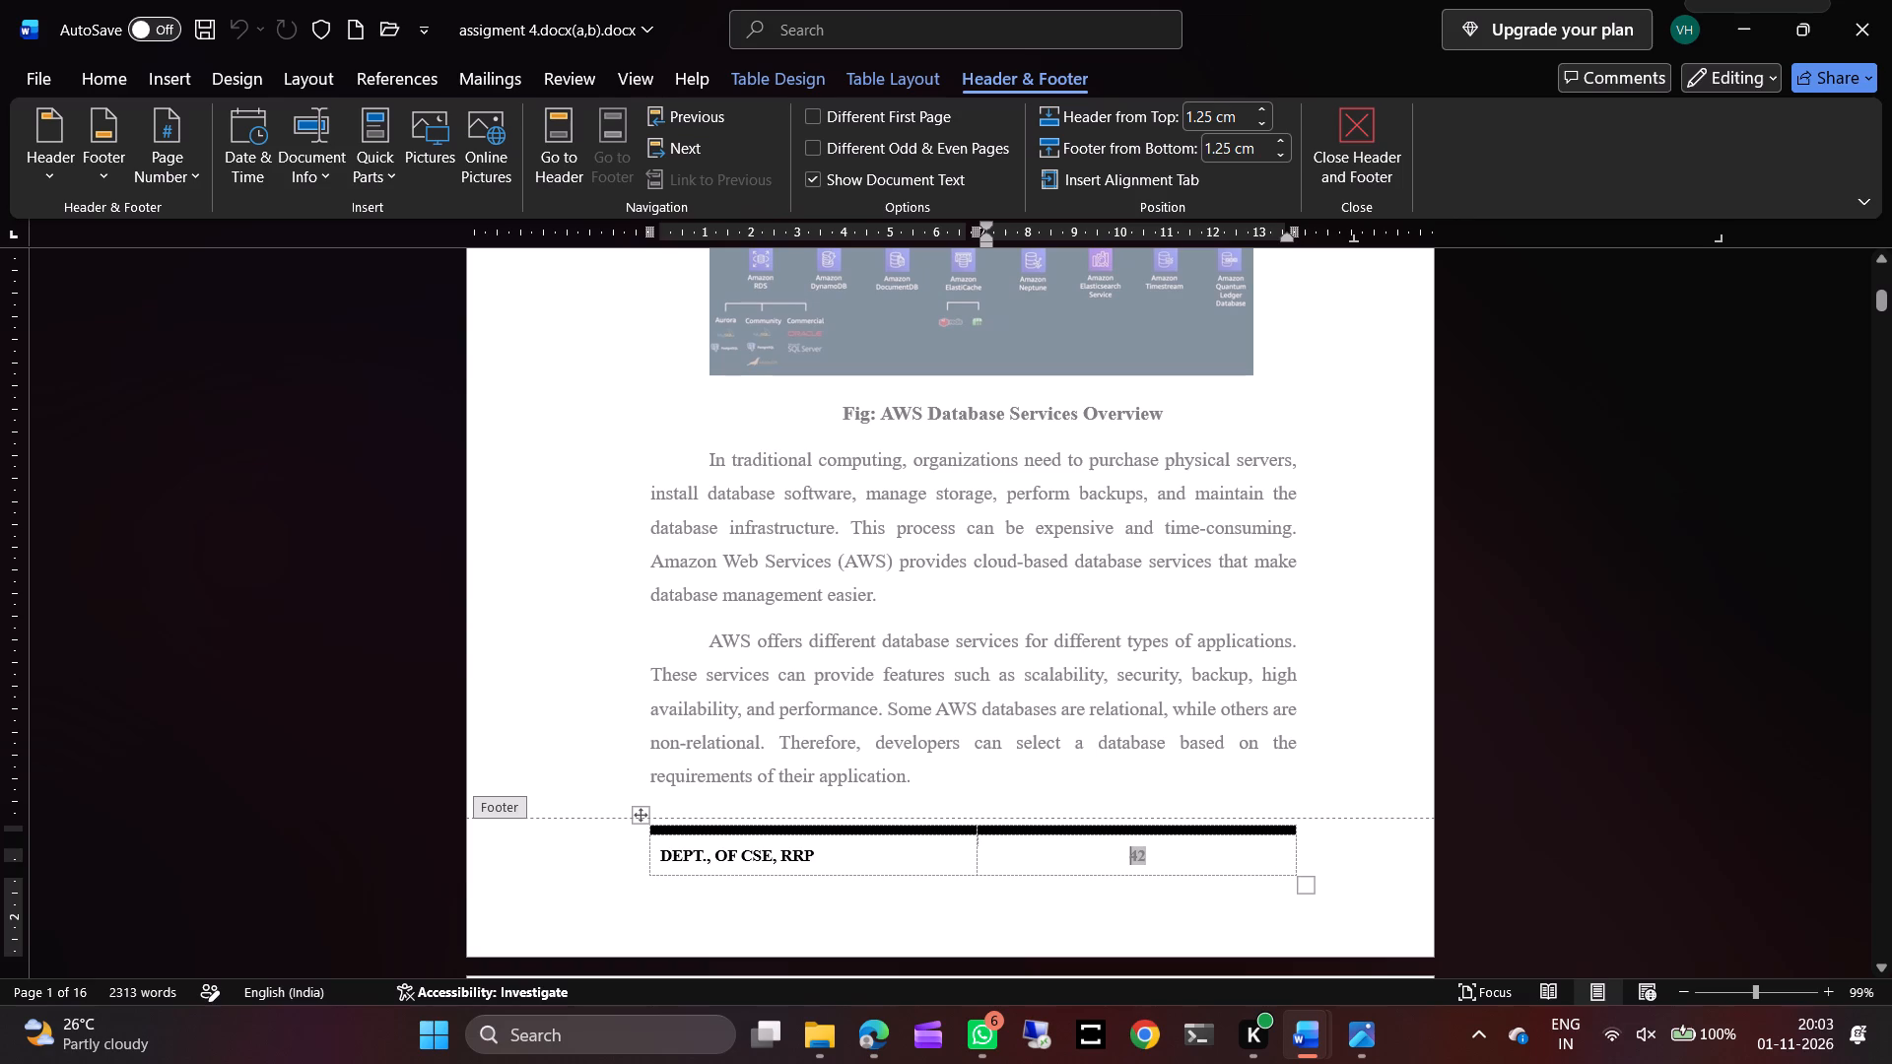
key("Right")
key("BackSpace")
key("BackSpace")
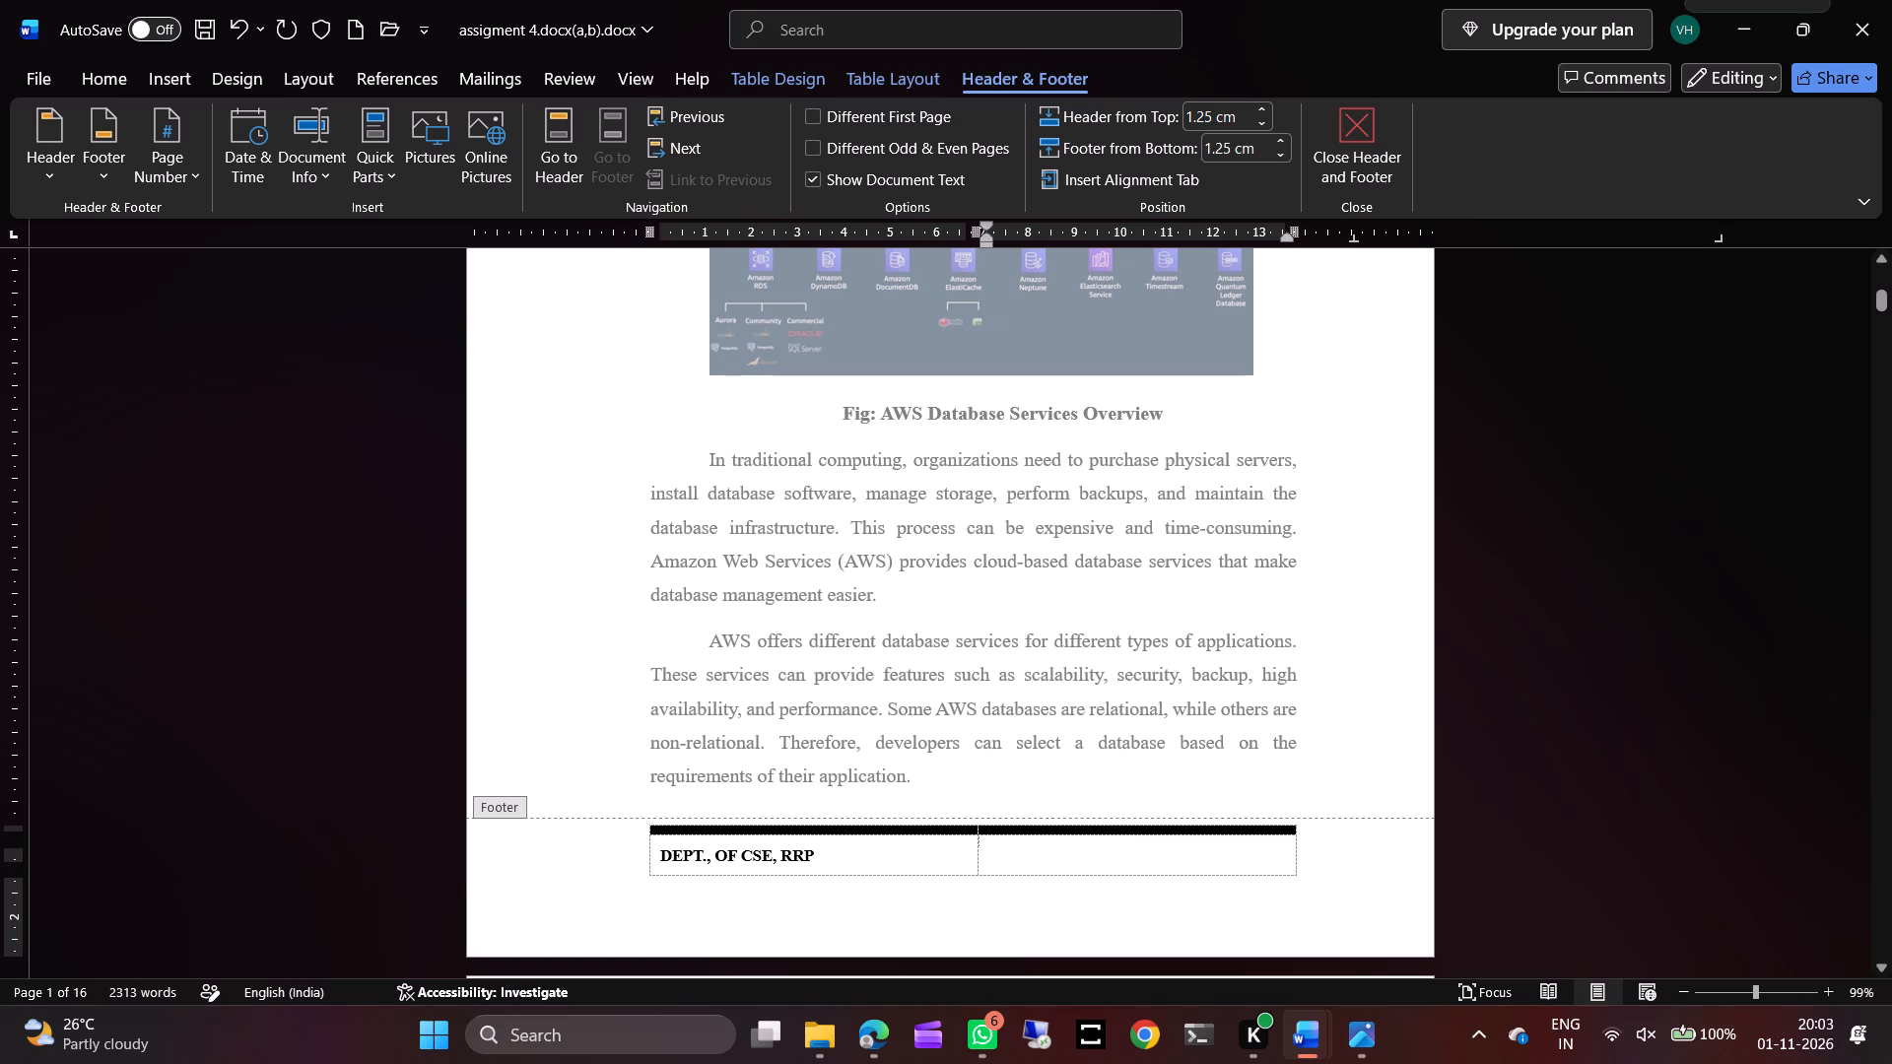
Set the document's page numbering to start at 44.
left_click(1279, 863)
left_click(167, 85)
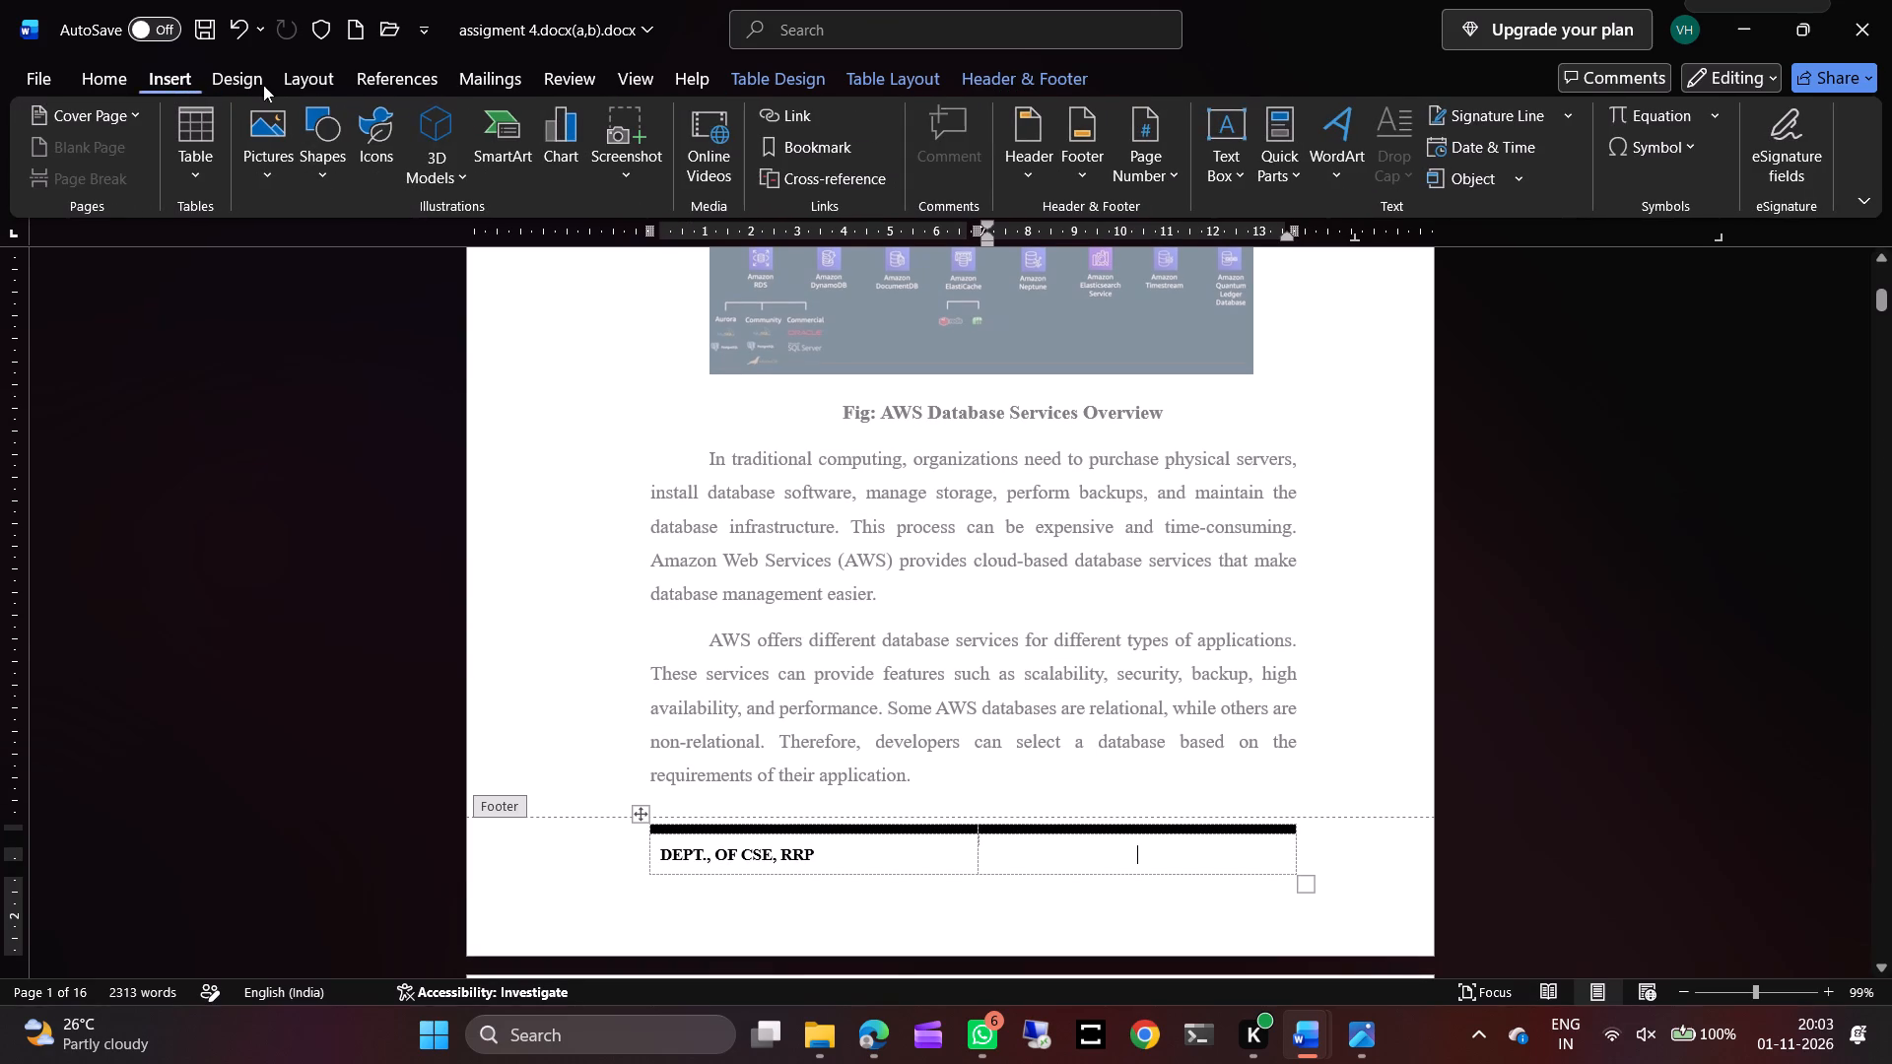
left_click(1149, 161)
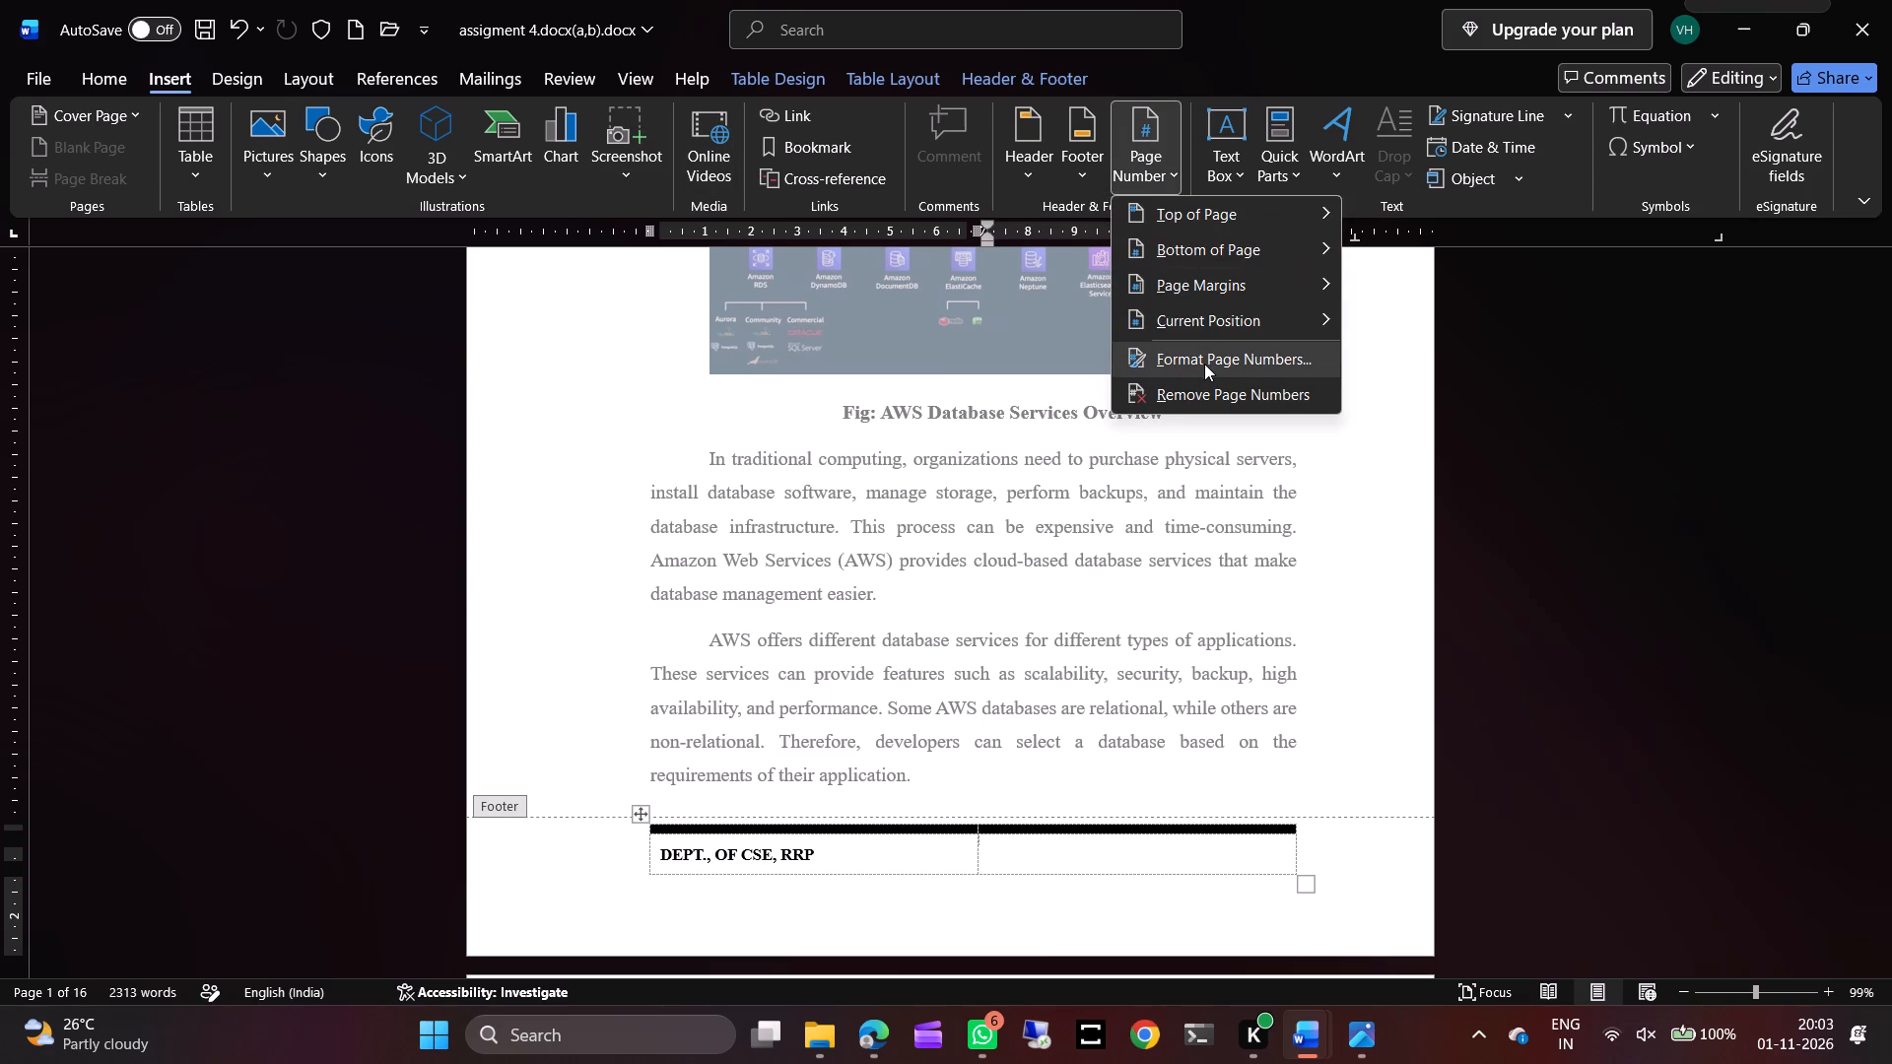
left_click(1204, 364)
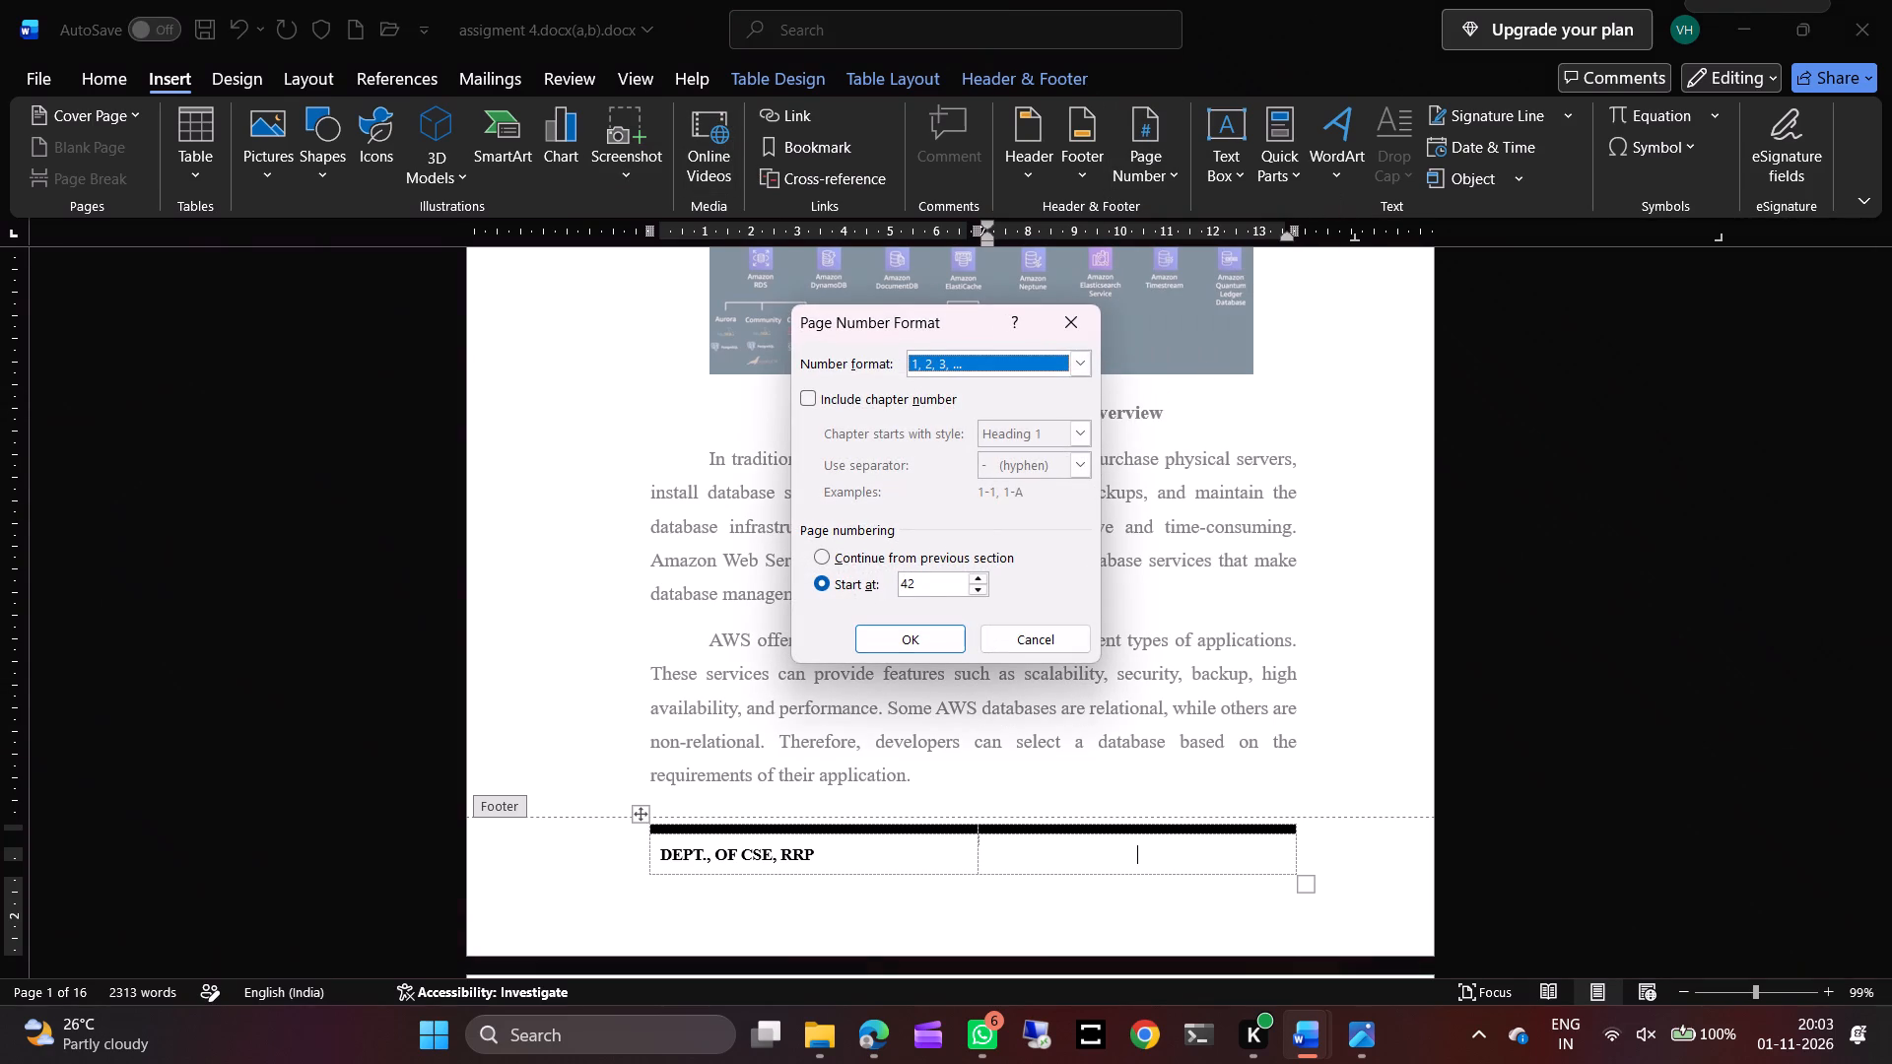
left_click(941, 581)
key("BackSpace")
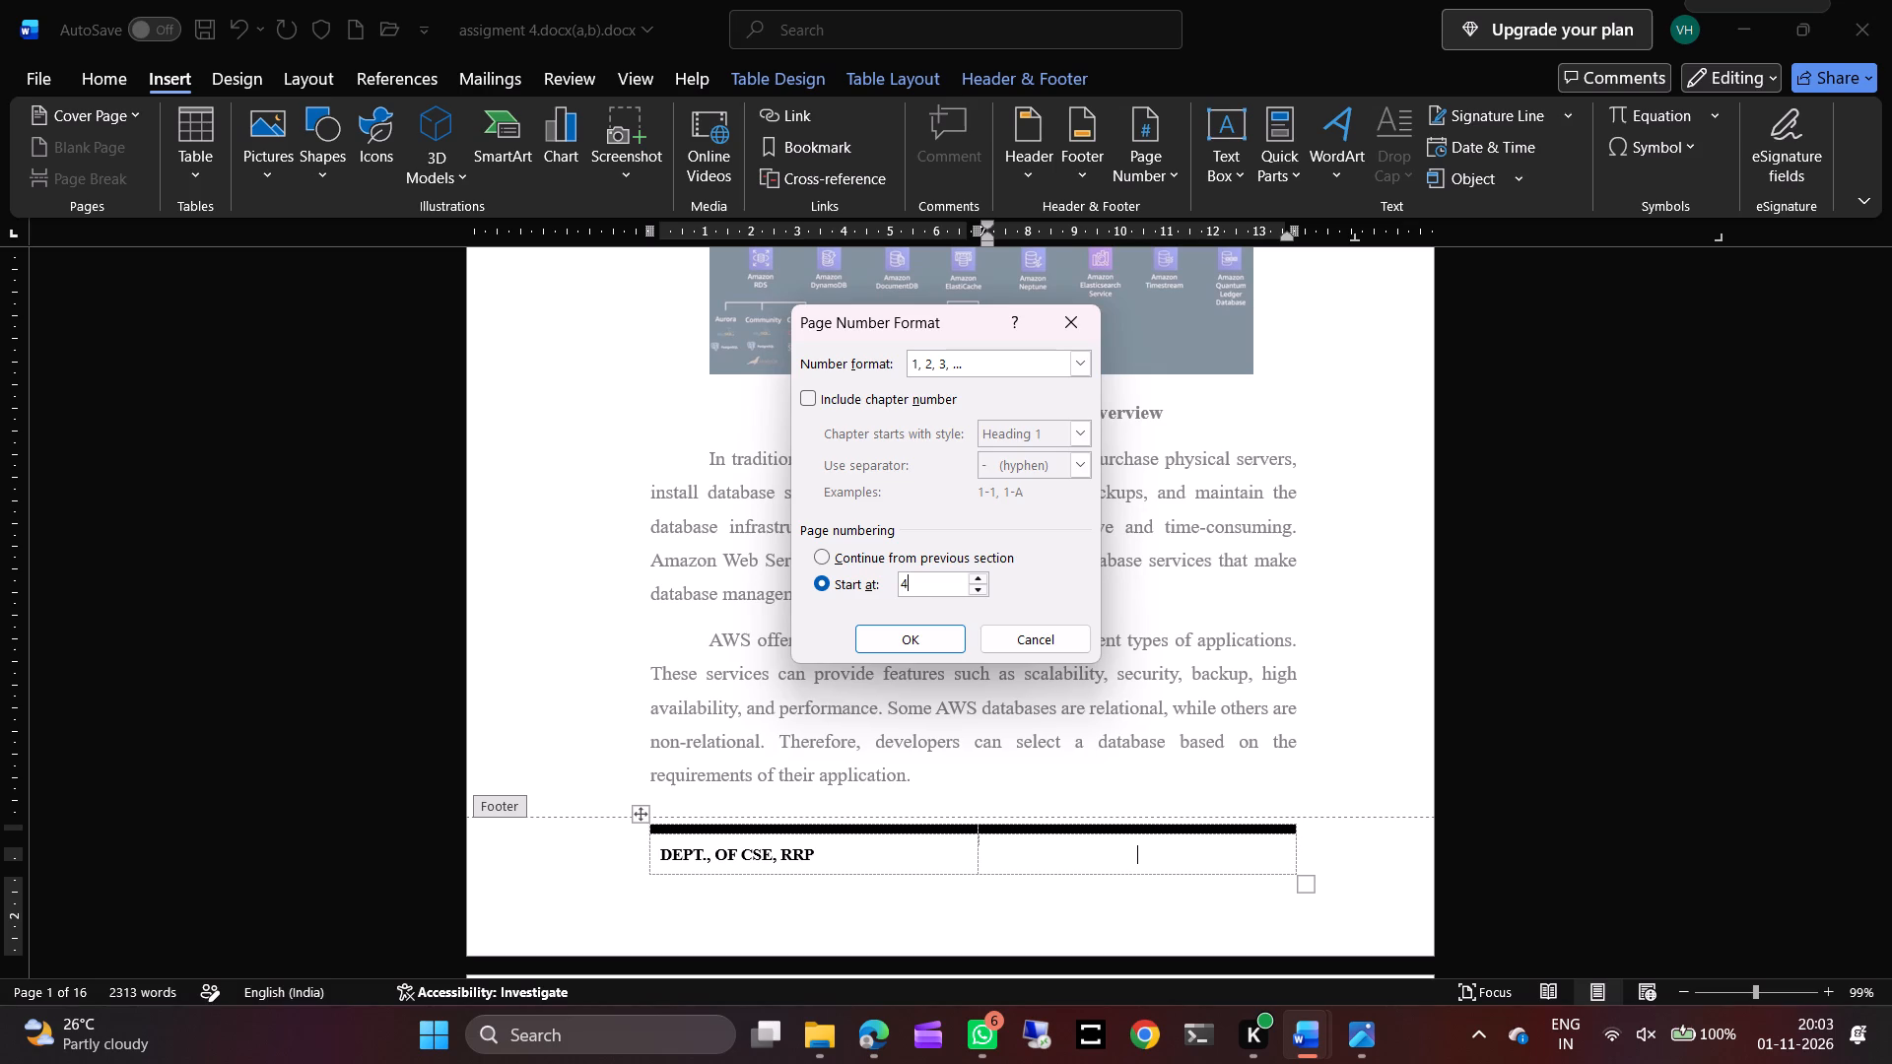
key("4")
left_click(913, 637)
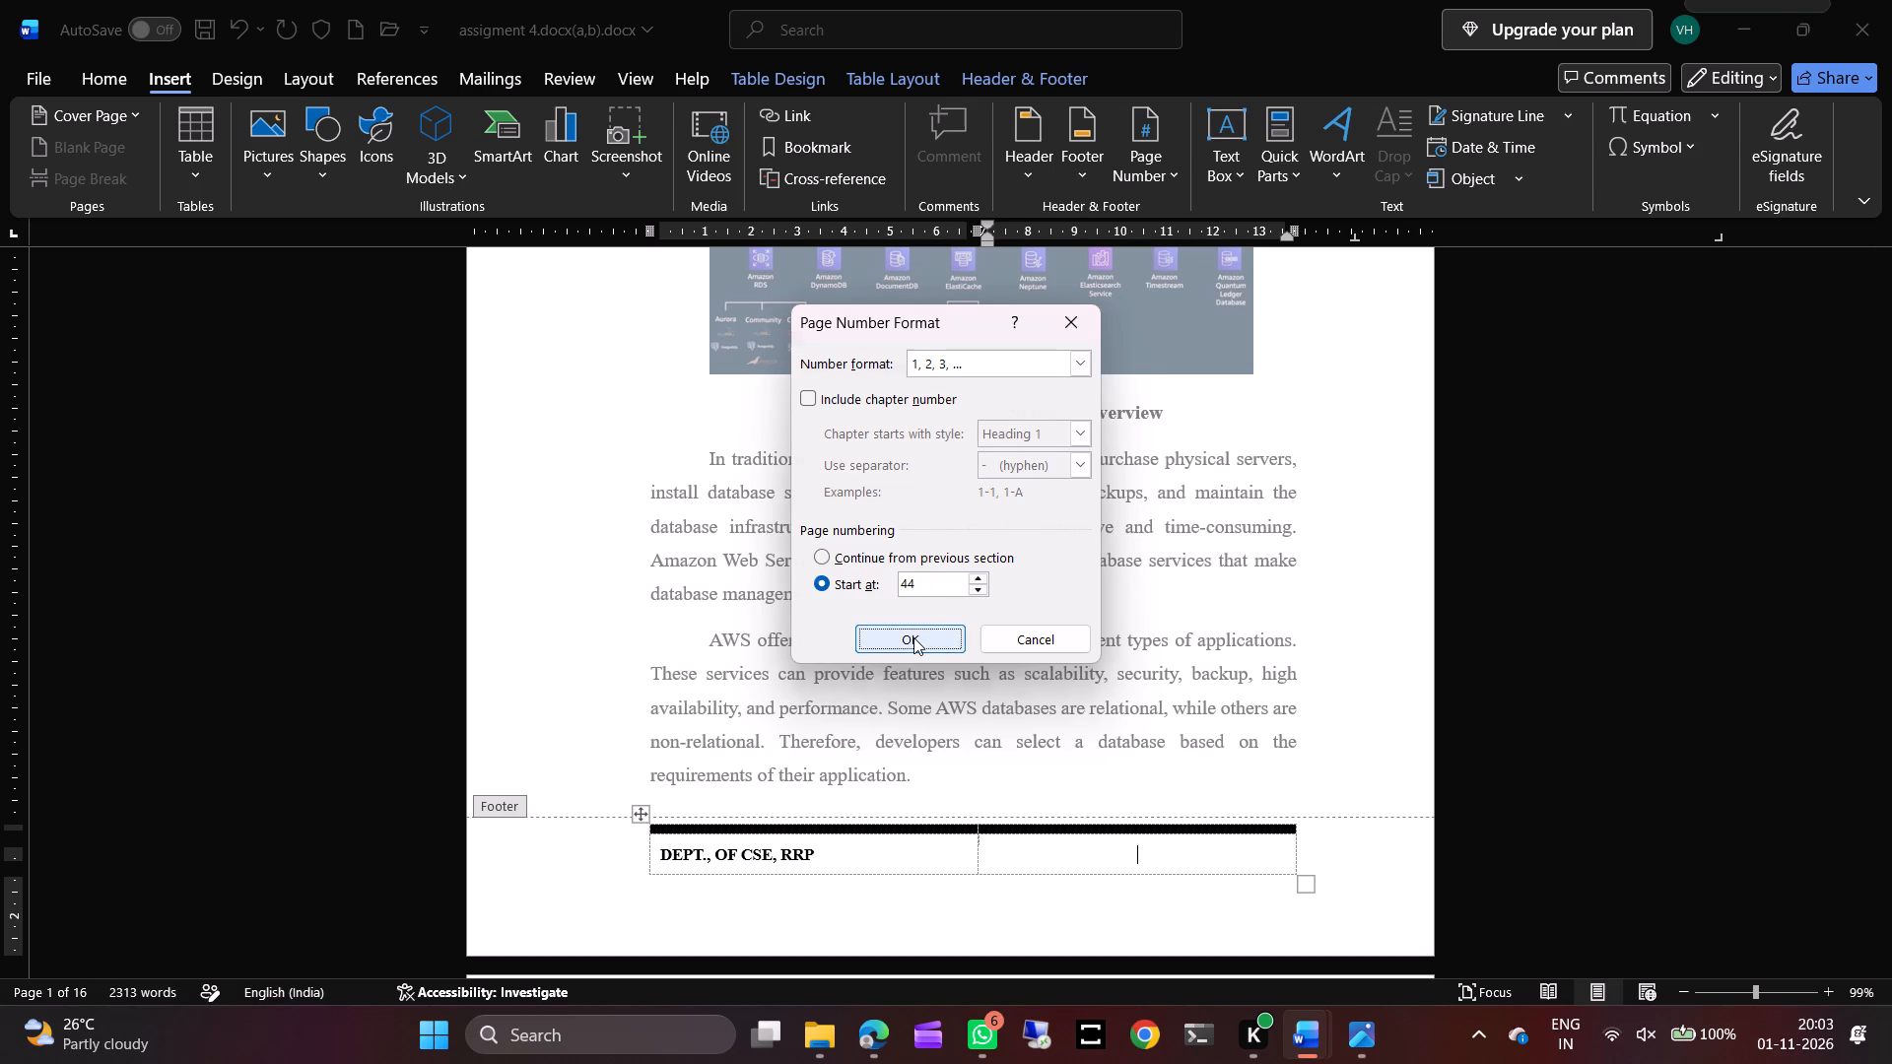
Insert the page number in the footer table's empty cell, right-align it, and return to the document body.
left_click(1276, 850)
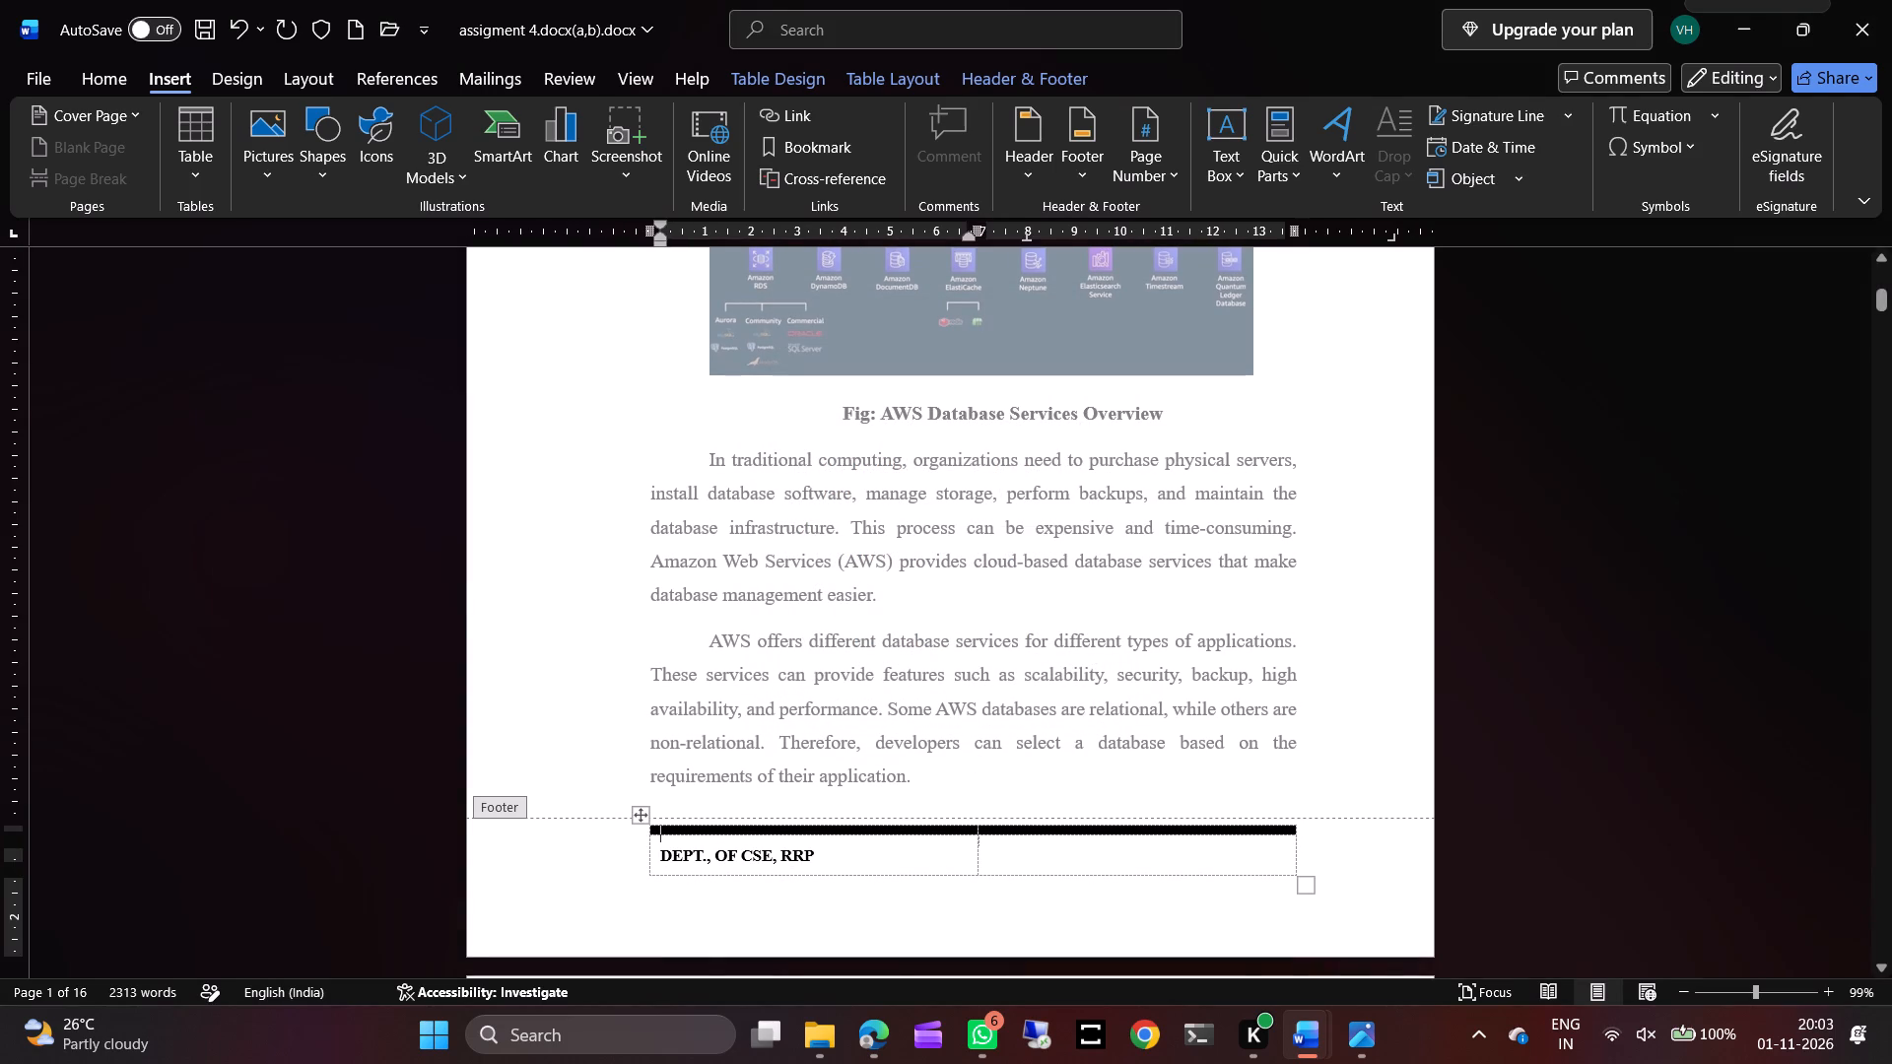
key("Right")
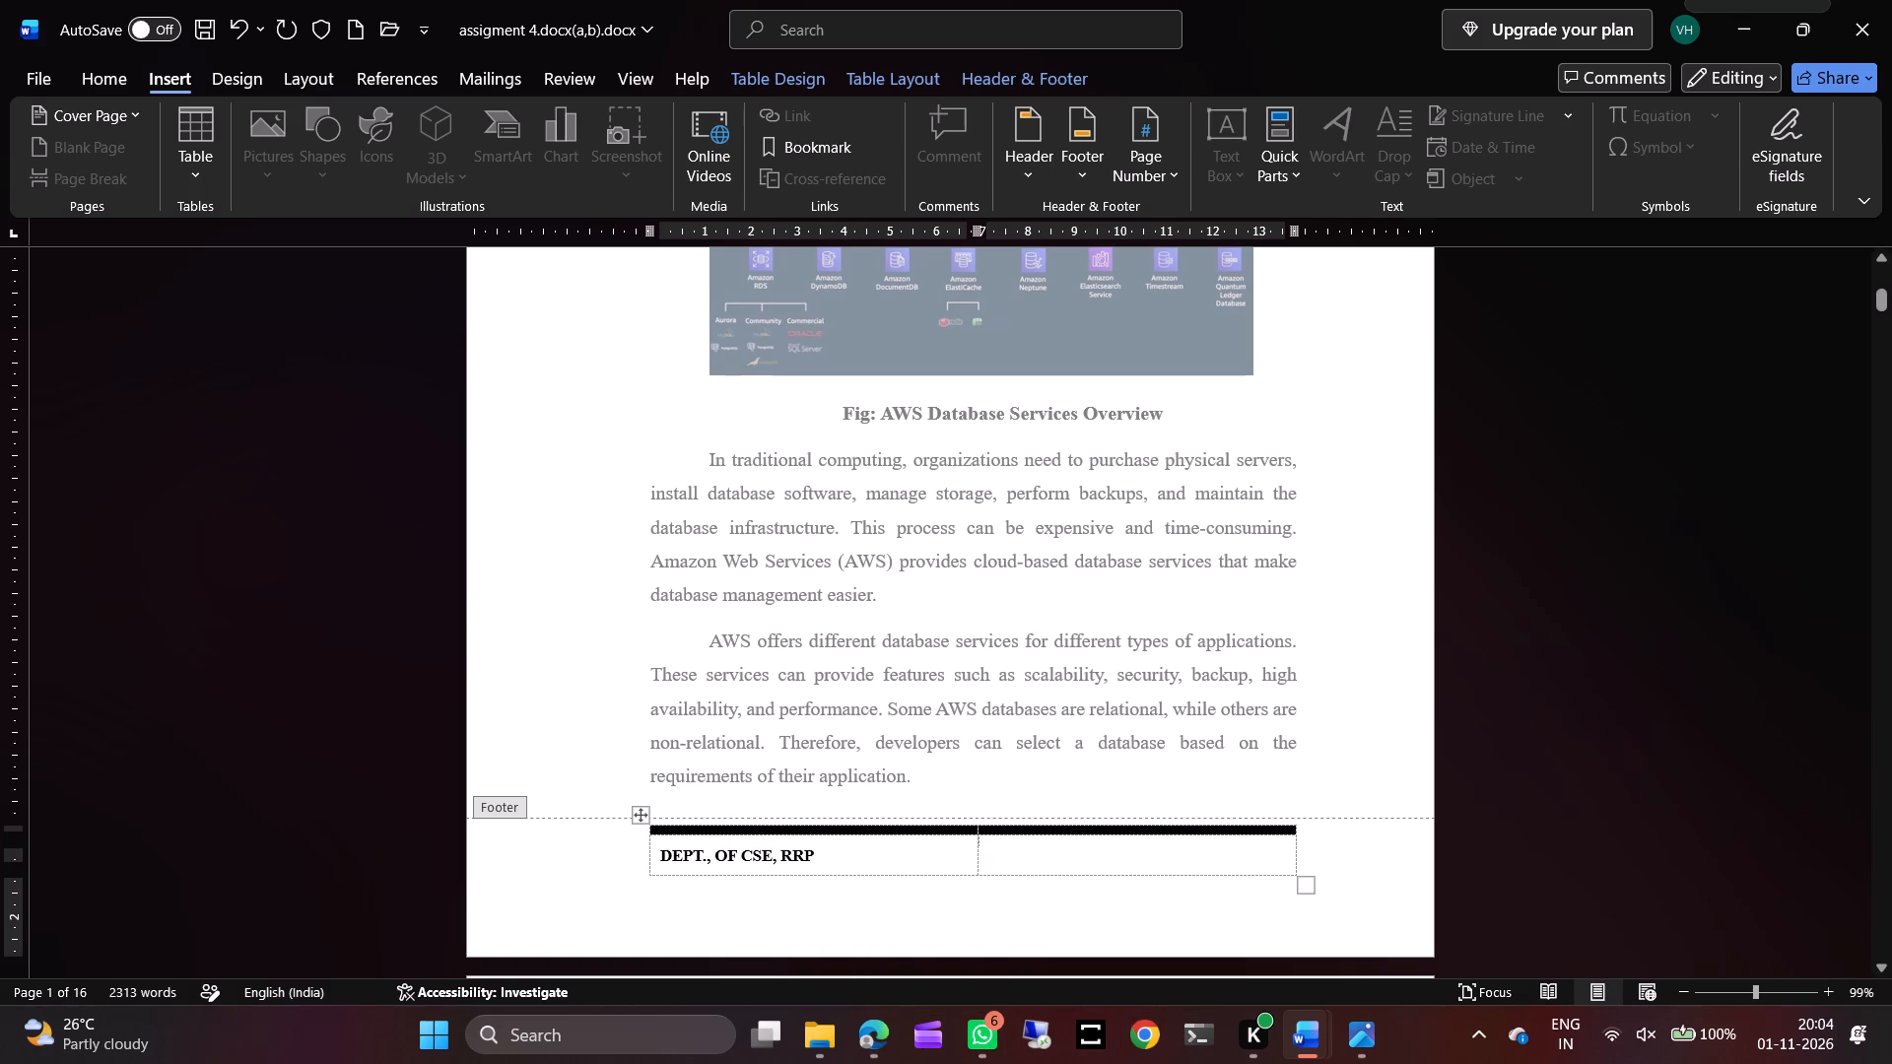
key("Left")
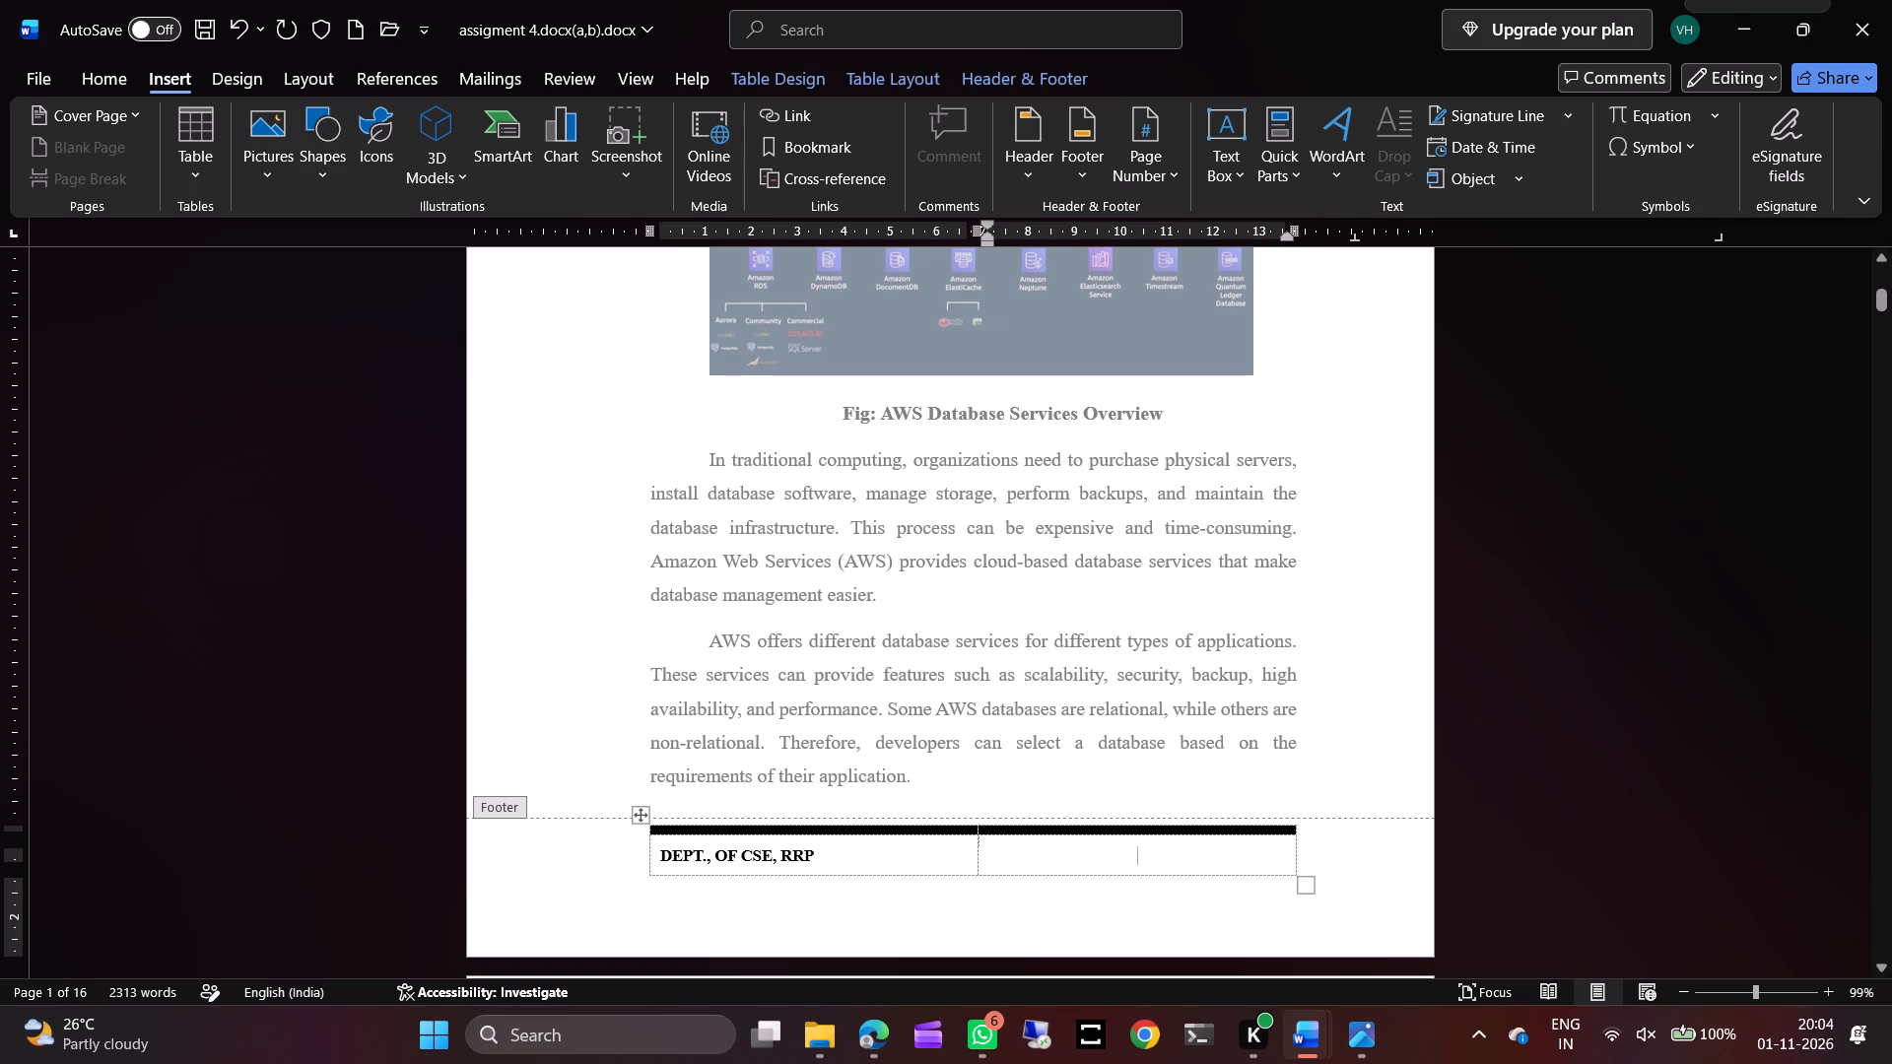
left_click(1157, 172)
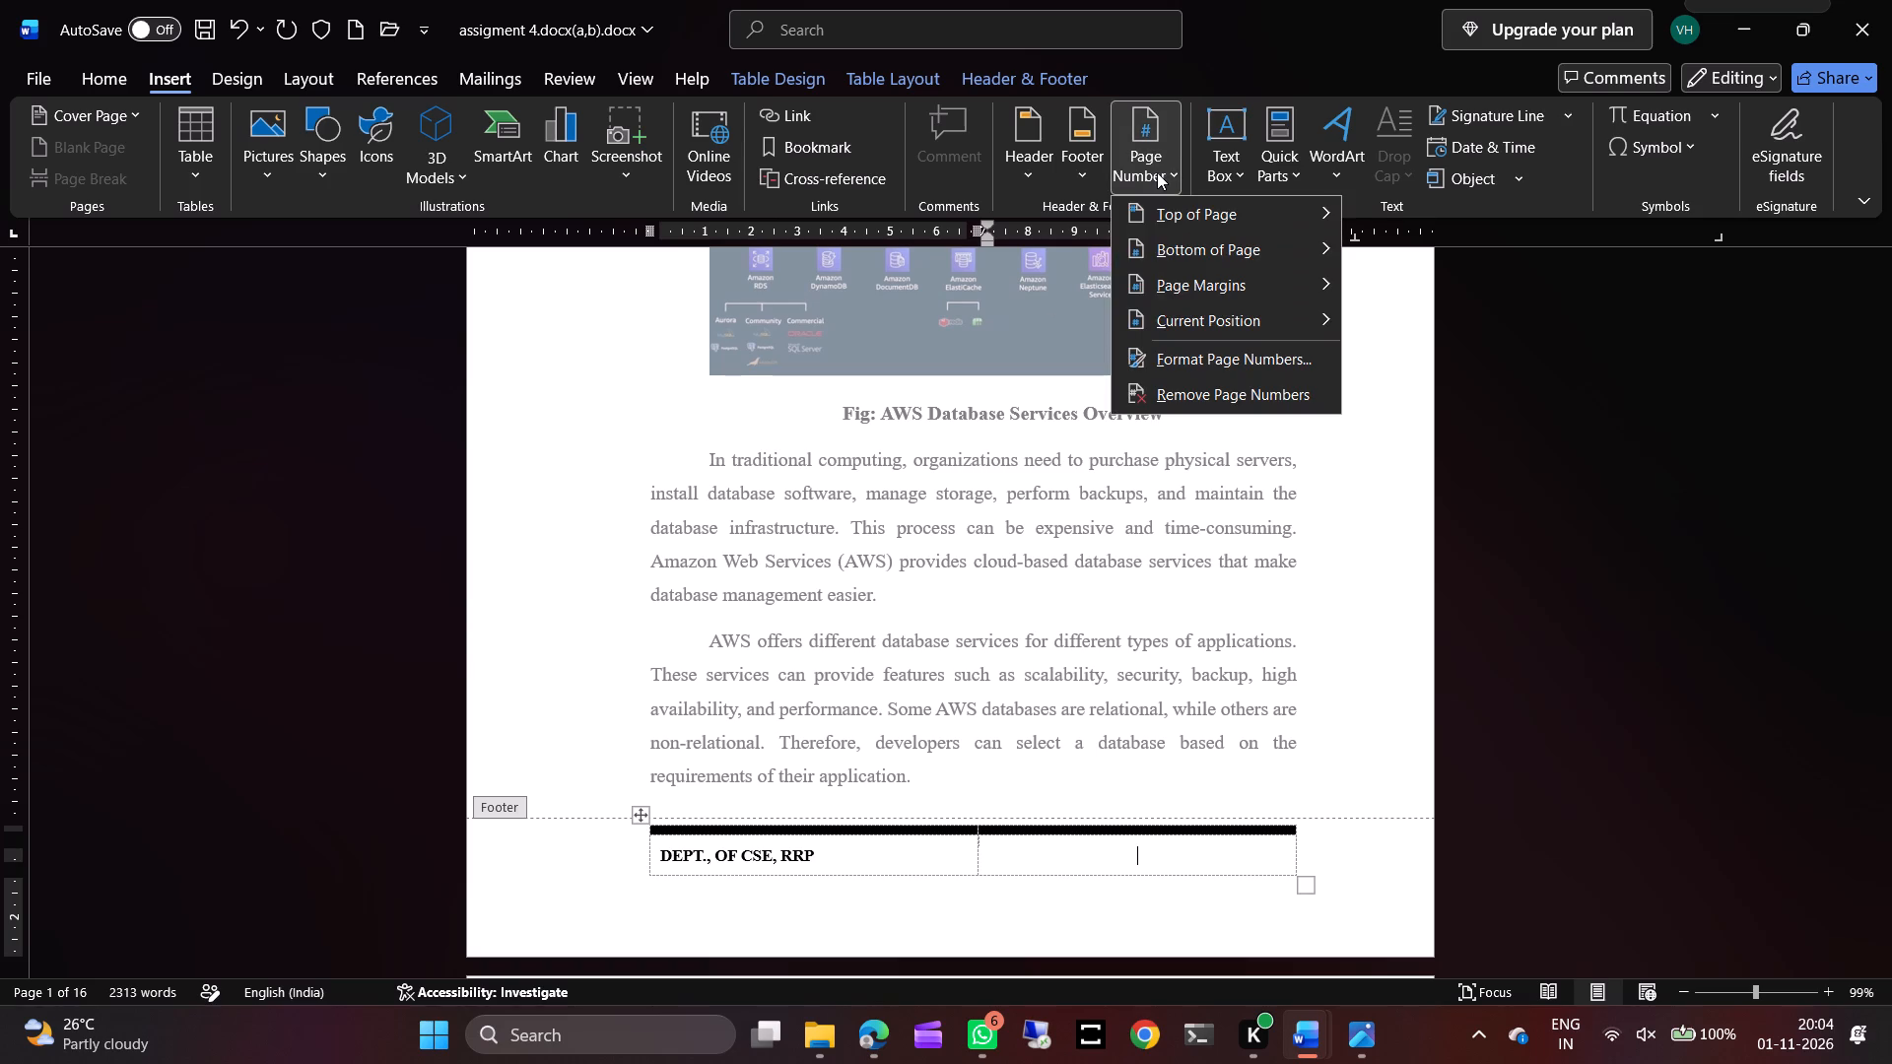
left_click(1385, 446)
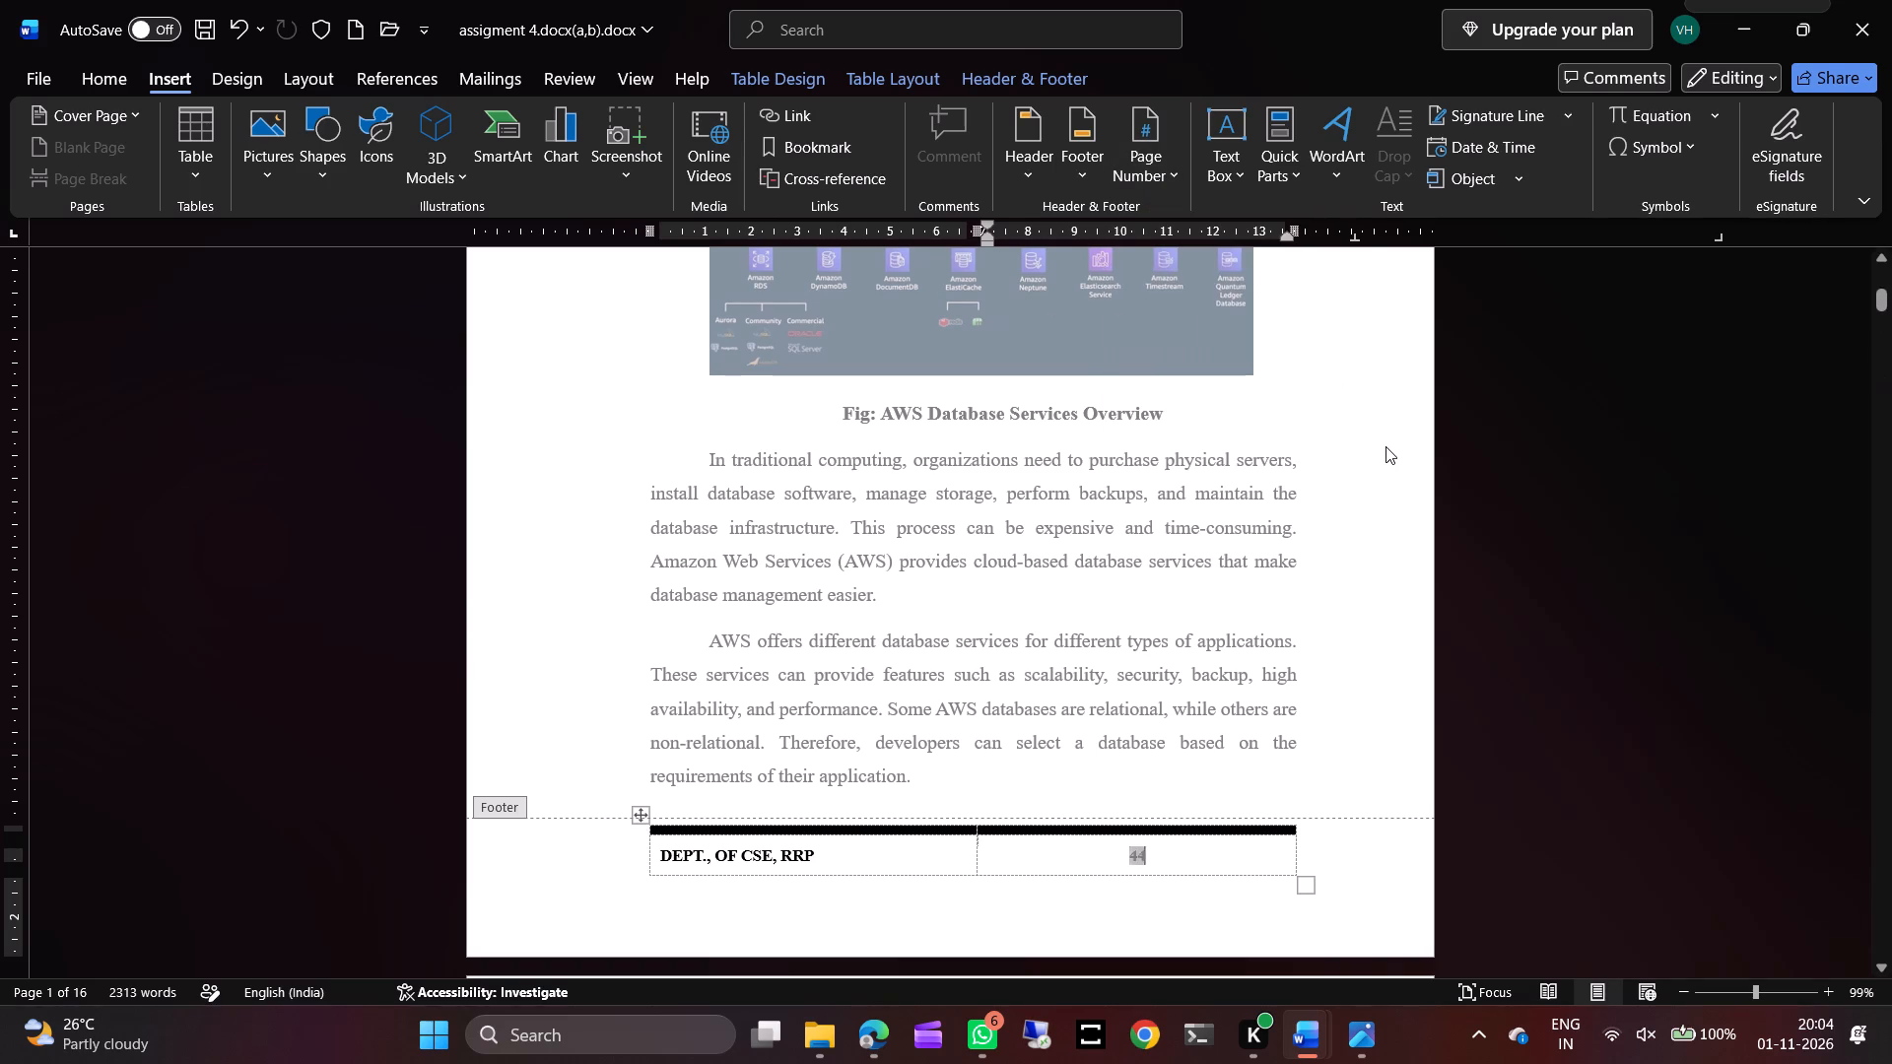
key("ctrl+r")
double_click(1318, 722)
Delete the AWS purpose-built databases picture and its caption from the introduction, and indent the paragraph starting "In traditional computing".
scroll(1207, 837, "down", 2)
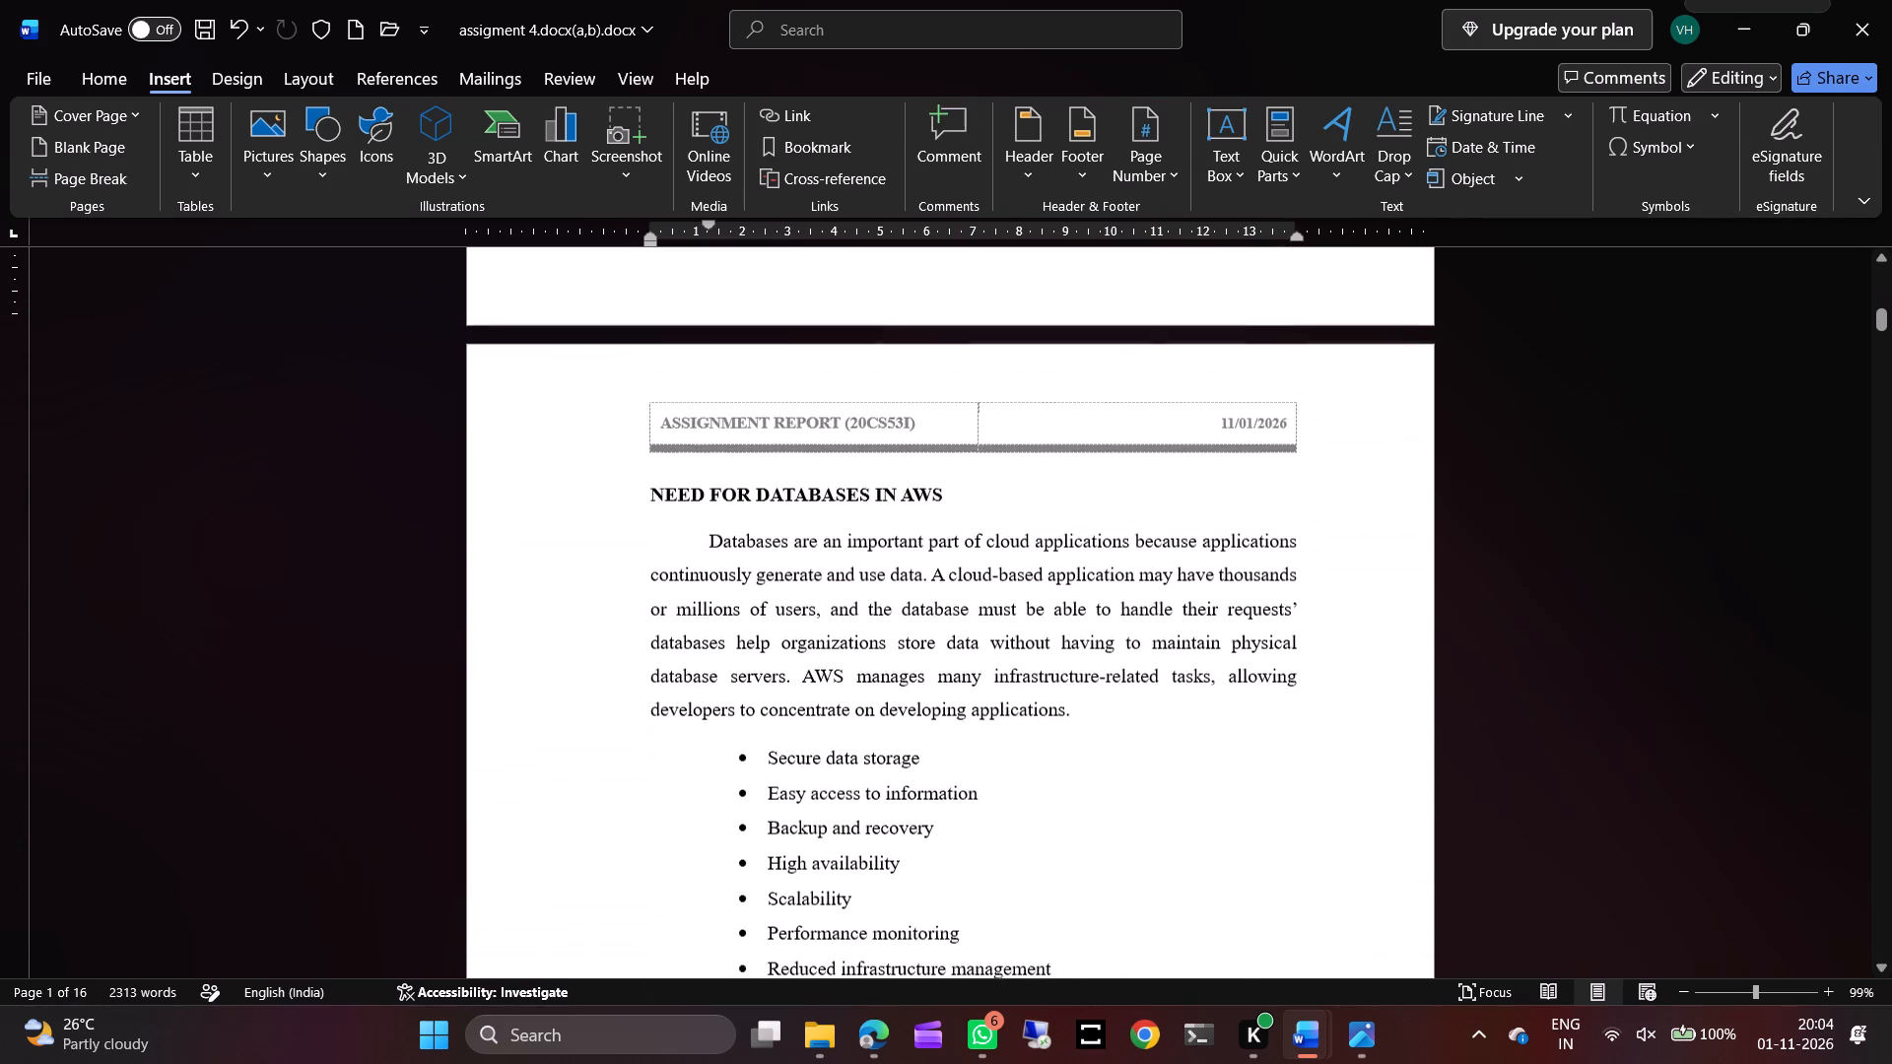
scroll(1207, 837, "down", 2)
scroll(1207, 837, "up", 1)
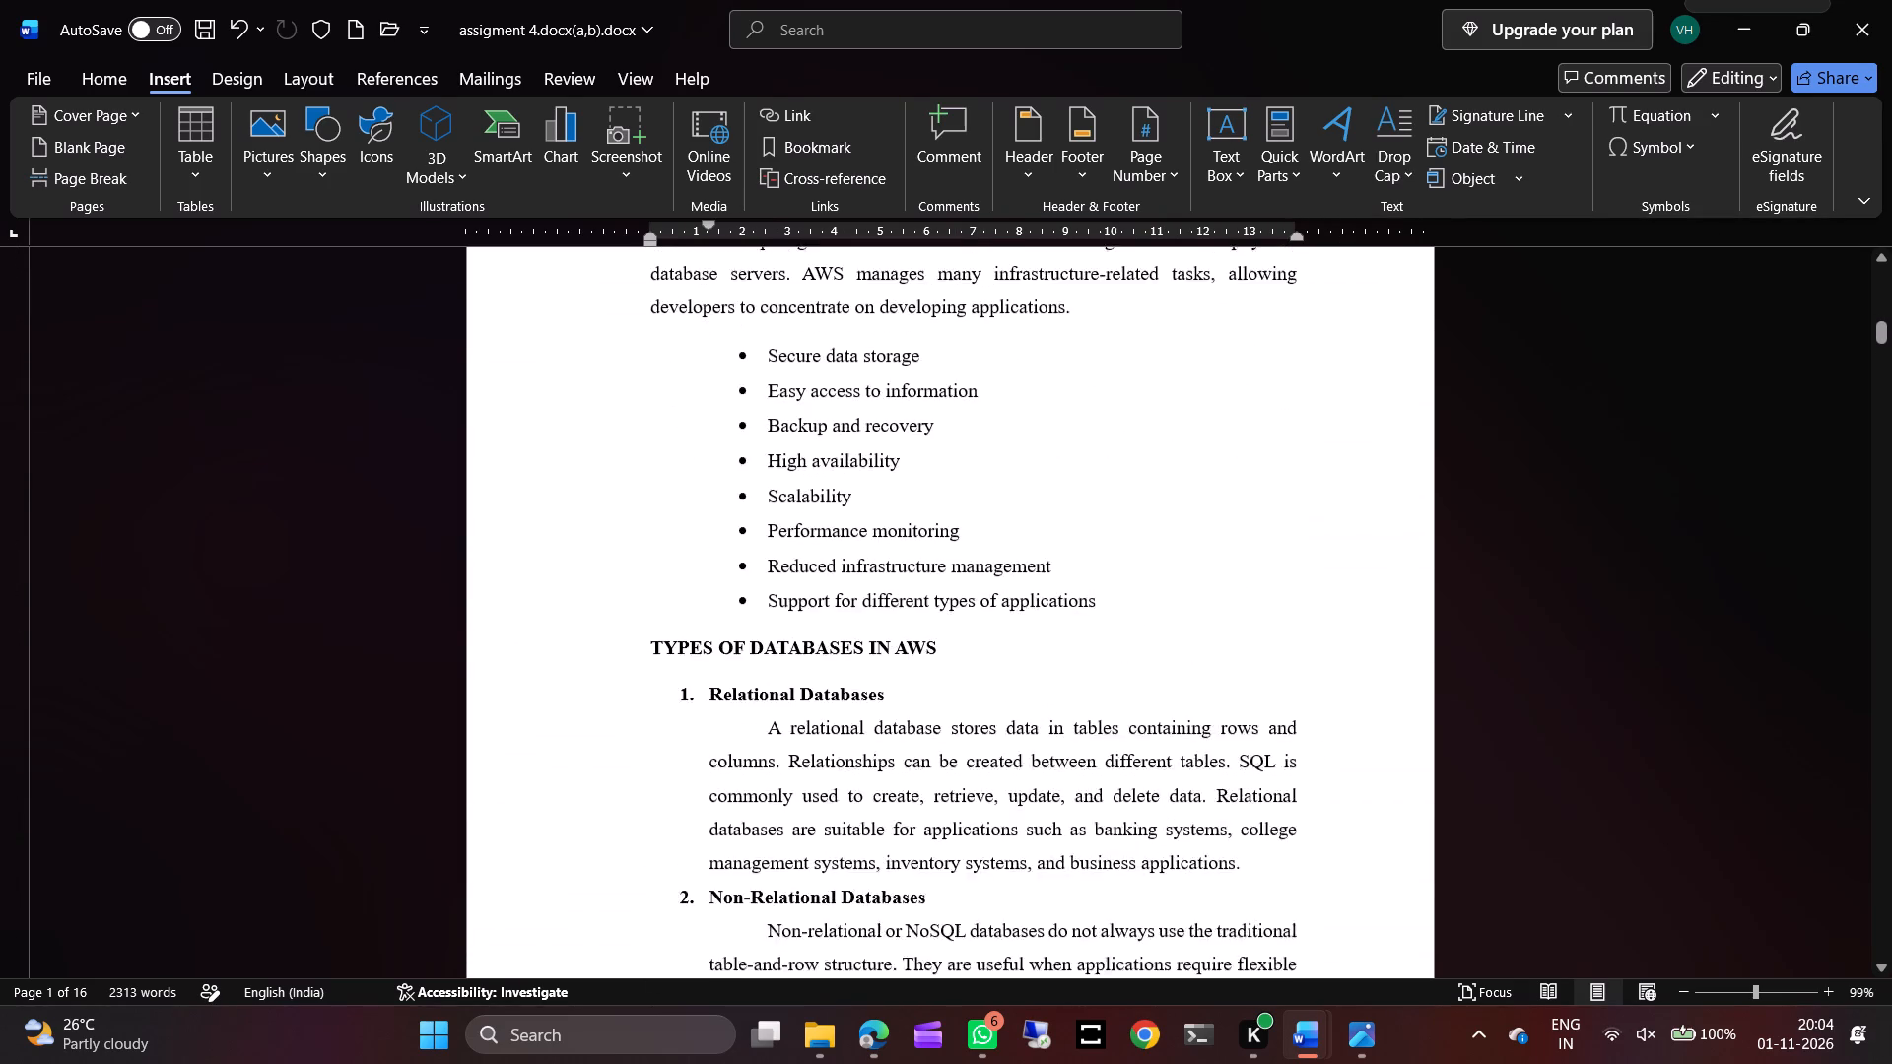
scroll(1207, 837, "up", 6)
left_click(1042, 942)
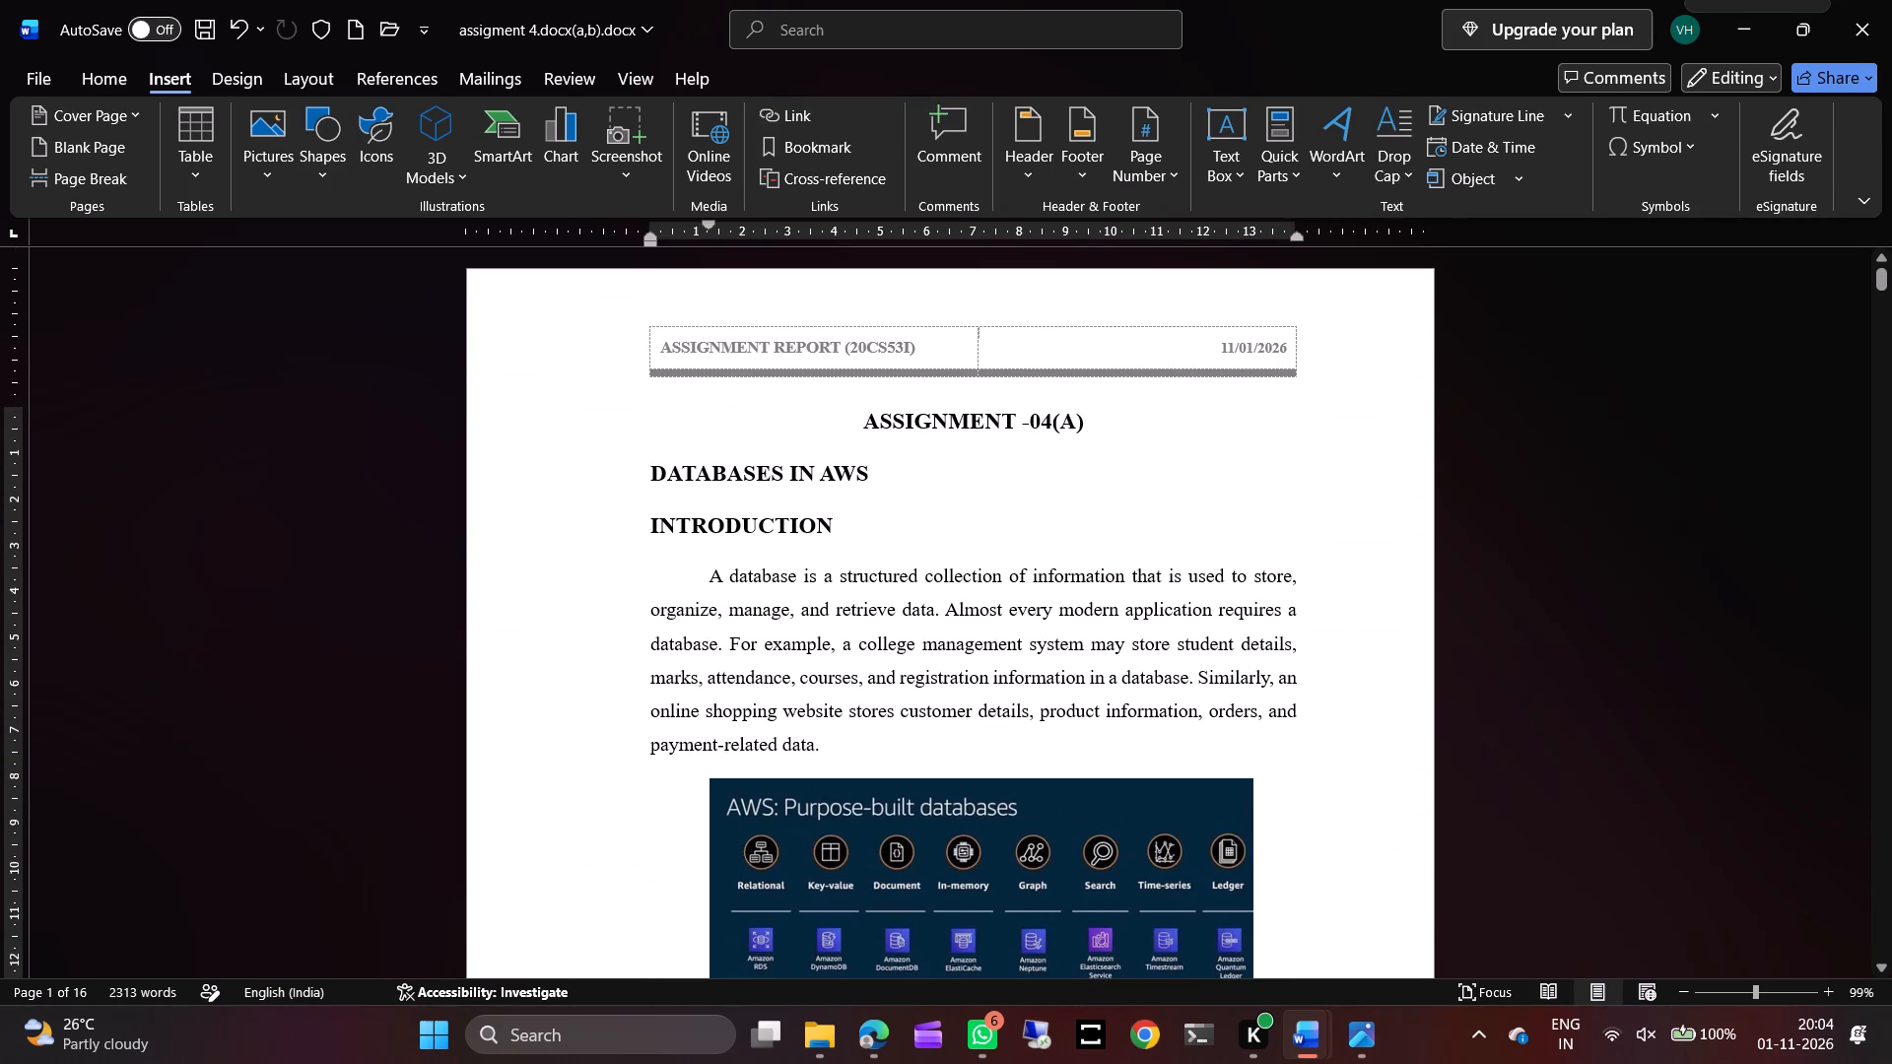
scroll(1042, 942, "down", 1)
key("BackSpace")
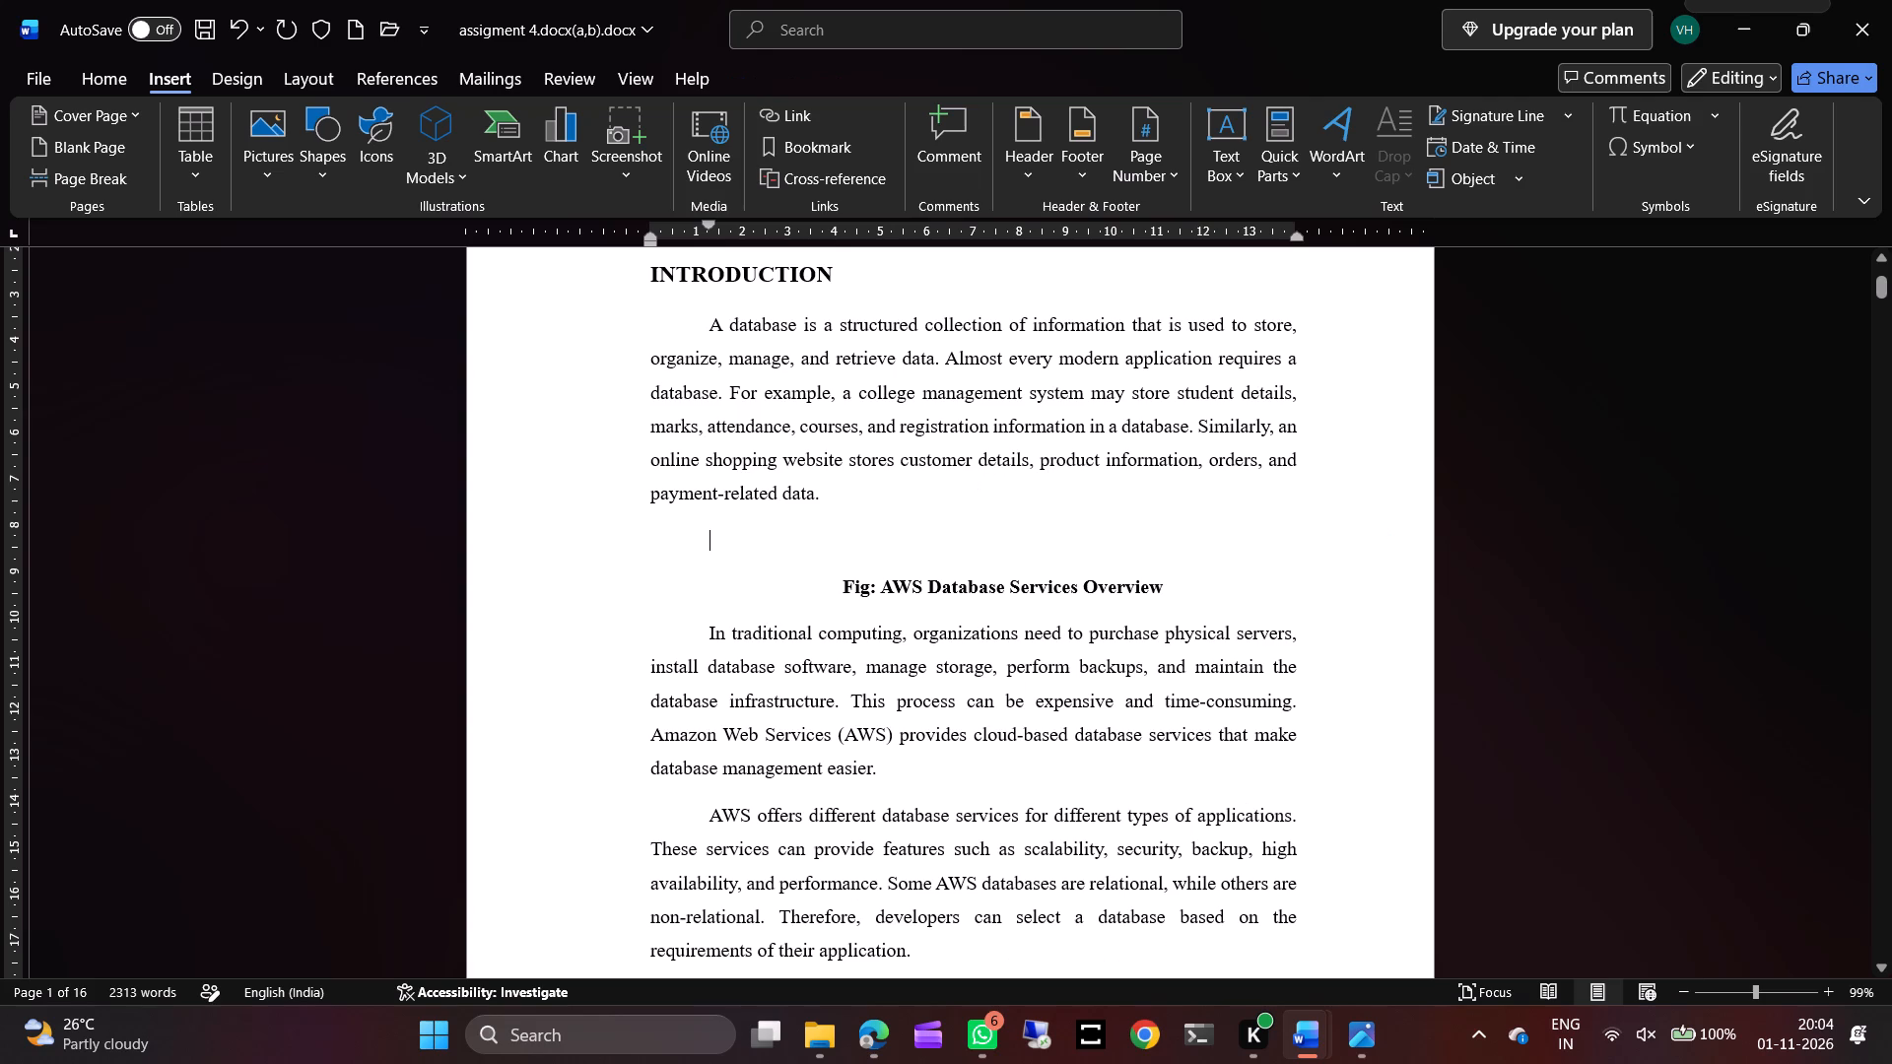
left_click_drag(1183, 595, 835, 583)
key("BackSpace")
key("BackSpace")
key("BackSpace")
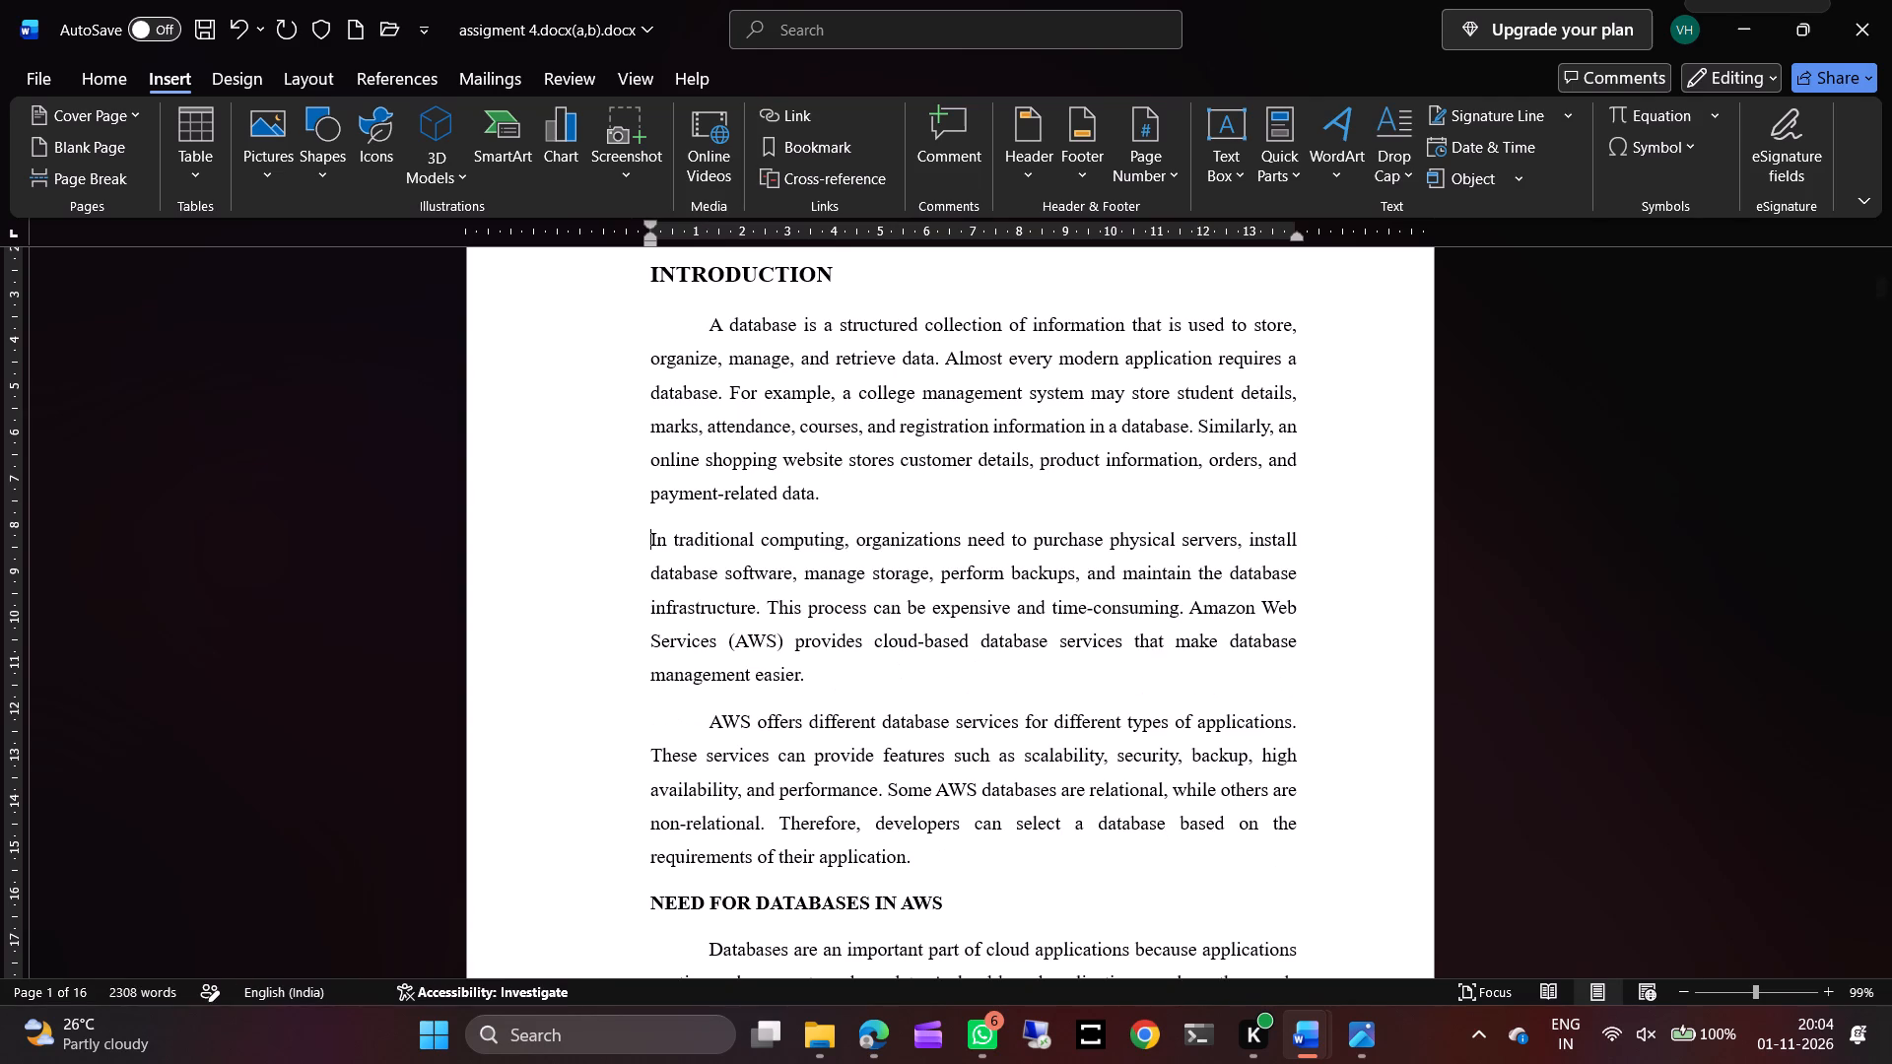
key("Tab")
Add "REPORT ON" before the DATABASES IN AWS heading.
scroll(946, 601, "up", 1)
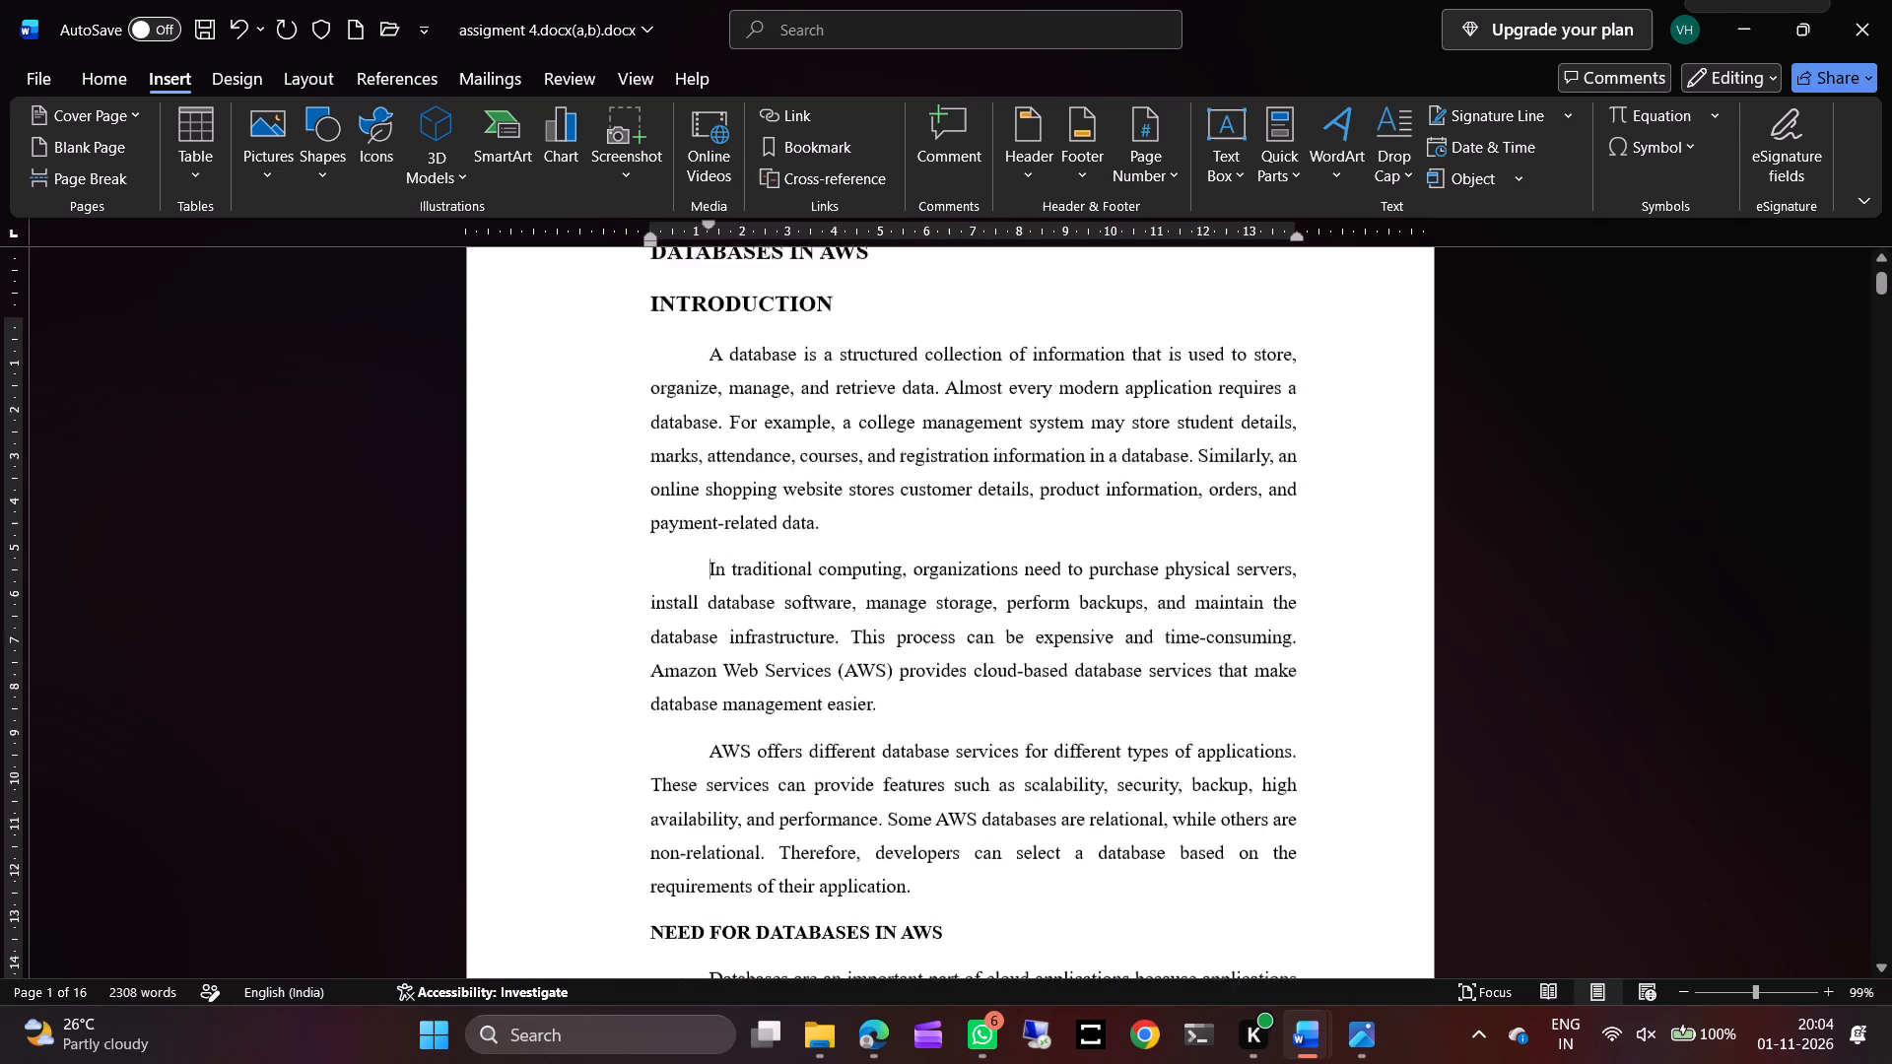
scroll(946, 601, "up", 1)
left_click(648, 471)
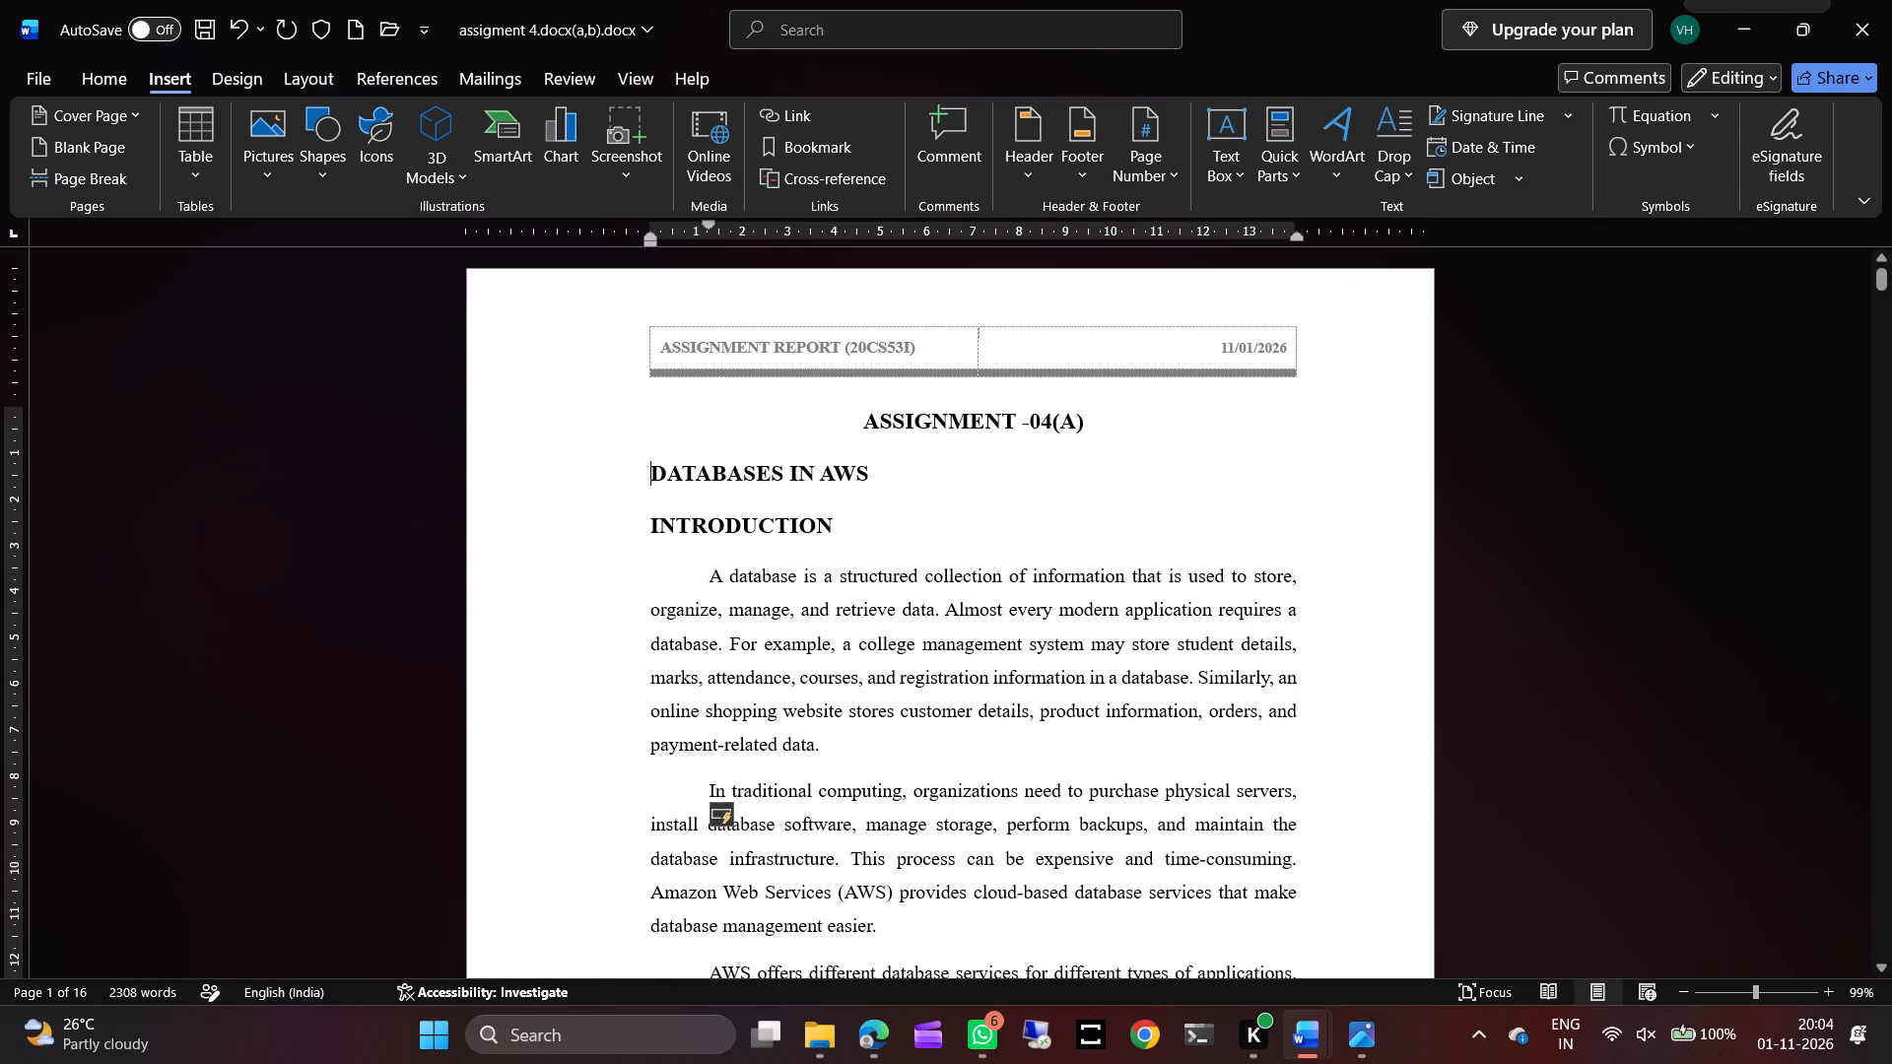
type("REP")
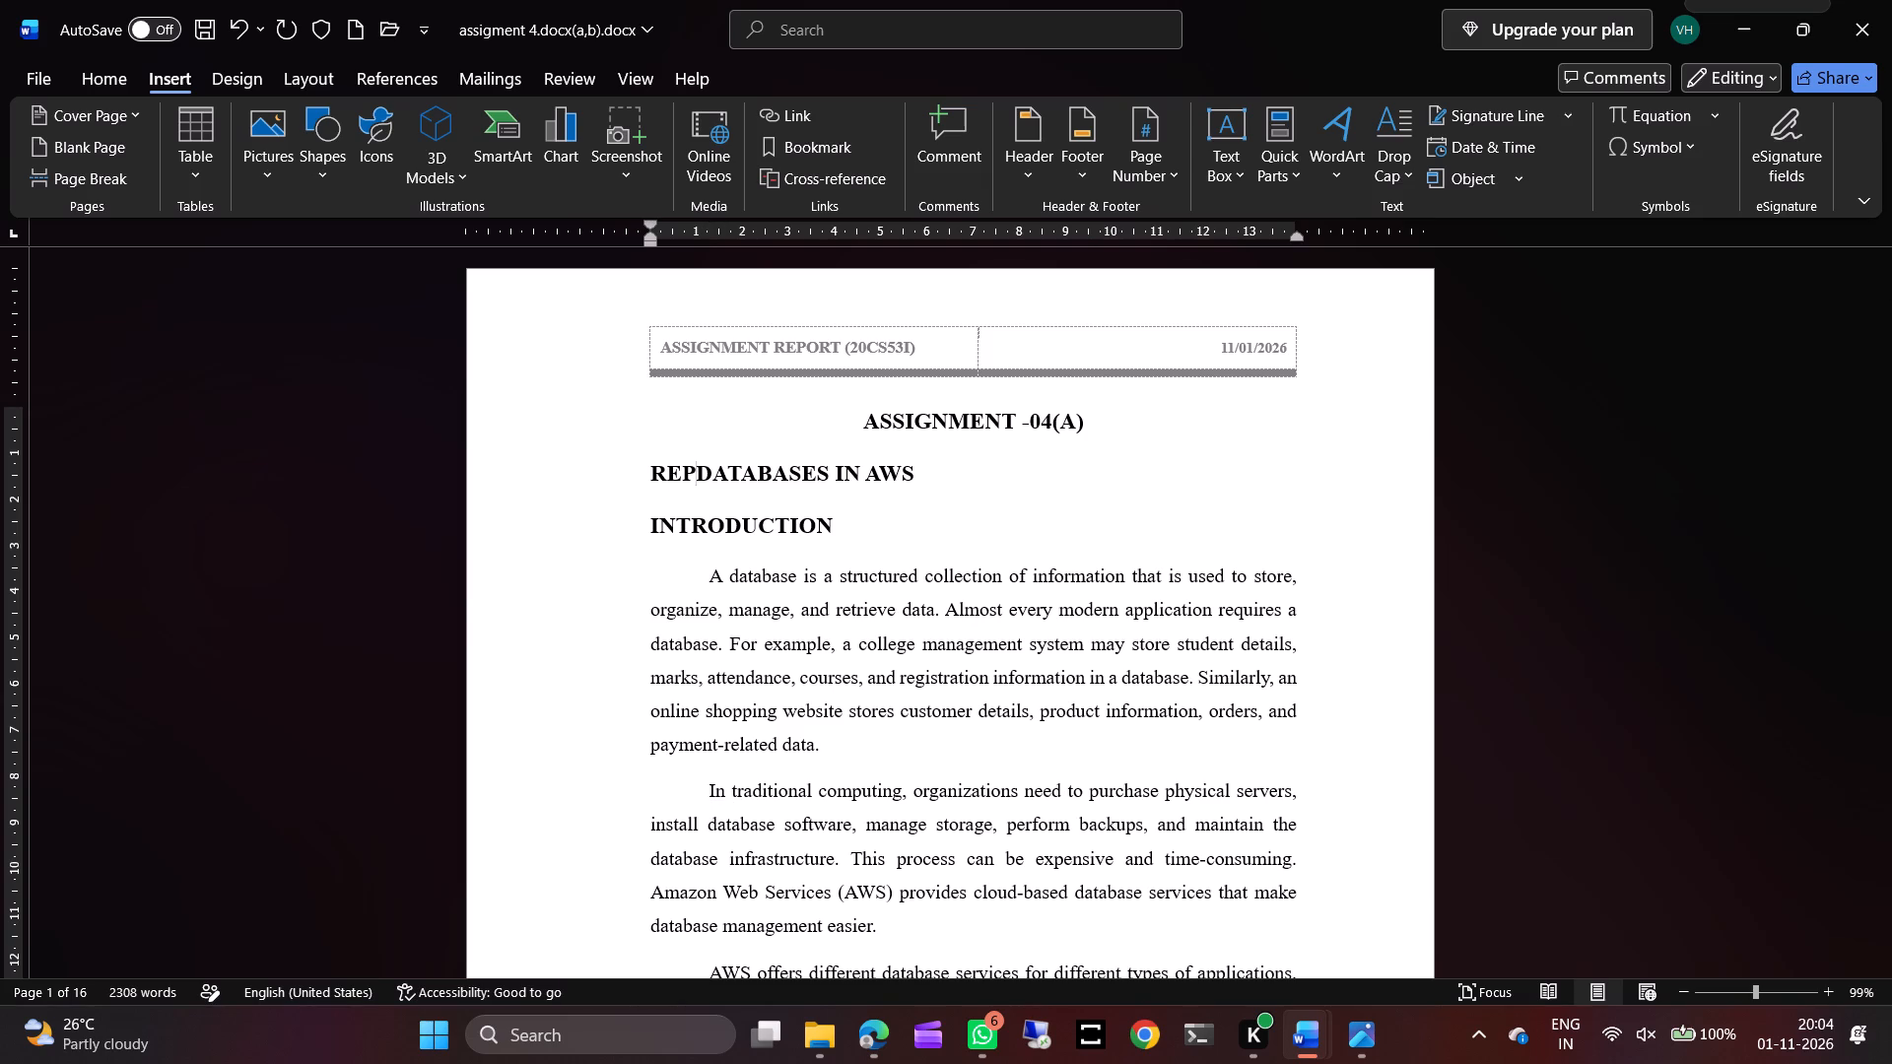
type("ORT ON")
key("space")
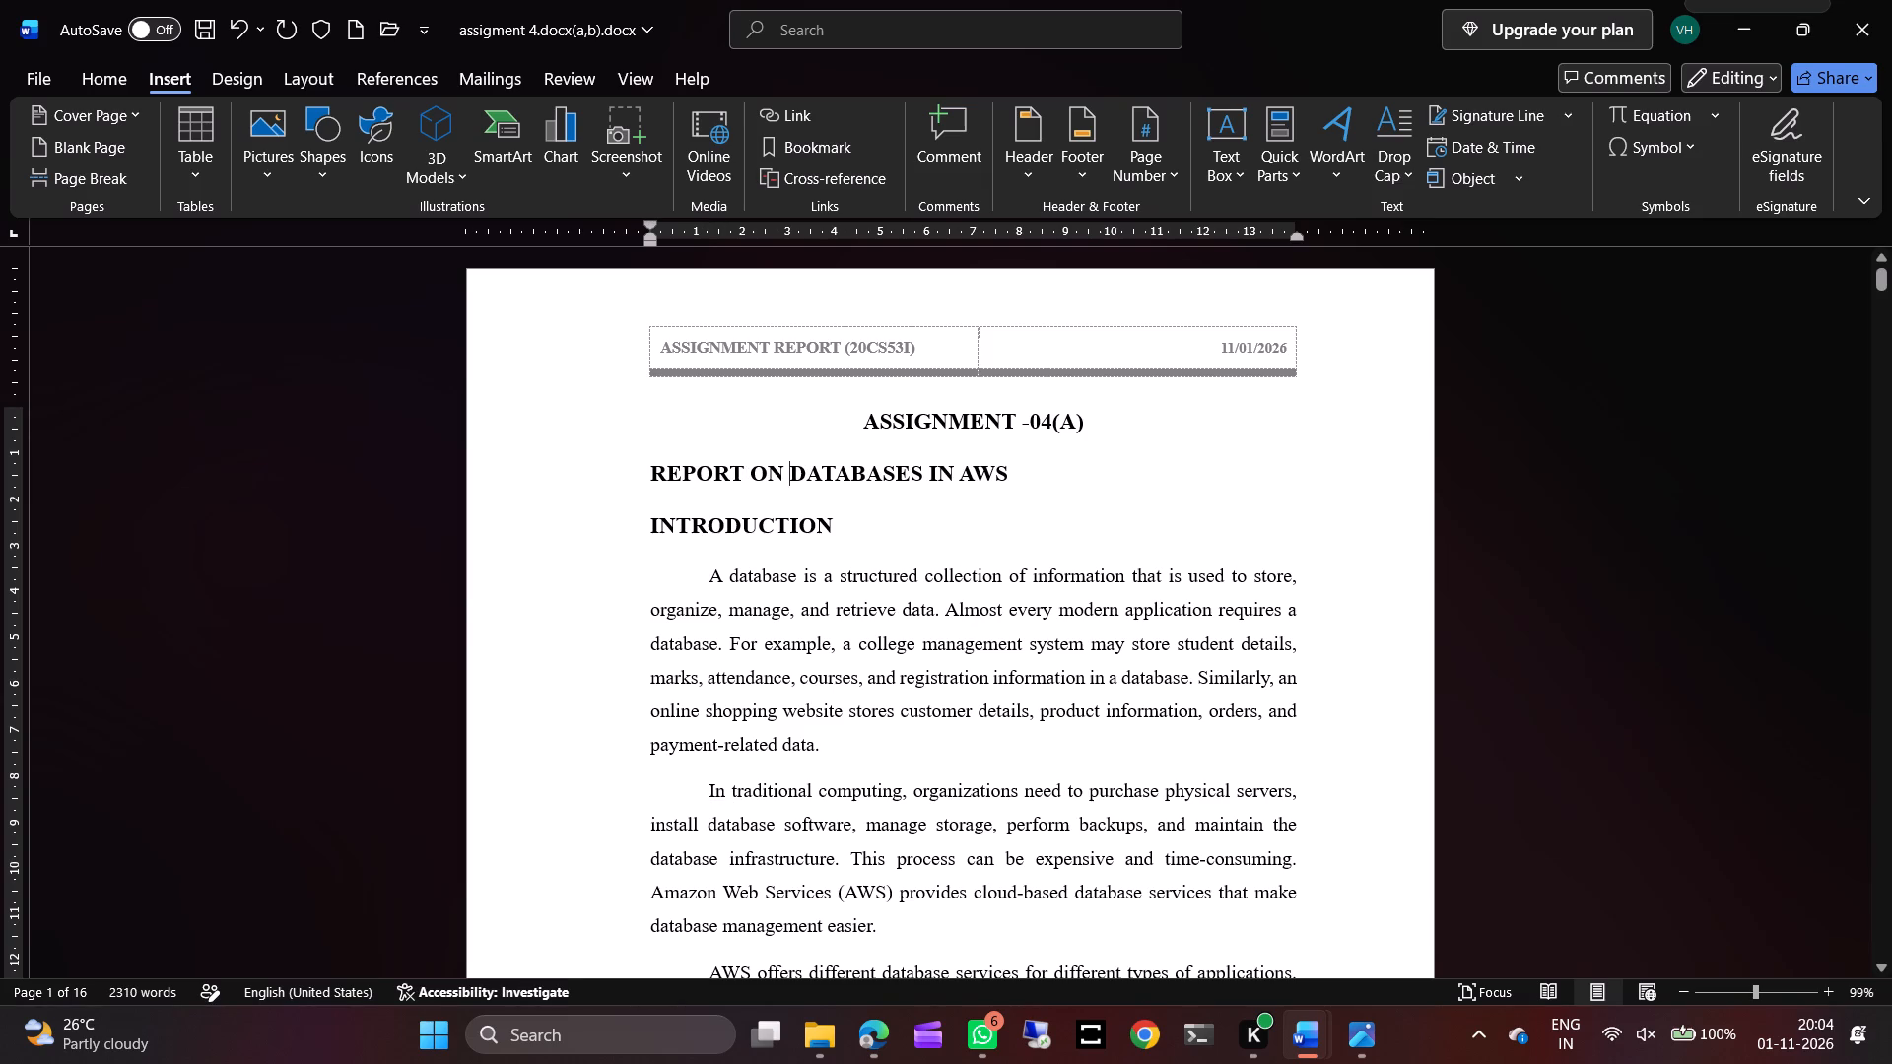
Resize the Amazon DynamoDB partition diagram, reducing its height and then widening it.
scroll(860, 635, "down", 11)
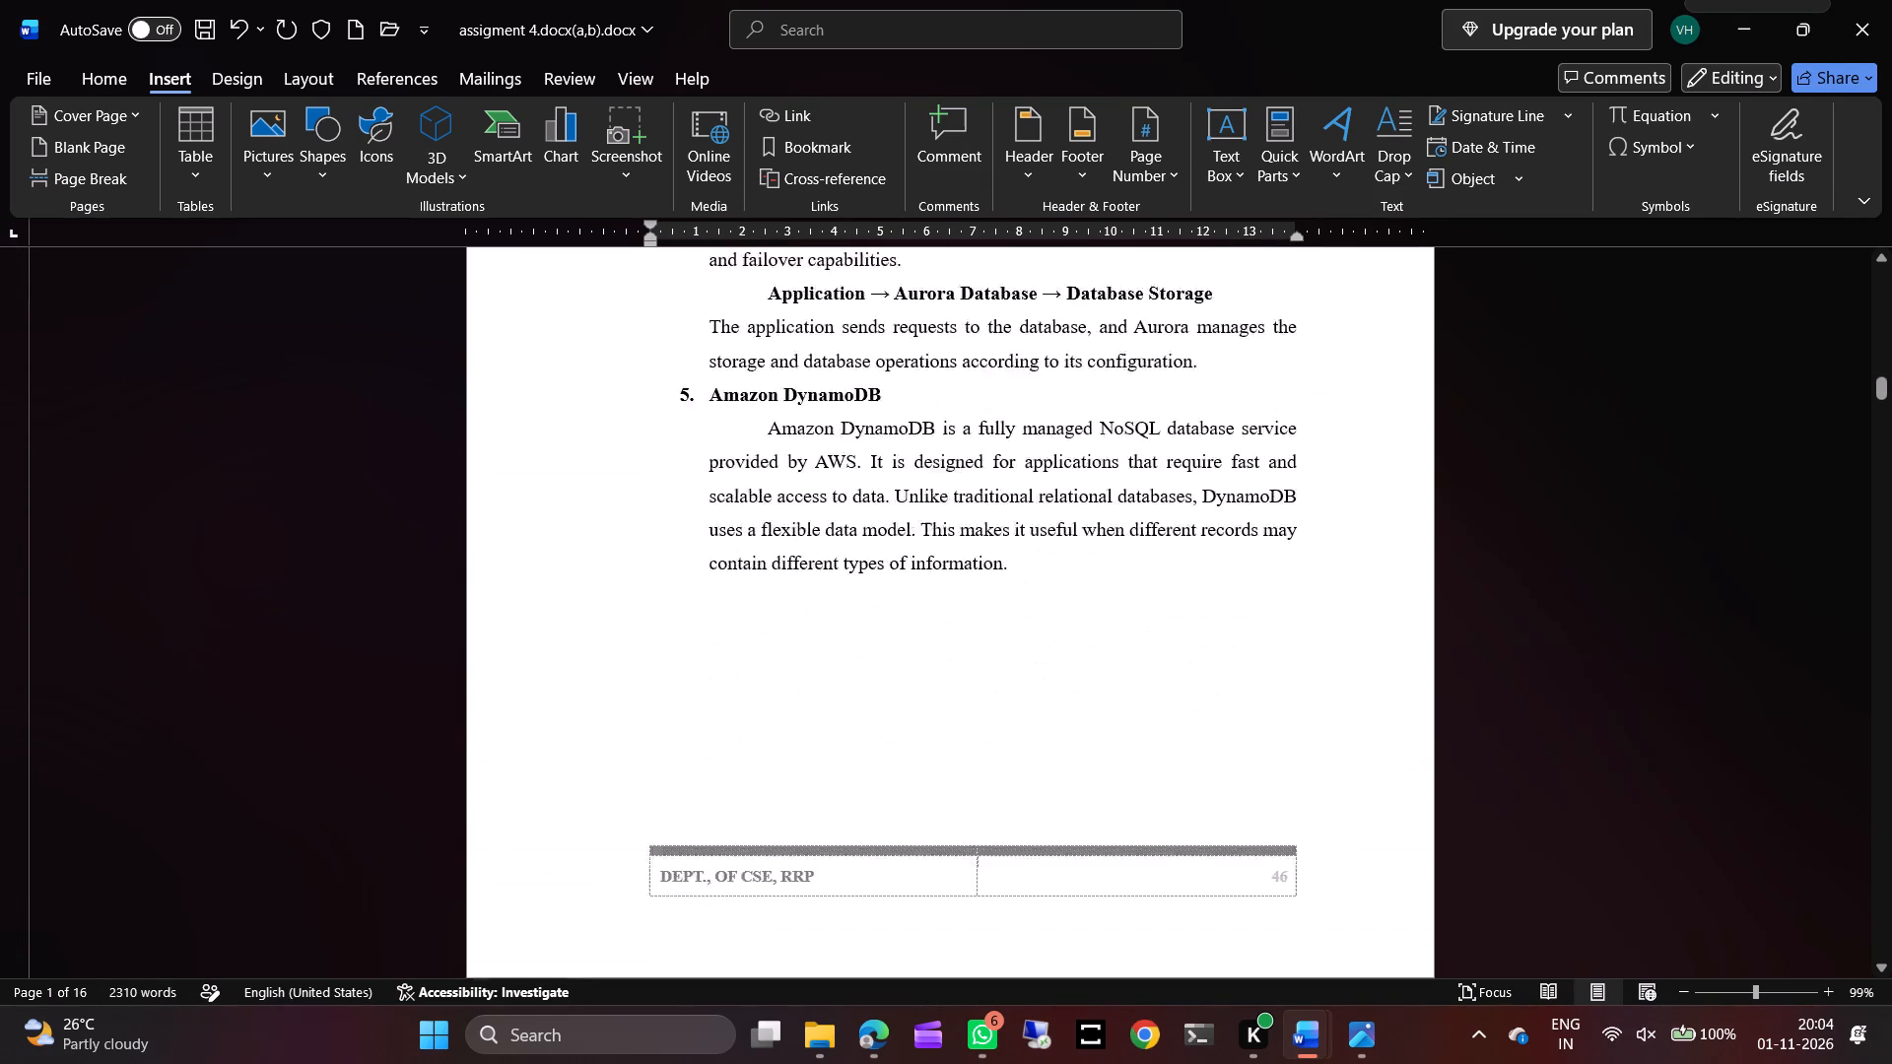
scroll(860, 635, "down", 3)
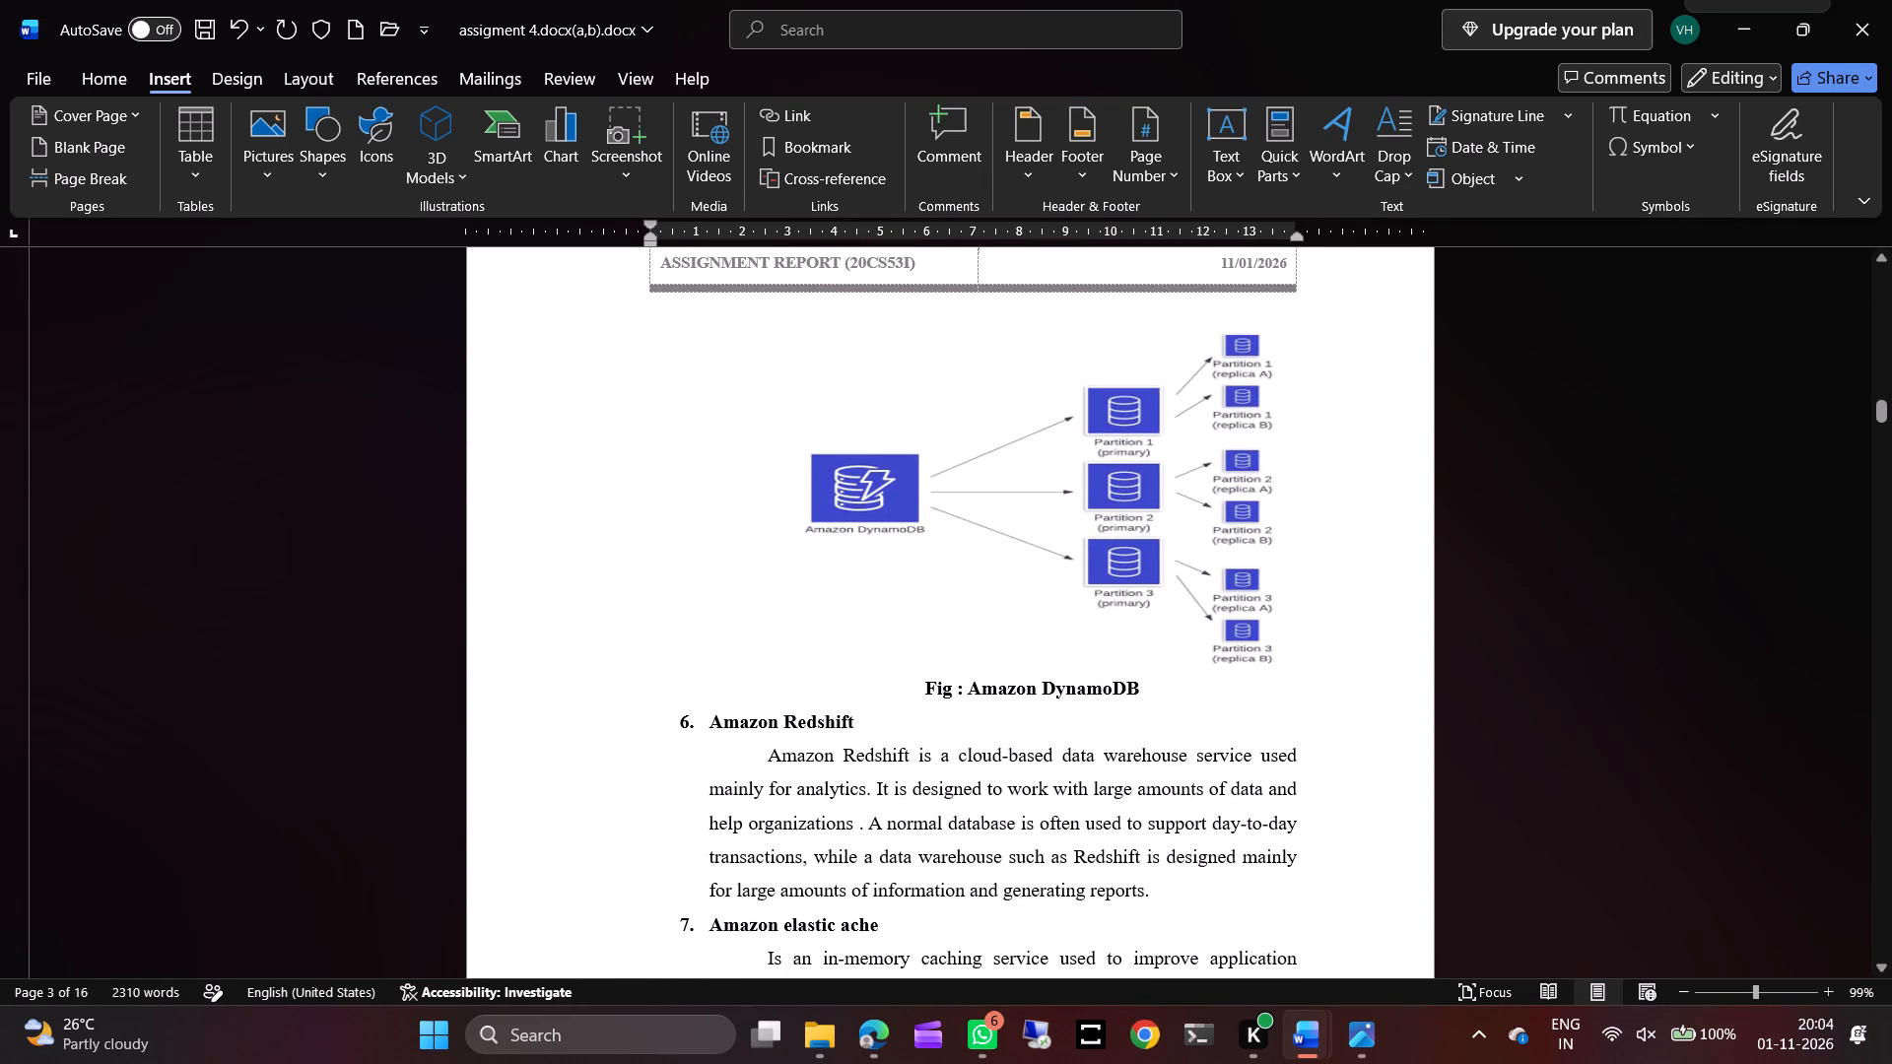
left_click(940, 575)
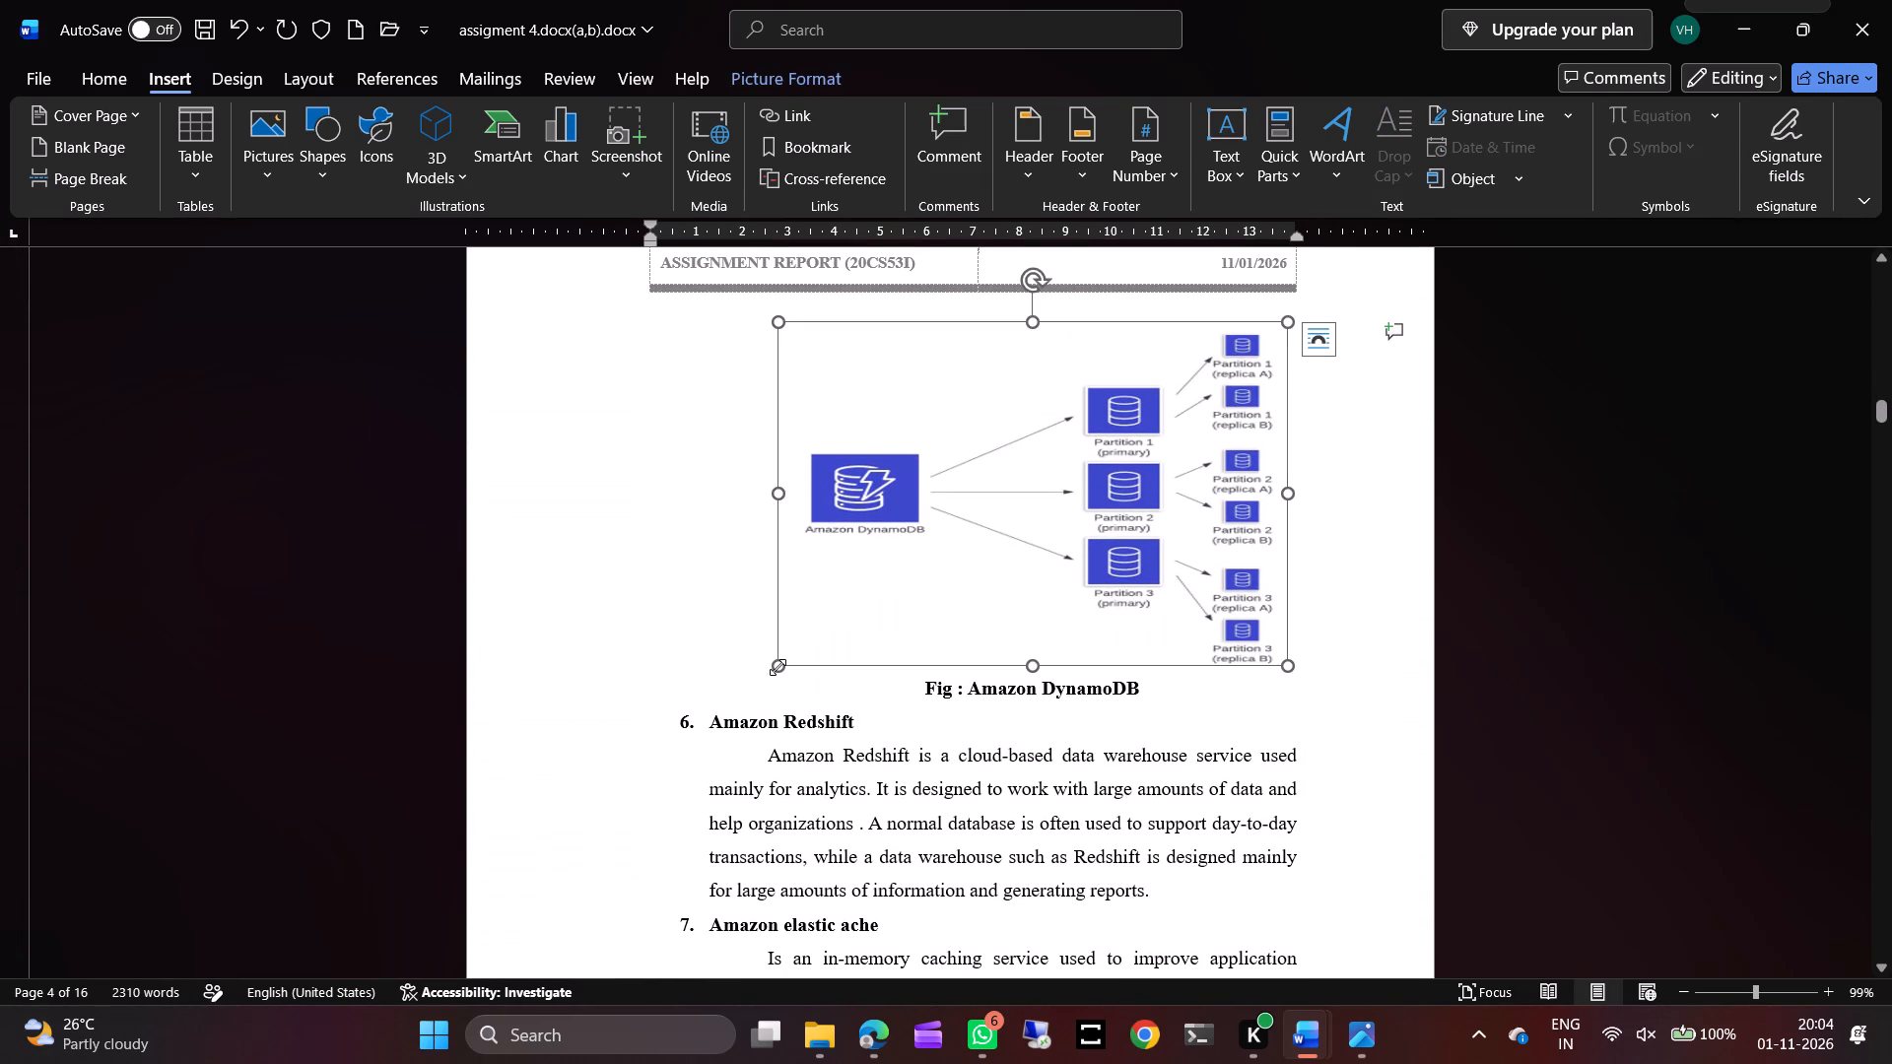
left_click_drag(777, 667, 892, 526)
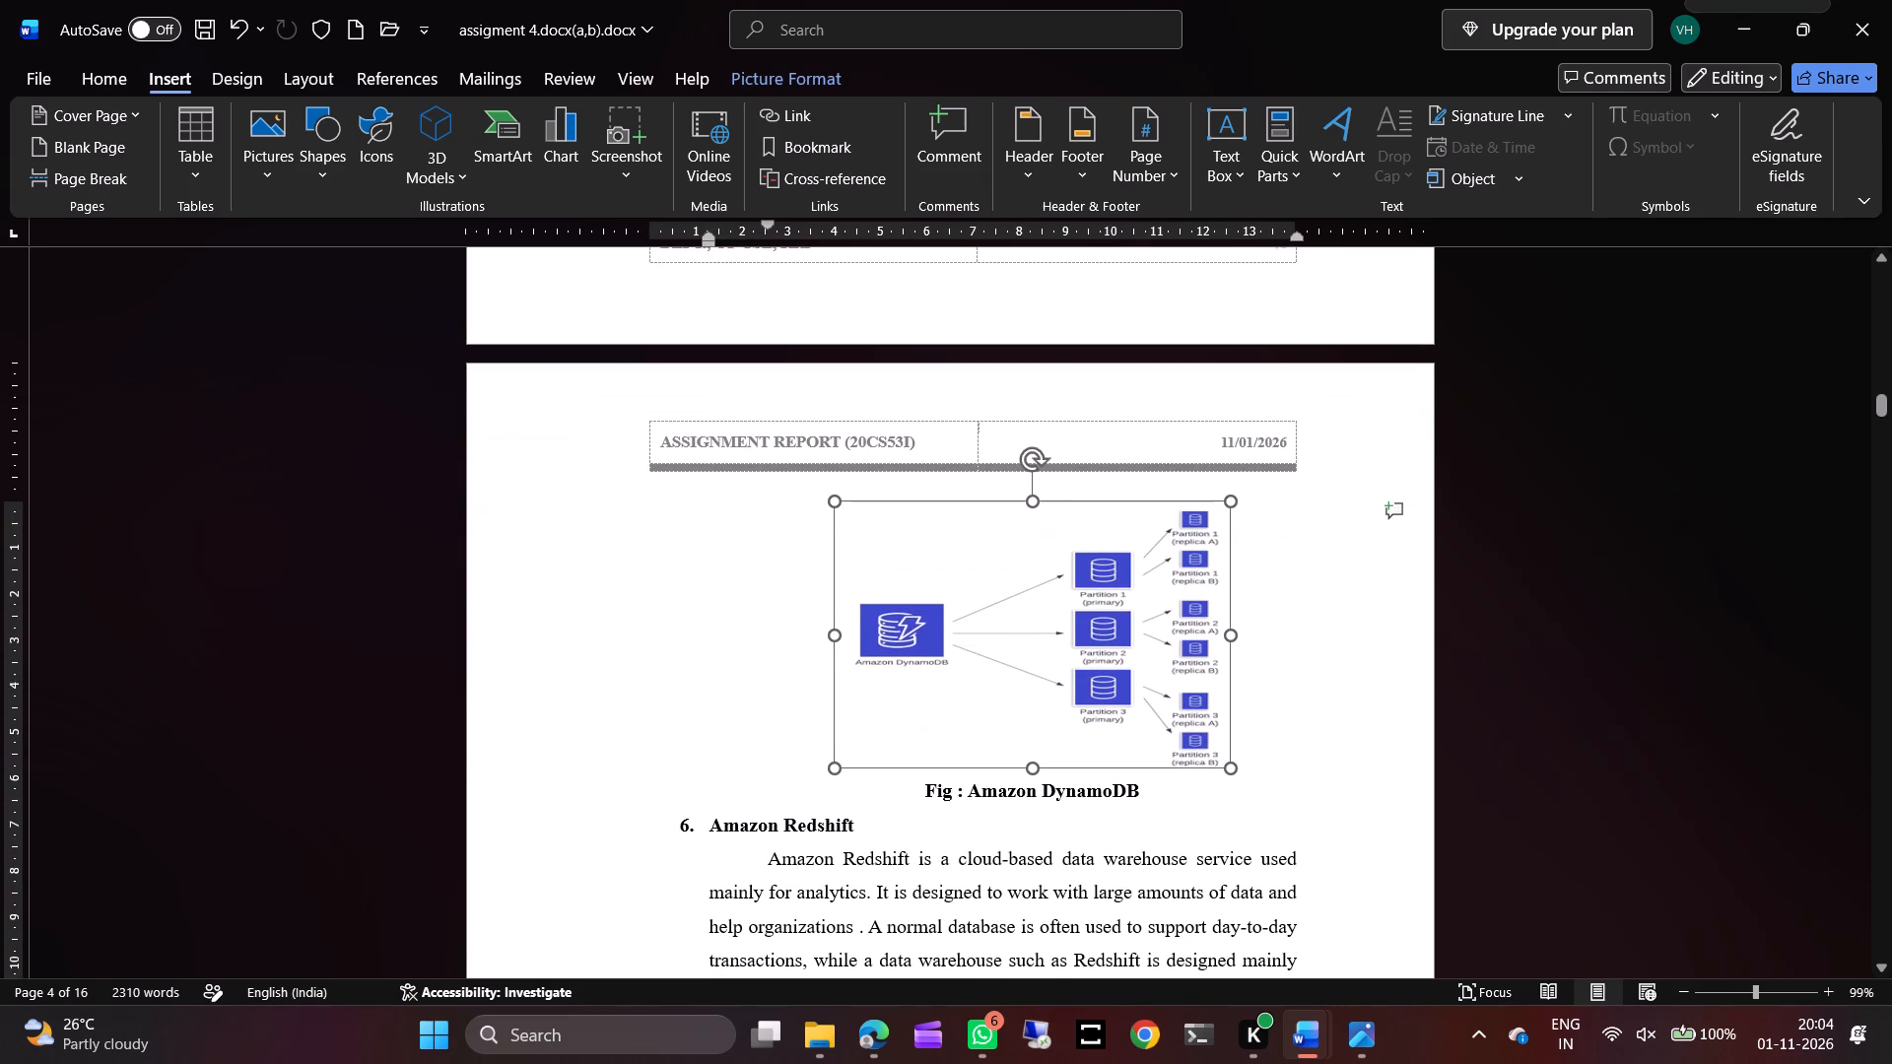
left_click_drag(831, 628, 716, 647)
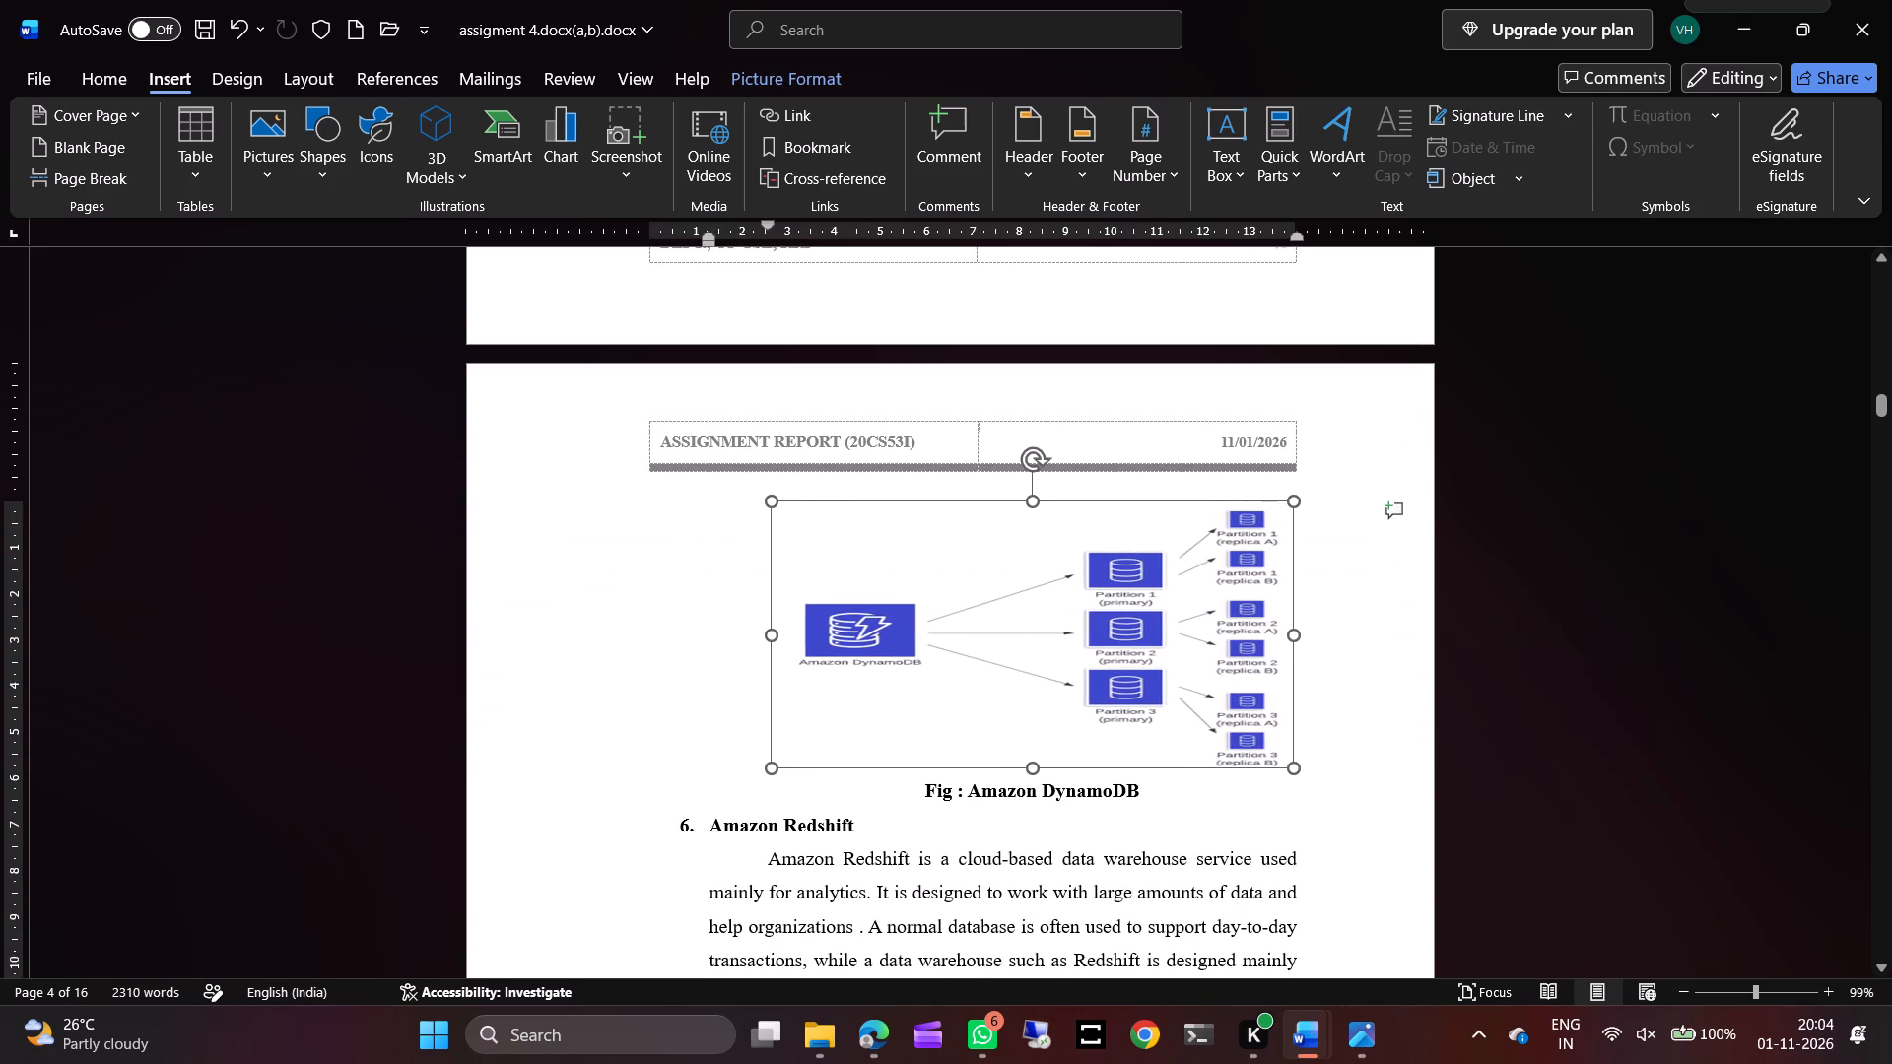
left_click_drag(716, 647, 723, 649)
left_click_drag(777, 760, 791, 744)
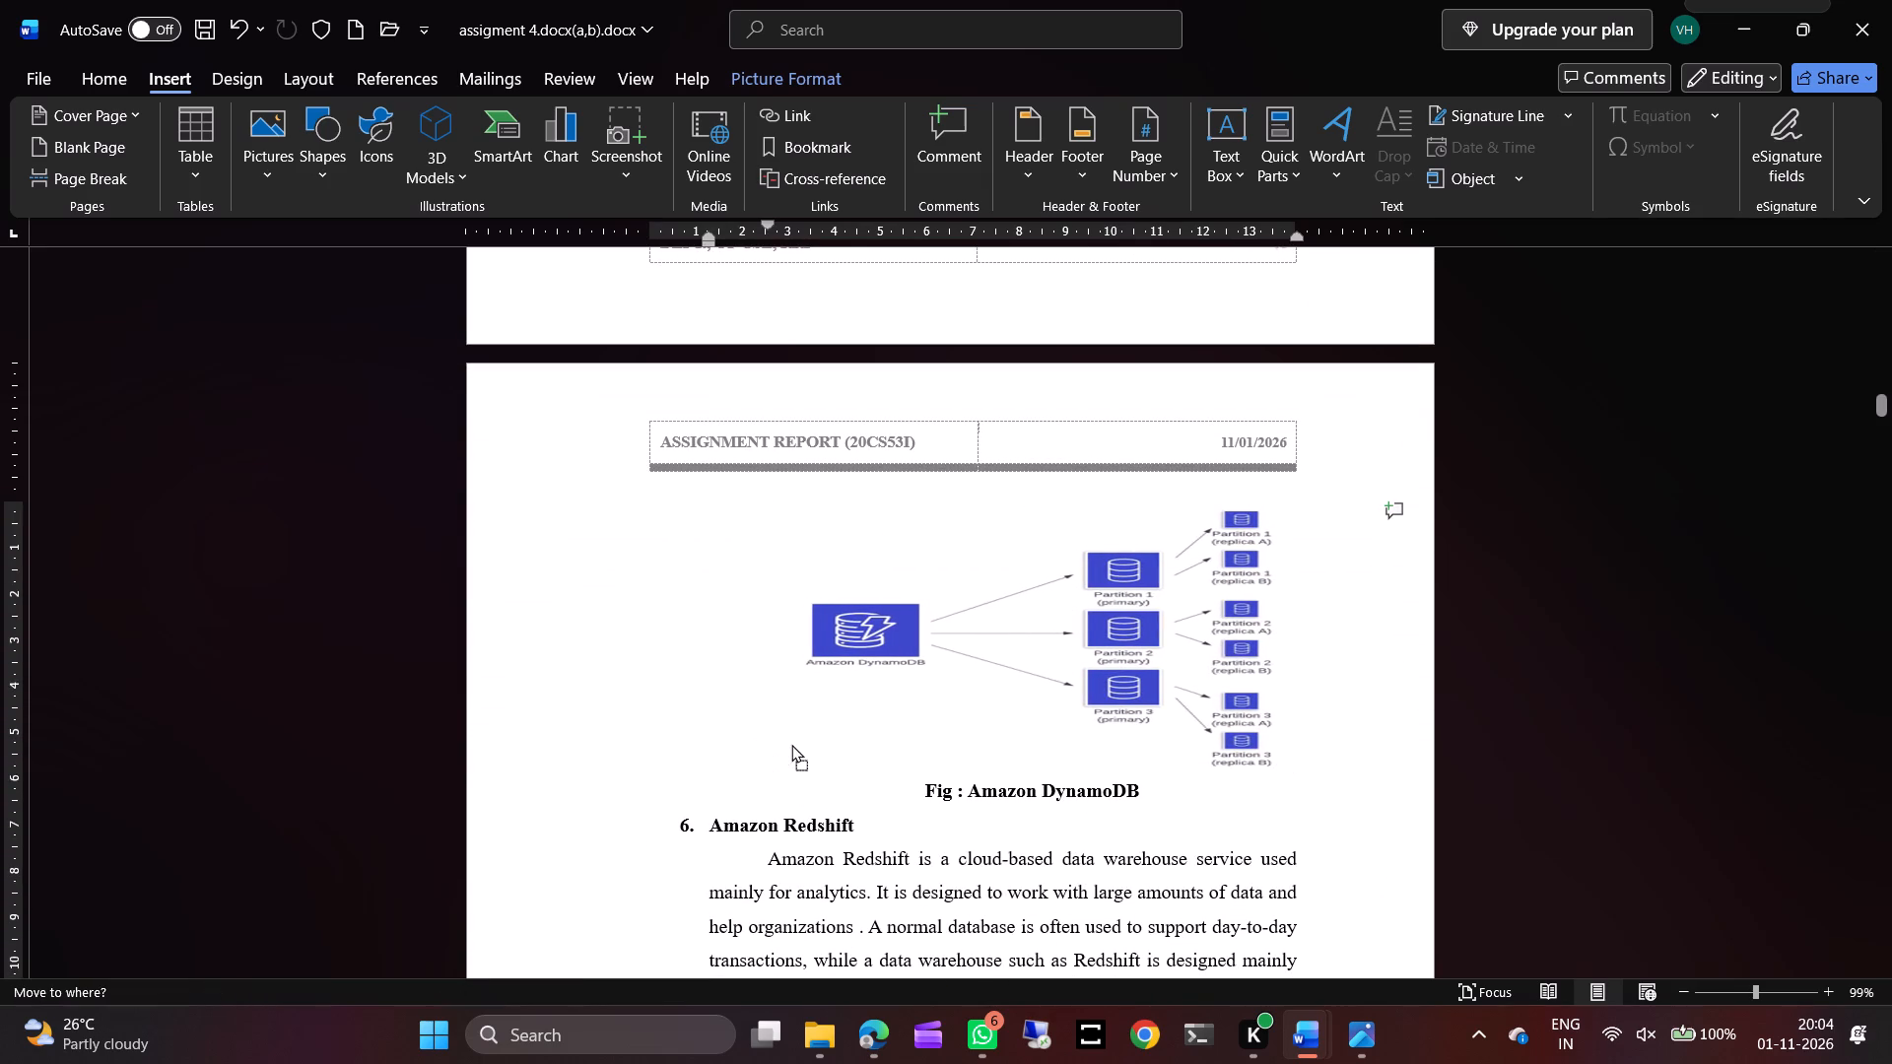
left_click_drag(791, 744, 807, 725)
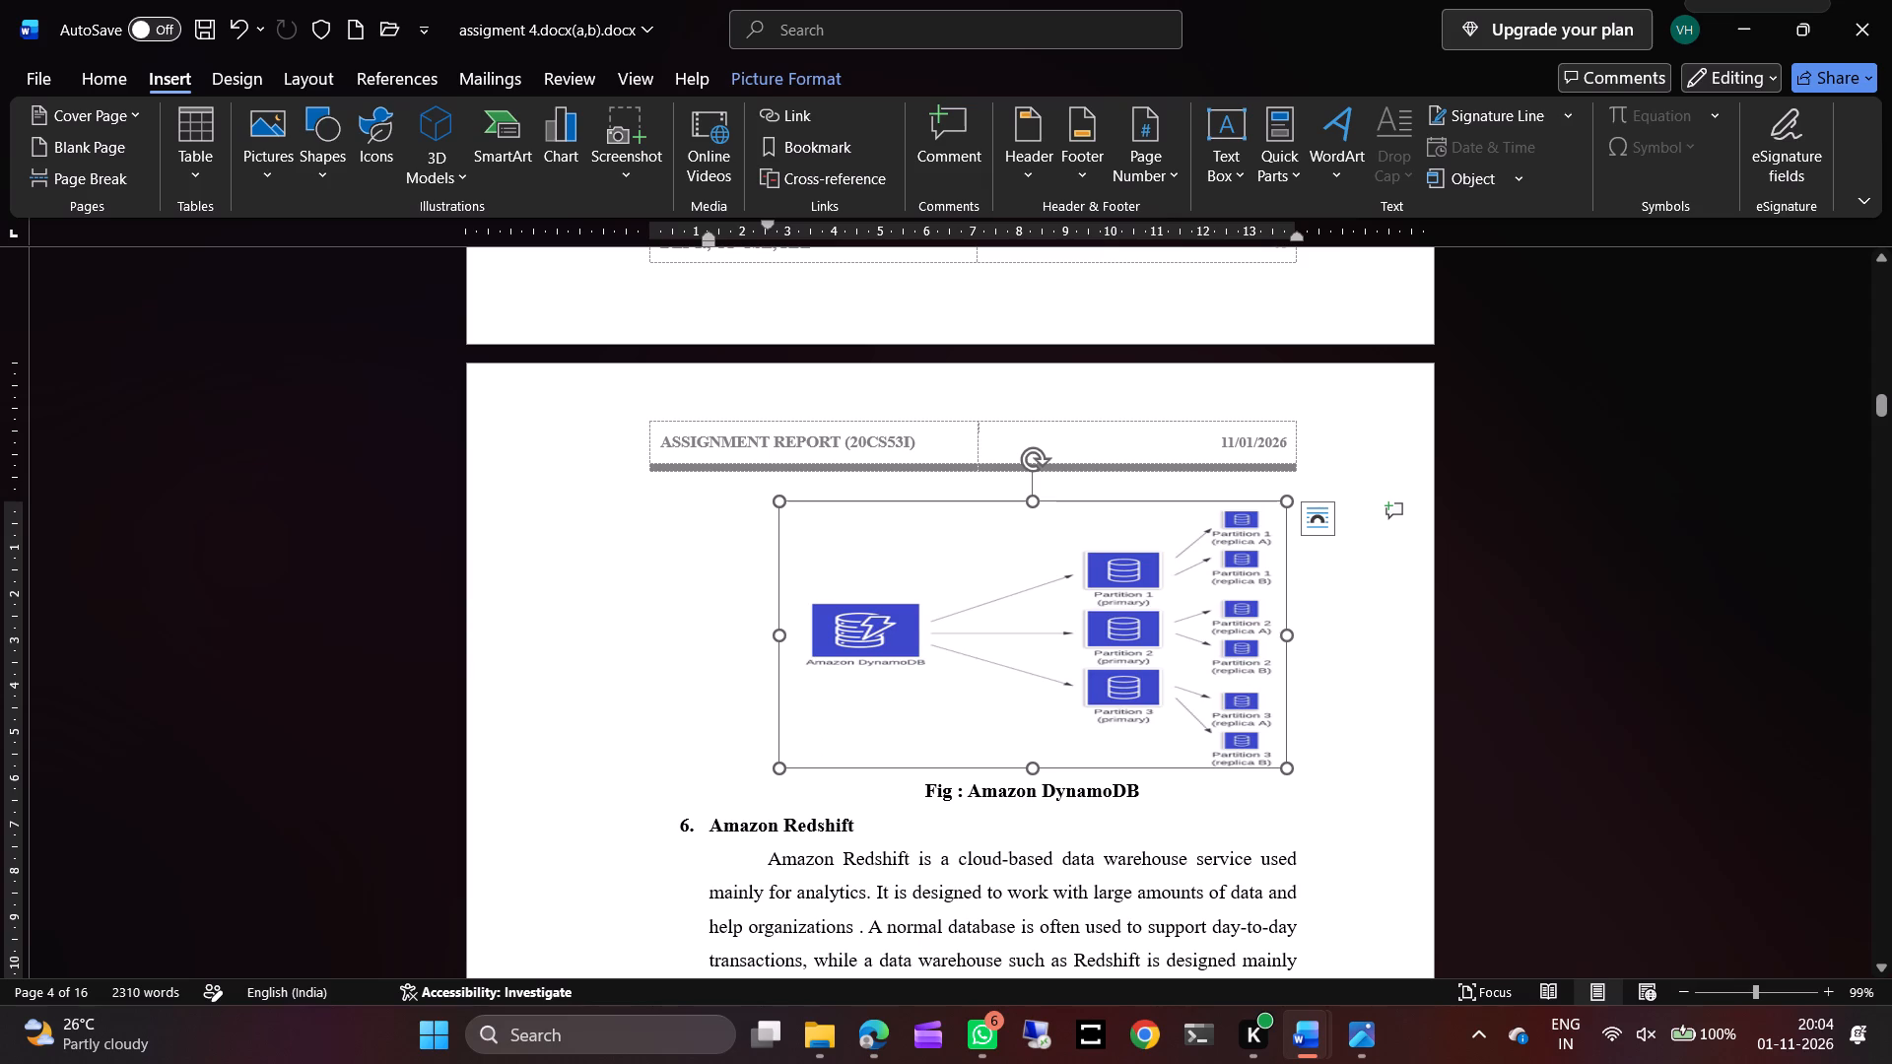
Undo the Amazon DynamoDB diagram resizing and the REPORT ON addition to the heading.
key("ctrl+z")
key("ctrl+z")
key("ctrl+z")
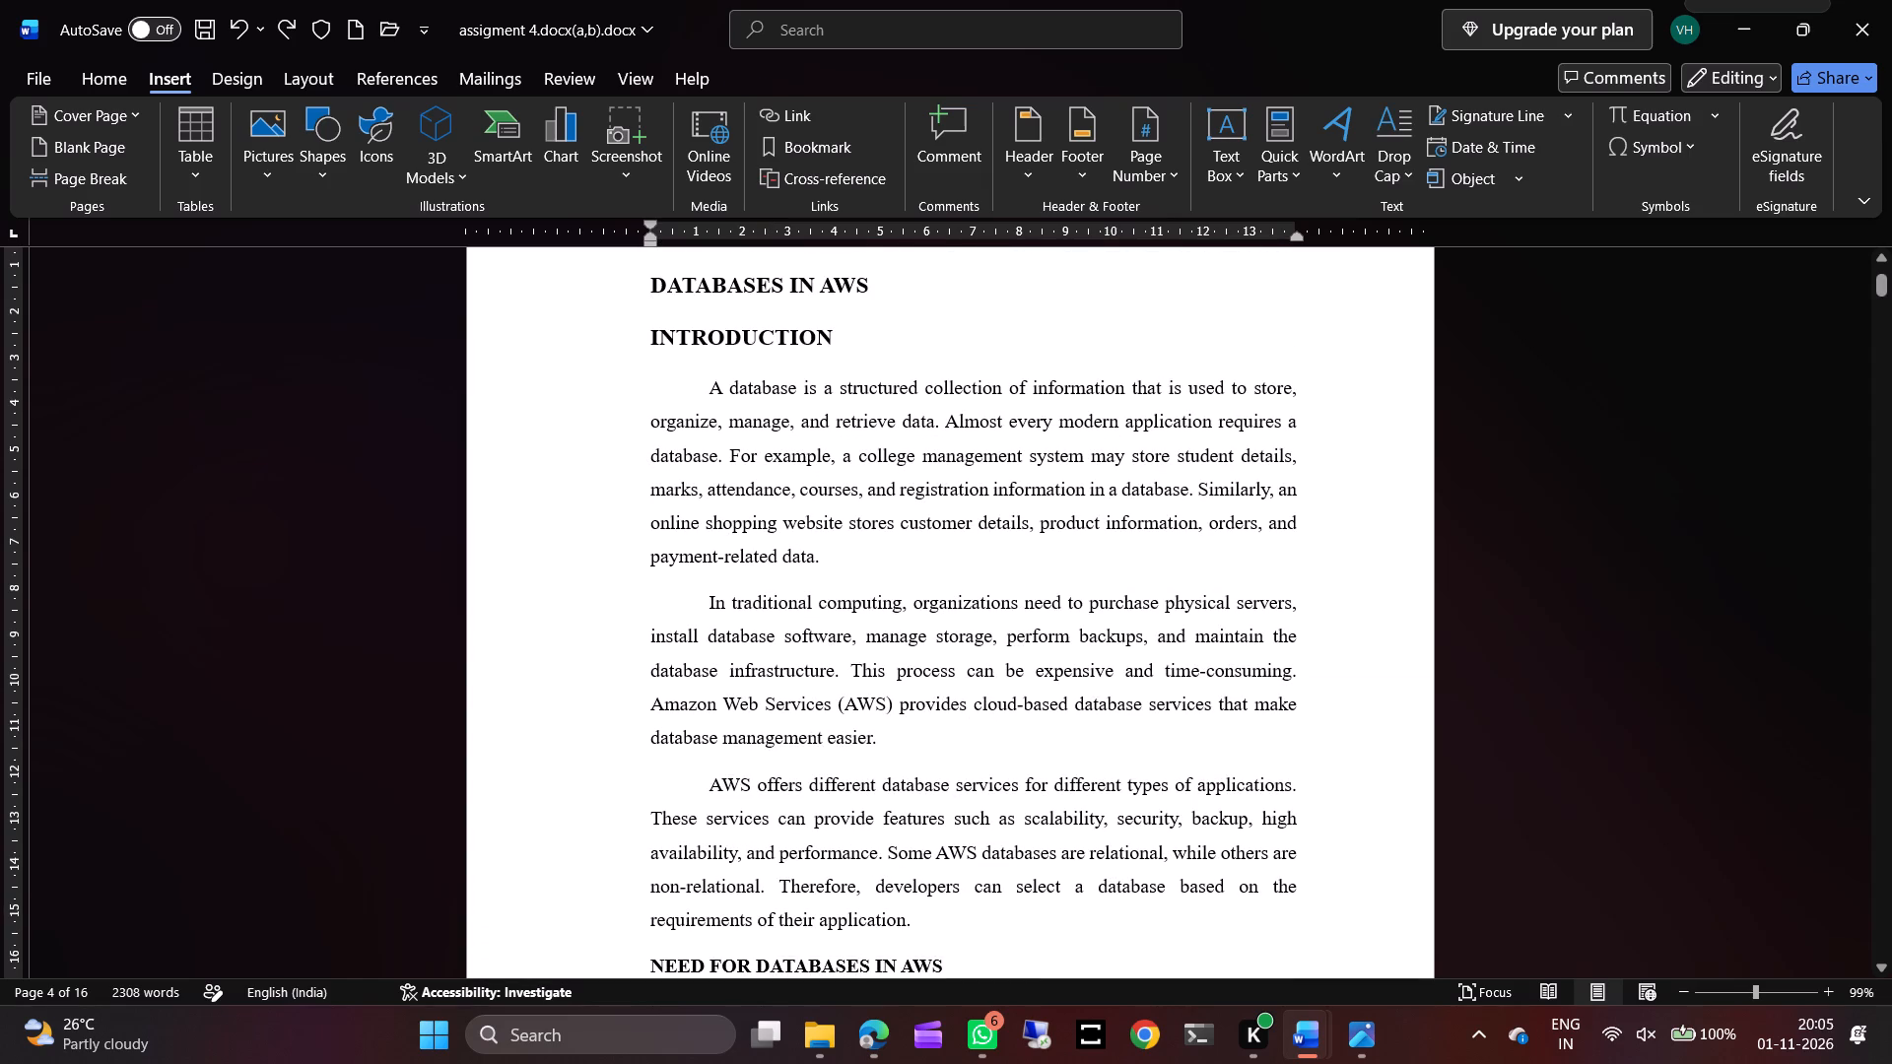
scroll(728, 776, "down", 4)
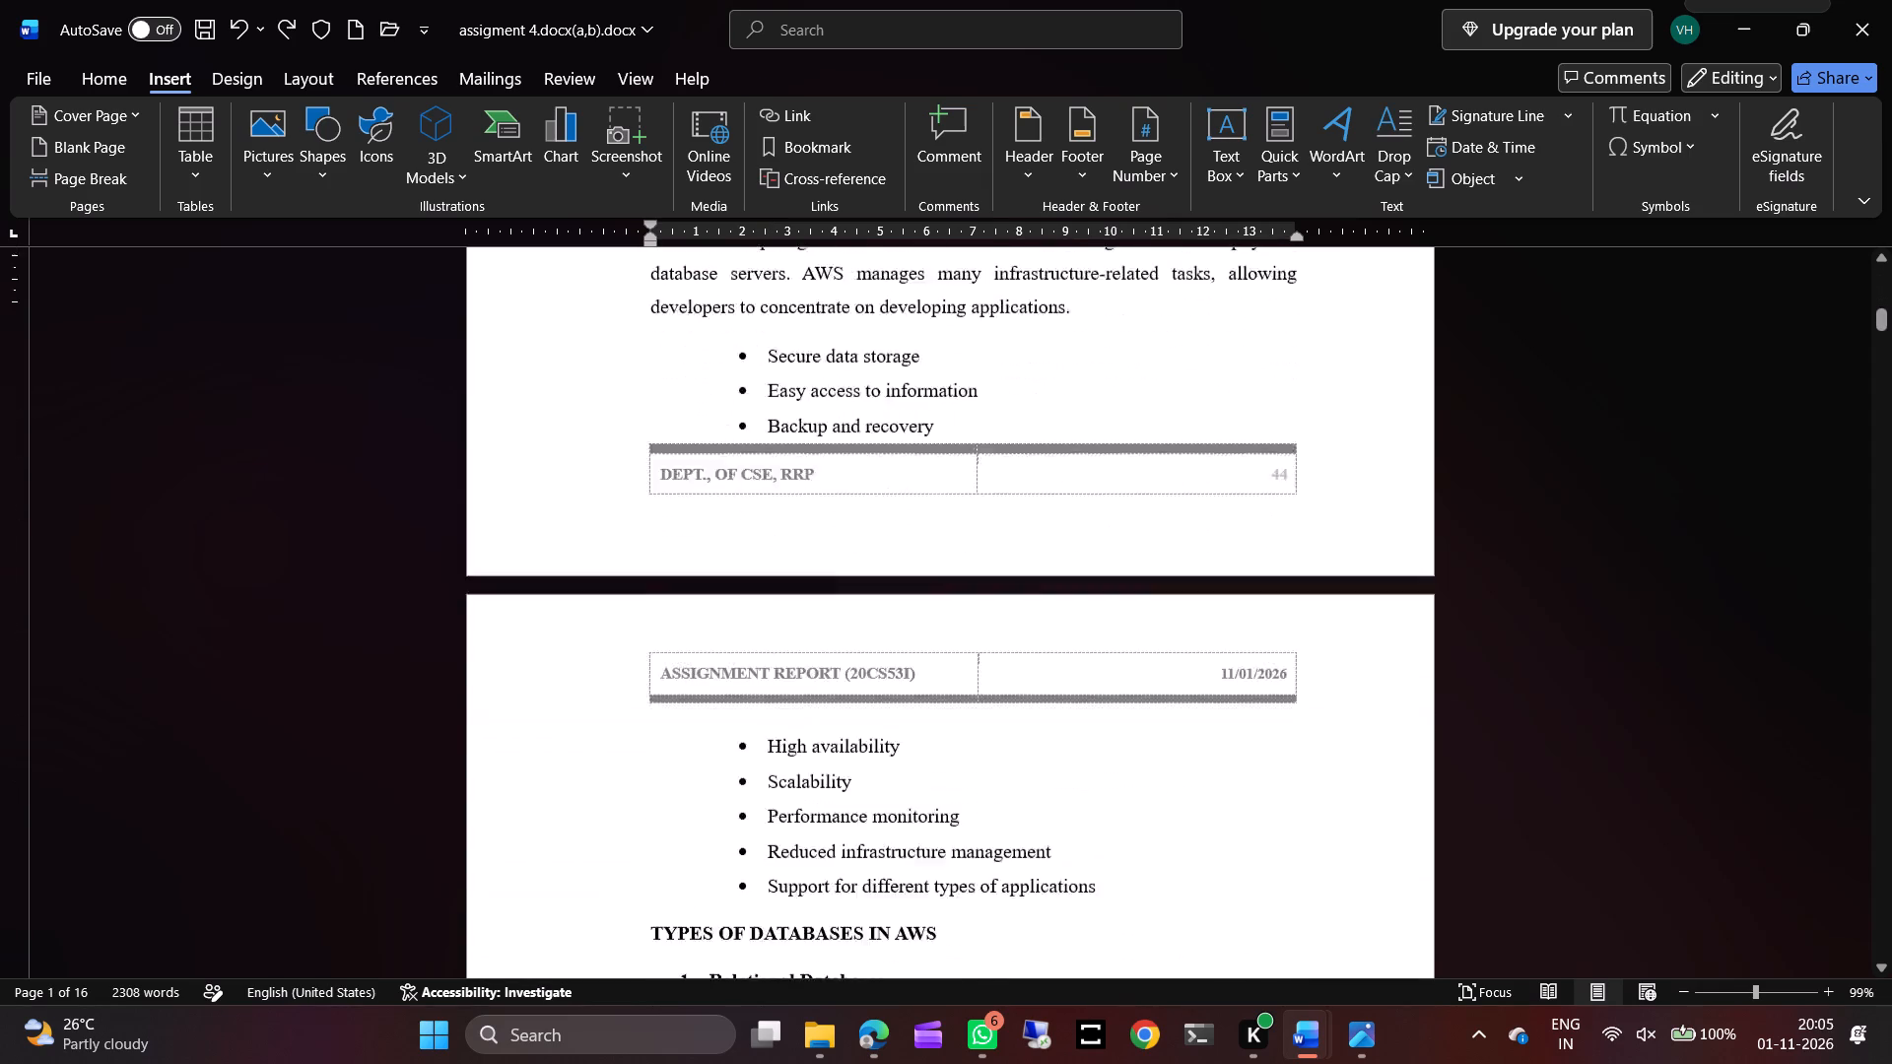
Delete the Amazon DynamoDB partition diagram, its "Fig : Amazon DynamoDB" caption and the empty lines above Amazon Redshift.
scroll(728, 776, "down", 6)
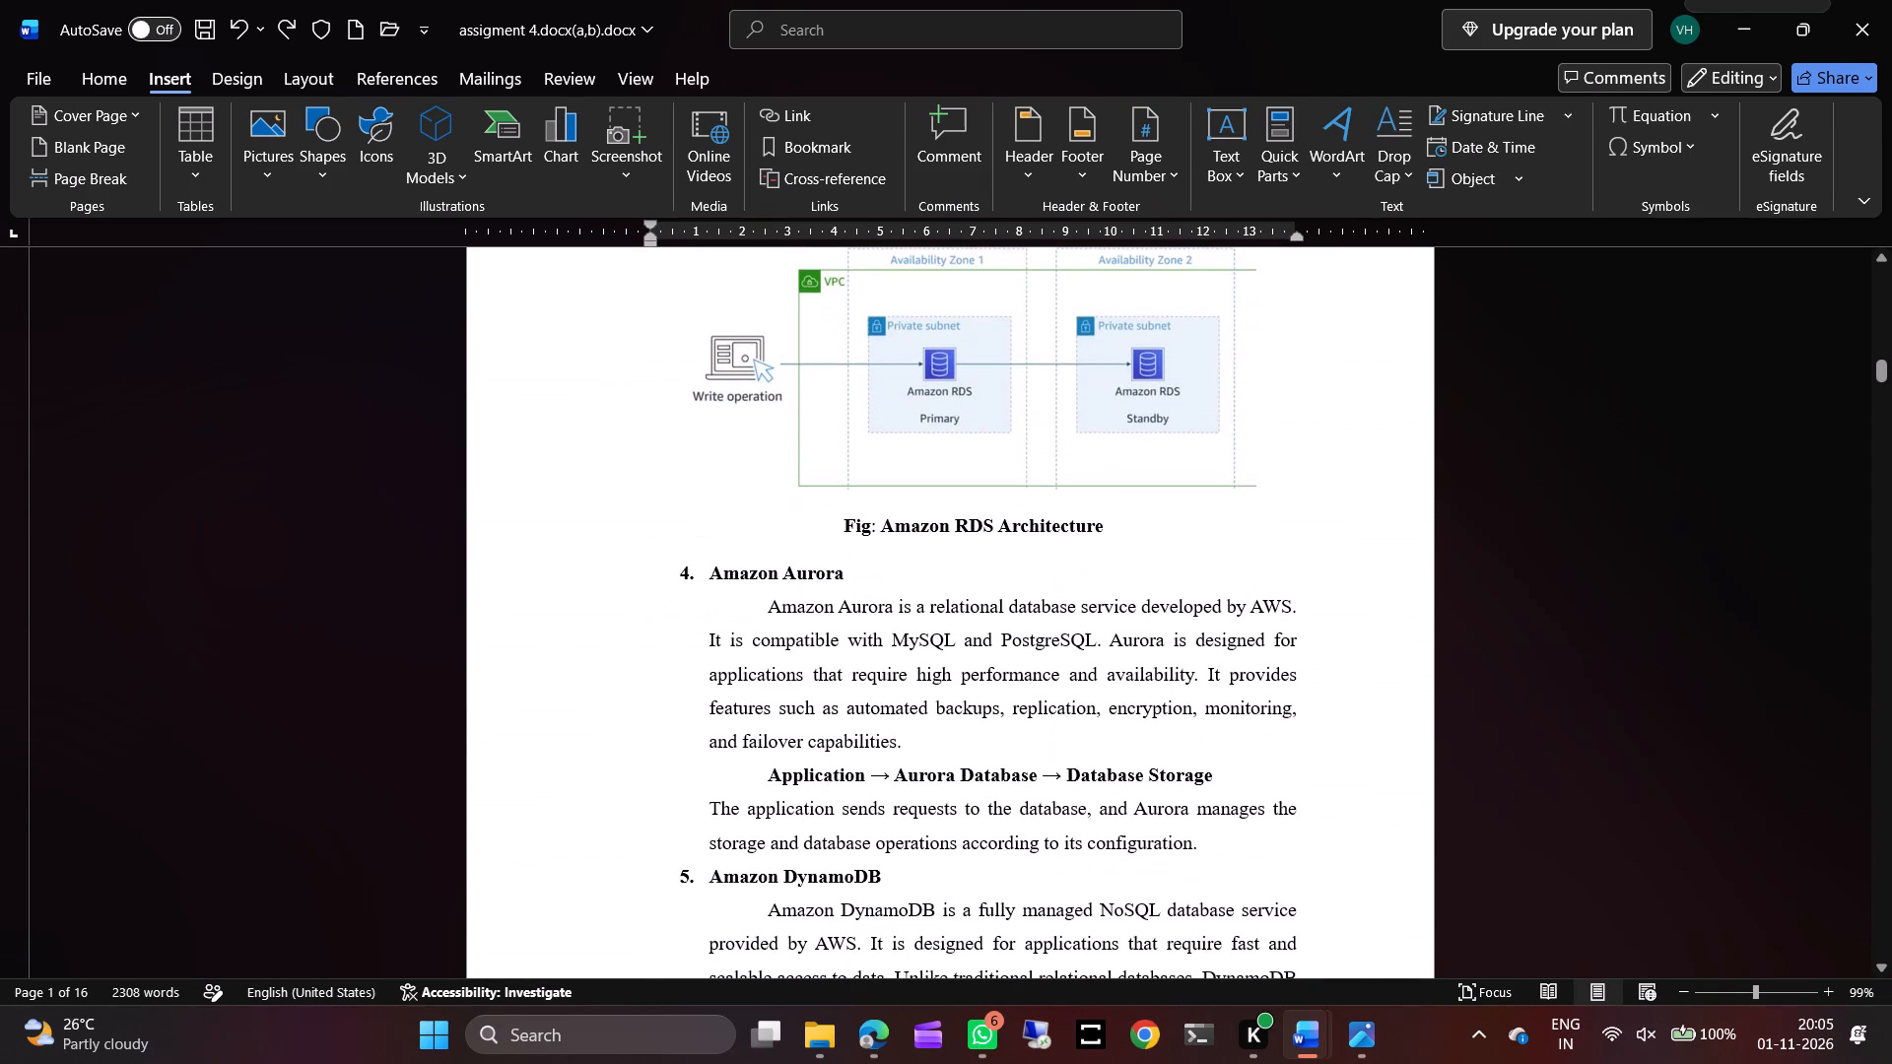
left_click(923, 411)
left_click(923, 411)
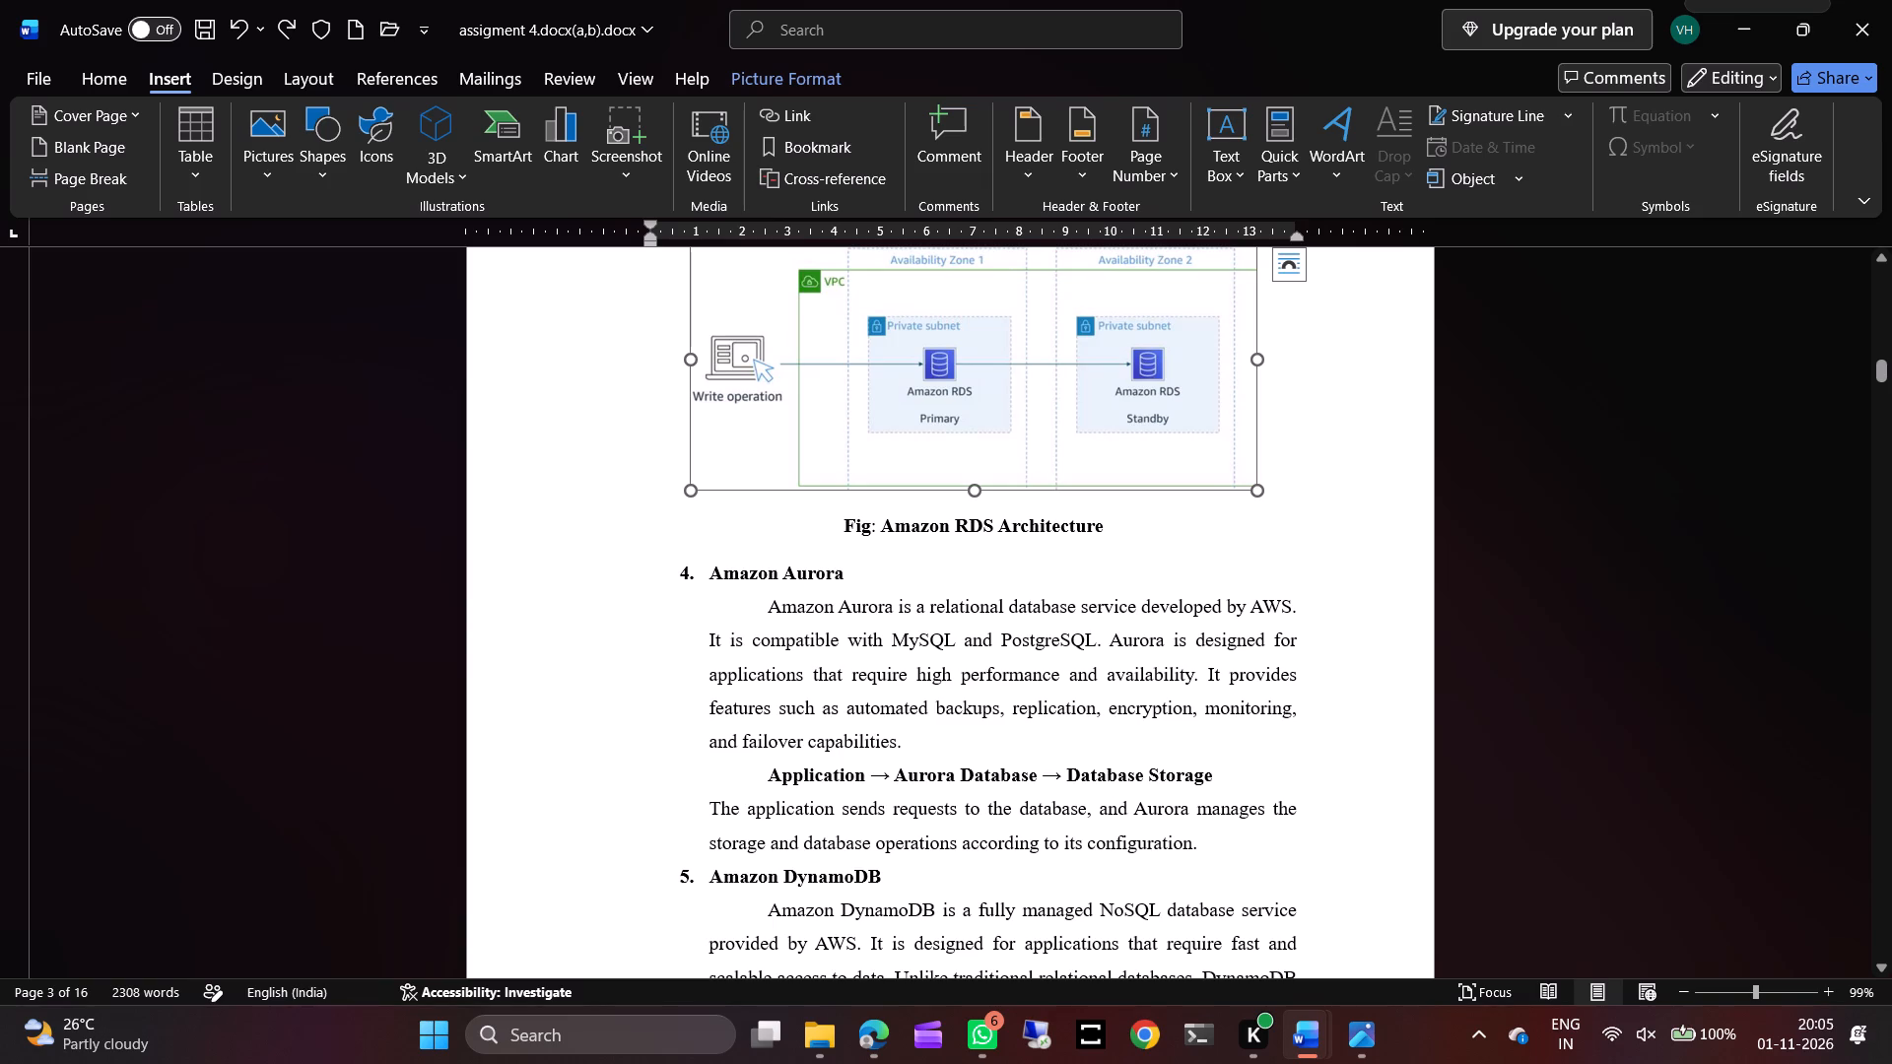
scroll(923, 411, "down", 2)
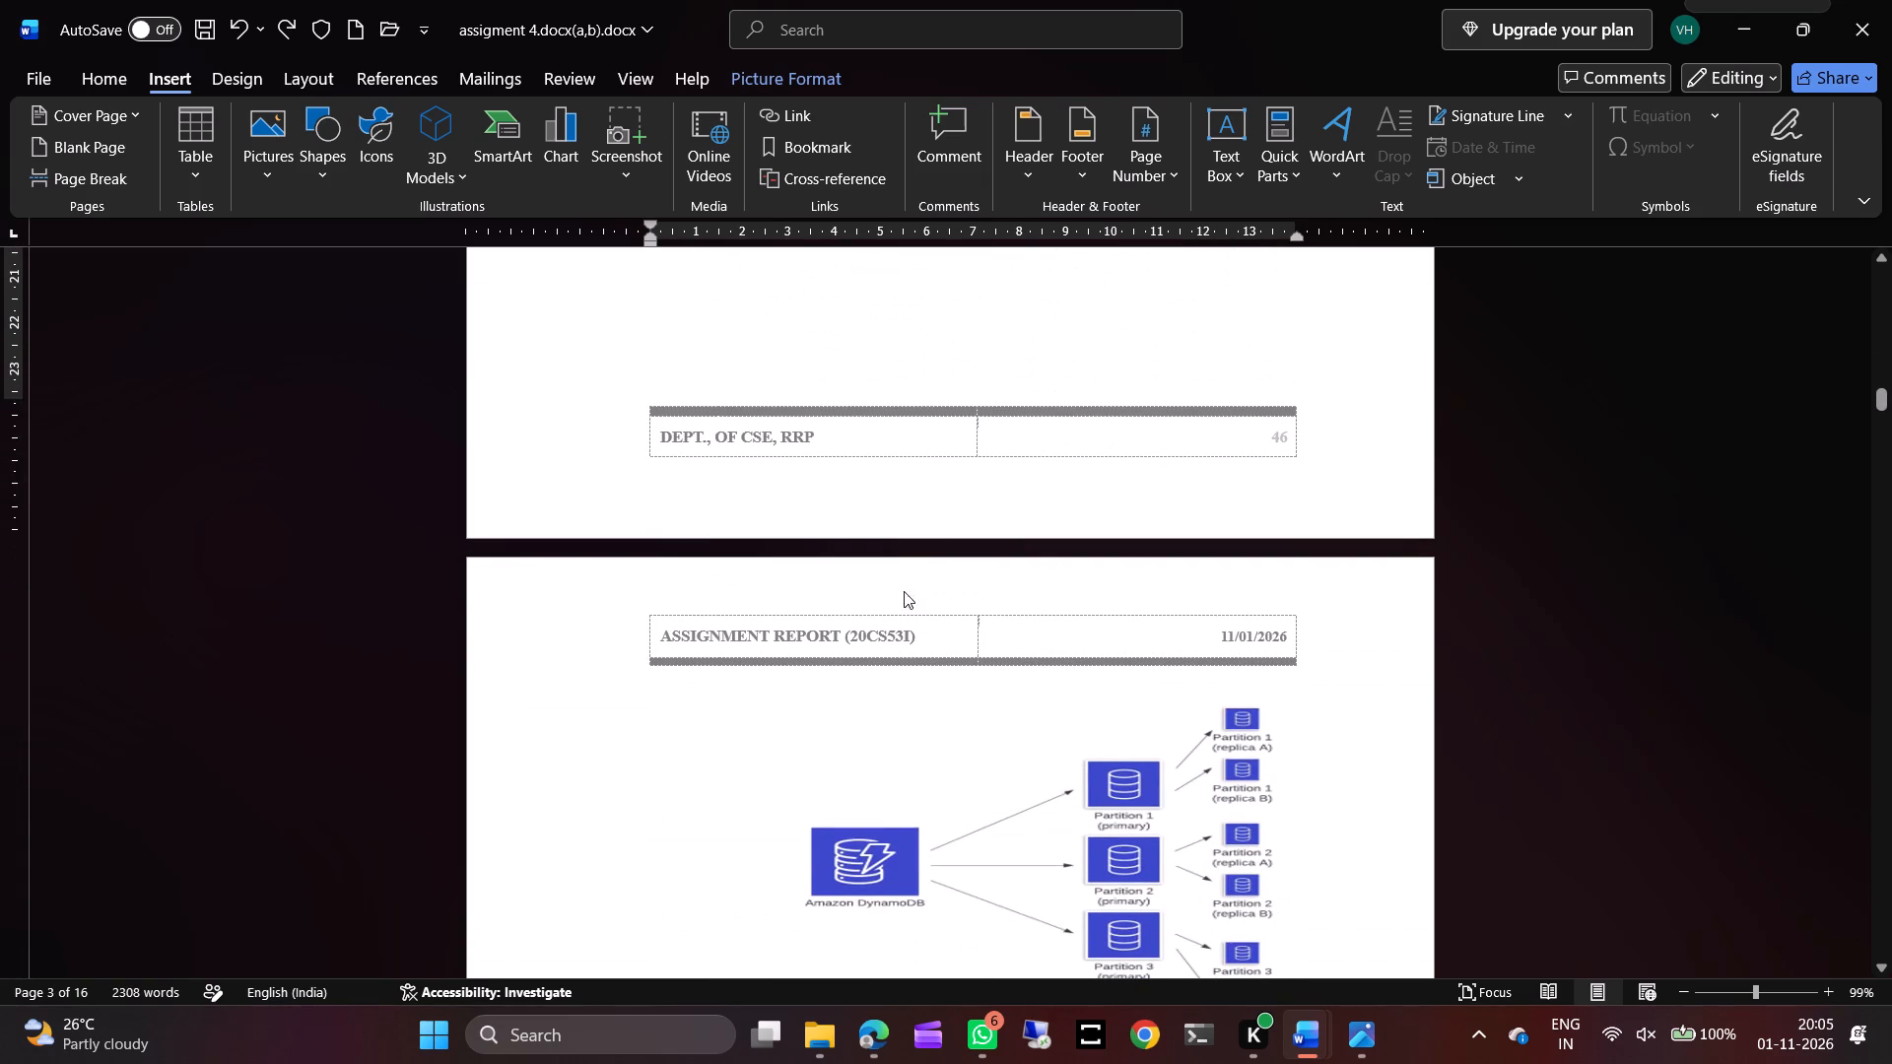
left_click(906, 755)
key("BackSpace")
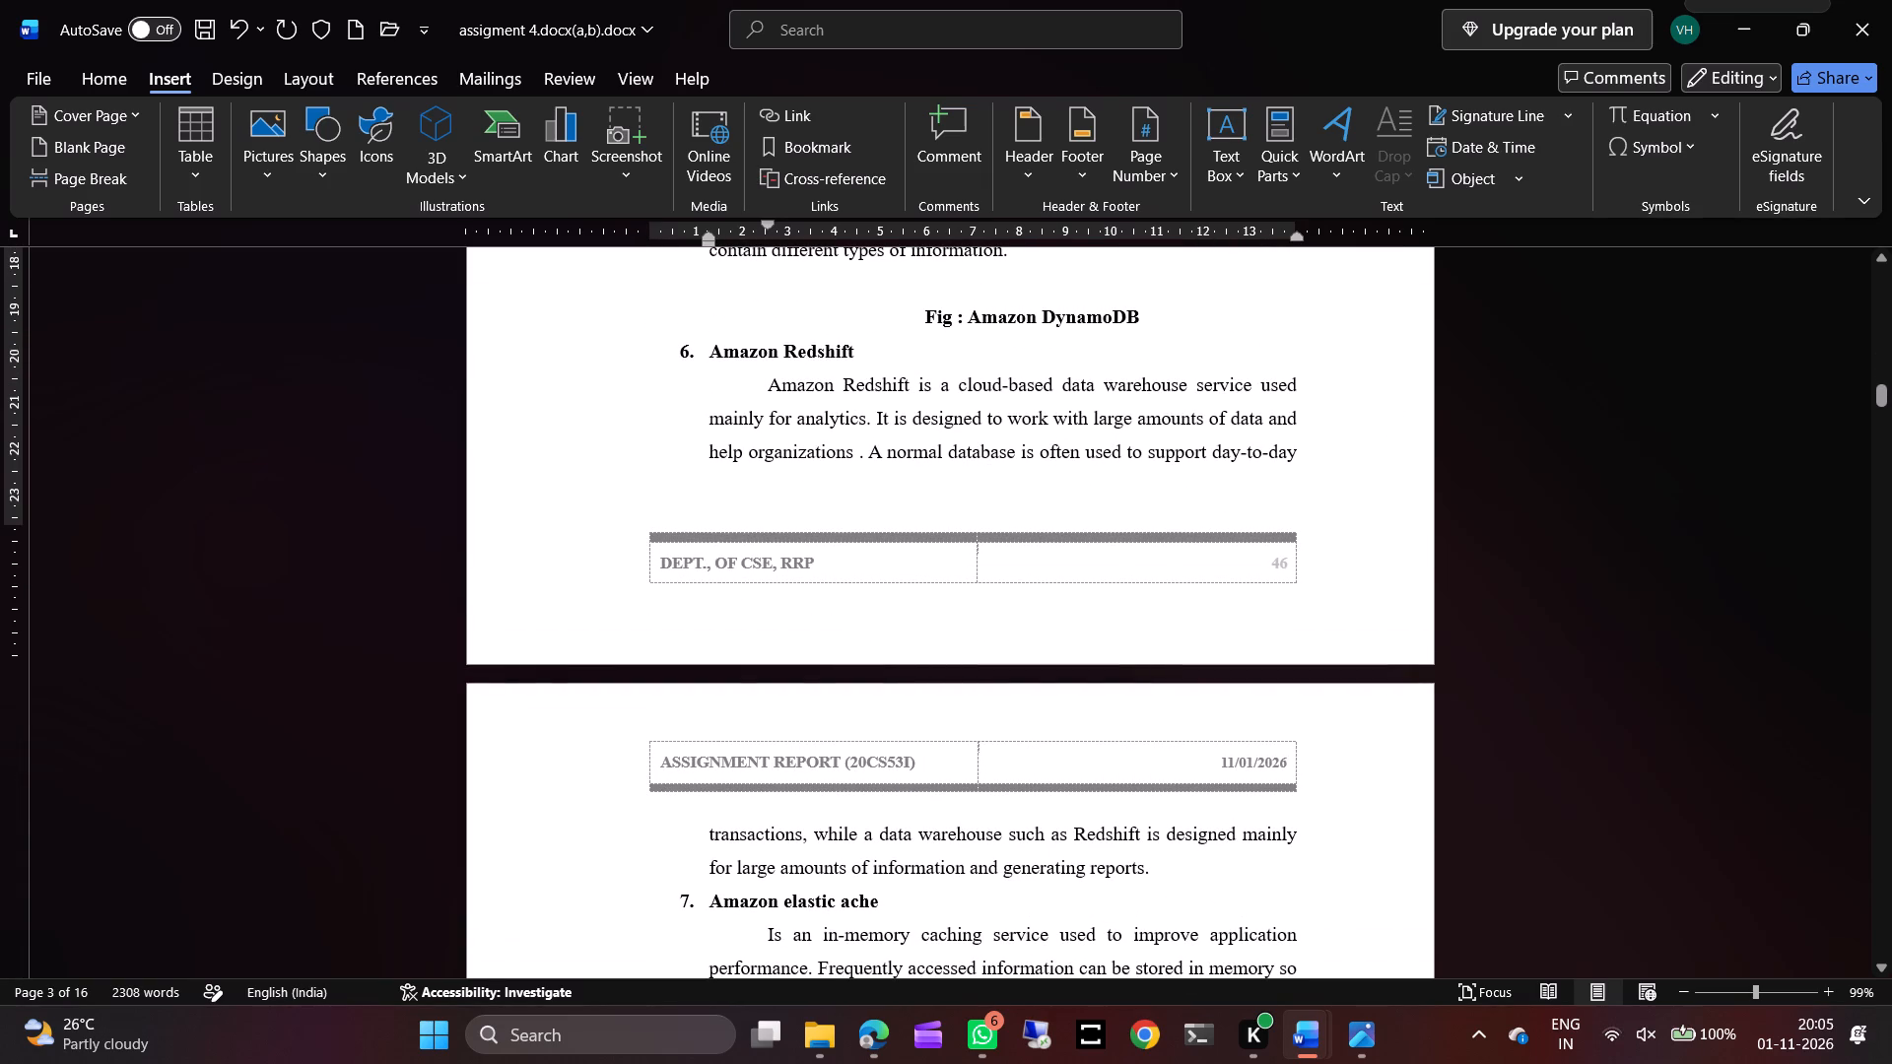
left_click_drag(1155, 306, 932, 305)
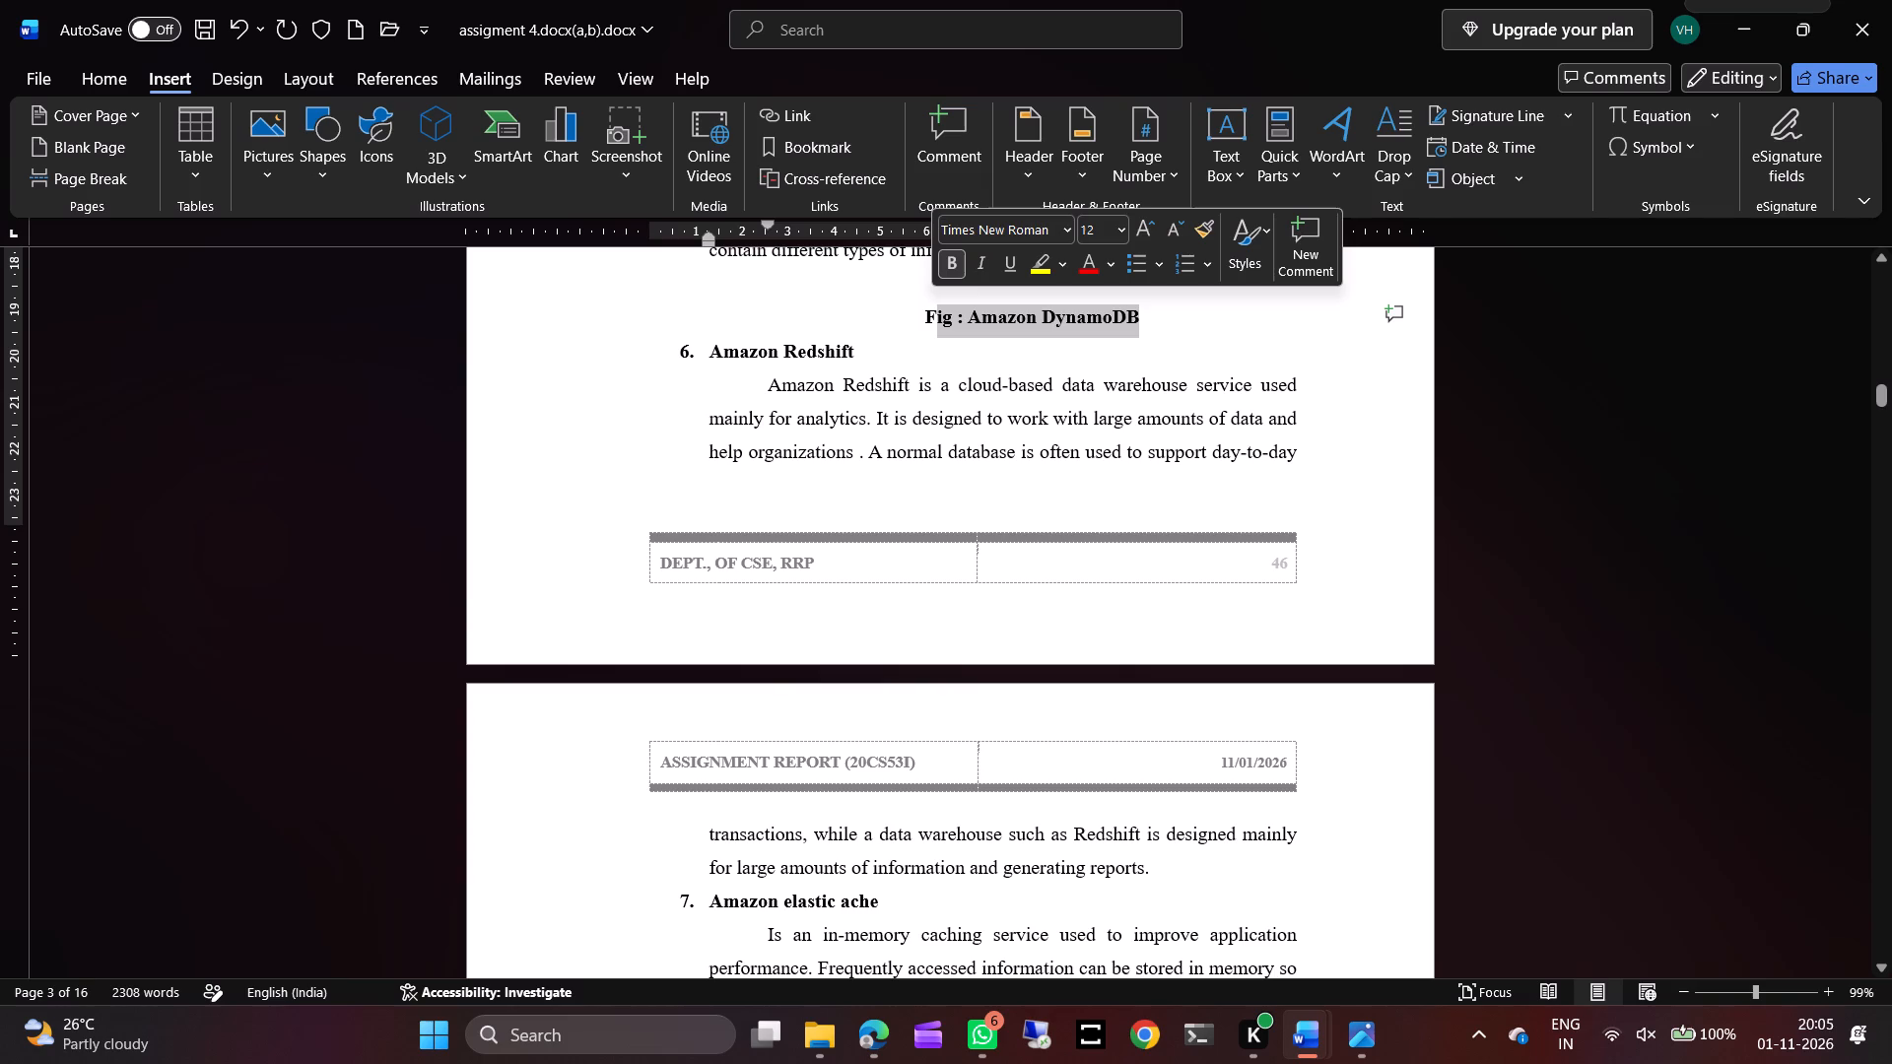
key("BackSpace")
key("BackSpace")
key("BackSpace")
key("BackSpace")
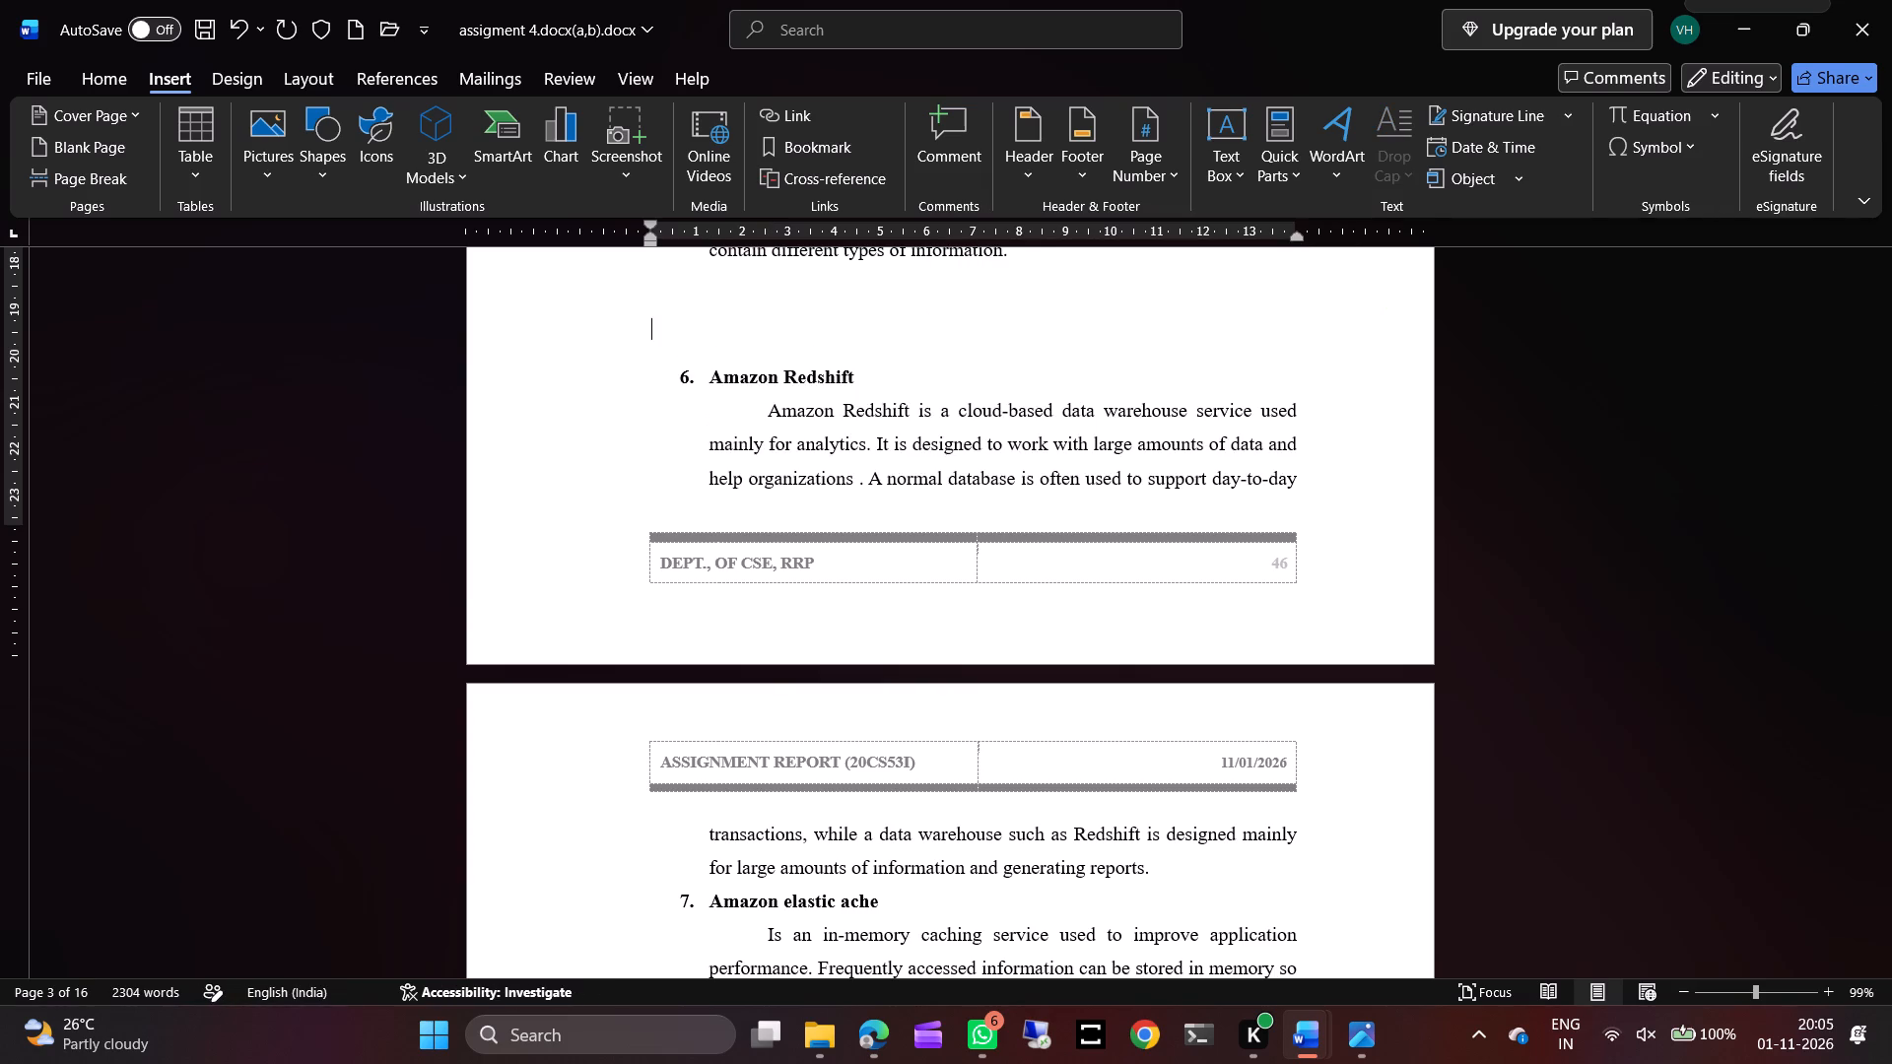
key("BackSpace")
key("BackSpace")
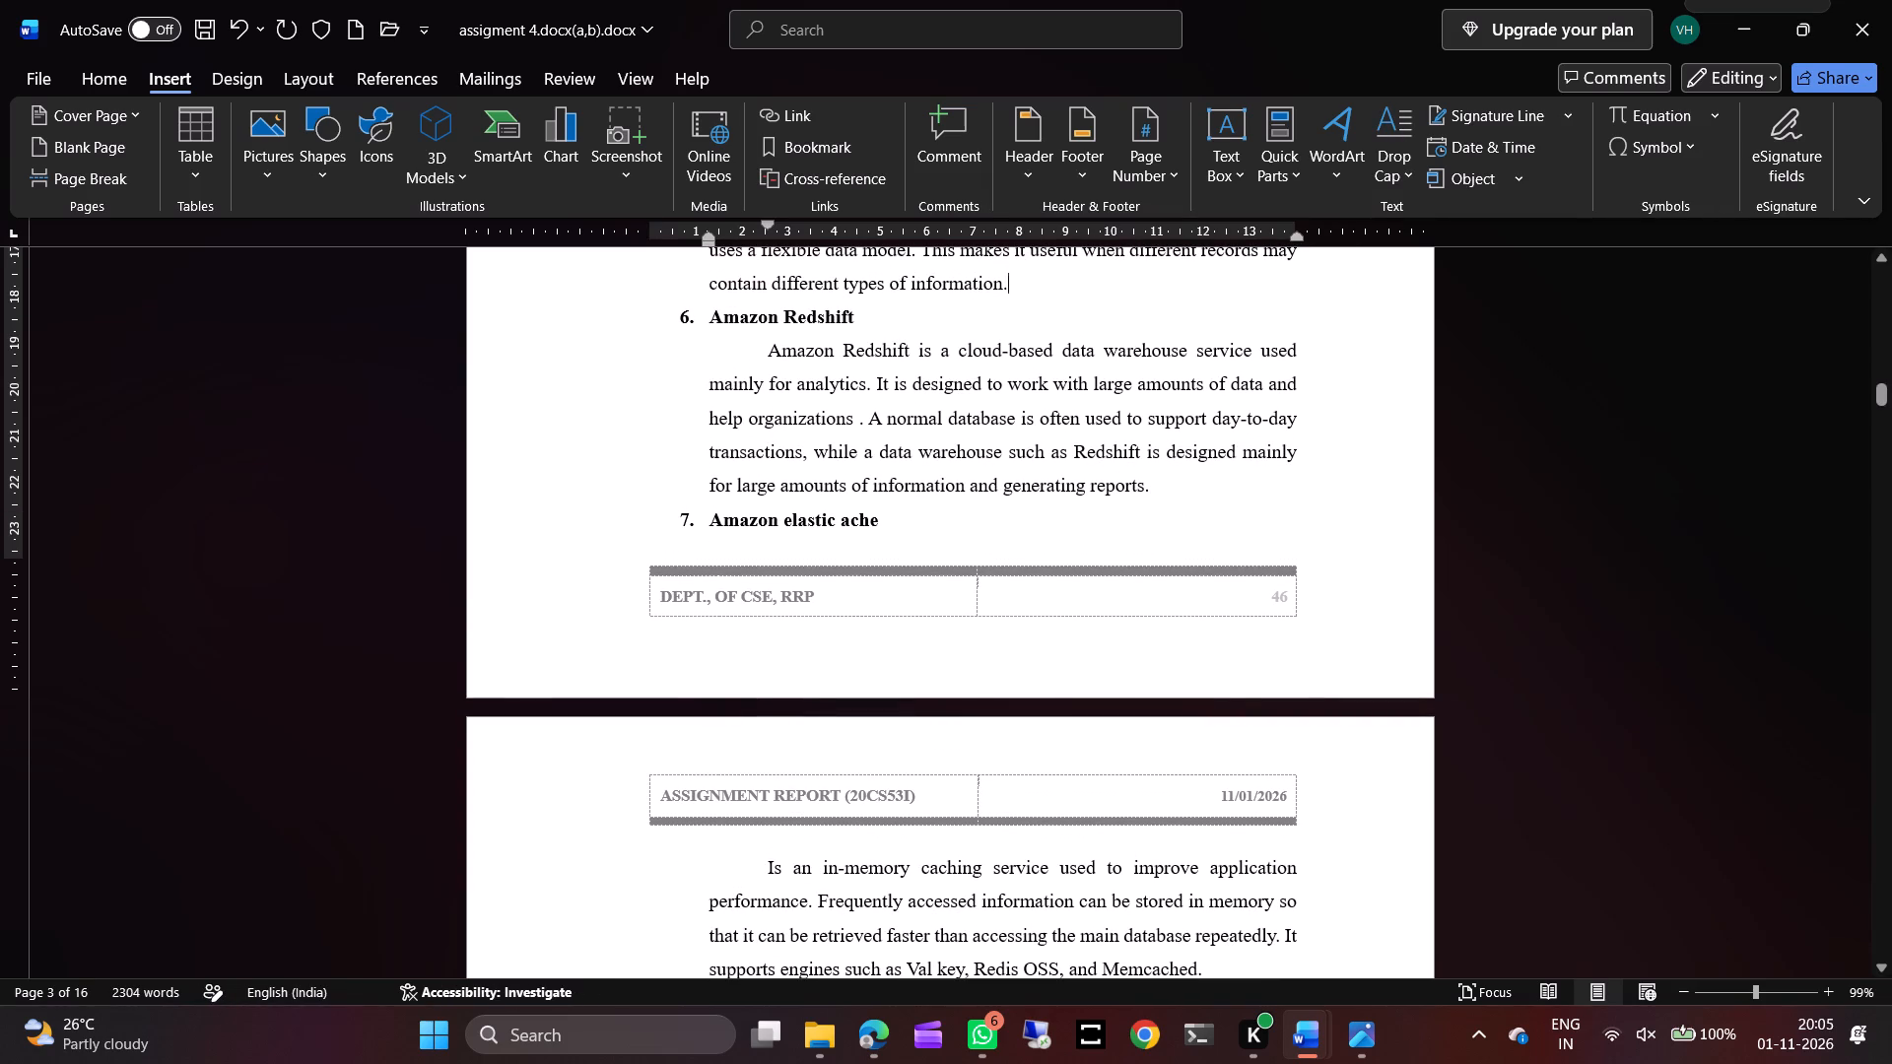
Add an empty line after the Amazon Redshift paragraph to push the "Amazon elastic ache" heading to the following page.
left_click(1173, 489)
key("Return")
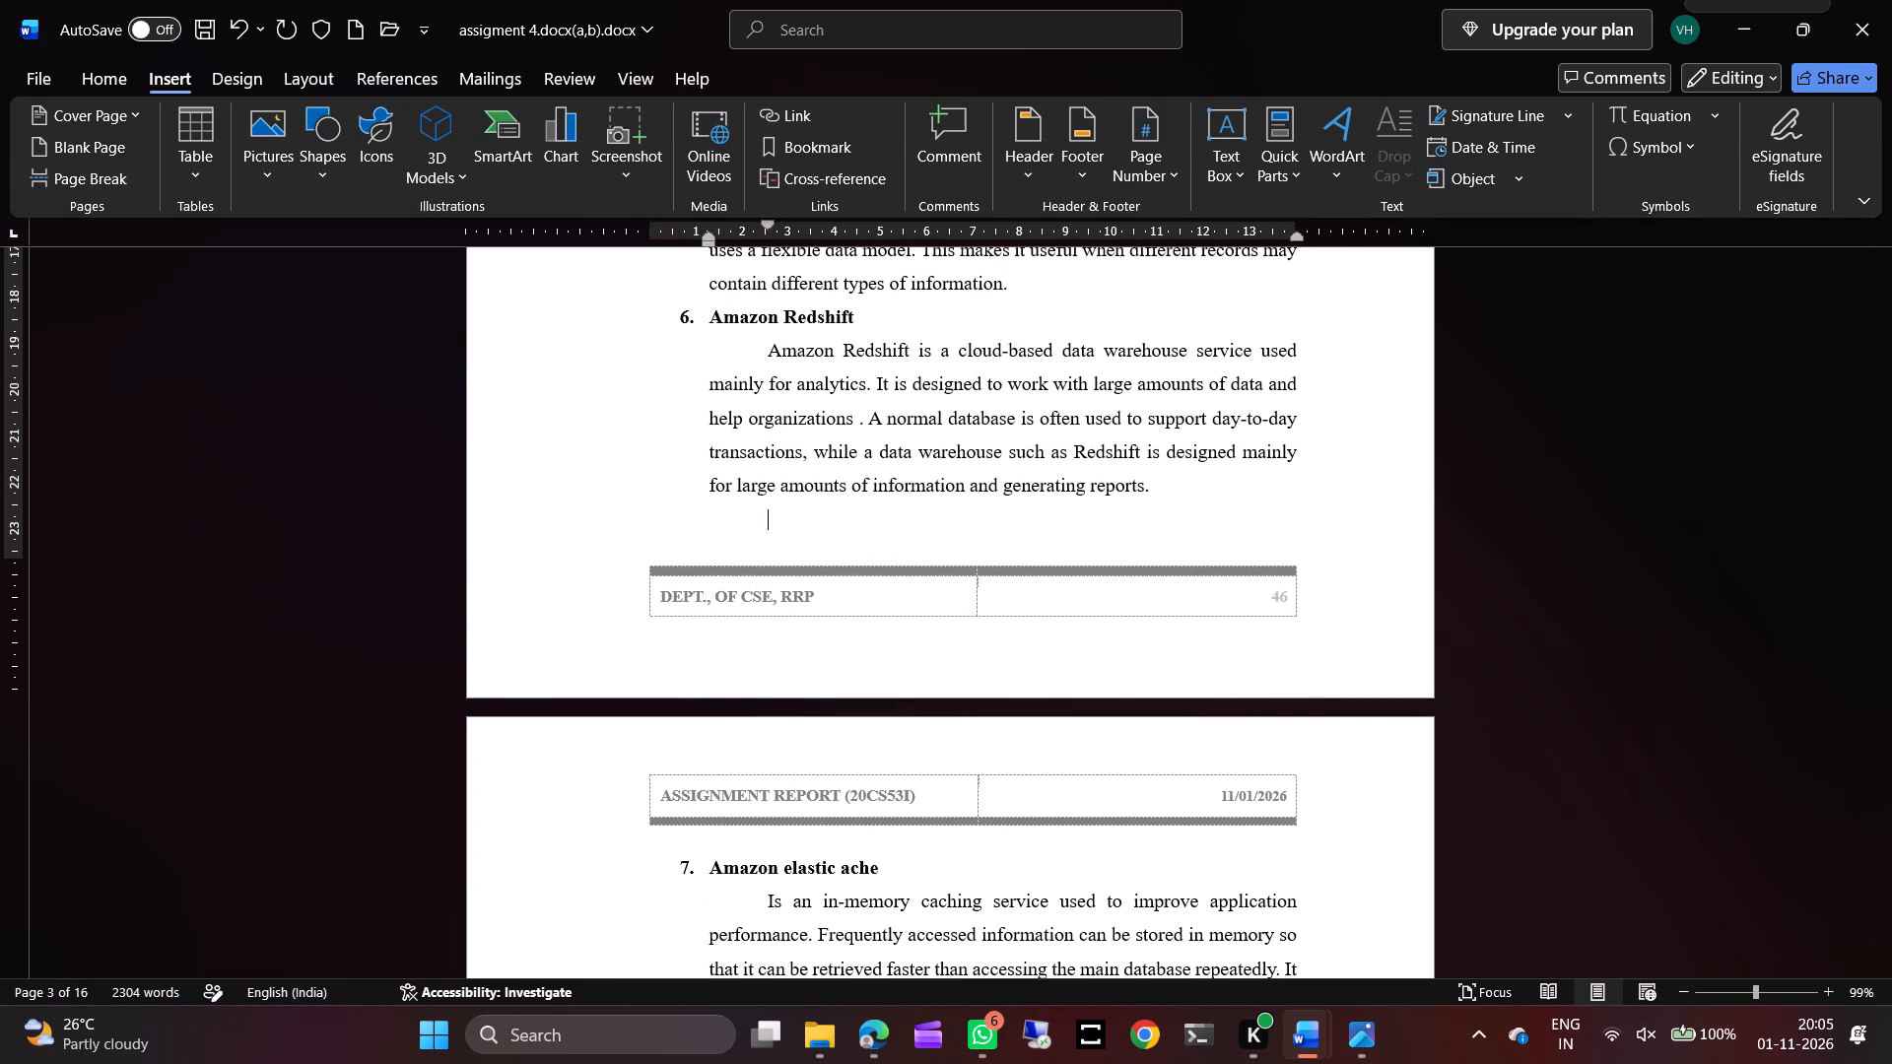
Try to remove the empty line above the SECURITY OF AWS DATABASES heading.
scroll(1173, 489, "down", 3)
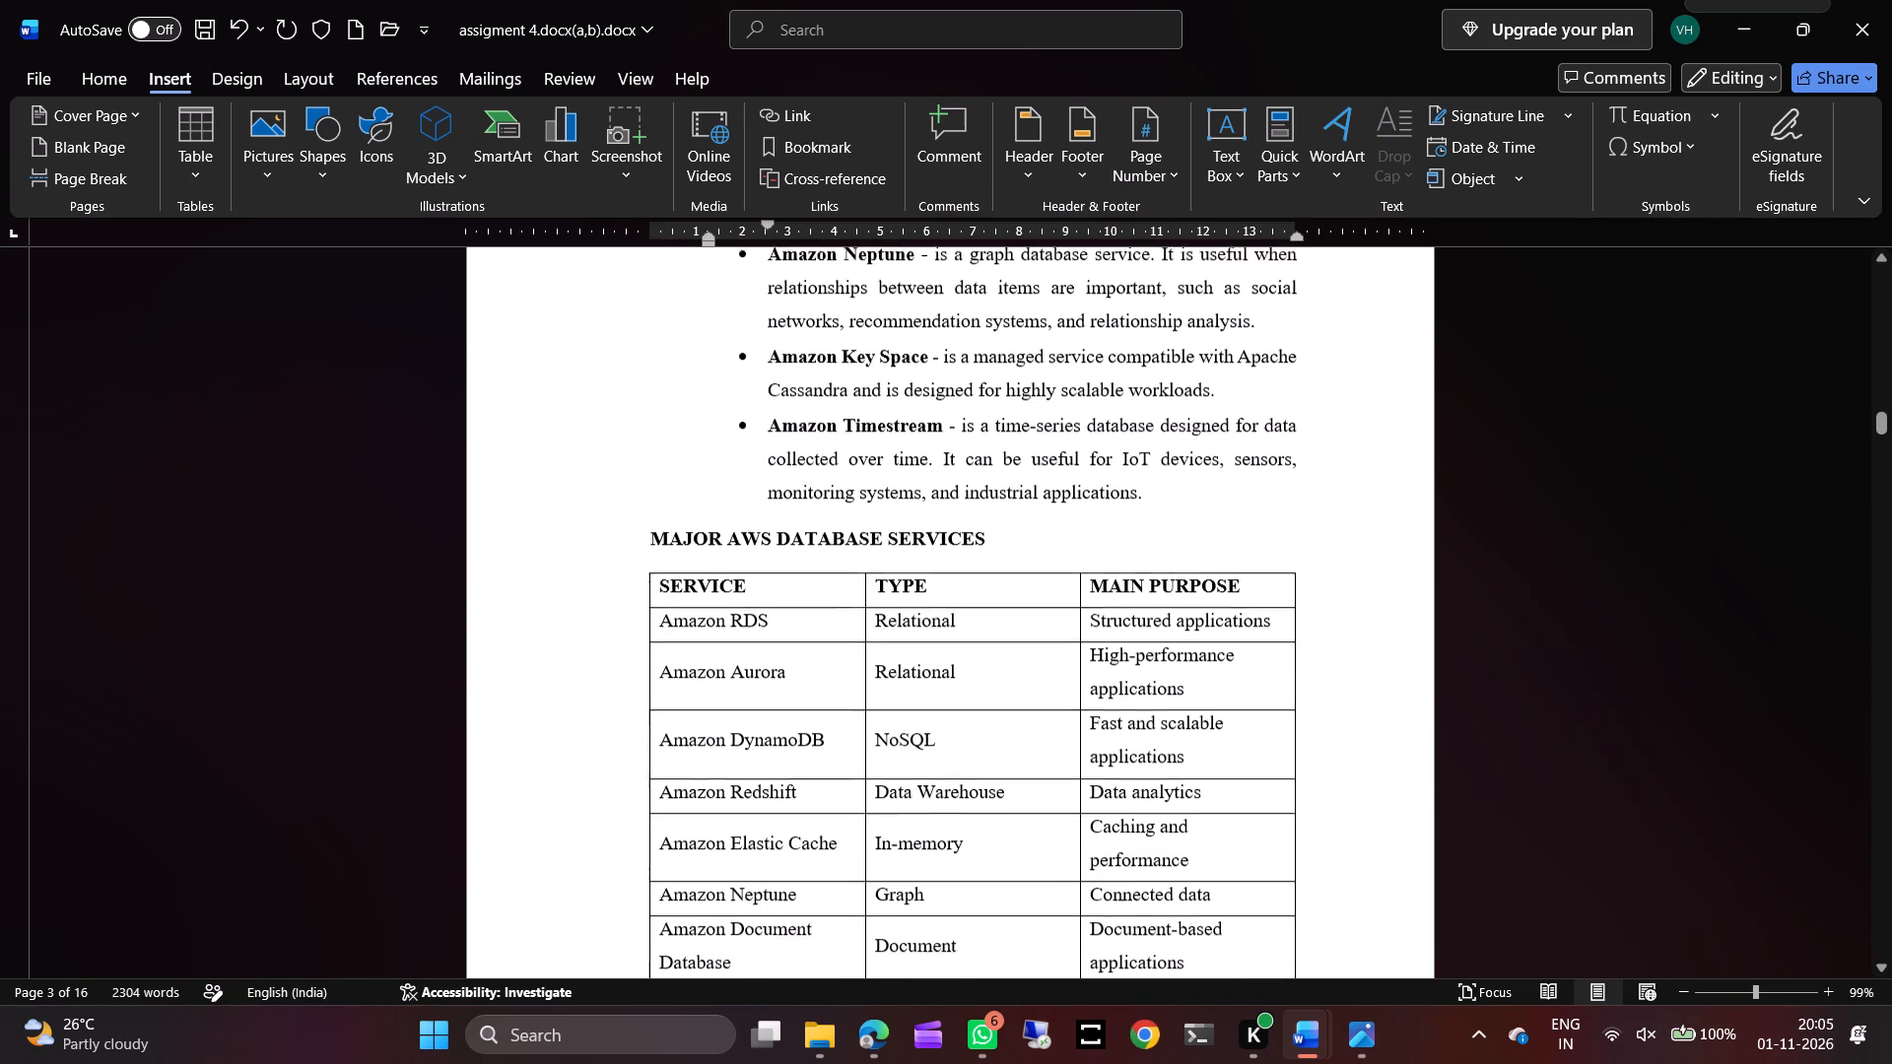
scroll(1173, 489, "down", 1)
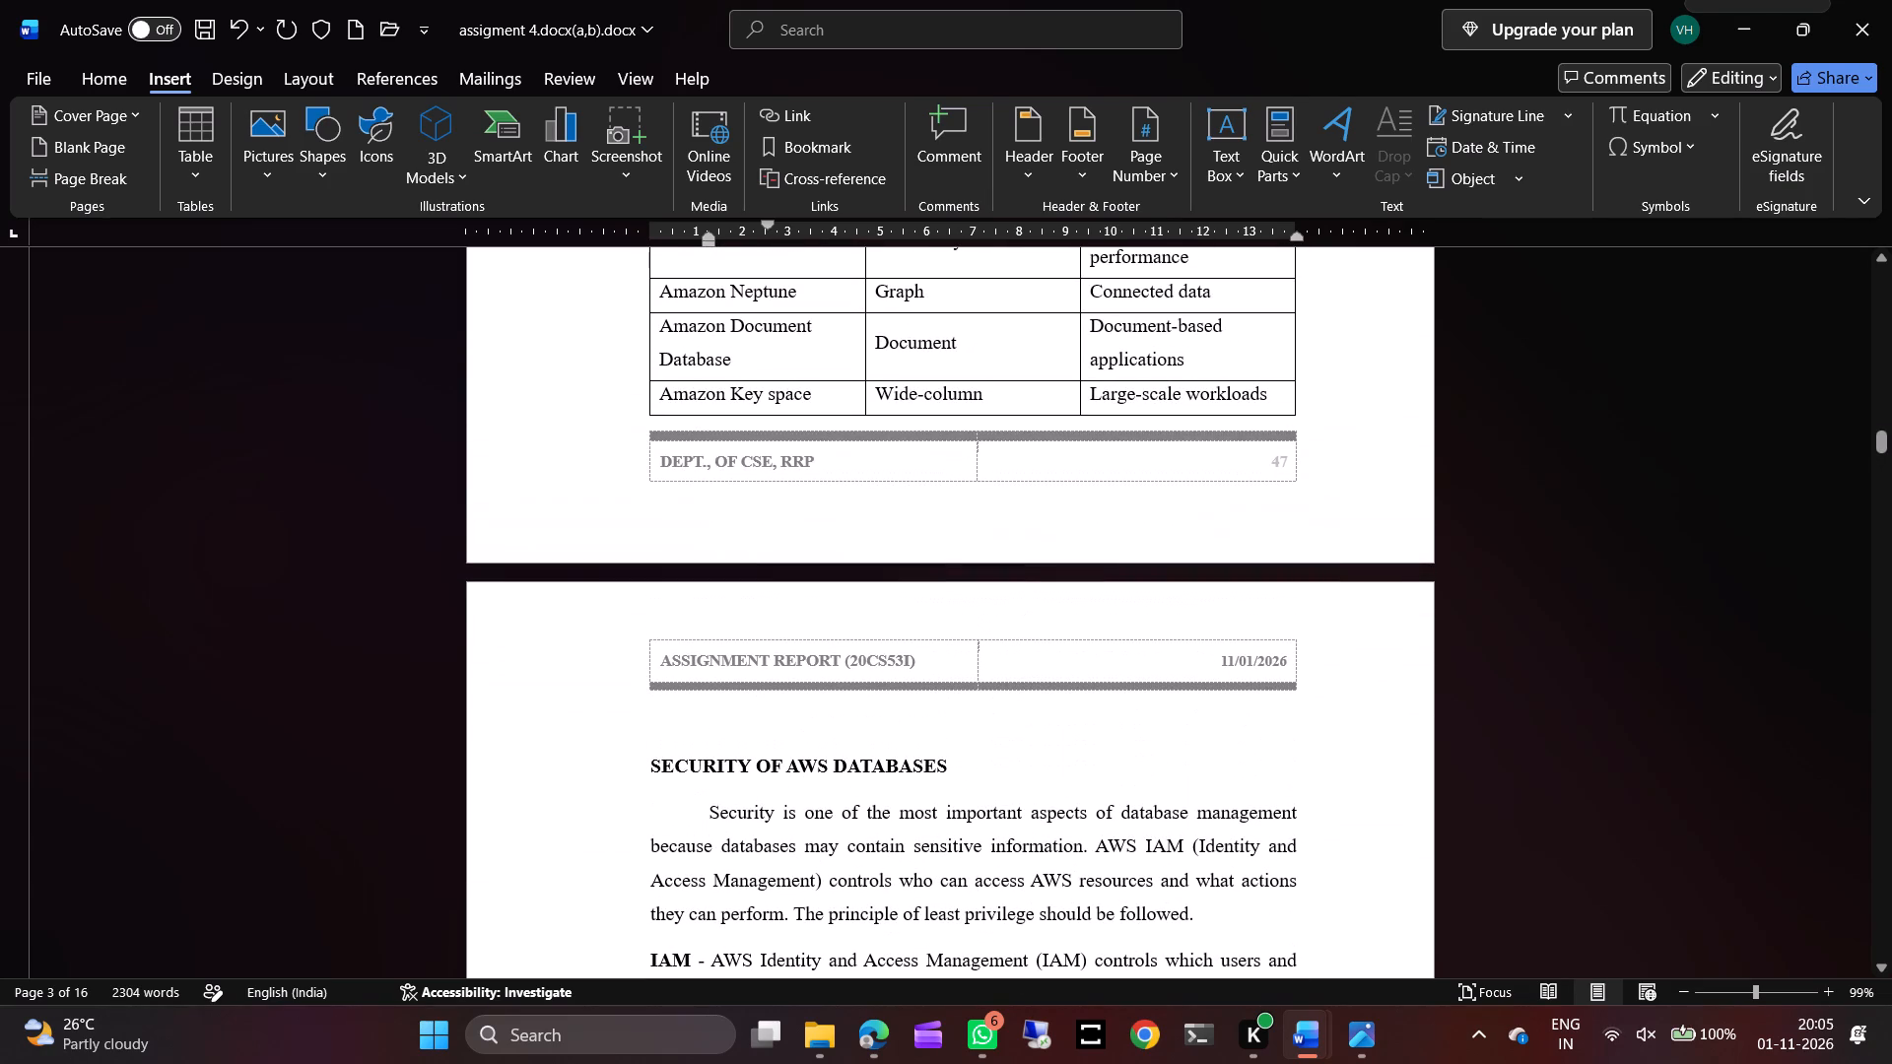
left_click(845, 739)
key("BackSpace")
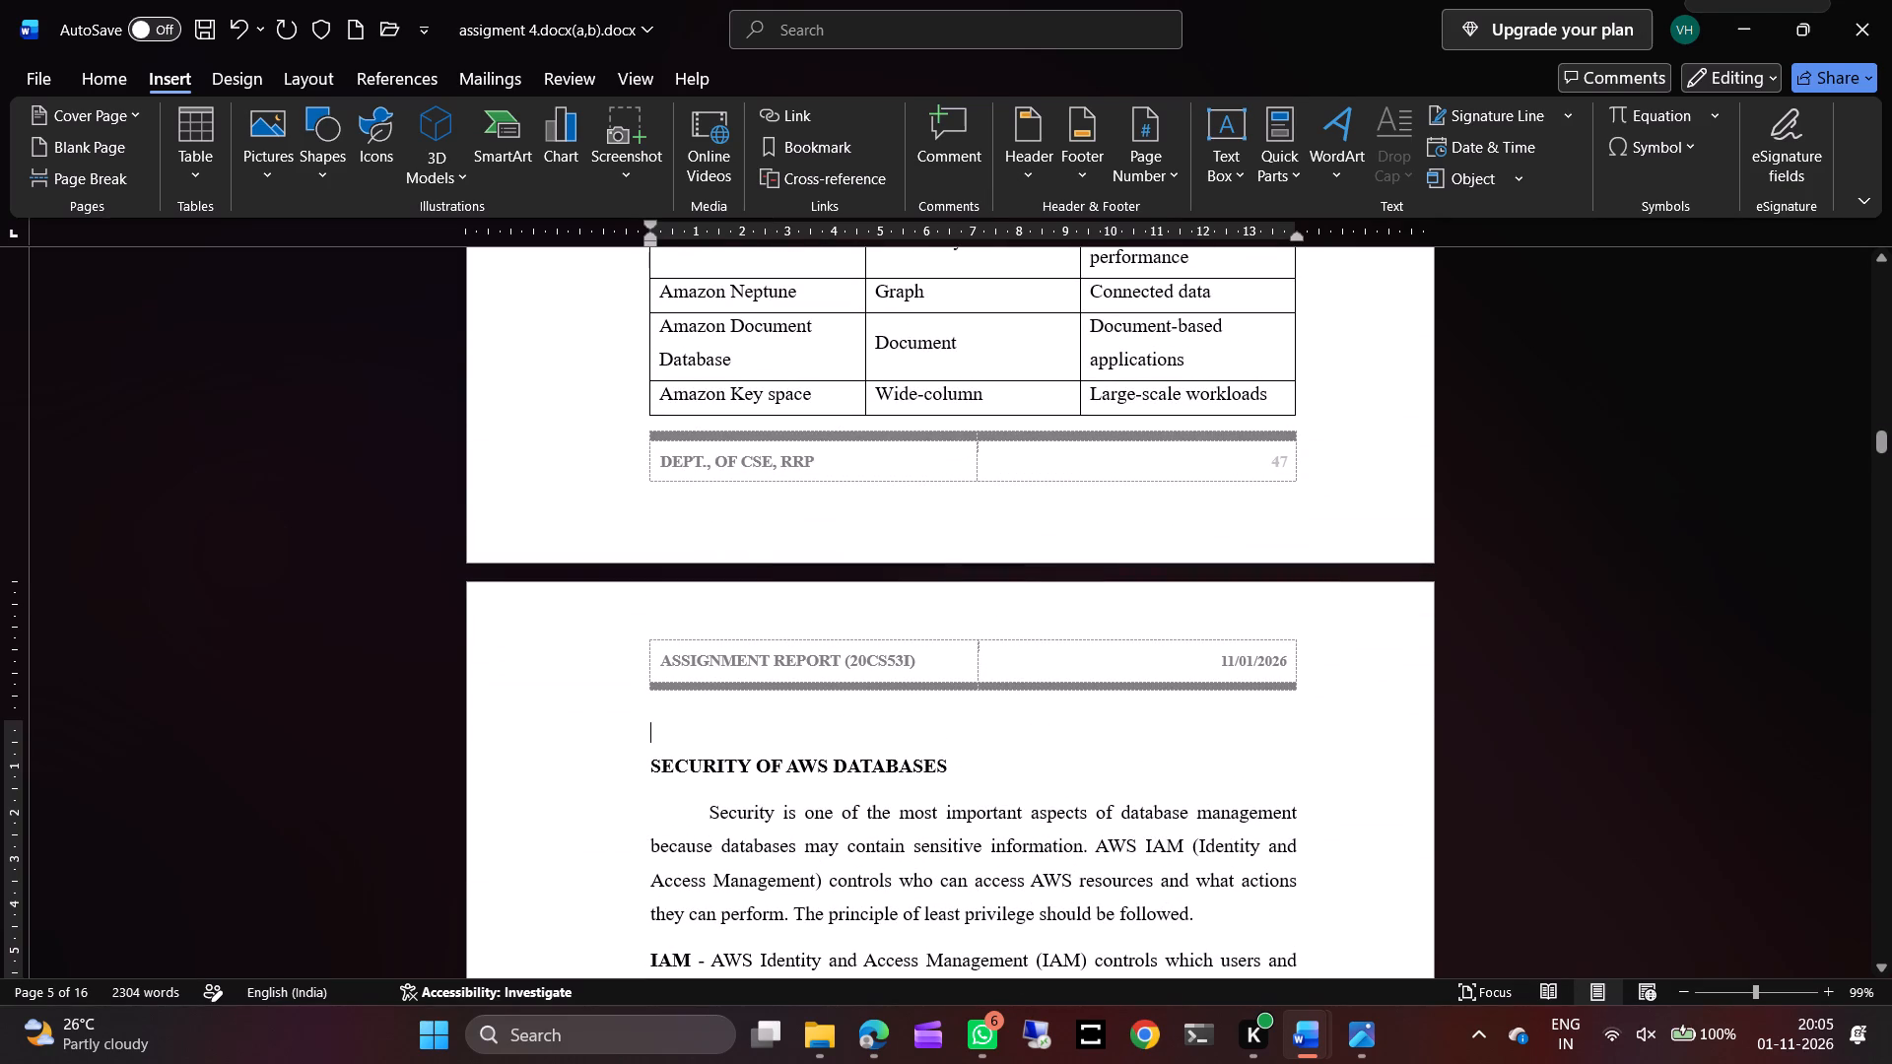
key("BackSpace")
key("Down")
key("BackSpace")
Delete the diagram and its "Fig : Monitoring AWS Databases" caption under the MONITORING AWS DATABASES heading.
scroll(852, 911, "down", 2)
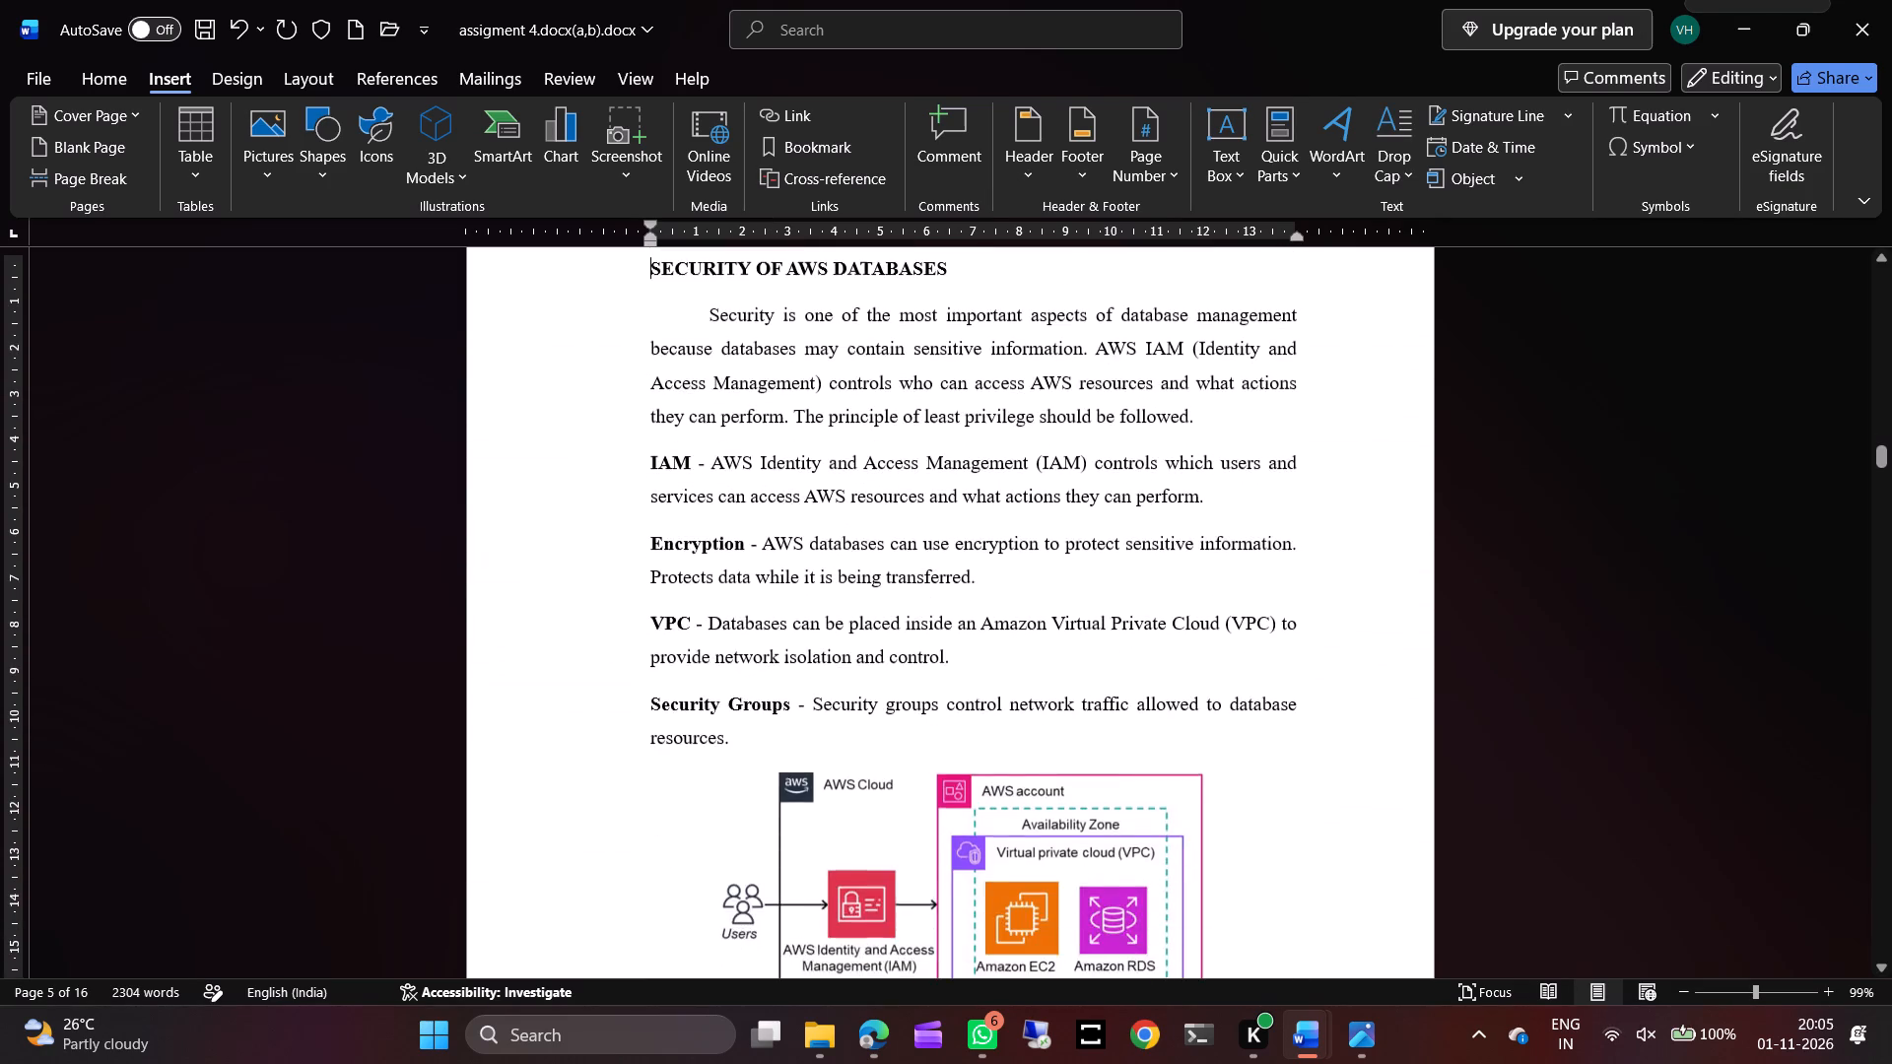
scroll(852, 911, "down", 2)
scroll(929, 762, "up", 1)
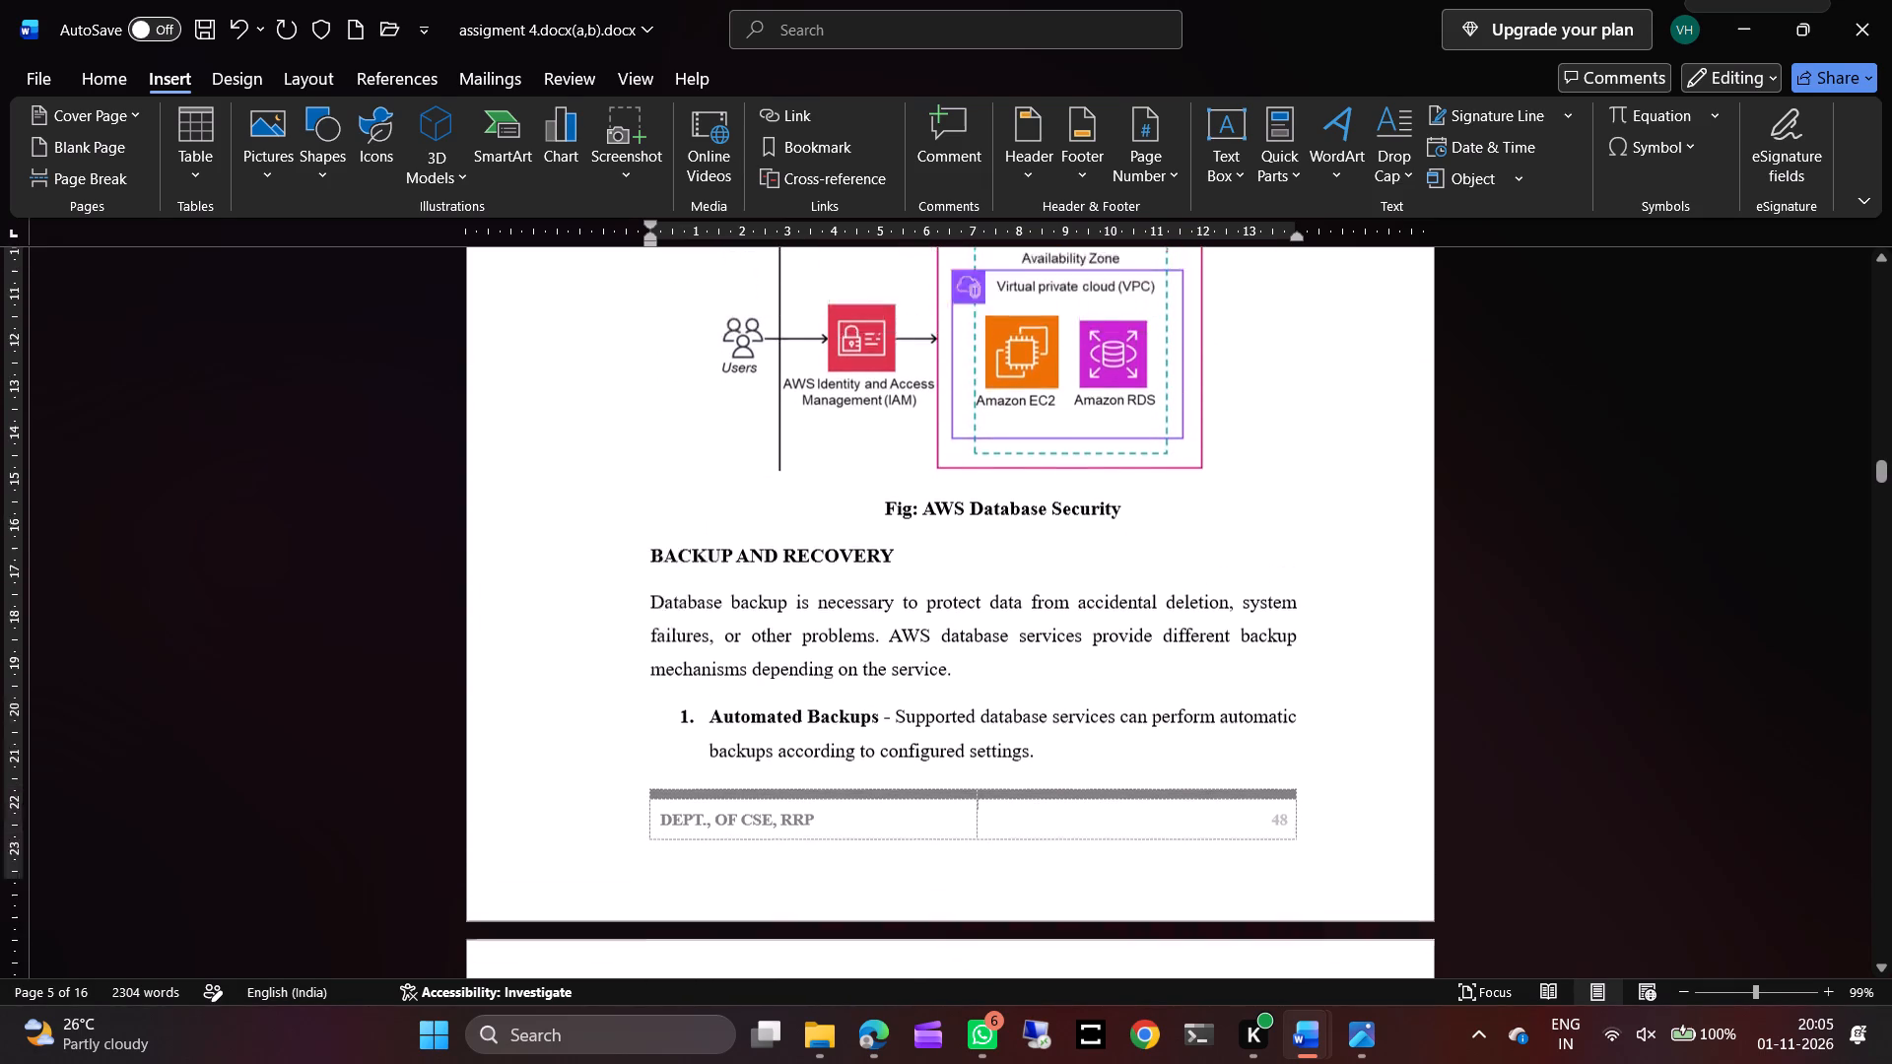
scroll(929, 762, "up", 1)
left_click(999, 557)
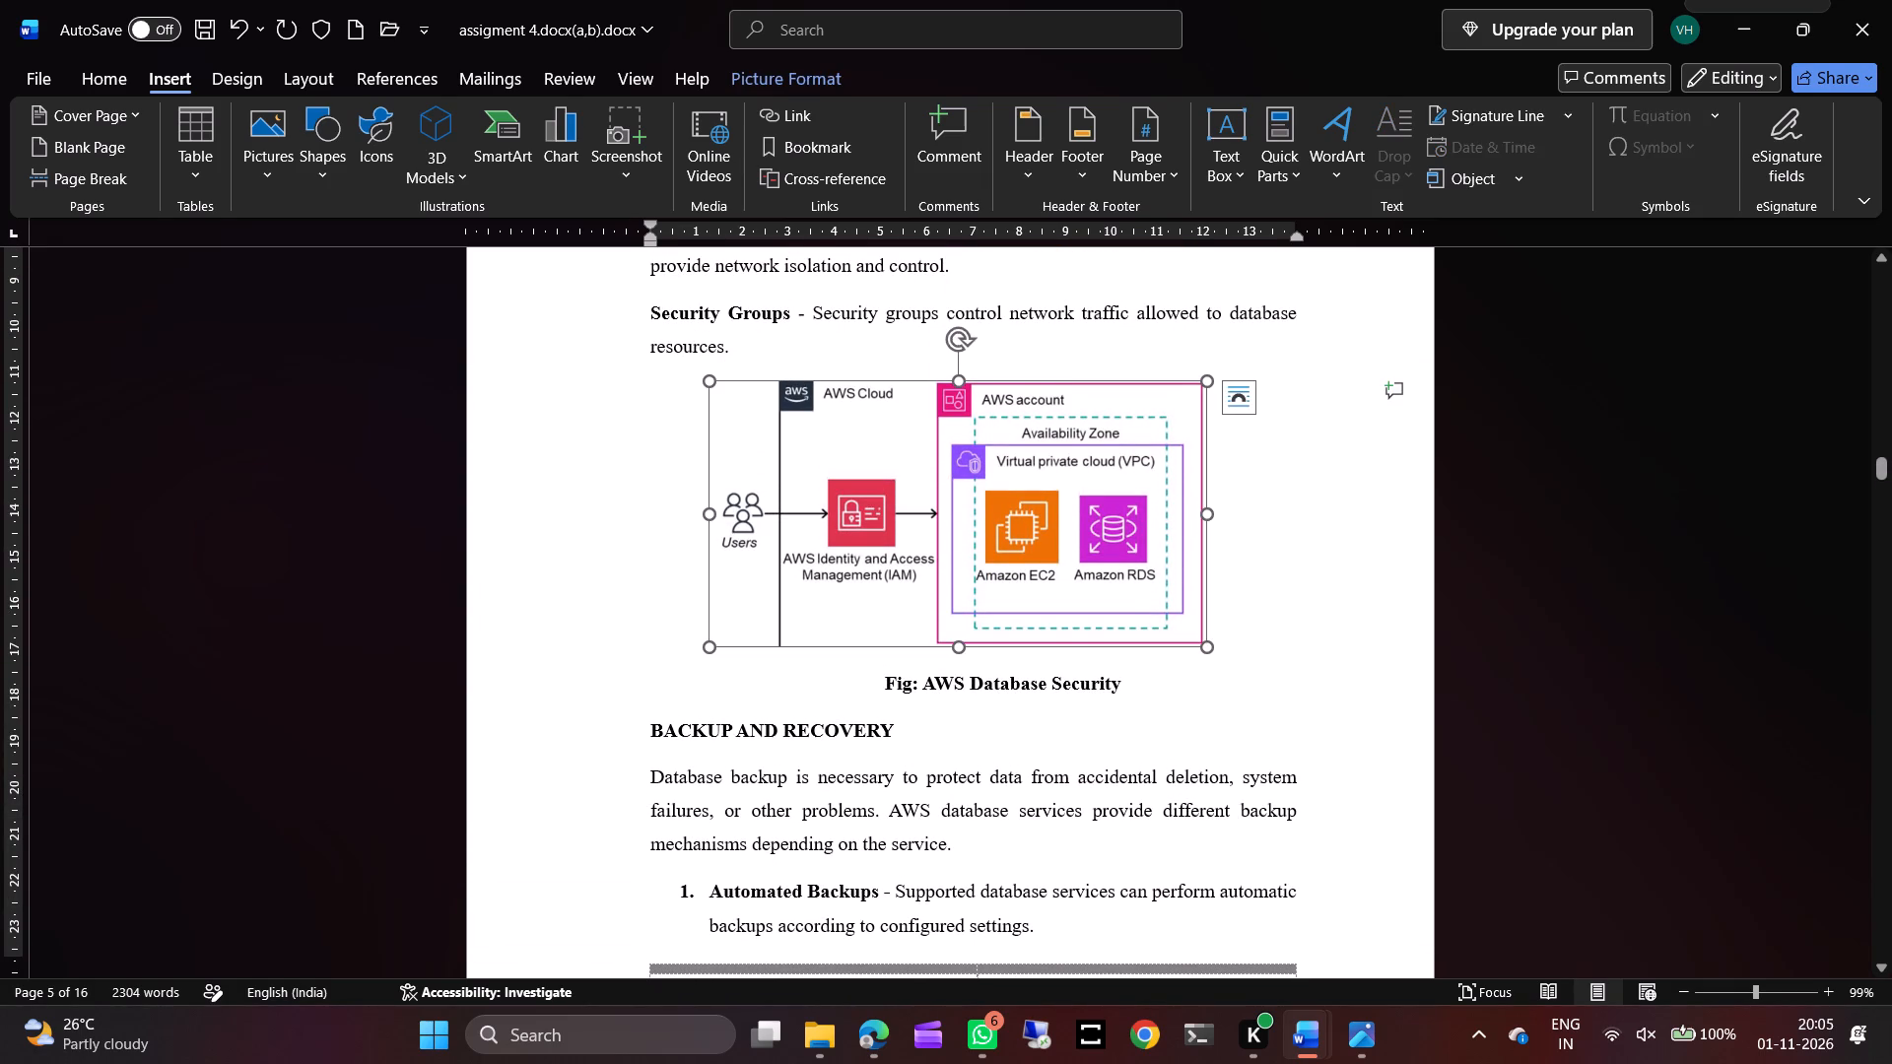
scroll(999, 557, "down", 4)
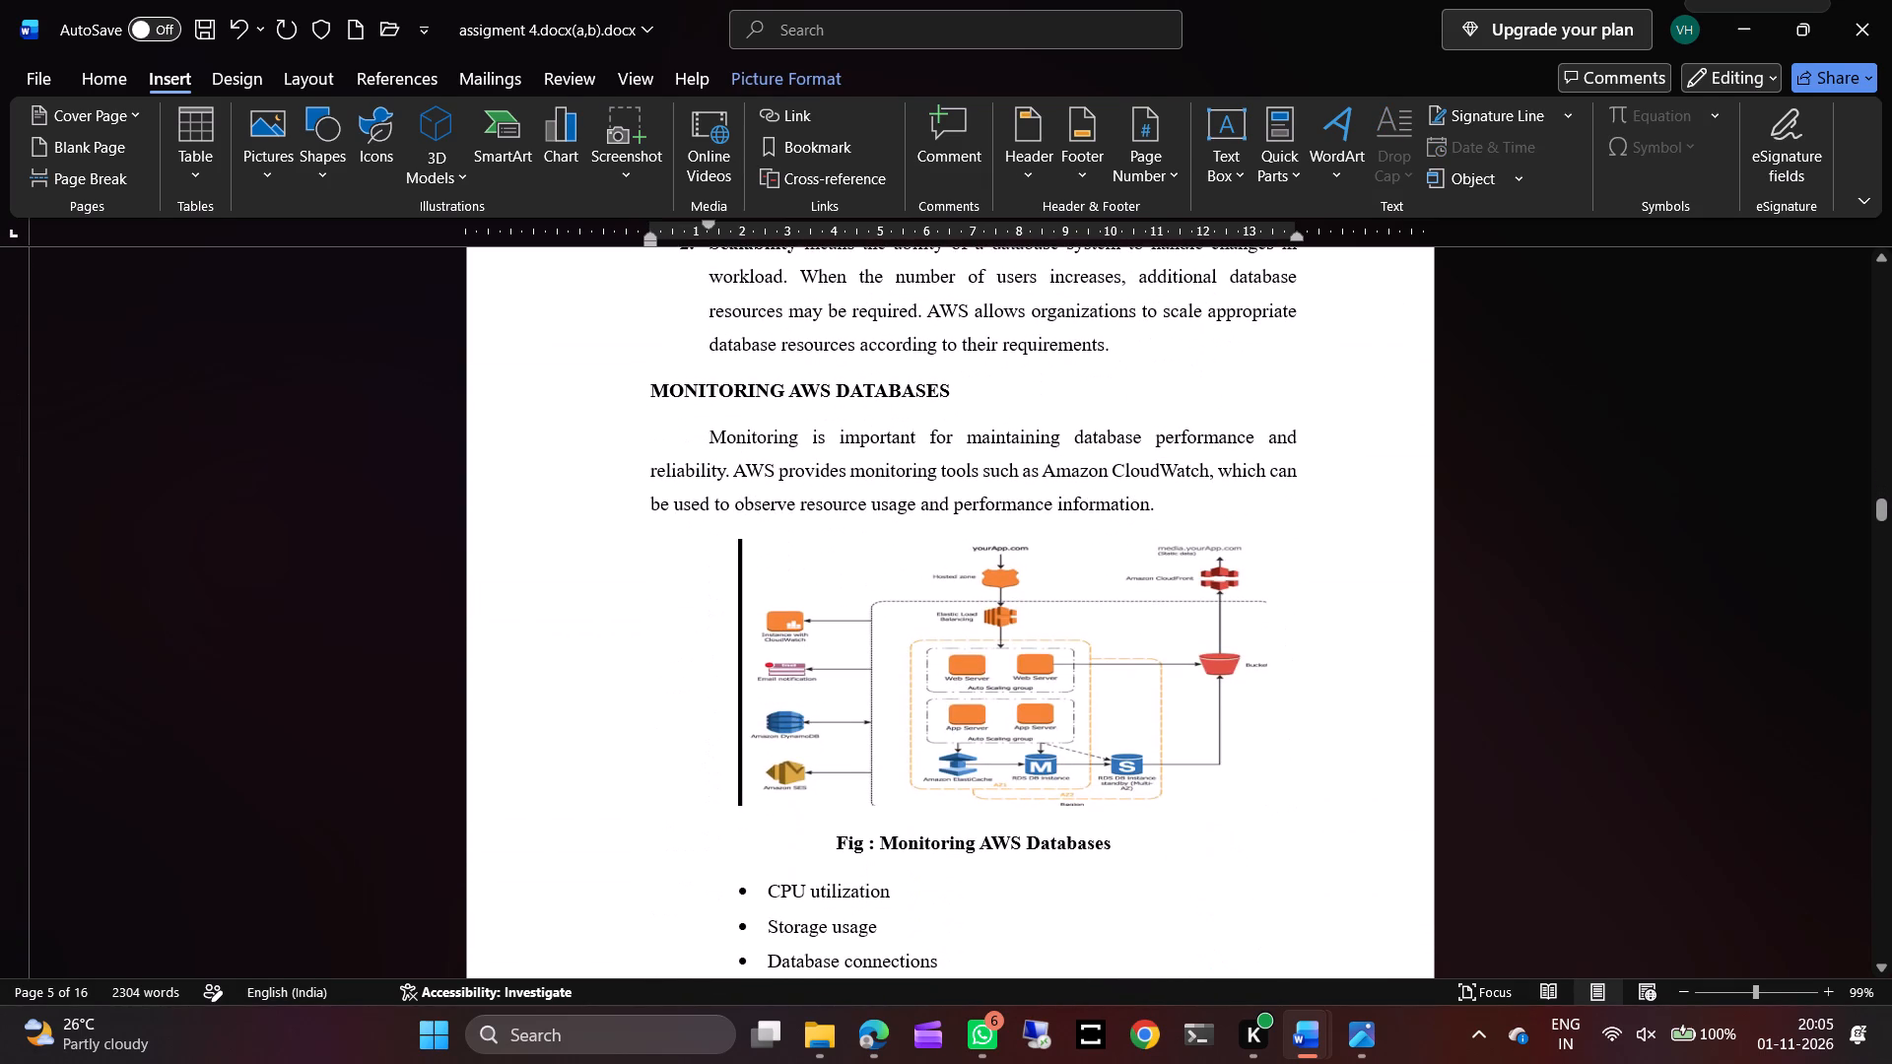
left_click(971, 648)
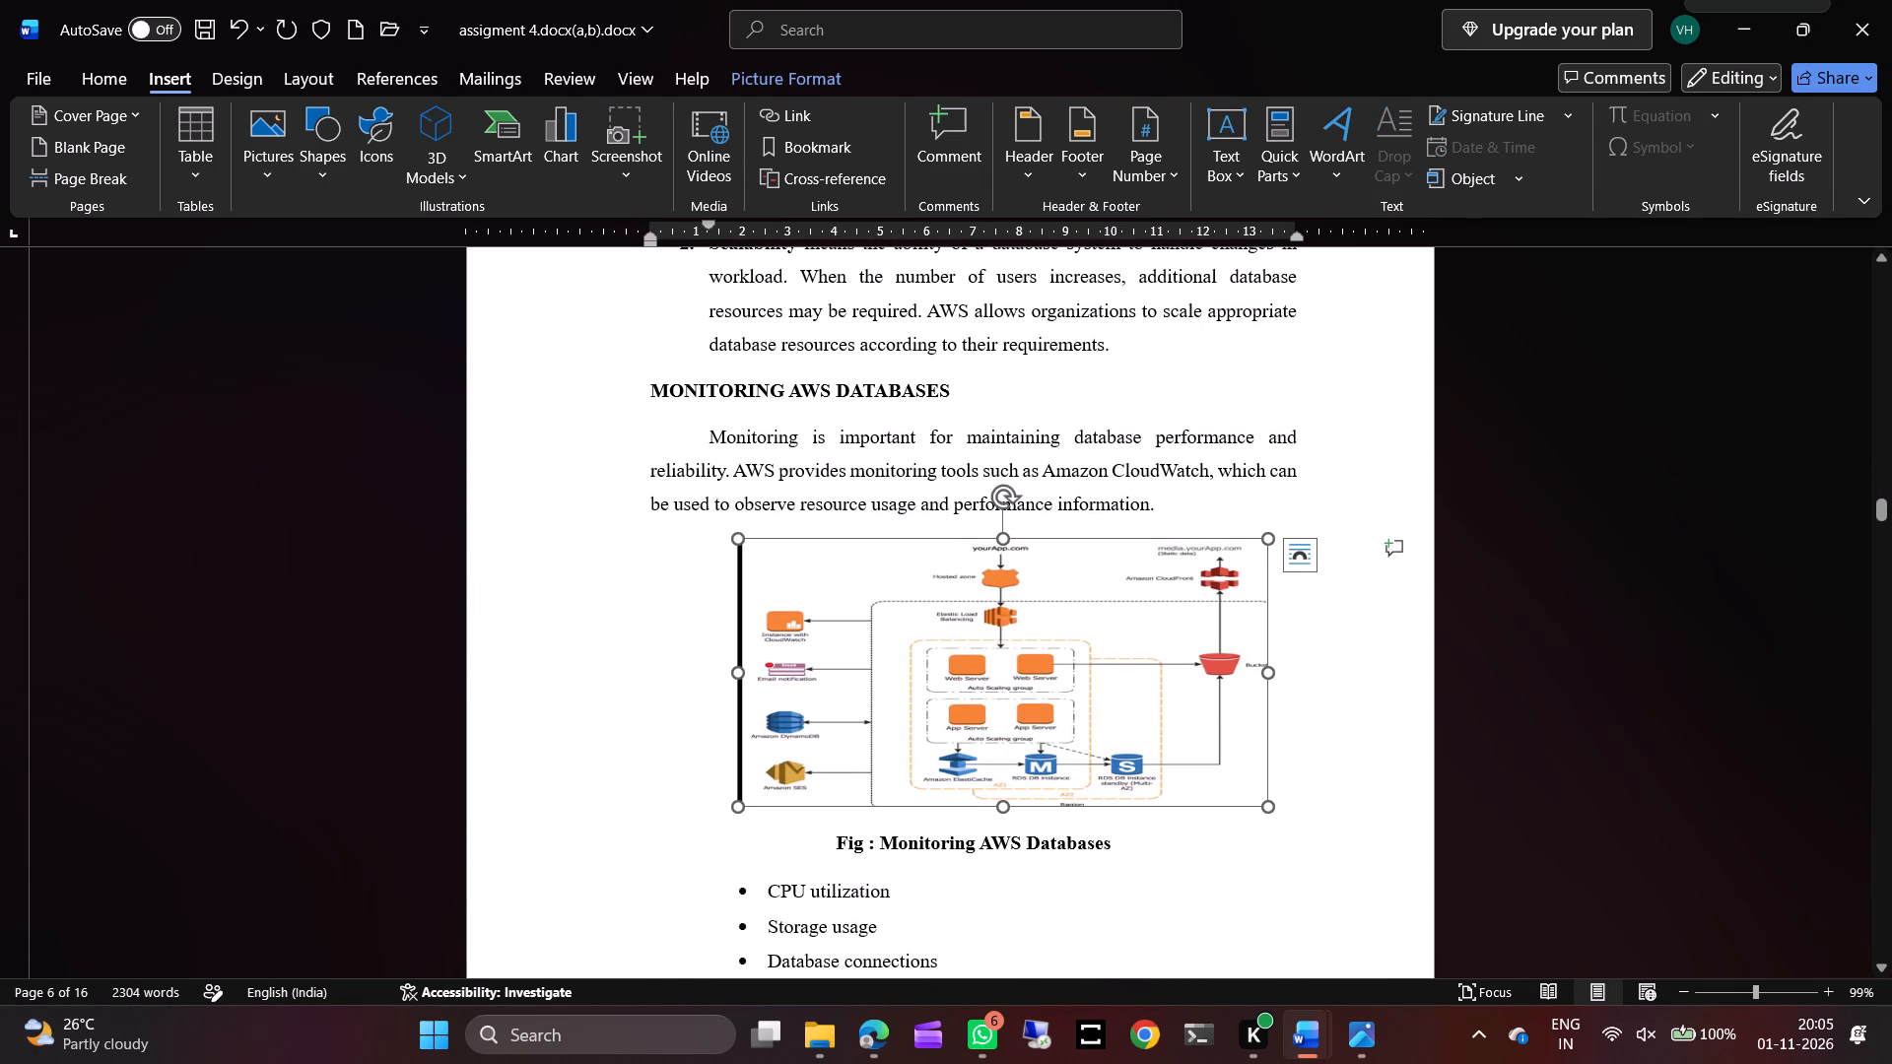
key("BackSpace")
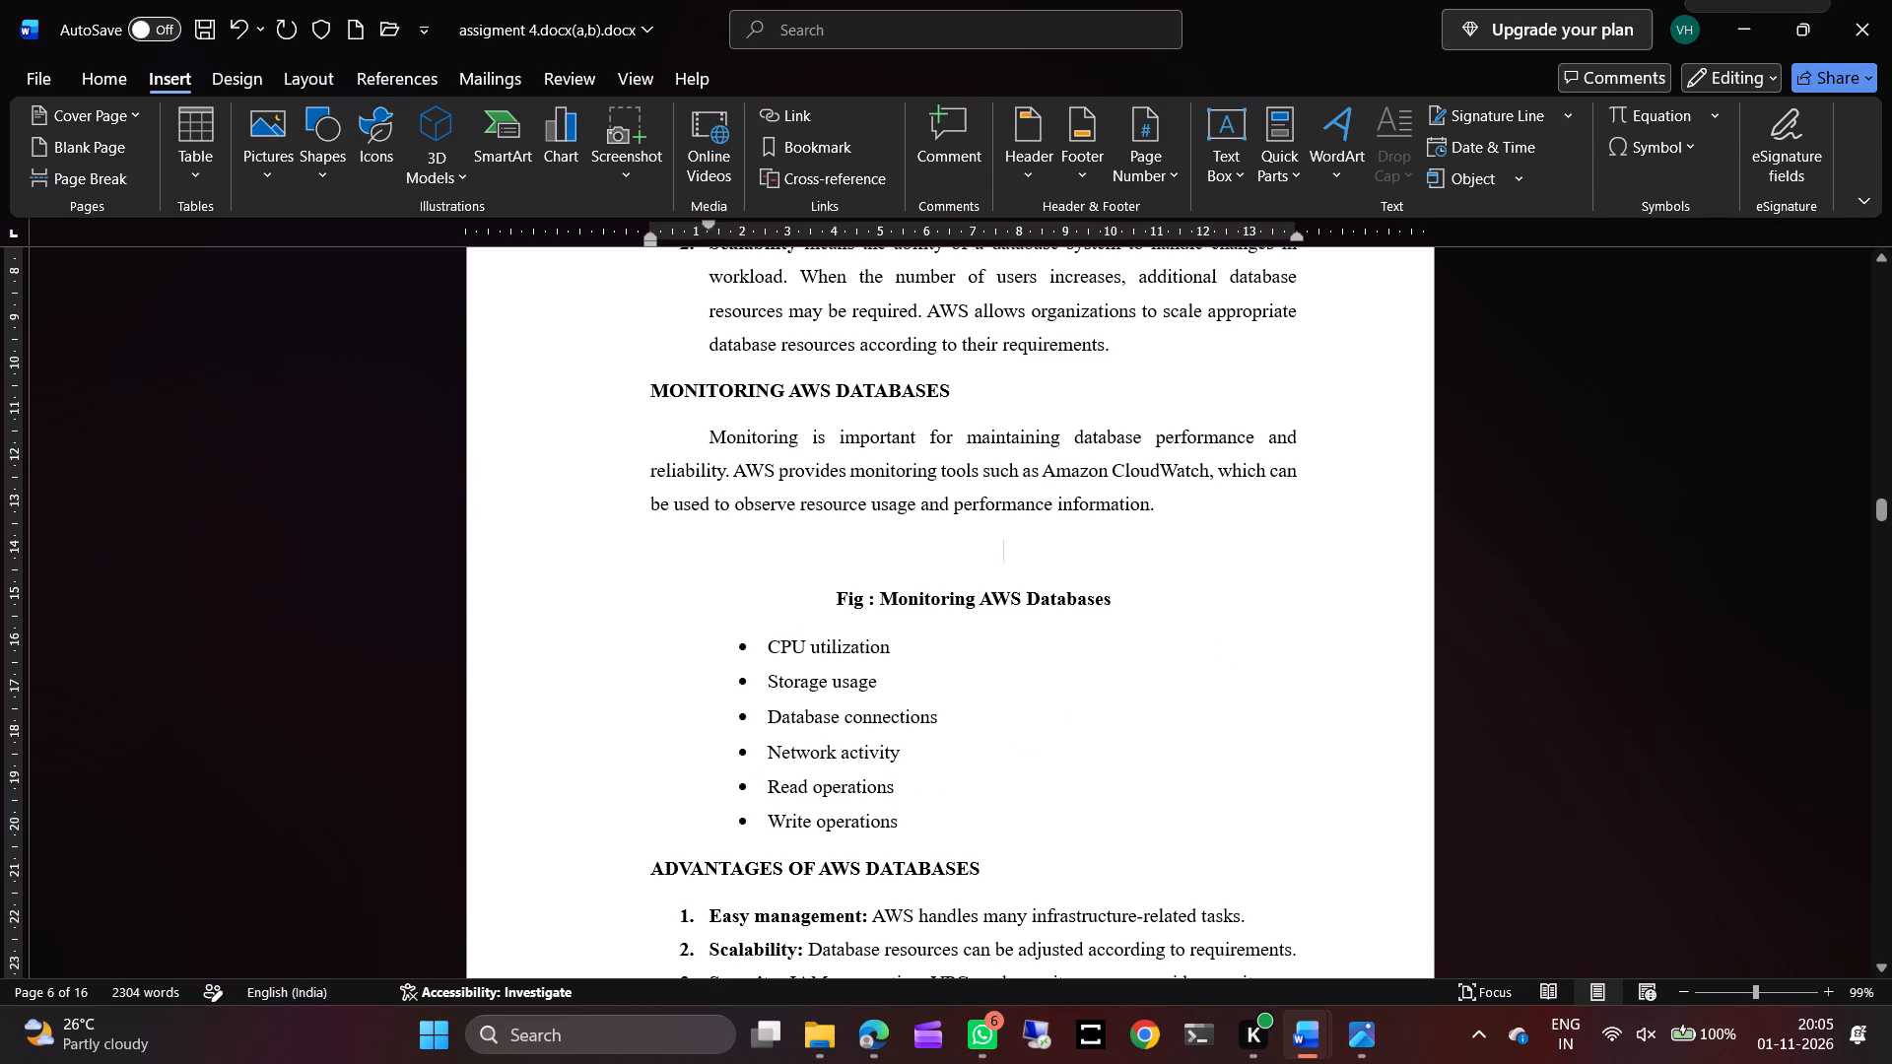
left_click_drag(1120, 597, 836, 586)
key("BackSpace")
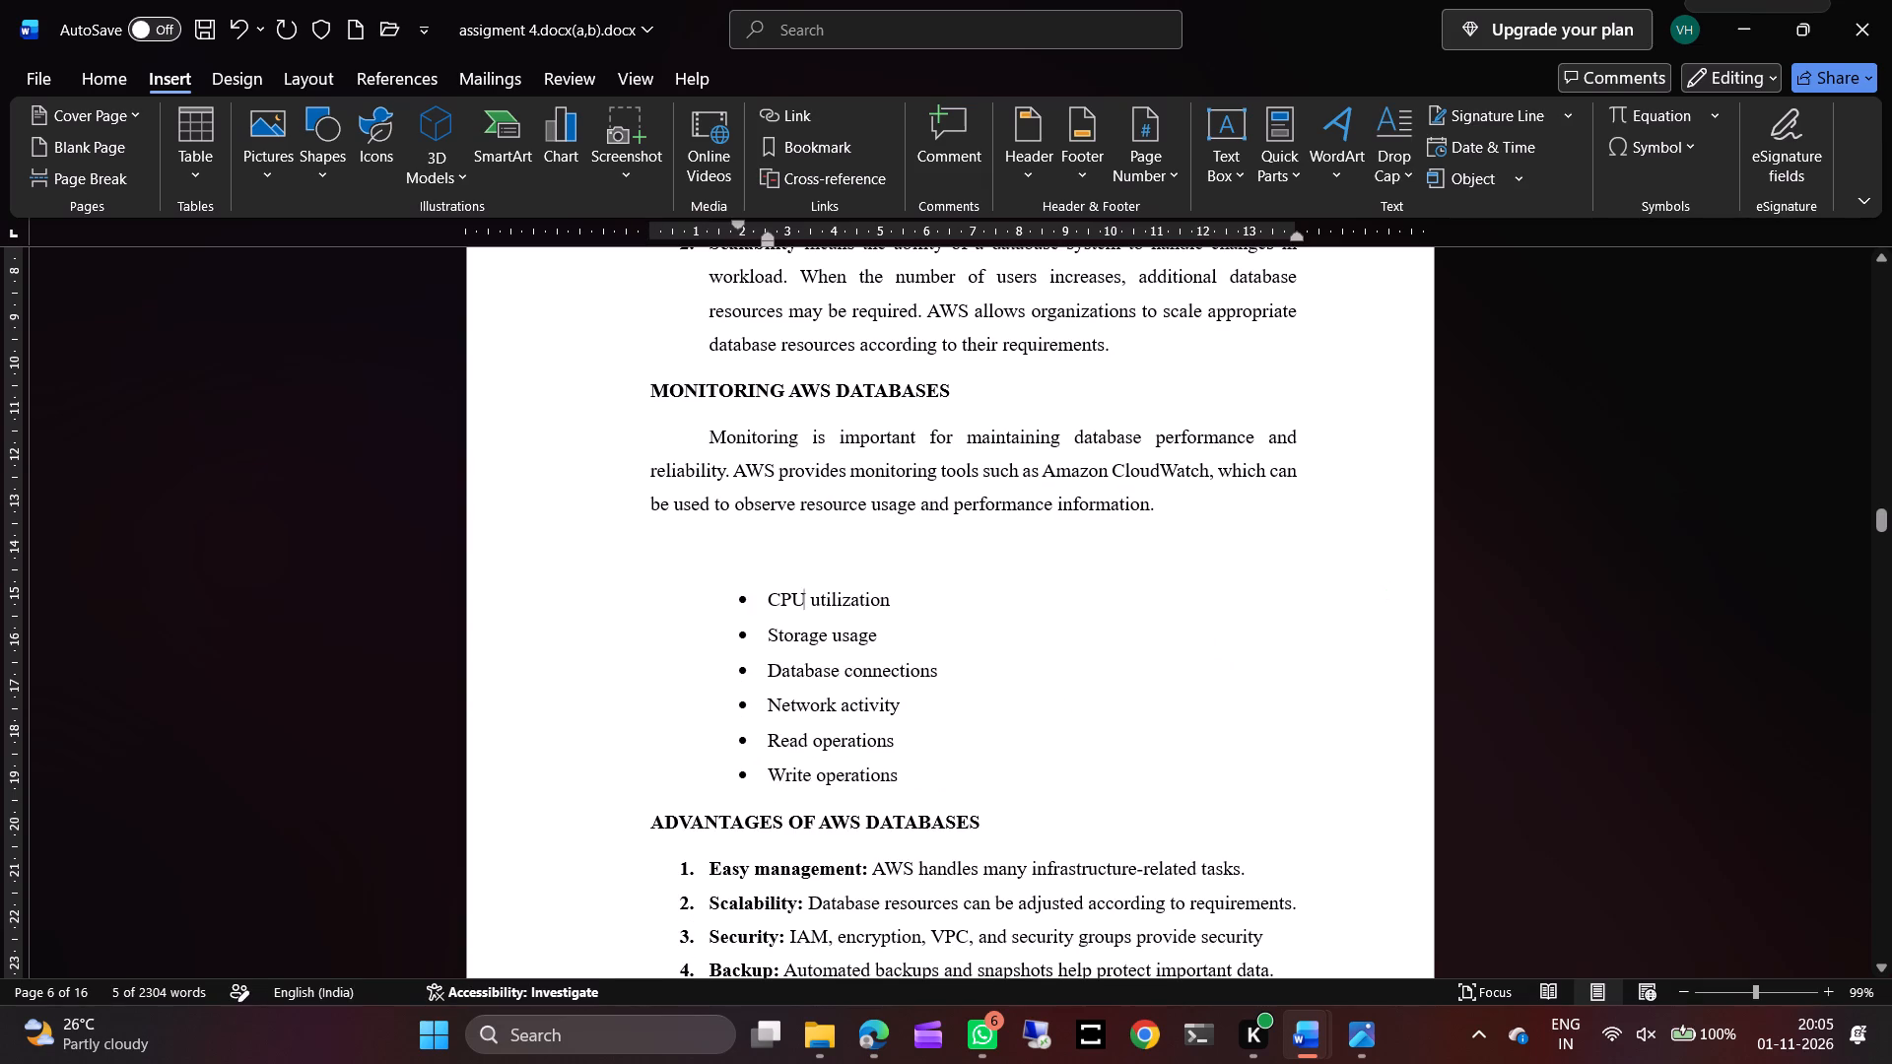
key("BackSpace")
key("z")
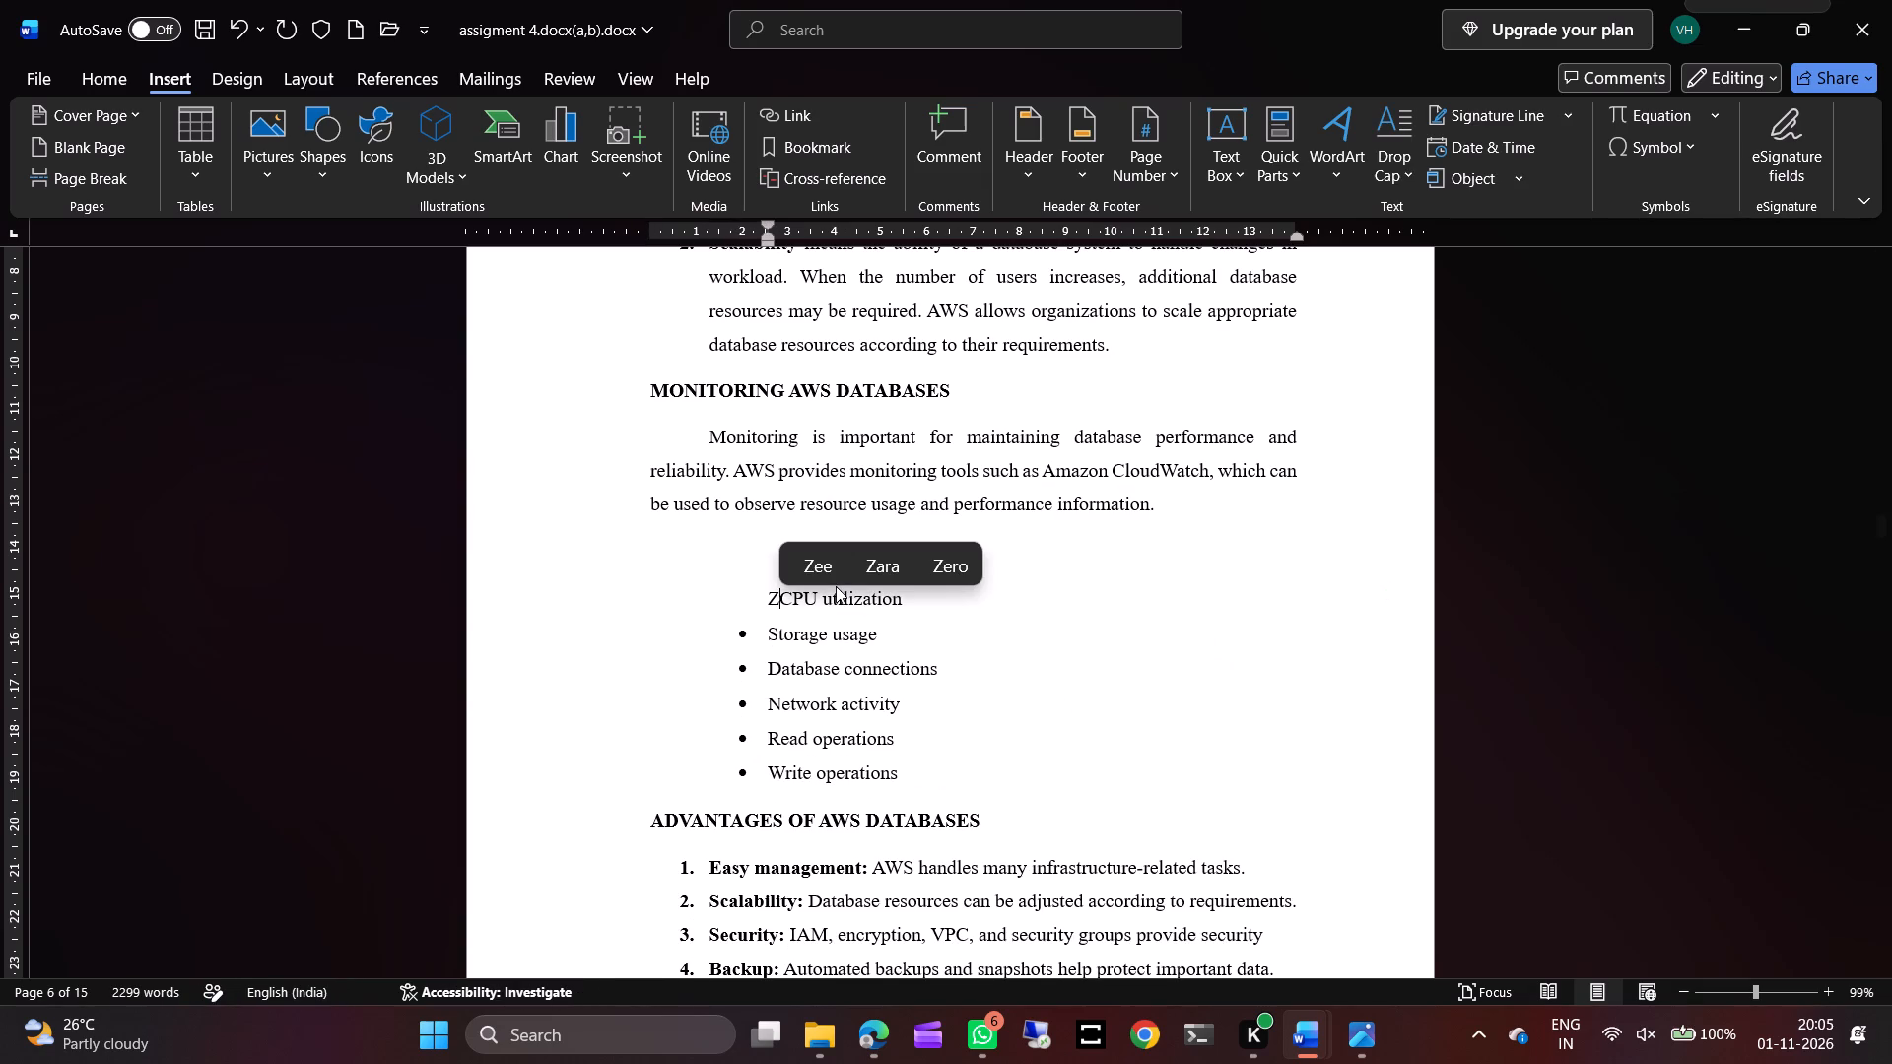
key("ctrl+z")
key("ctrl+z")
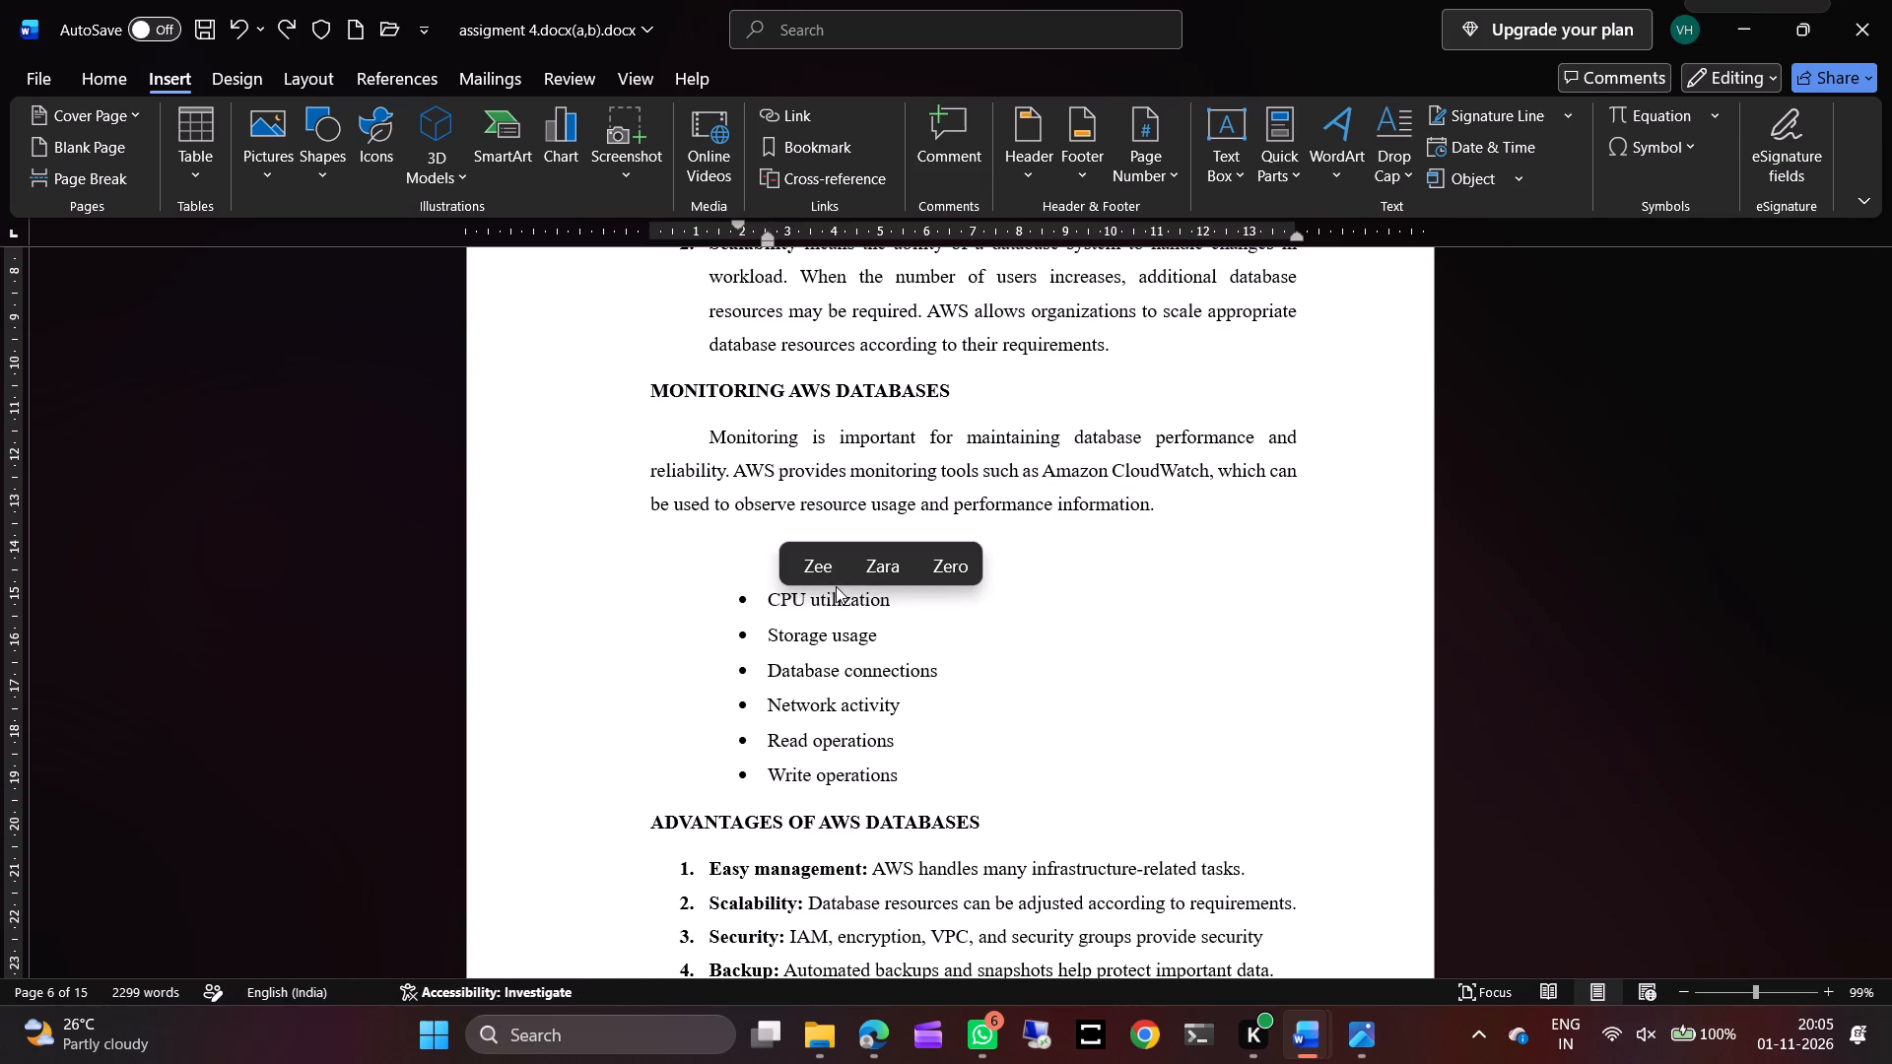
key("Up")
Remove the empty line between the monitoring paragraph and the CPU utilization bullet.
left_click(702, 573)
key("BackSpace")
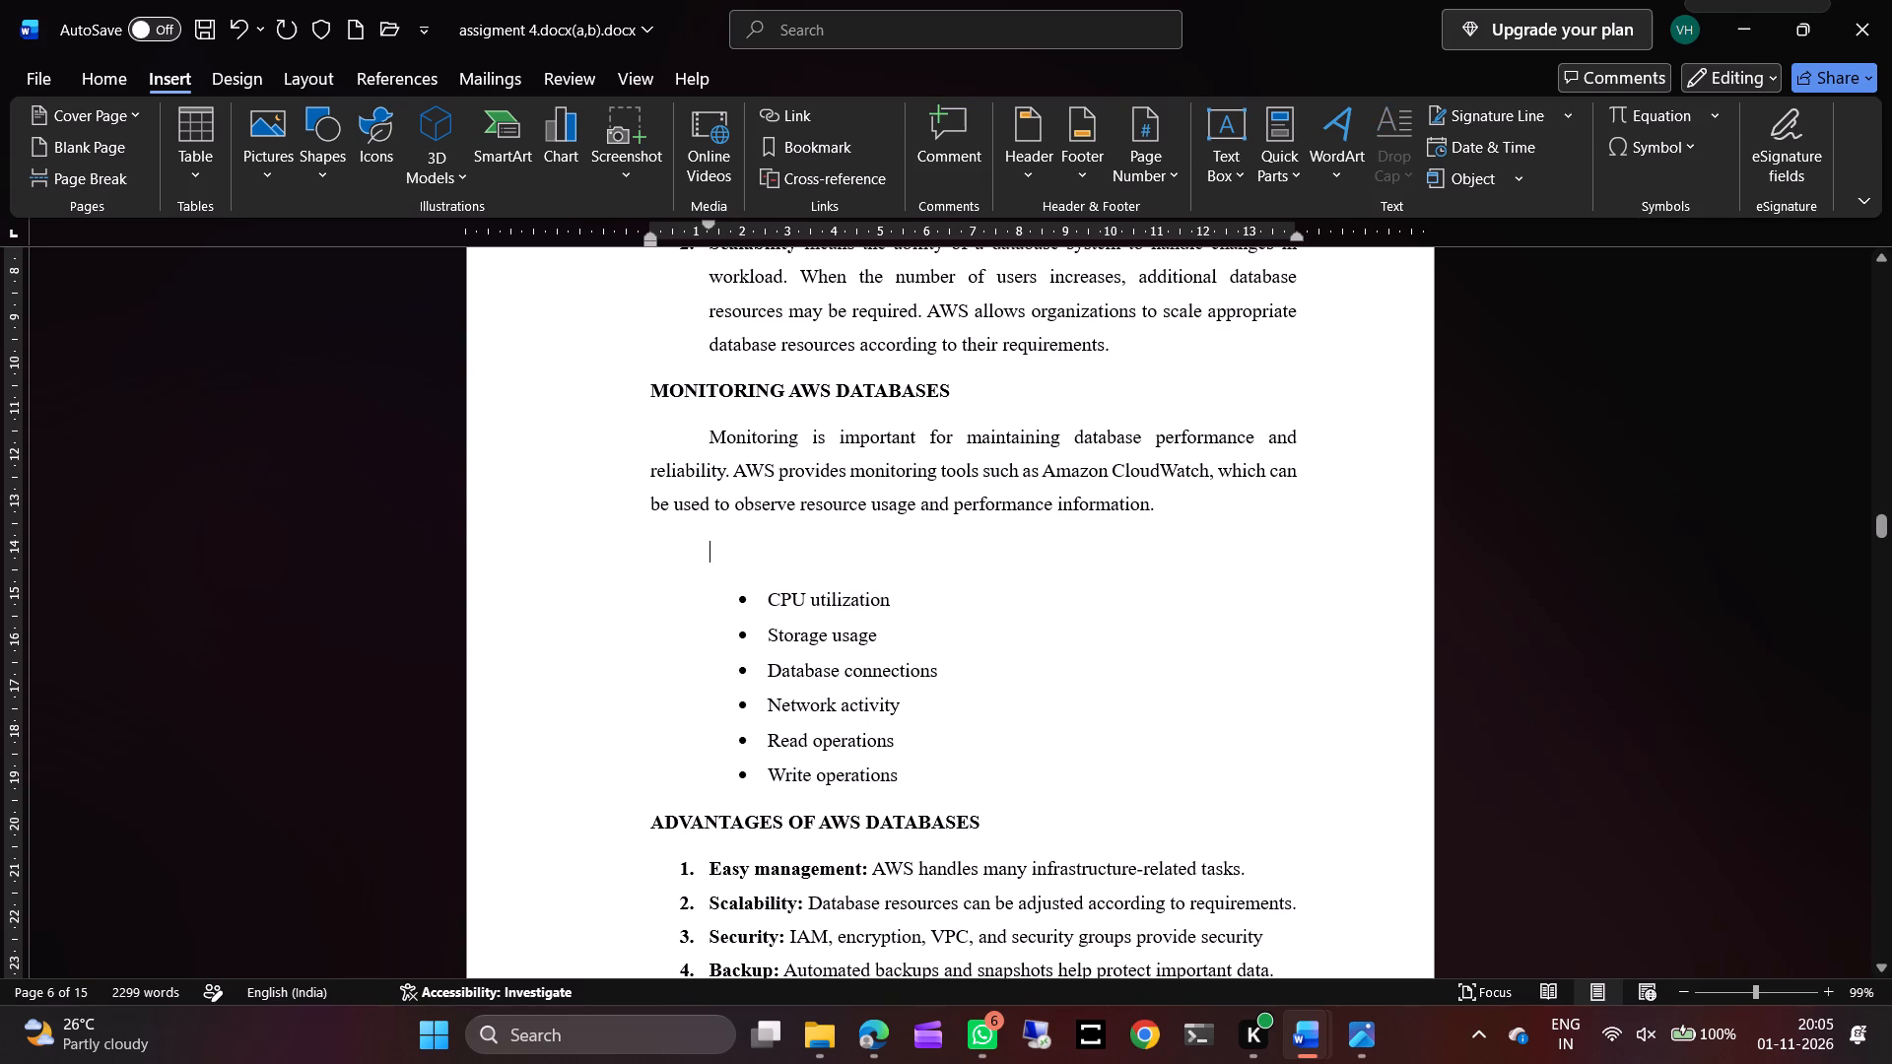
key("BackSpace")
key("BackSpace")
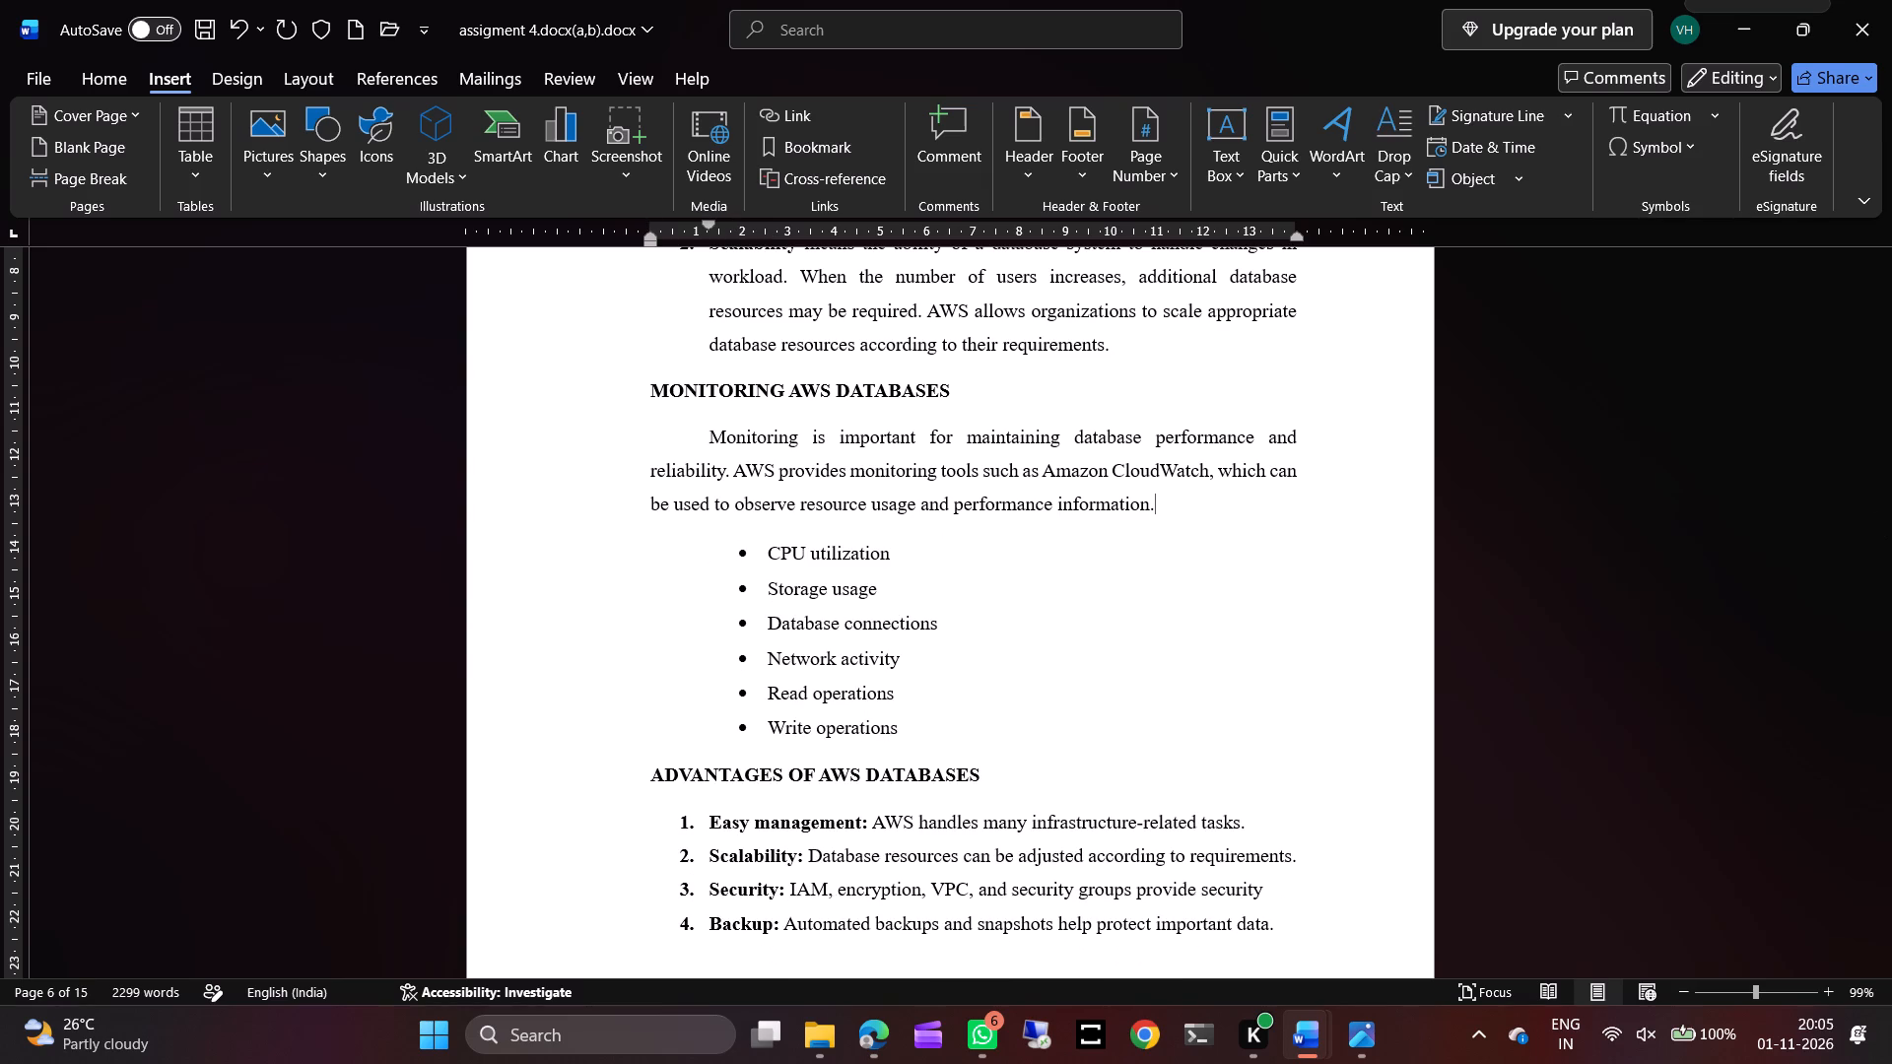
Reduce the indent of the six monitoring bullets, CPU utilization to Write operations, leaving them one indent level in from the margin.
left_click_drag(765, 552, 909, 720)
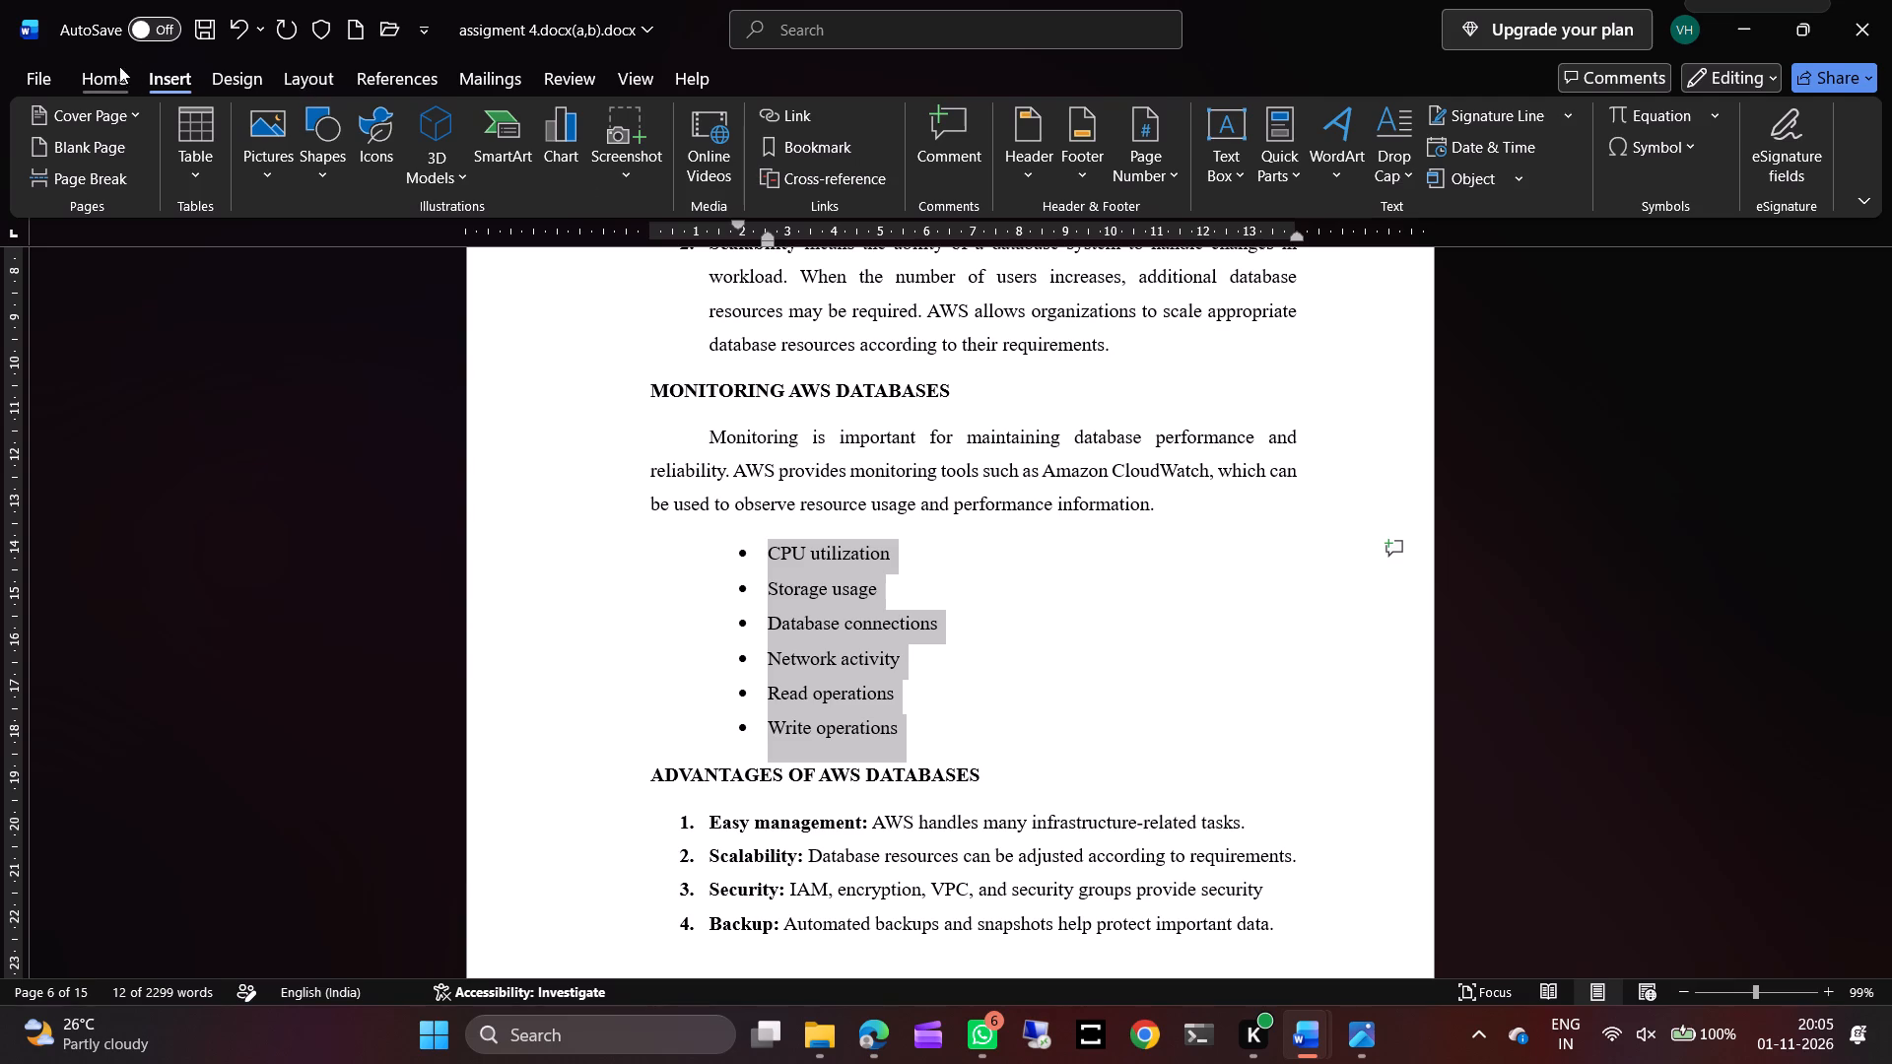
left_click(111, 69)
left_click(782, 119)
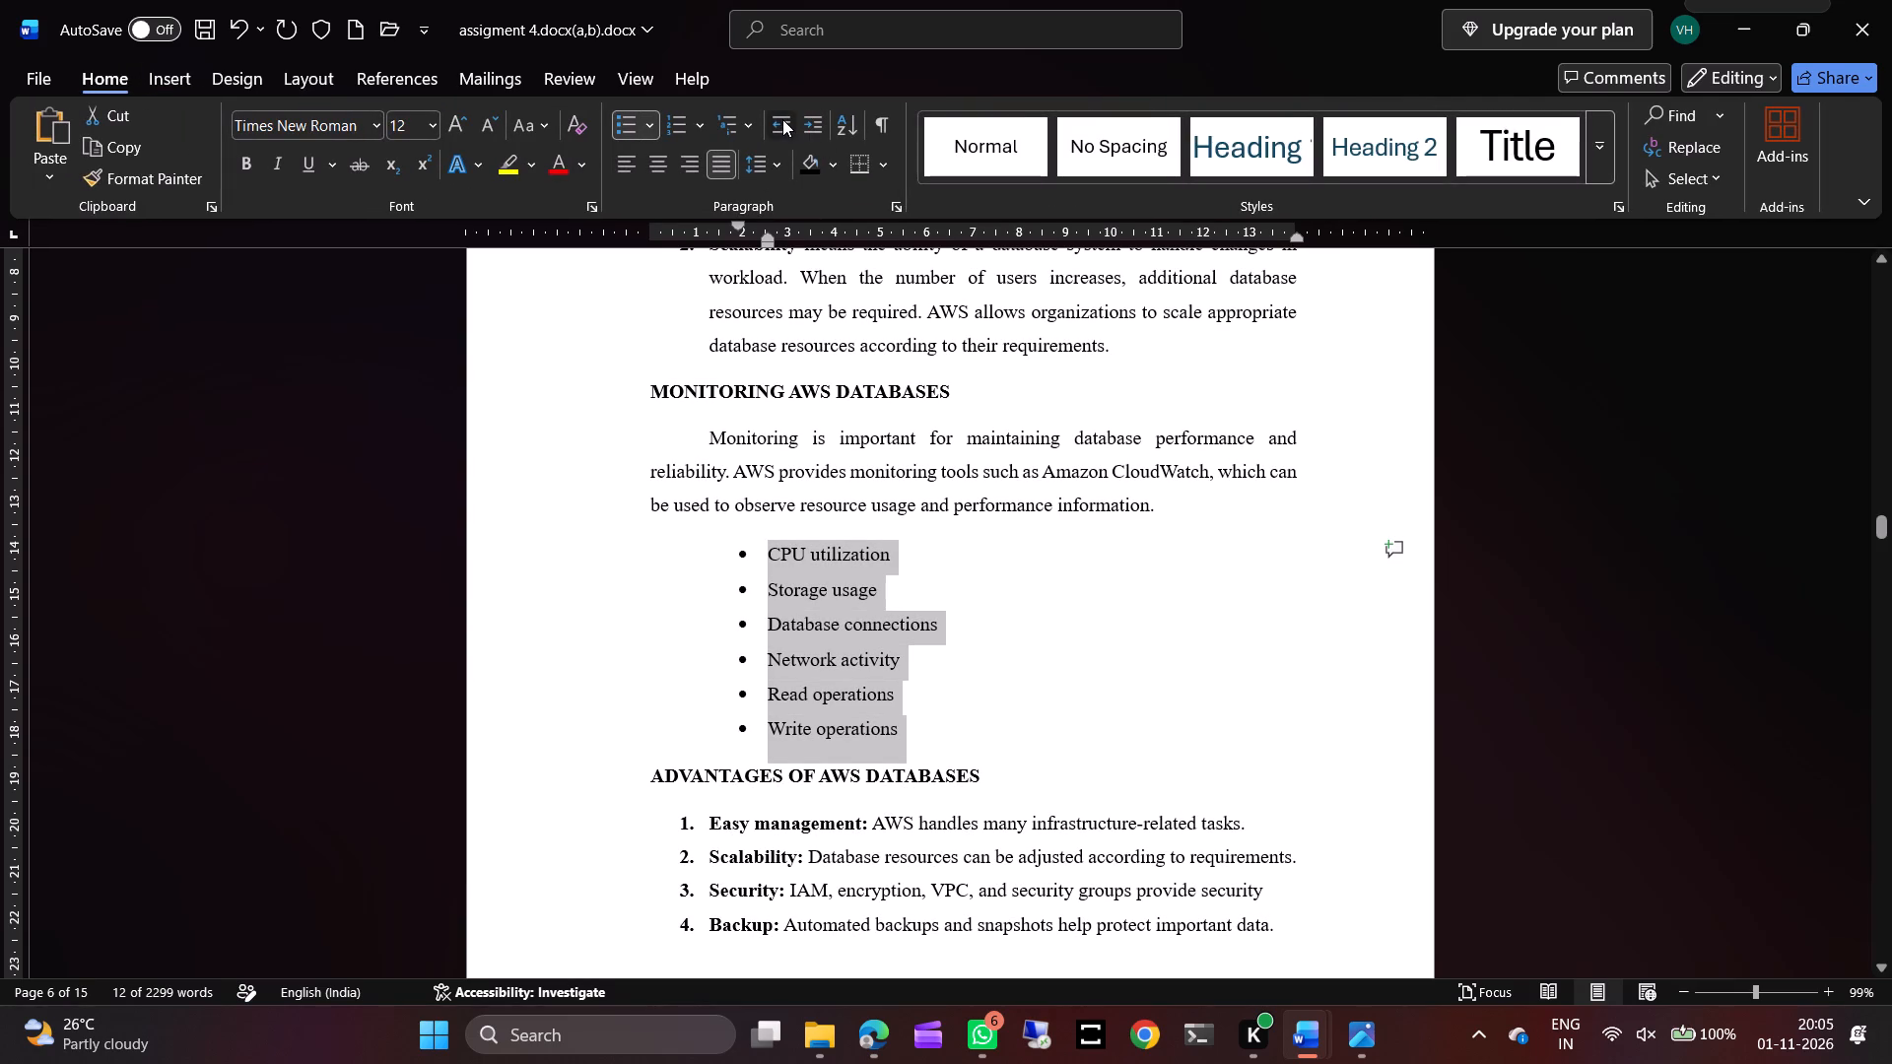
left_click(782, 119)
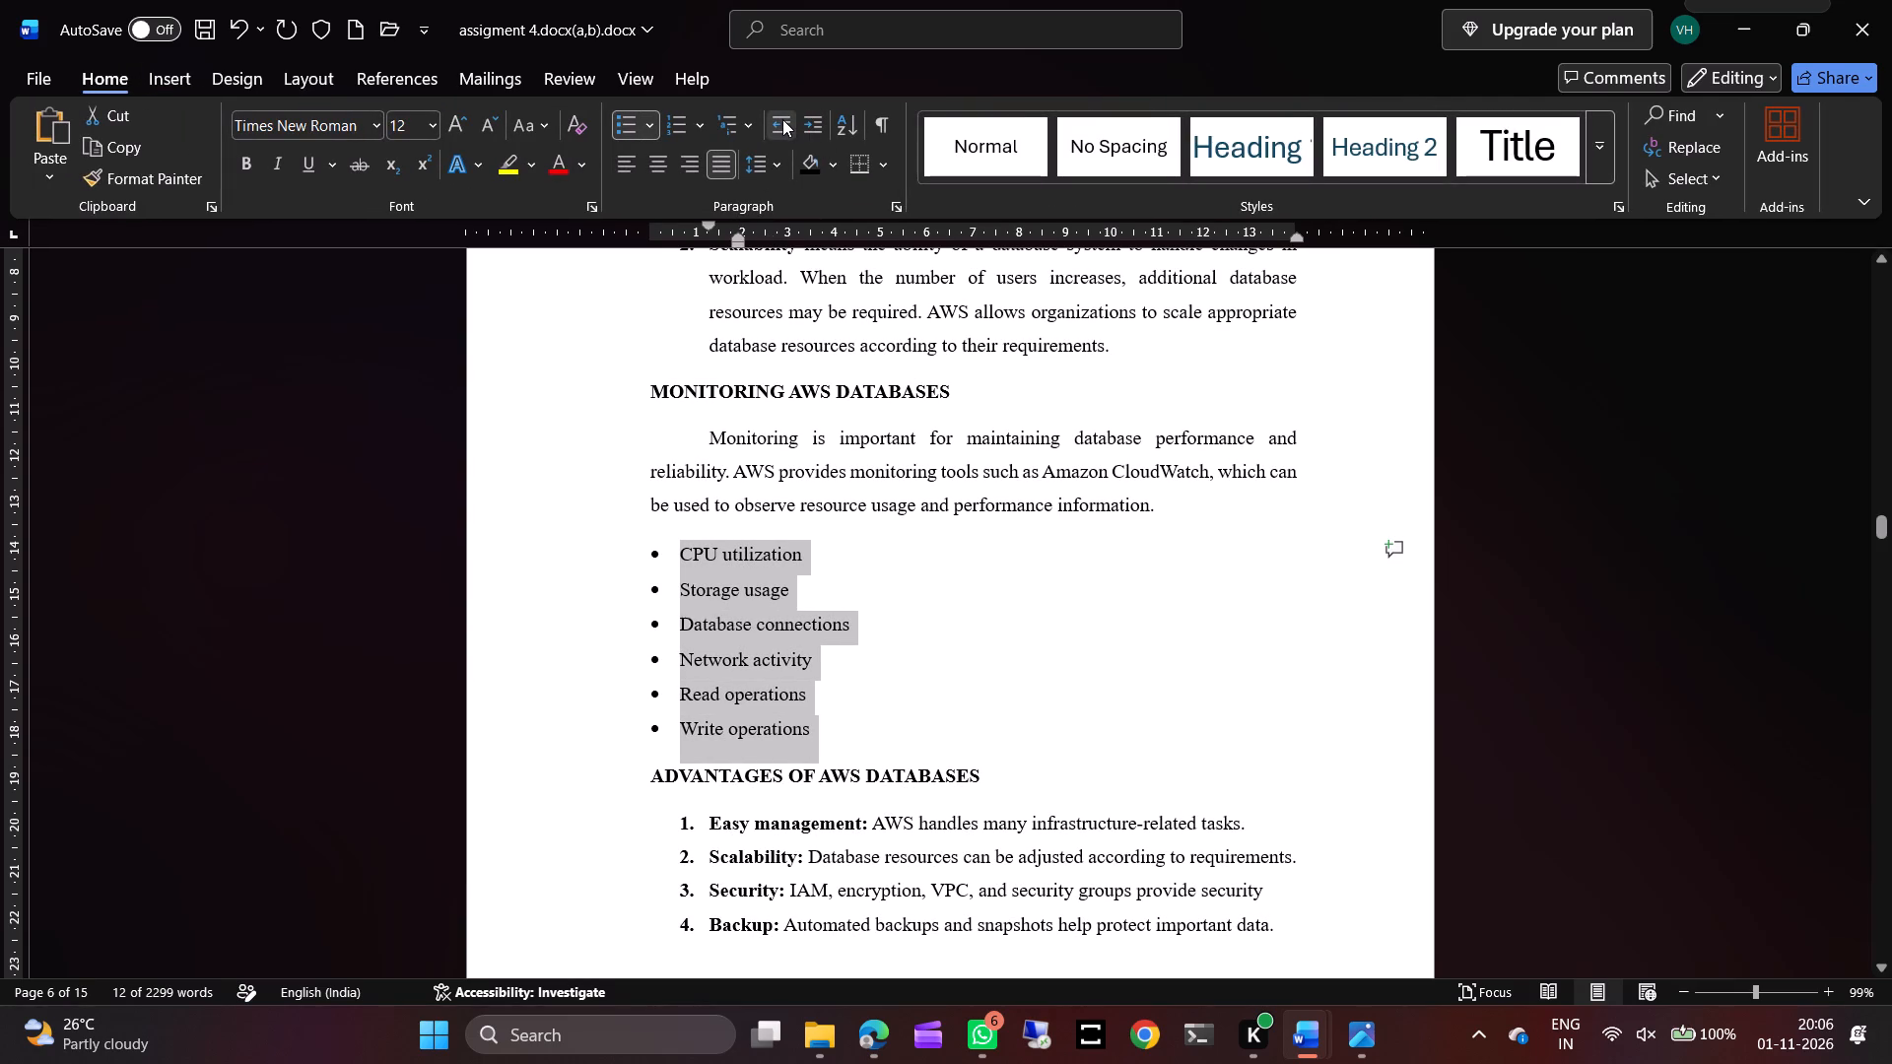
left_click(811, 118)
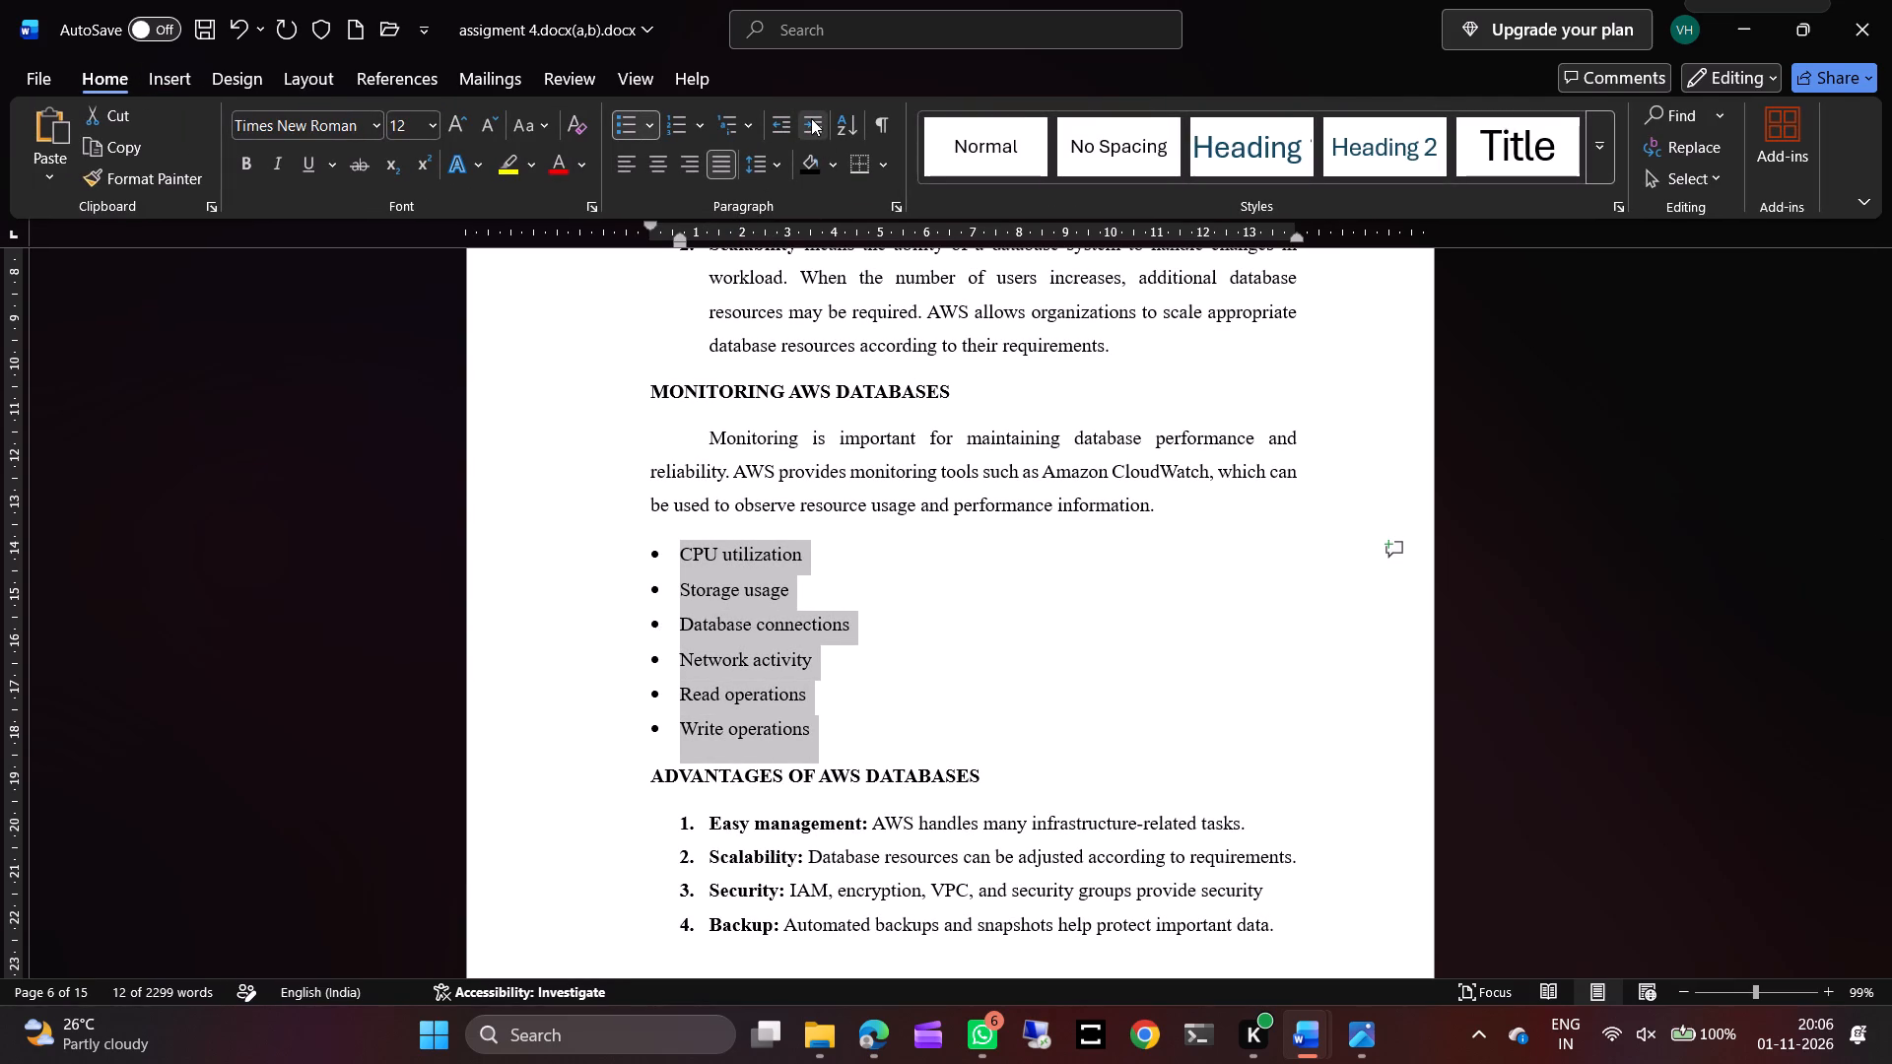
left_click(1023, 590)
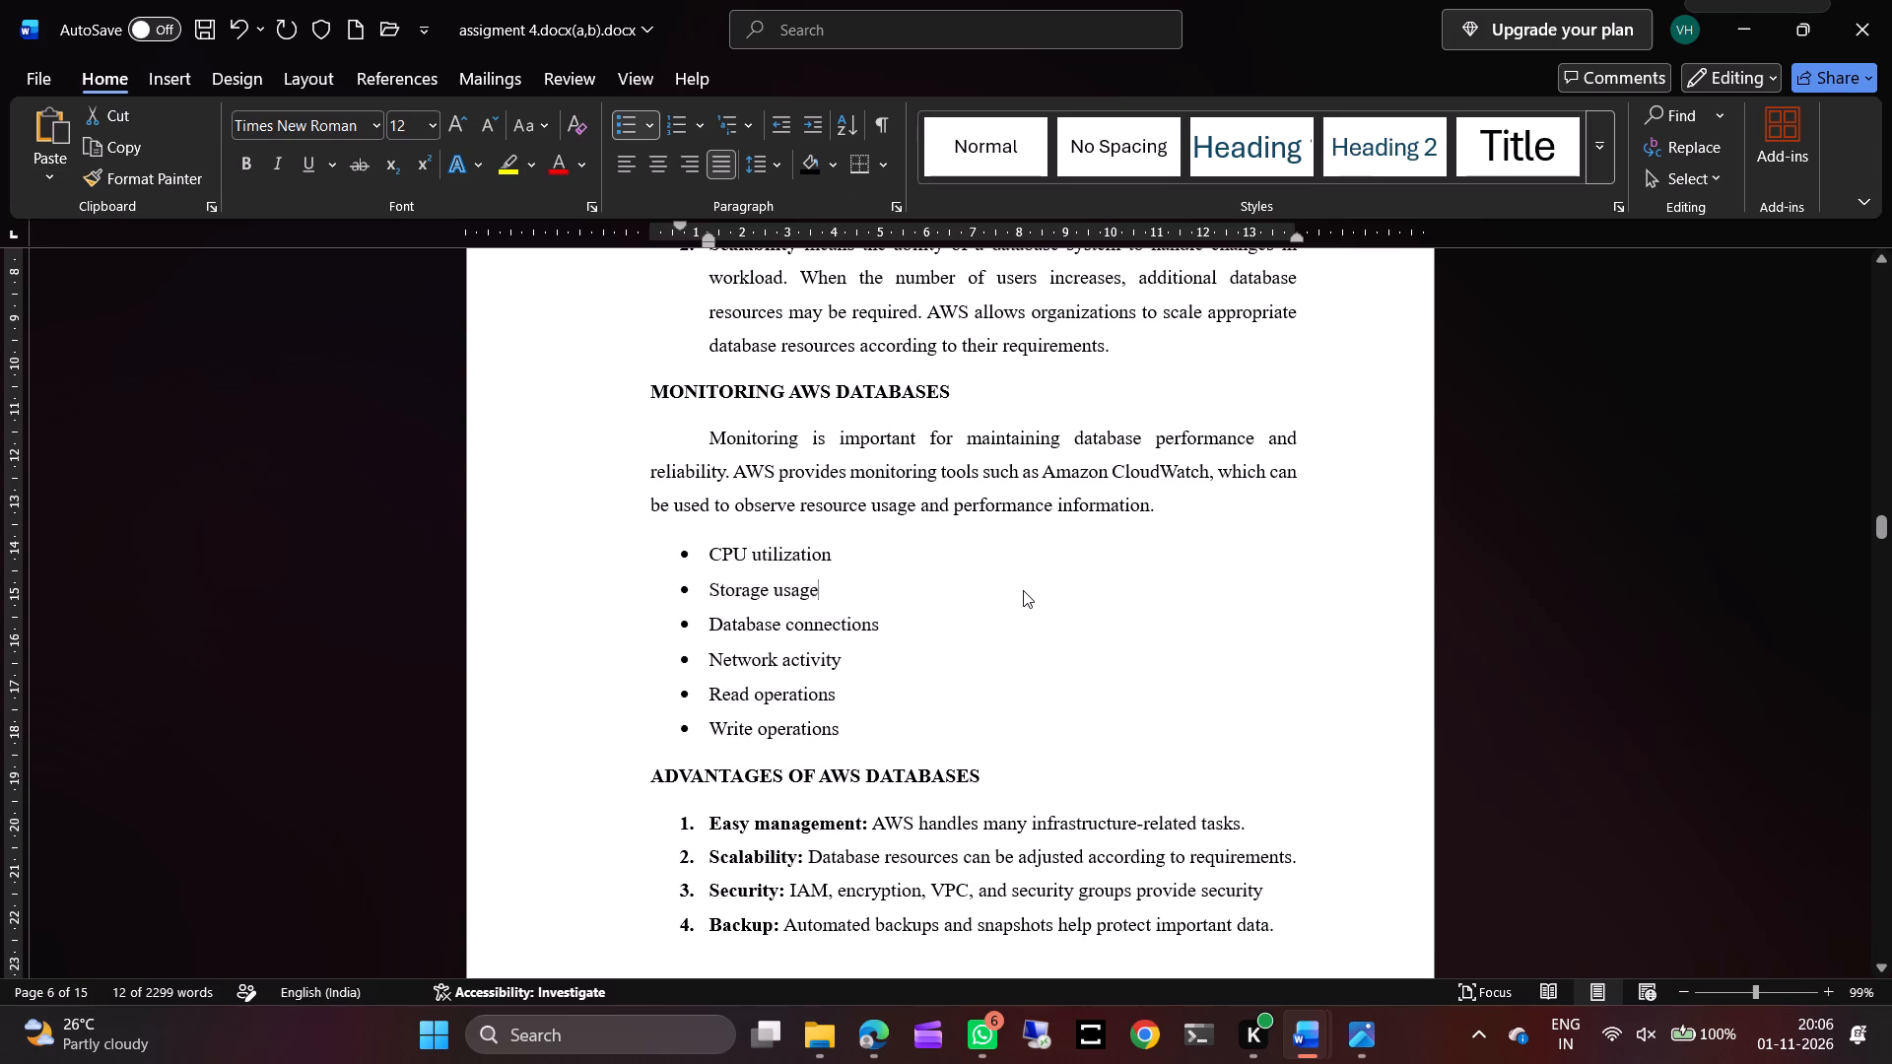
Review the remaining AWS sections and the Azure part up to Azure Cosmos DB, checking layout, bullets and pictures.
scroll(1023, 590, "down", 4)
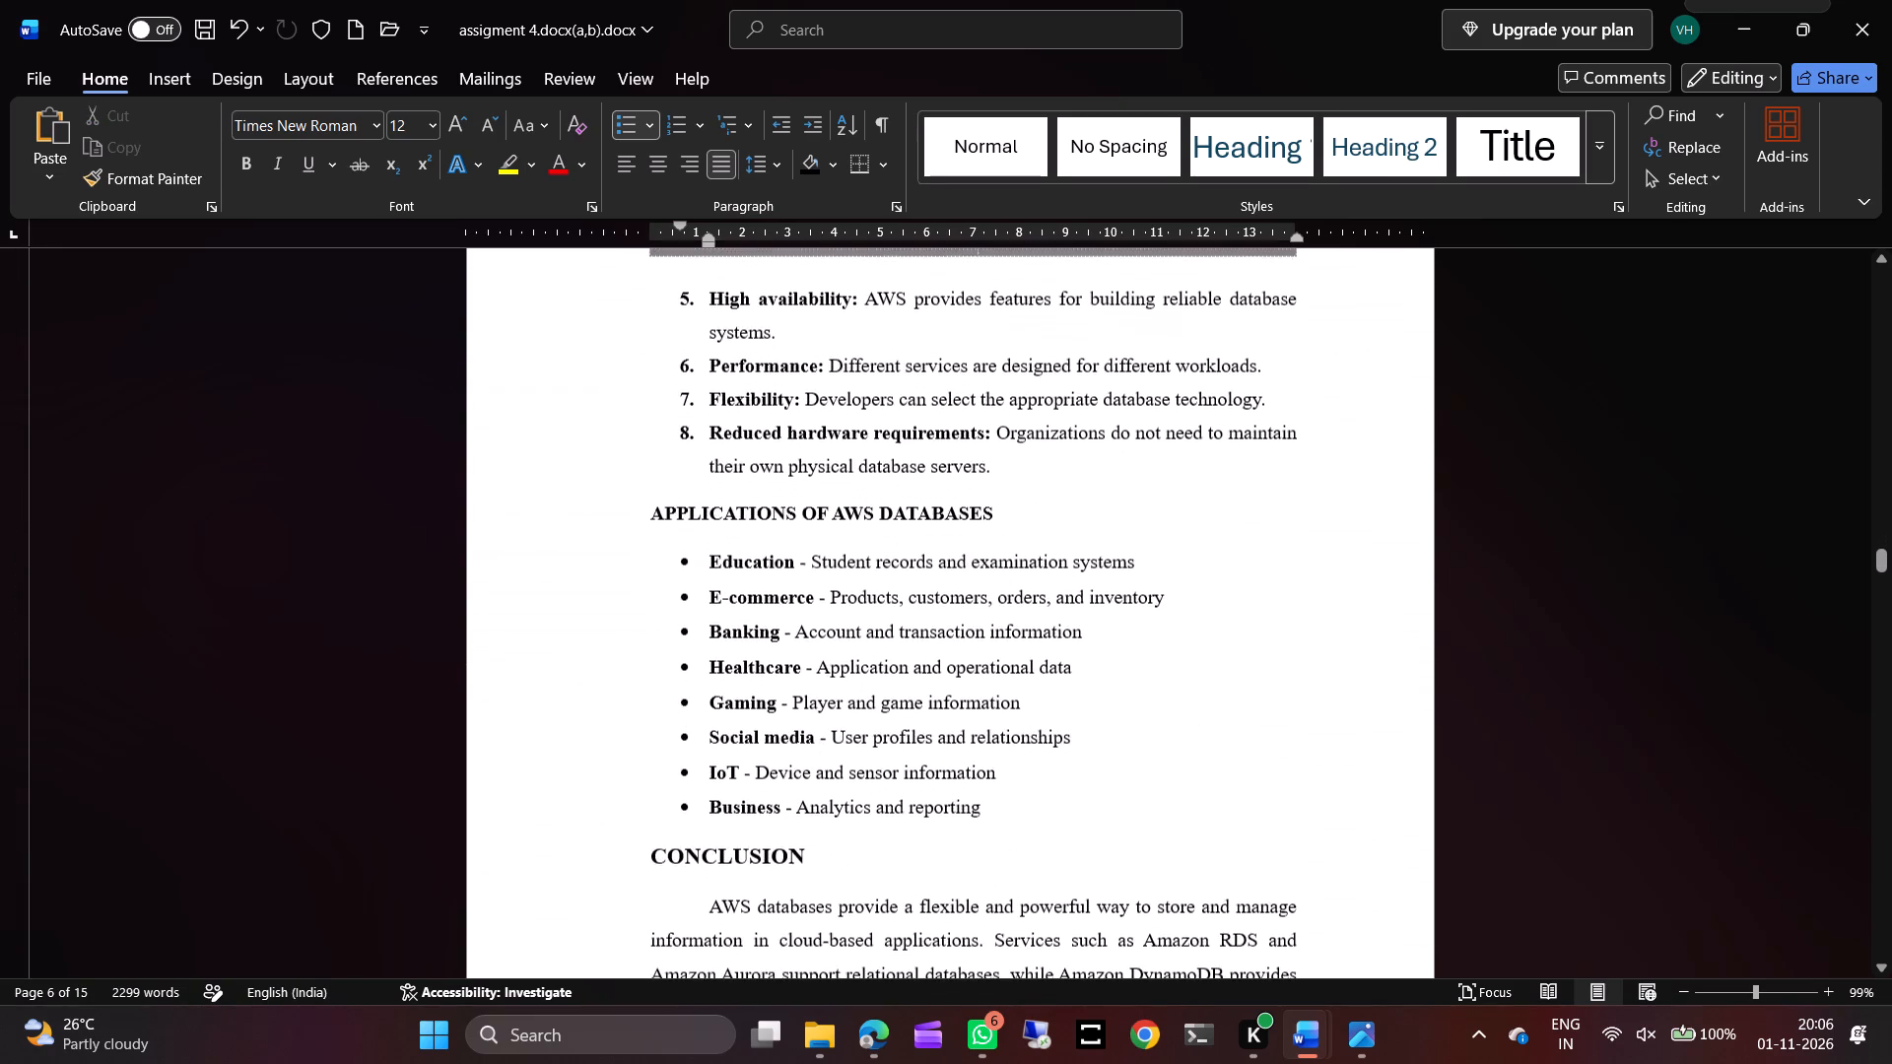
scroll(1023, 590, "down", 3)
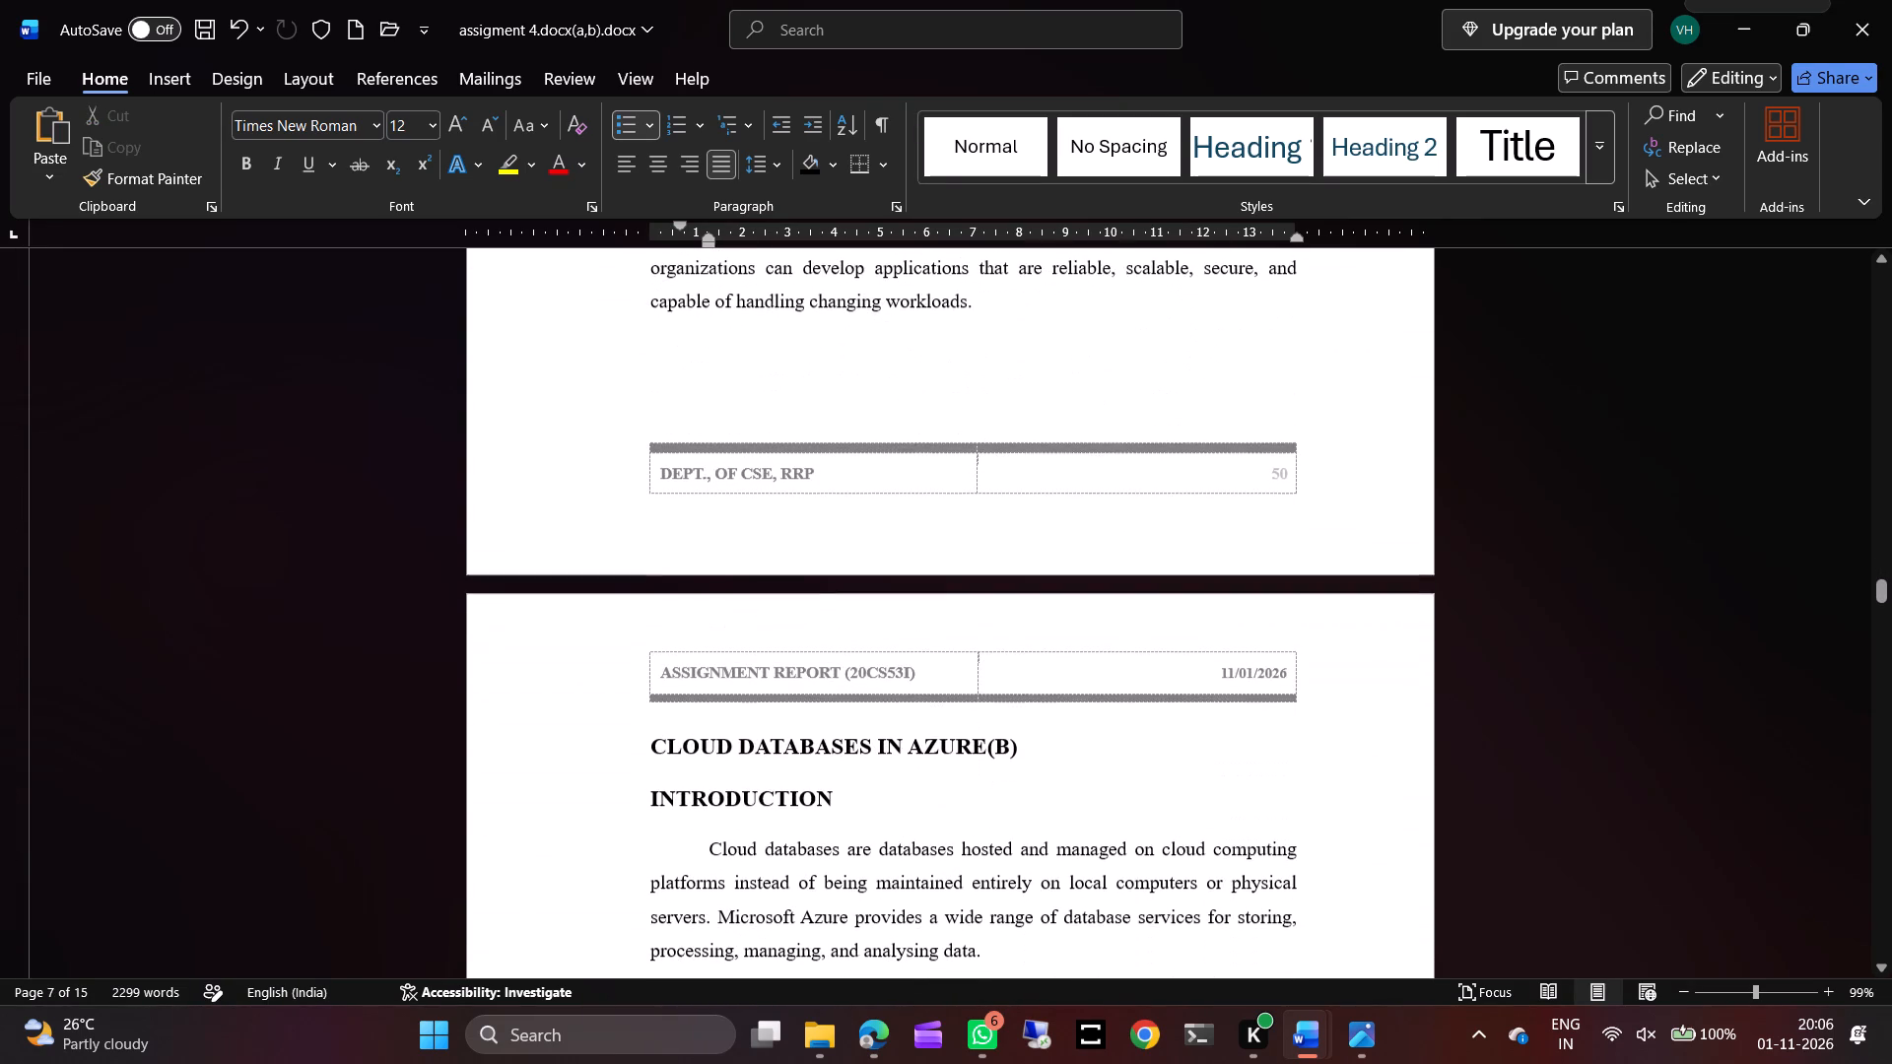
scroll(1023, 590, "down", 3)
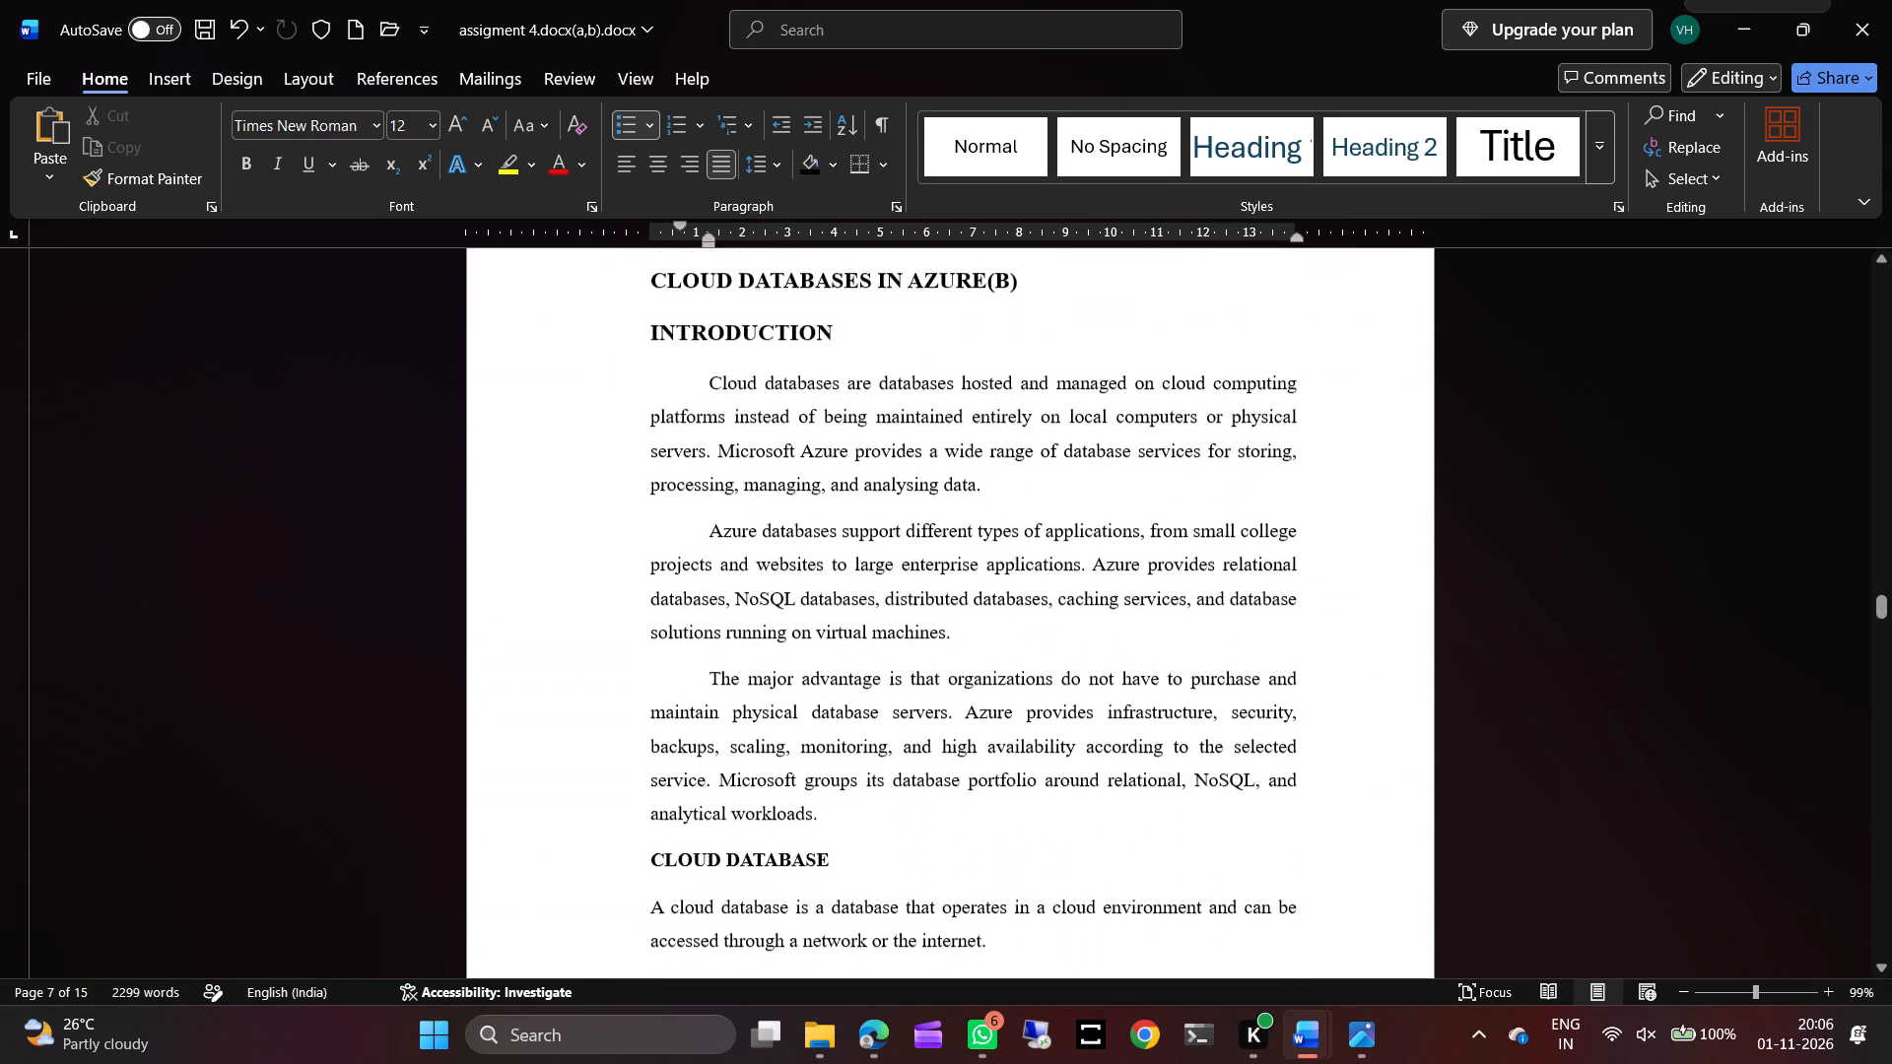
scroll(1023, 590, "down", 5)
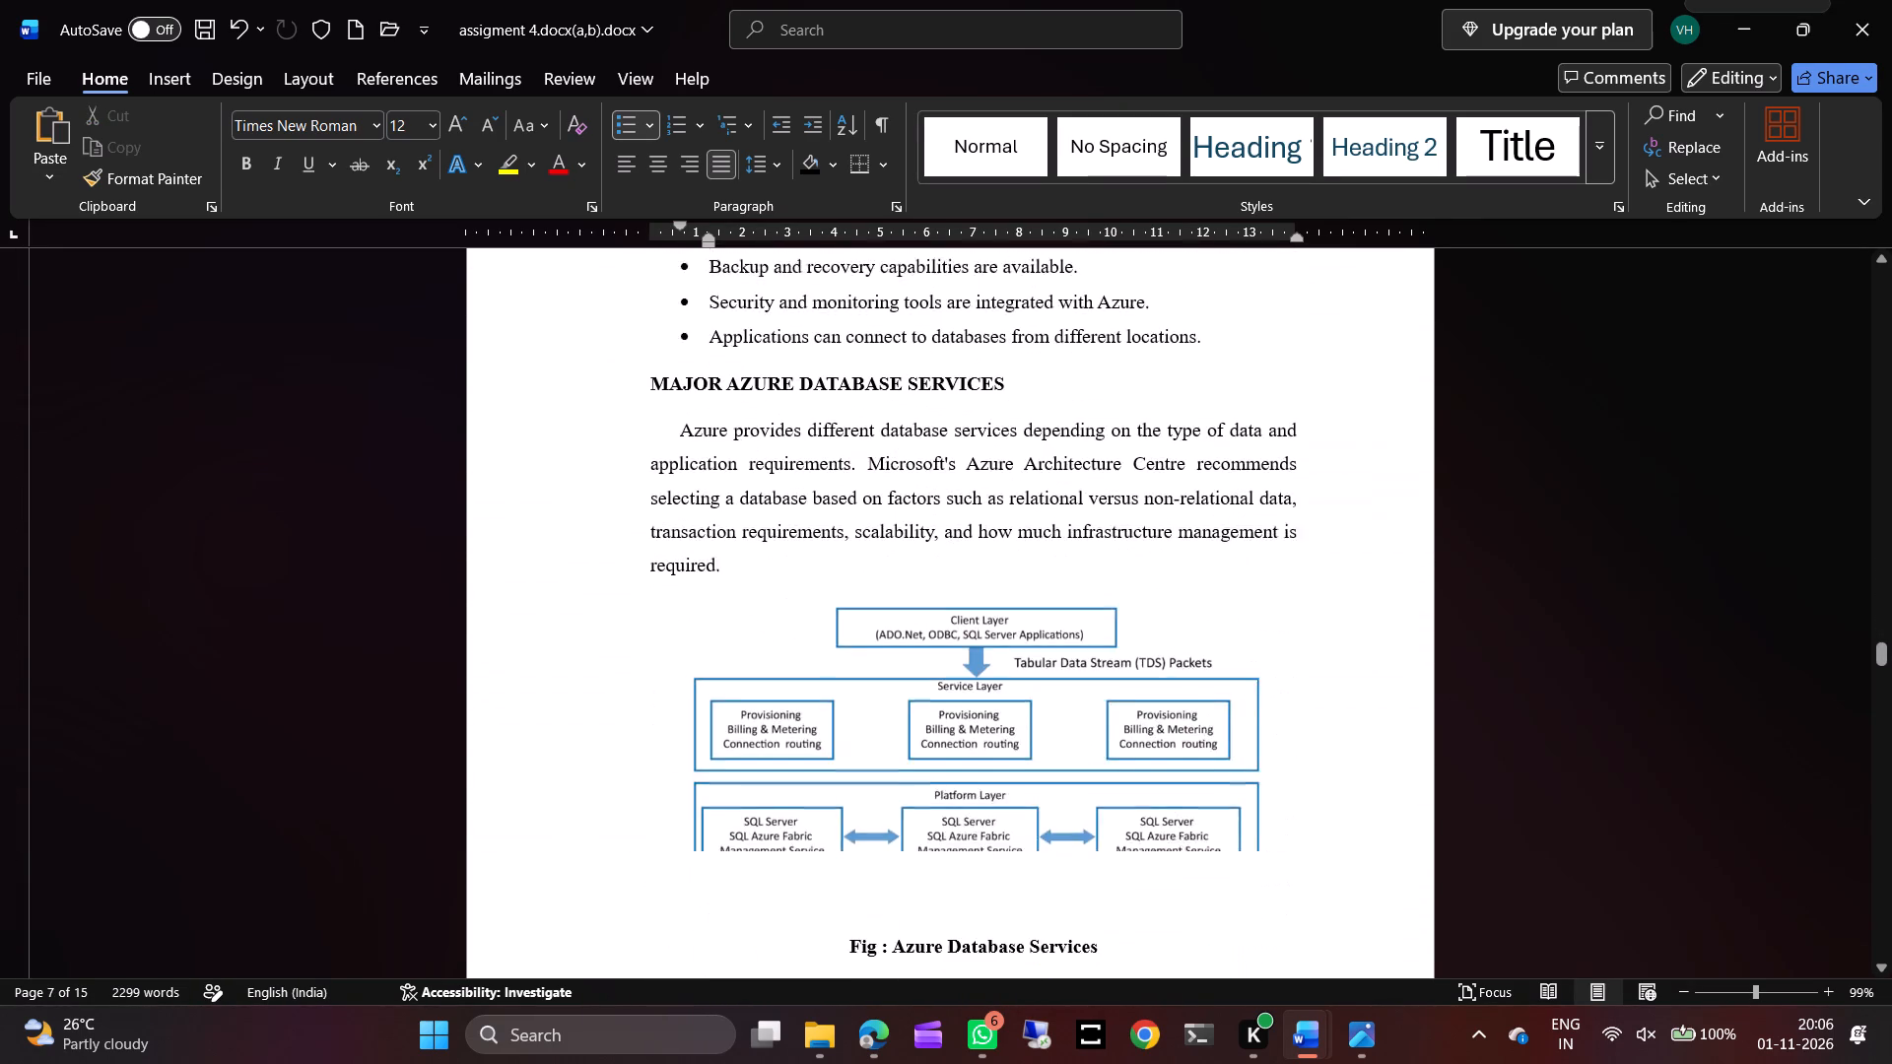
scroll(1023, 590, "down", 6)
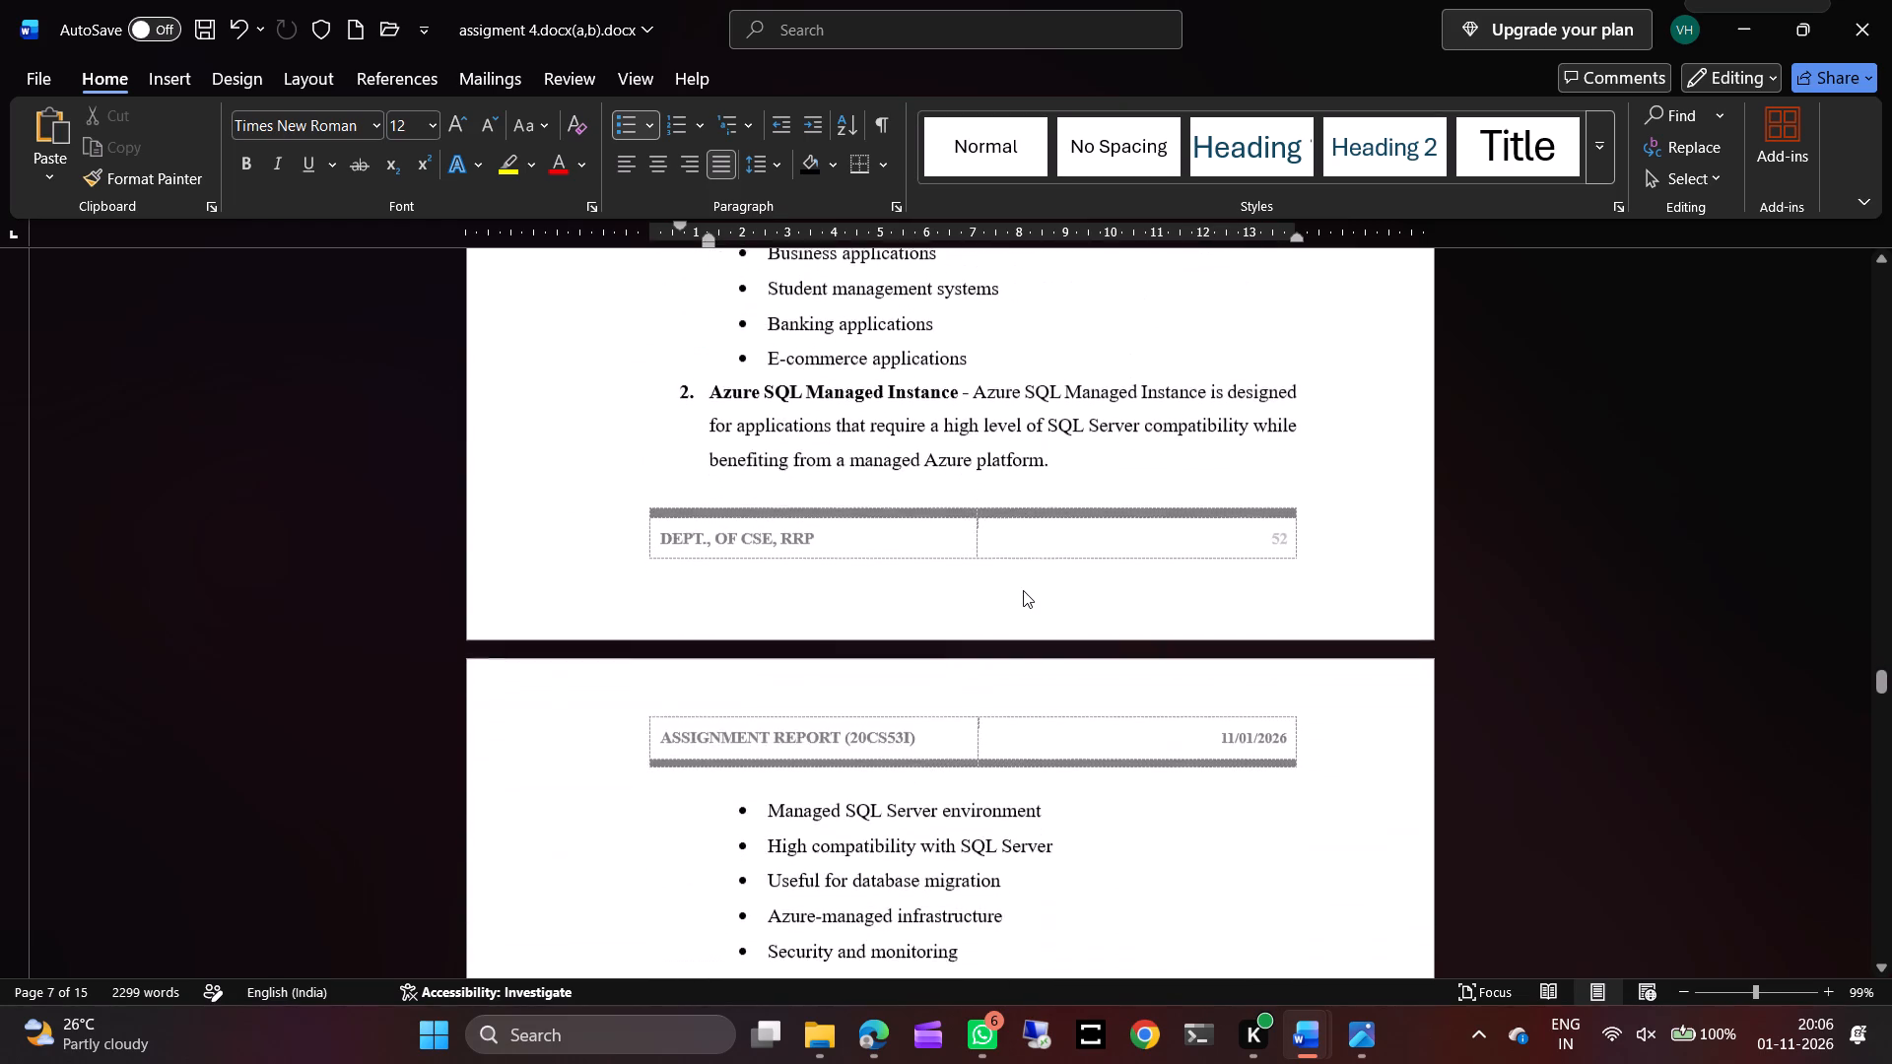
scroll(1023, 590, "down", 8)
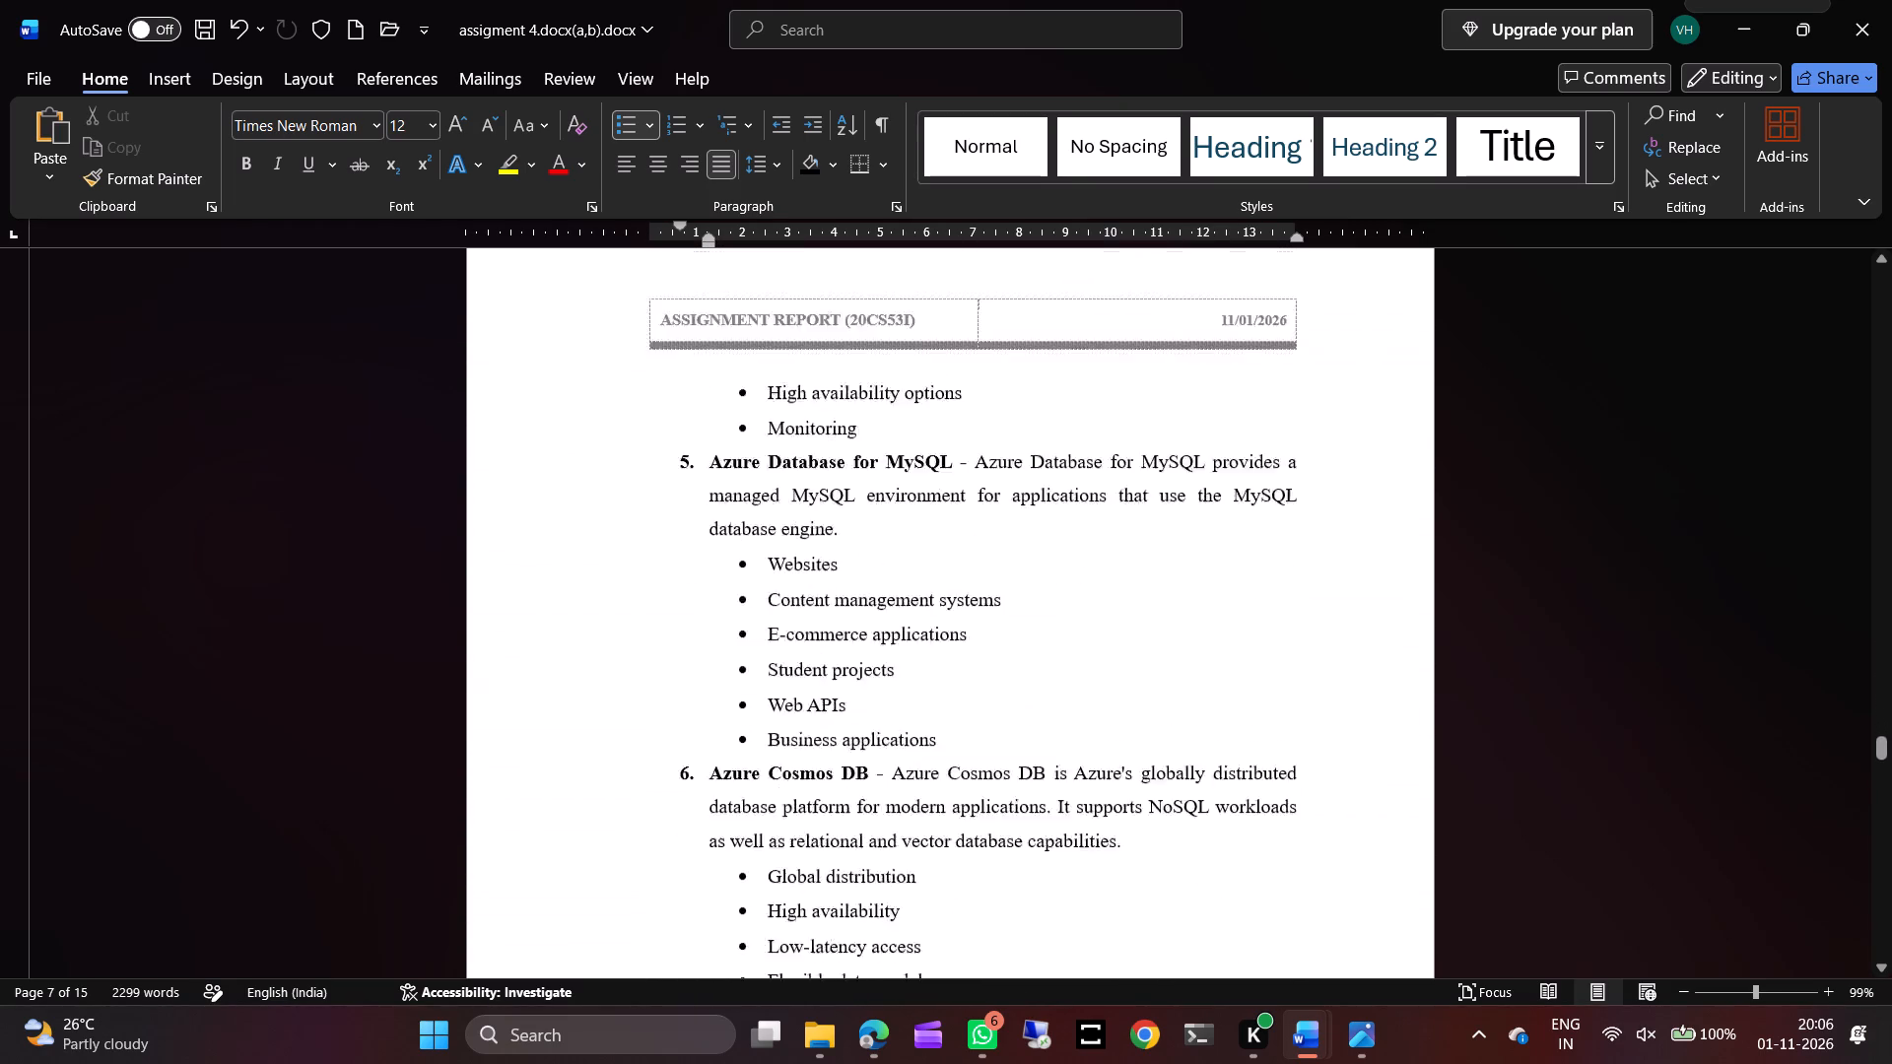
Review the rest of the Azure part, from Azure Cosmos DB to the conclusion, checking pictures, captions and page breaks.
scroll(1023, 590, "down", 10)
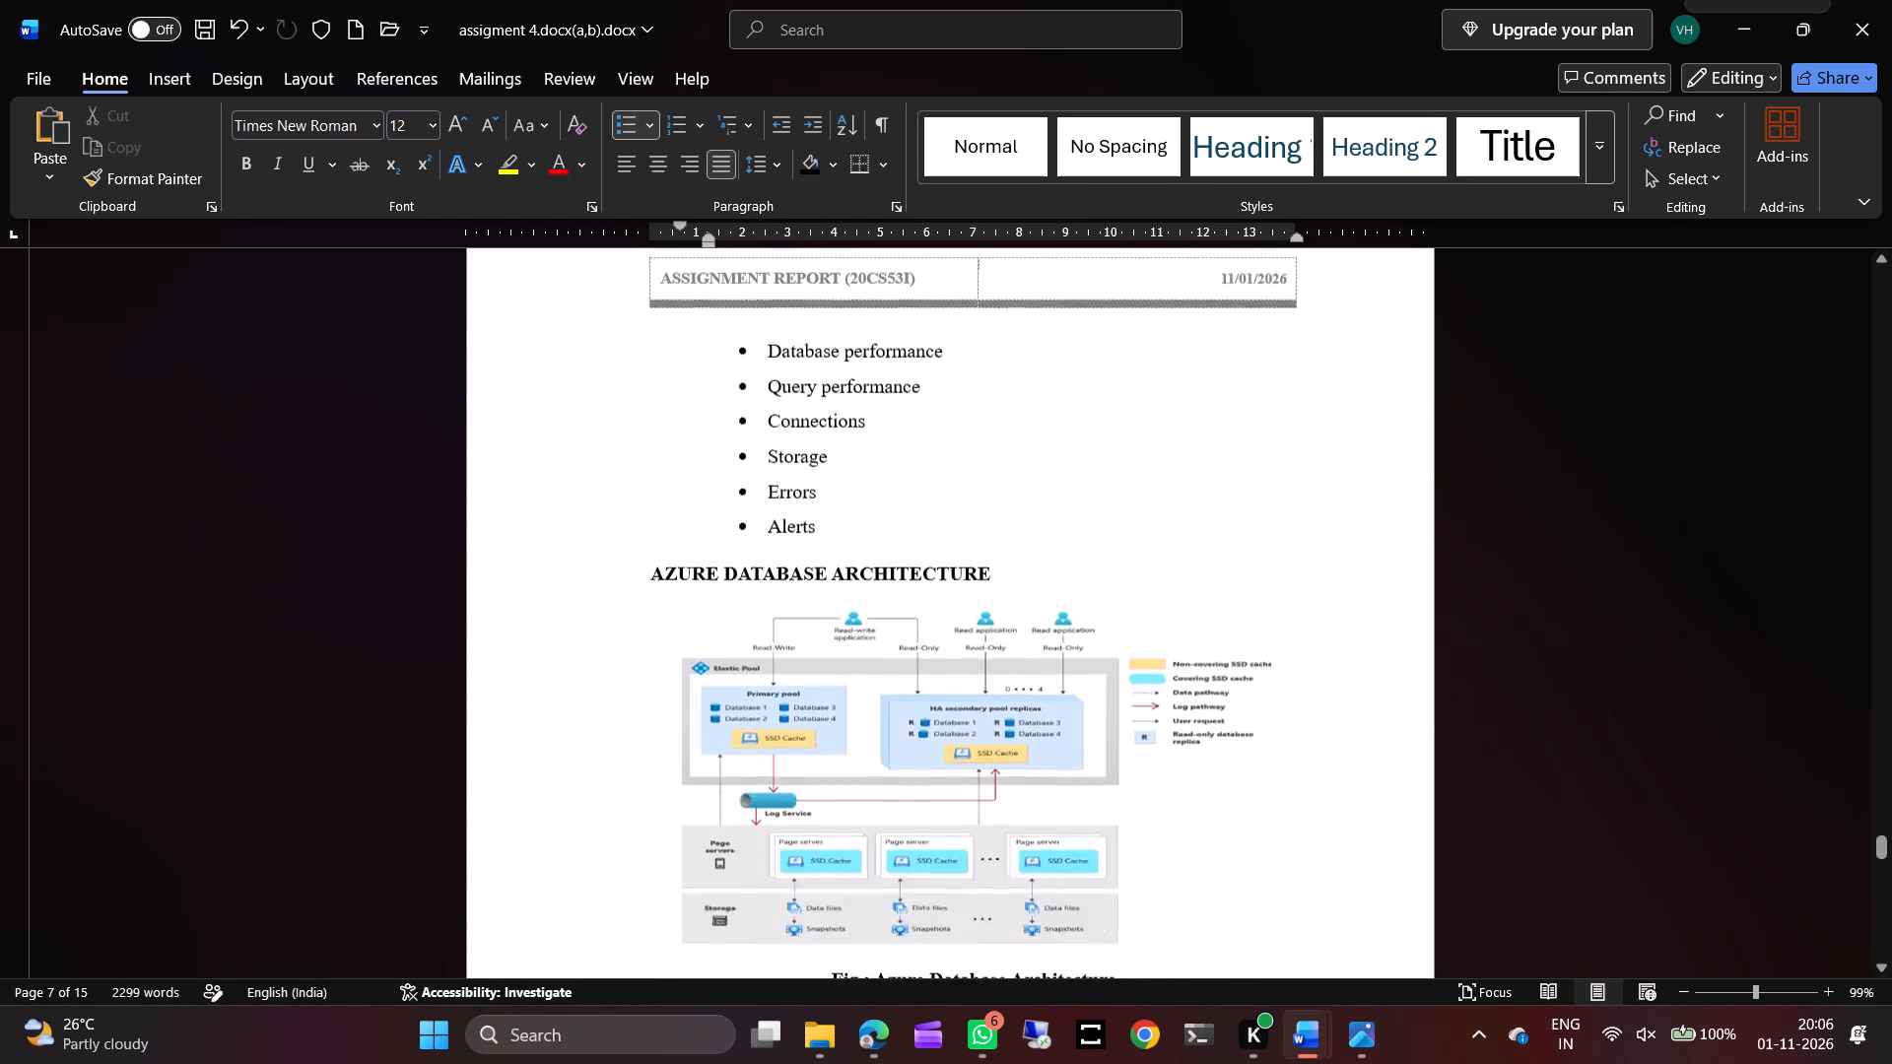
scroll(1023, 590, "down", 9)
scroll(1023, 590, "up", 2)
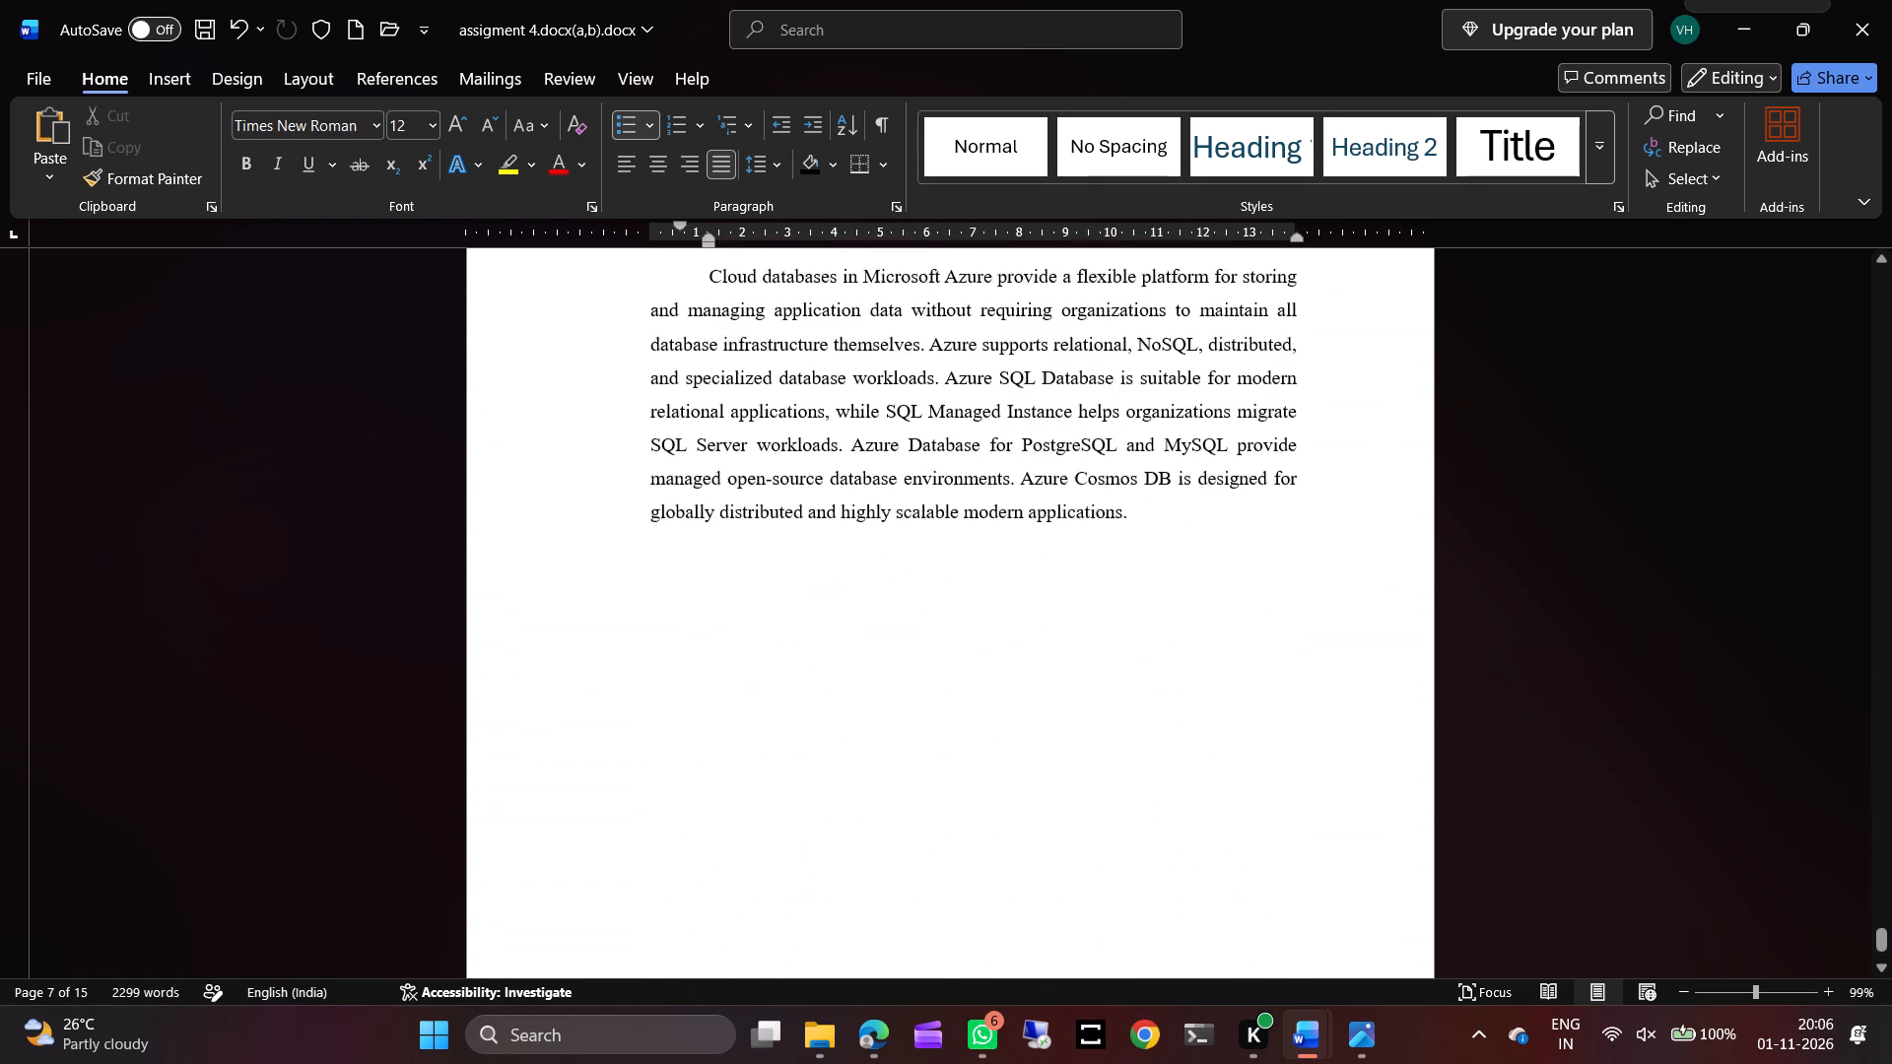
scroll(1023, 590, "up", 5)
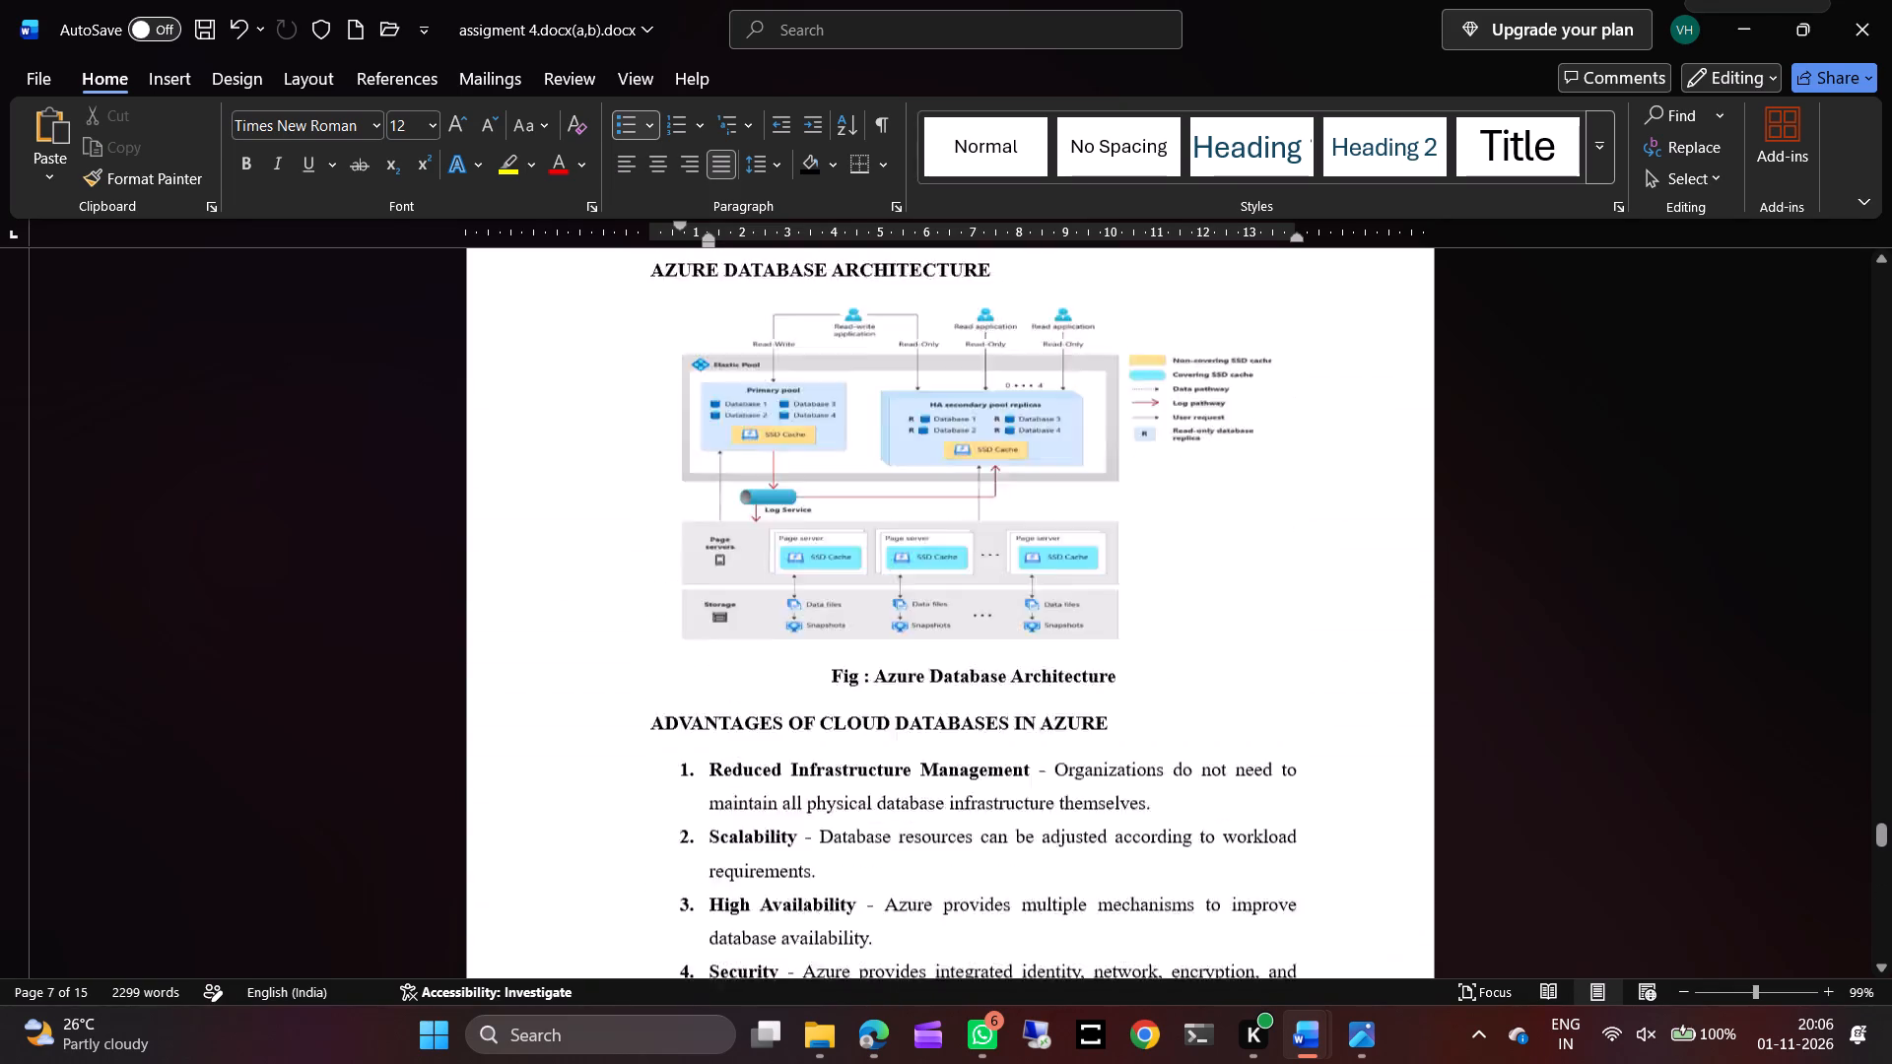
scroll(1023, 590, "up", 2)
left_click(956, 883)
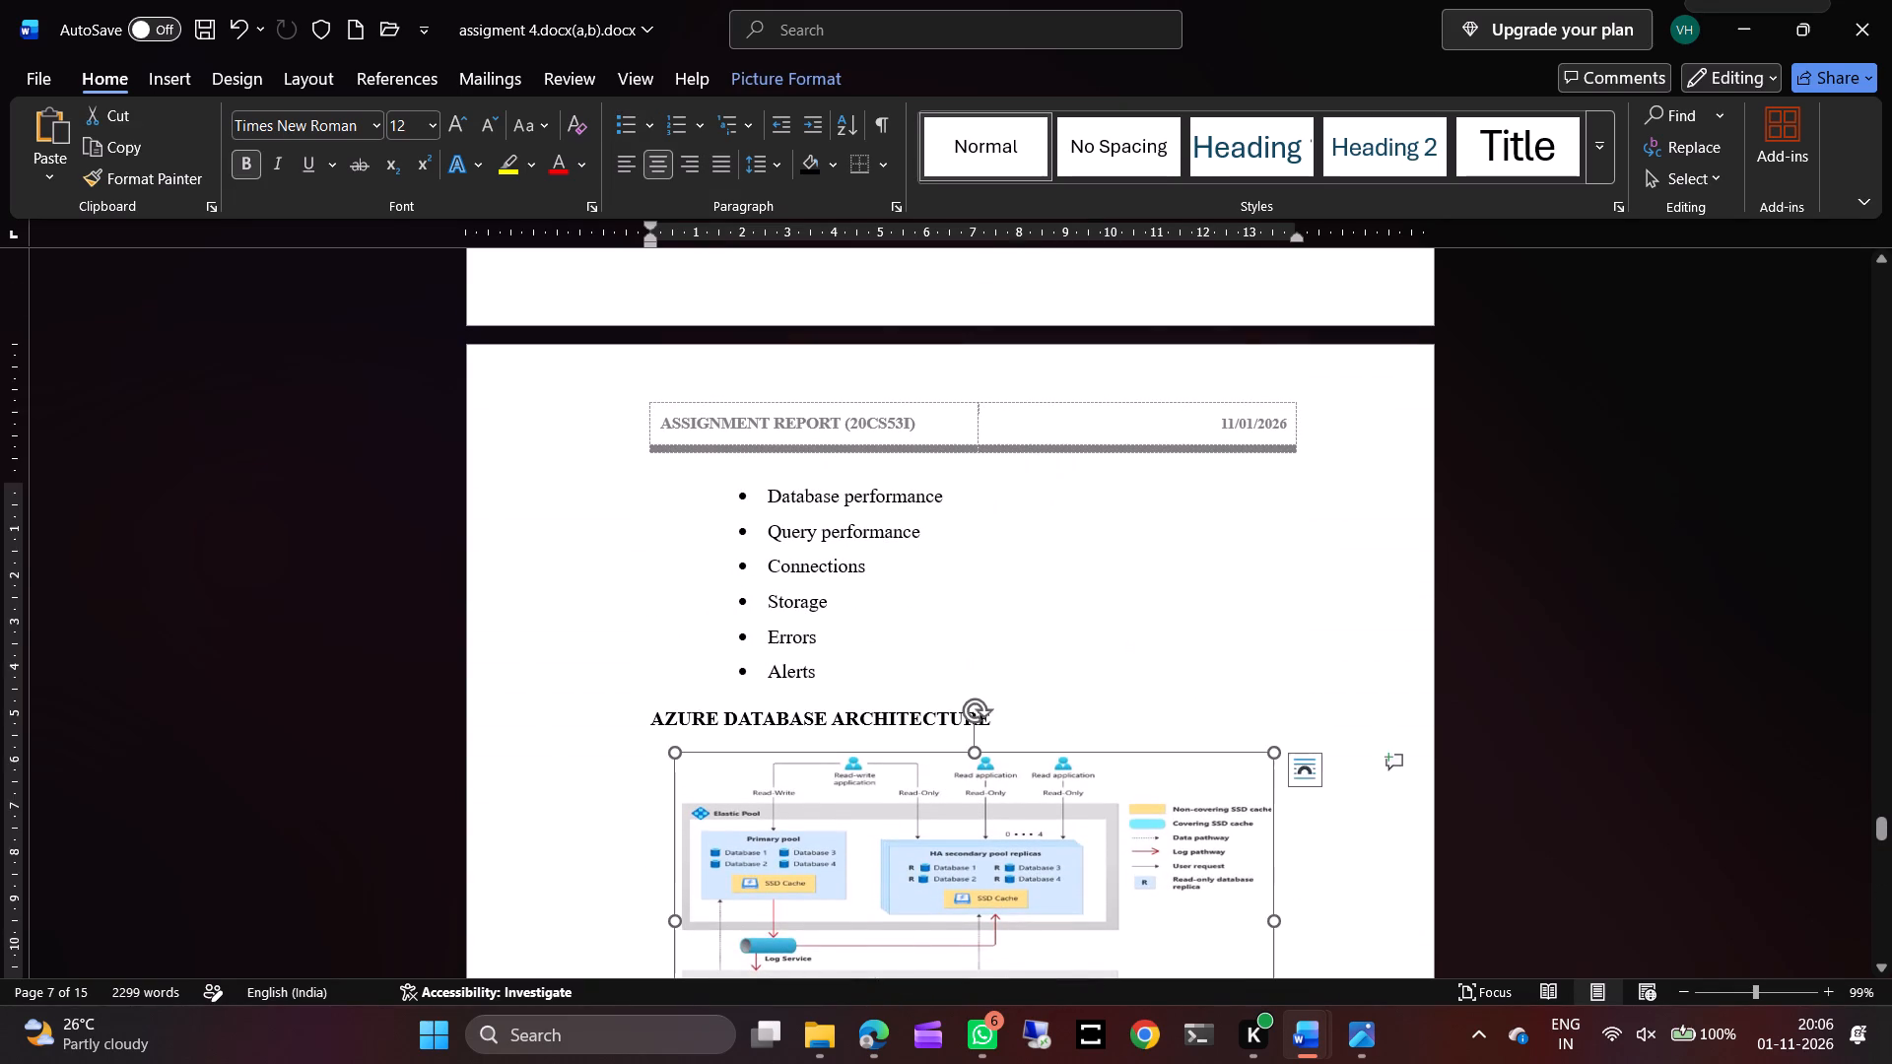
scroll(956, 883, "up", 5)
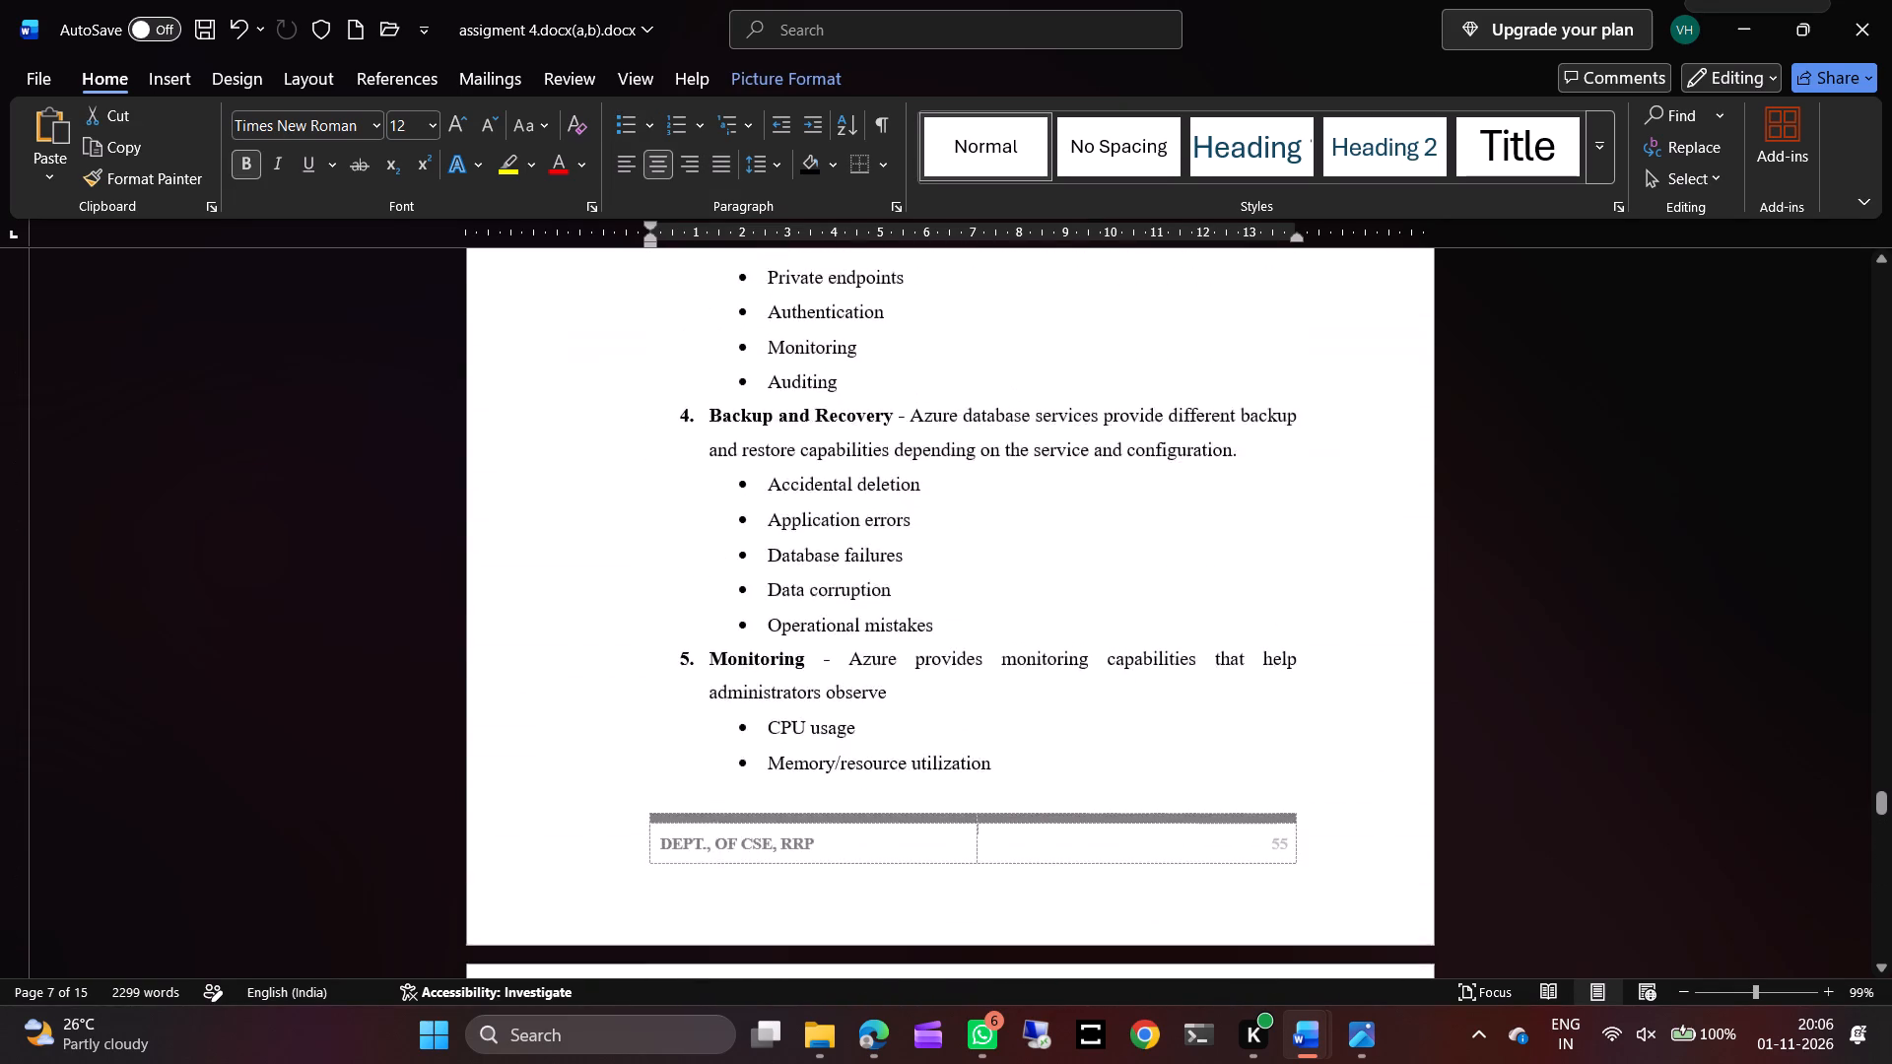
scroll(956, 883, "up", 3)
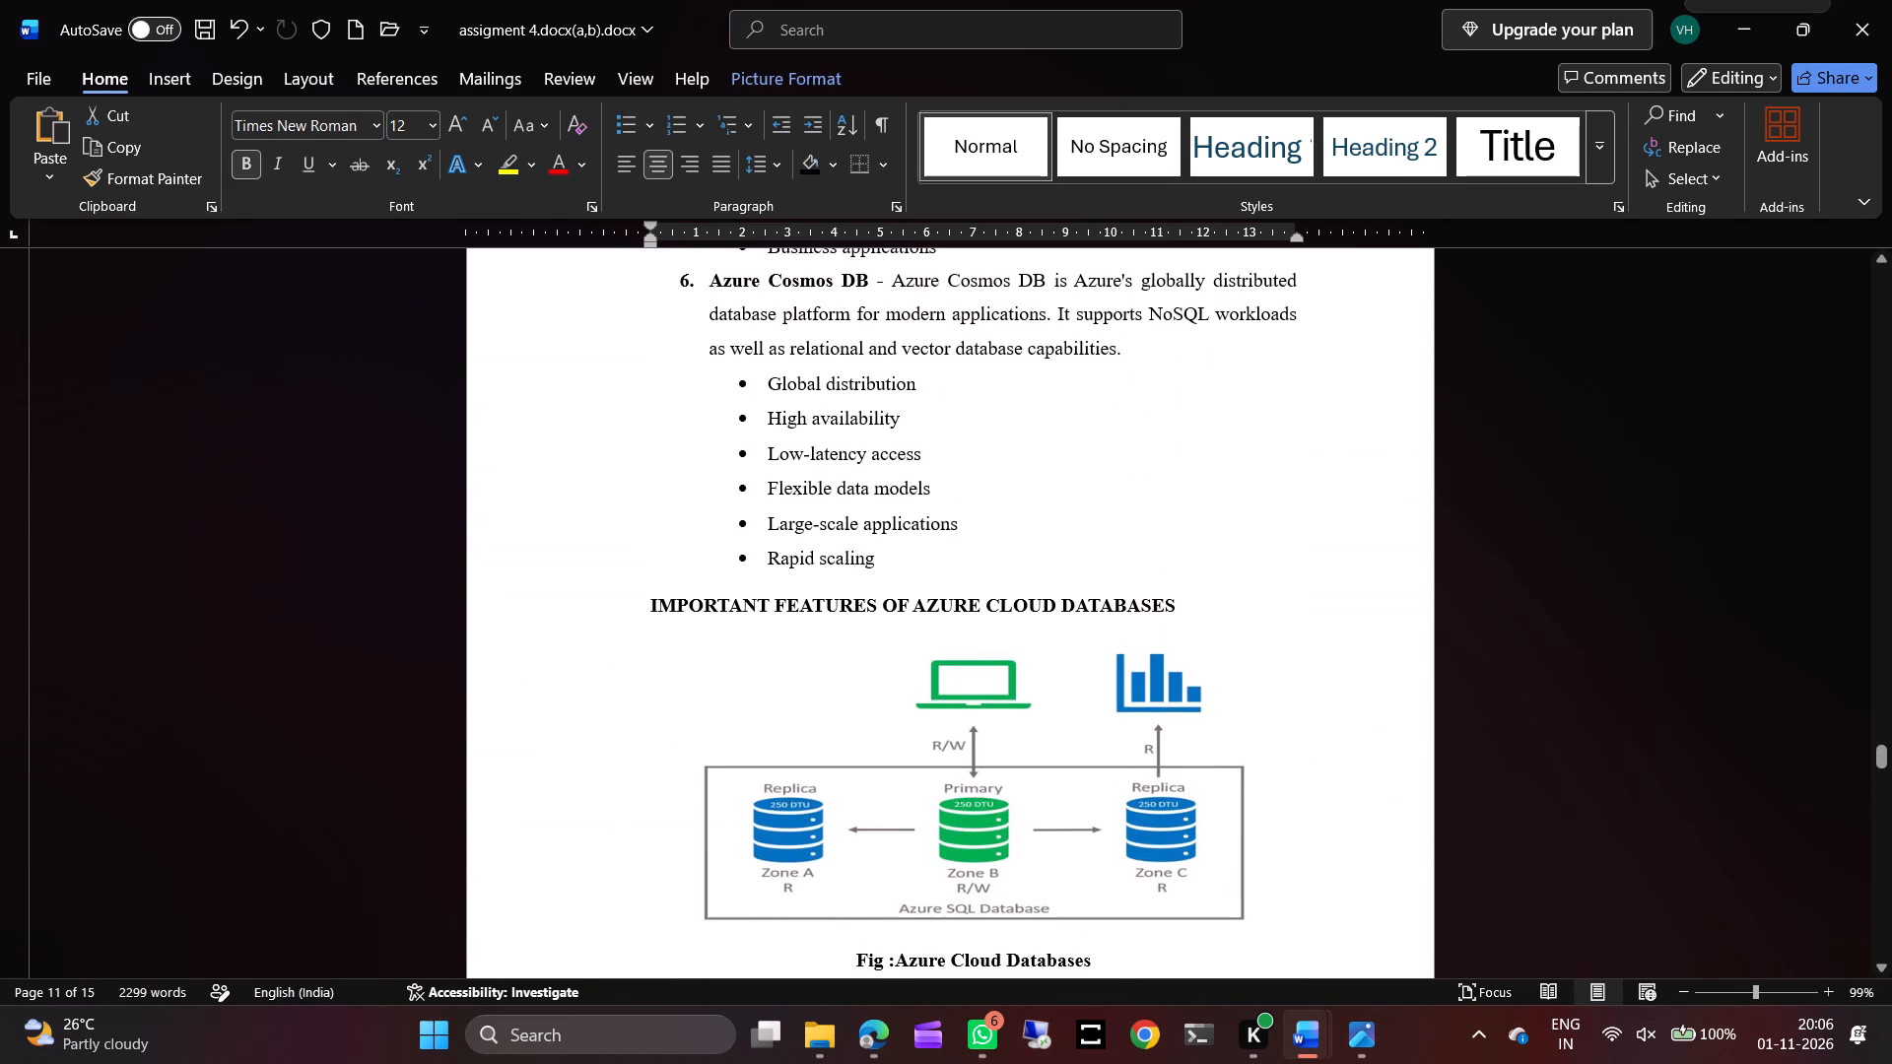
Delete the diagram, its "Fig :Azure Cloud Databases" caption and the leftover empty line under the IMPORTANT FEATURES OF AZURE CLOUD DATABASES heading.
left_click(1009, 827)
scroll(1009, 827, "down", 1)
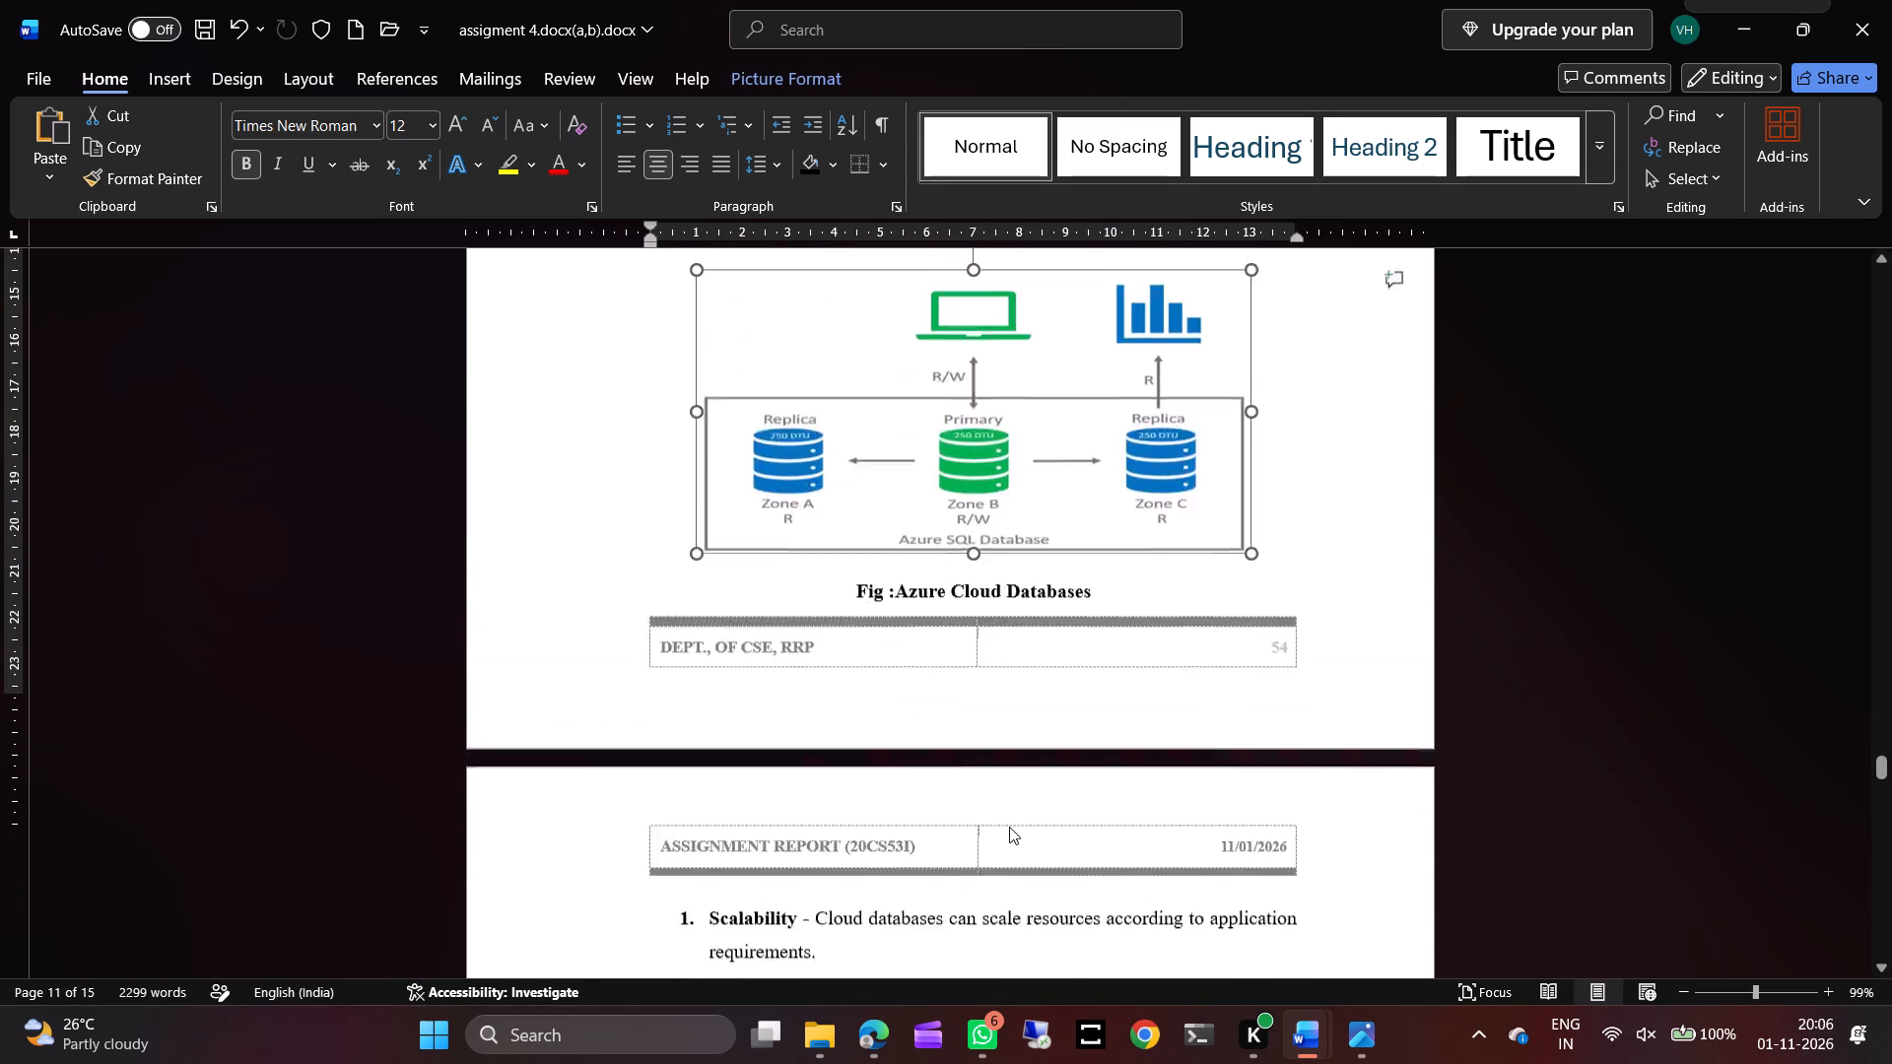
scroll(1009, 827, "down", 1)
key("BackSpace")
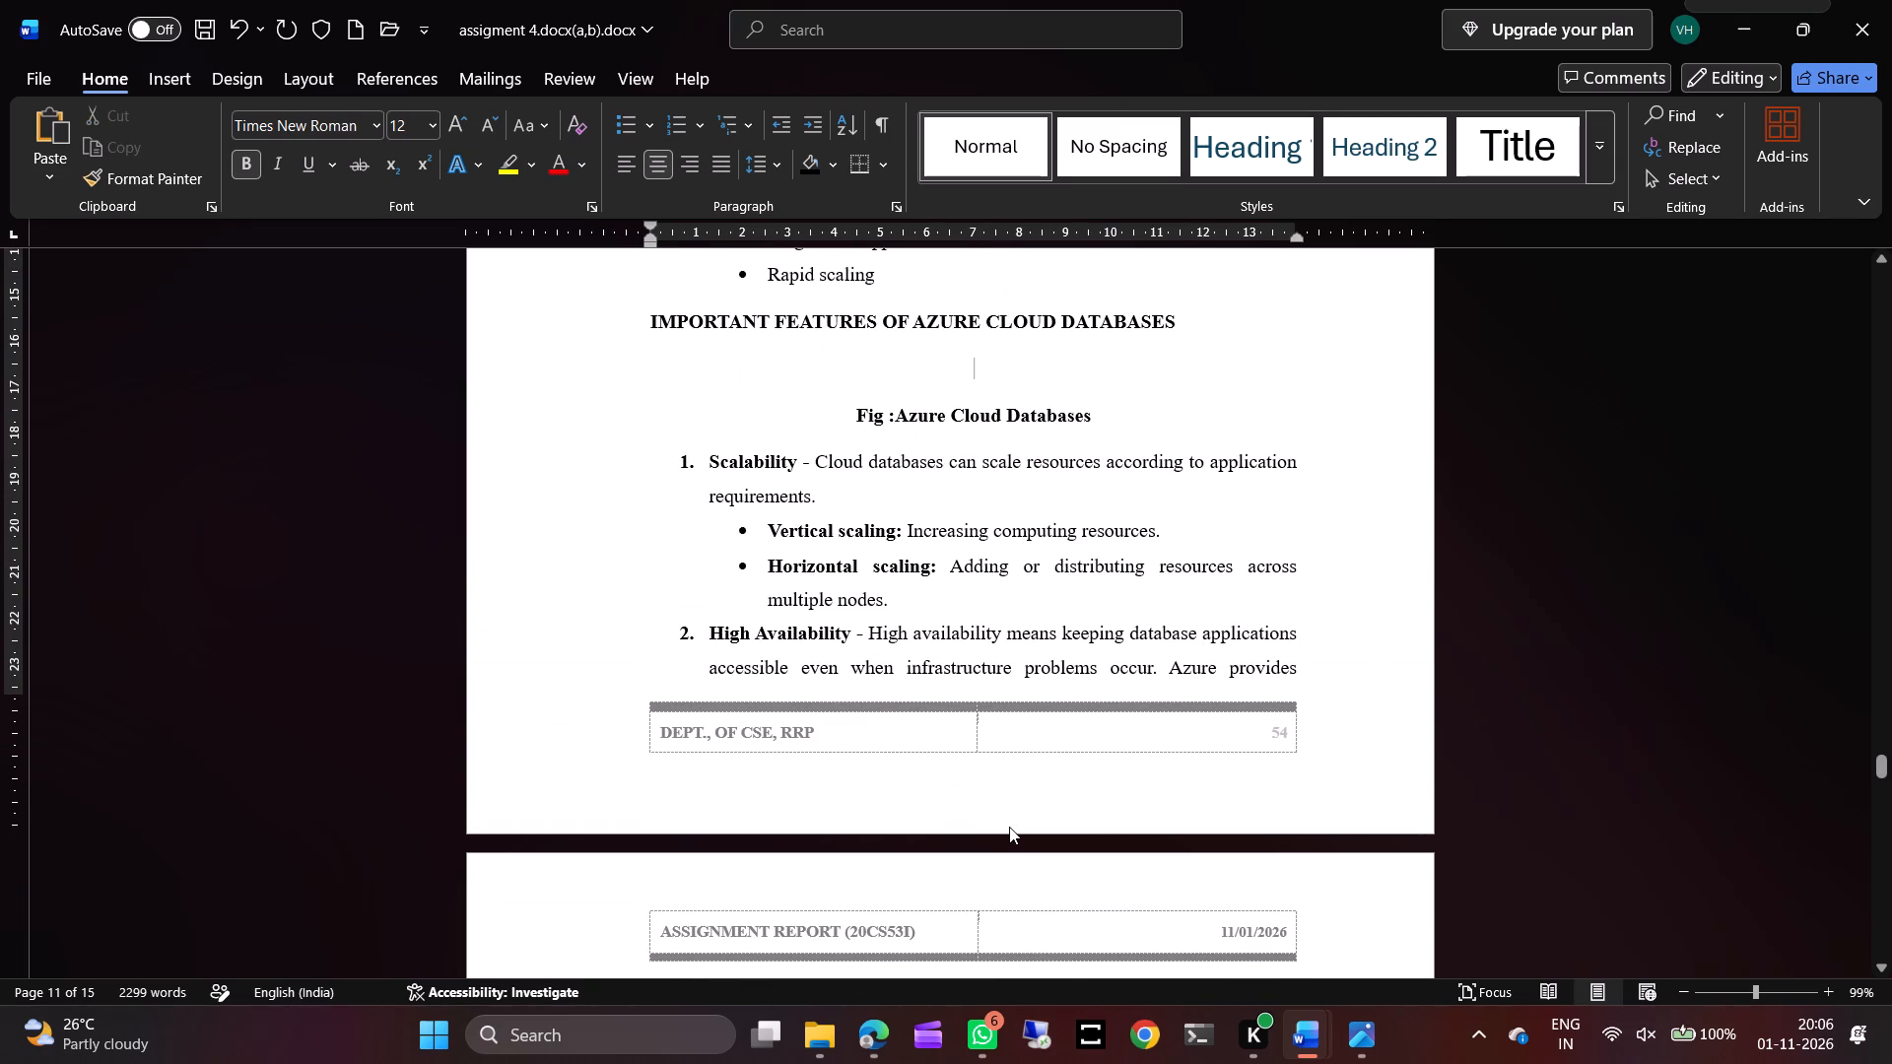
left_click_drag(1101, 420, 897, 411)
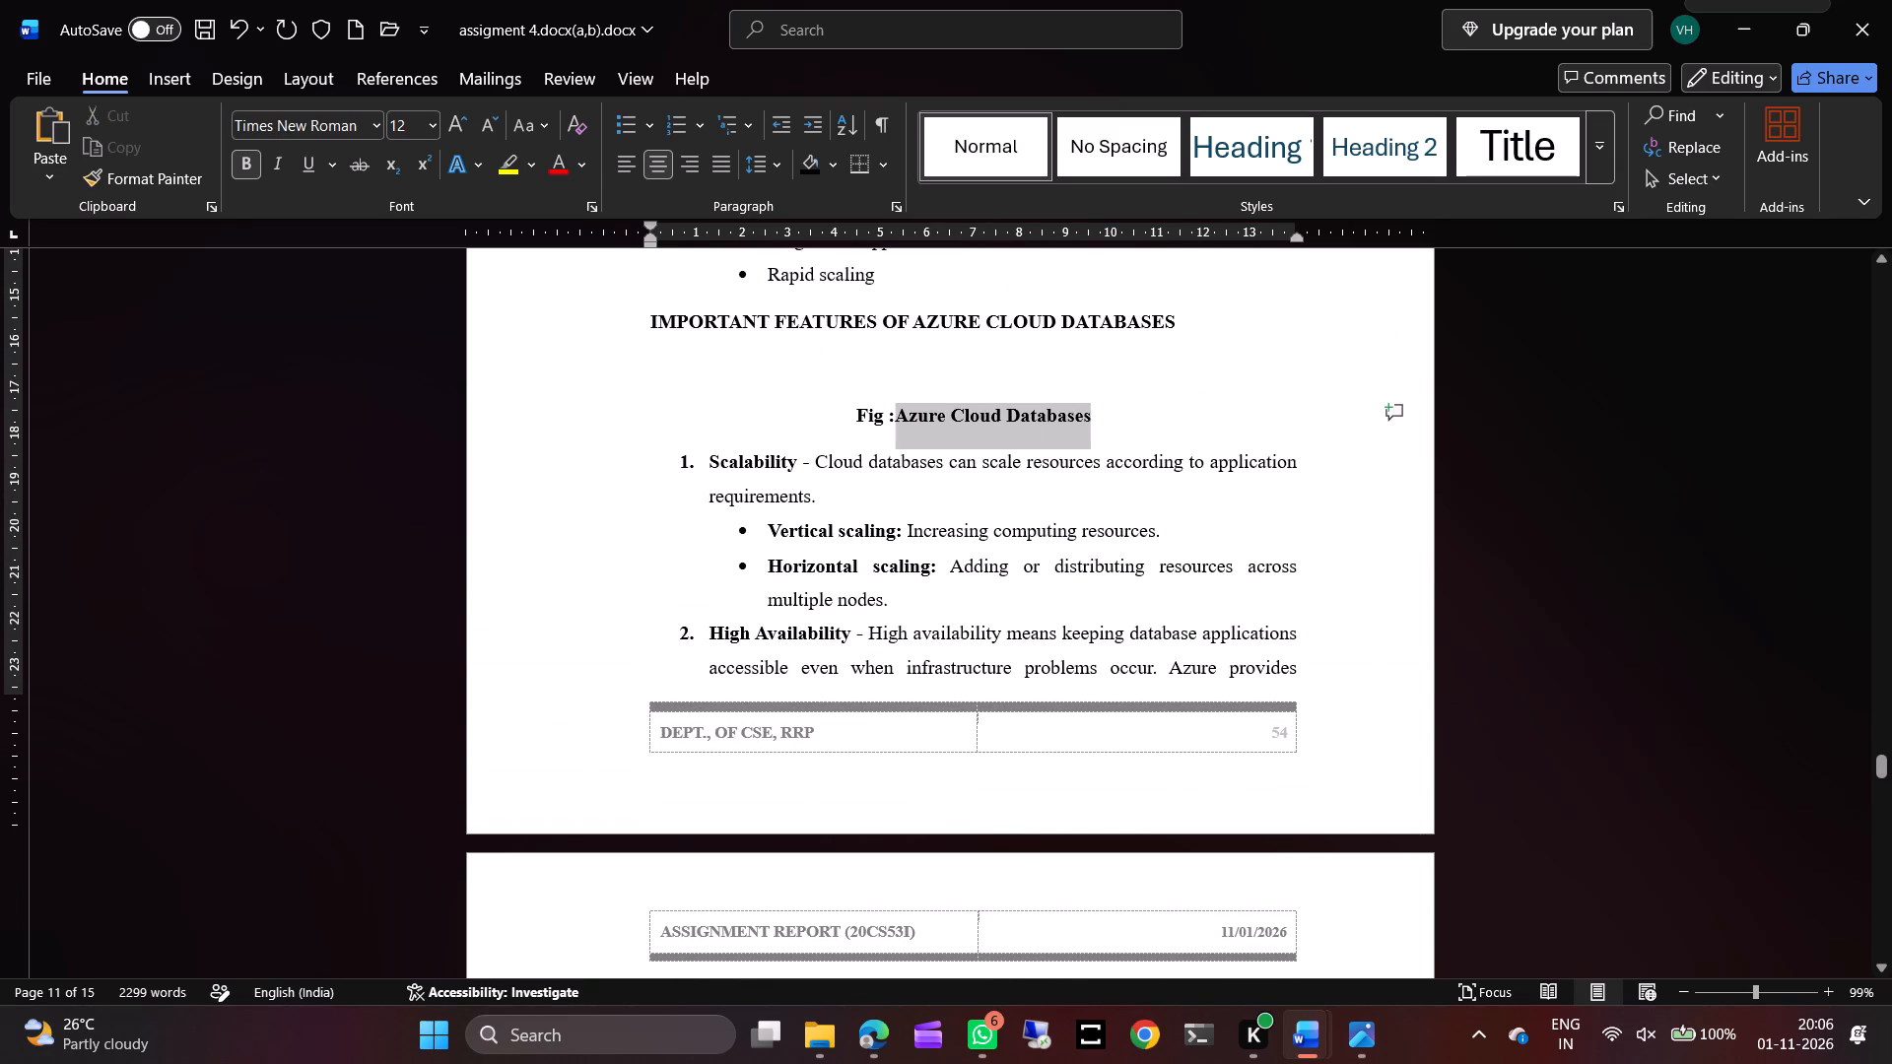
left_click_drag(897, 411, 862, 409)
key("BackSpace")
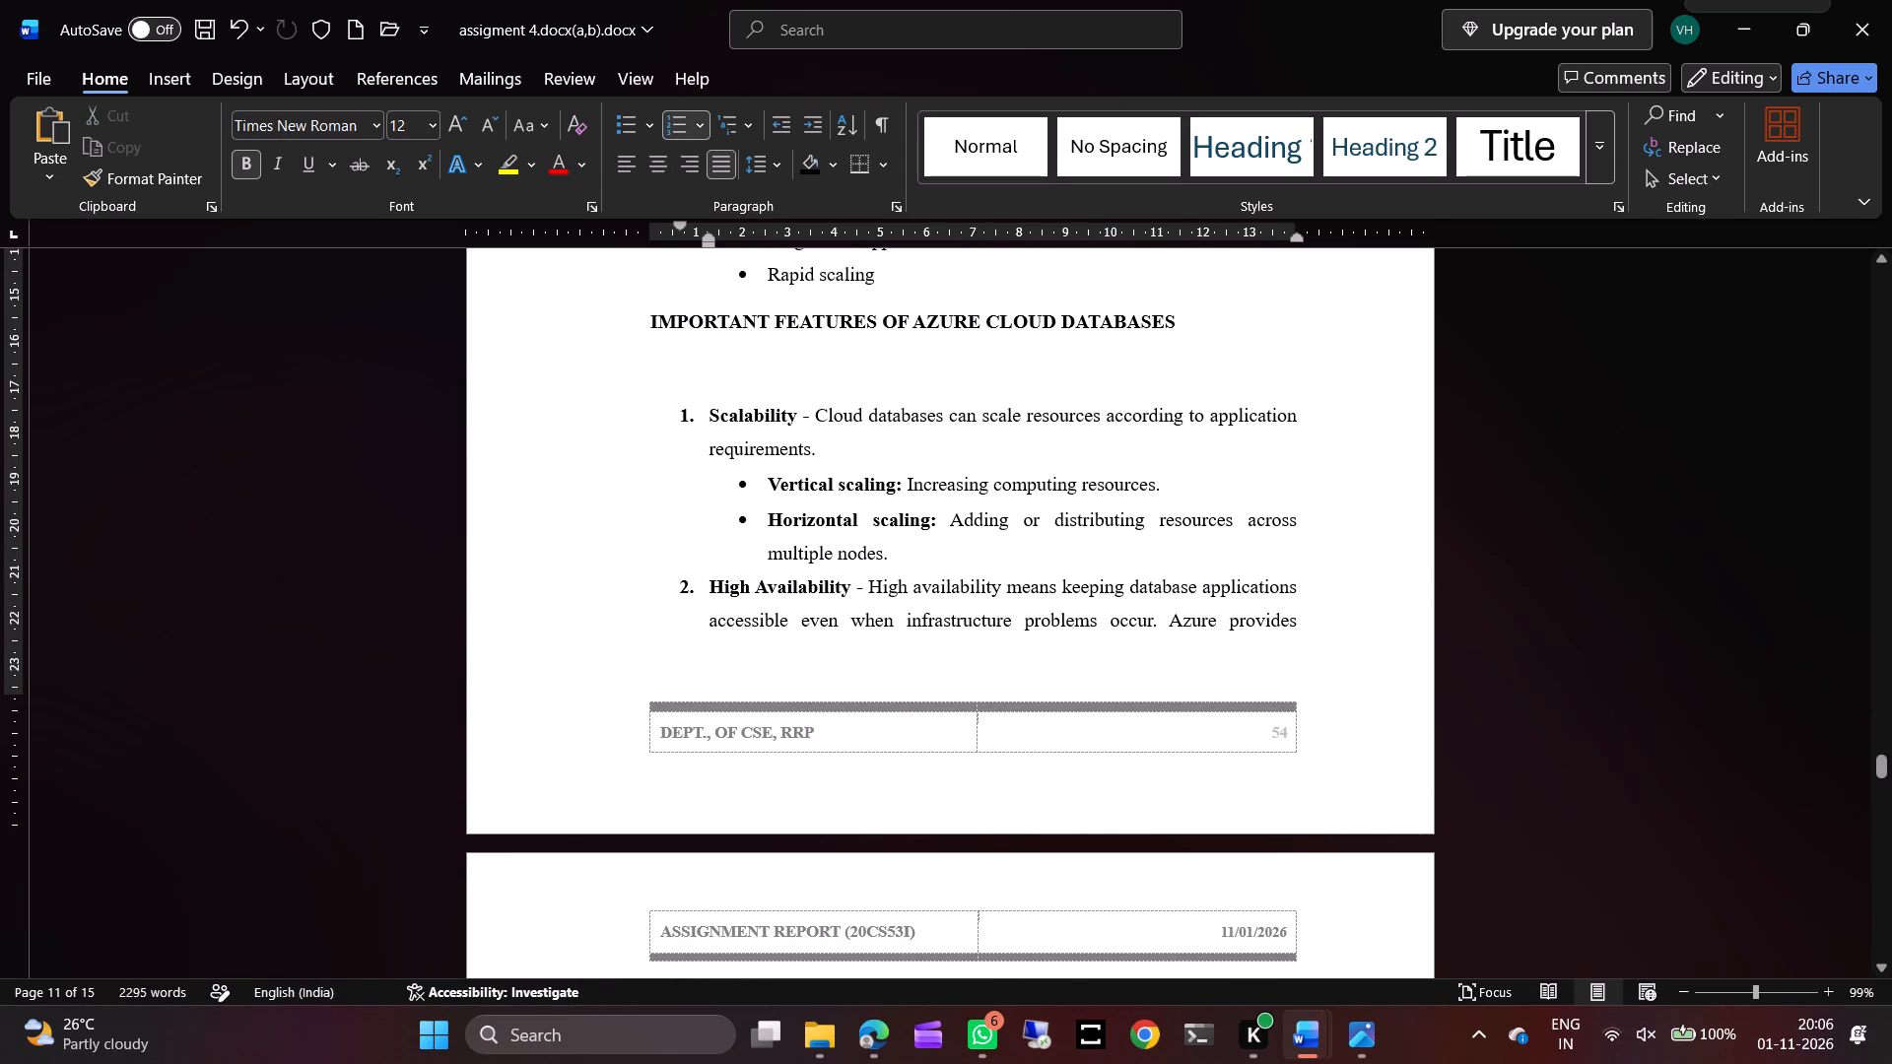
key("Up")
key("BackSpace")
key("BackSpace")
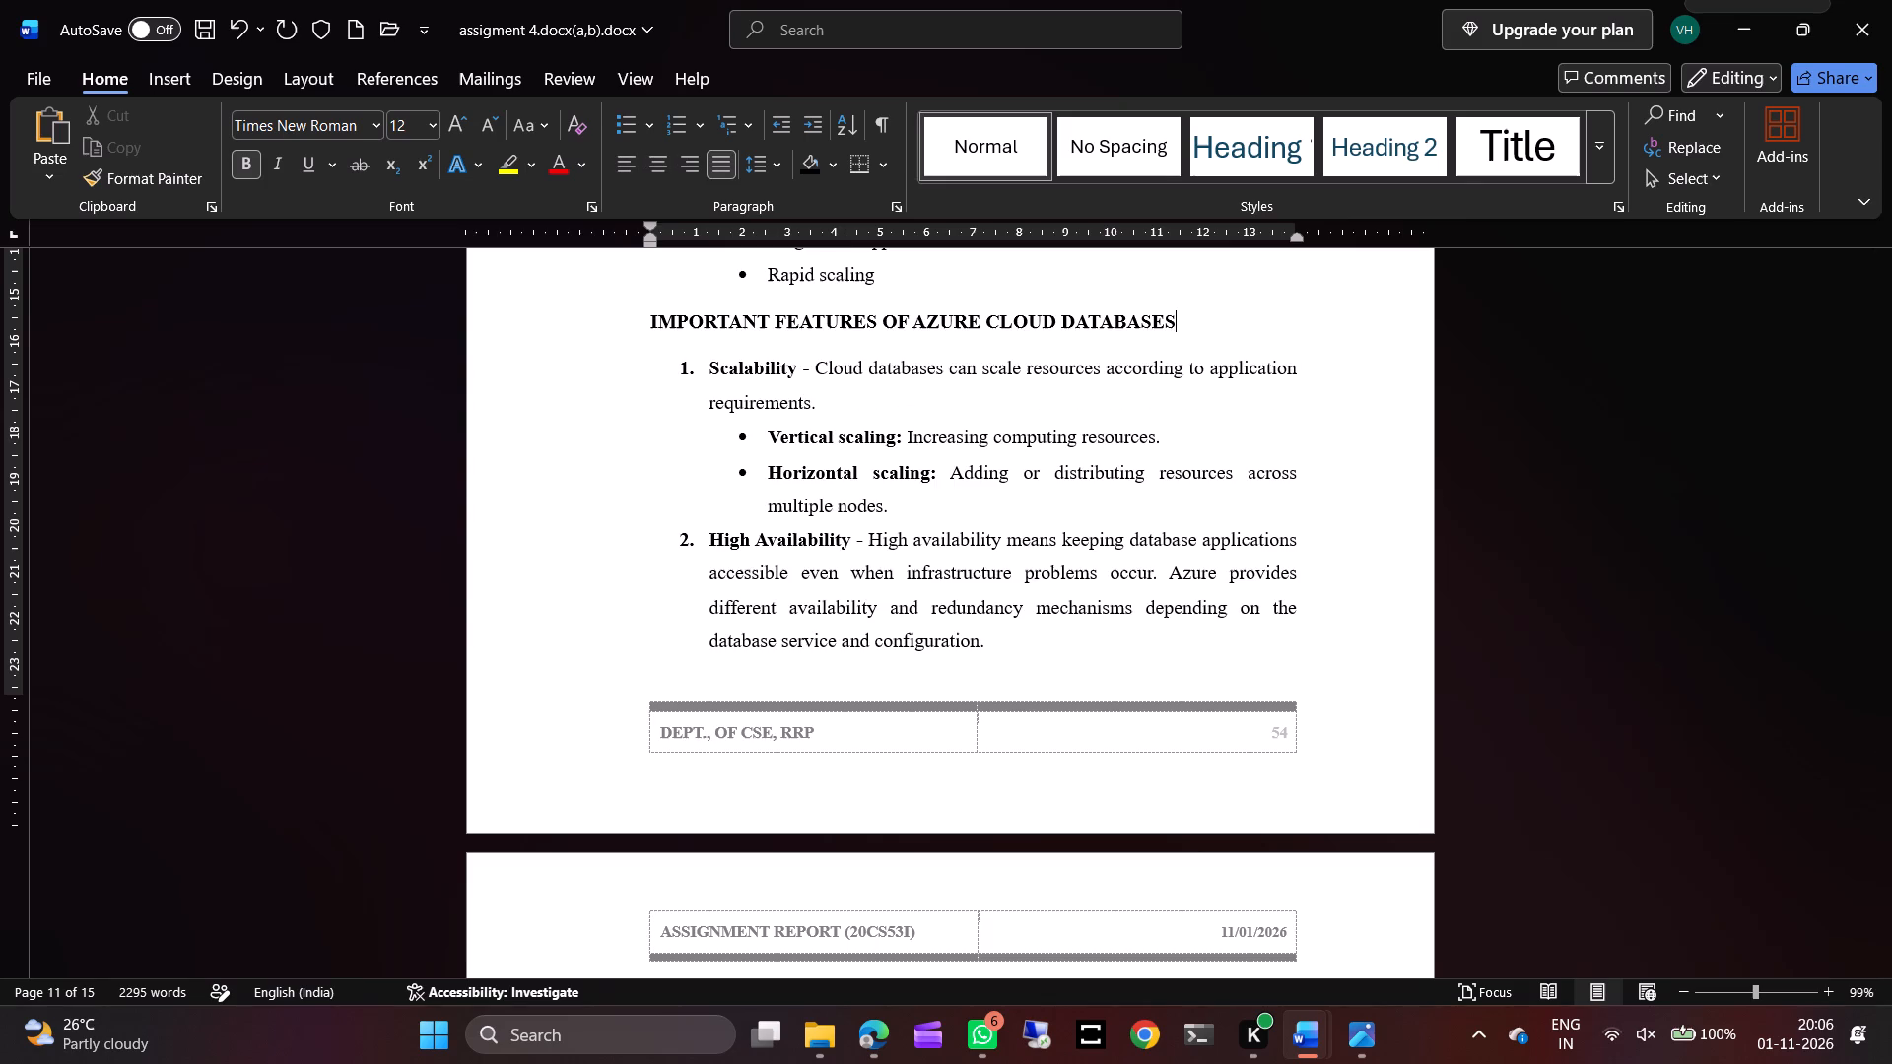
Add empty lines after the "Alerts" bullet so the AZURE DATABASE ARCHITECTURE heading moves to the next page with its diagram.
scroll(862, 687, "down", 4)
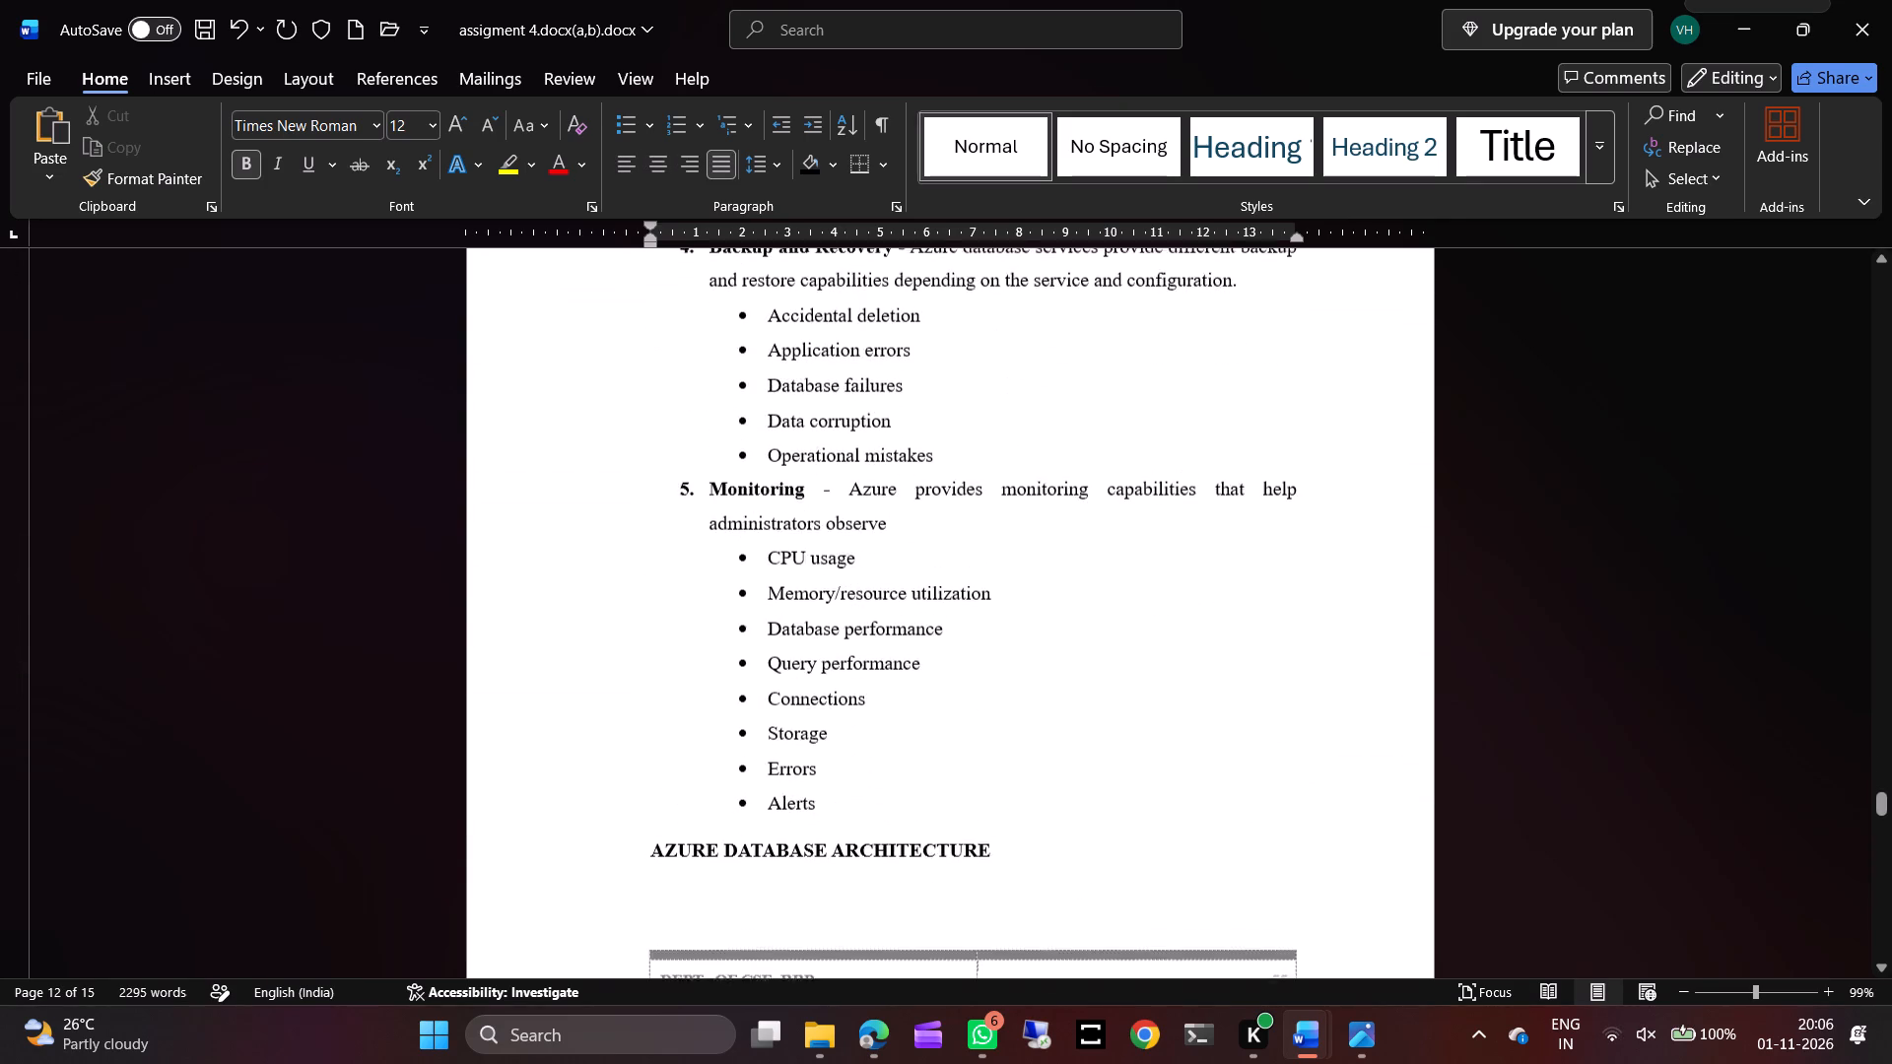
scroll(862, 687, "down", 2)
left_click(850, 316)
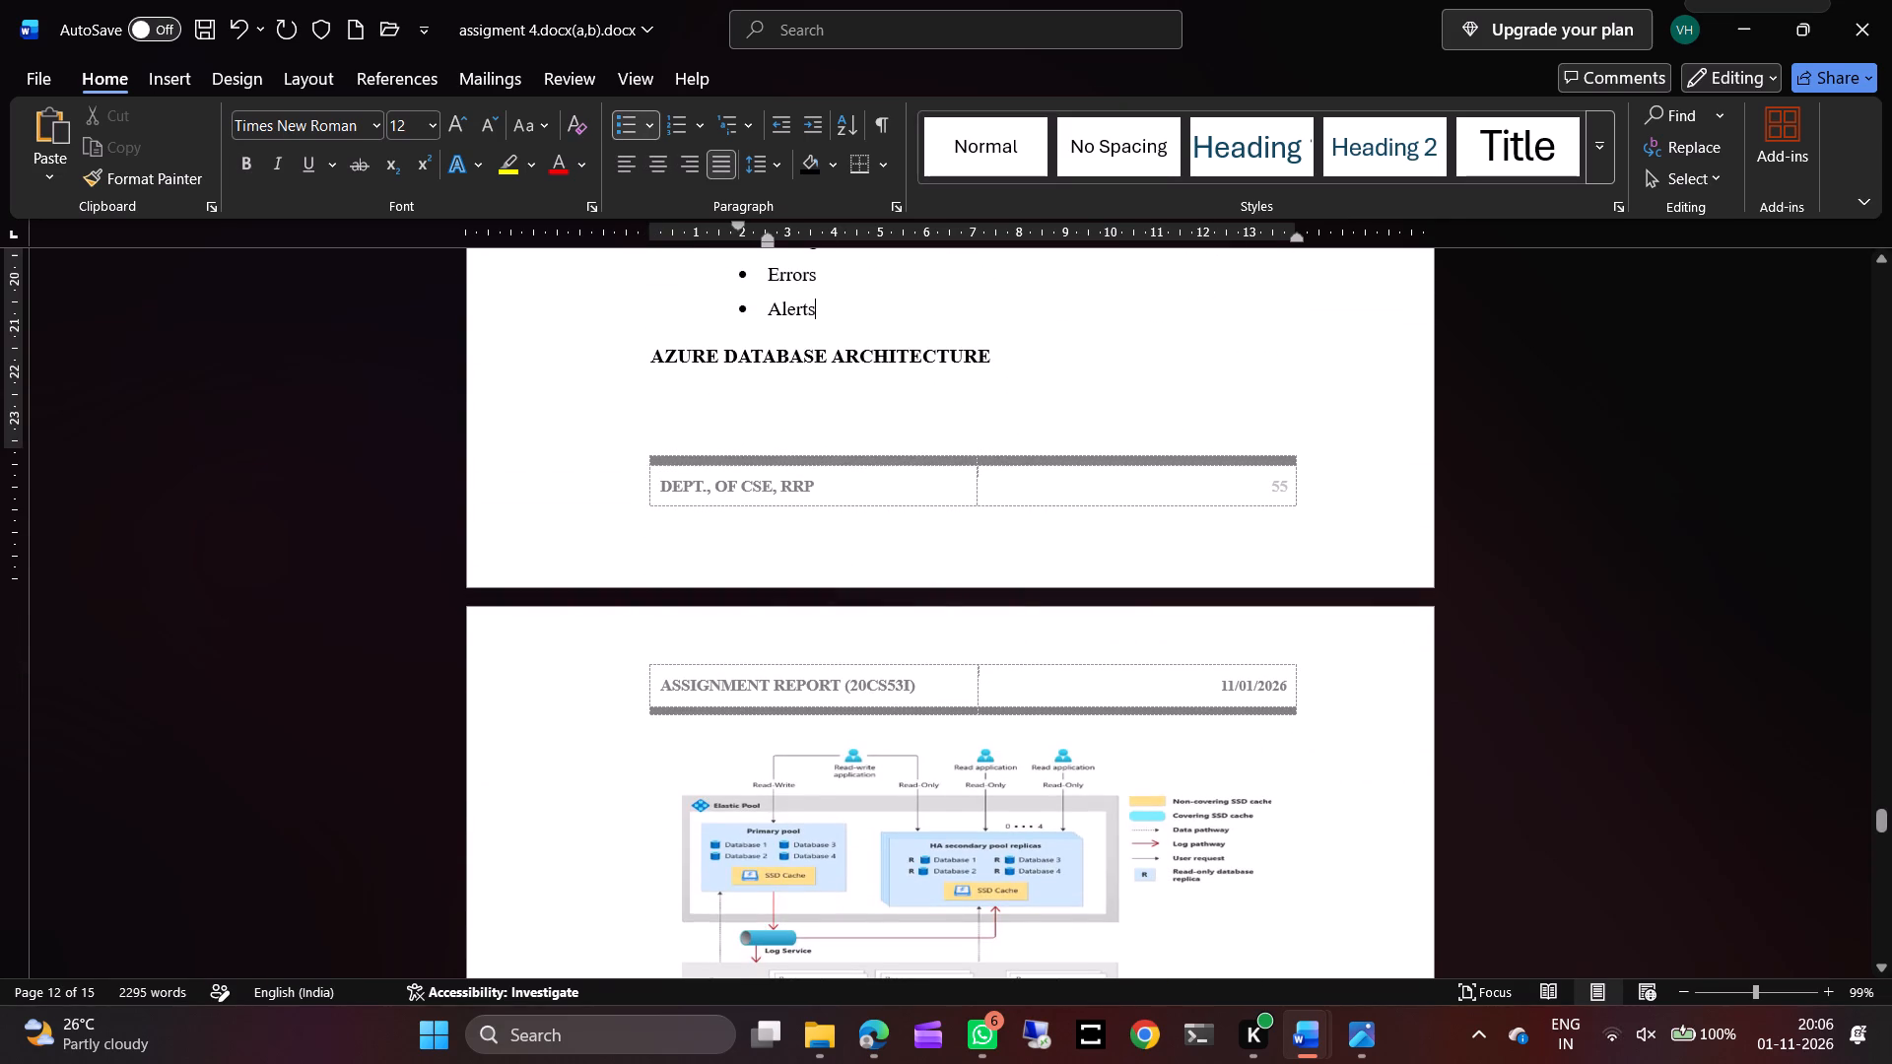
key("Return")
key("Return")
key("Return")
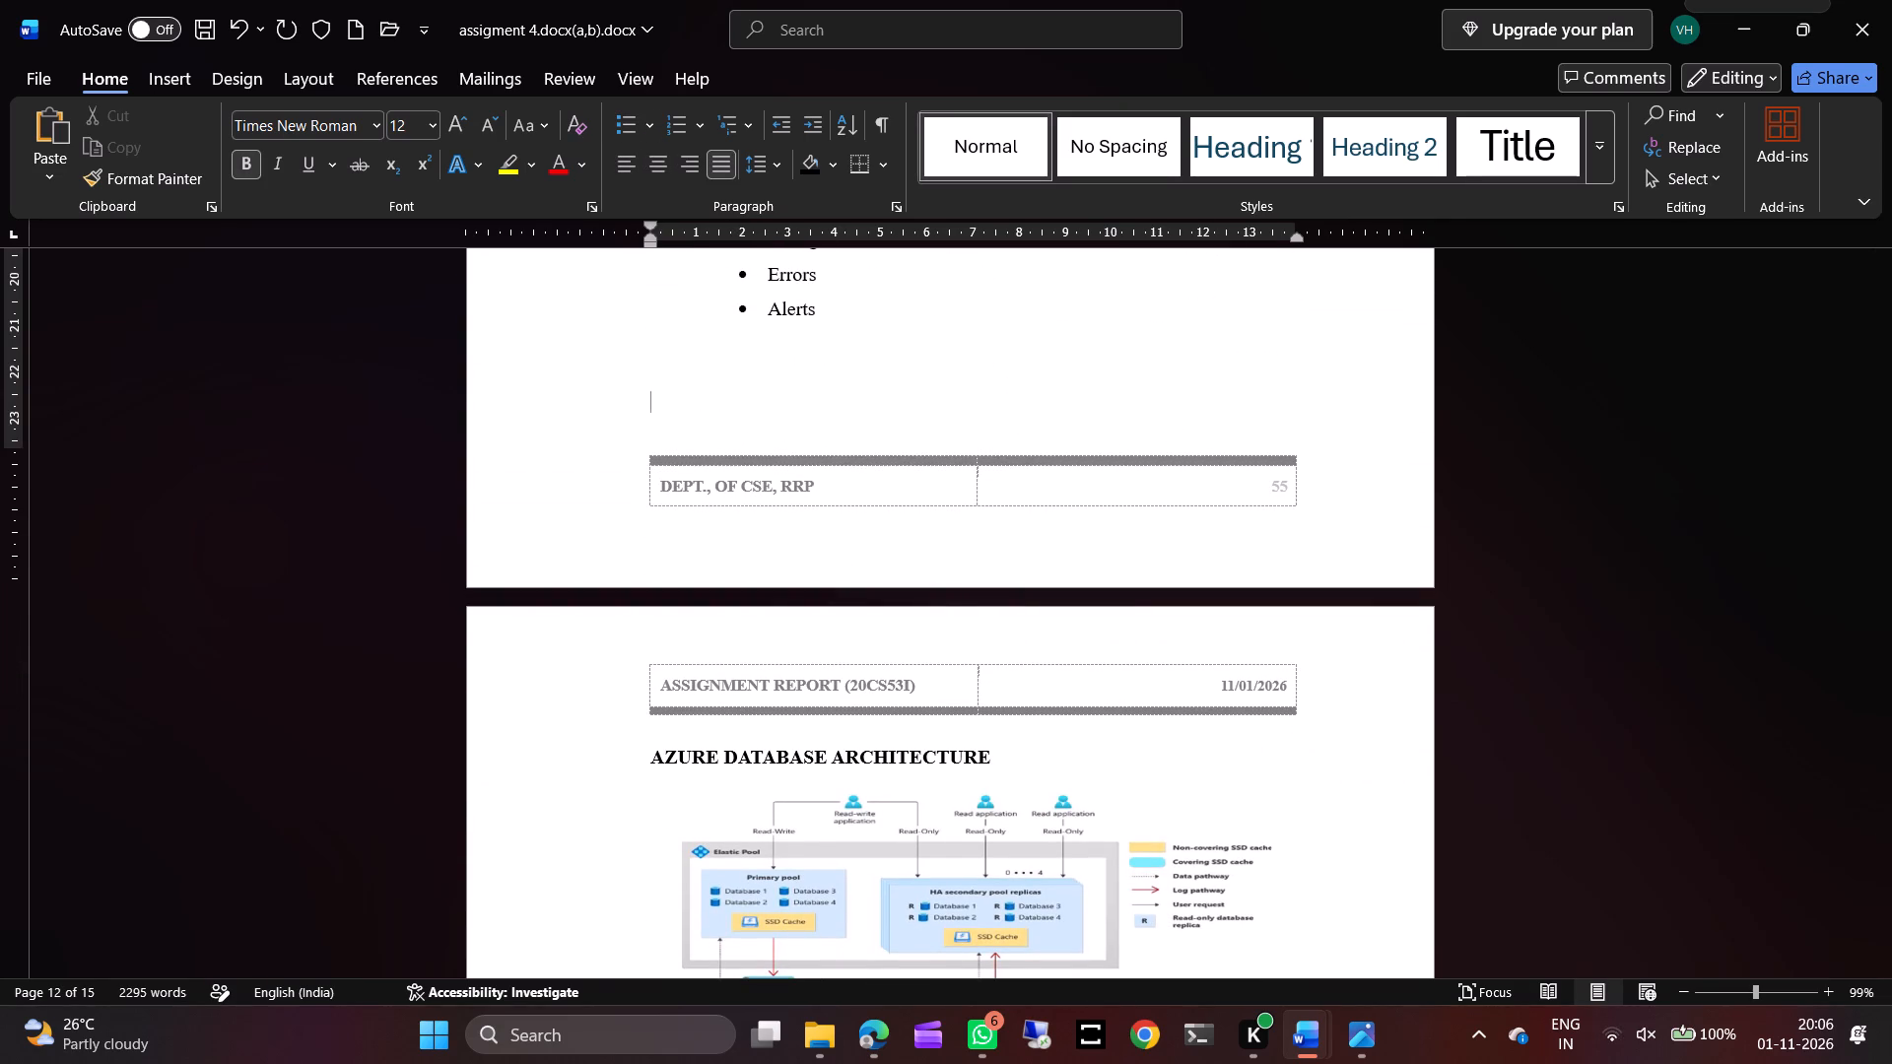
Delete the stray "Leaderboards" bullet under Gaming, just above the CONCLUSION heading on the last page.
scroll(897, 548, "down", 4)
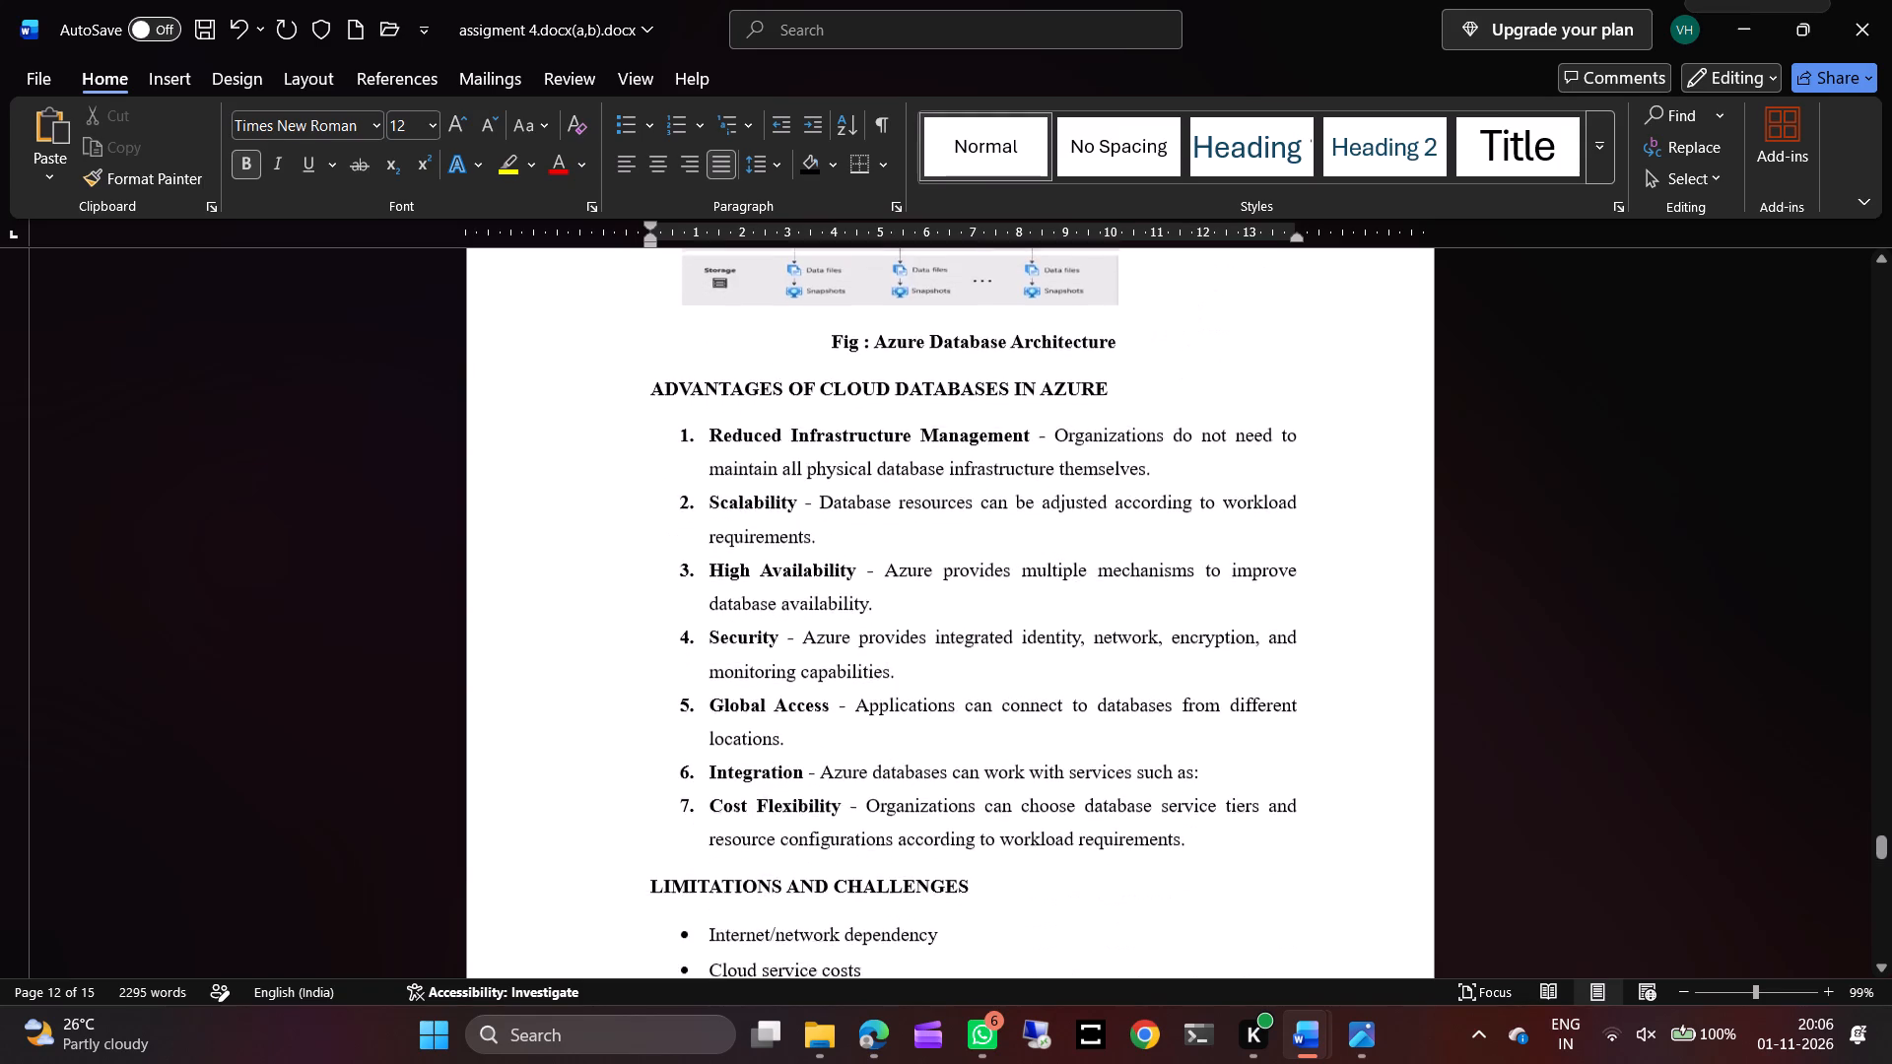
scroll(897, 548, "down", 6)
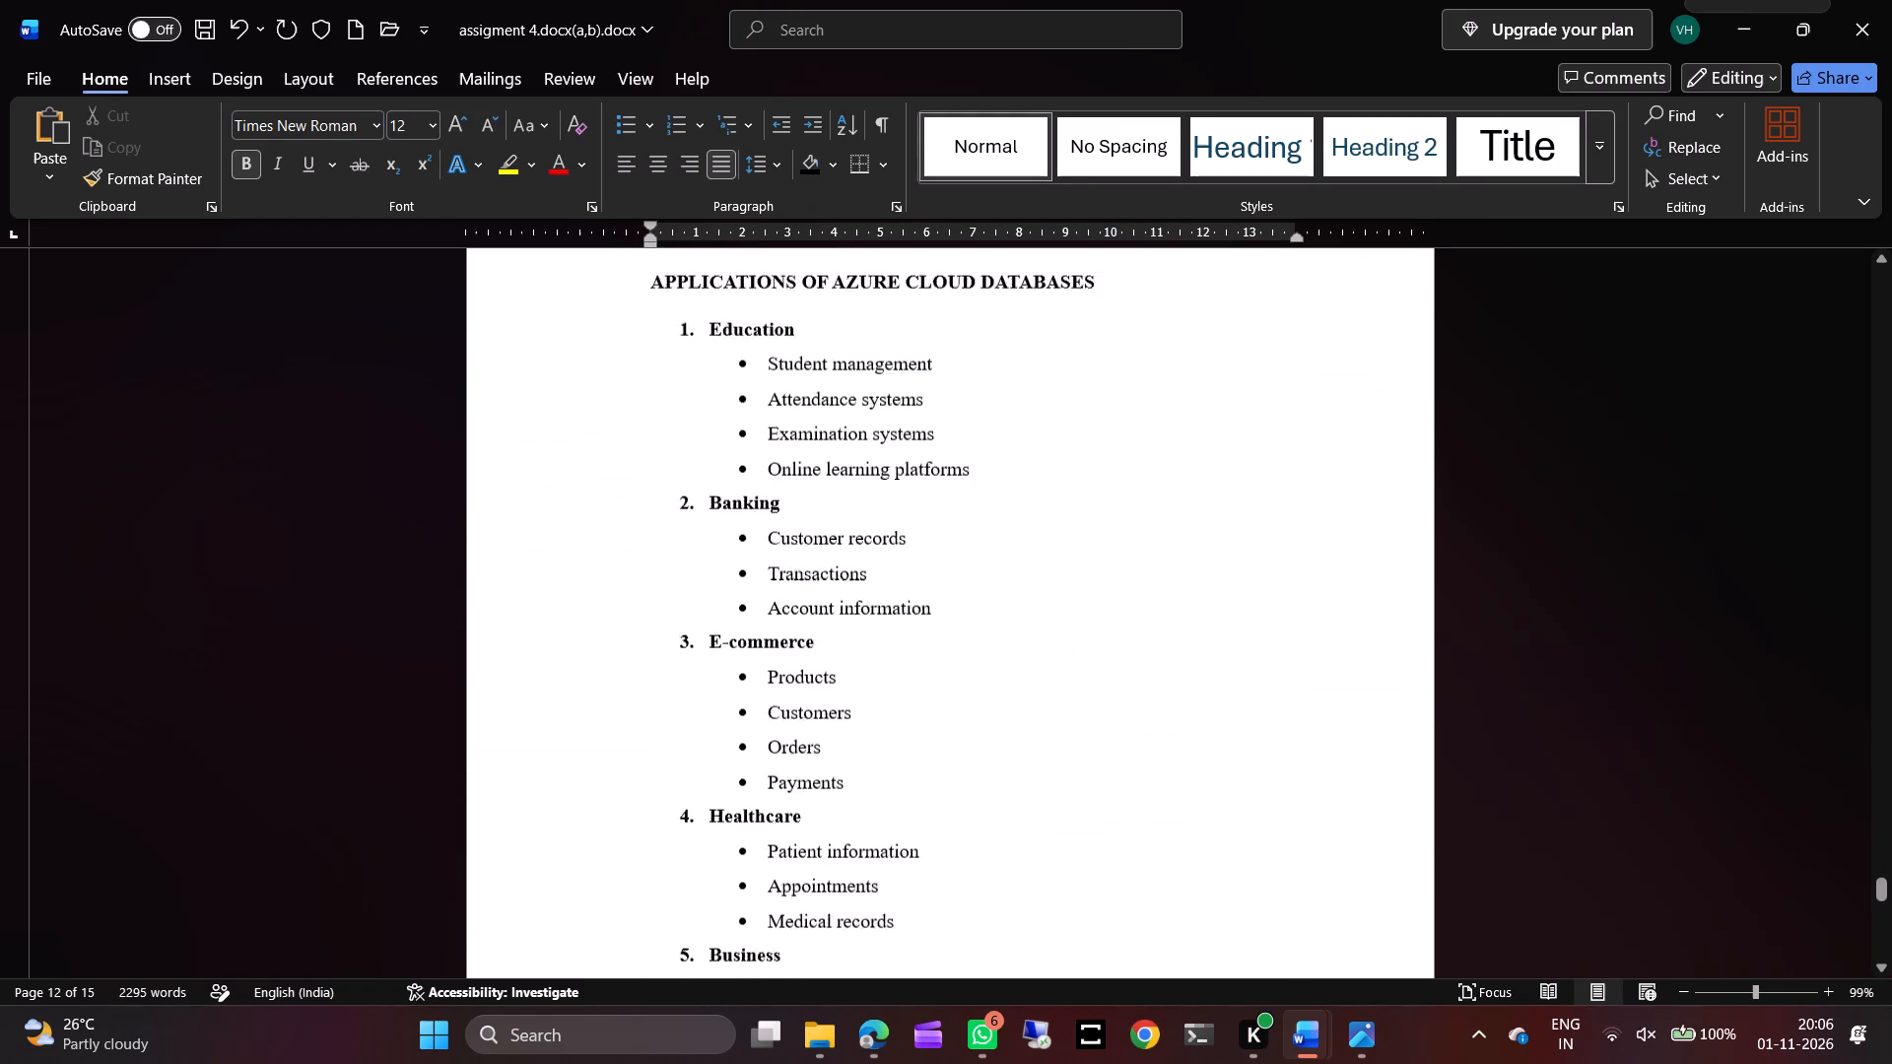
scroll(897, 548, "down", 3)
scroll(897, 548, "up", 1)
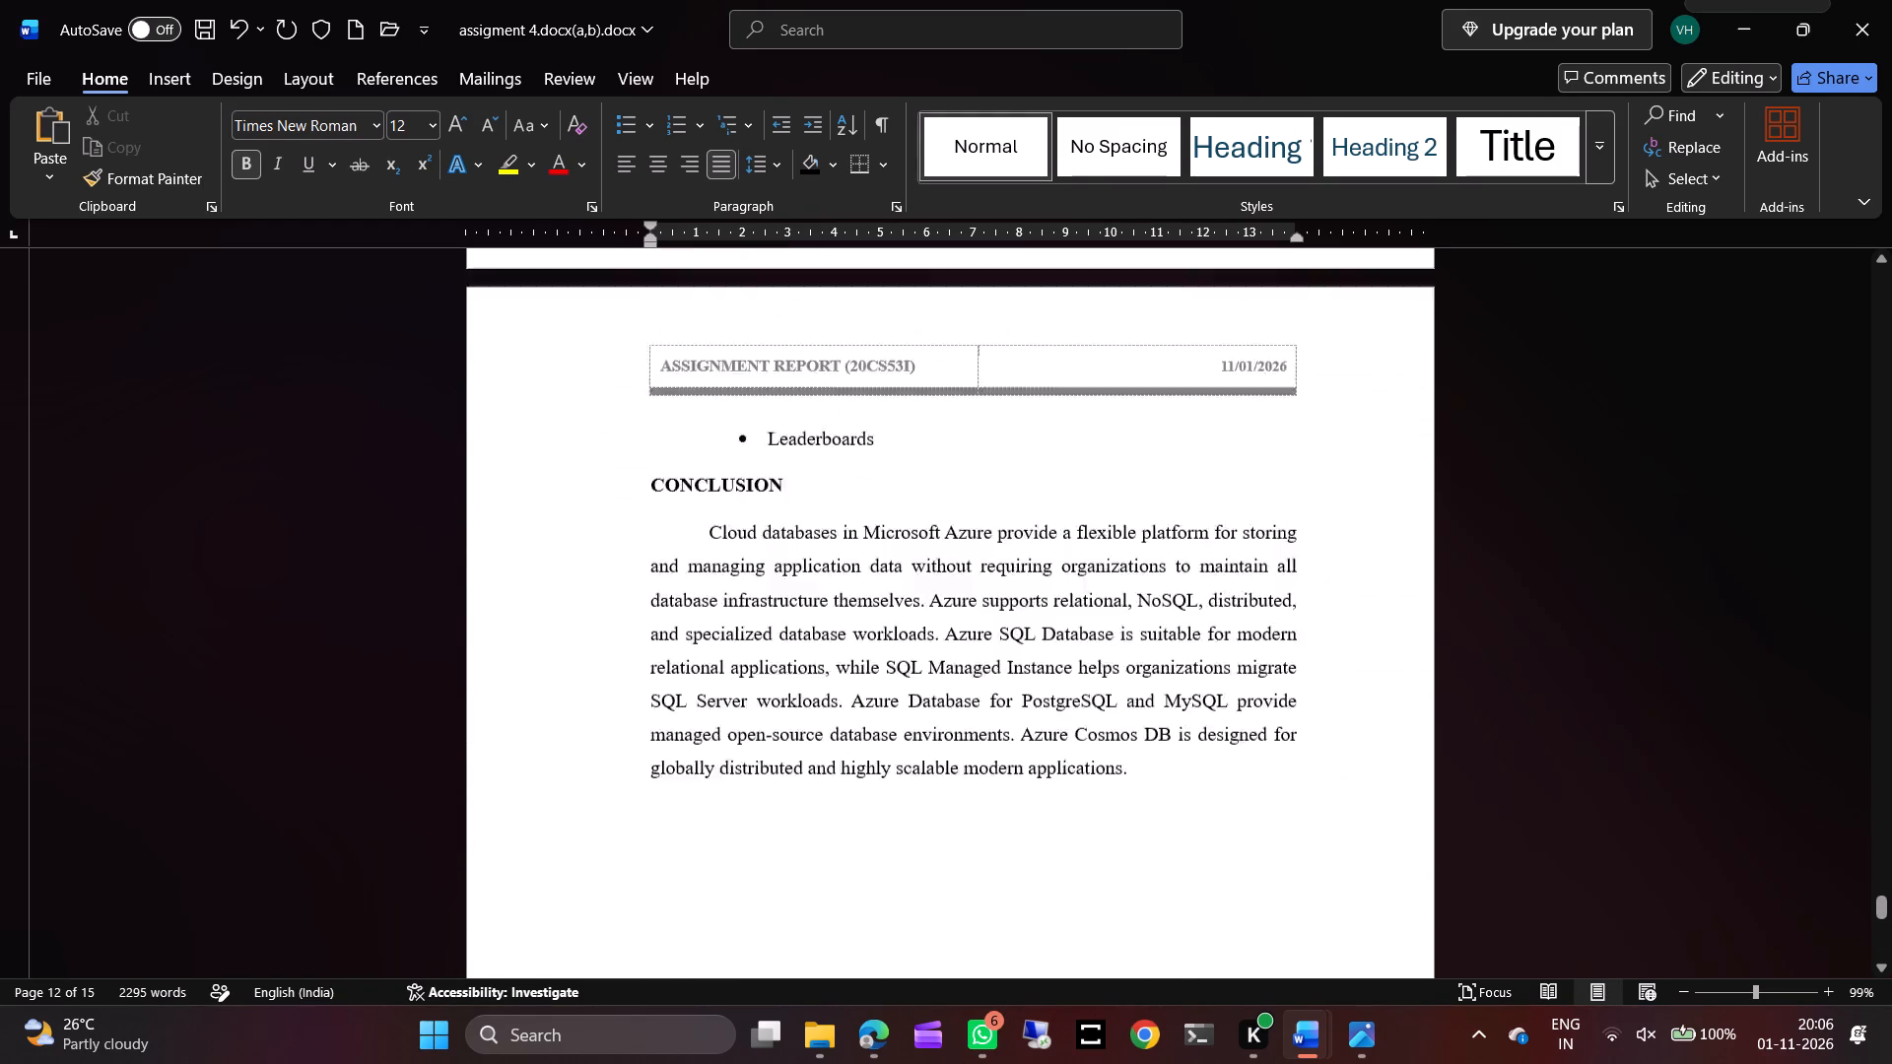
scroll(897, 548, "up", 1)
scroll(879, 765, "down", 2)
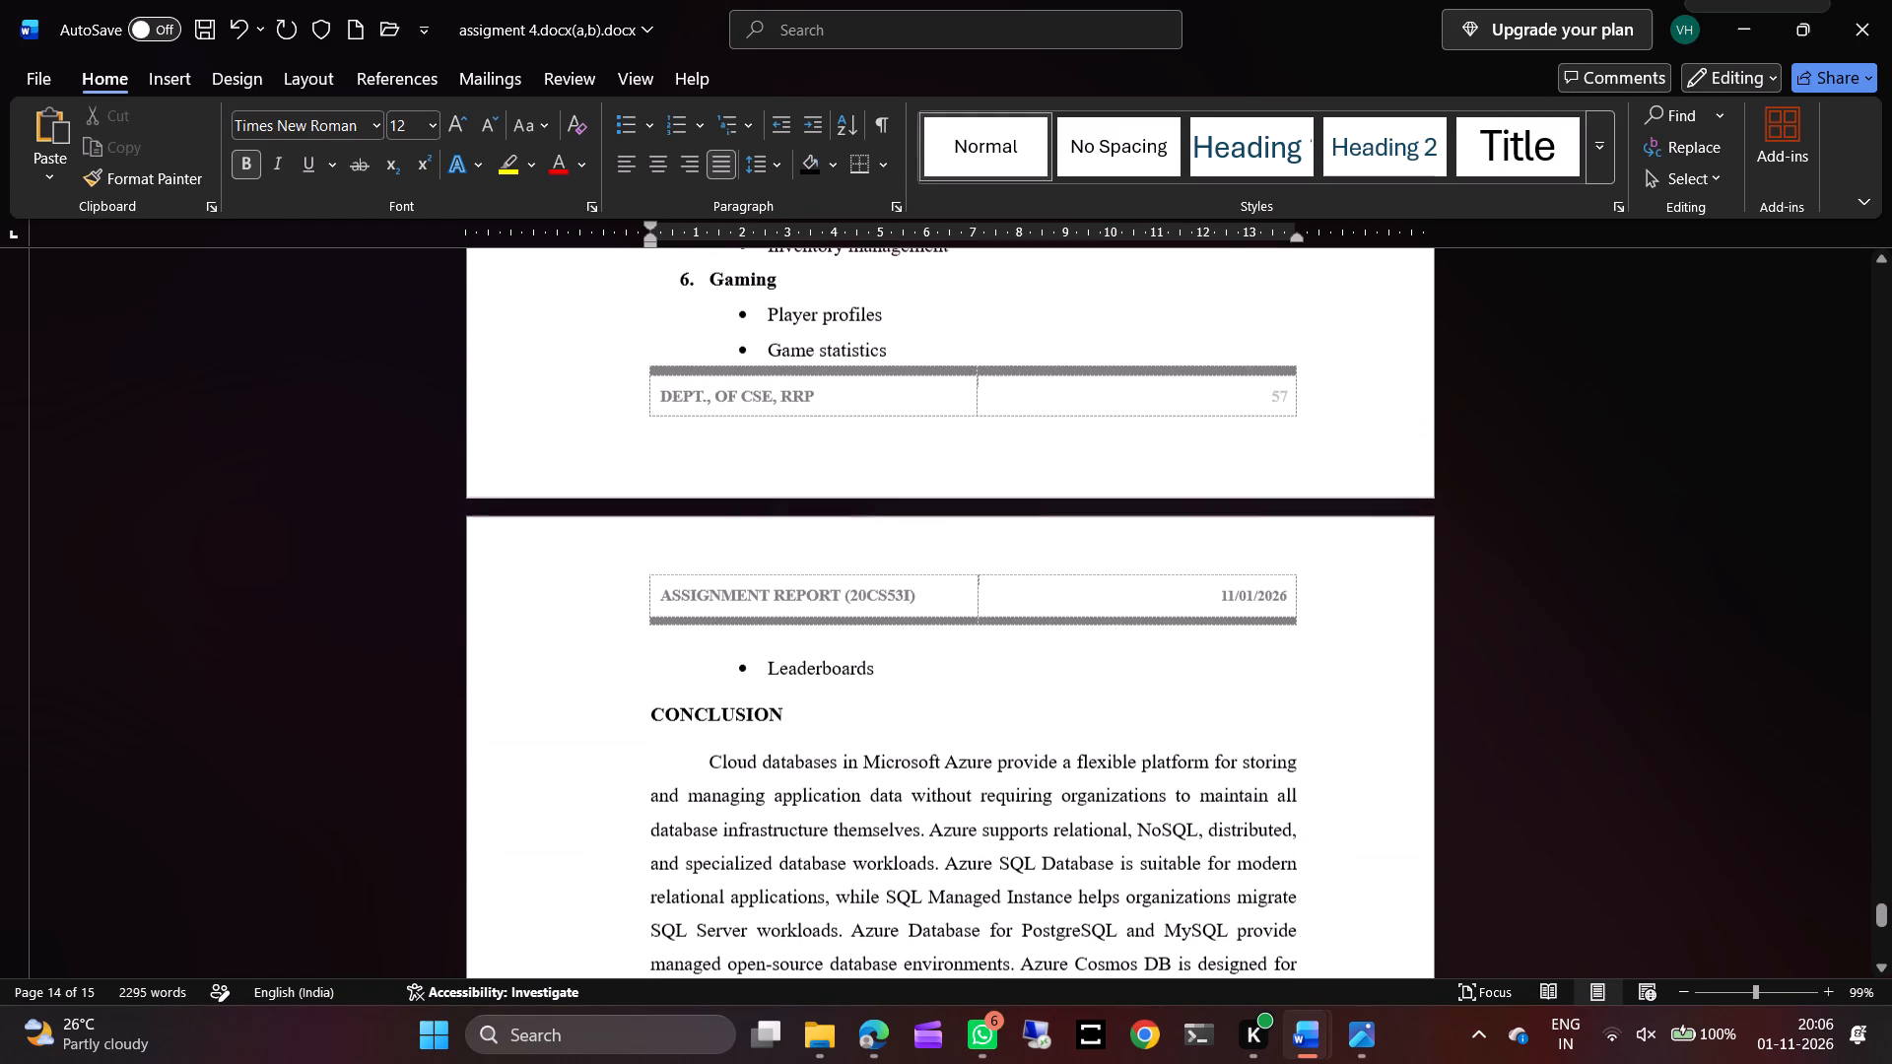
left_click_drag(768, 670, 942, 661)
key("BackSpace")
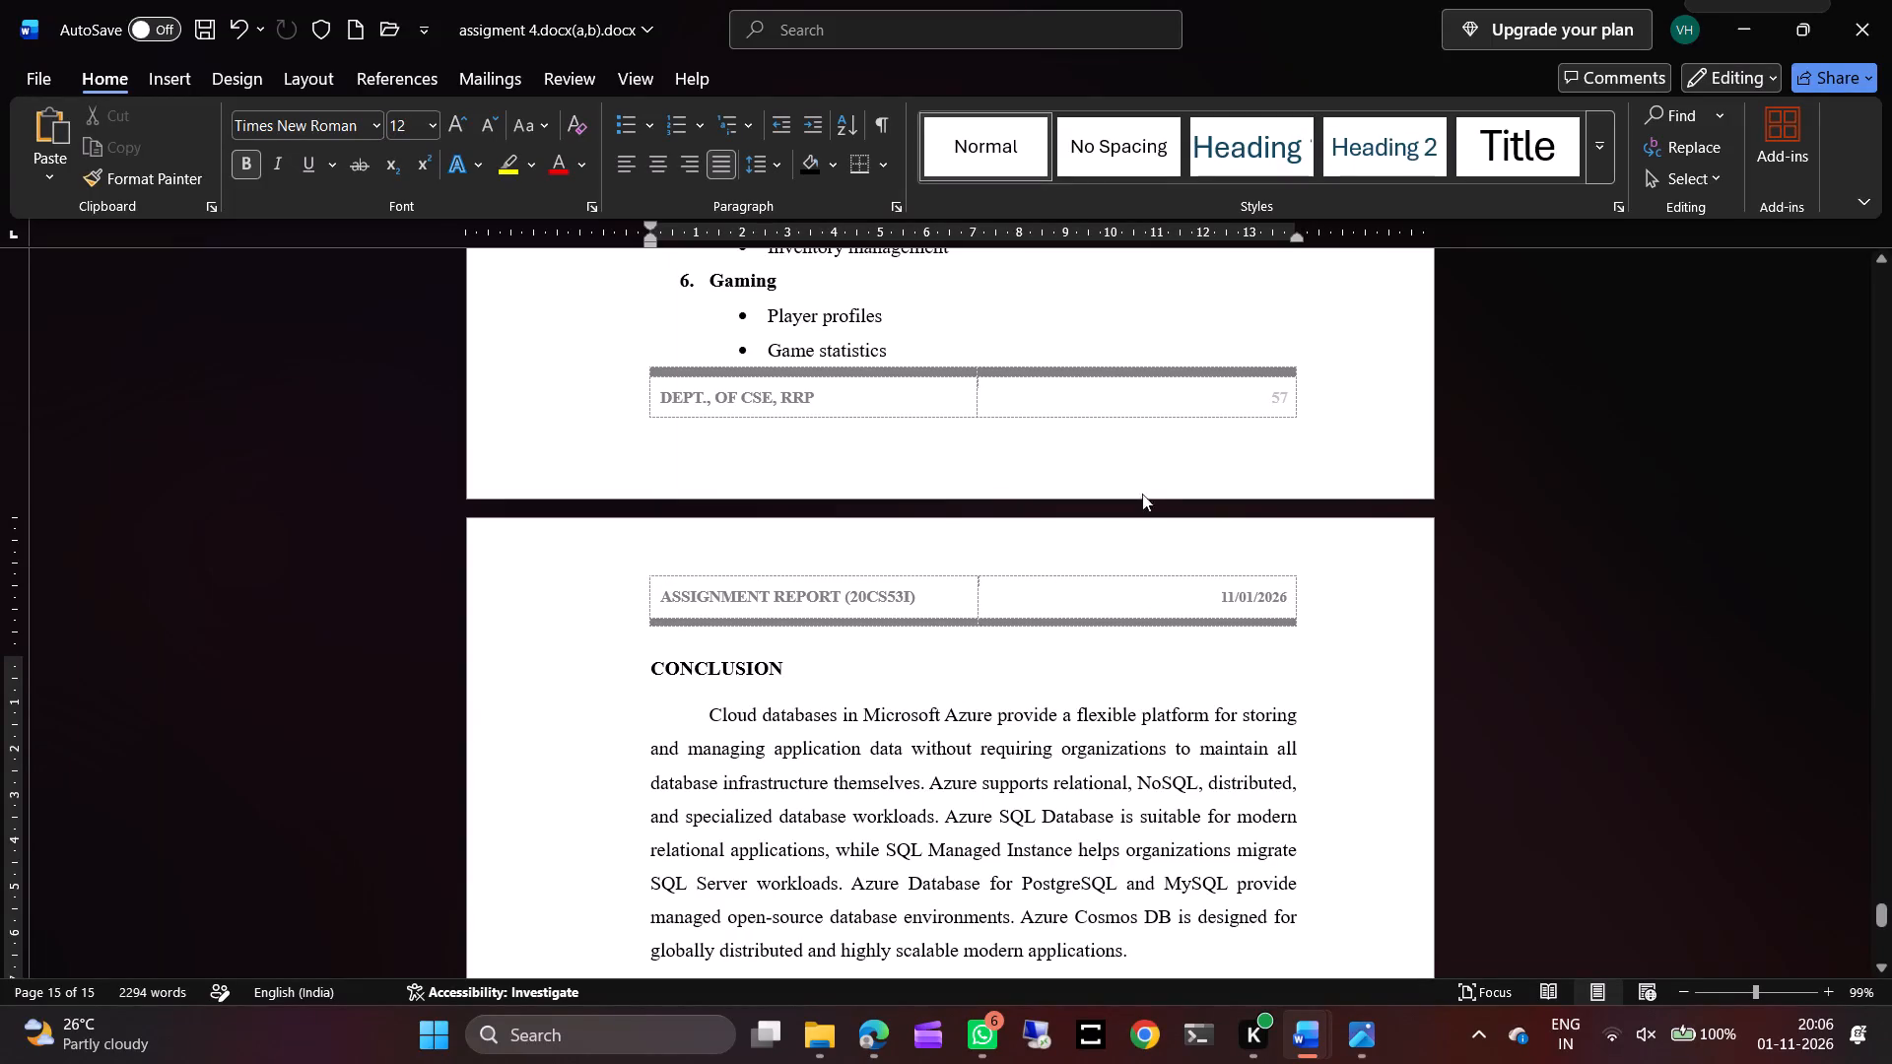
Remove the bold formatting from the title "ASSIGNMENT REPORT (20CS53I)" in the page header.
double_click(1242, 599)
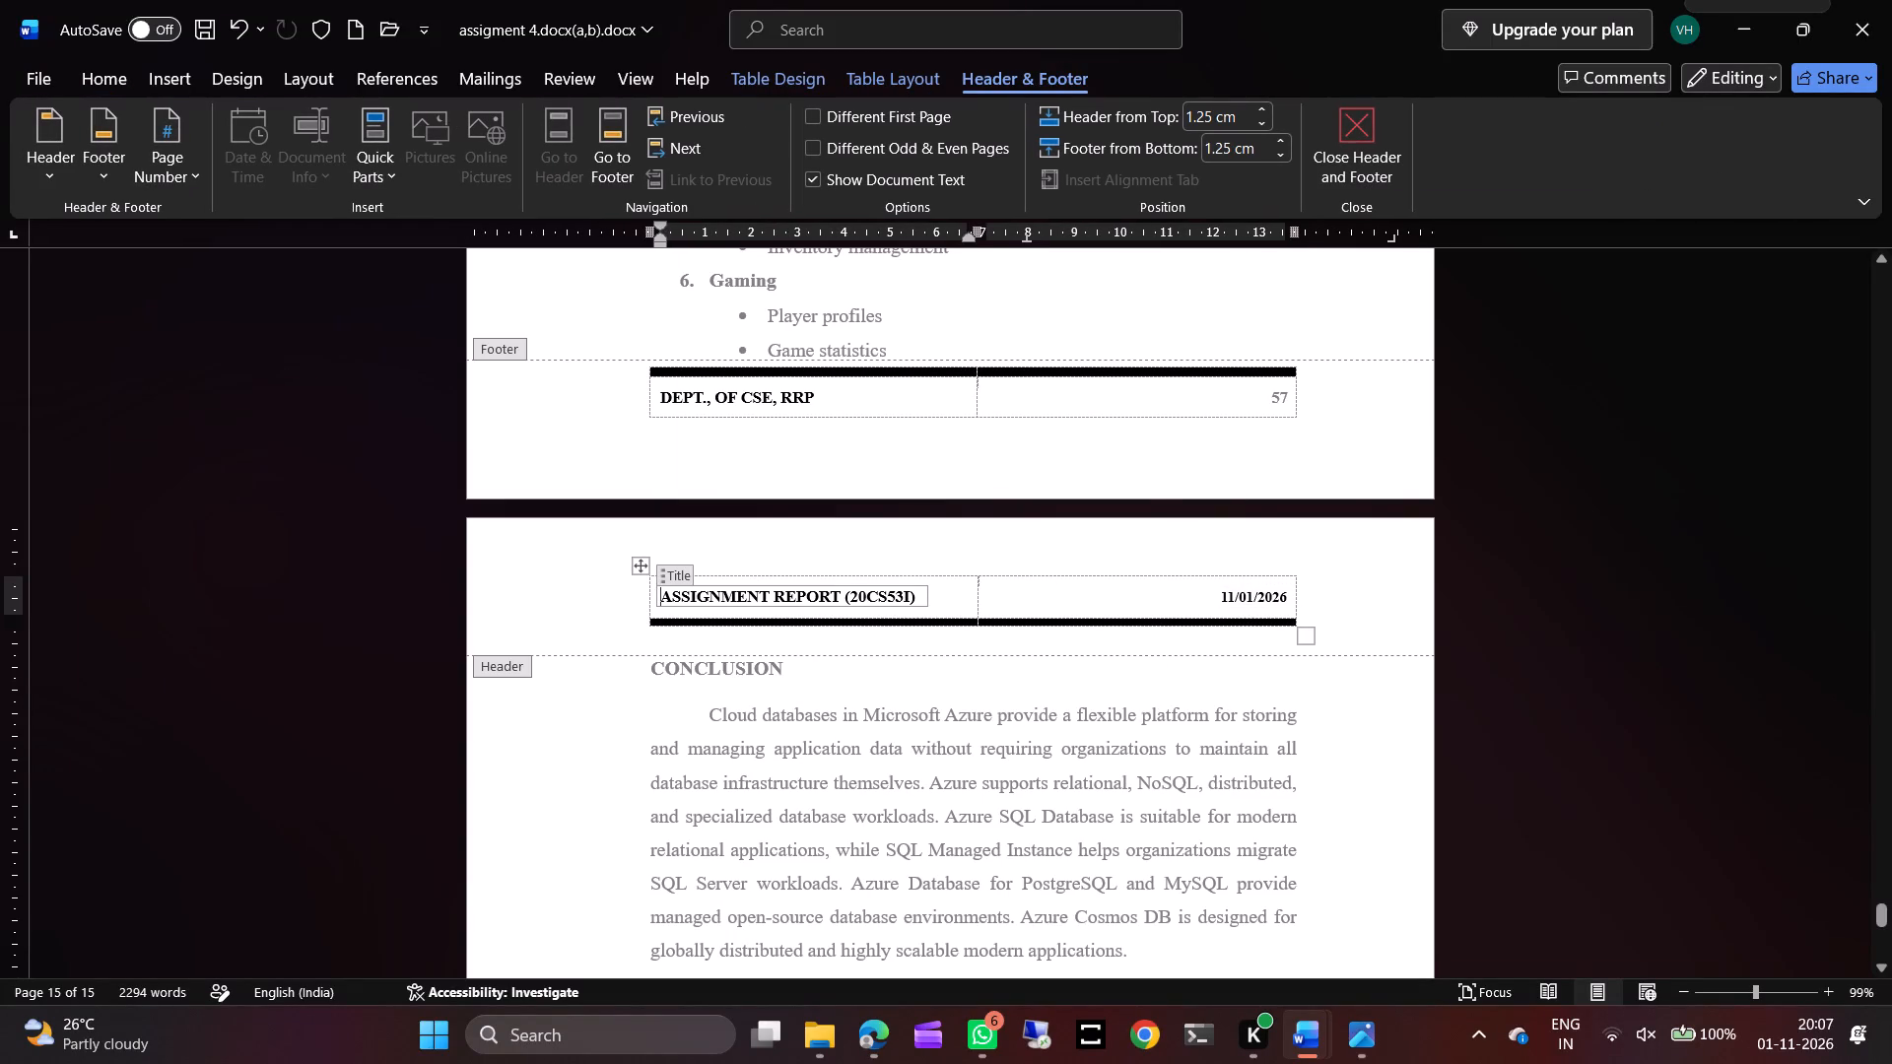
left_click_drag(913, 599, 677, 608)
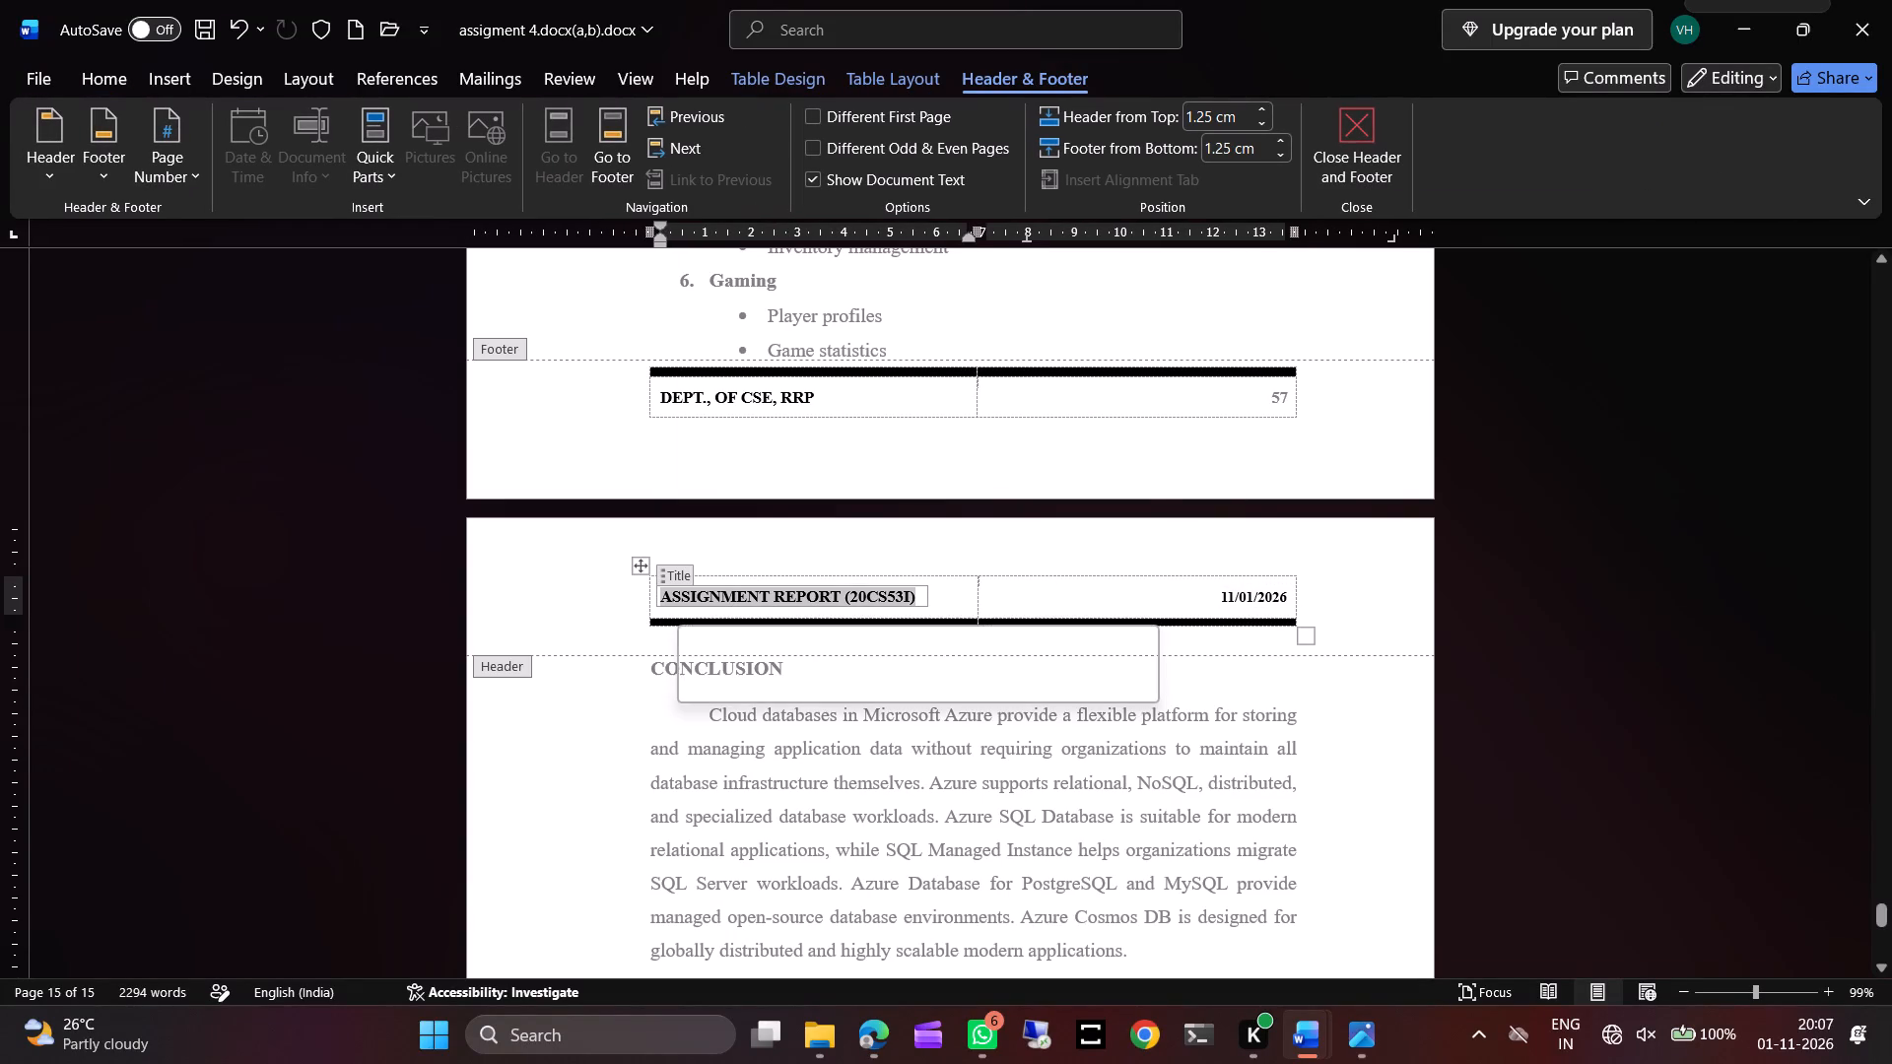
left_click(692, 693)
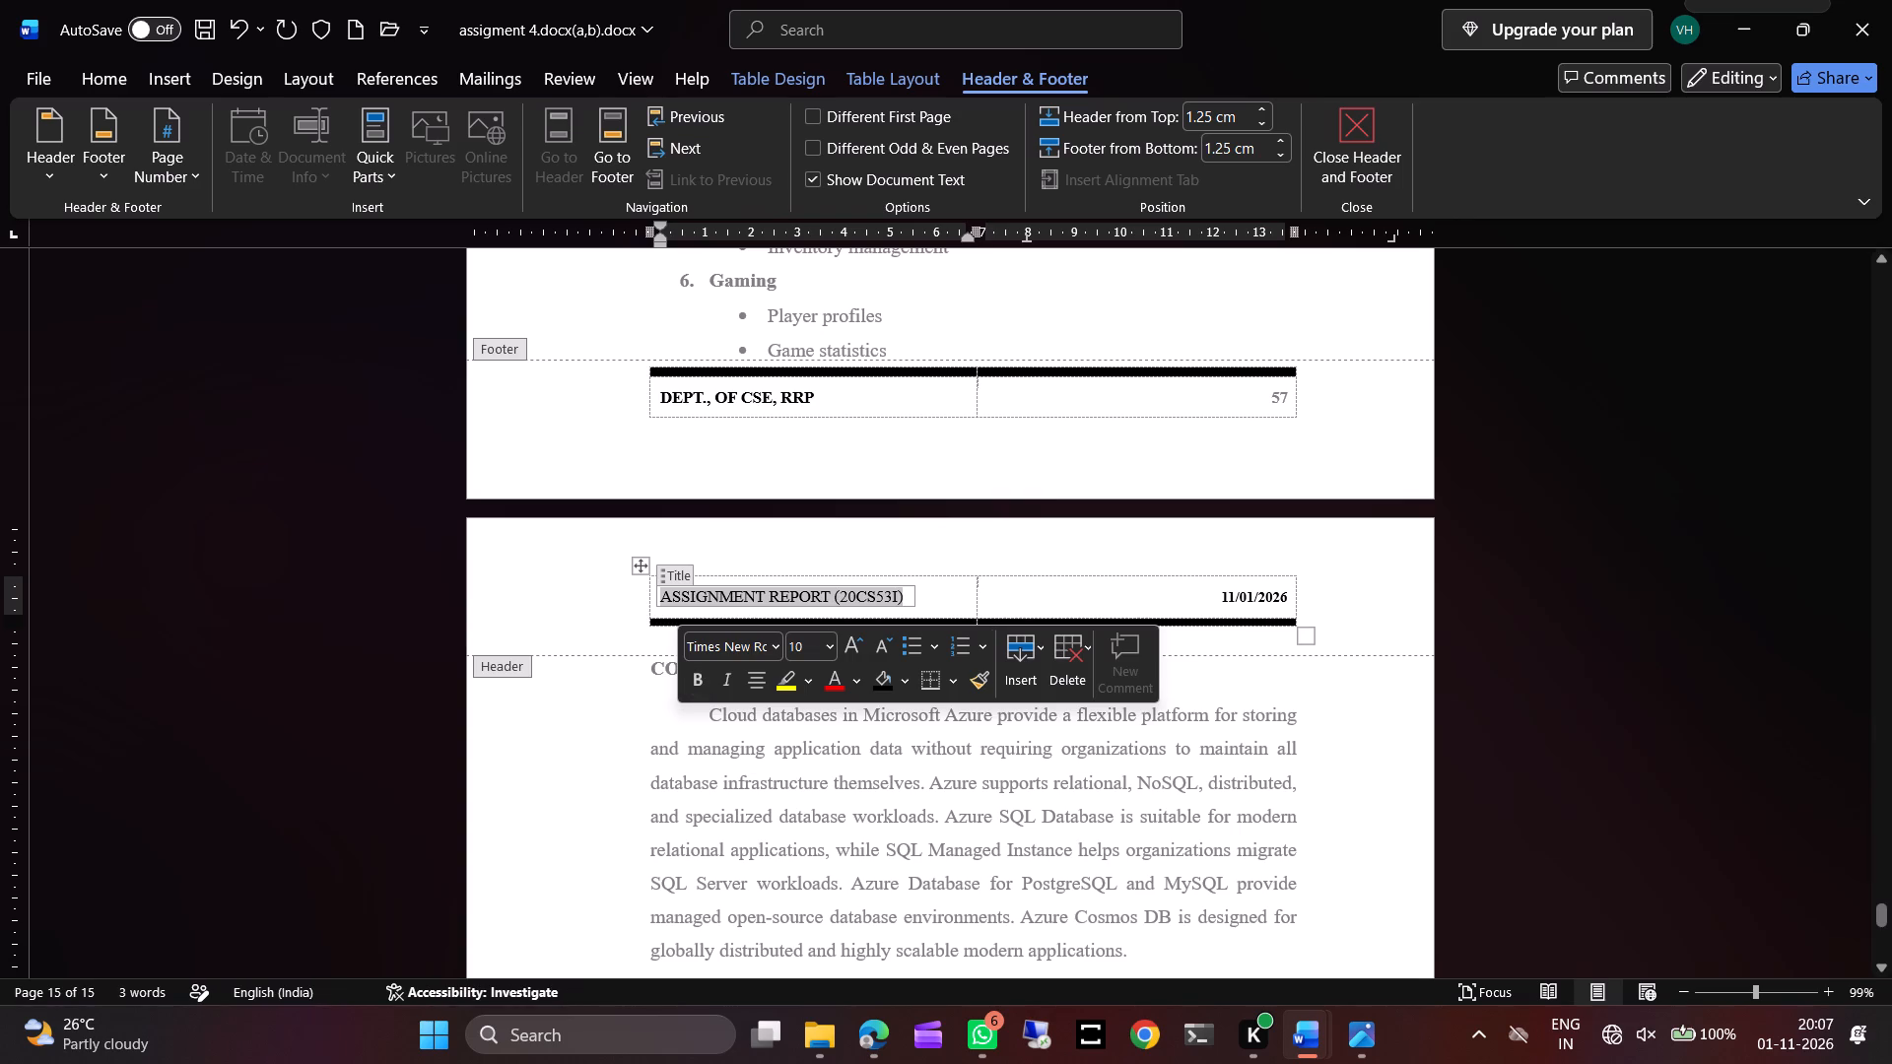
Delete the word REPORT from the header title, leaving "ASSIGNMENT (20CS53I)".
left_click(832, 590)
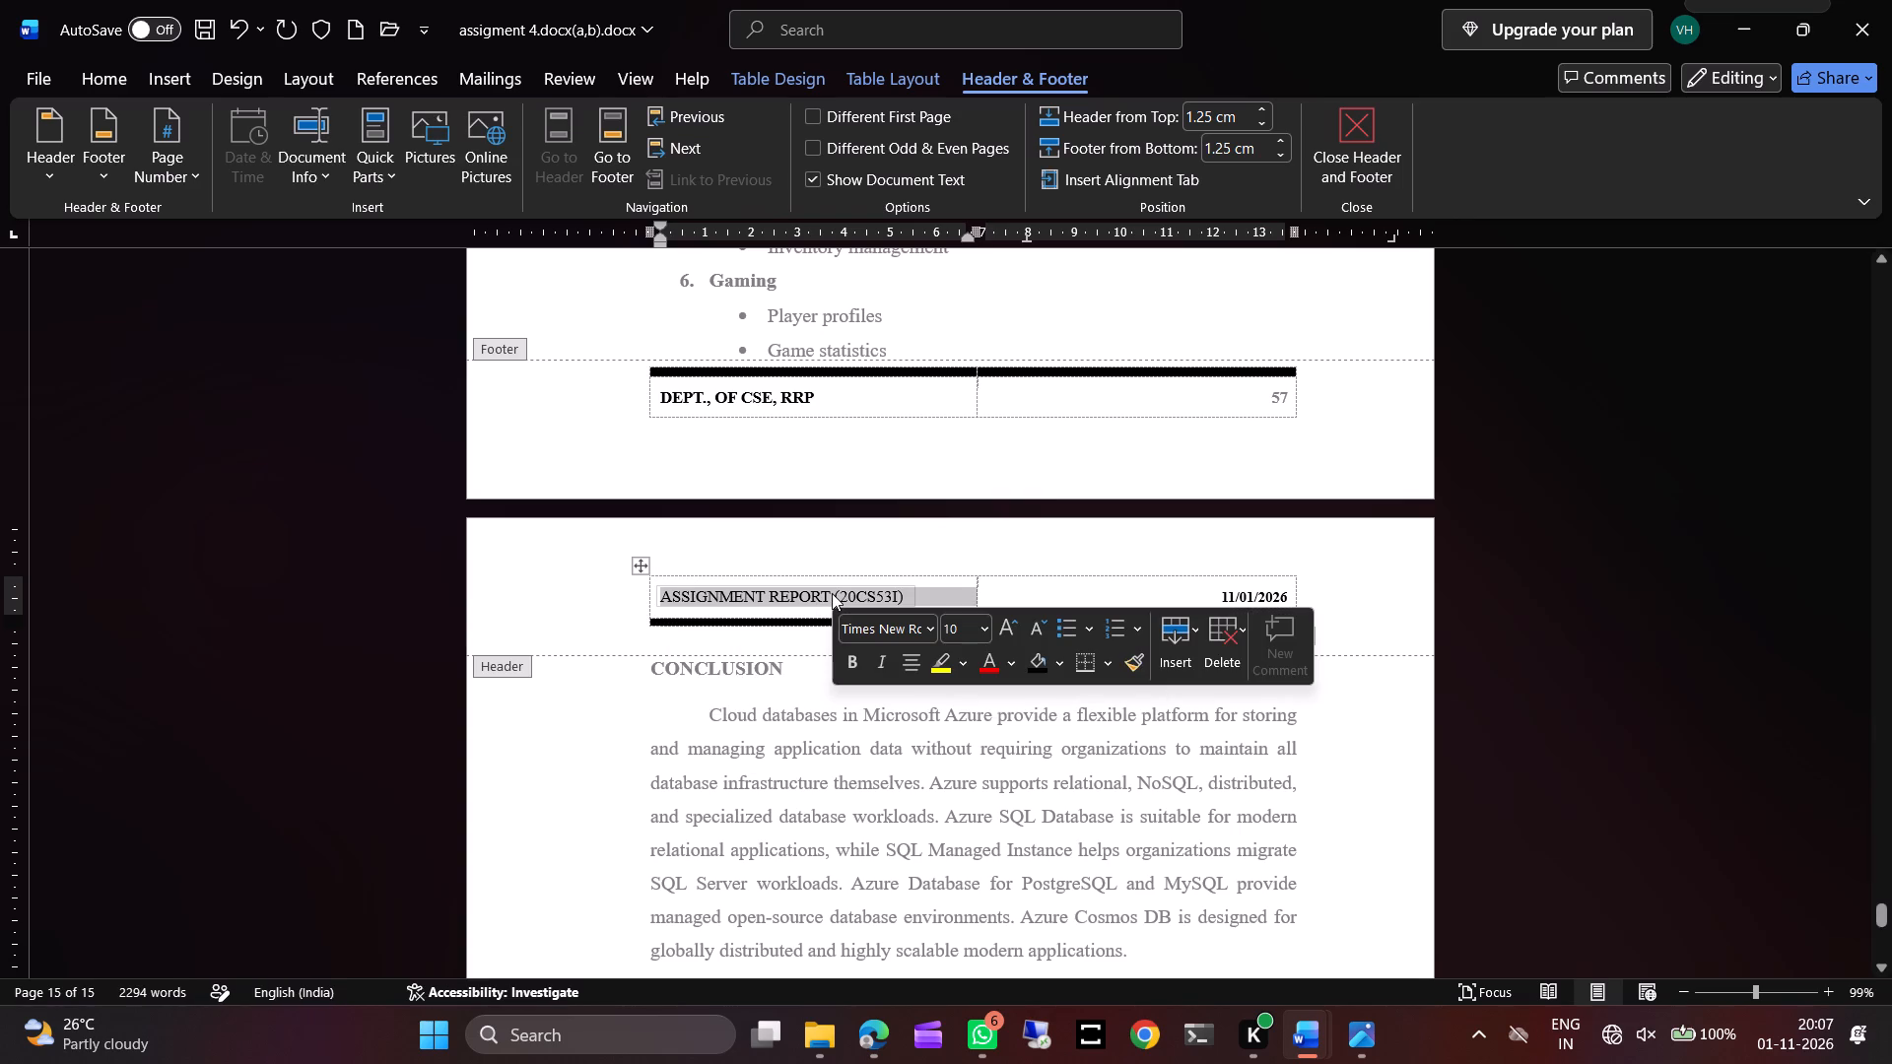
left_click(832, 593)
key("BackSpace")
key("BackSpace")
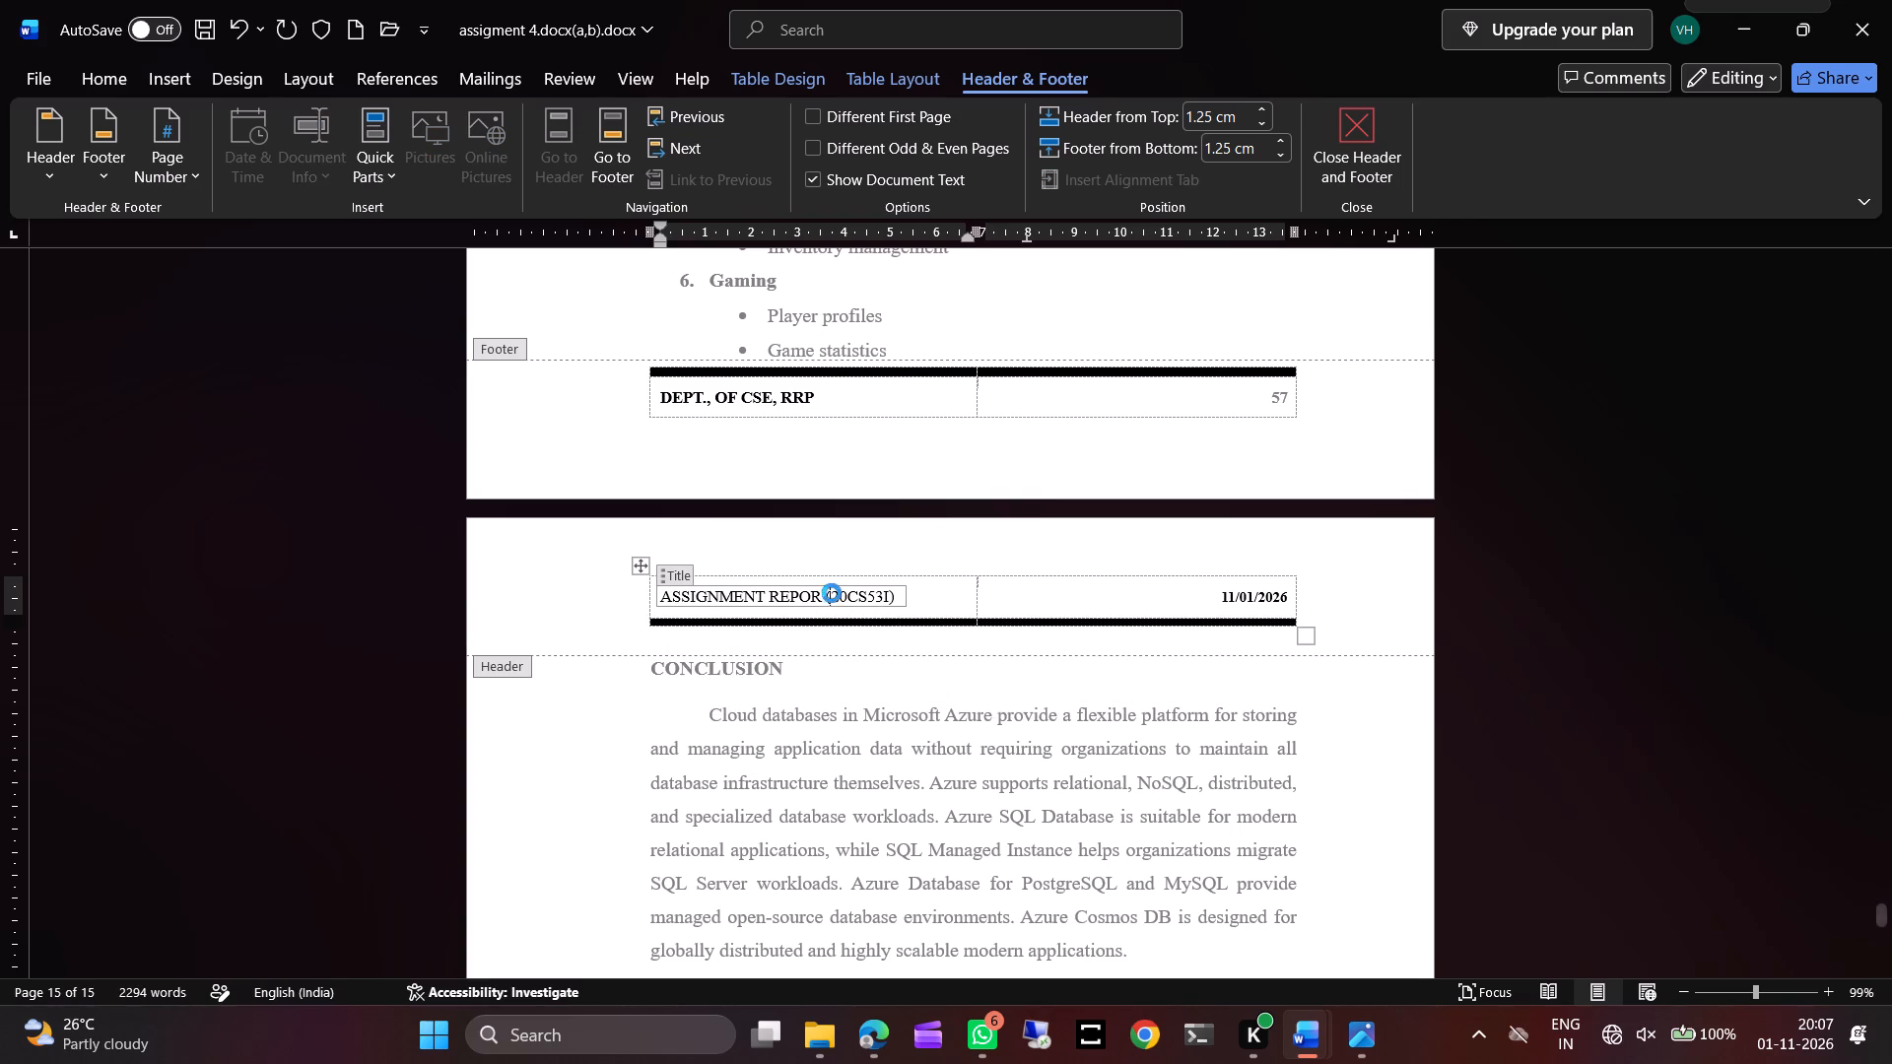
key("BackSpace")
key("BackSpace")
key("BackSpace")
key("BackSpace")
key("BackSpace")
Switch to File Explorer and open HARSHA 3.pdf and assignment 2.docx from the recent files to check their page headers.
left_click(827, 1040)
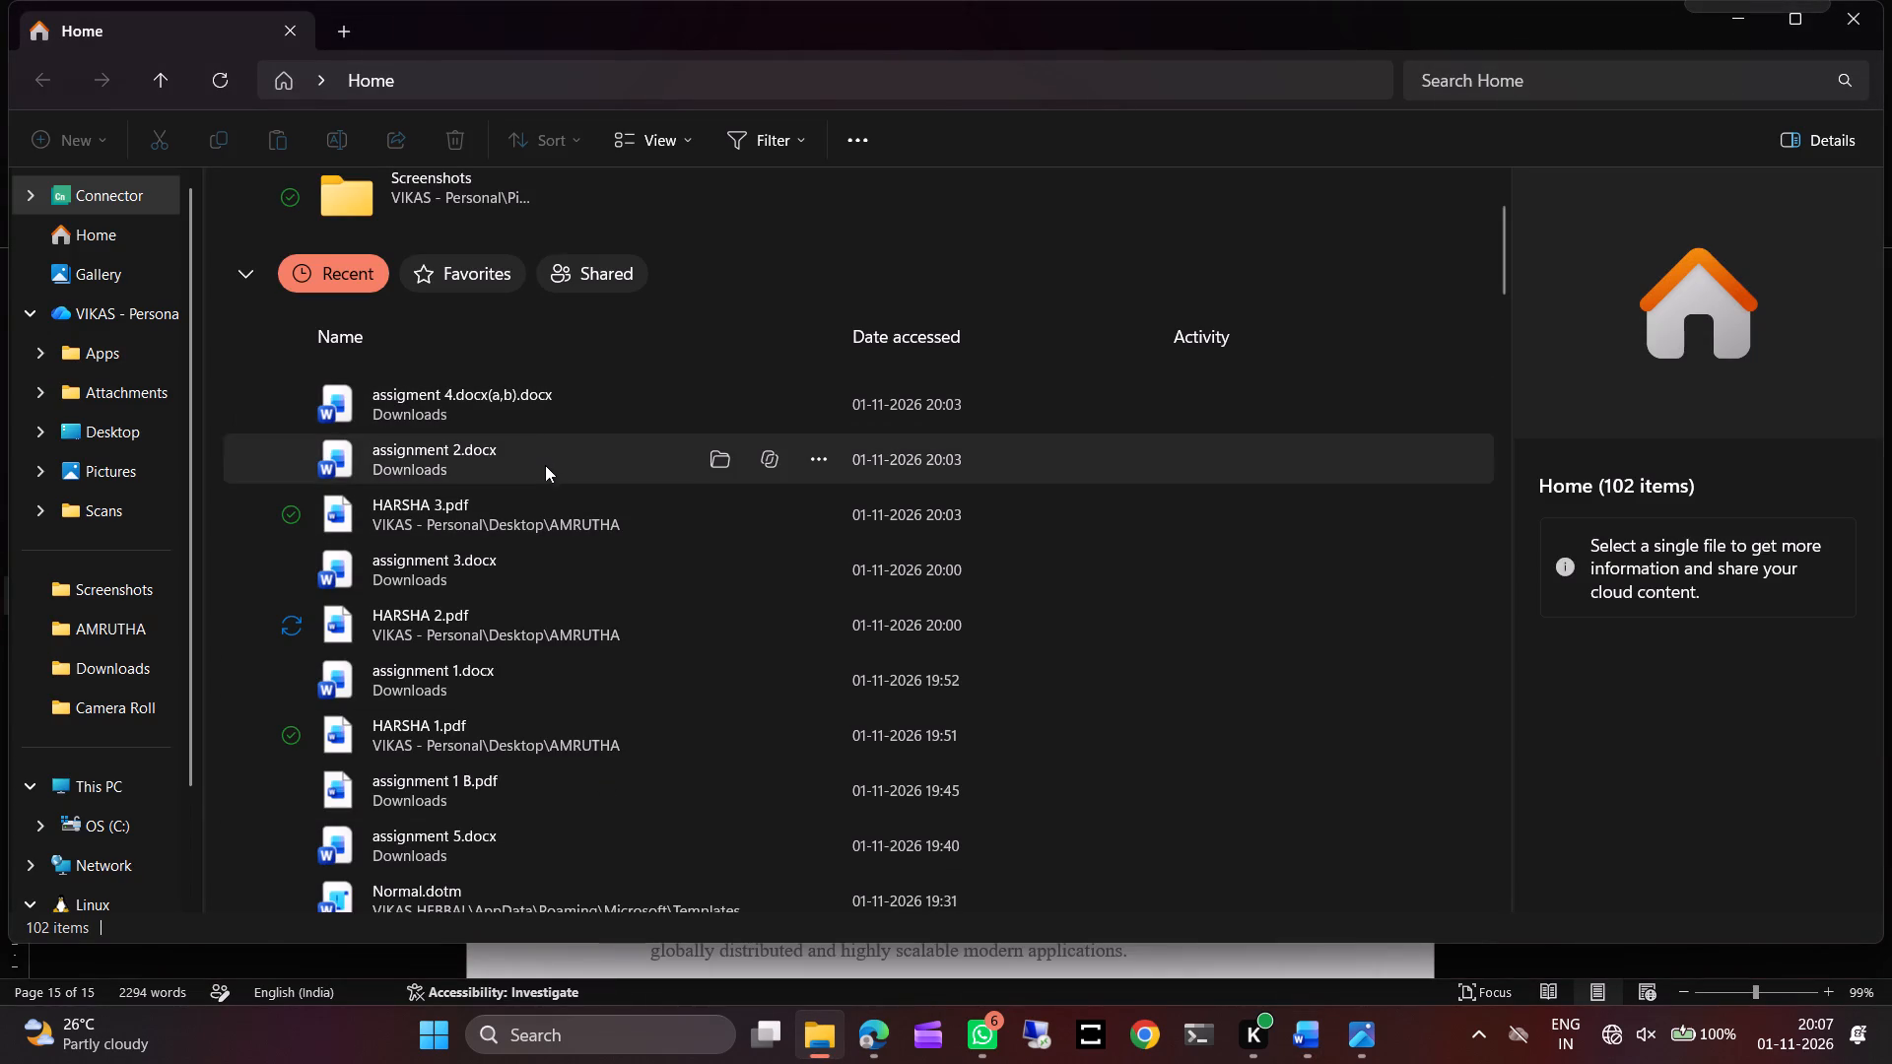
left_click(537, 530)
double_click(537, 530)
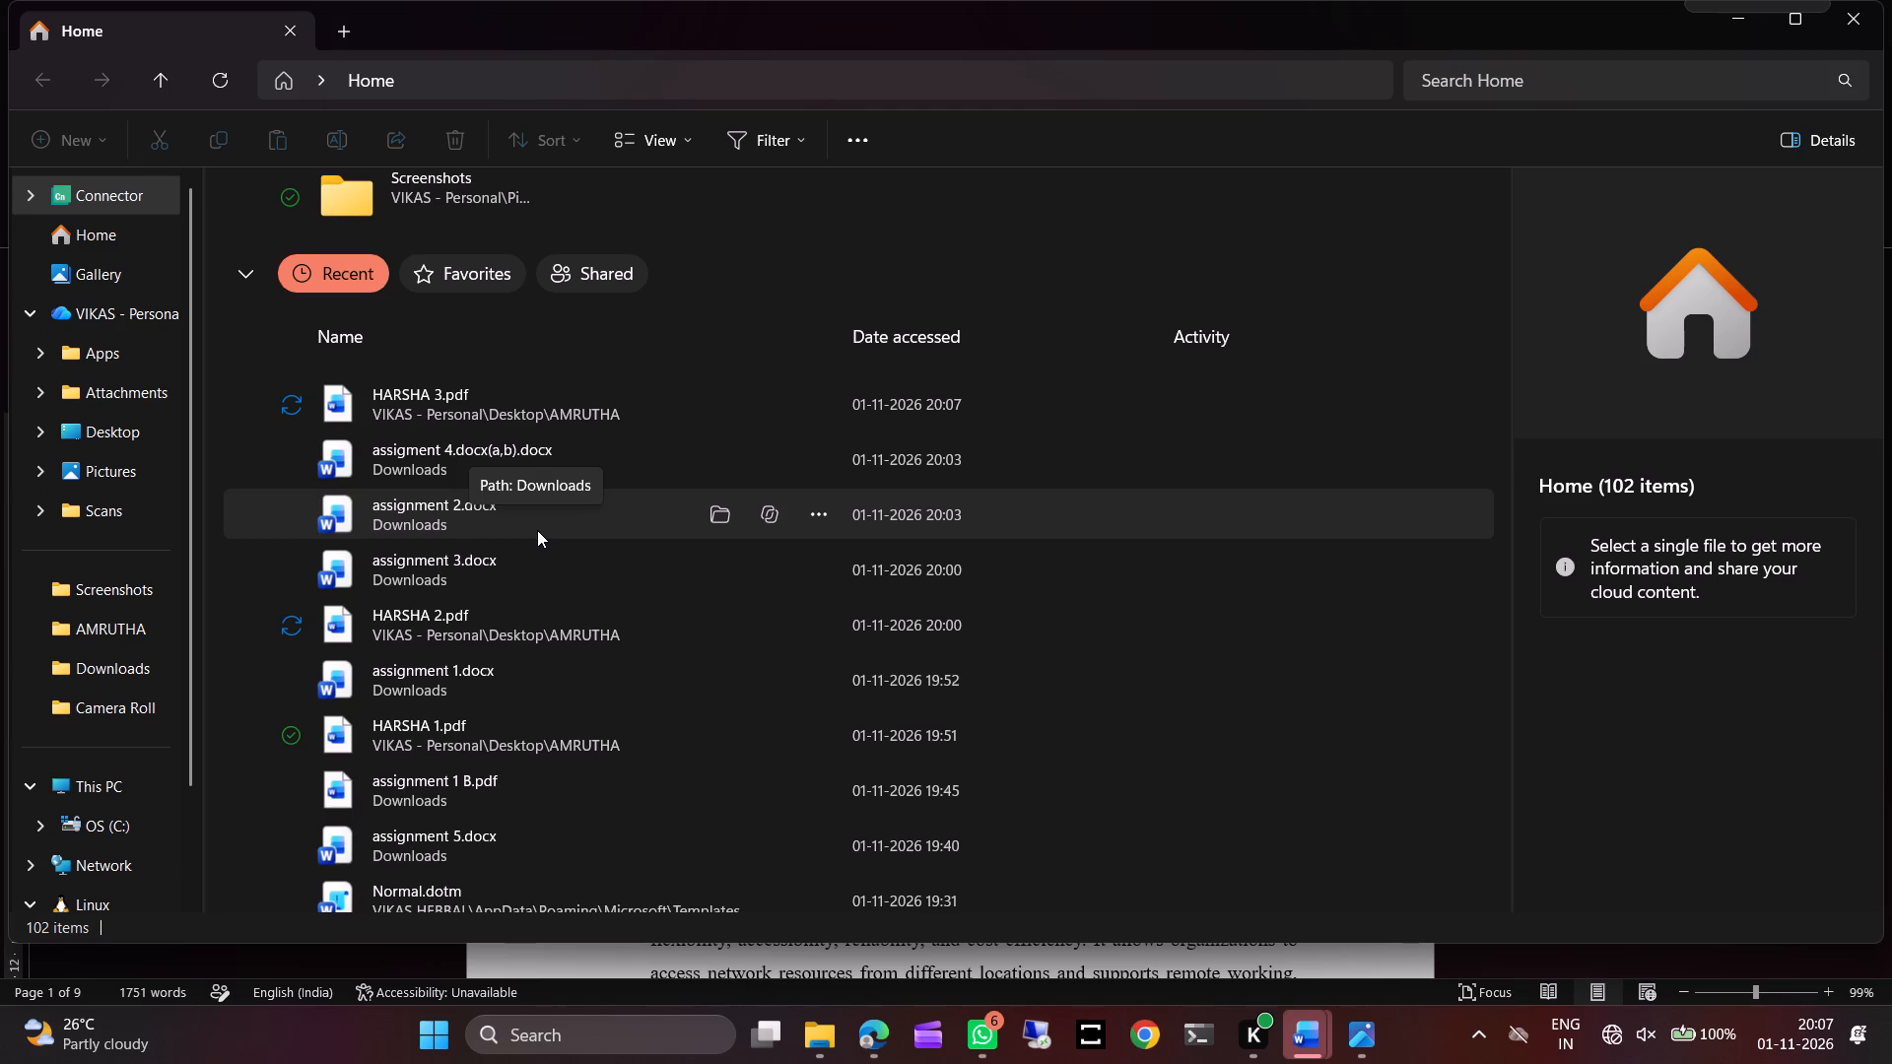
double_click(485, 528)
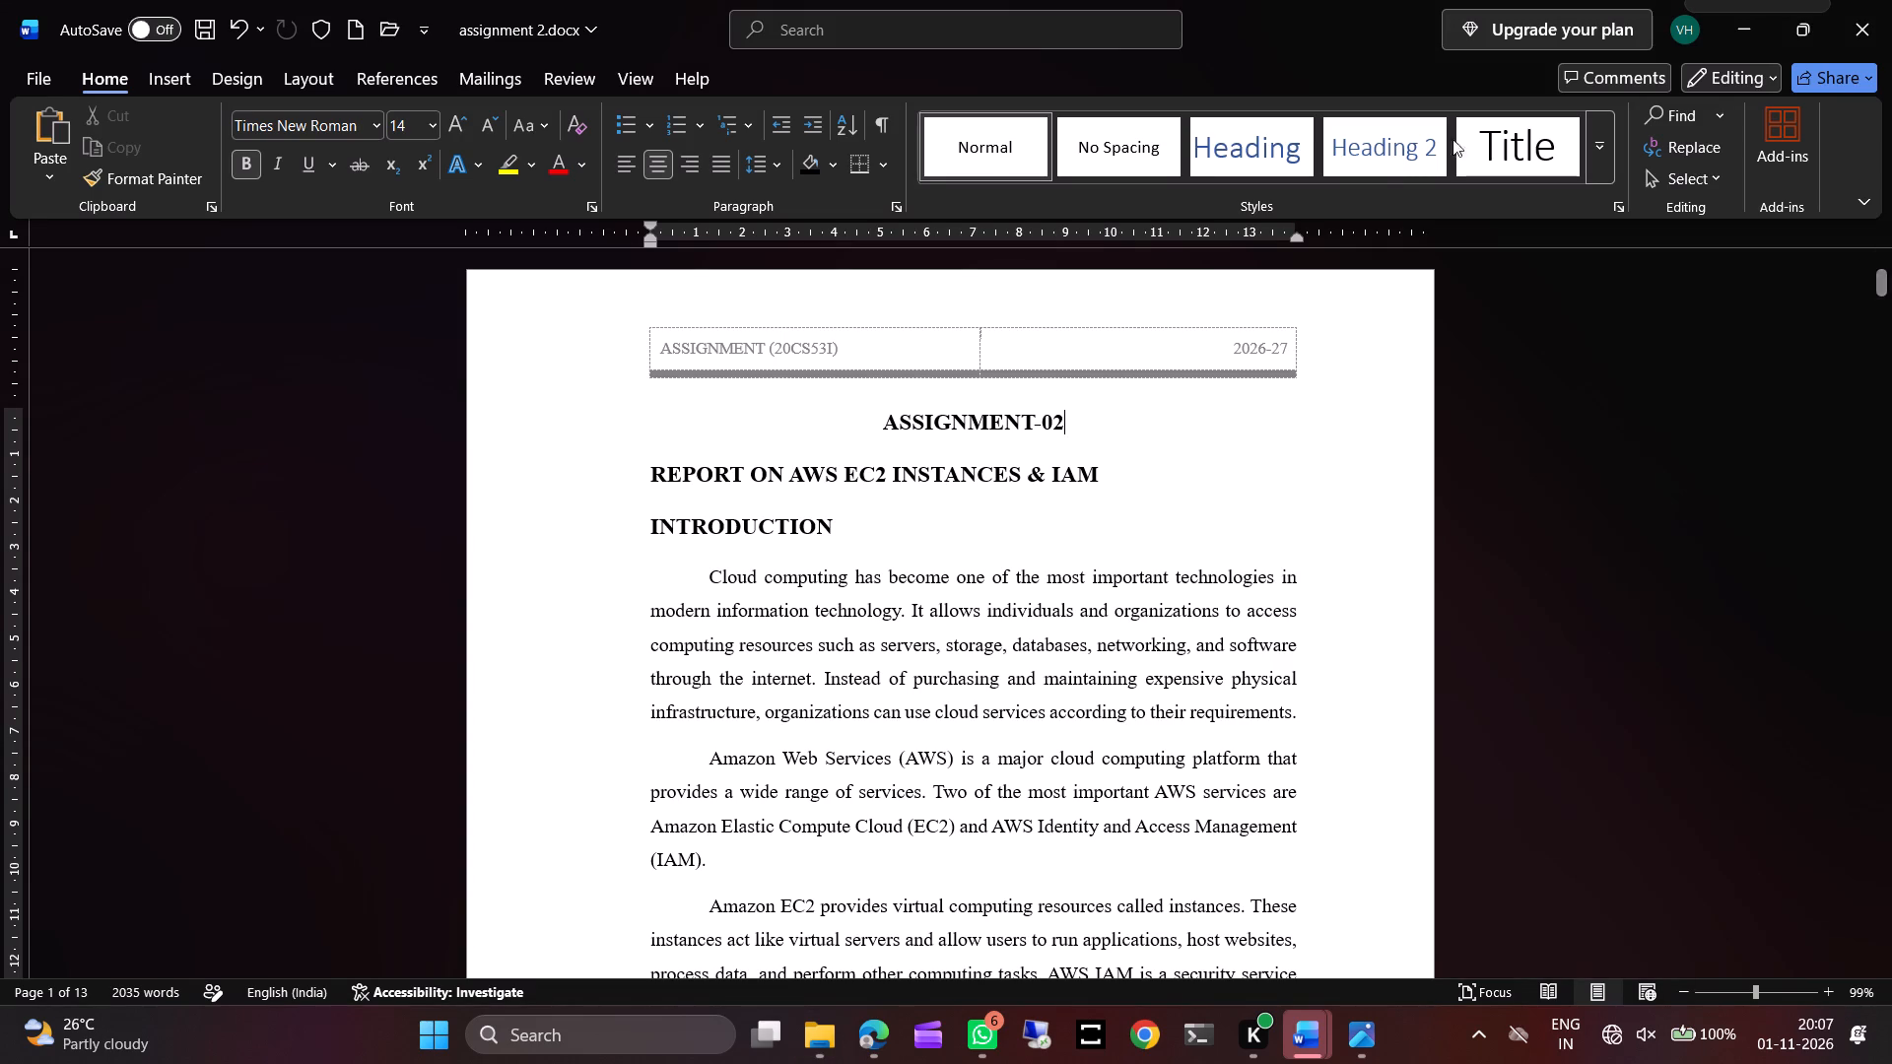
left_click(1852, 27)
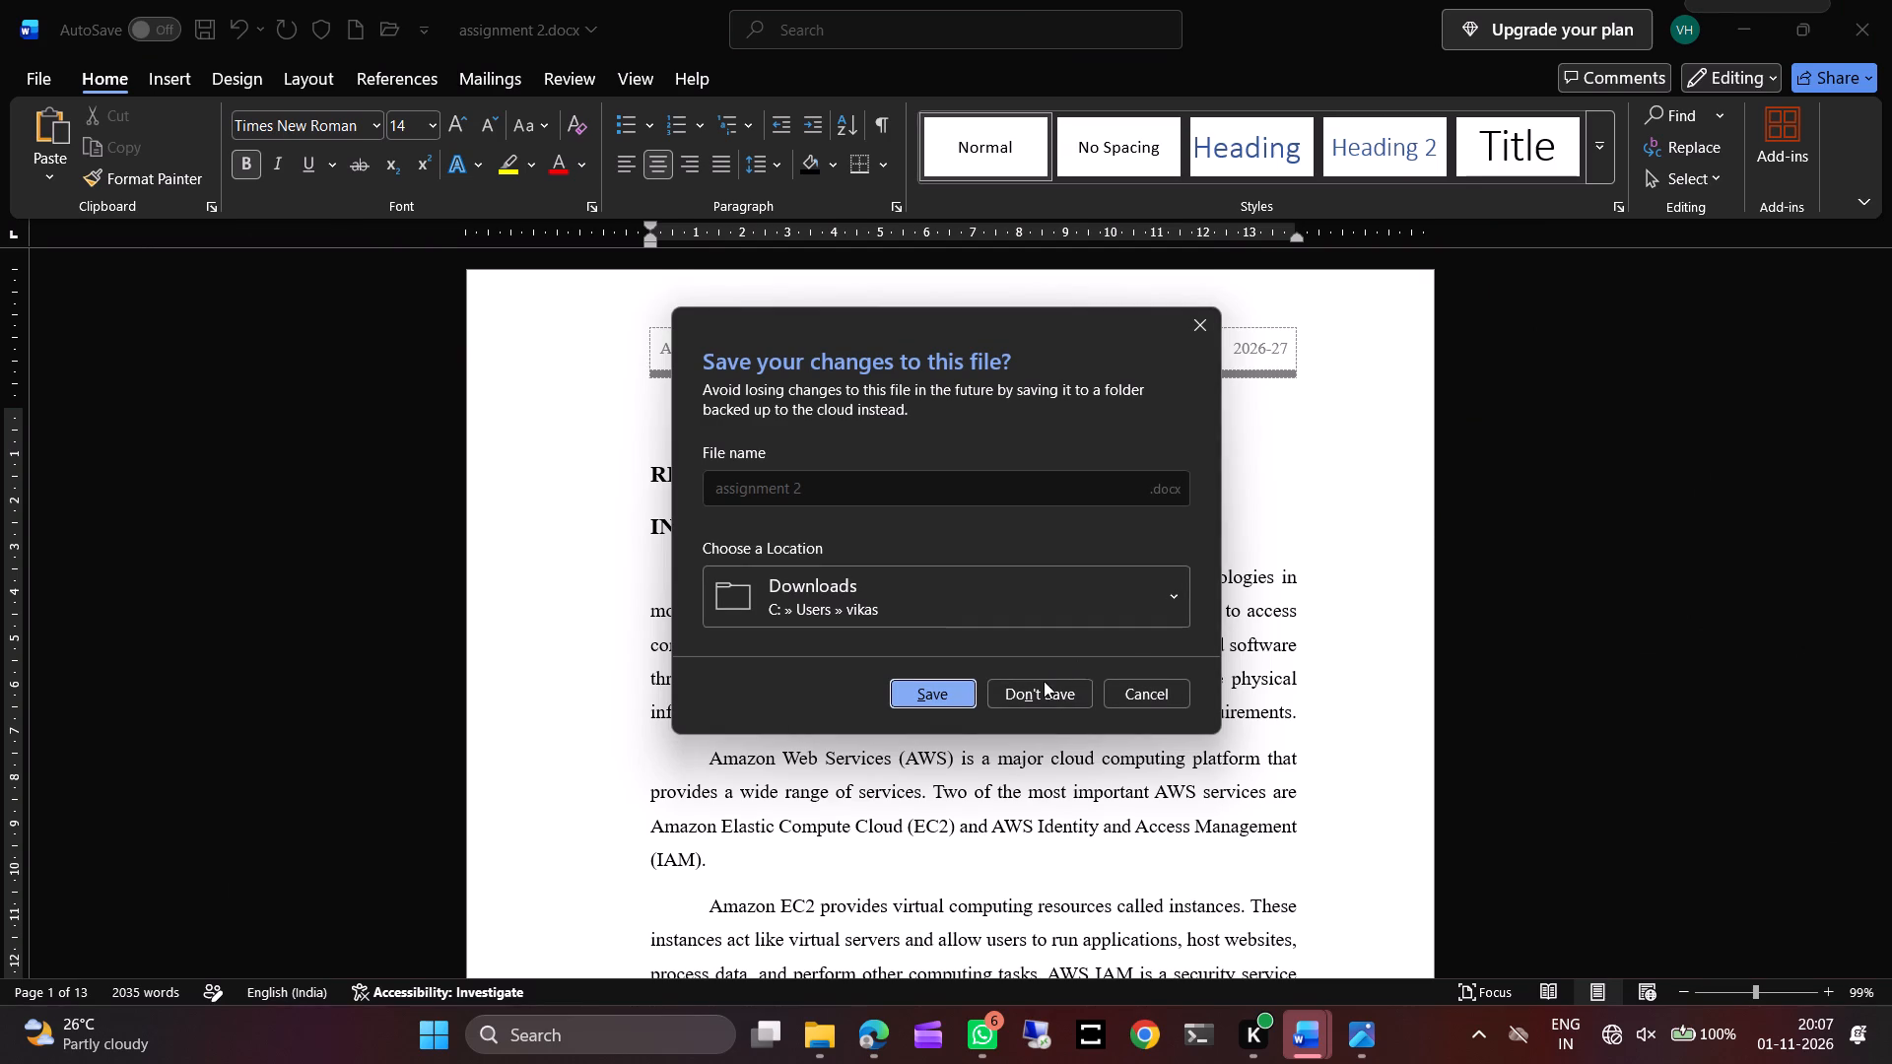
left_click(1151, 685)
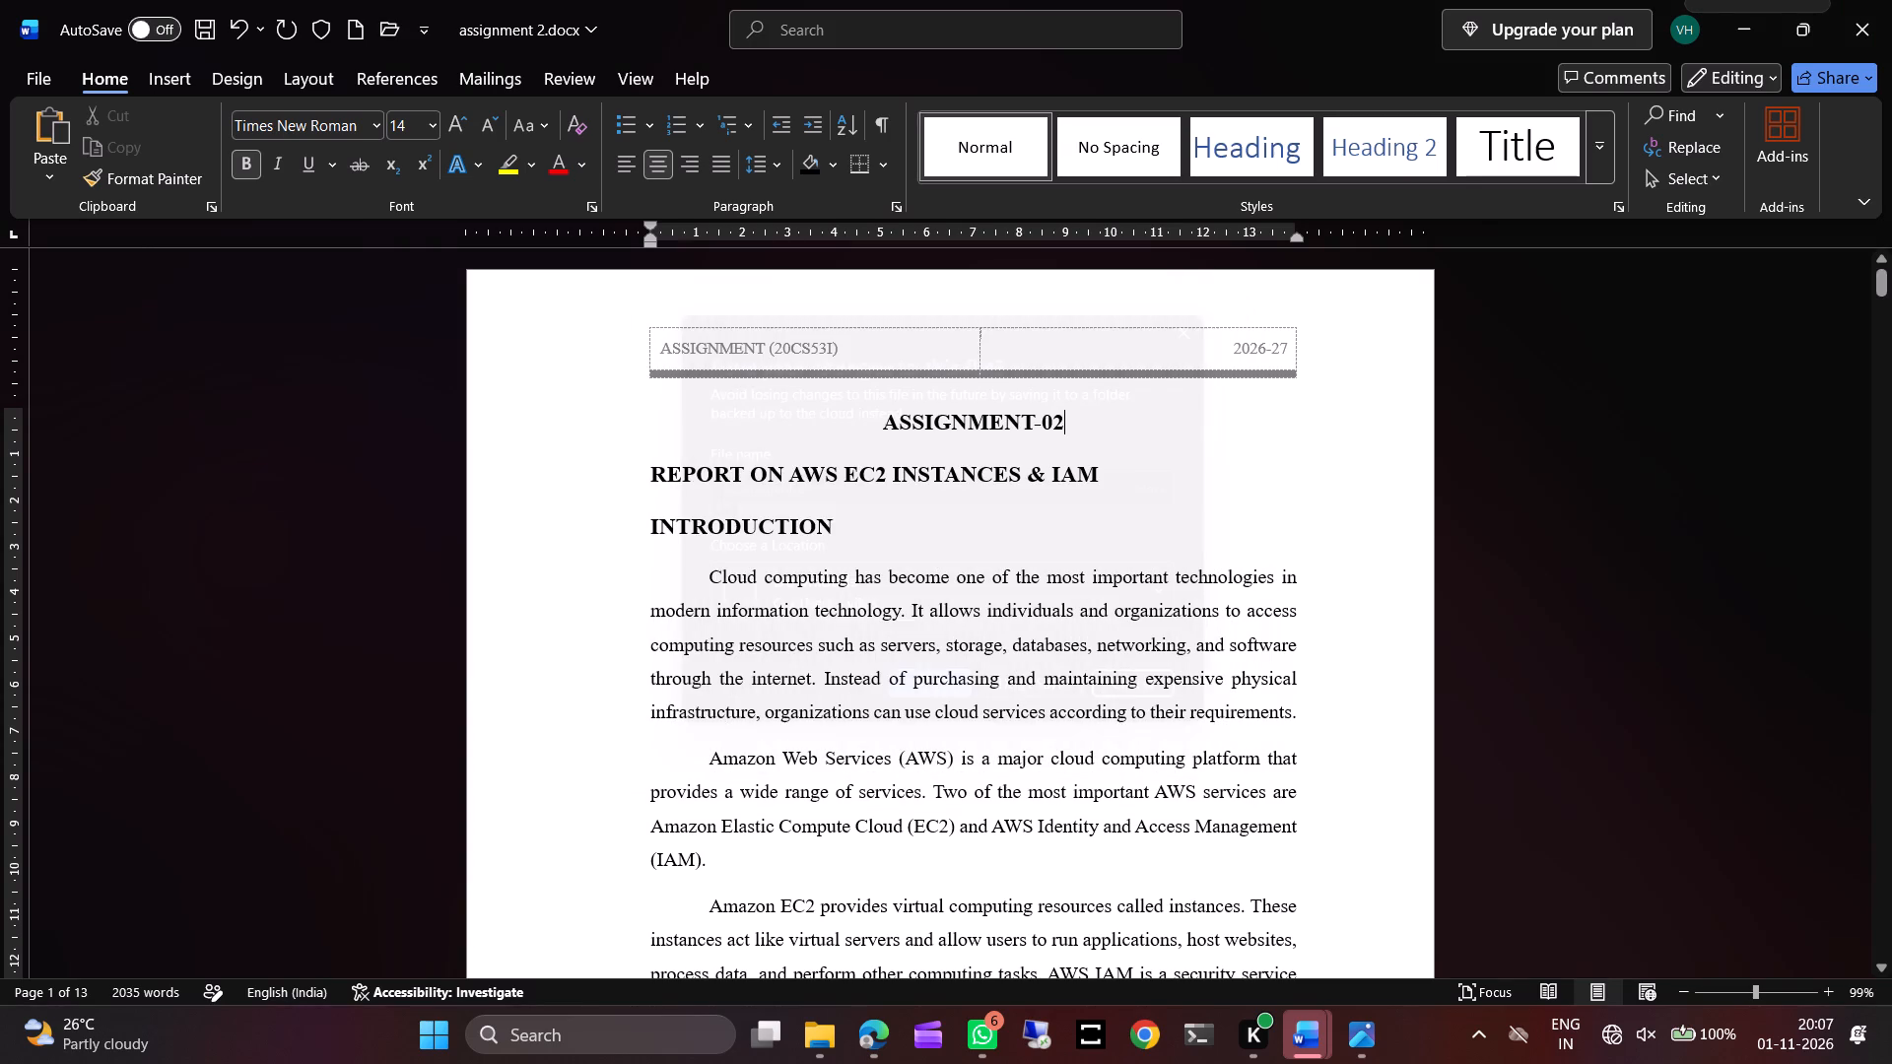
Return to File Explorer and reopen HARSHA 3.pdf to check its page header.
left_click(821, 1038)
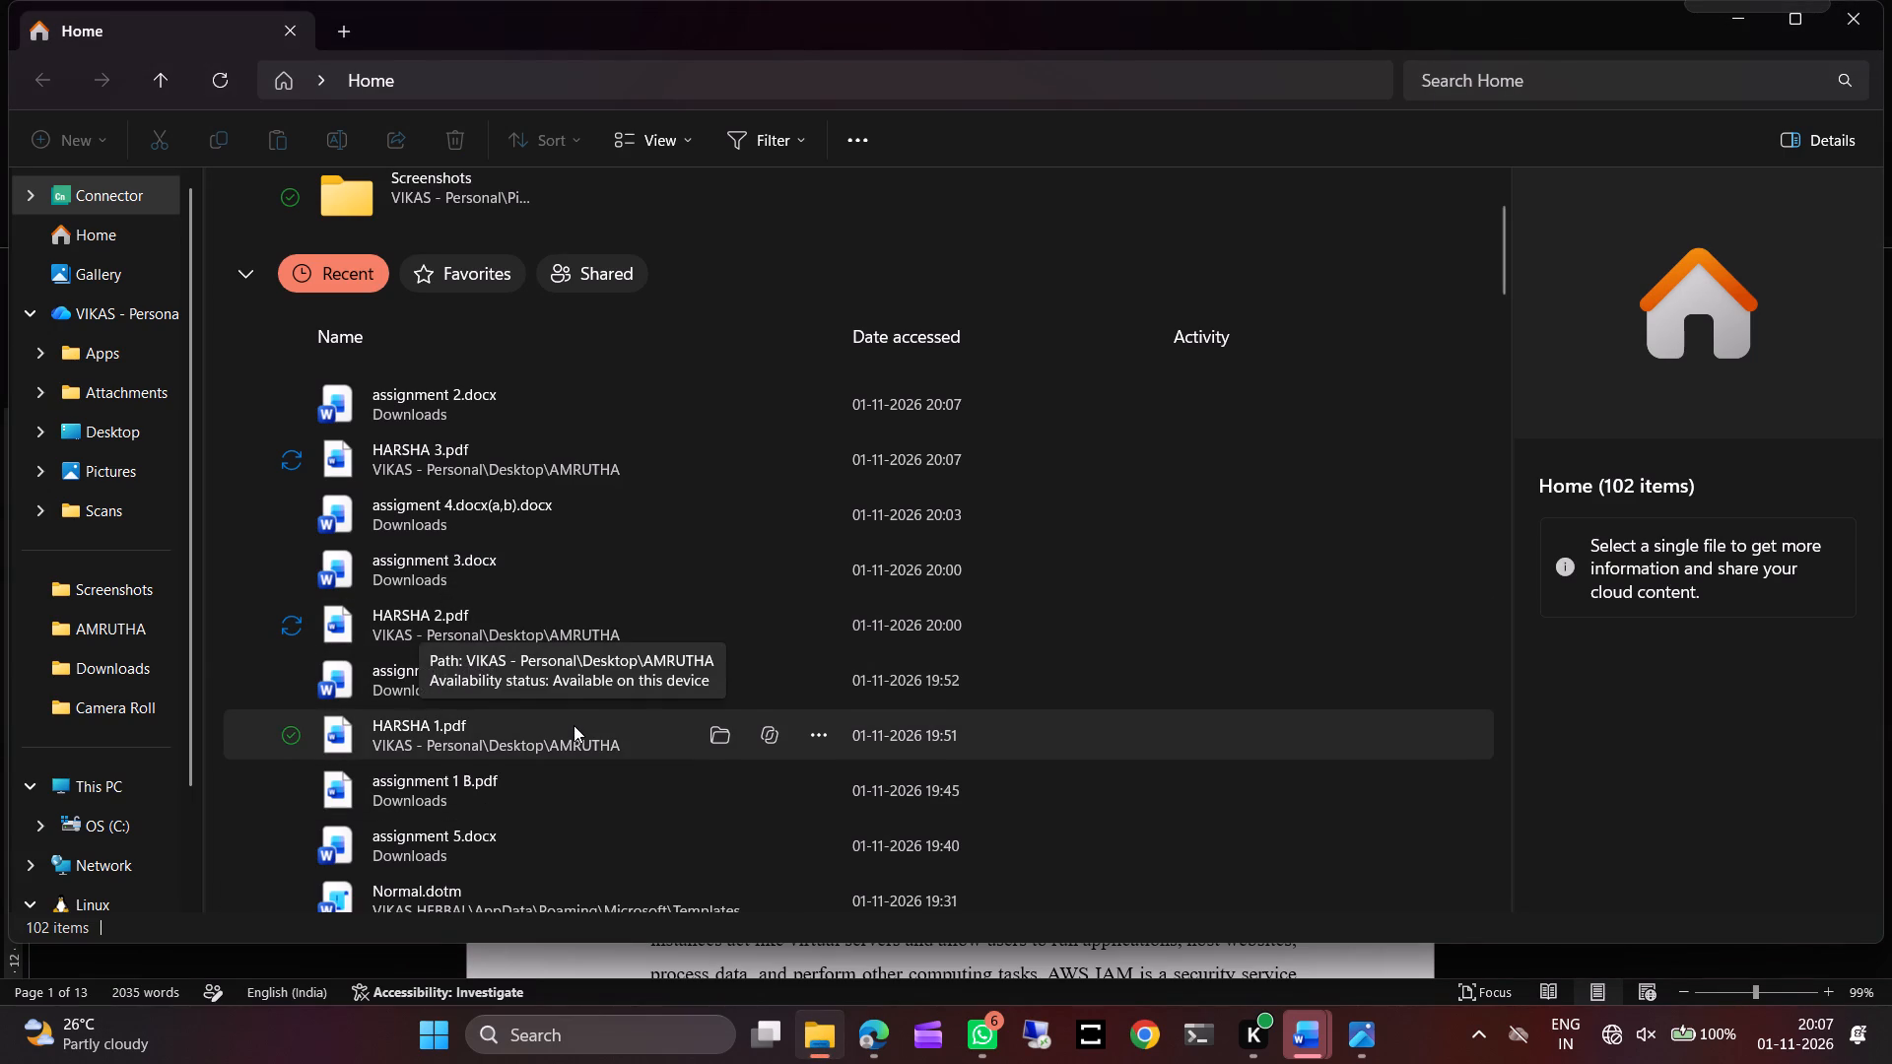
double_click(604, 469)
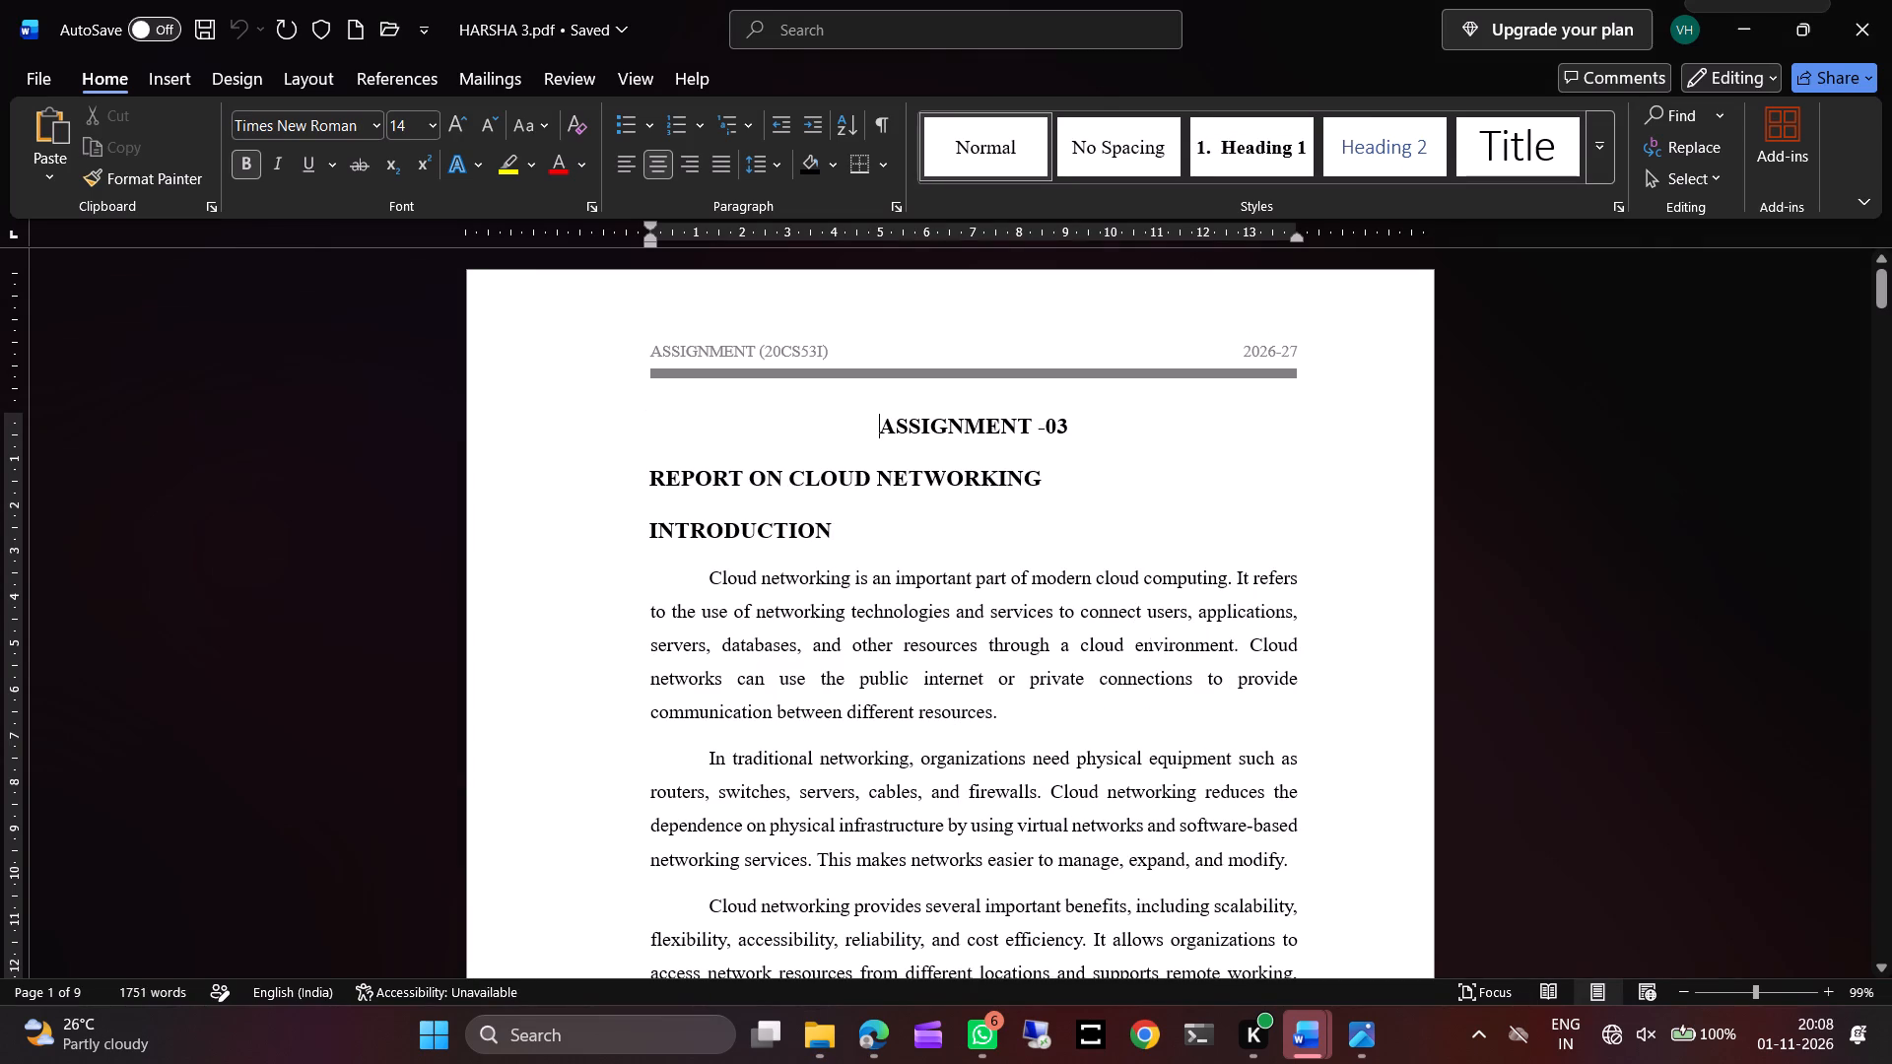
Switch to File Explorer and open HARSHA 3.pdf from the recent files to check its page header again.
left_click(823, 1031)
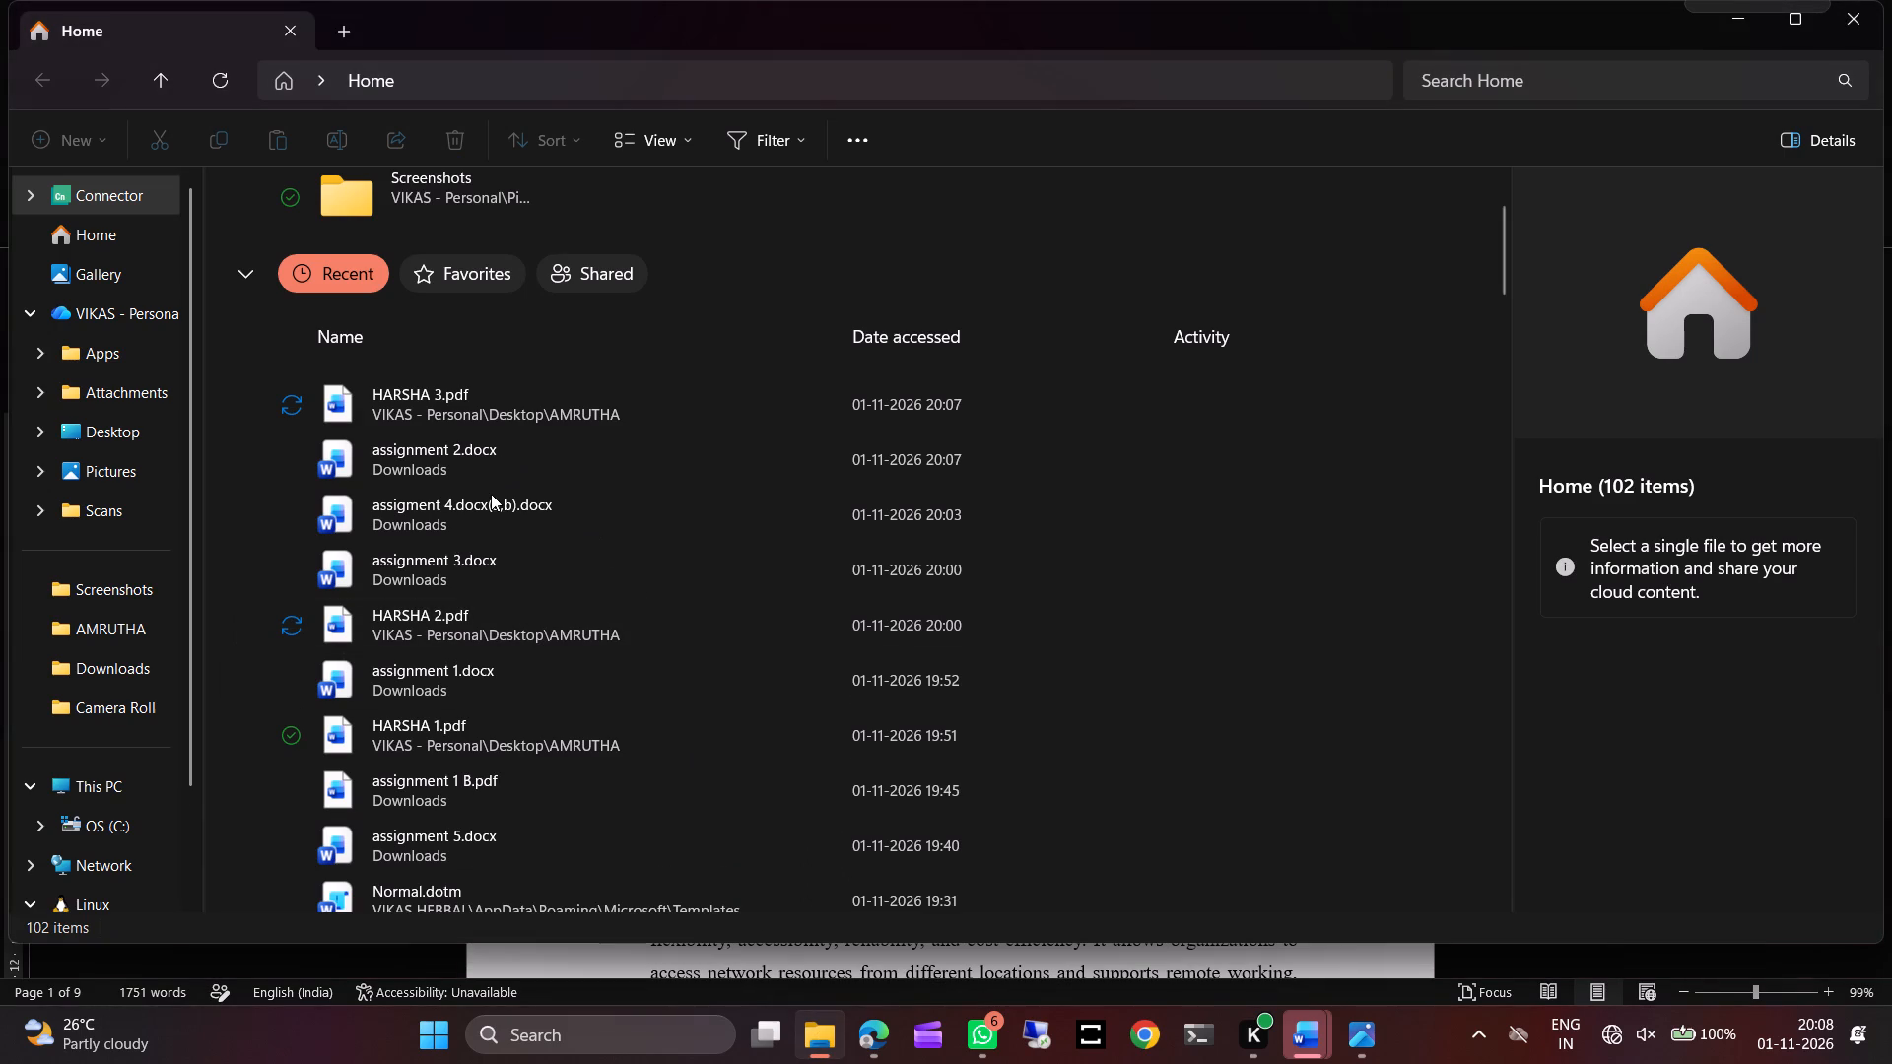
right_click(535, 410)
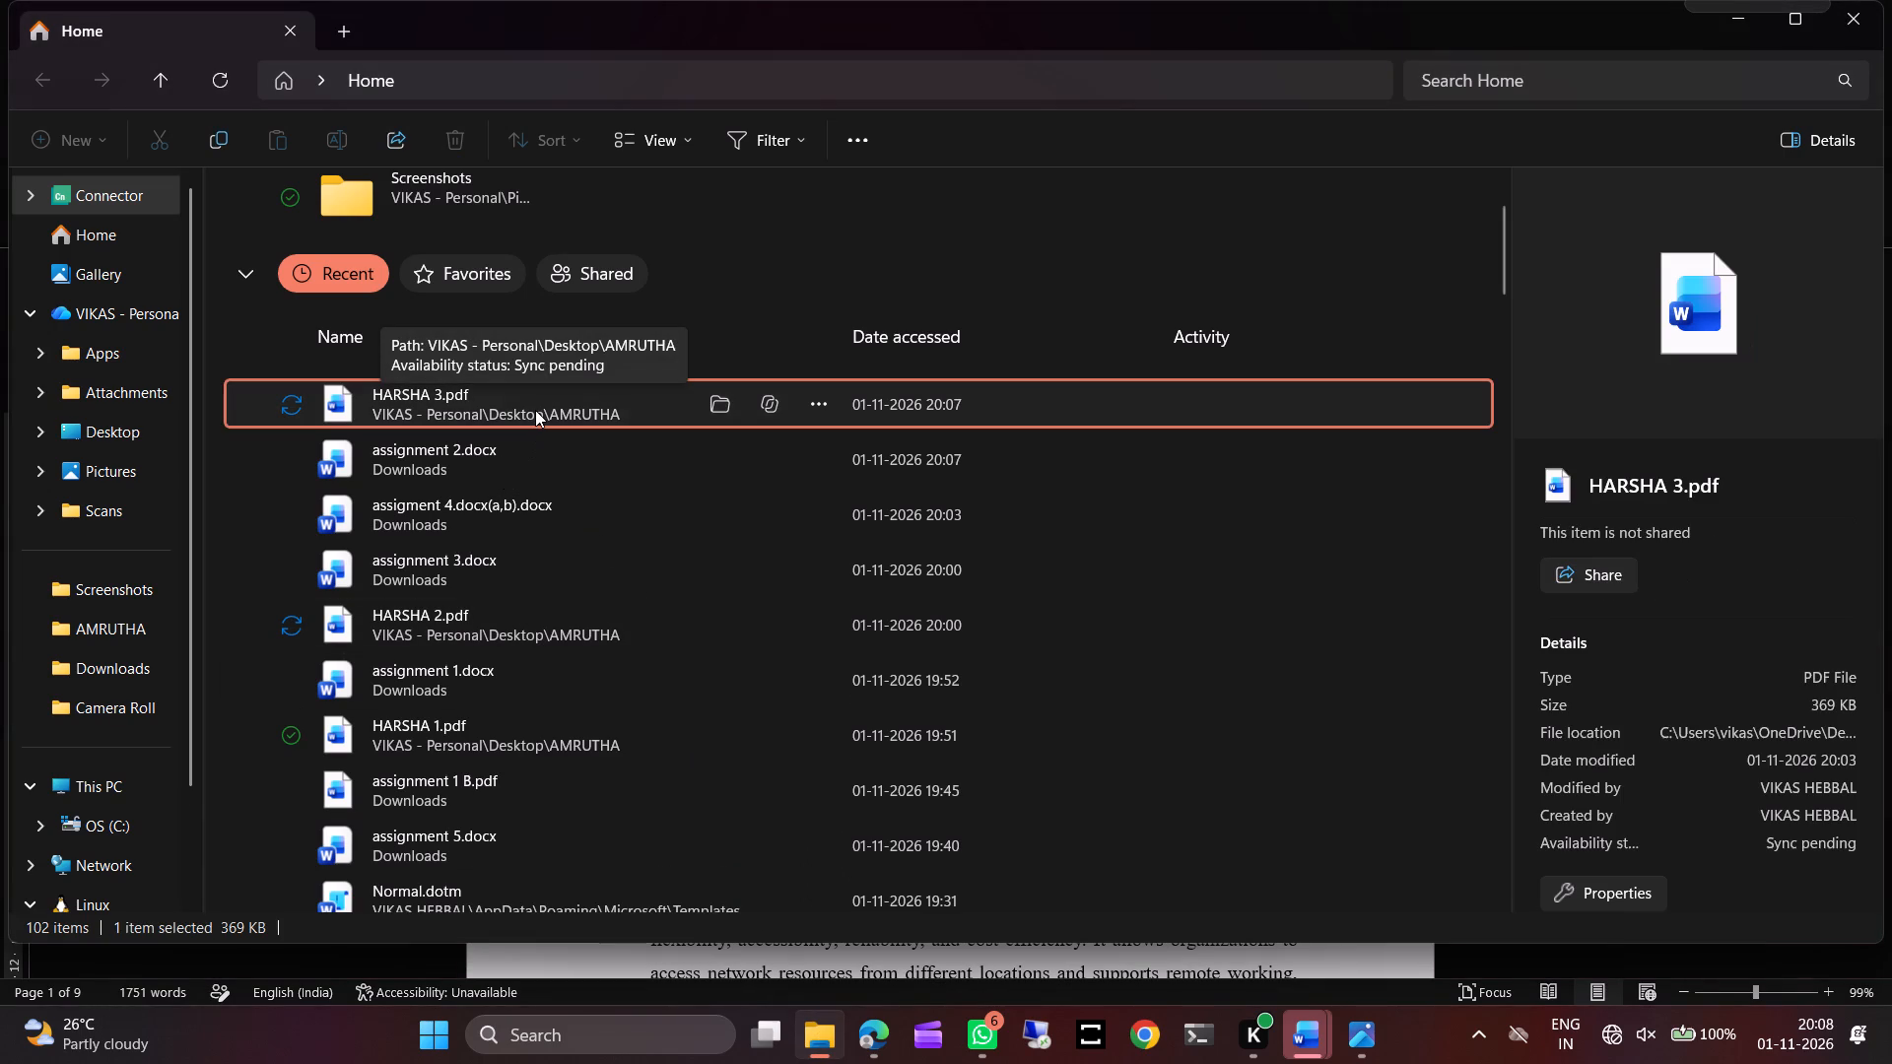
left_click(544, 406)
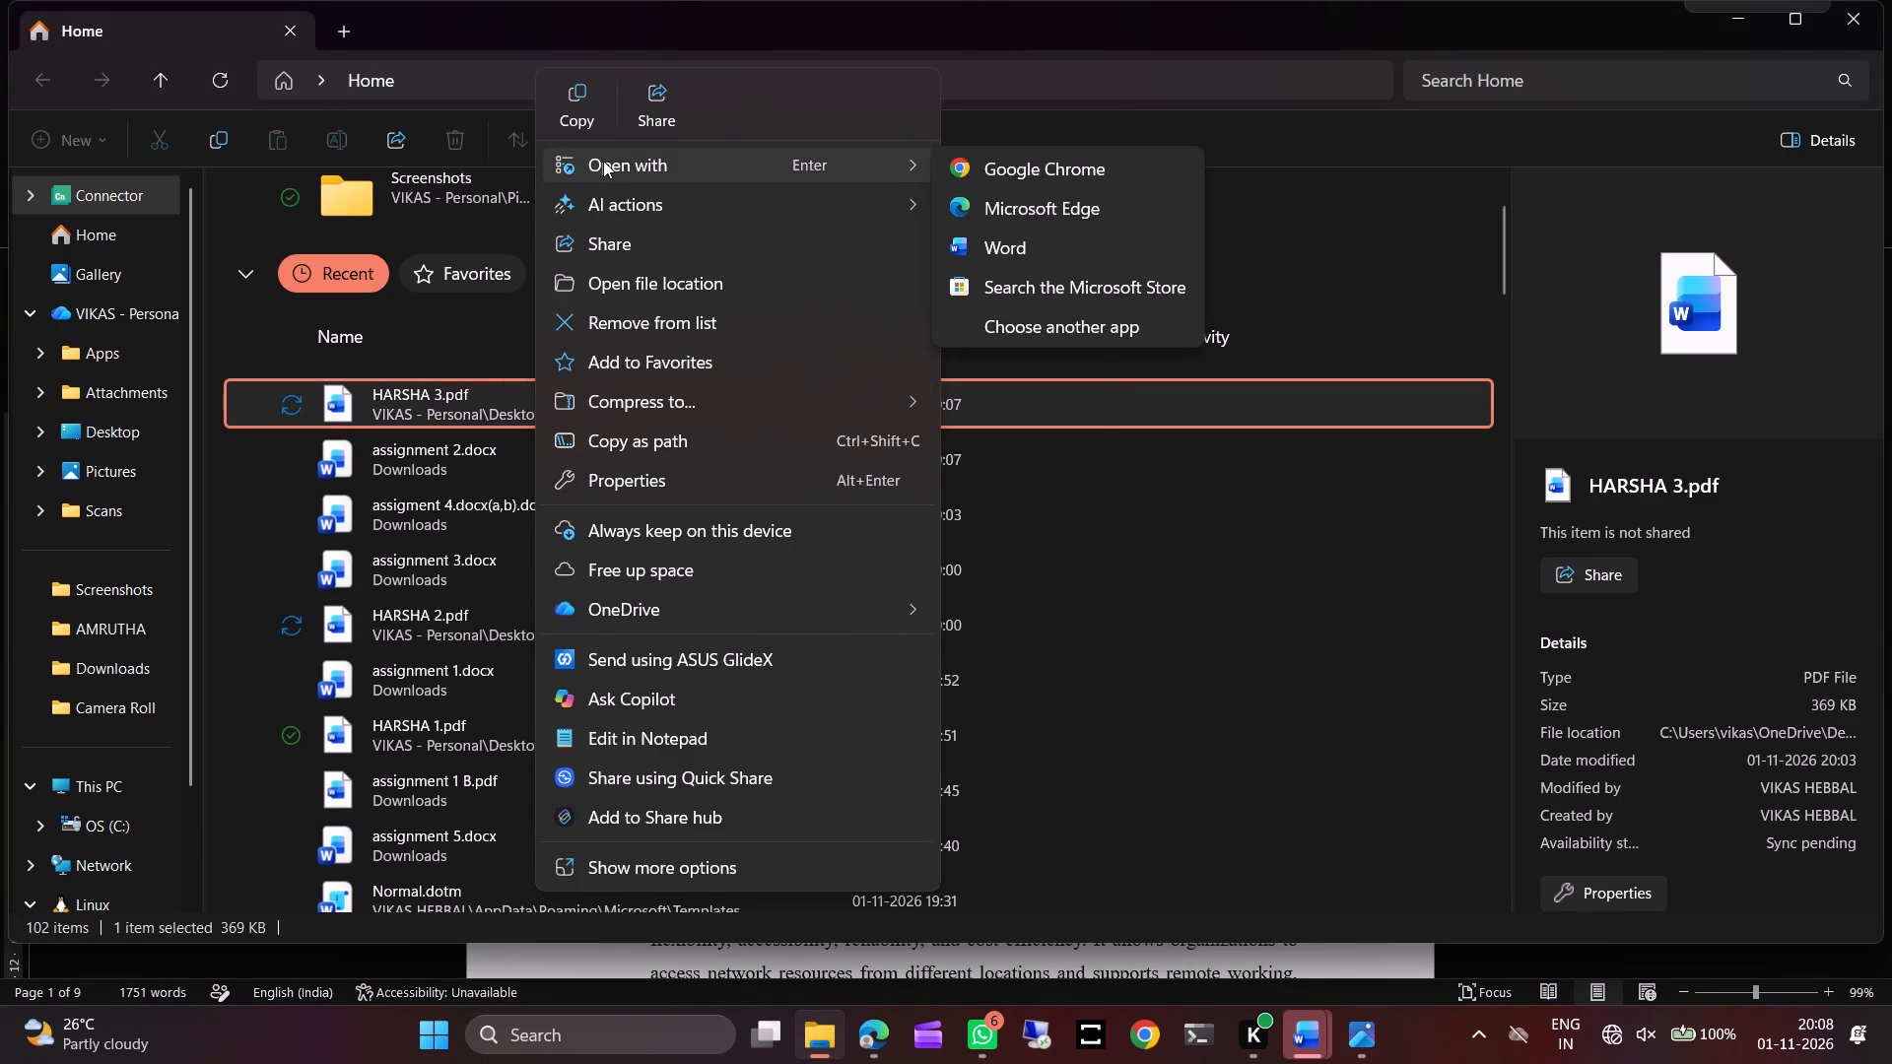
double_click(456, 407)
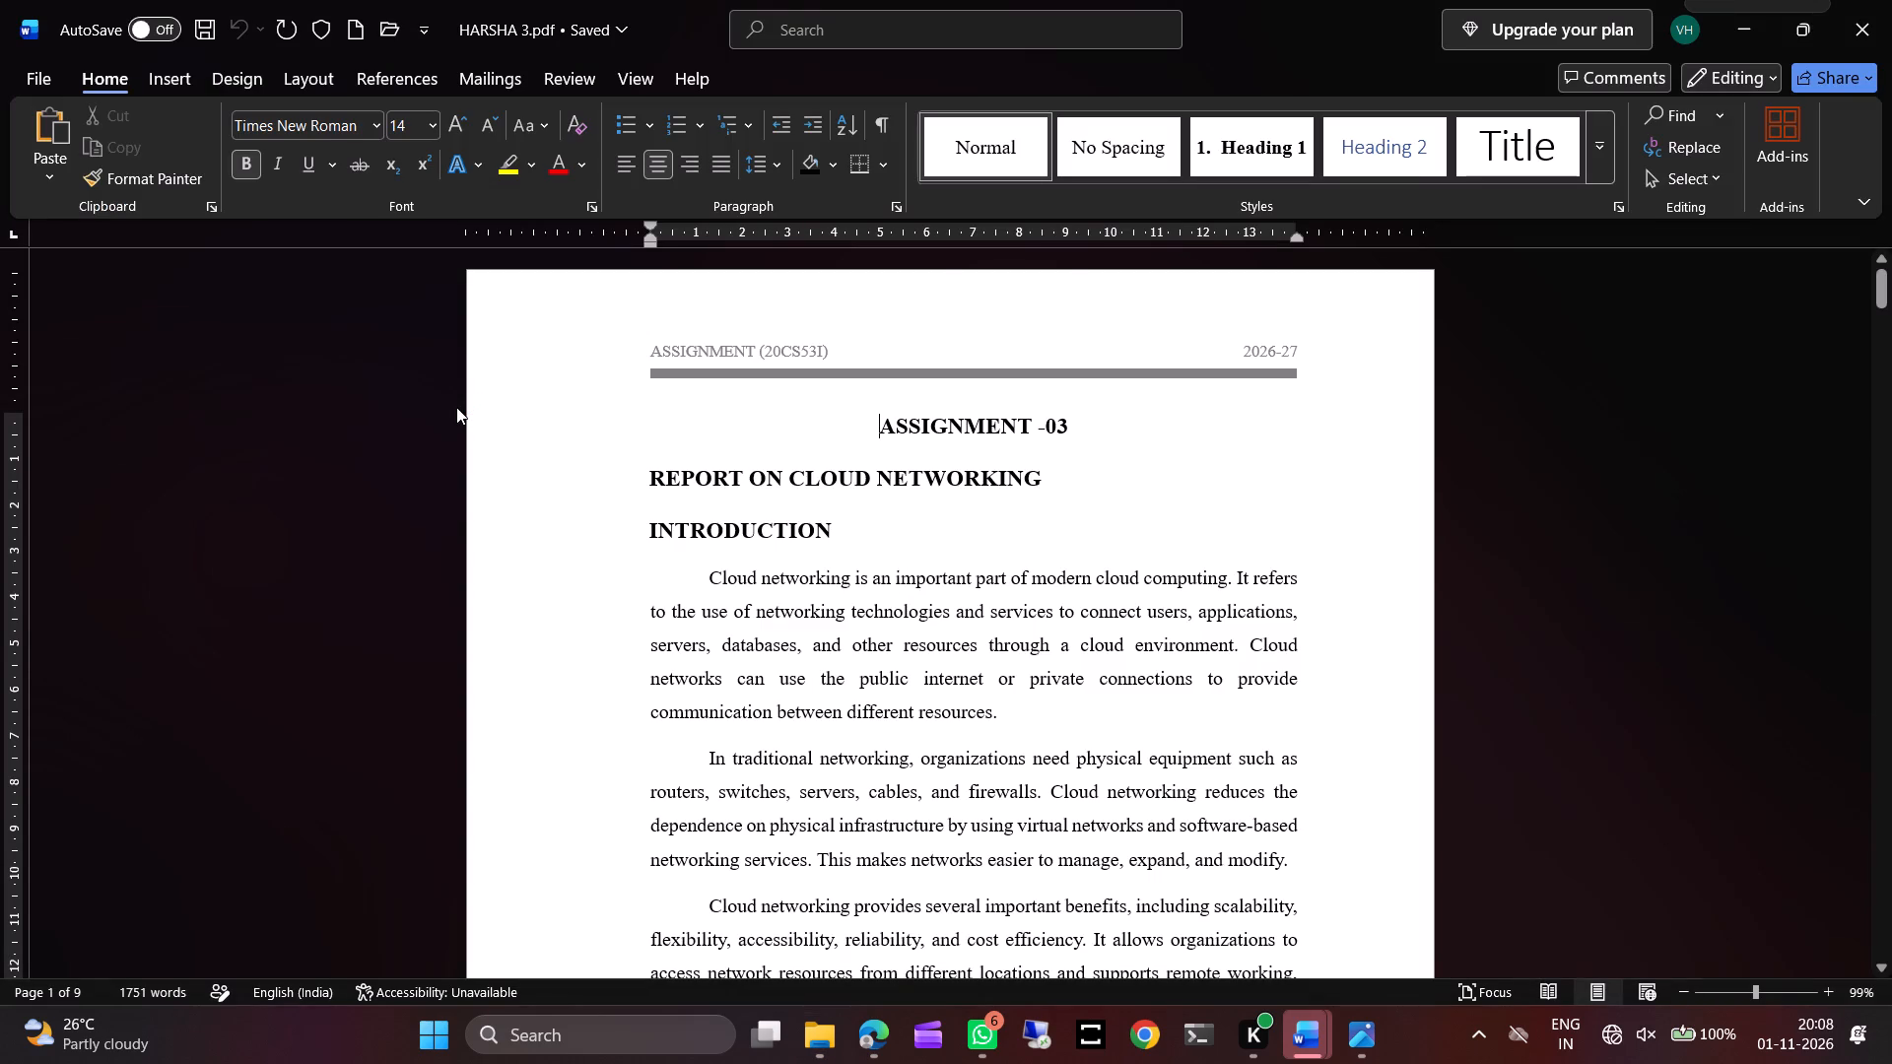
Close HARSHA 3.pdf and switch to the open document assigment 4.docx(a,b).docx.
left_click(1846, 26)
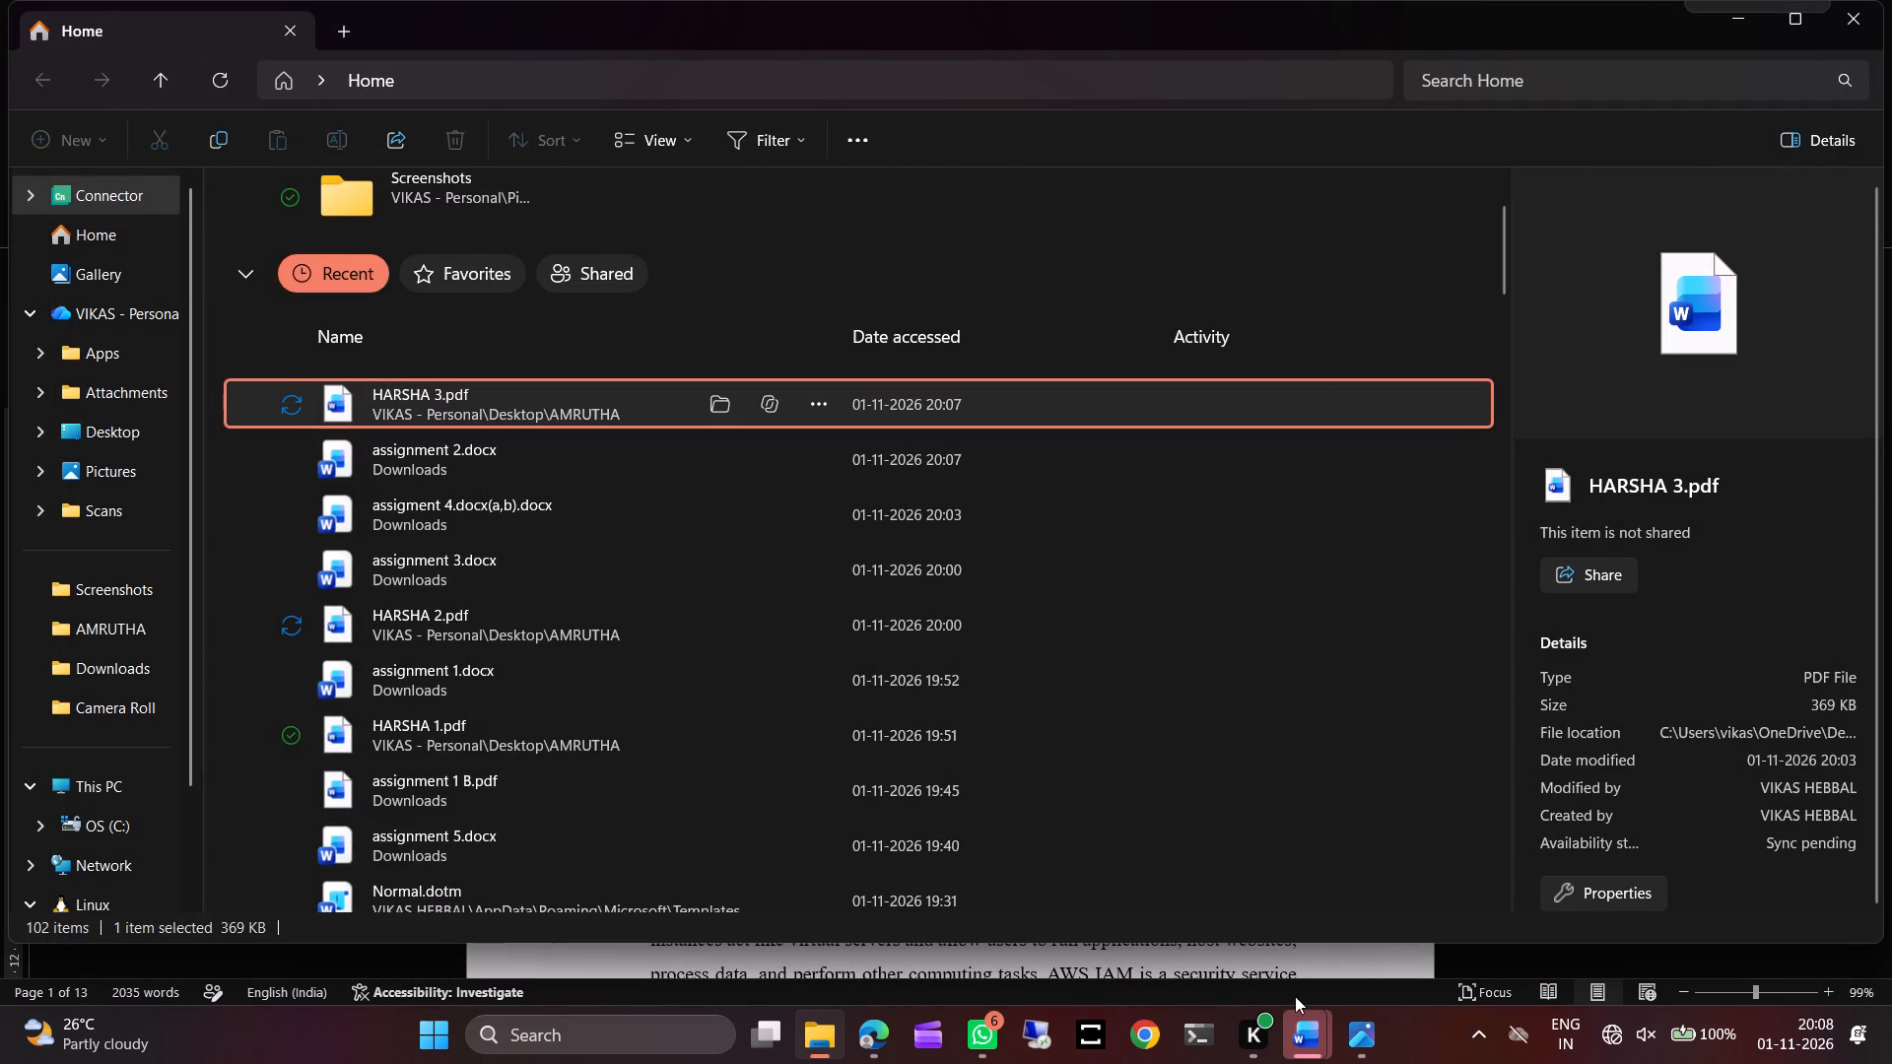
left_click(1307, 1033)
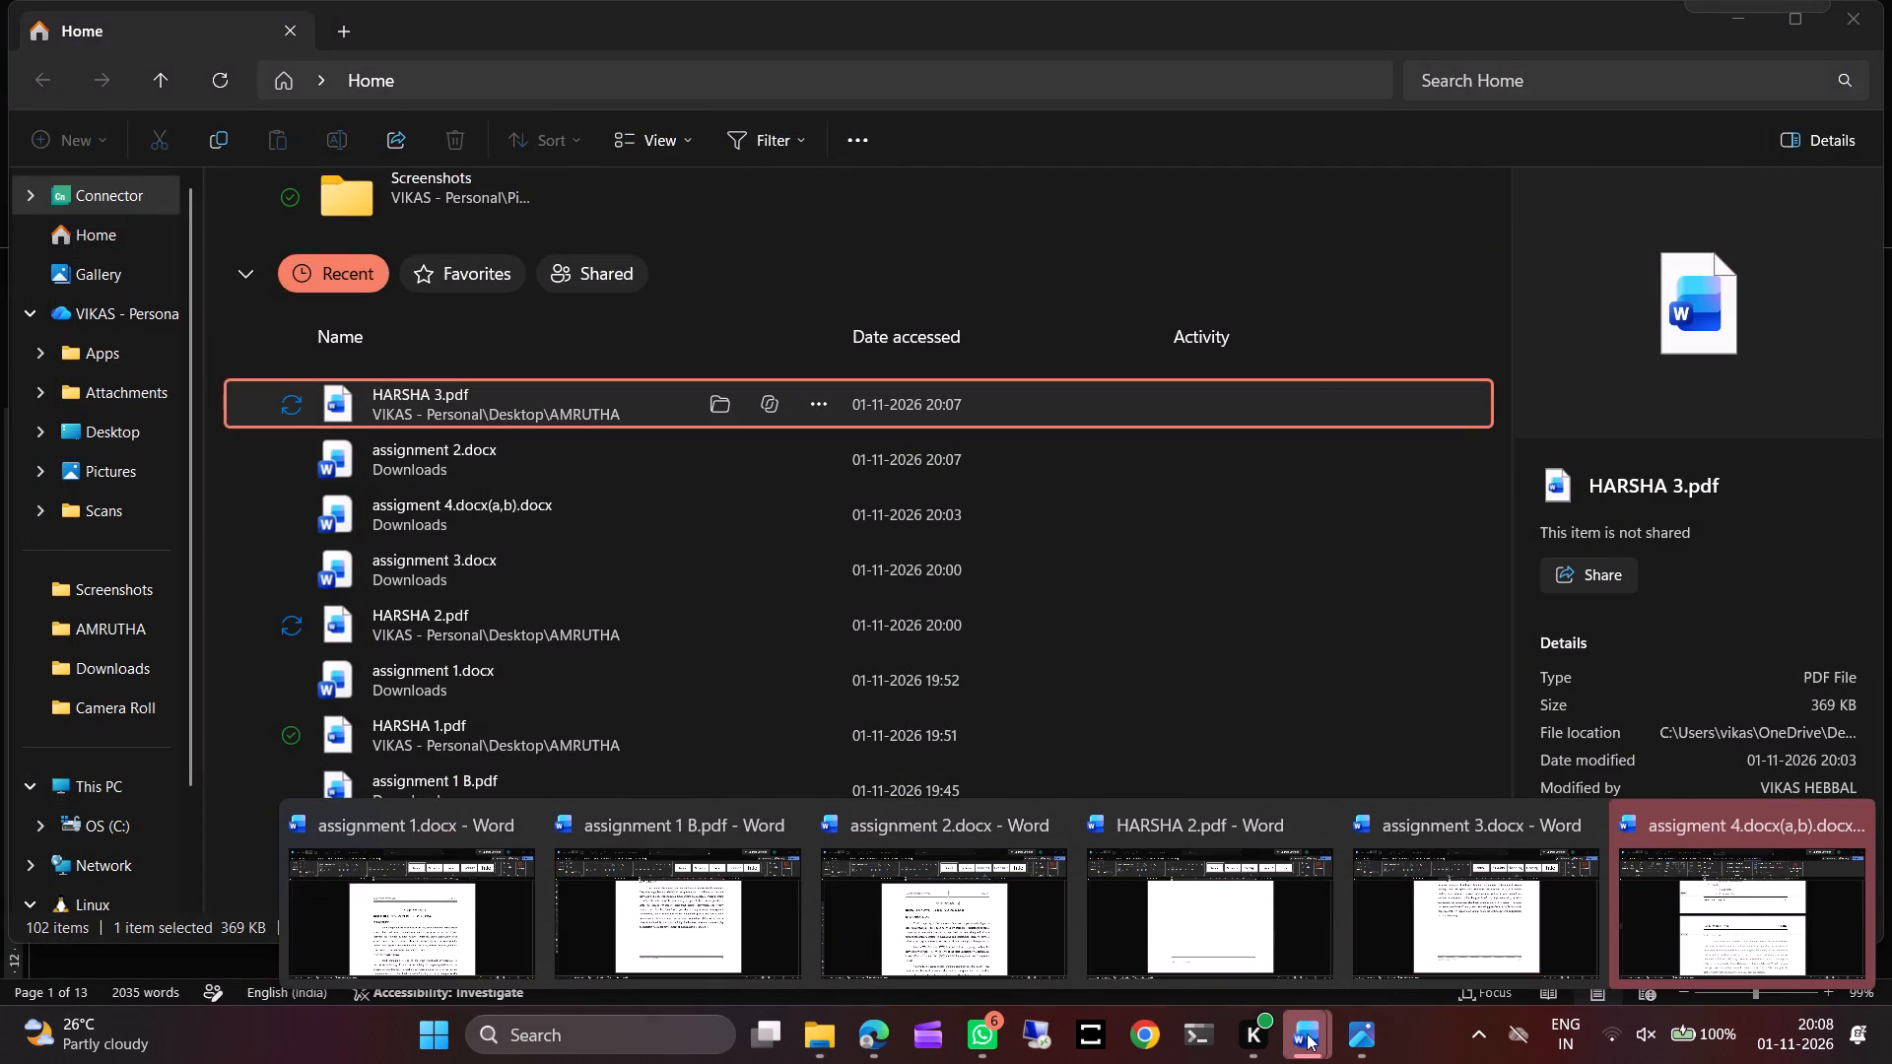
left_click(1748, 913)
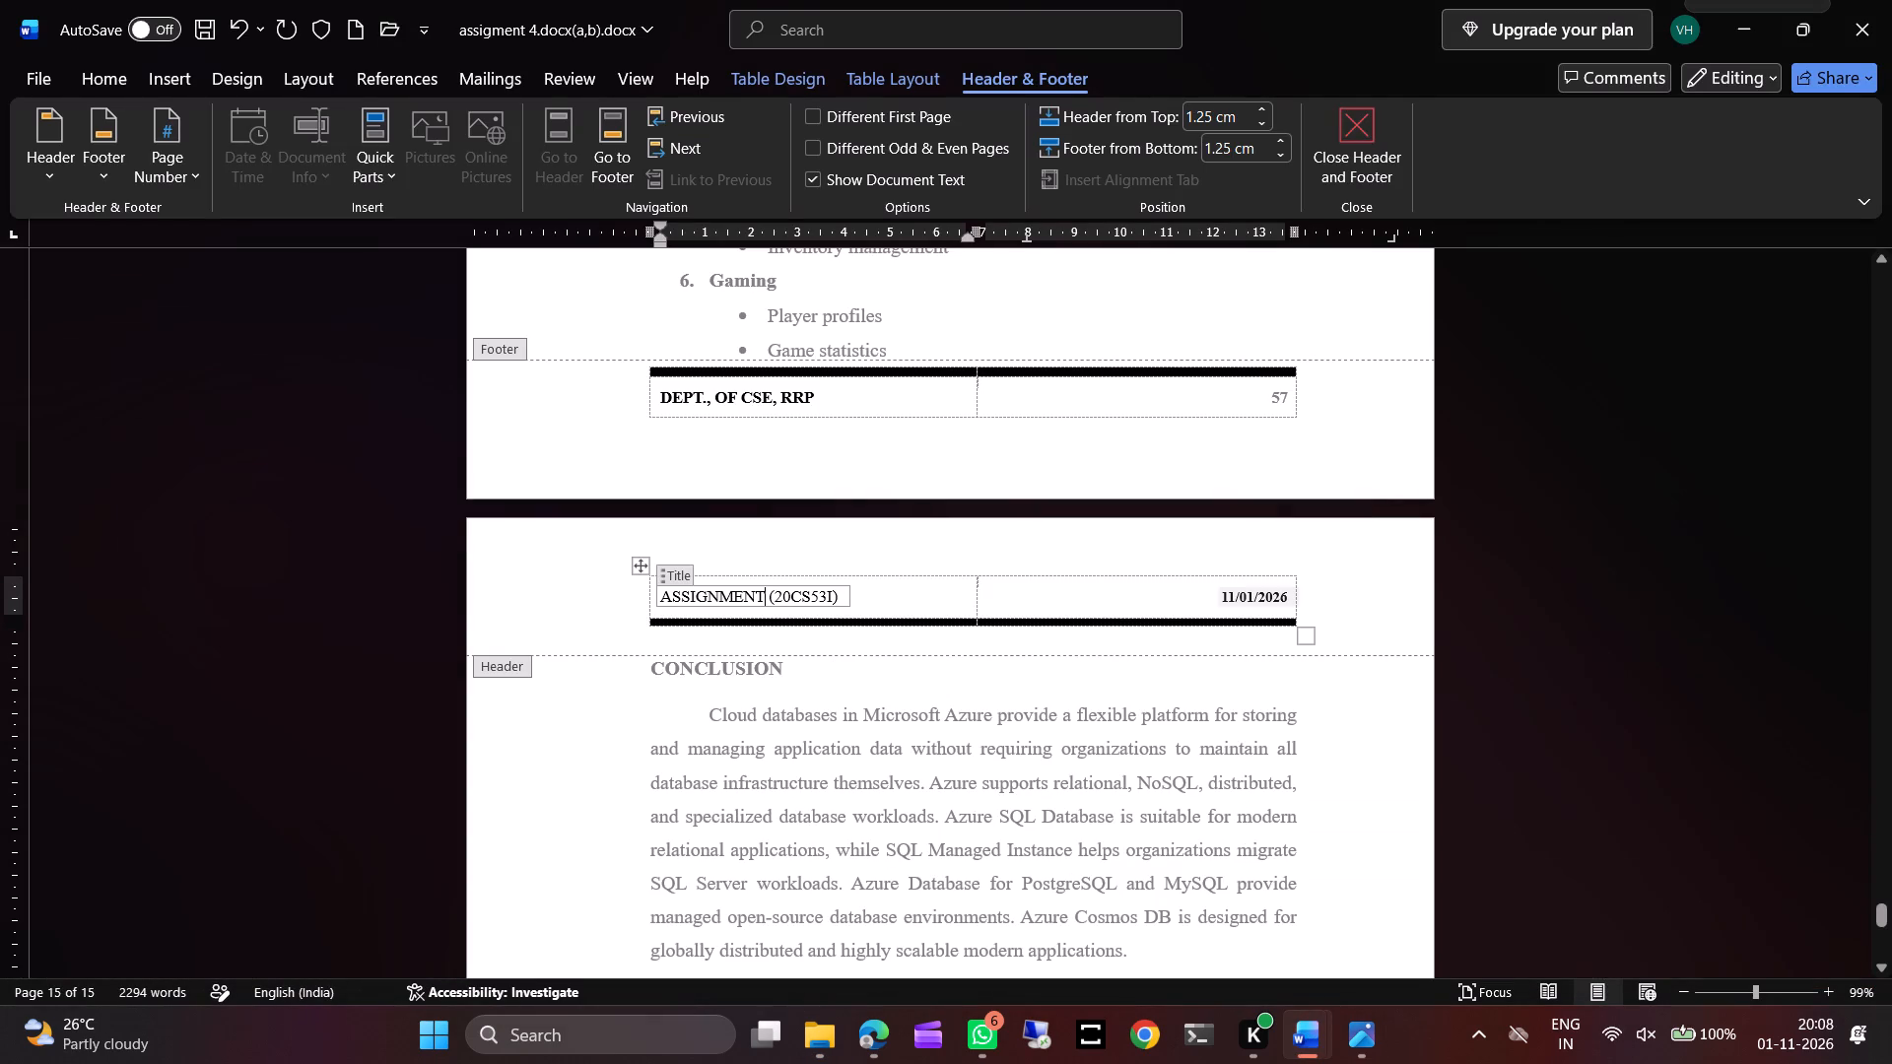
Replace the date in the page header above CONCLUSION with the academic year 2026-27.
left_click(1253, 593)
key("Right")
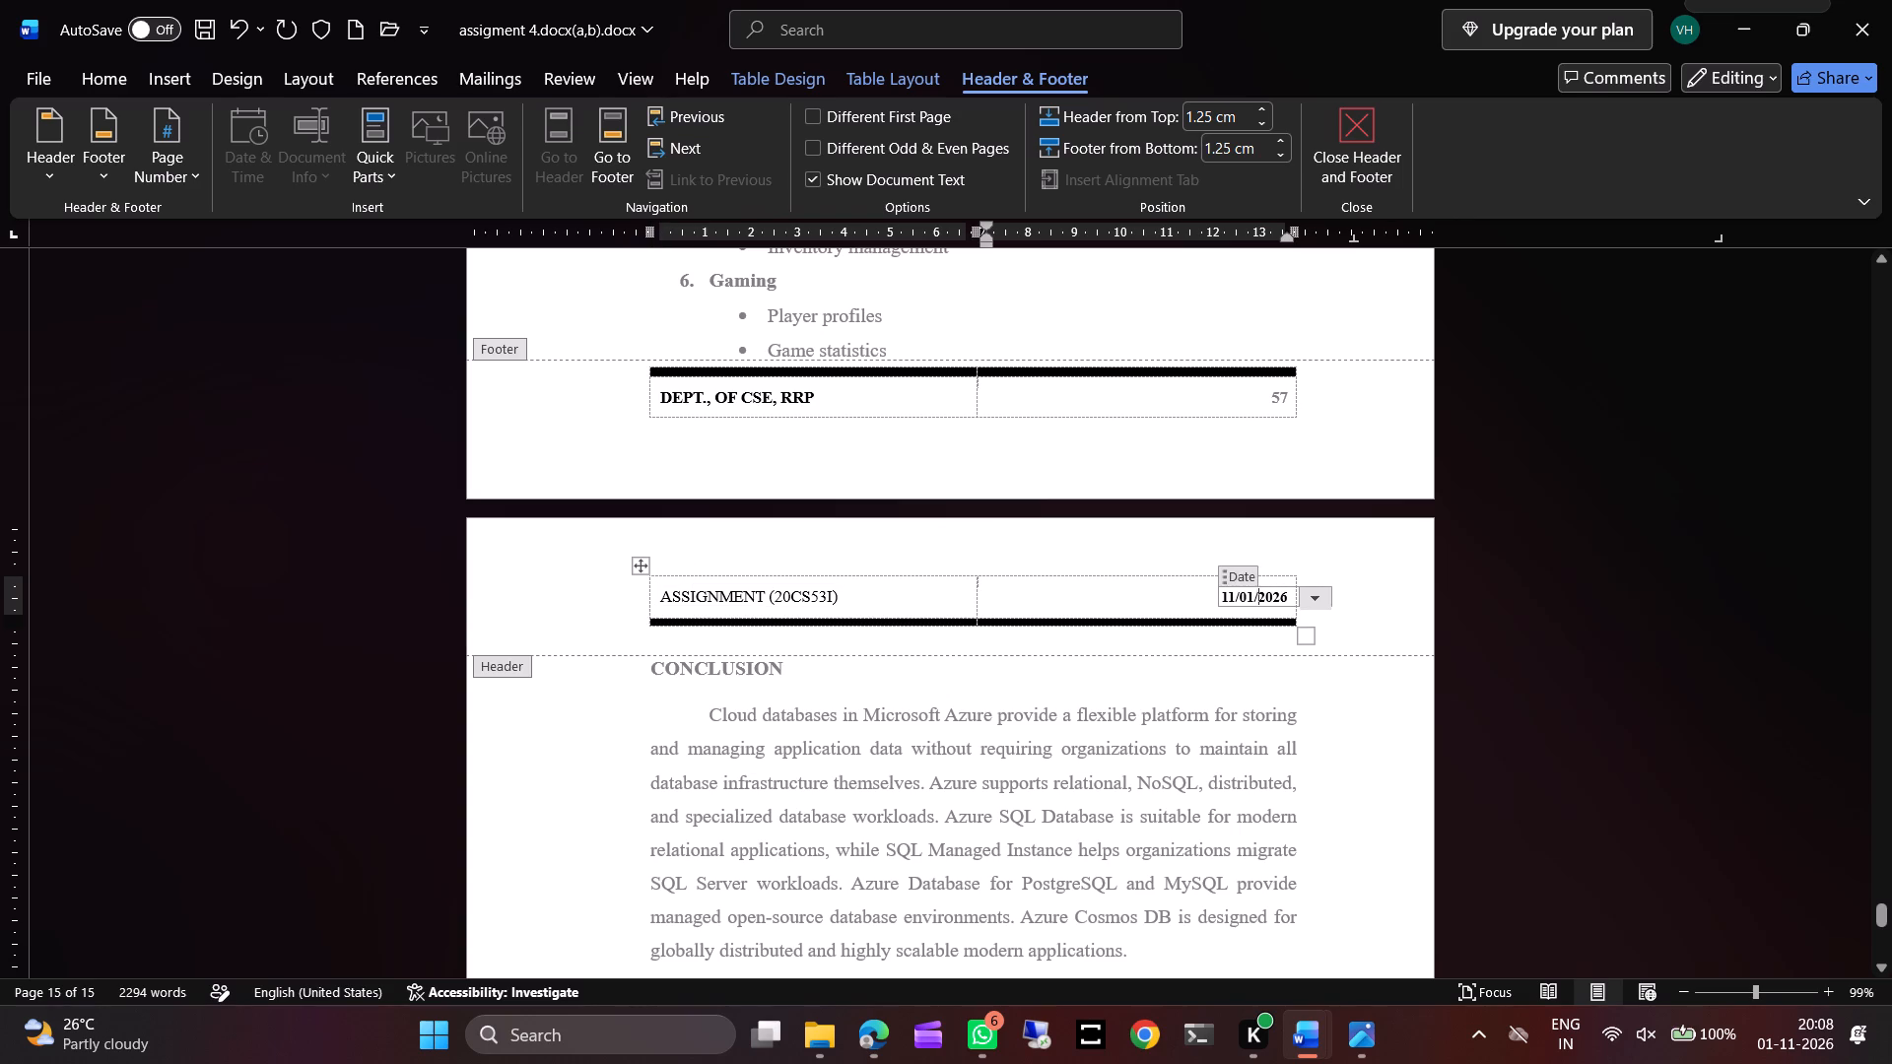
key("BackSpace")
key("BackSpace")
key("BackSpace")
key("BackSpace")
key("BackSpace")
key("BackSpace")
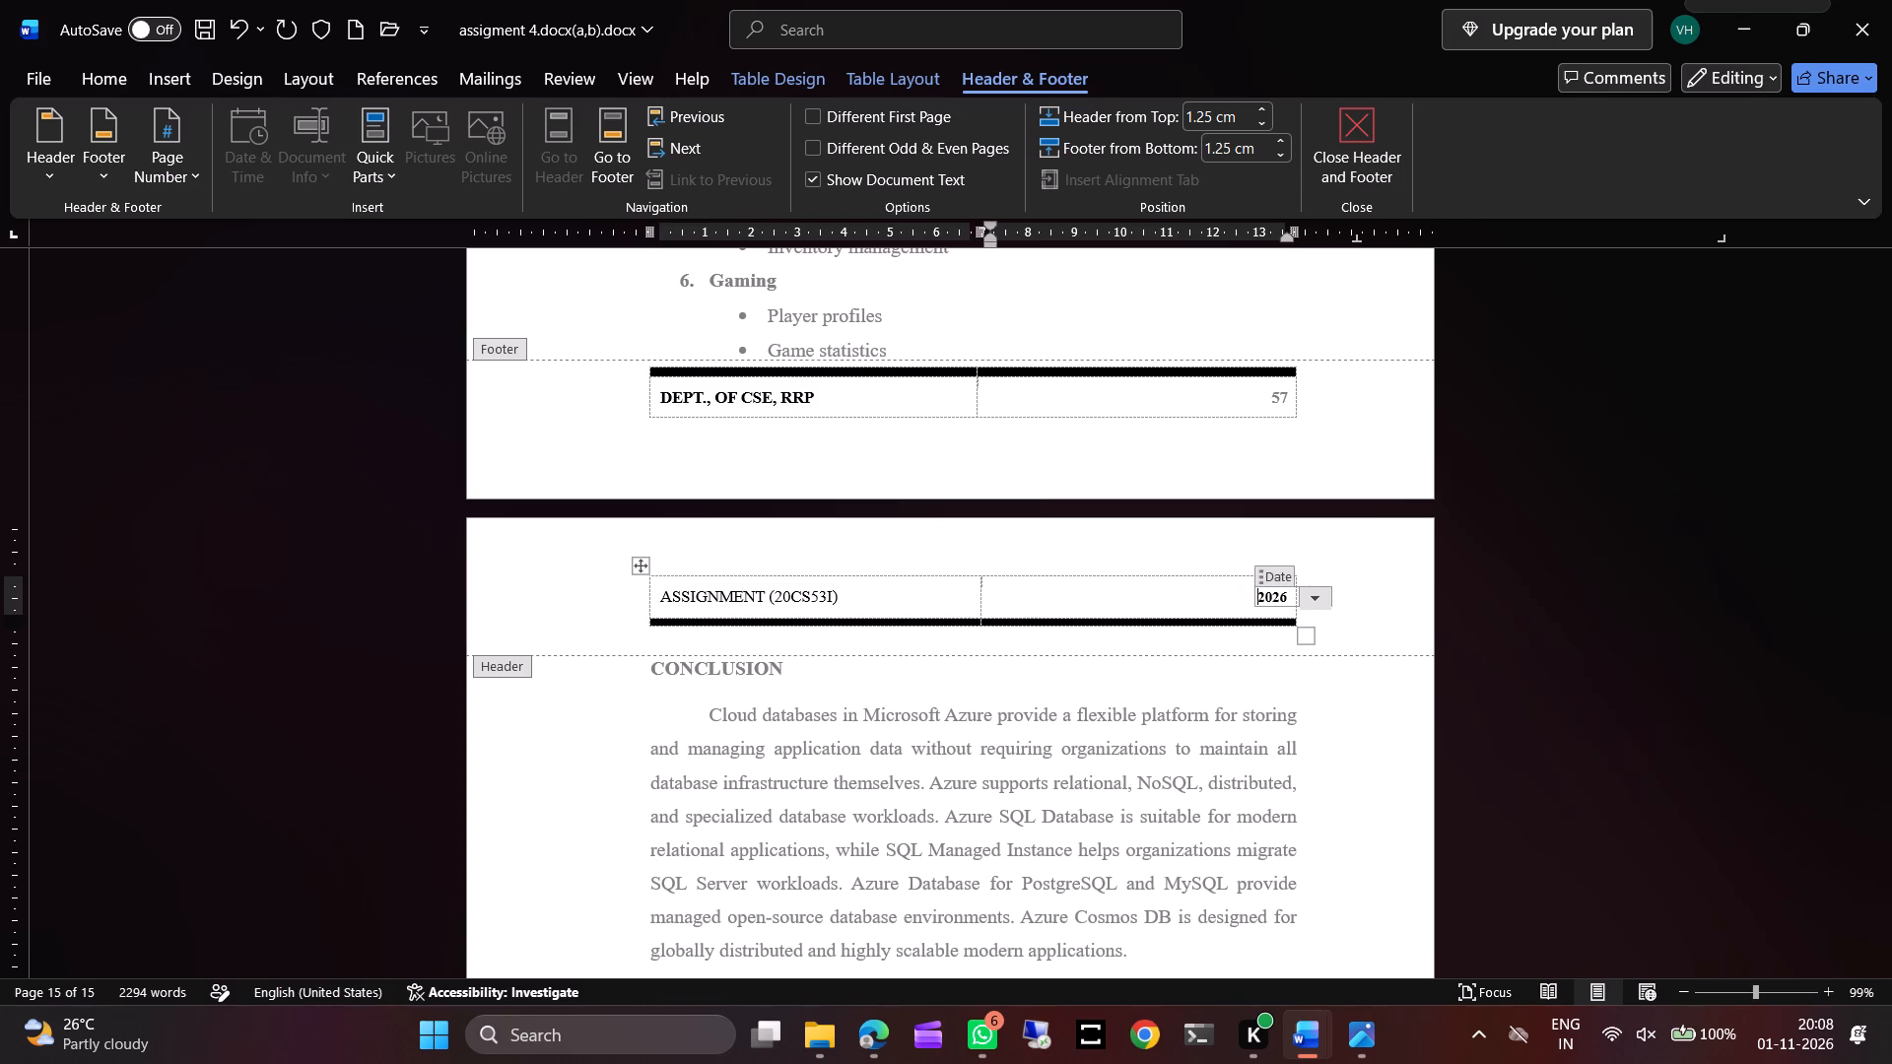
key("Right")
key("Right")
key("Right")
key("Right")
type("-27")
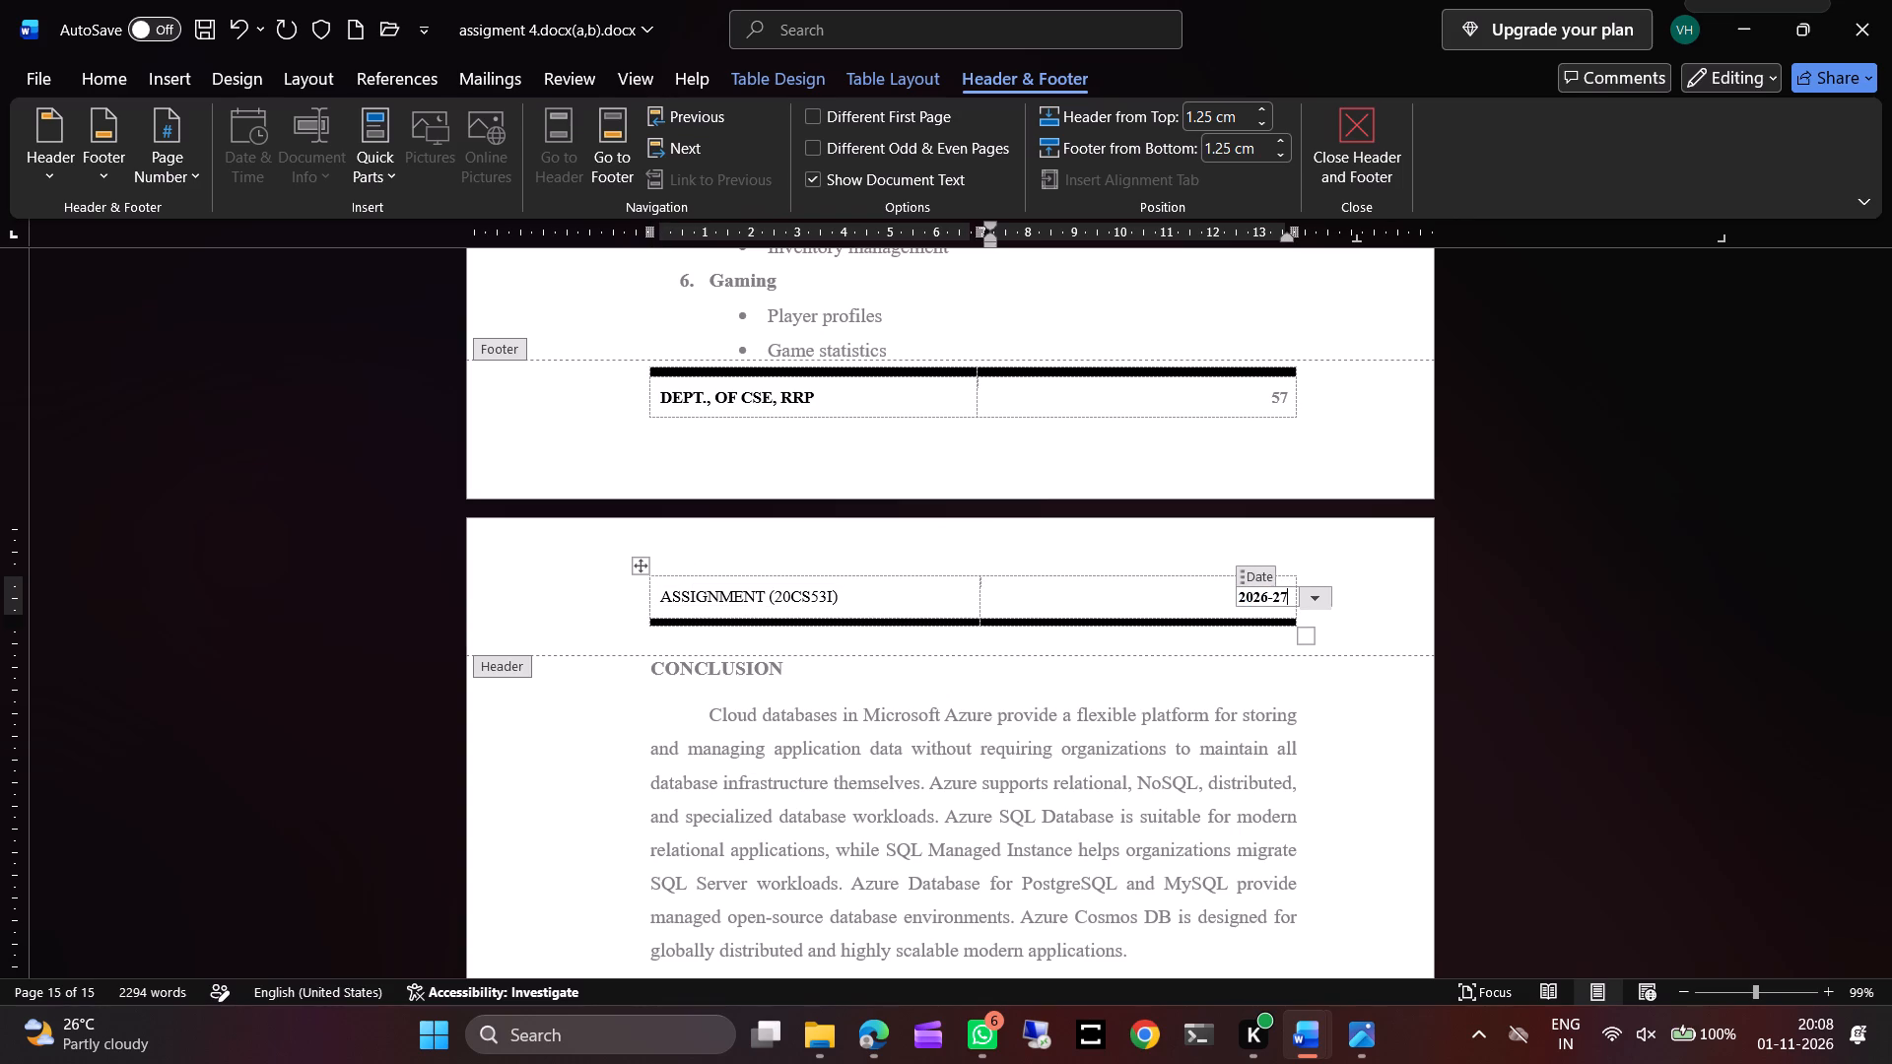
Remove the bold formatting from 2026-27 in the header and adjust its font size.
left_click_drag(1287, 595, 1242, 606)
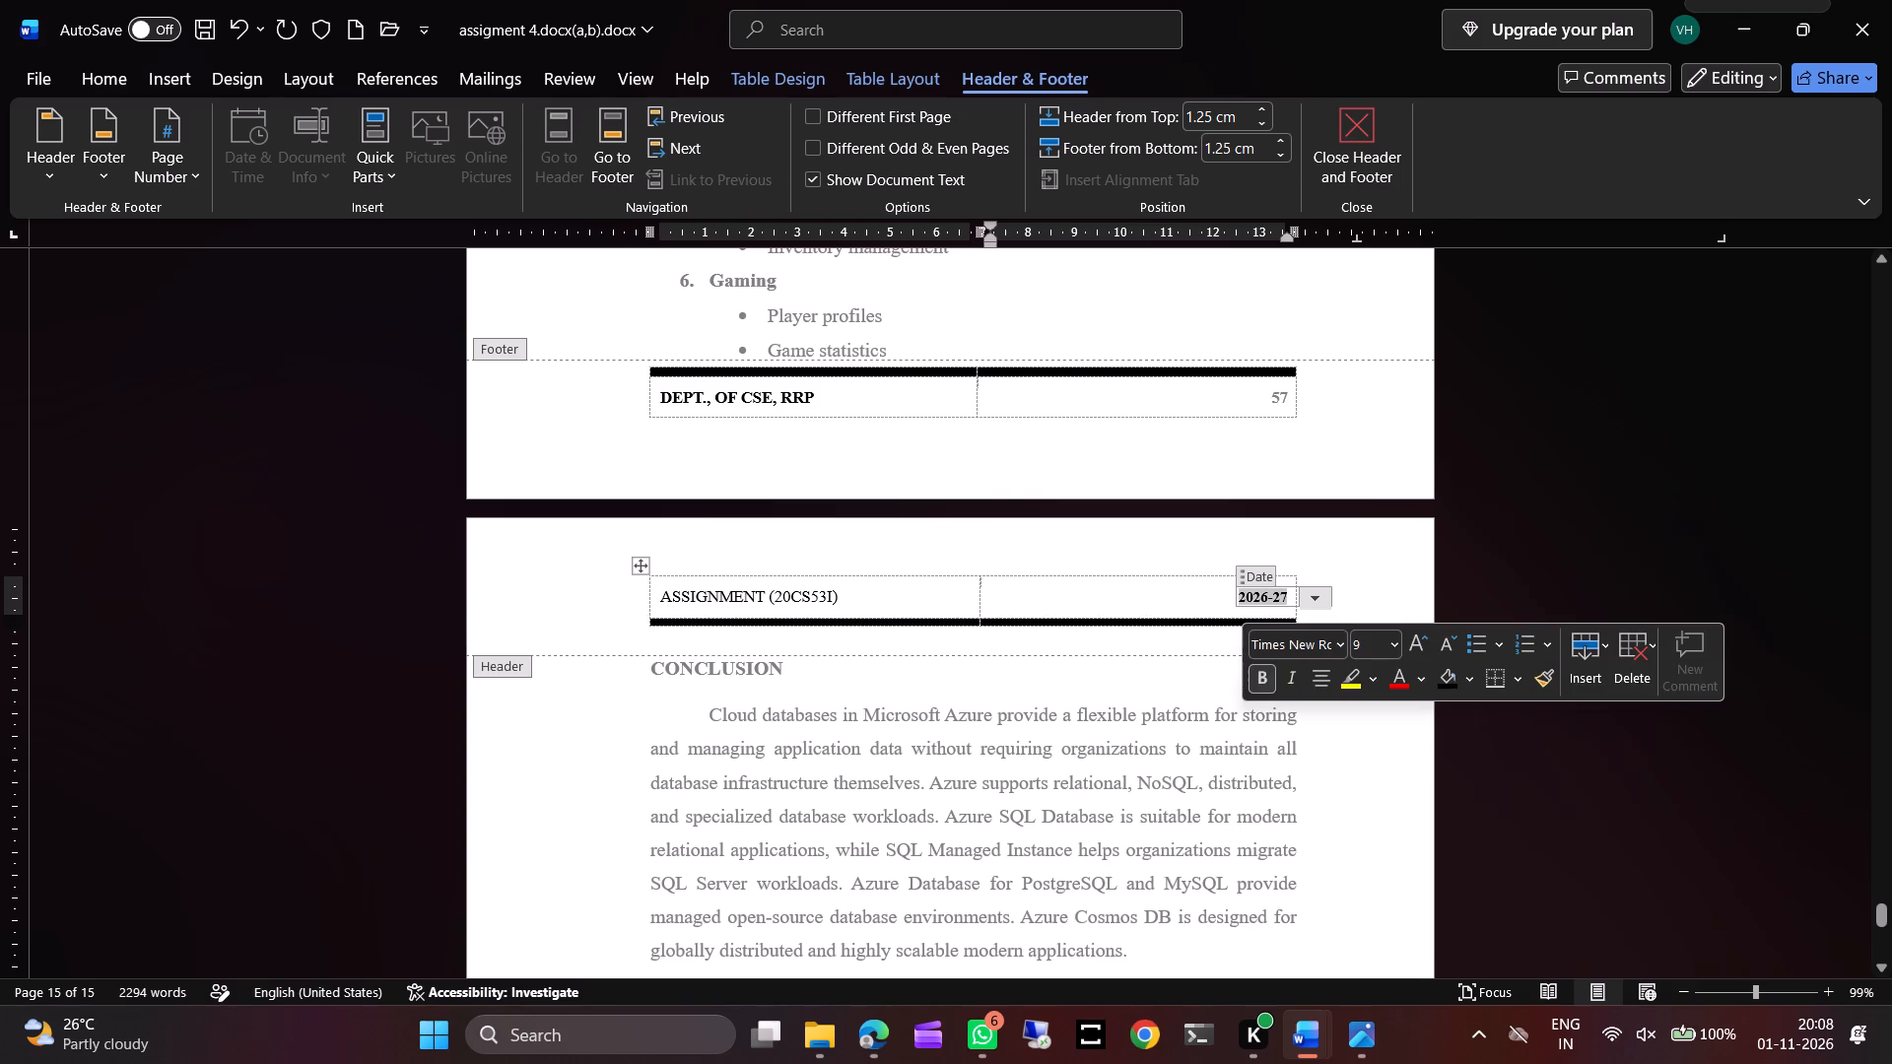
left_click(1262, 683)
left_click(1366, 647)
Set the font size of the date 2026-27 in assignment 4's page header to 10.
type("10")
double_click(1345, 797)
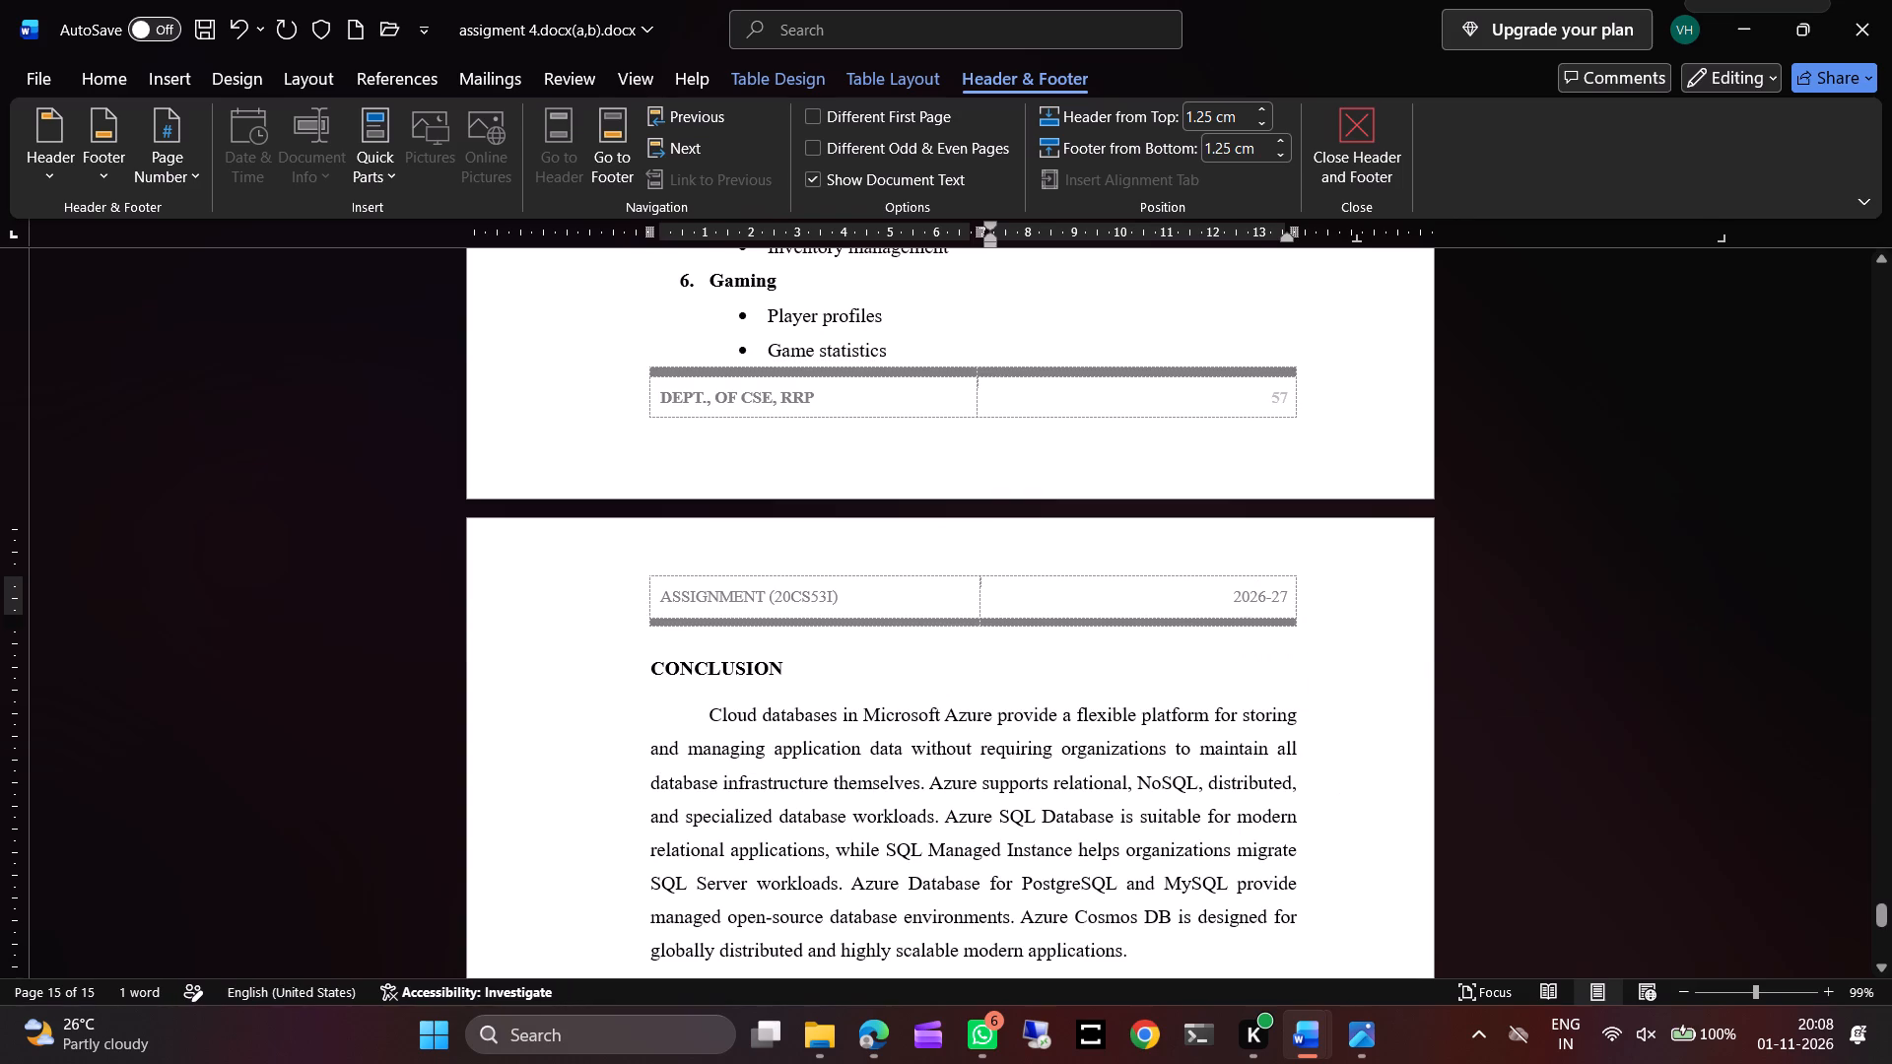
Remove the bold formatting from "DEPT., OF CSE, RRP" and the page number in assignment 4's page footer.
scroll(1147, 787, "down", 5)
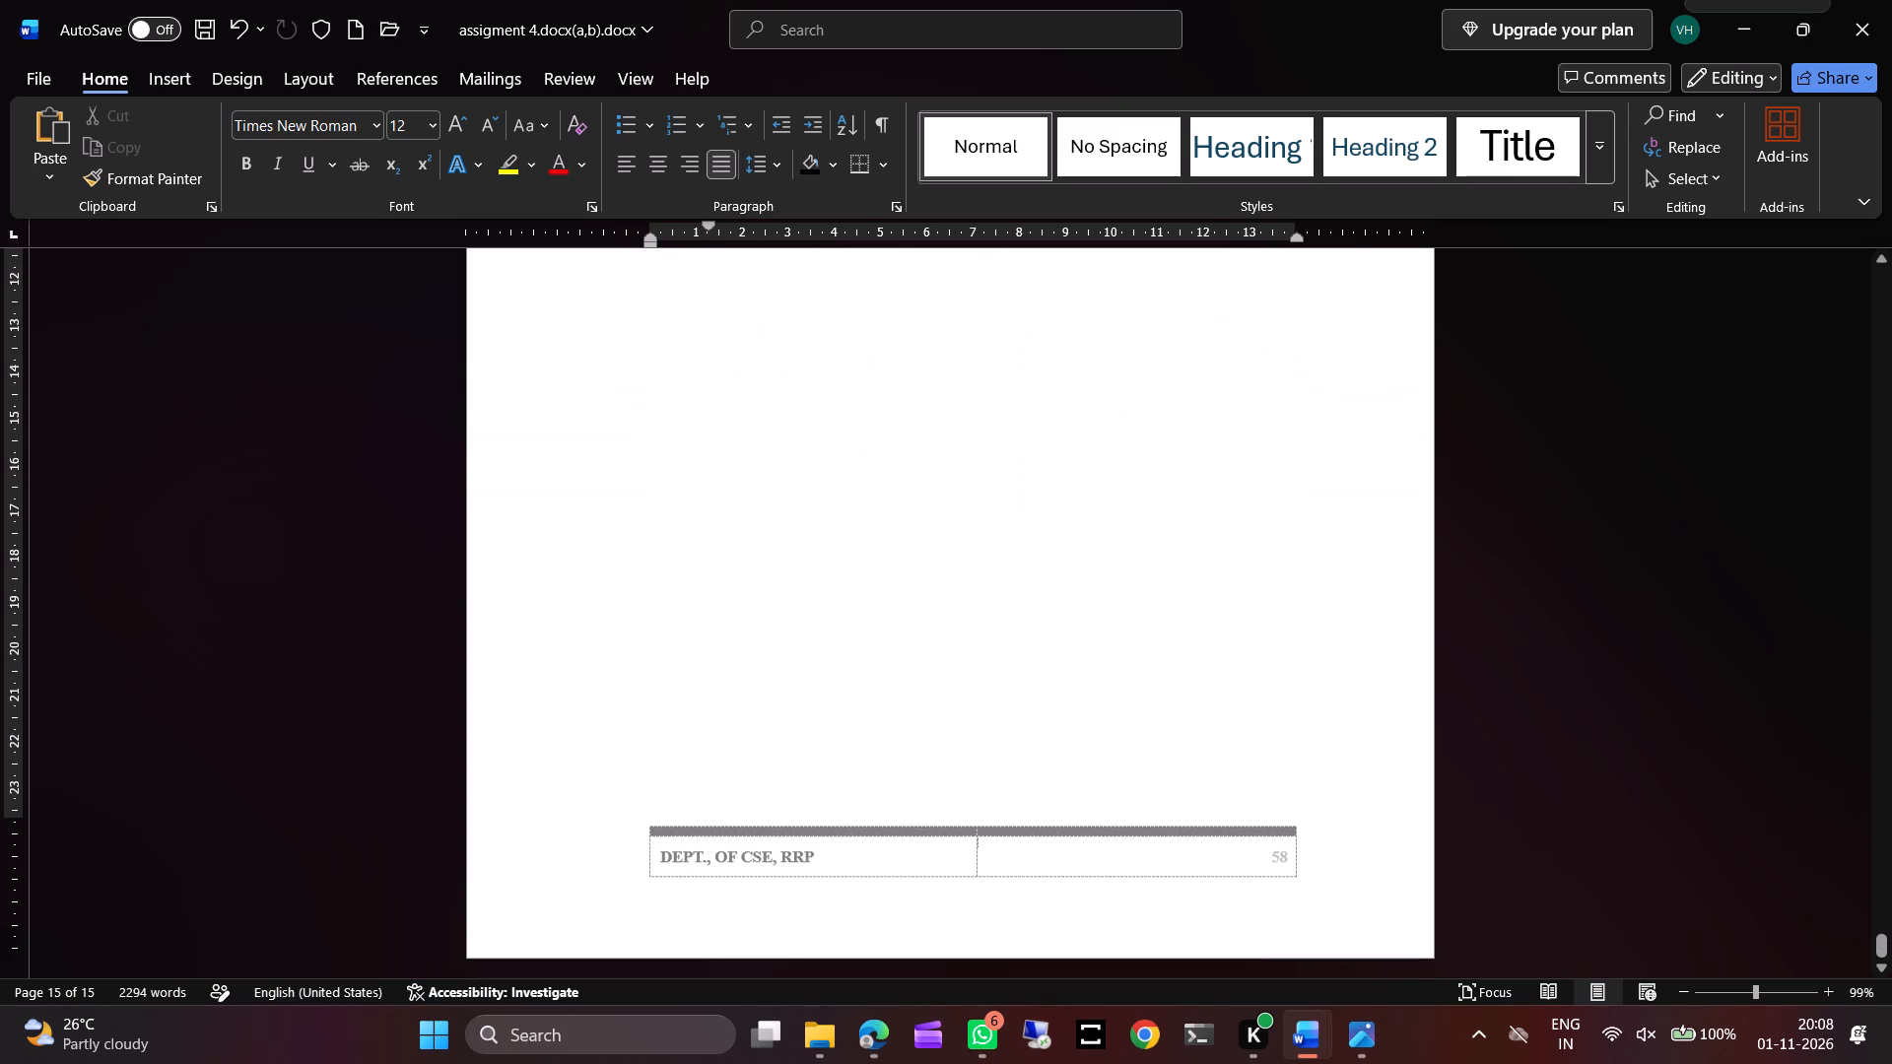
double_click(821, 853)
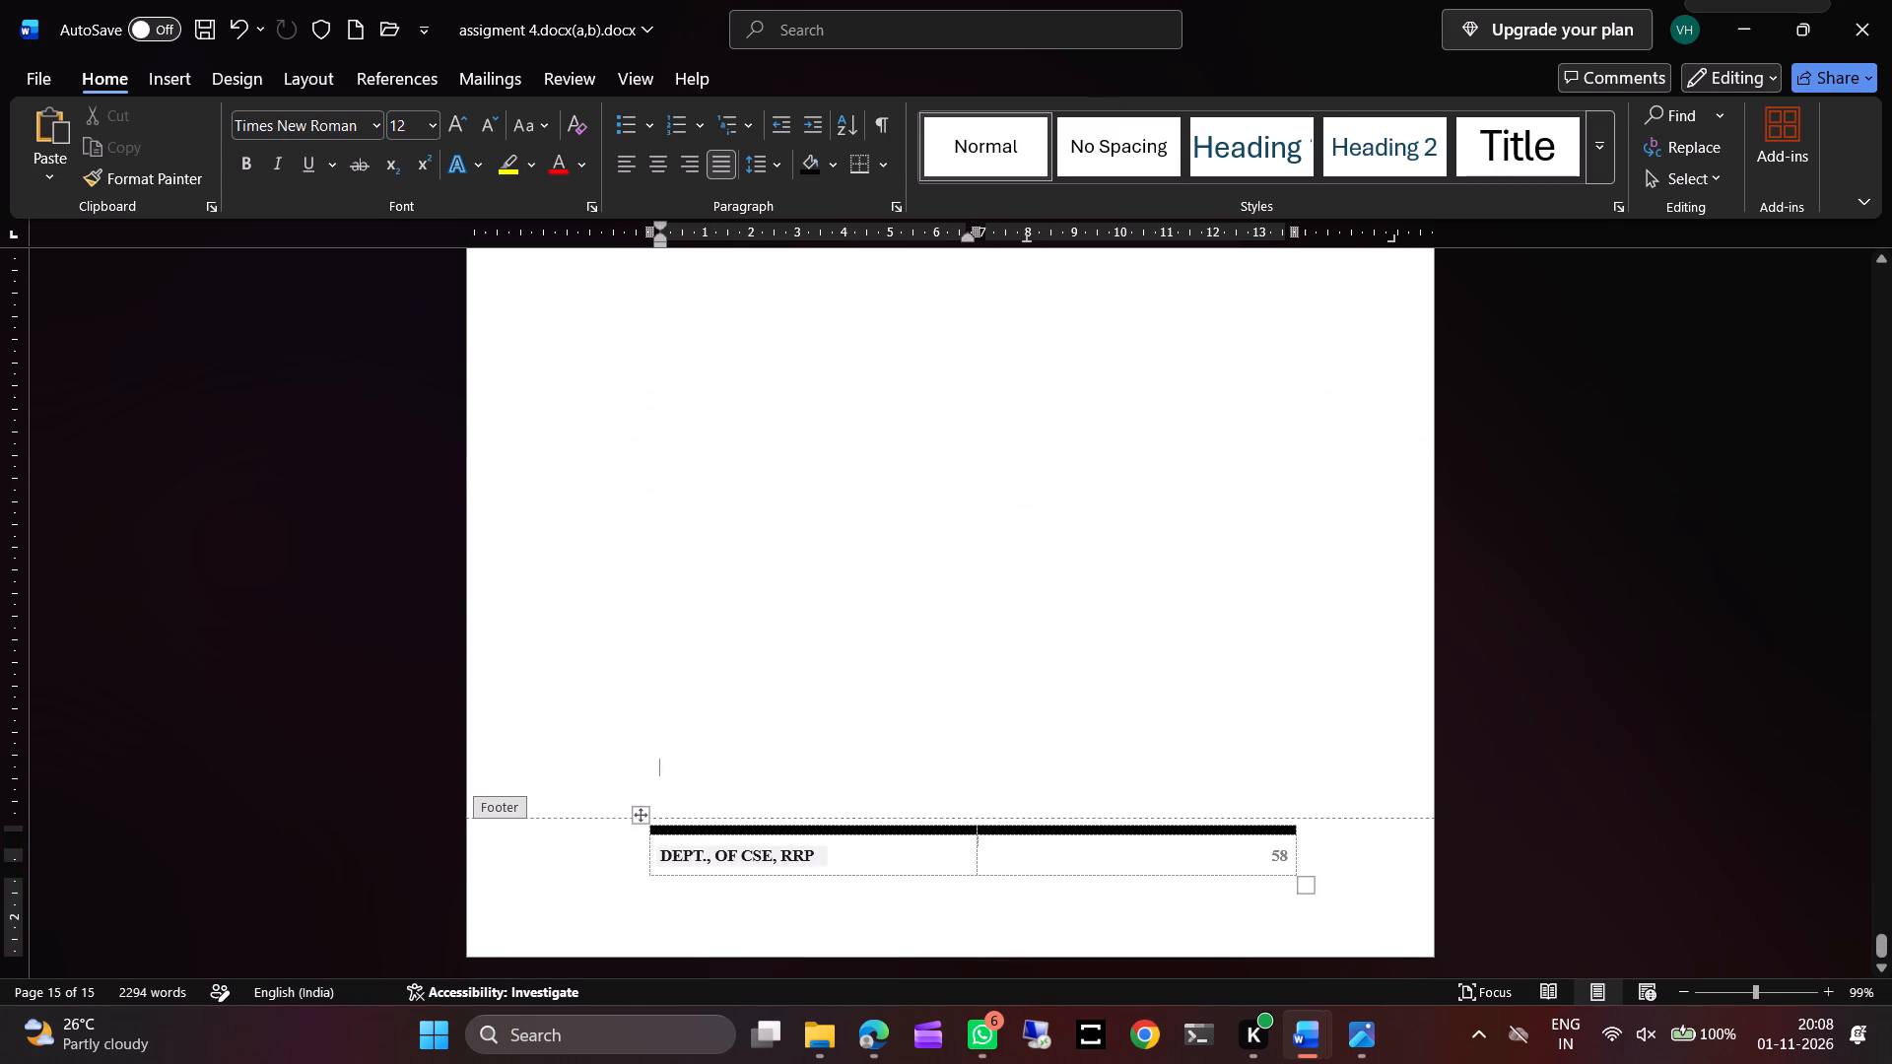
left_click_drag(821, 853, 682, 848)
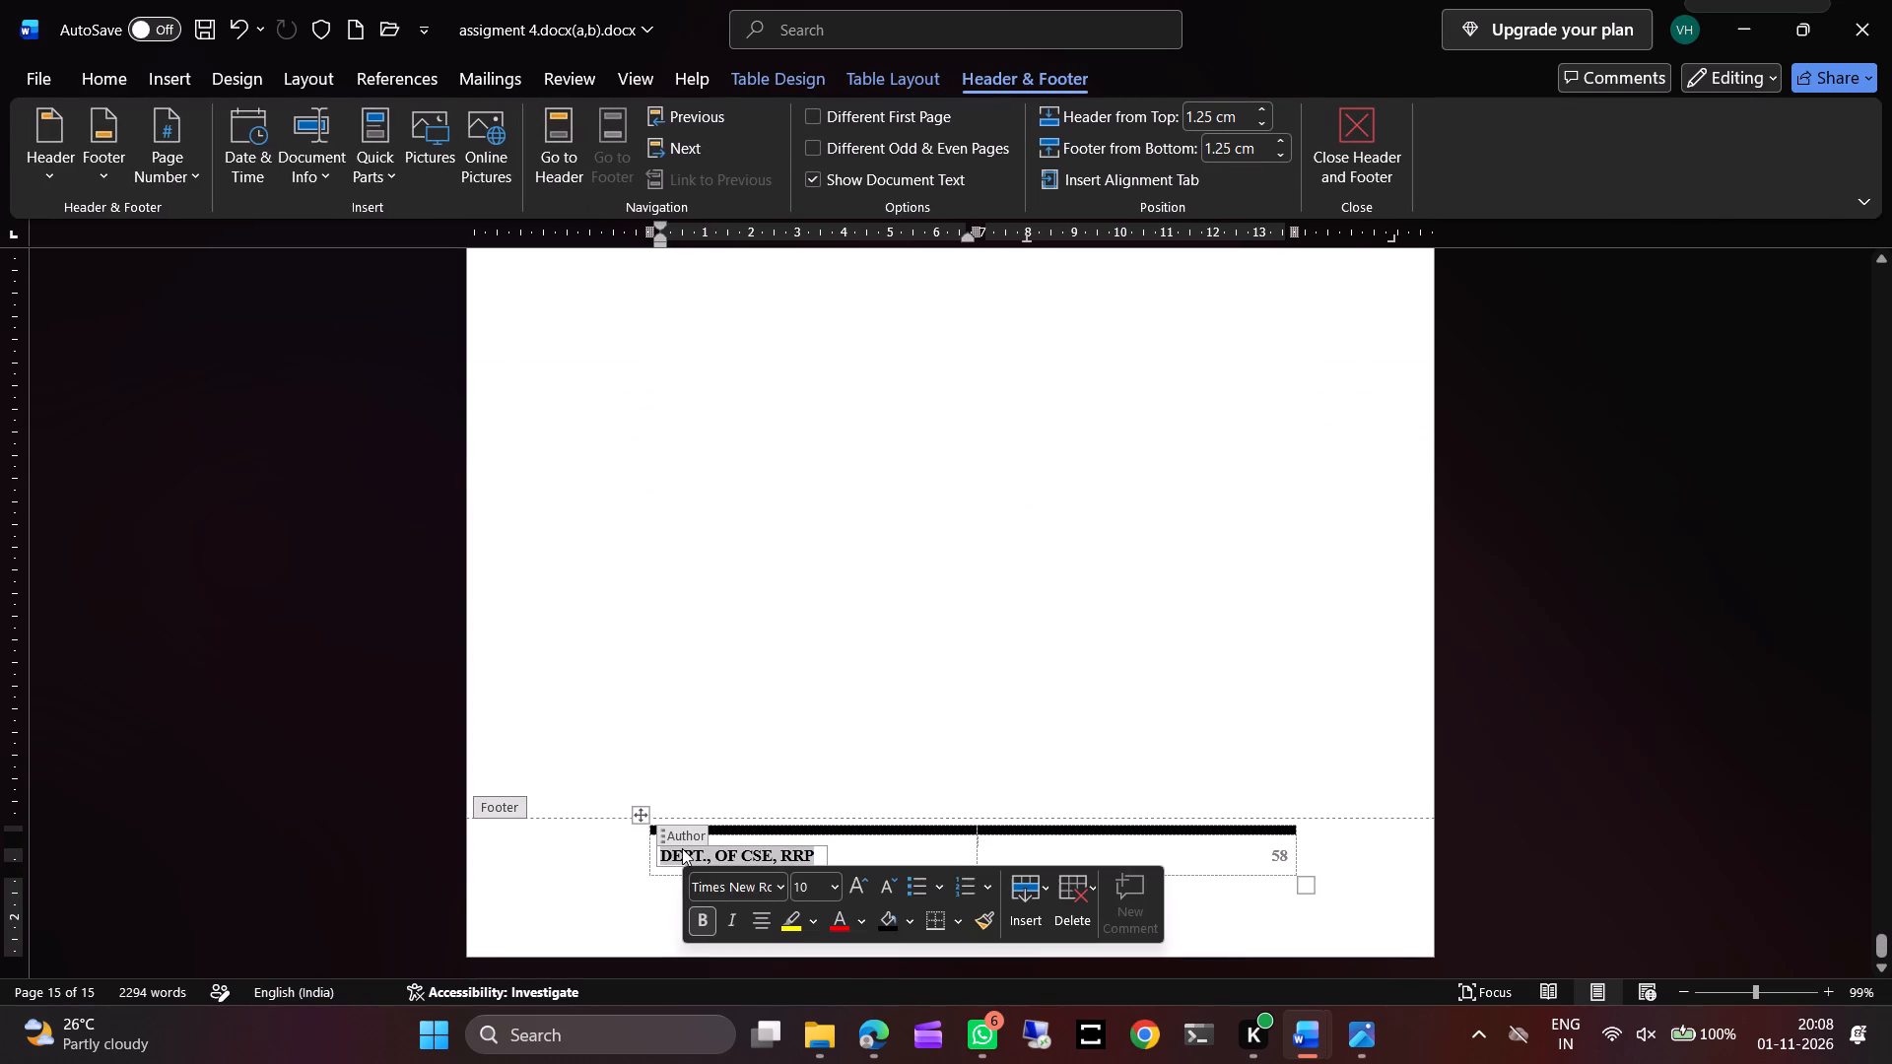
left_click(702, 919)
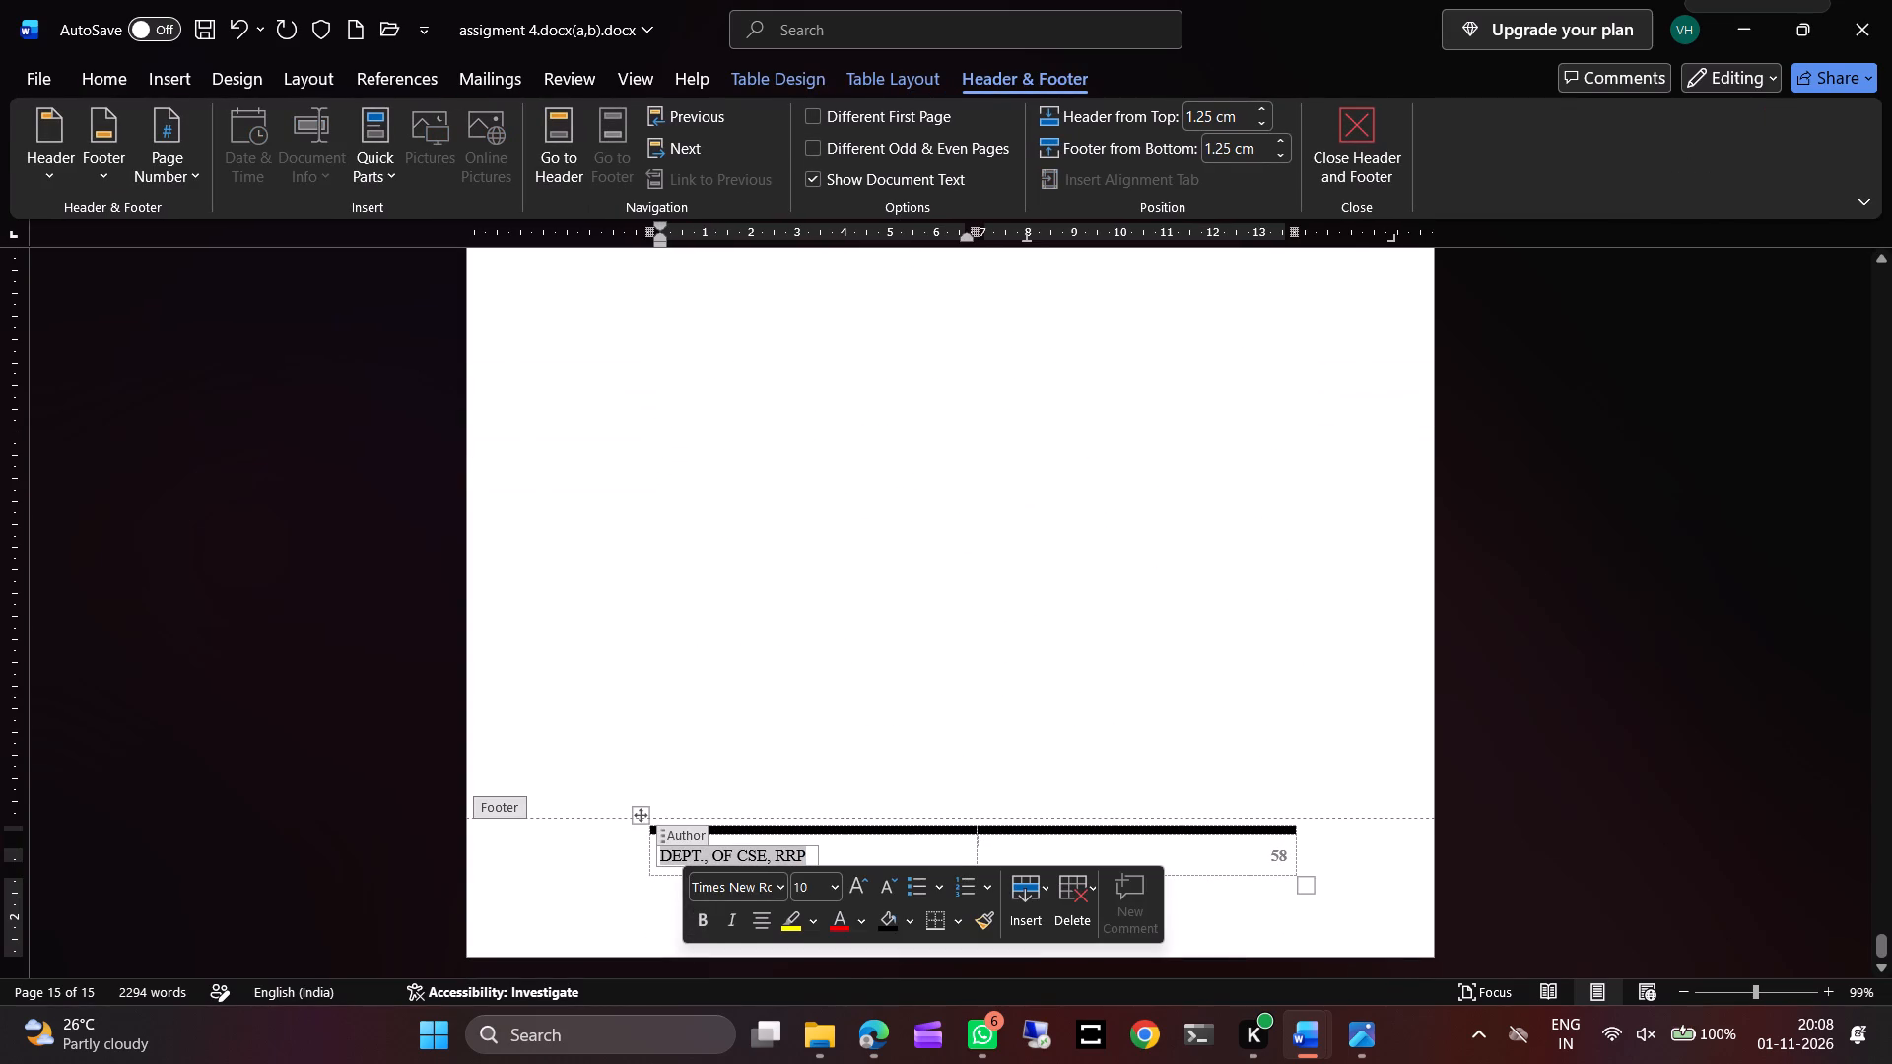
left_click_drag(1270, 855, 1291, 855)
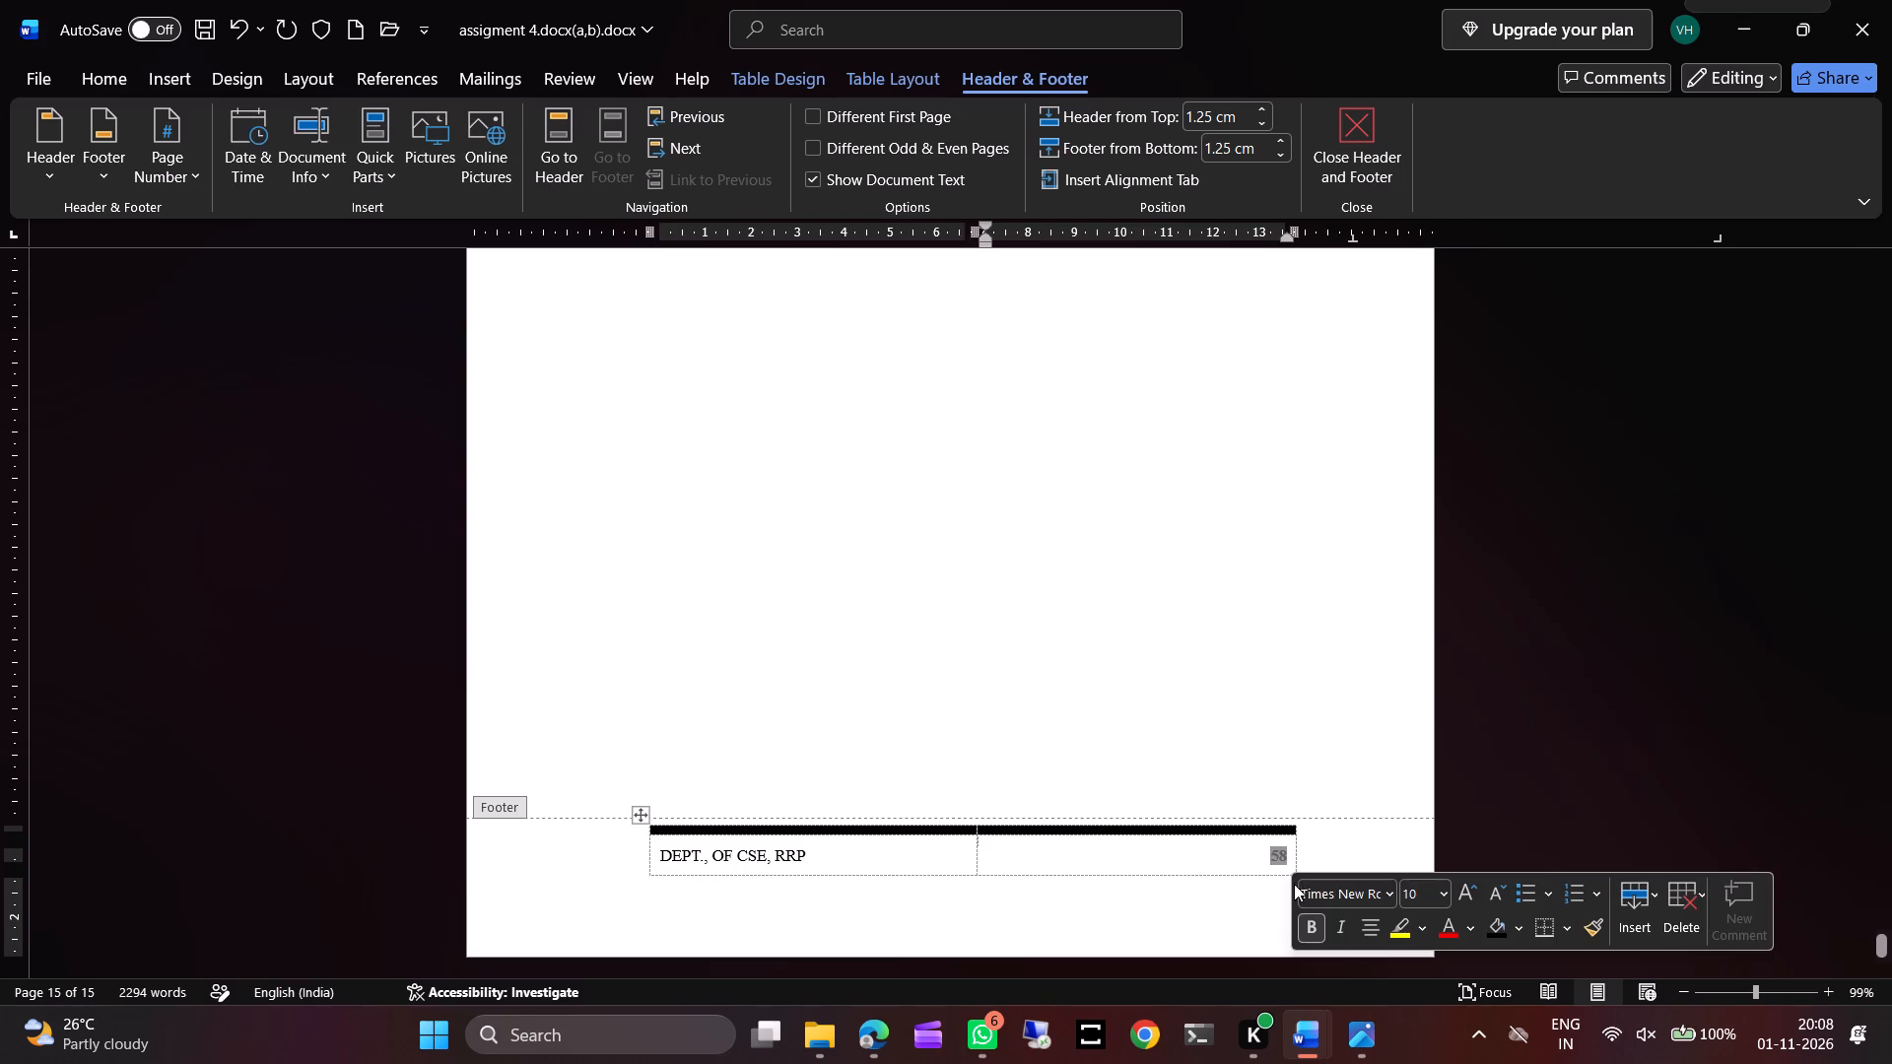
left_click(1305, 925)
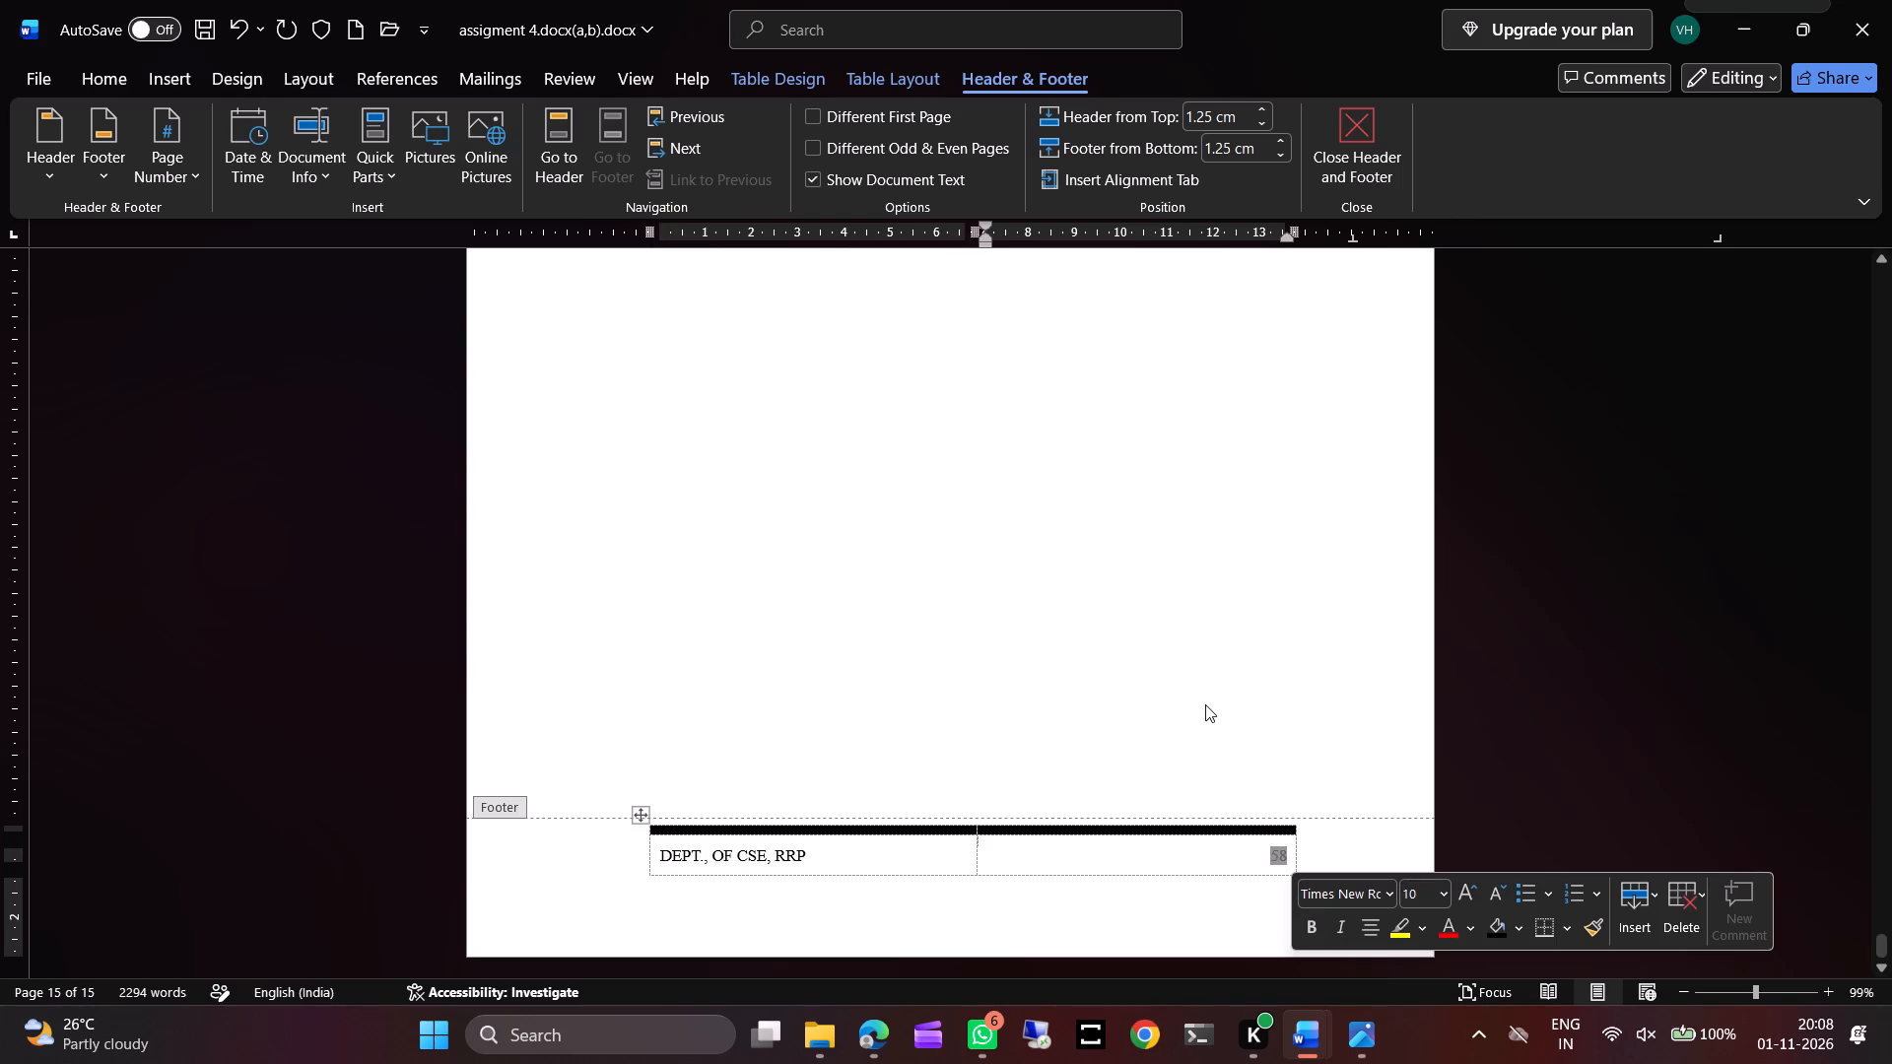
double_click(1205, 704)
Save assignment 4 as a PDF named HARSHA 4 in the AMRUTHA folder.
scroll(1205, 704, "up", 3)
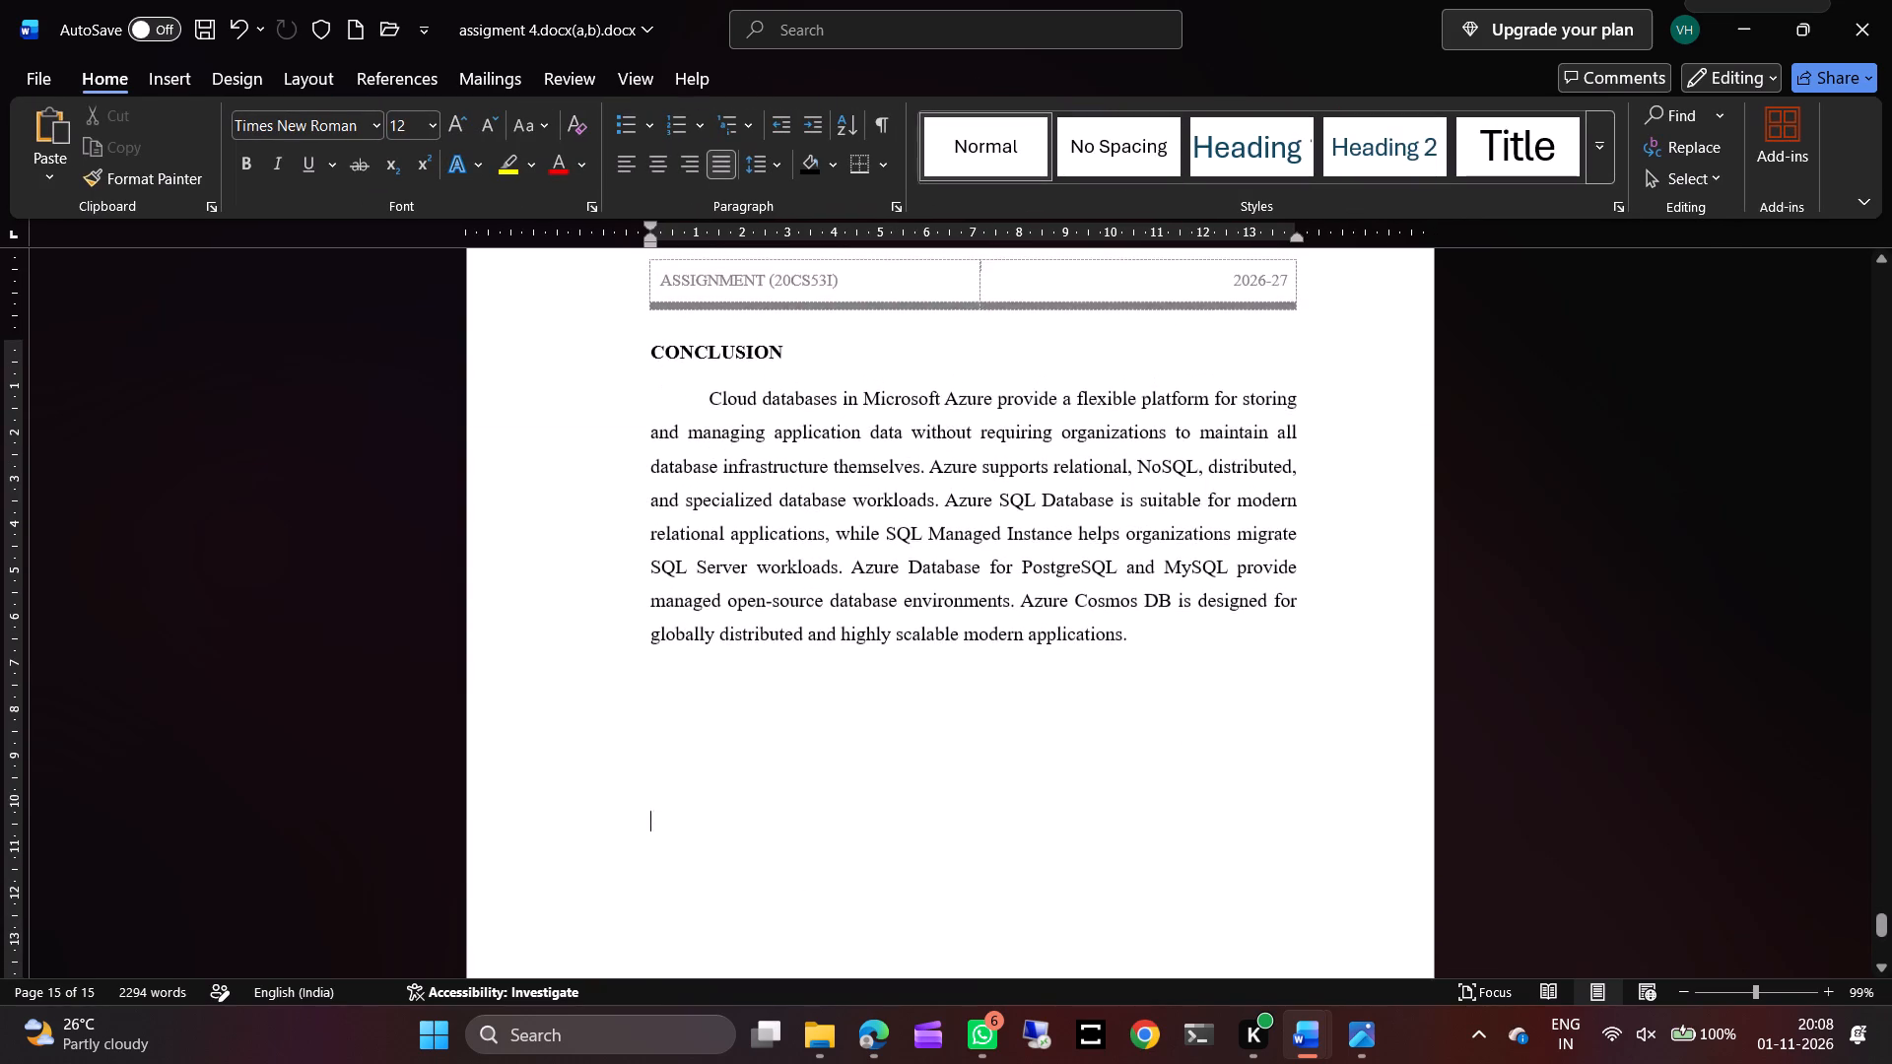
scroll(1205, 704, "up", 1)
left_click(24, 80)
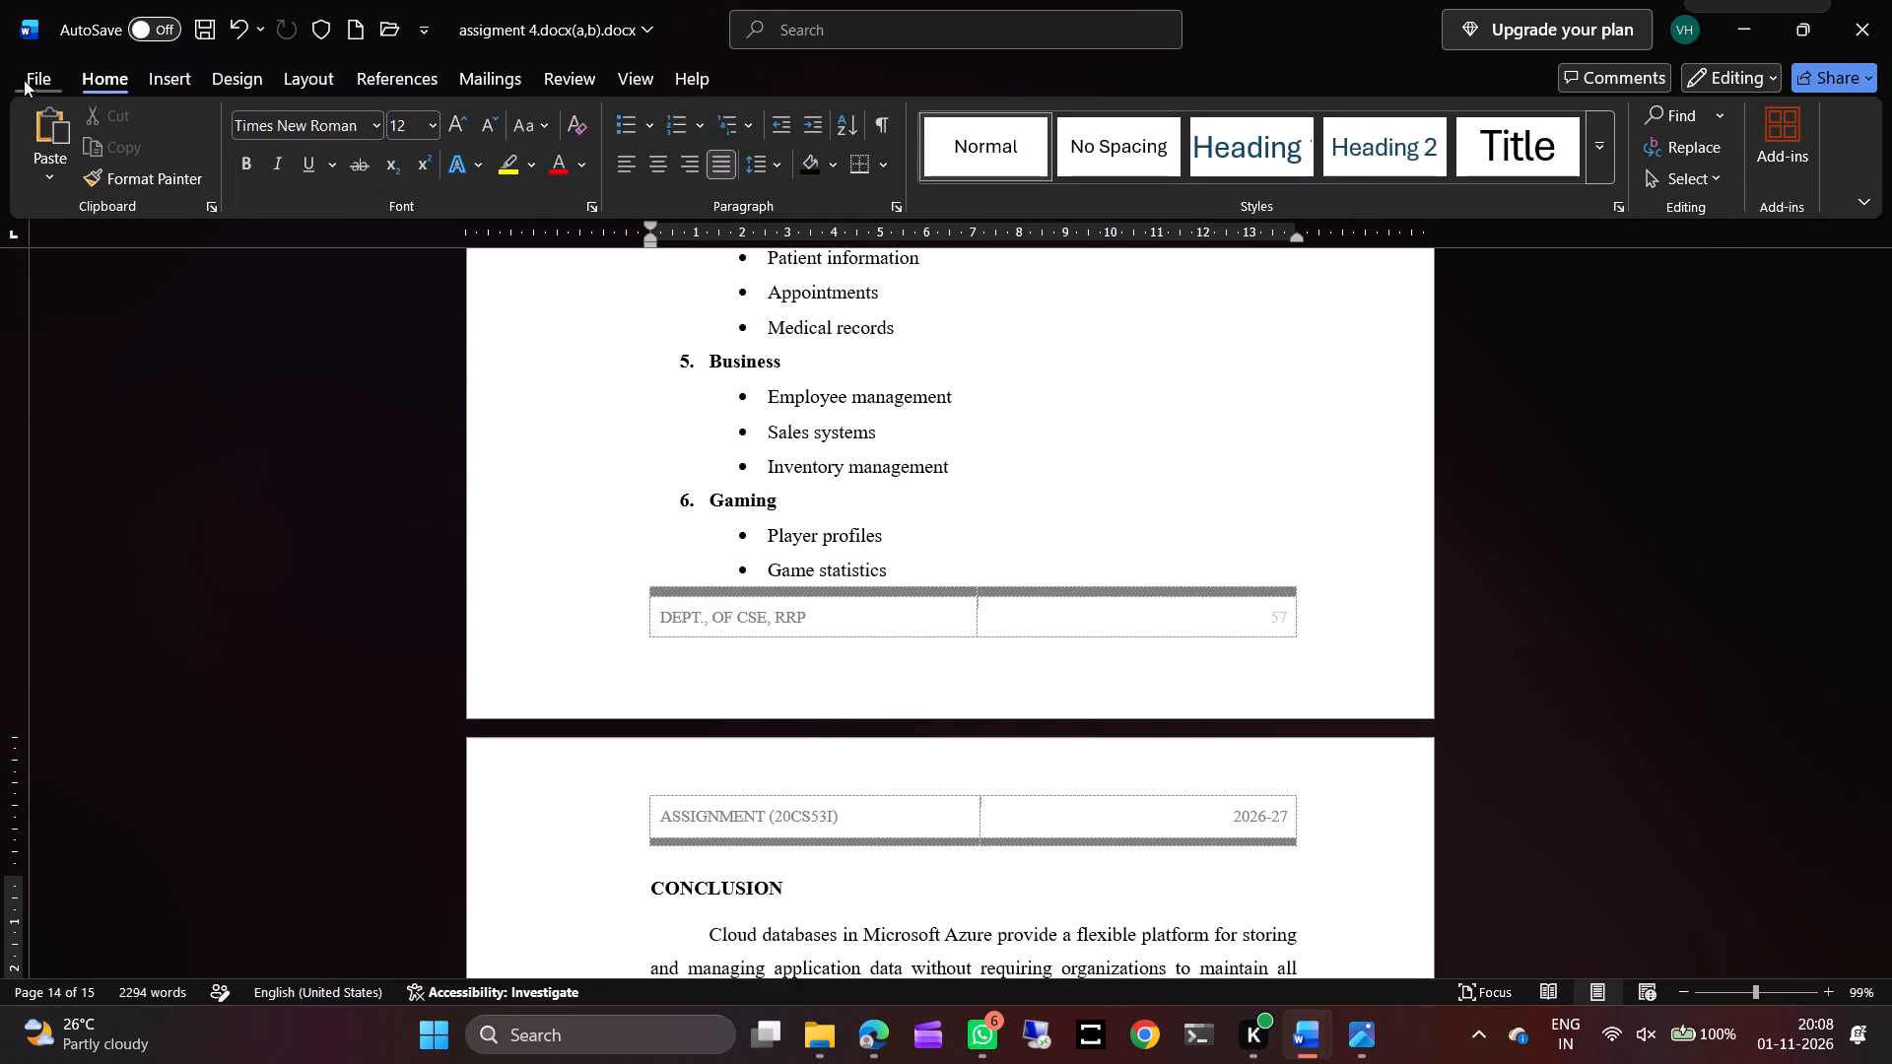
left_click(101, 455)
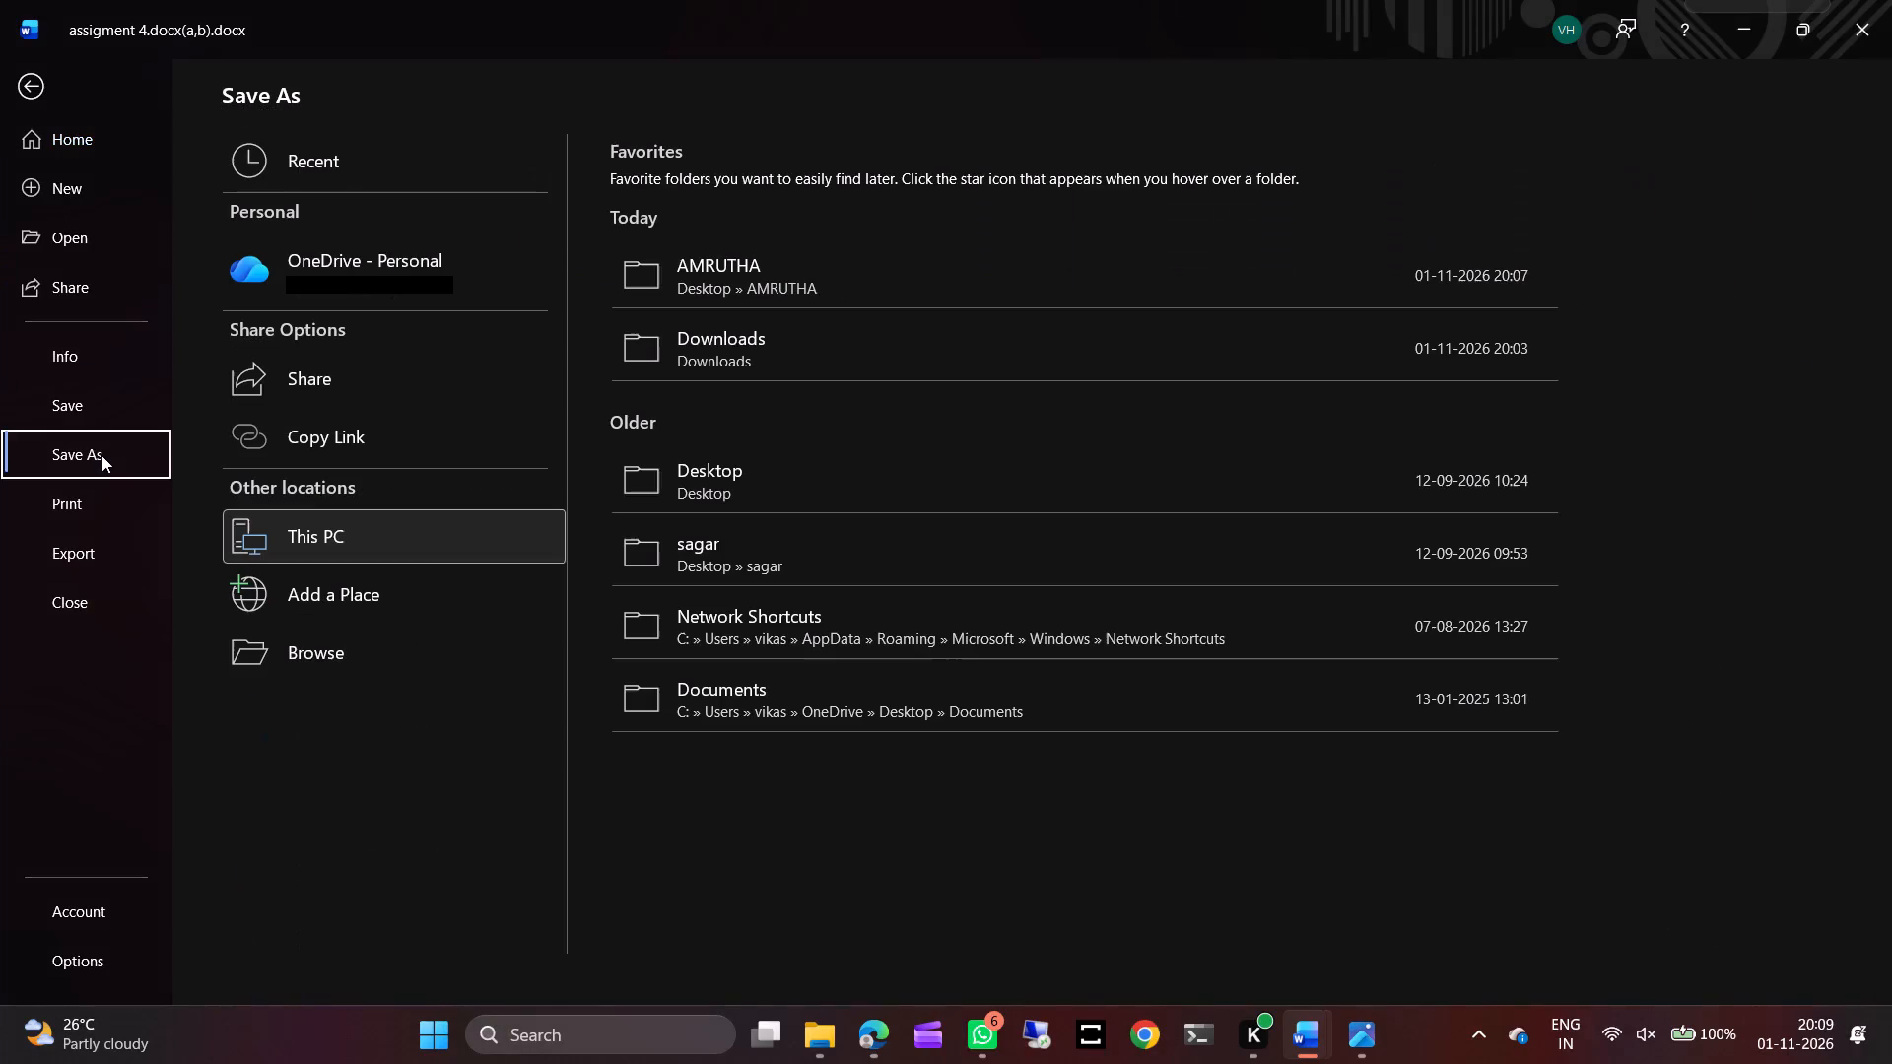
left_click(735, 292)
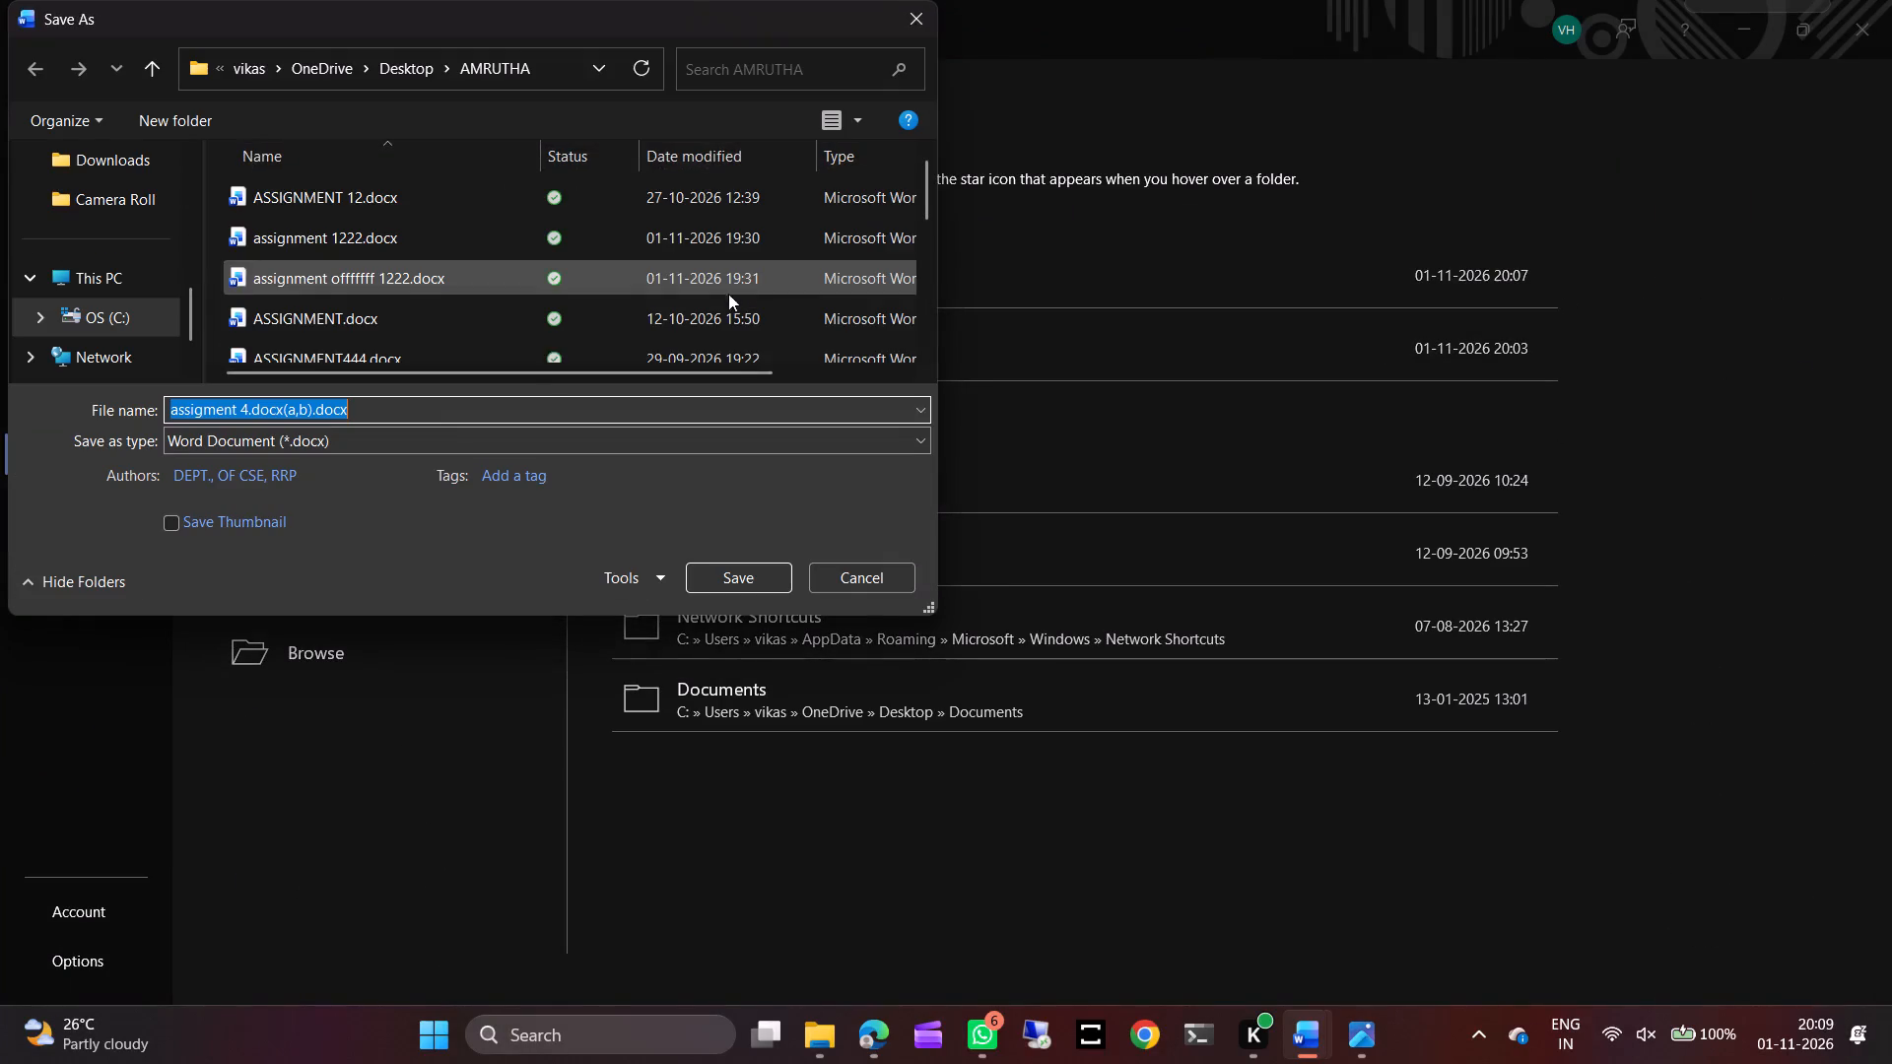
key("BackSpace")
type("HARSHA 4")
left_click(450, 434)
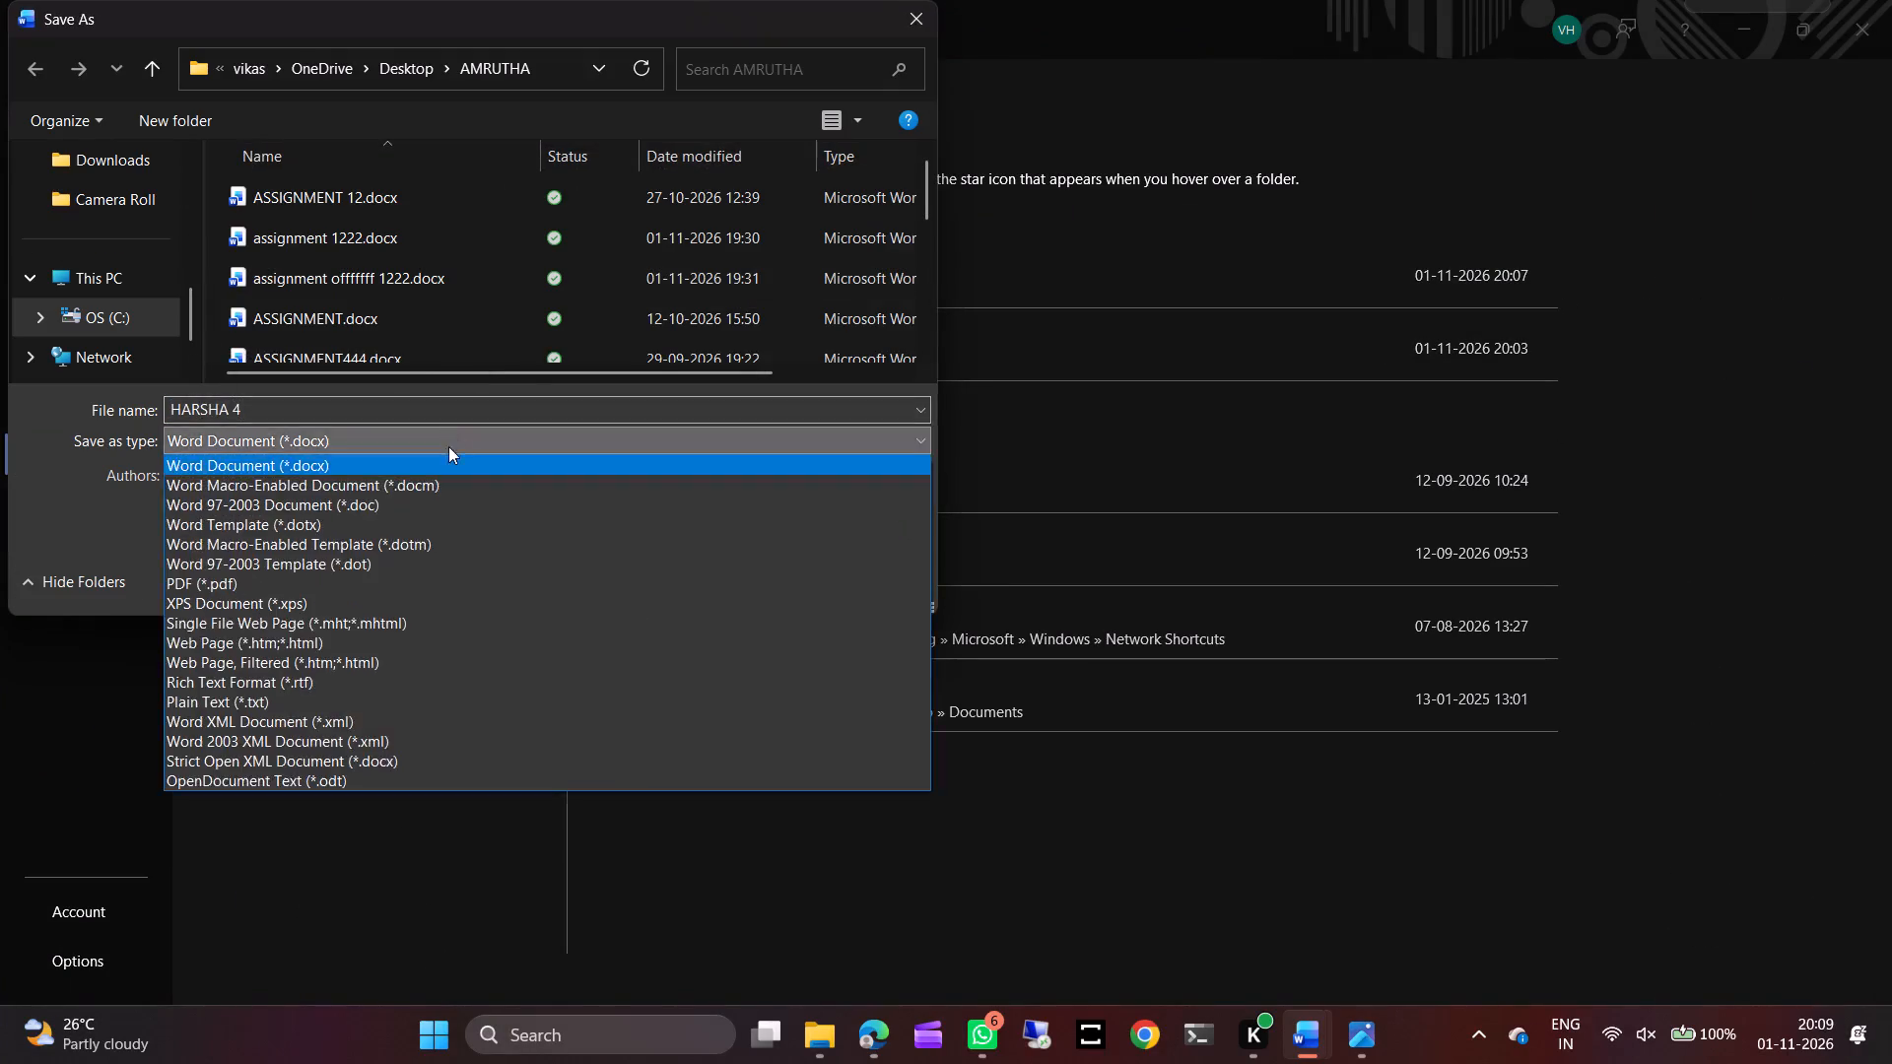
left_click(398, 582)
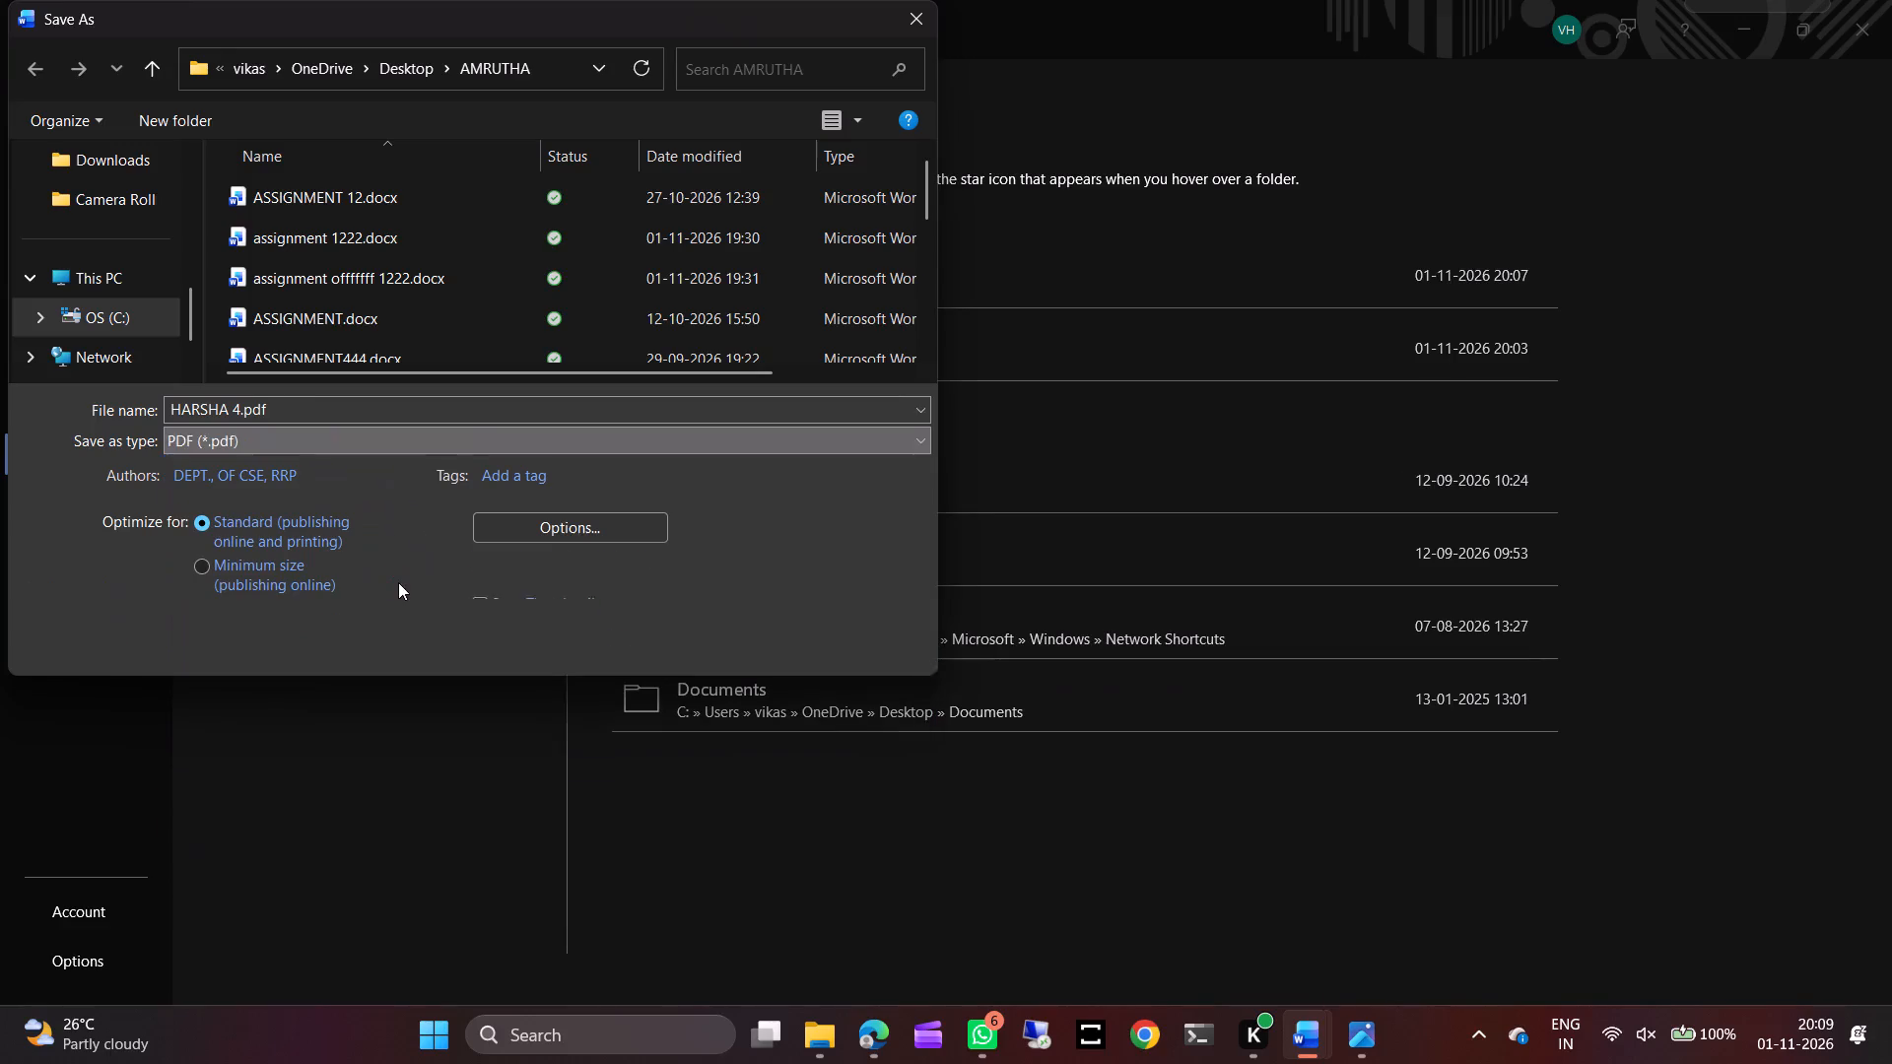
left_click(732, 630)
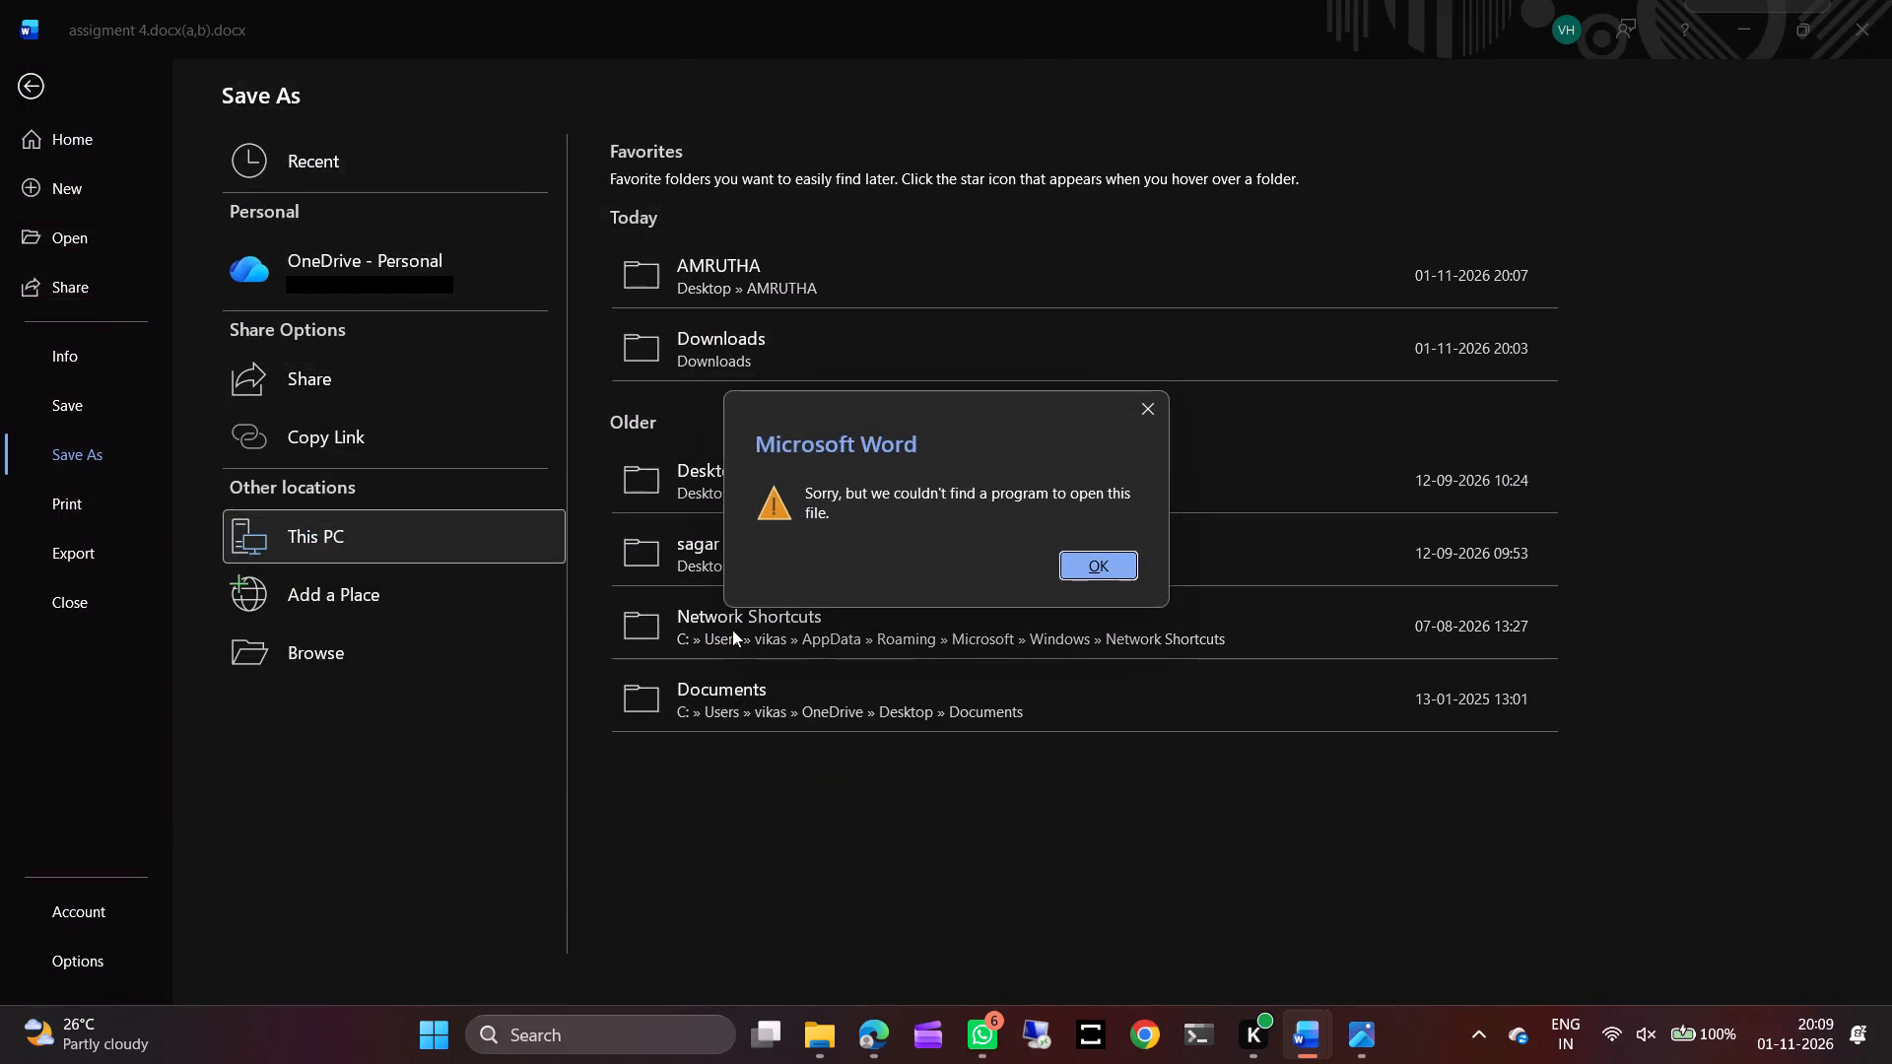
left_click(1102, 557)
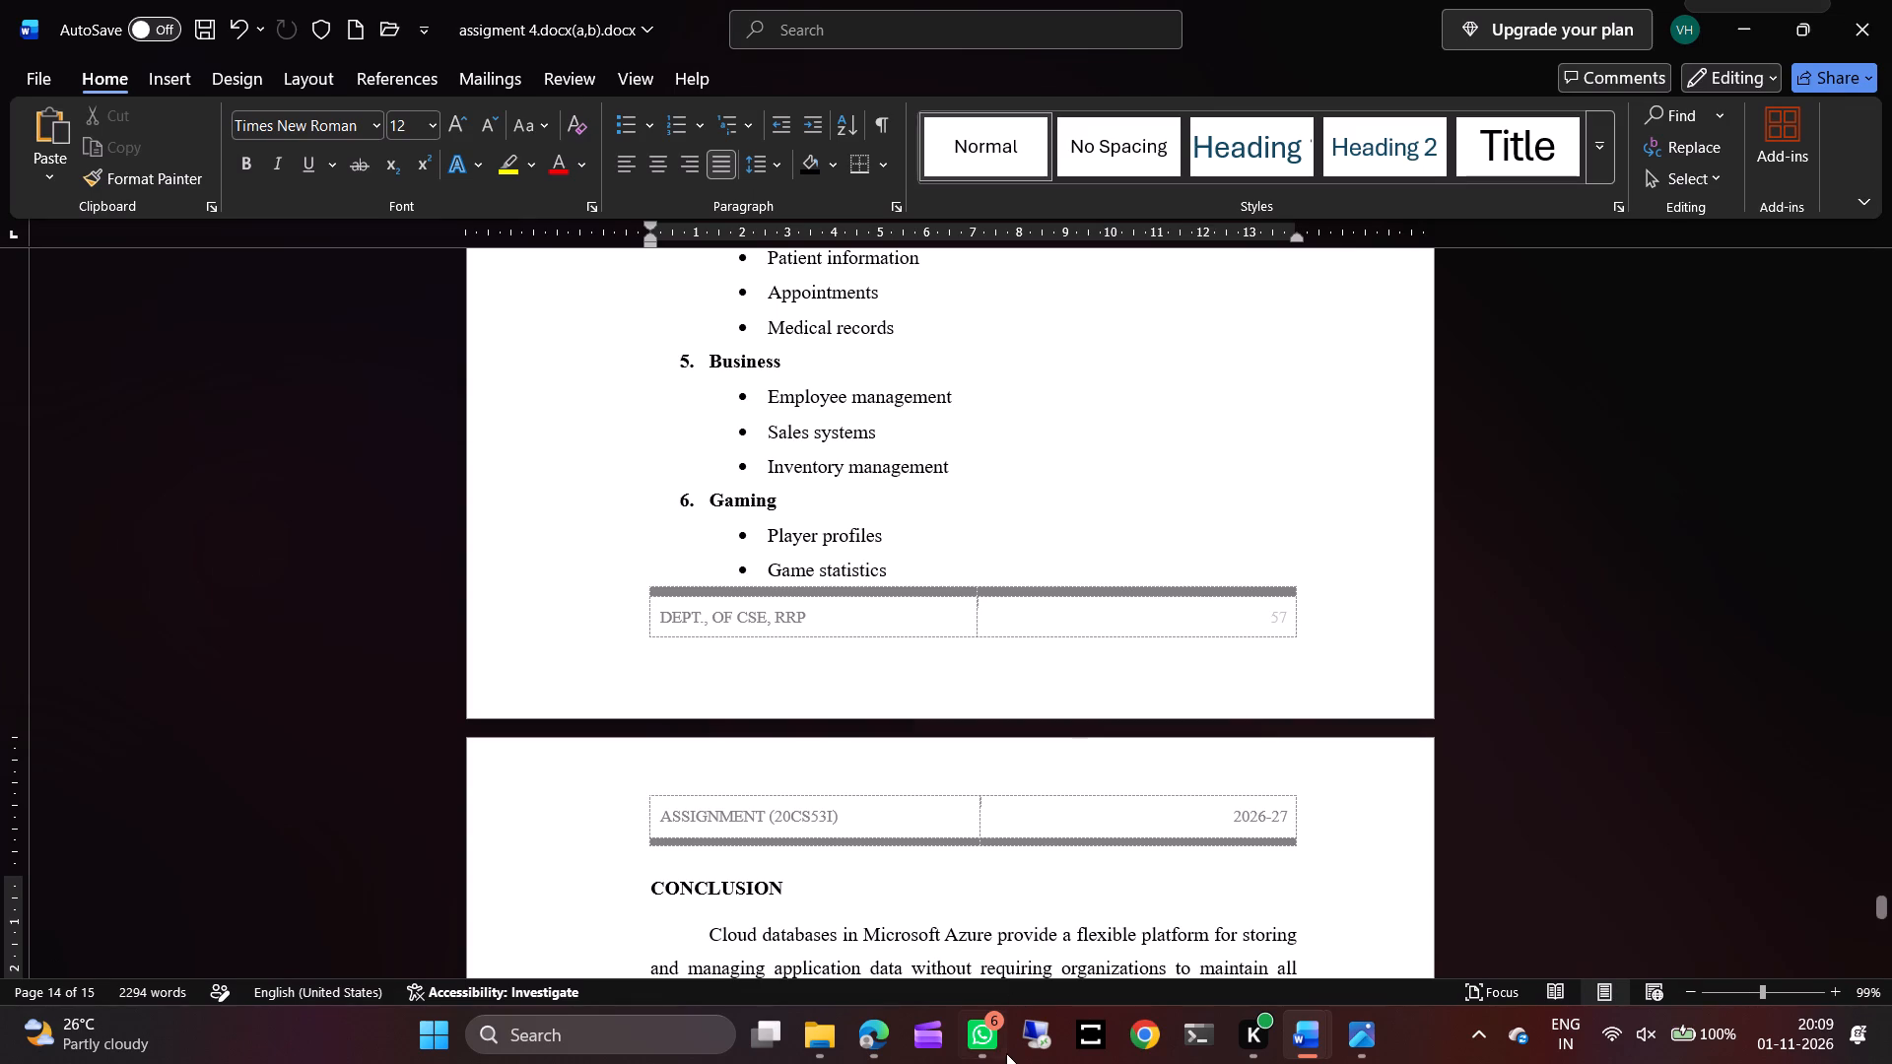
Switch to File Explorer and open assignment 5.docx from the recent files.
left_click(801, 1048)
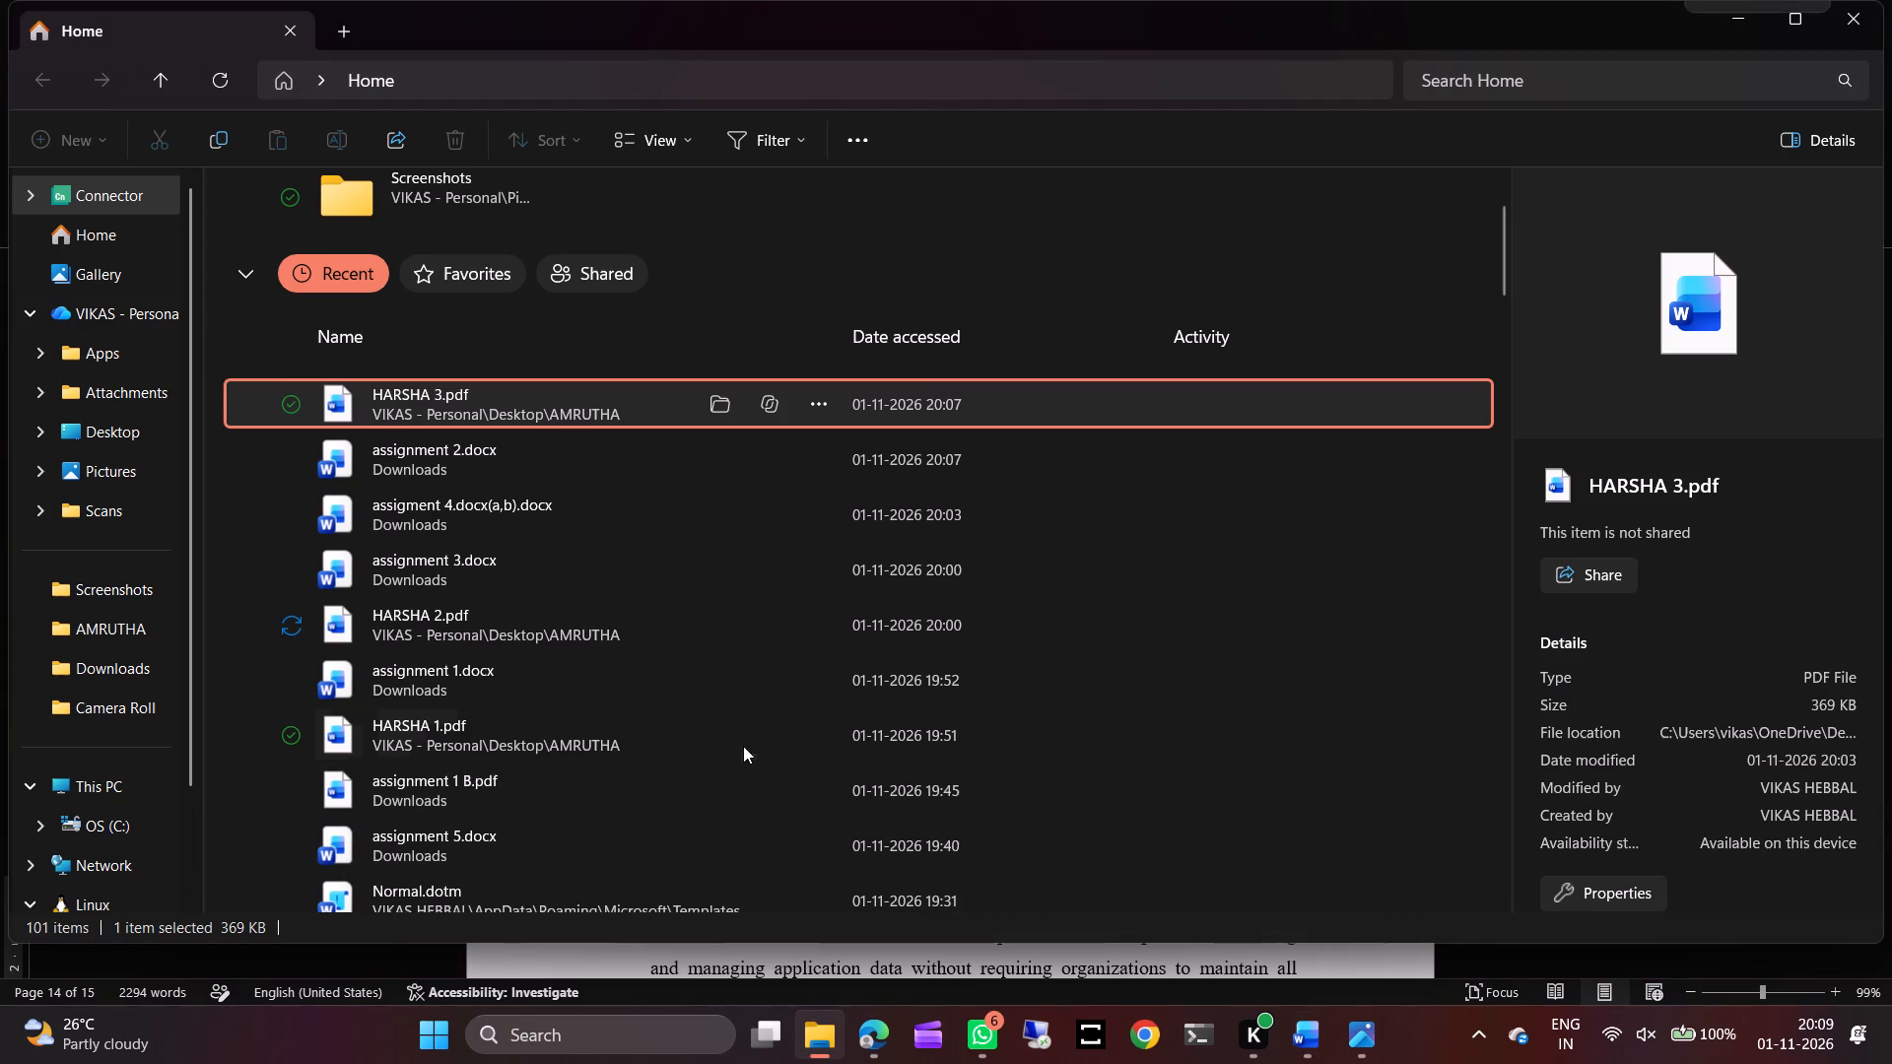
double_click(681, 844)
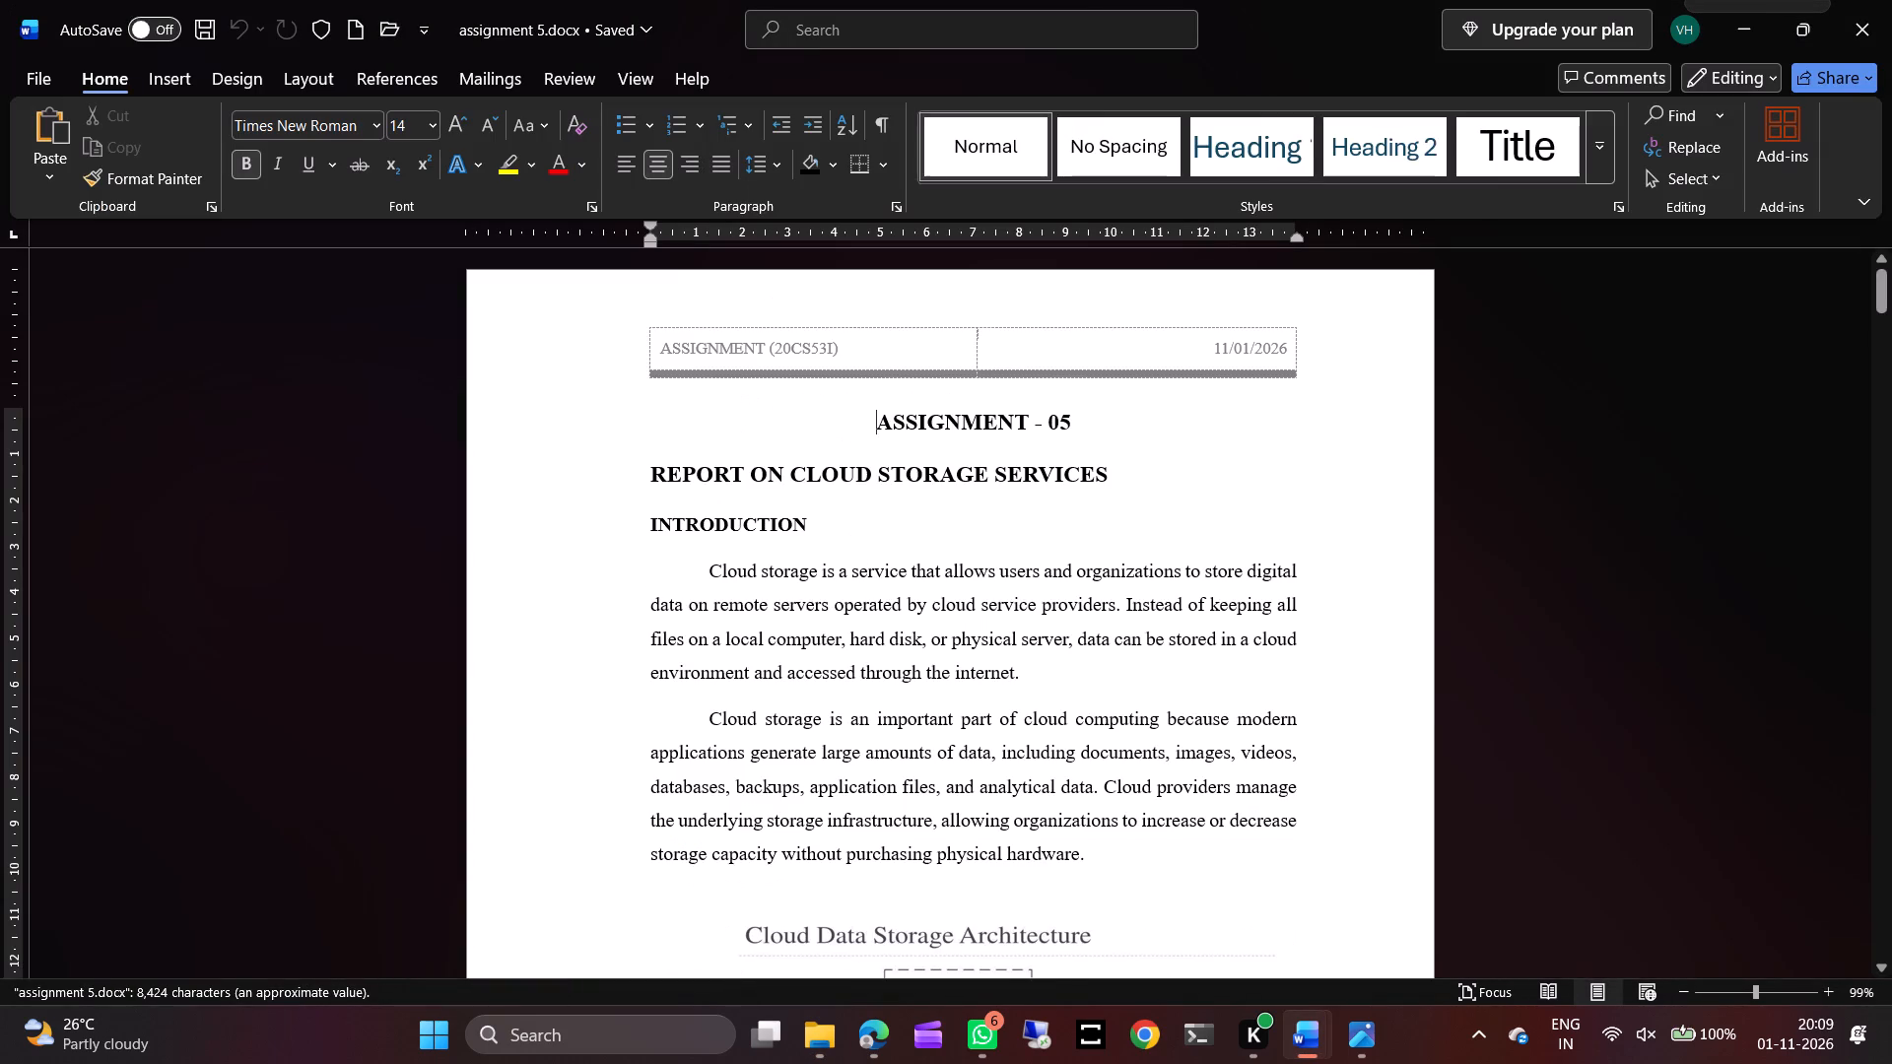
Change the date in assignment 5's page header to 2026-27.
double_click(1275, 352)
left_click(1261, 347)
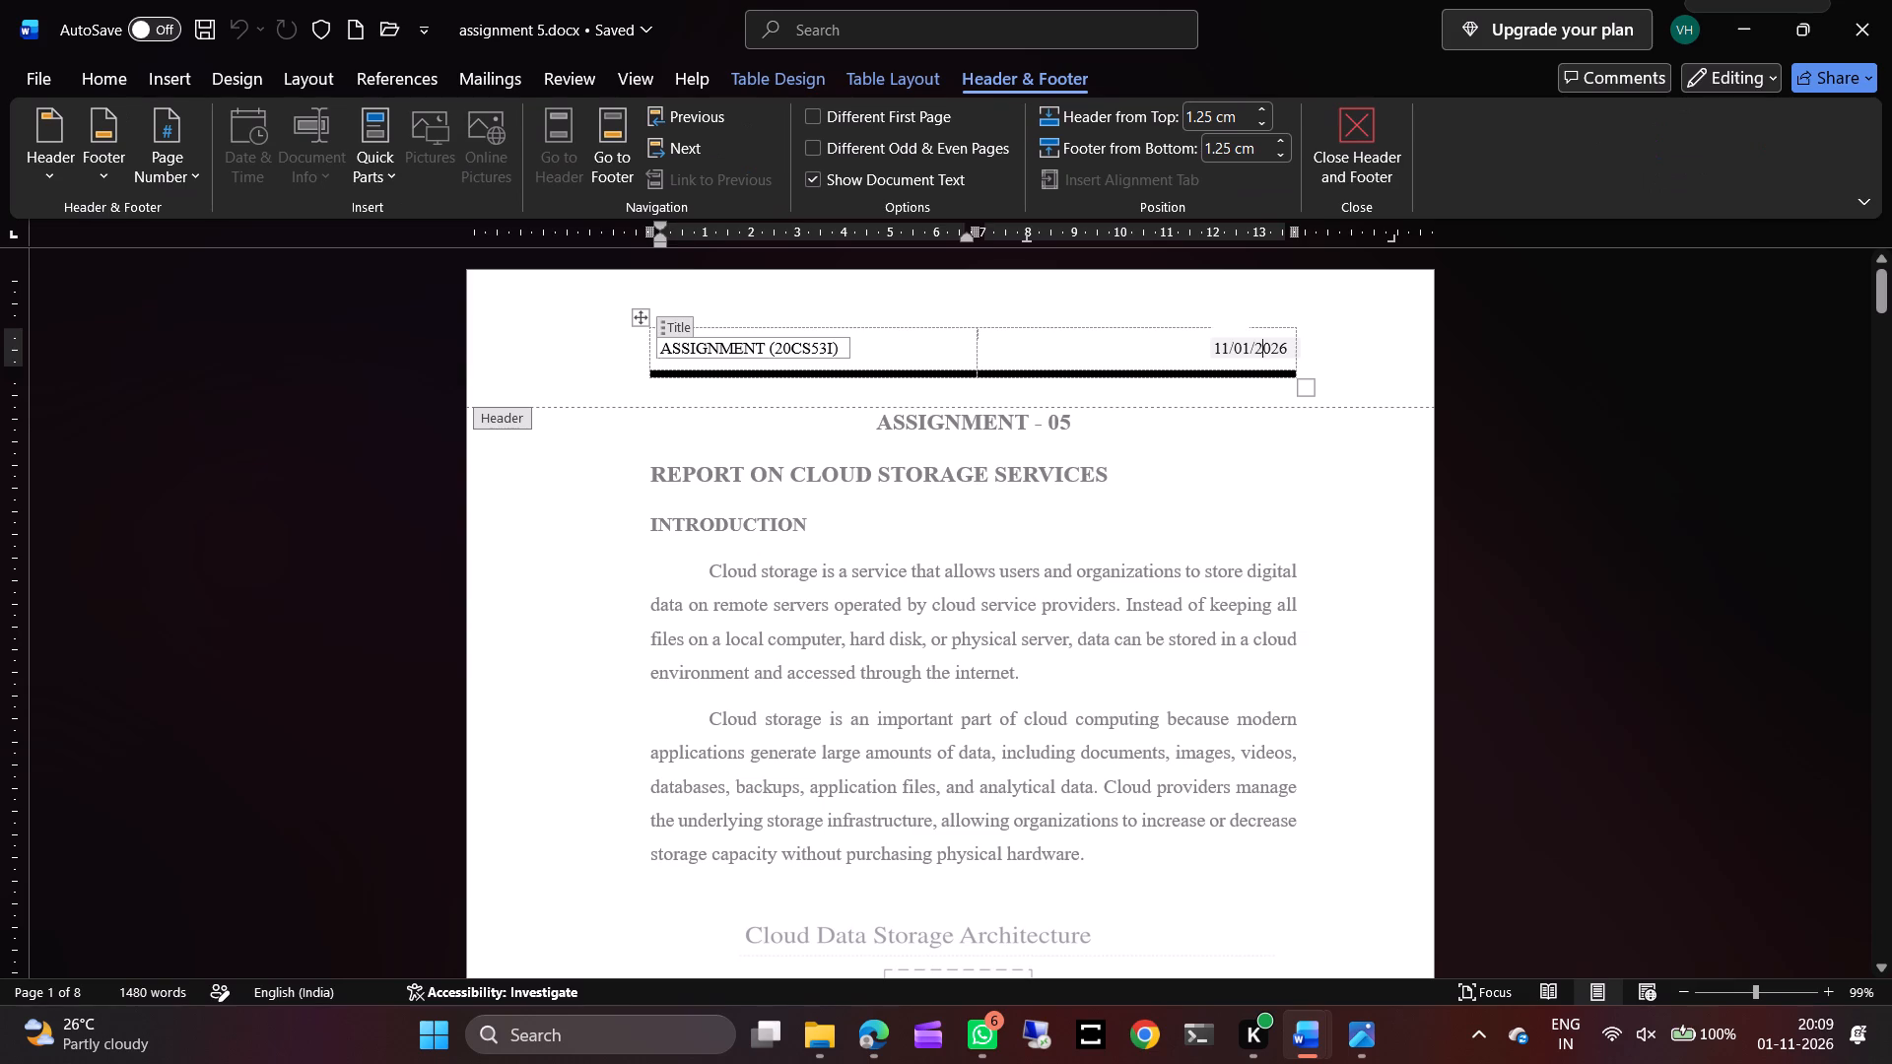
key("Left")
key("BackSpace")
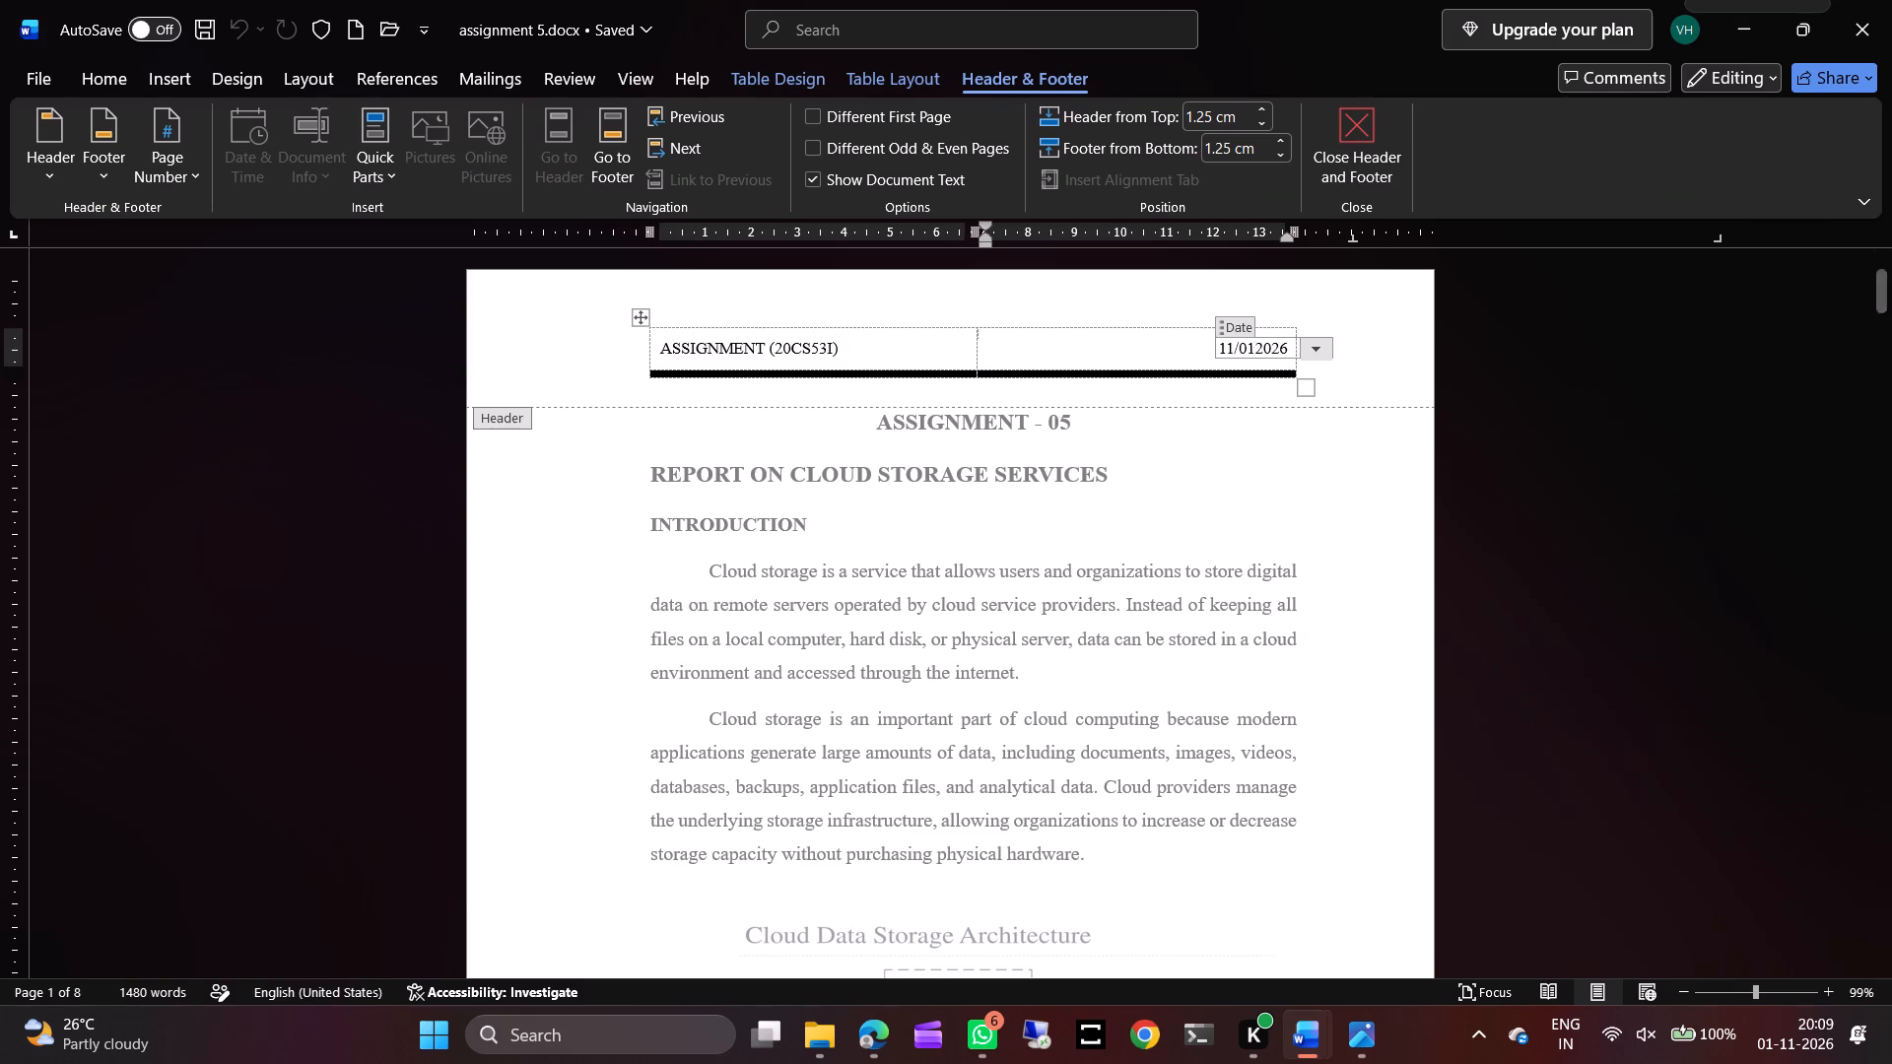
key("BackSpace")
key("BackSpace")
key("BackSpace")
key("BackSpace")
key("BackSpace")
key("Right")
key("Right")
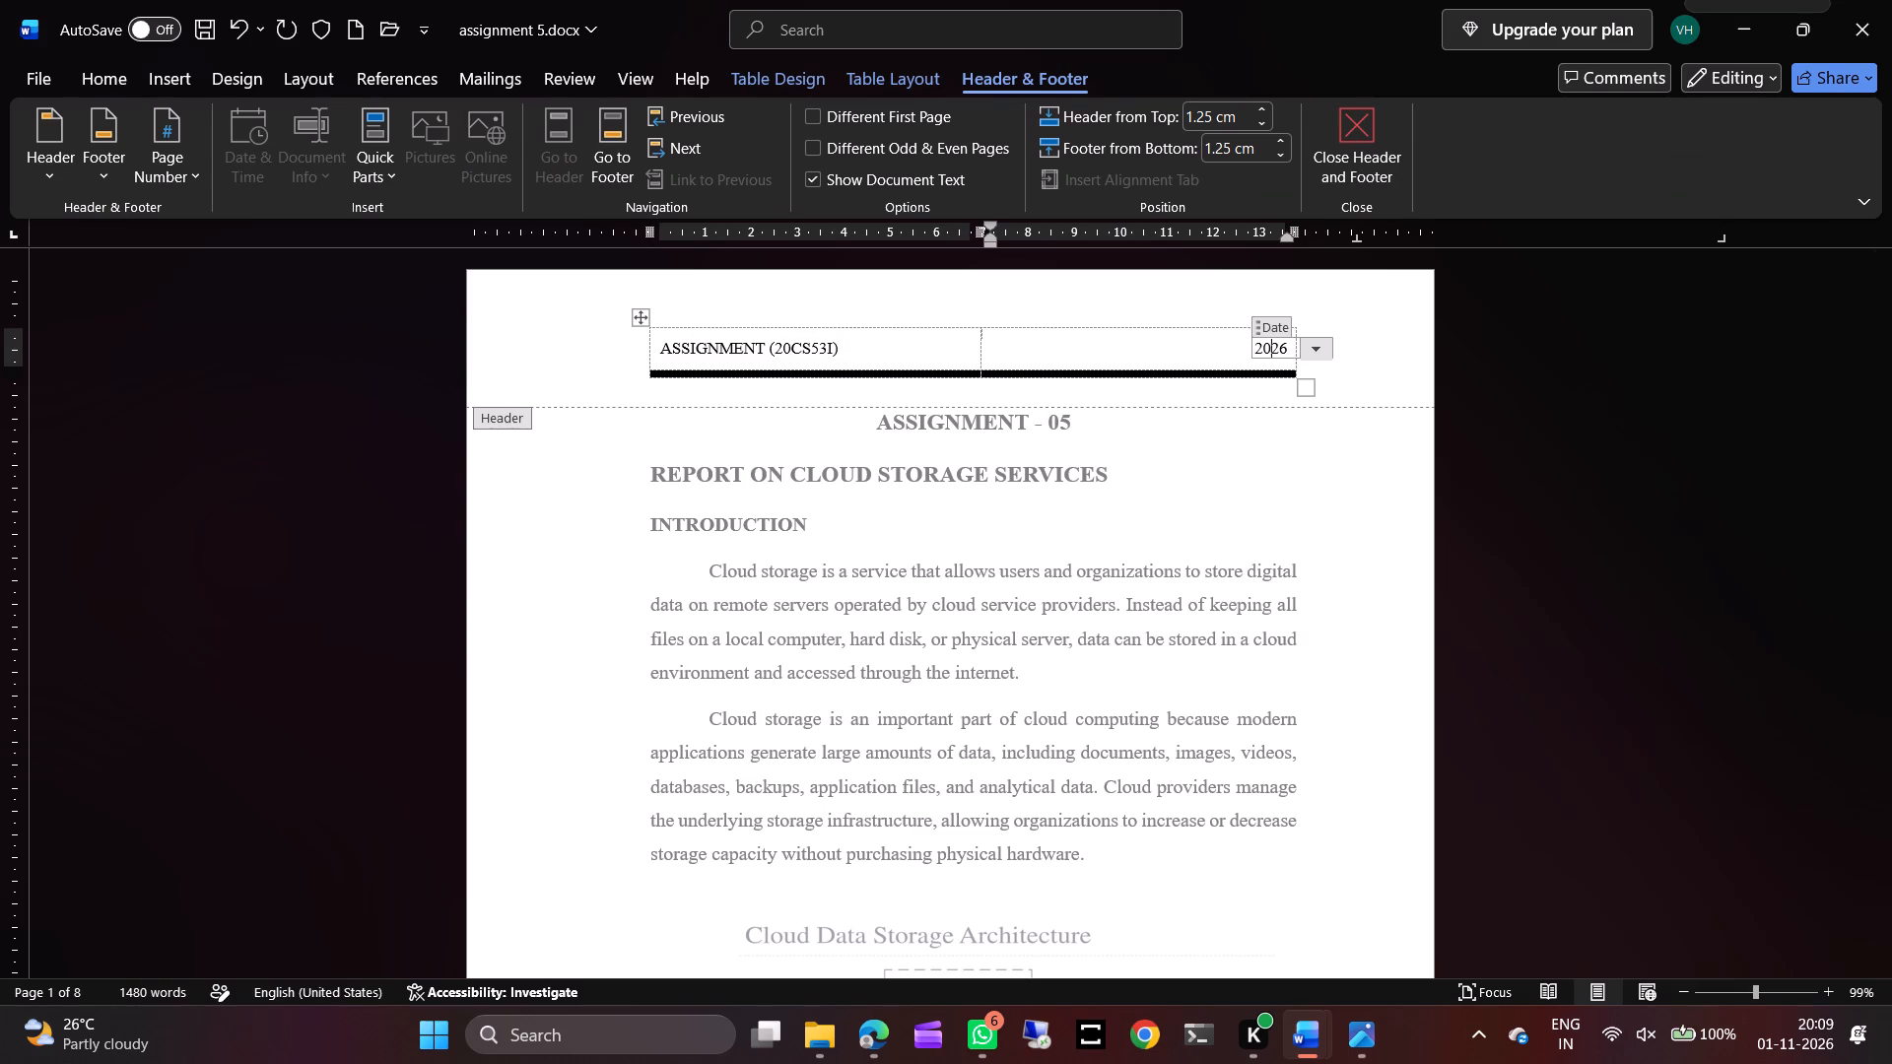
key("Right")
key("Right")
key("minus")
type("27")
double_click(1230, 449)
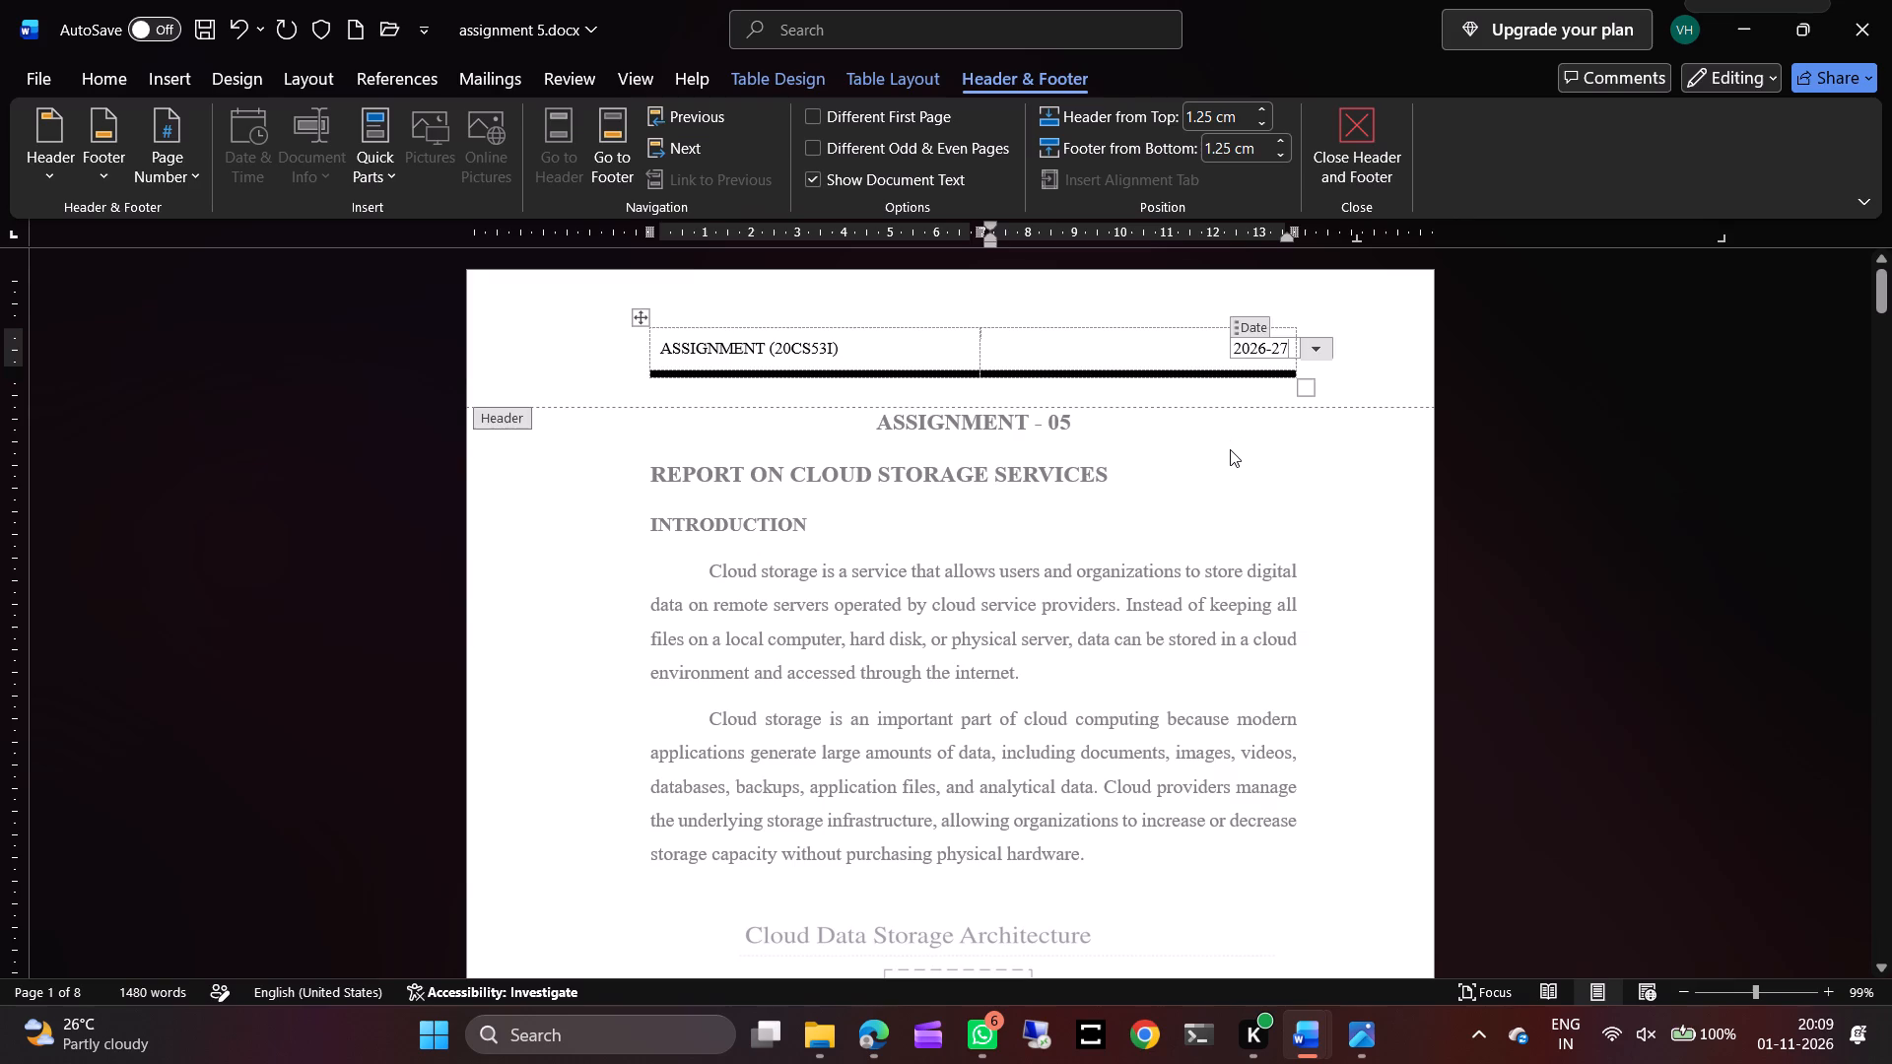
Delete the page number from assignment 5's page footer.
scroll(1088, 573, "down", 1)
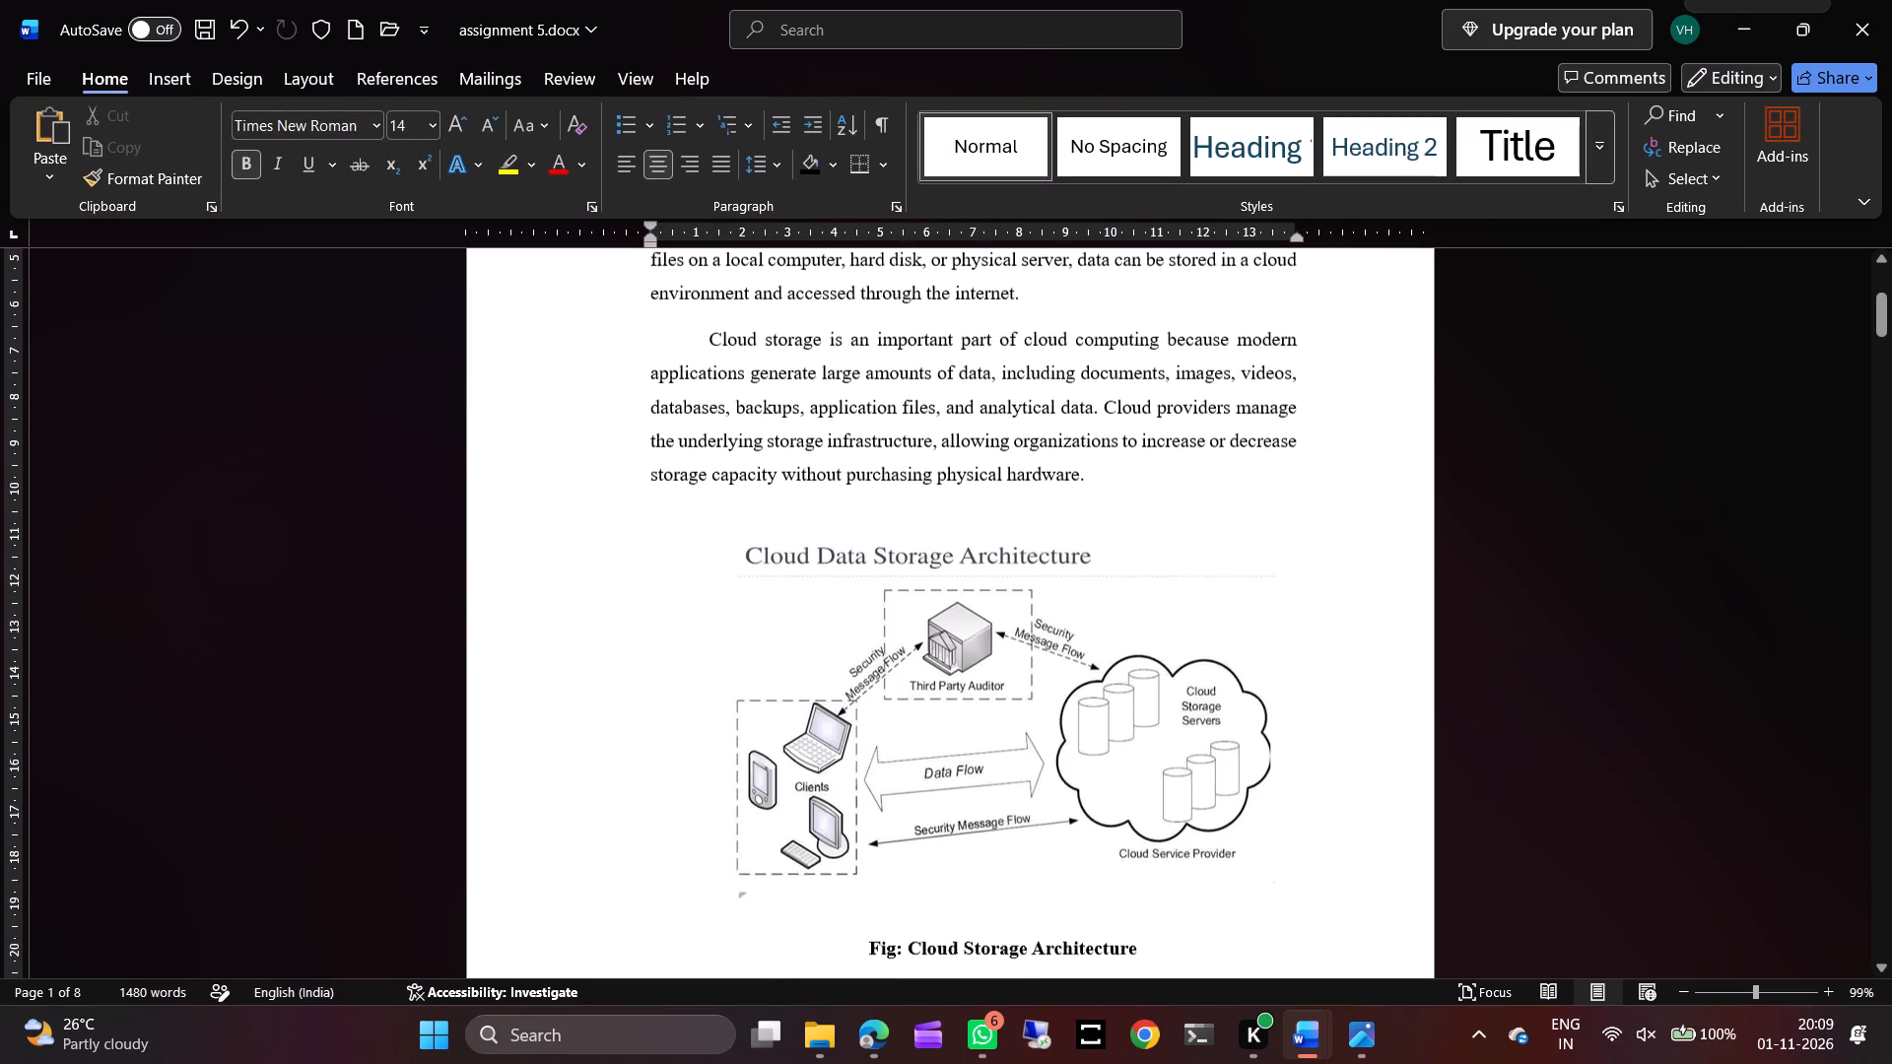
scroll(1088, 573, "down", 2)
double_click(1244, 582)
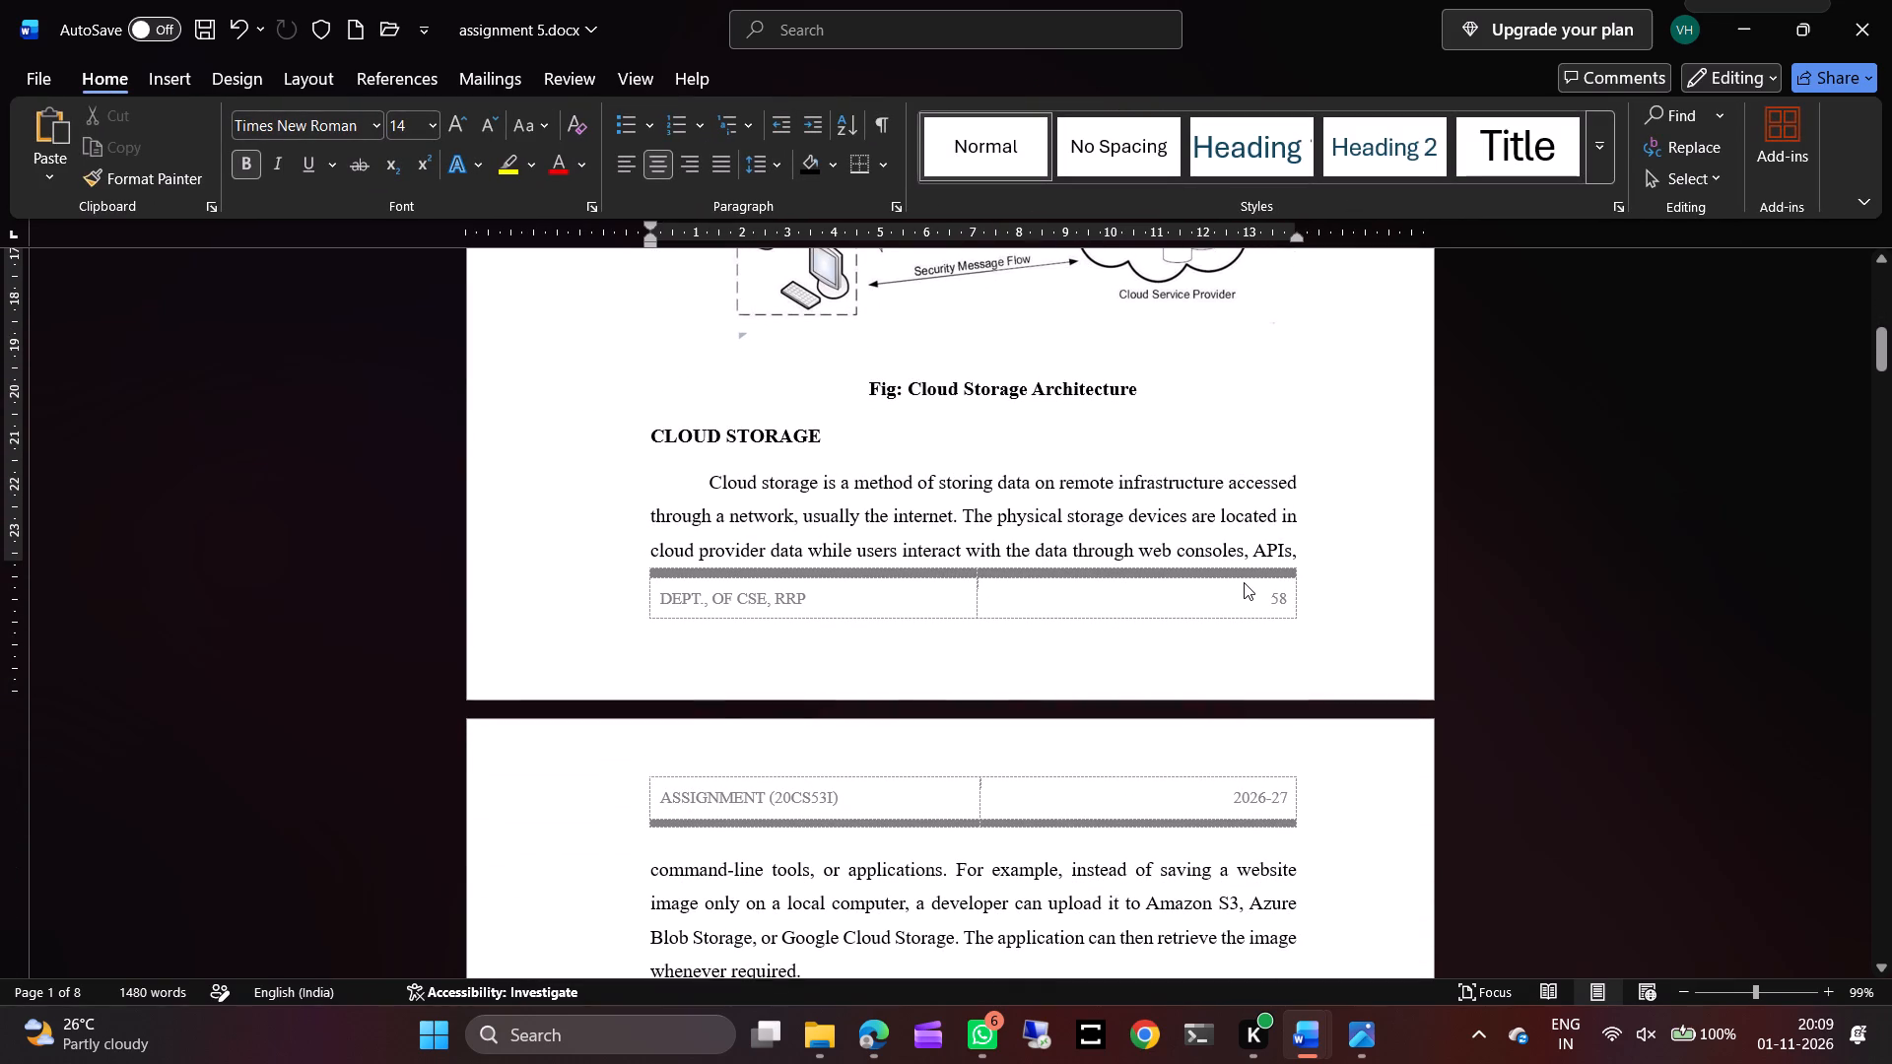
left_click(1283, 599)
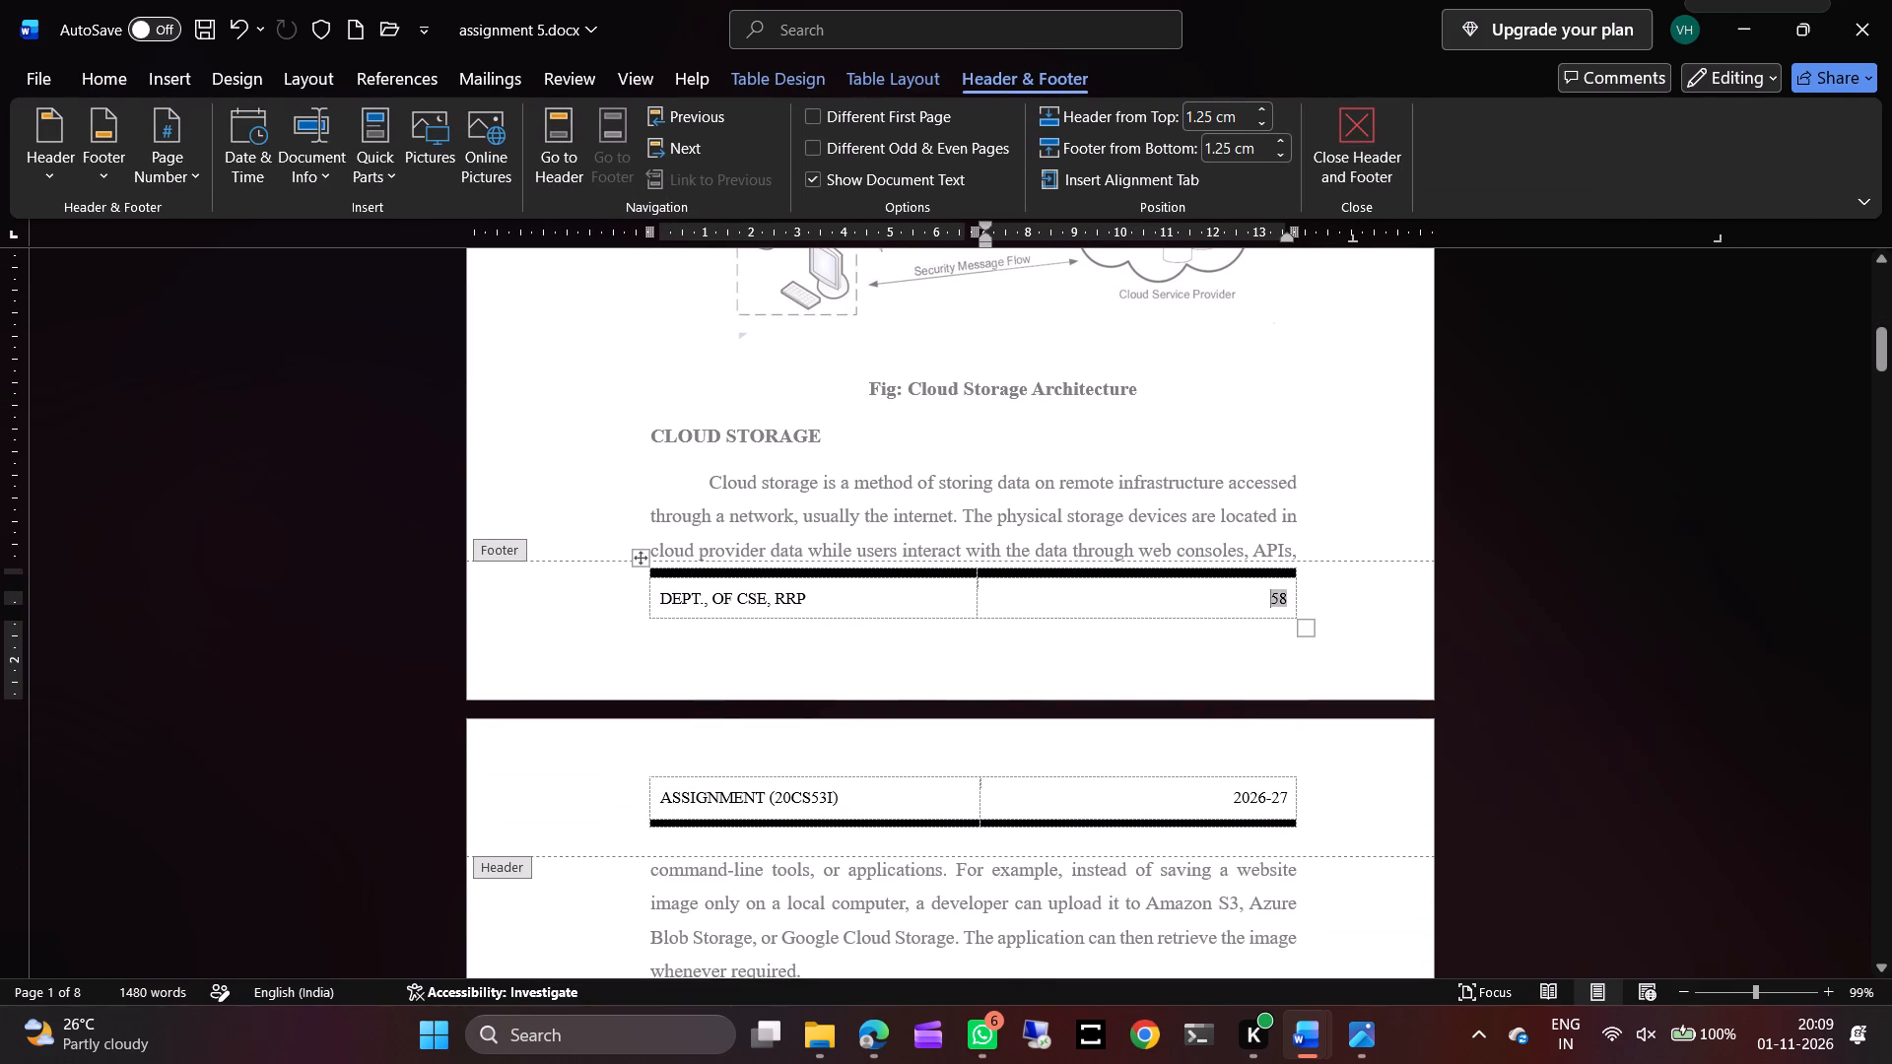
key("Right")
key("BackSpace")
key("BackSpace")
Open HARSHA 4.pdf from File Explorer's recent files and check the page number on its last page.
left_click(876, 1029)
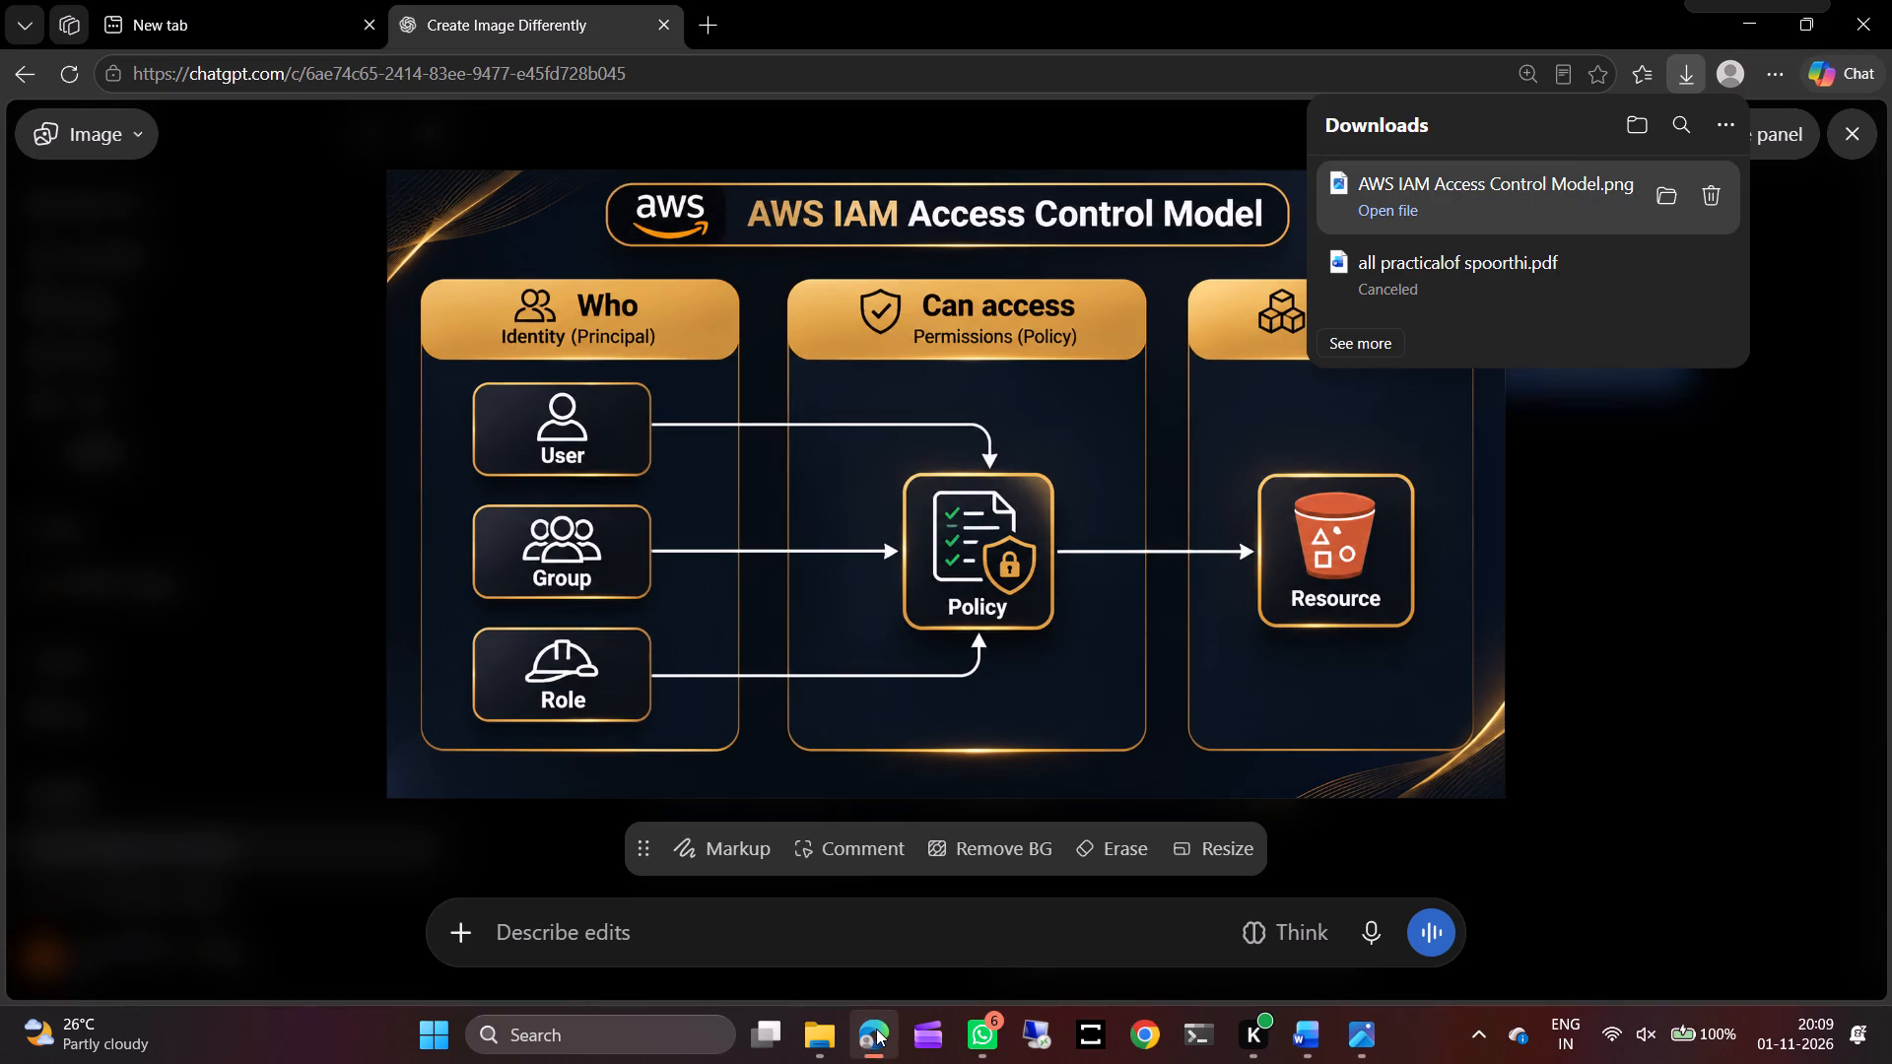
left_click(821, 1040)
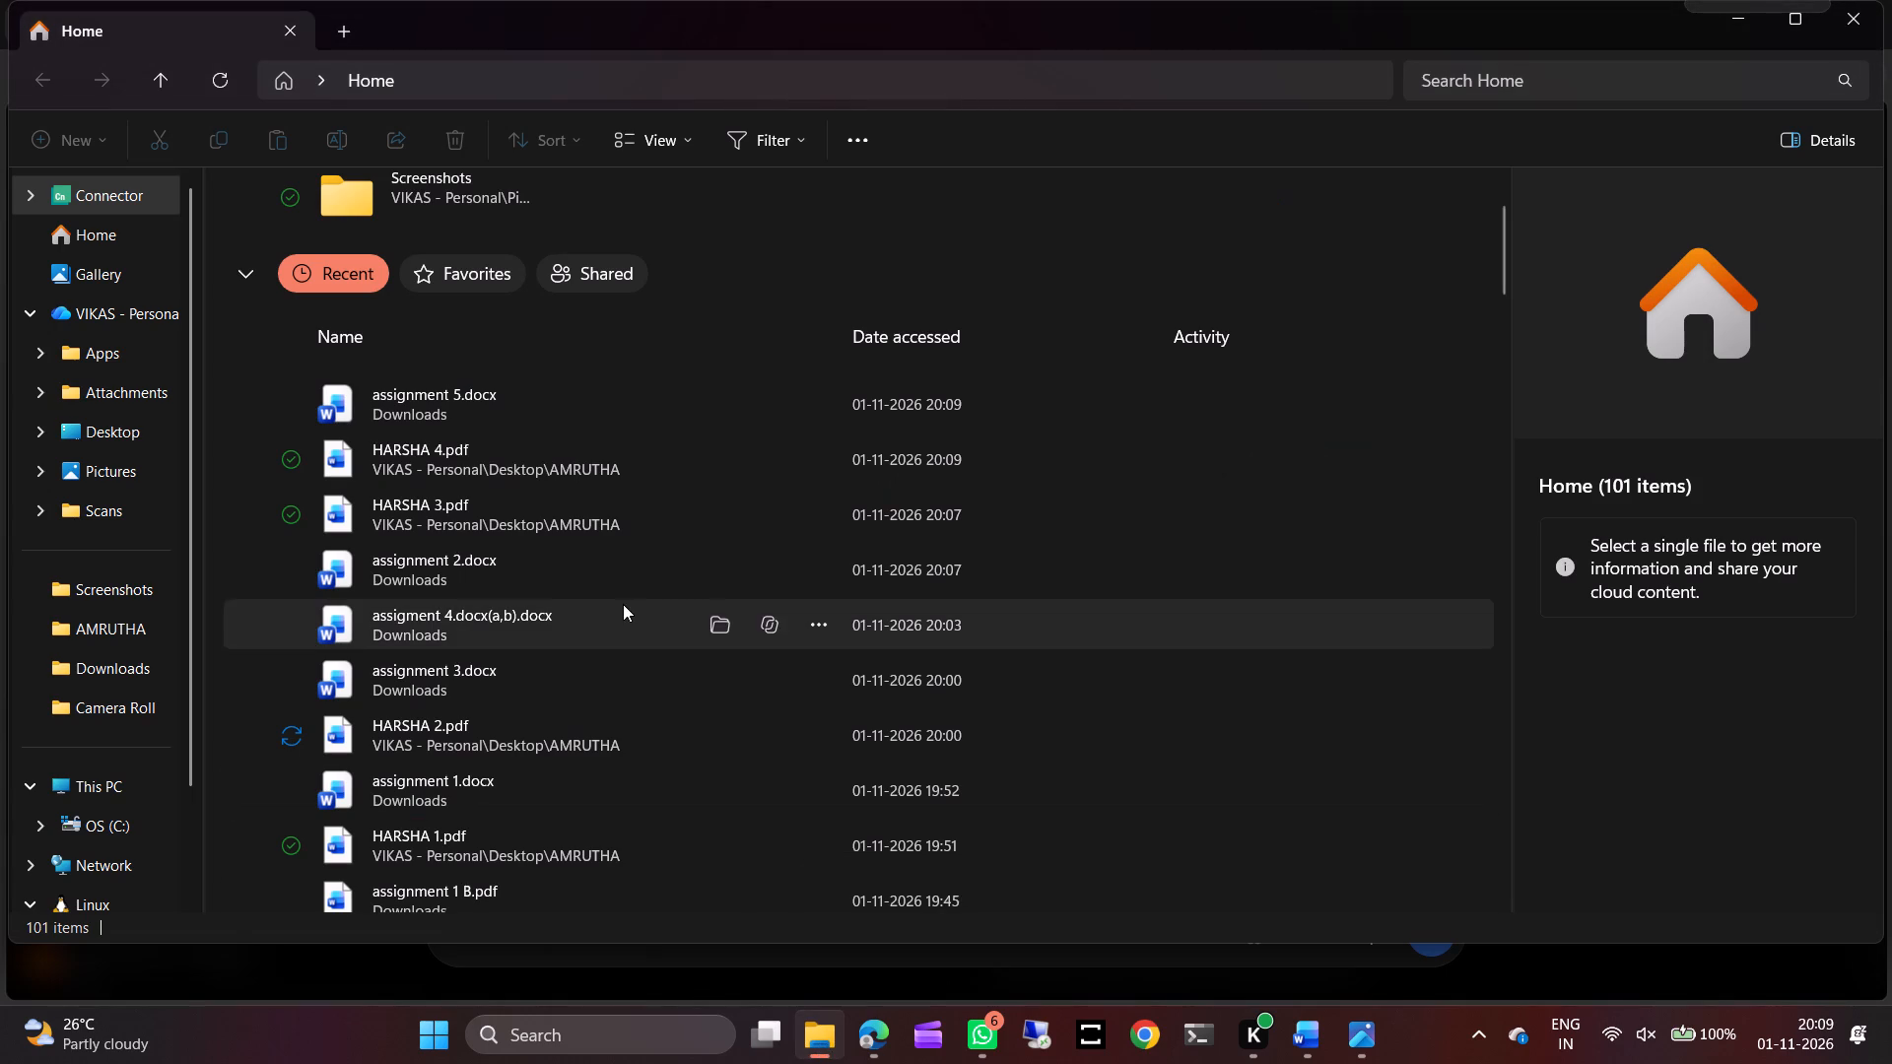
double_click(590, 423)
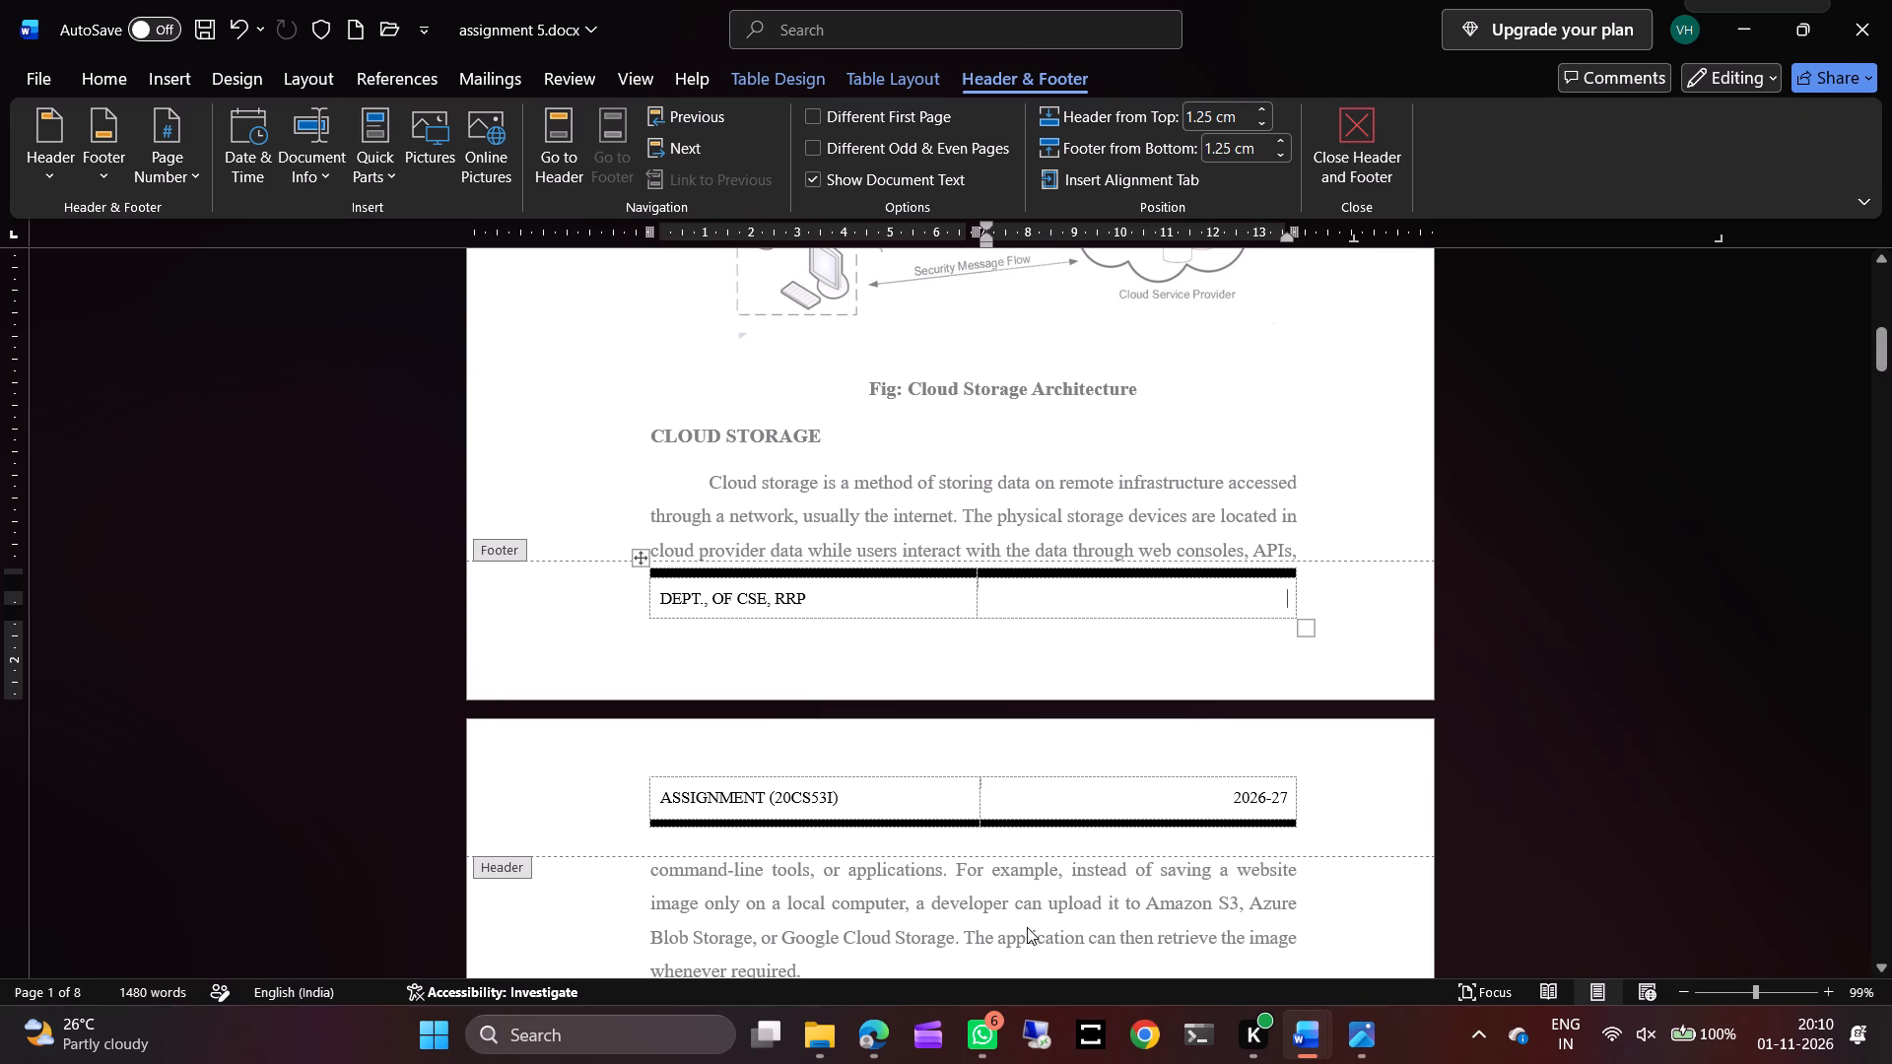
left_click(827, 1043)
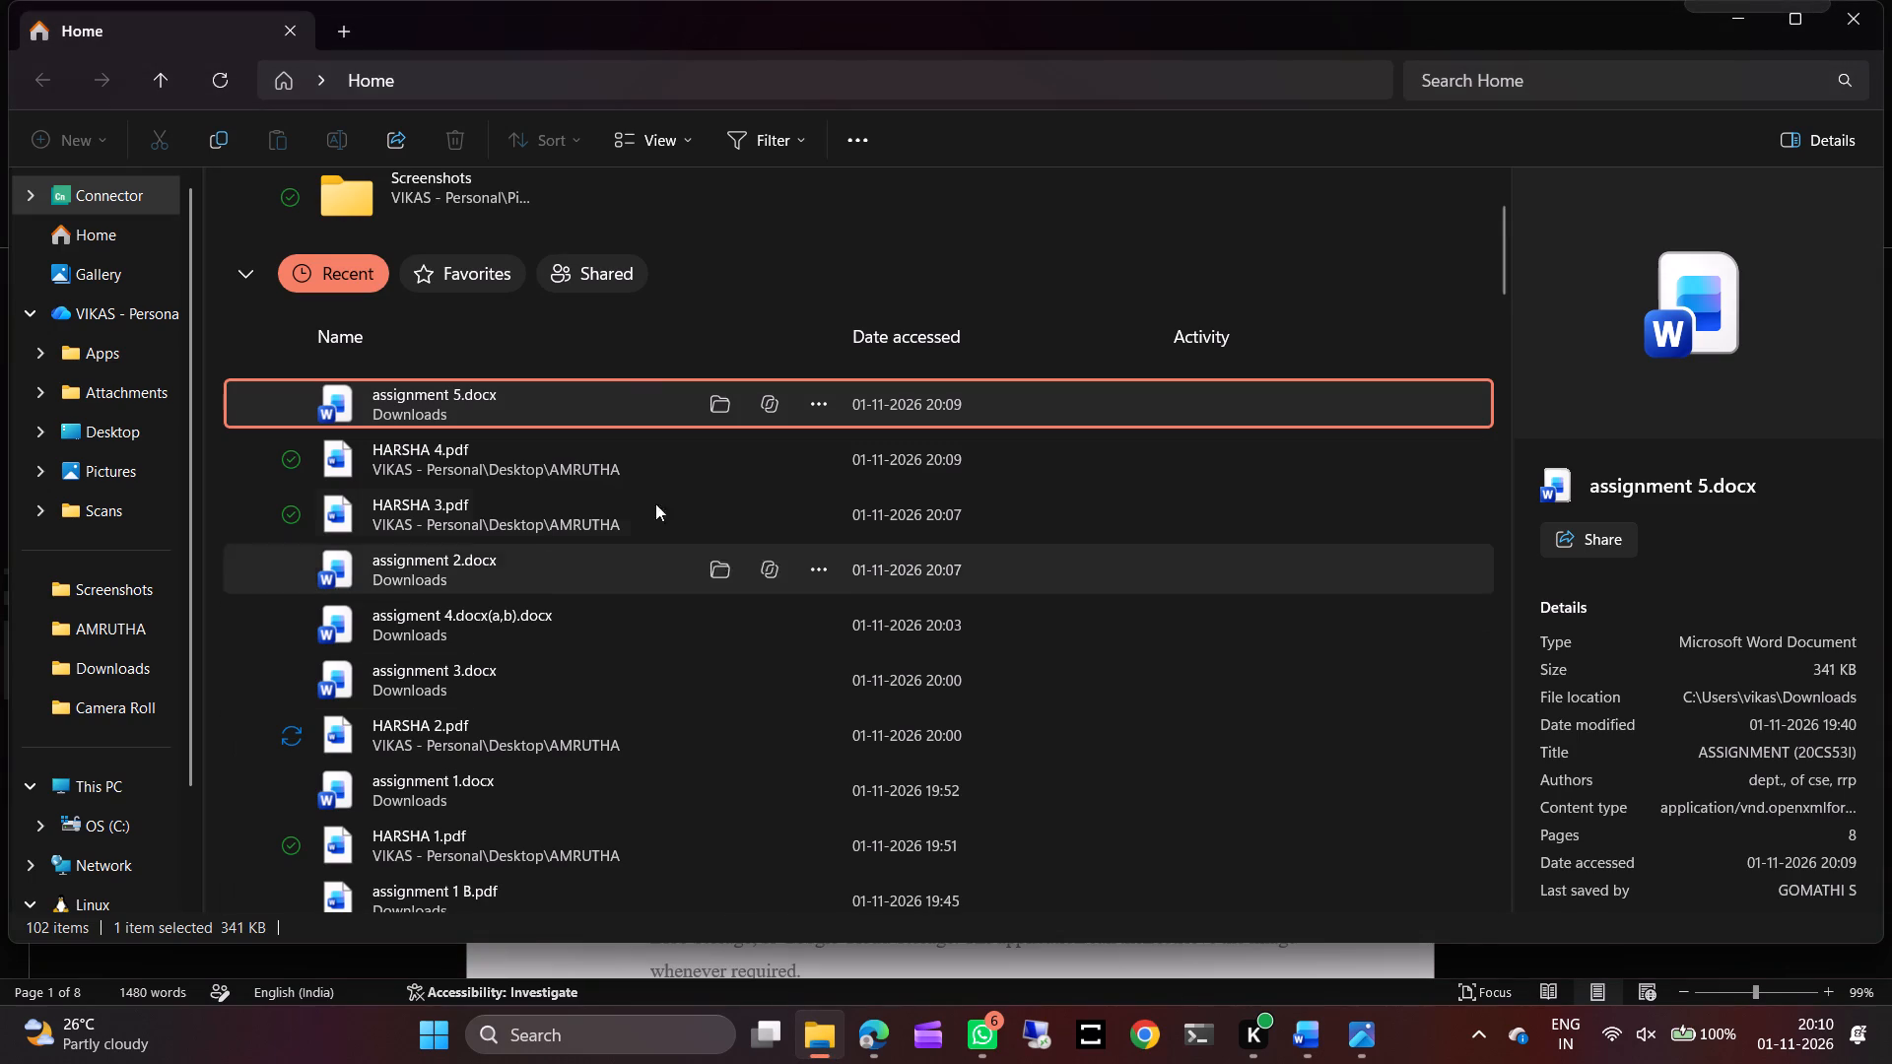
double_click(640, 454)
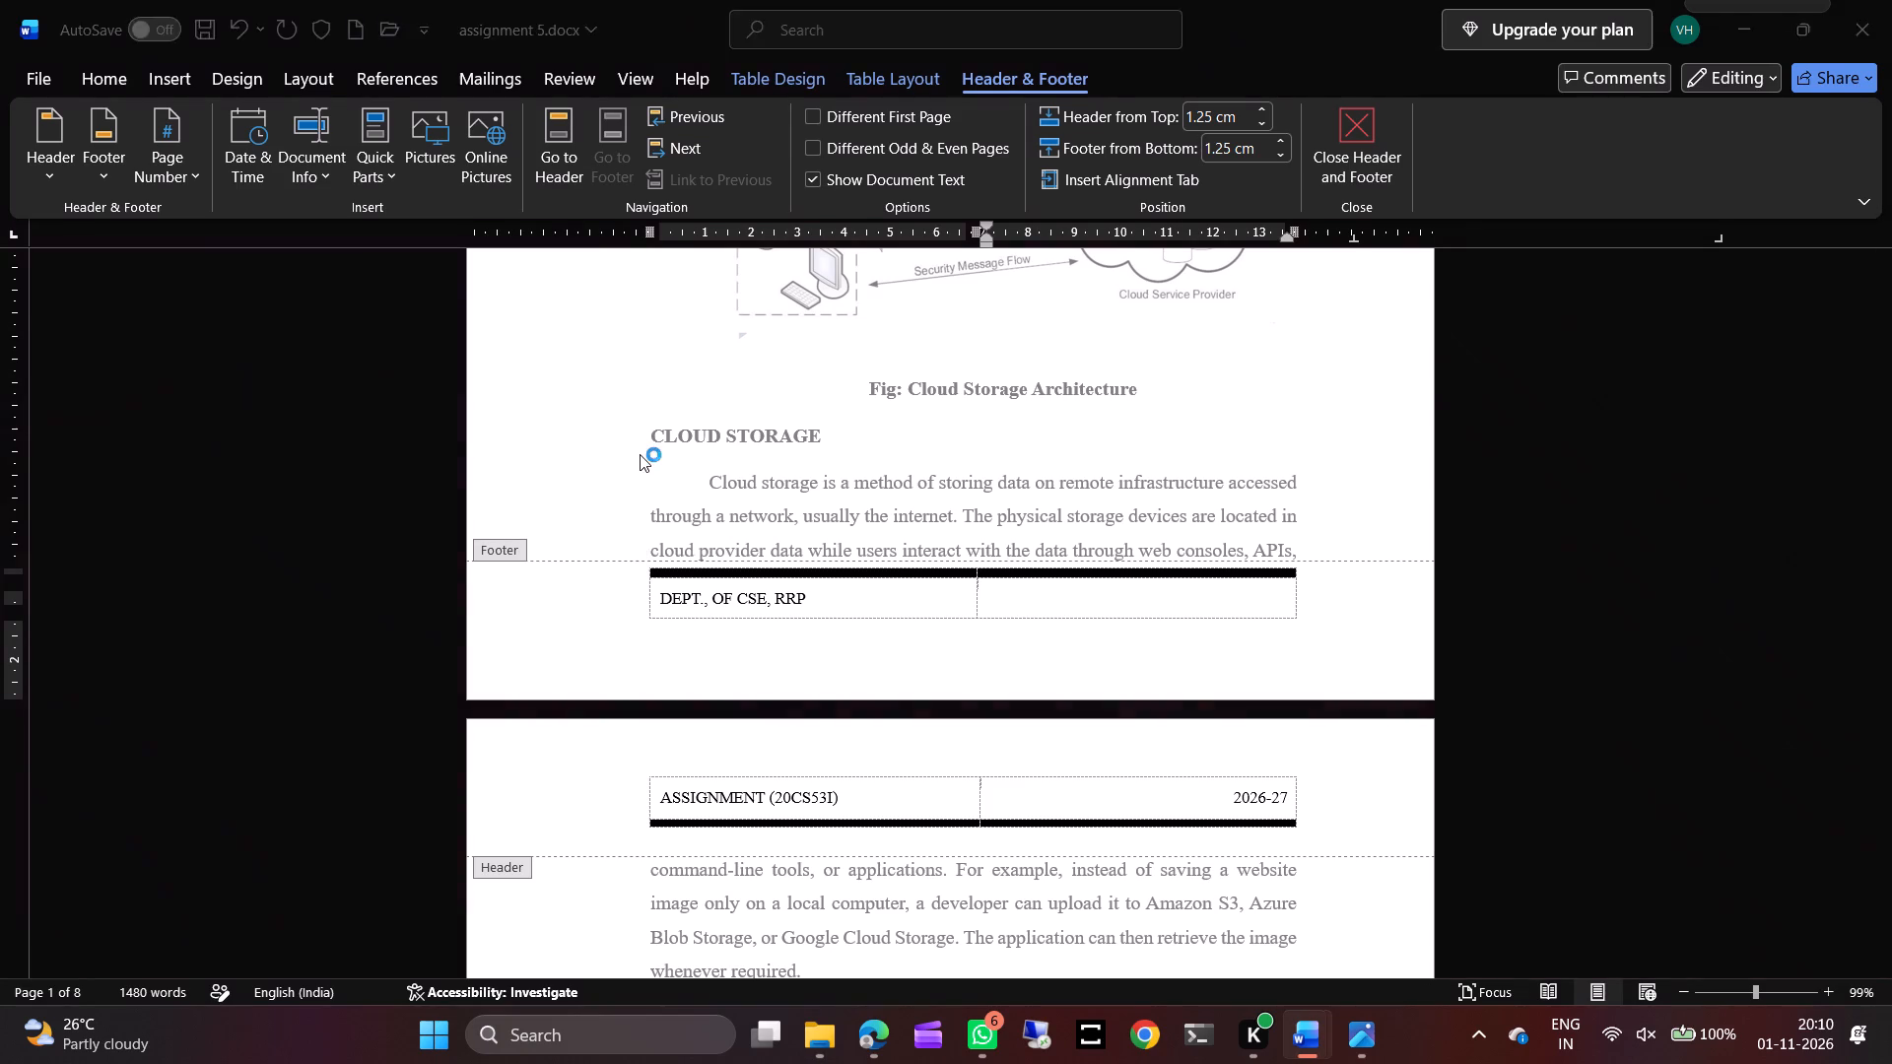
scroll(848, 555, "down", 20)
scroll(848, 555, "down", 17)
scroll(848, 555, "up", 2)
scroll(848, 555, "down", 5)
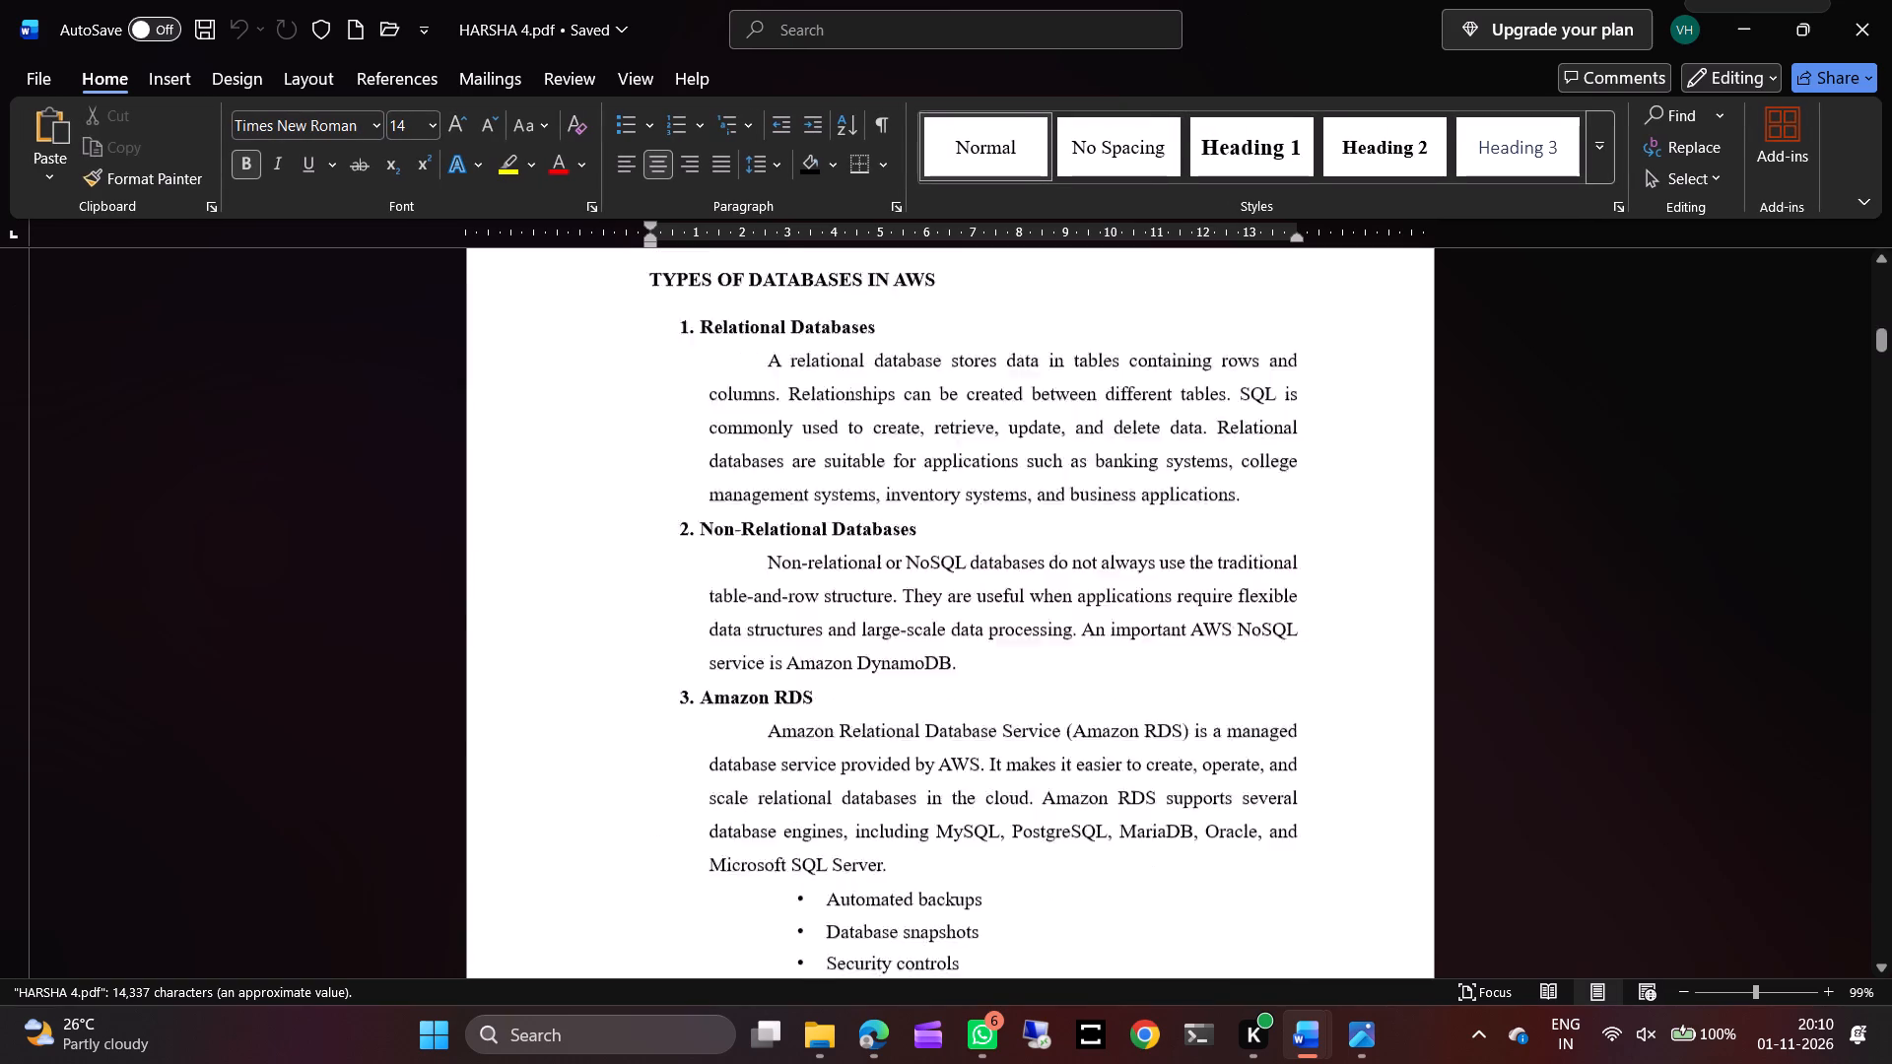
scroll(848, 555, "down", 16)
scroll(848, 555, "down", 18)
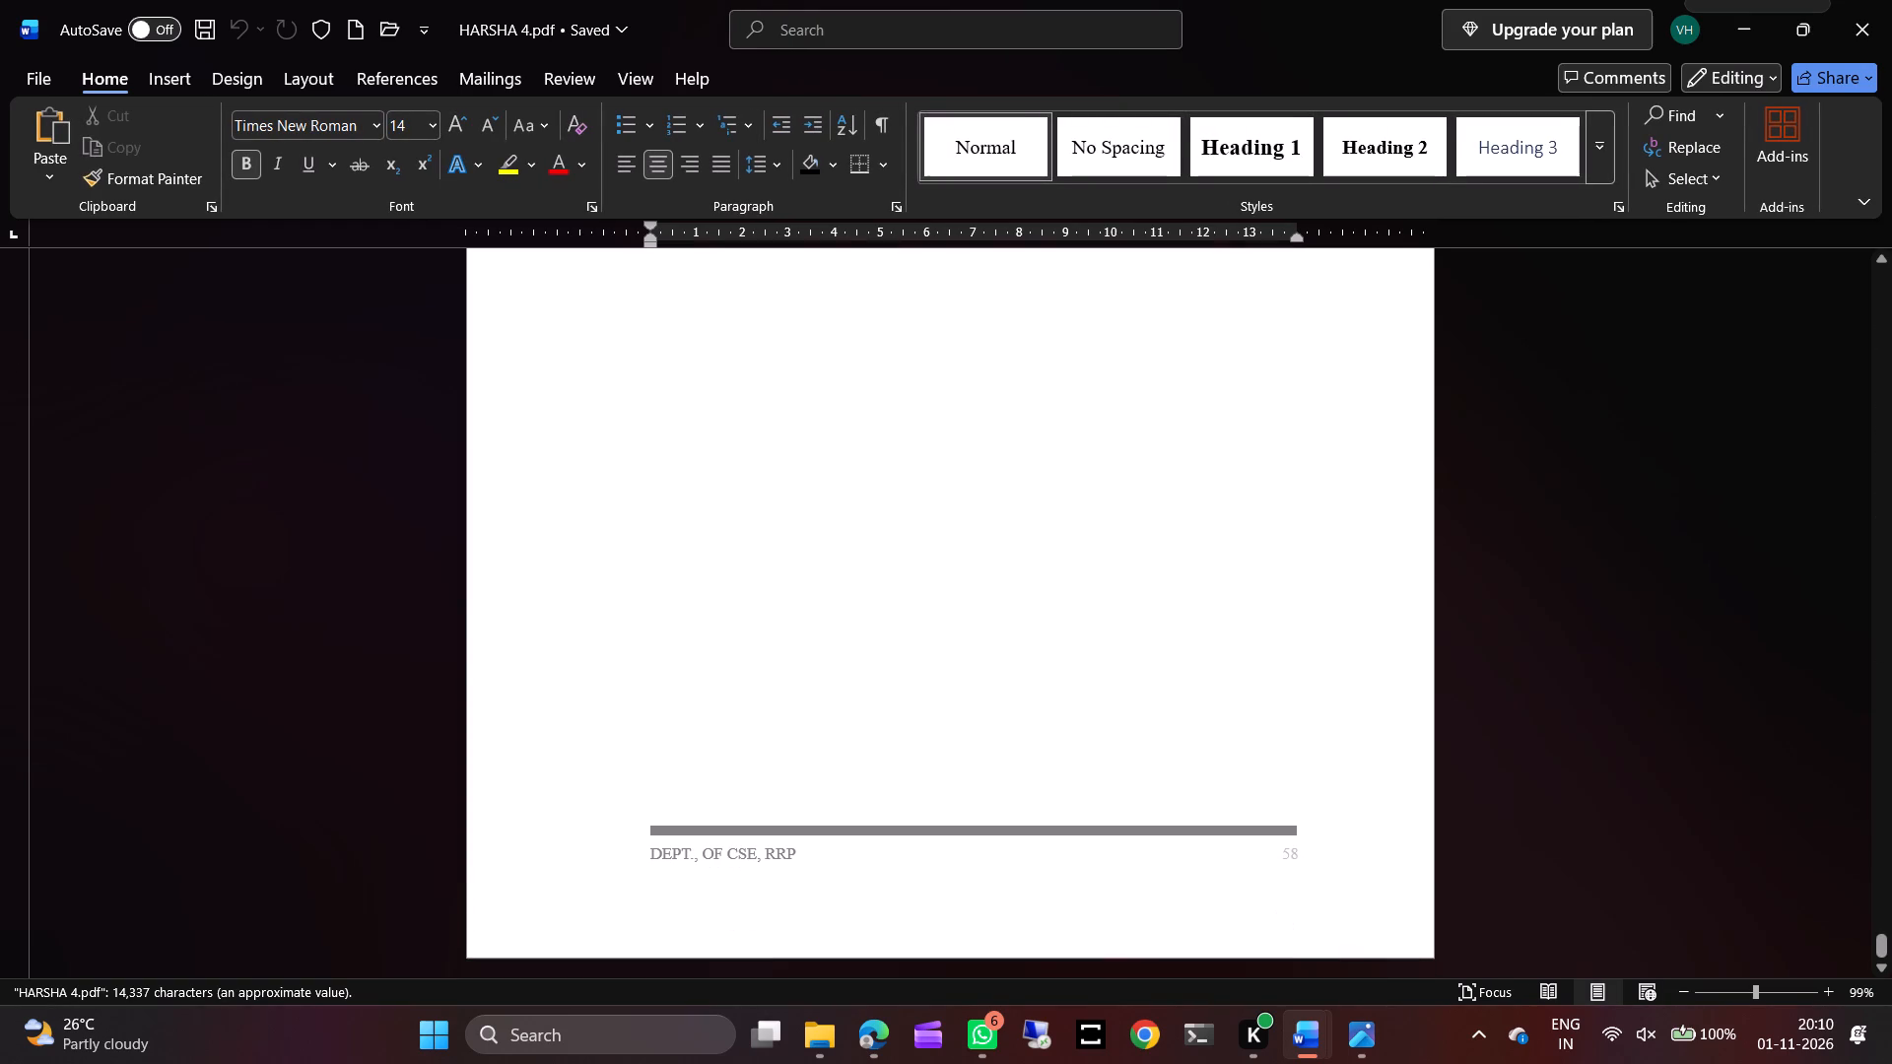
scroll(1174, 748, "up", 1)
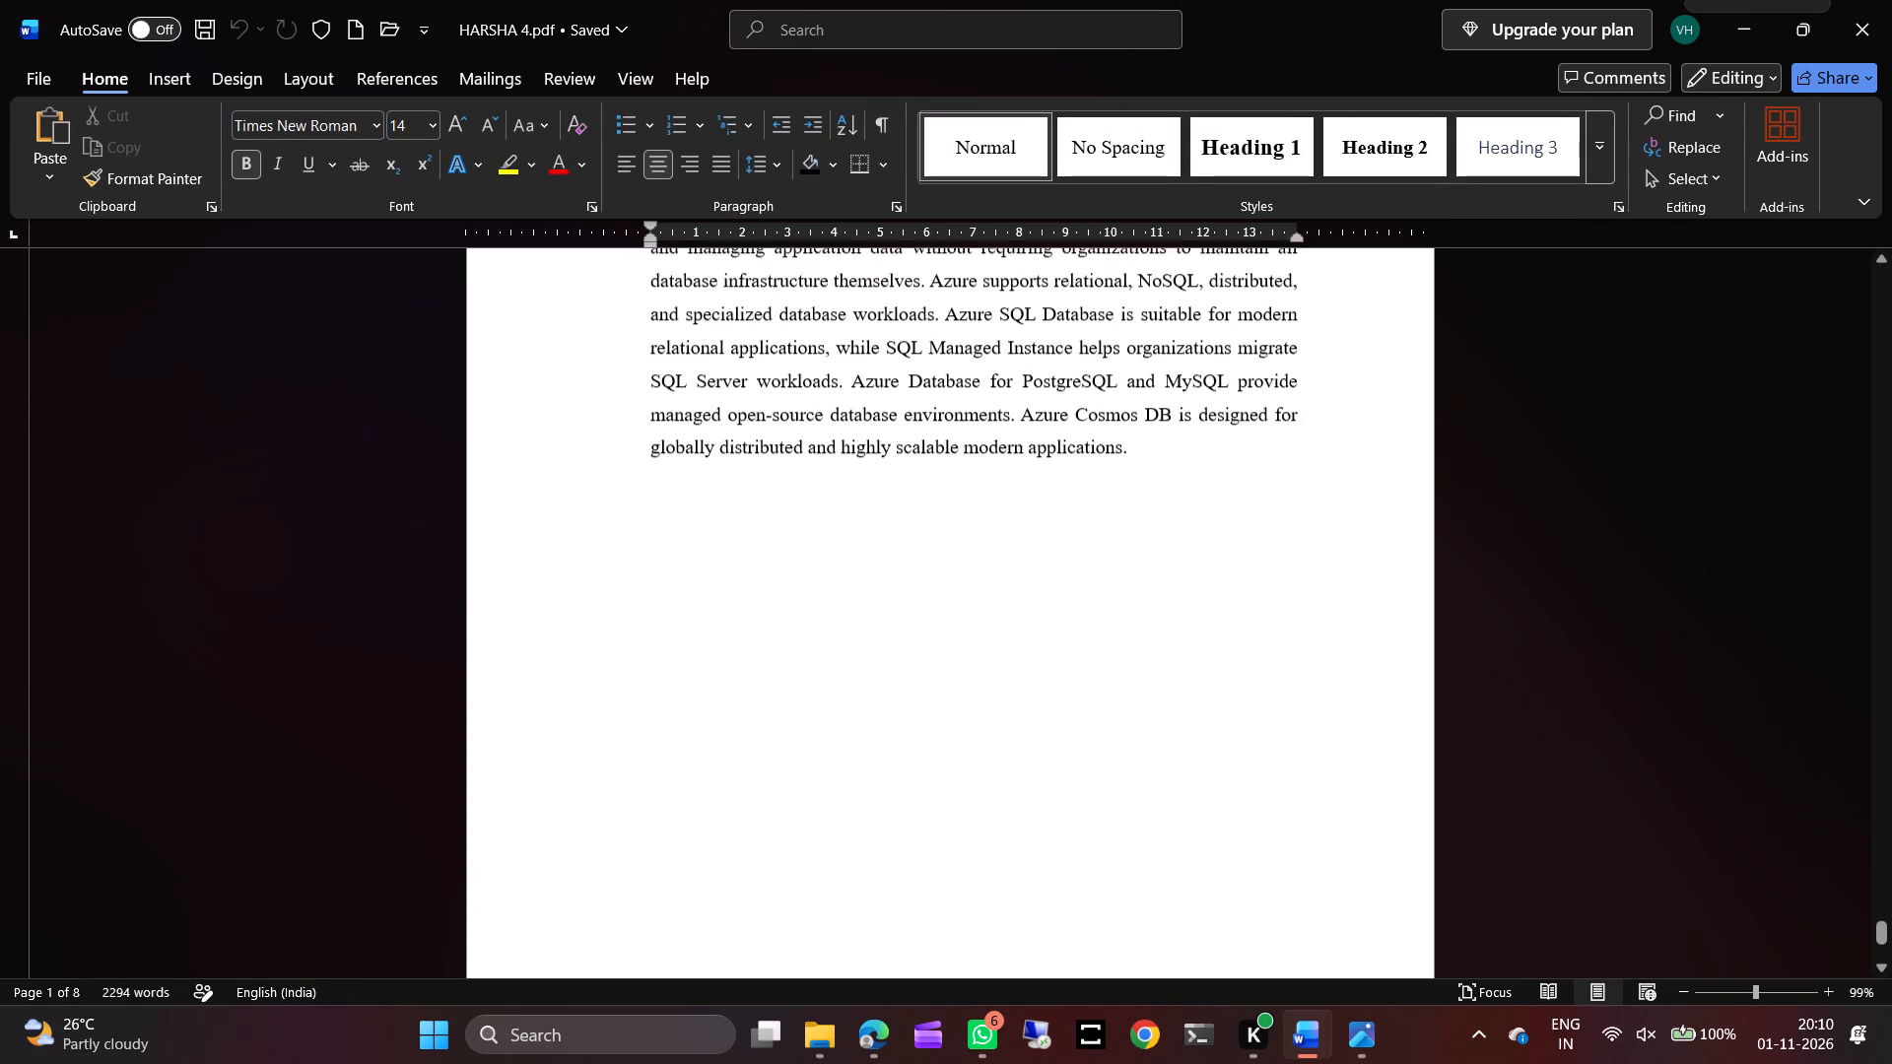
scroll(1174, 748, "up", 1)
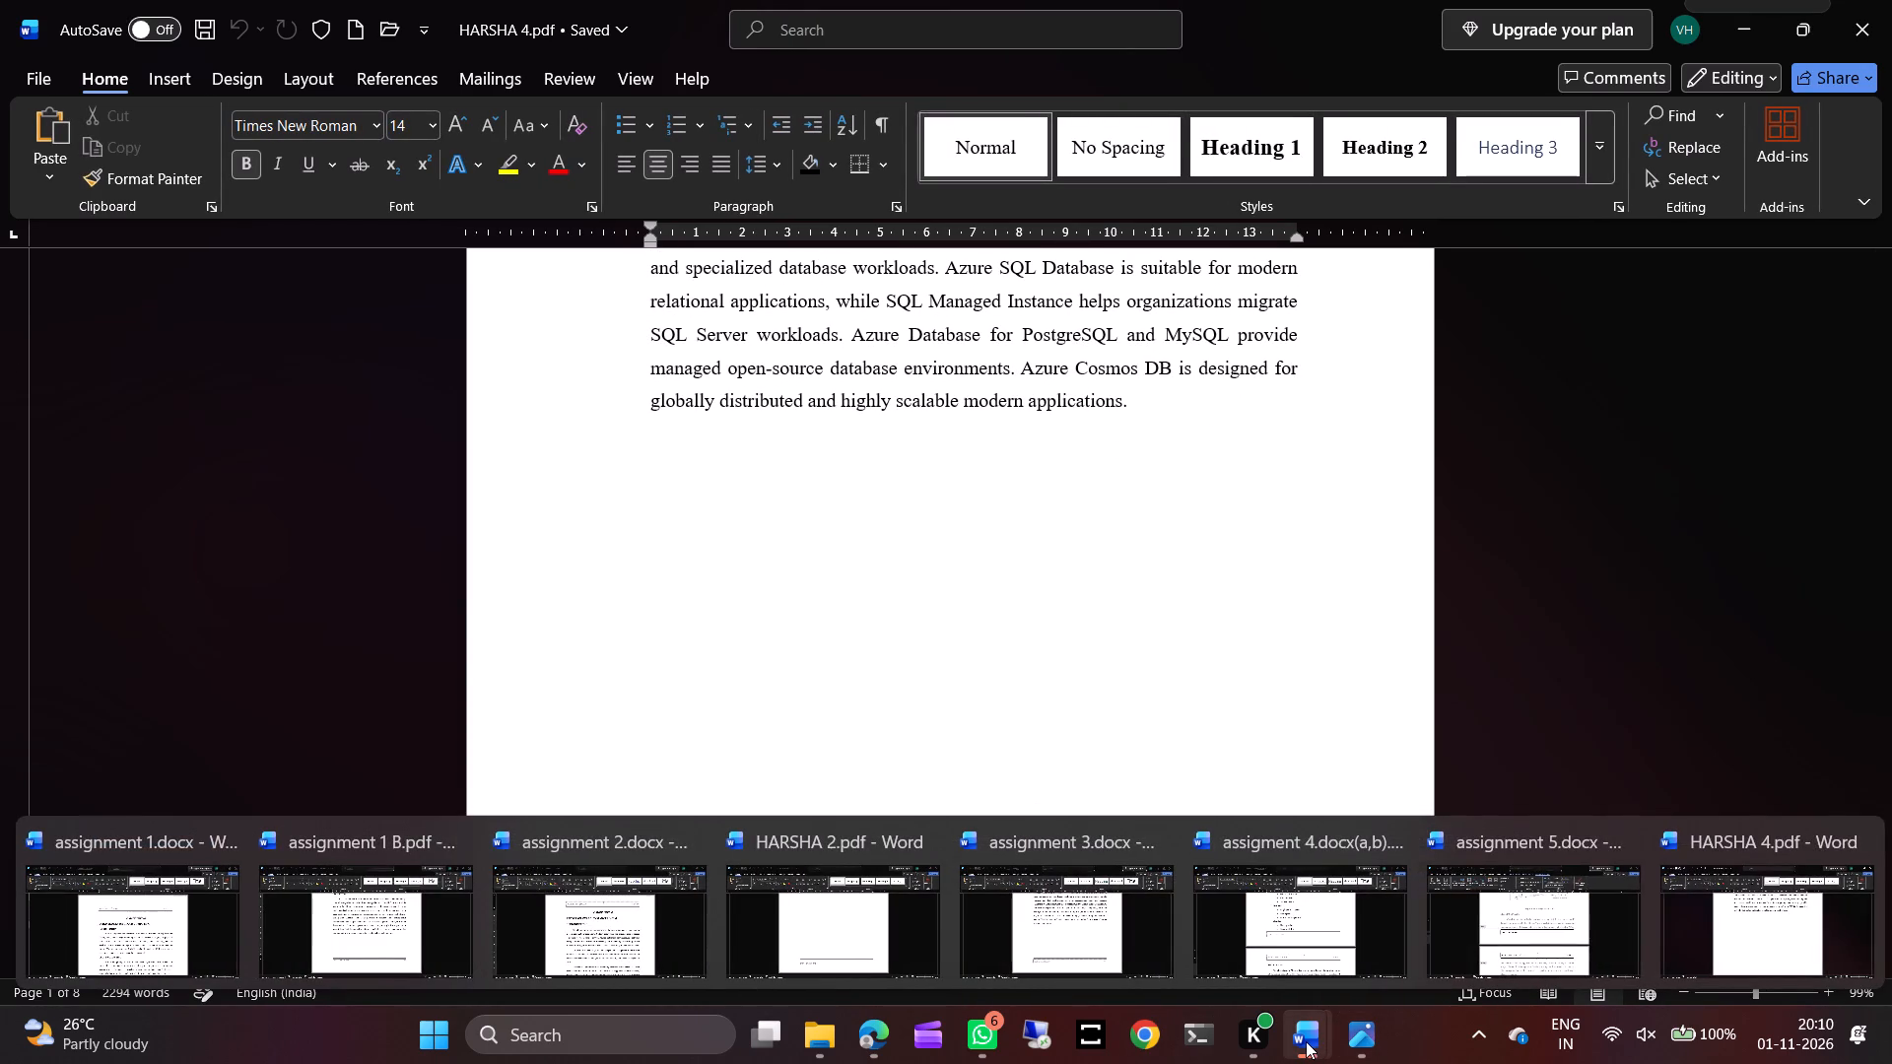
Return to assignment 5.docx and set its page numbering to start at 59.
left_click(1587, 926)
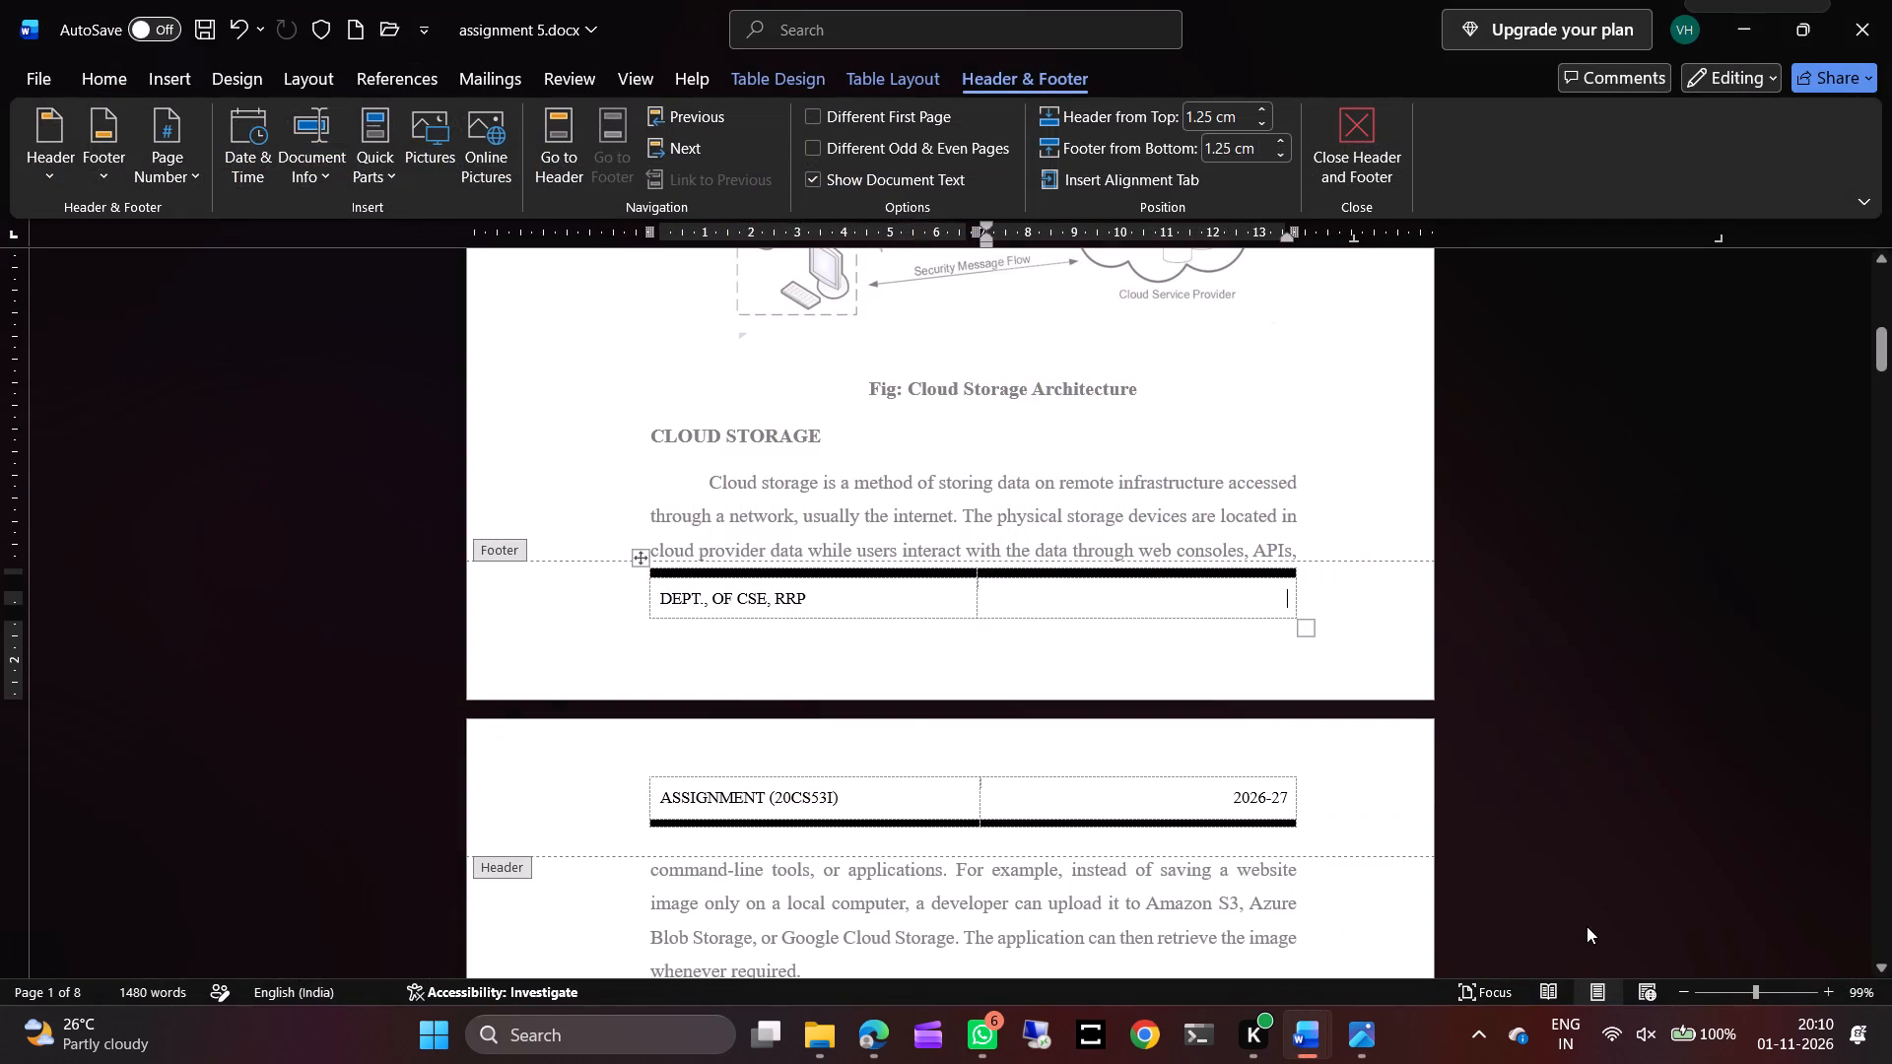
scroll(1218, 633, "up", 1)
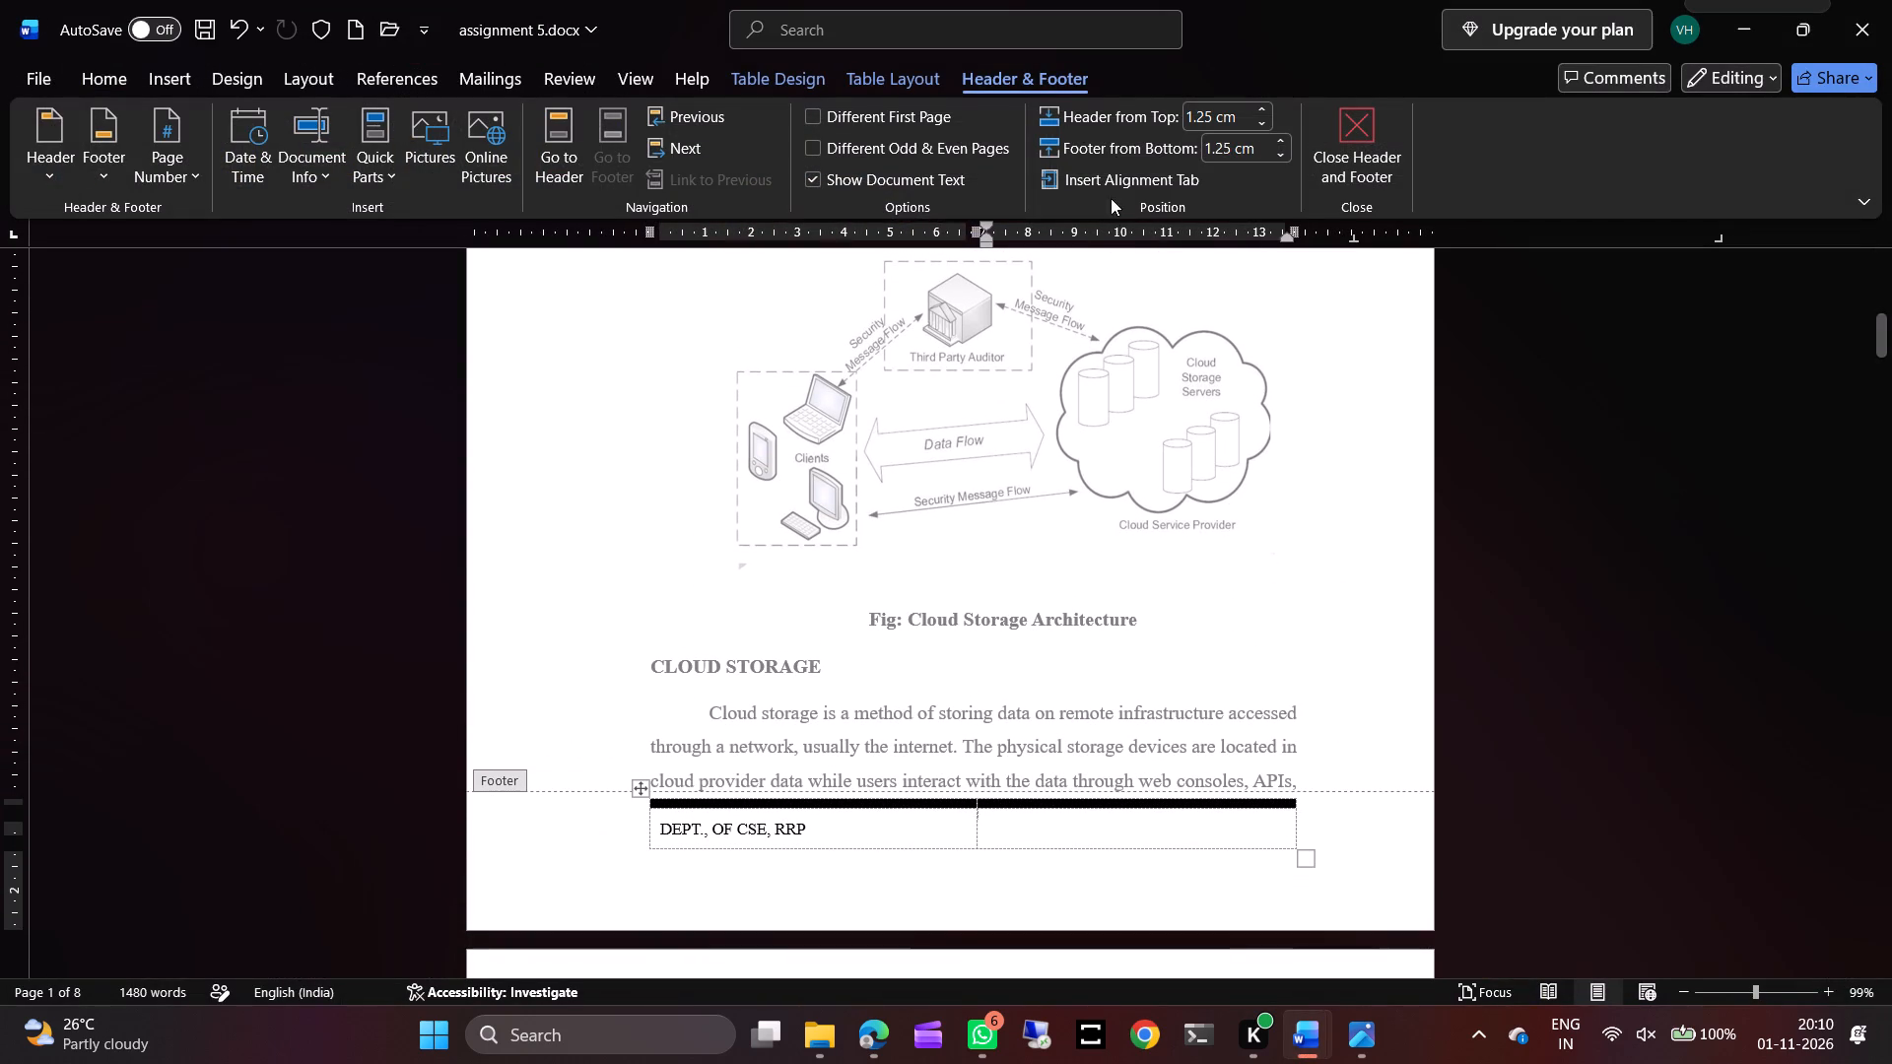
left_click(168, 68)
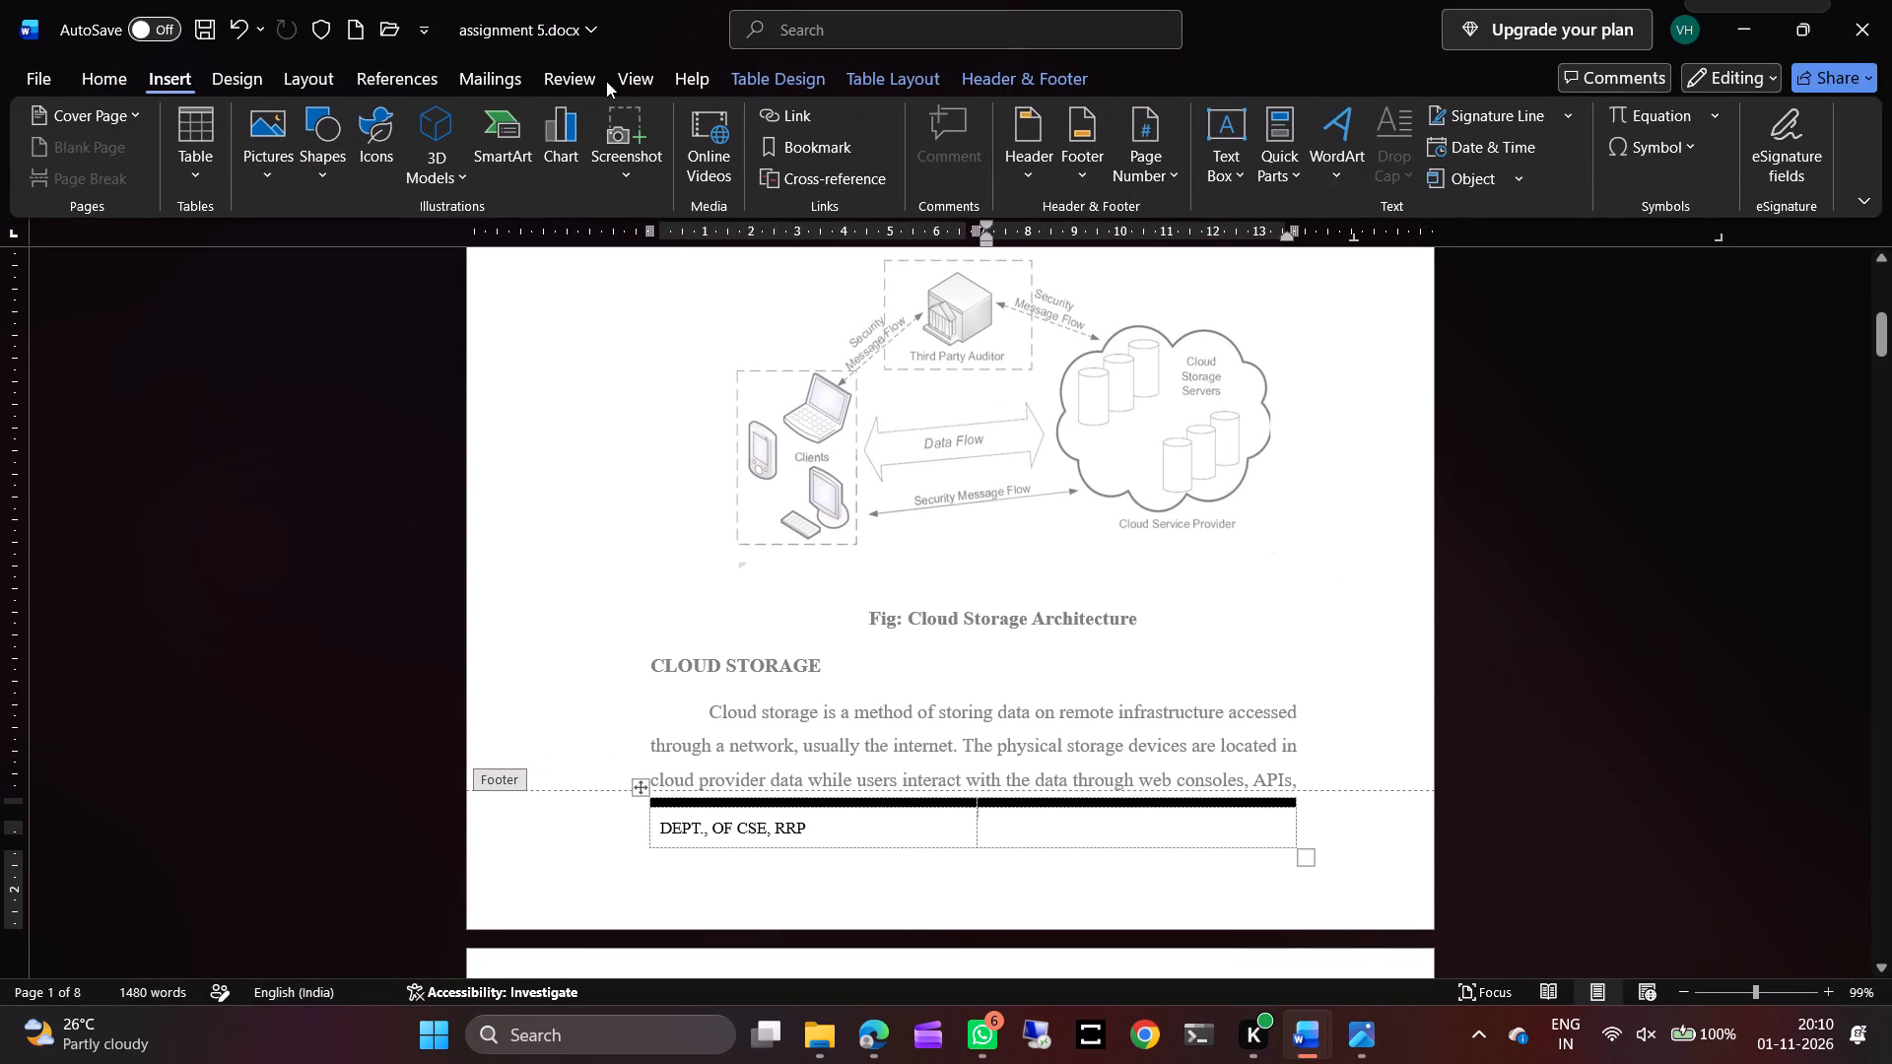
left_click(1135, 183)
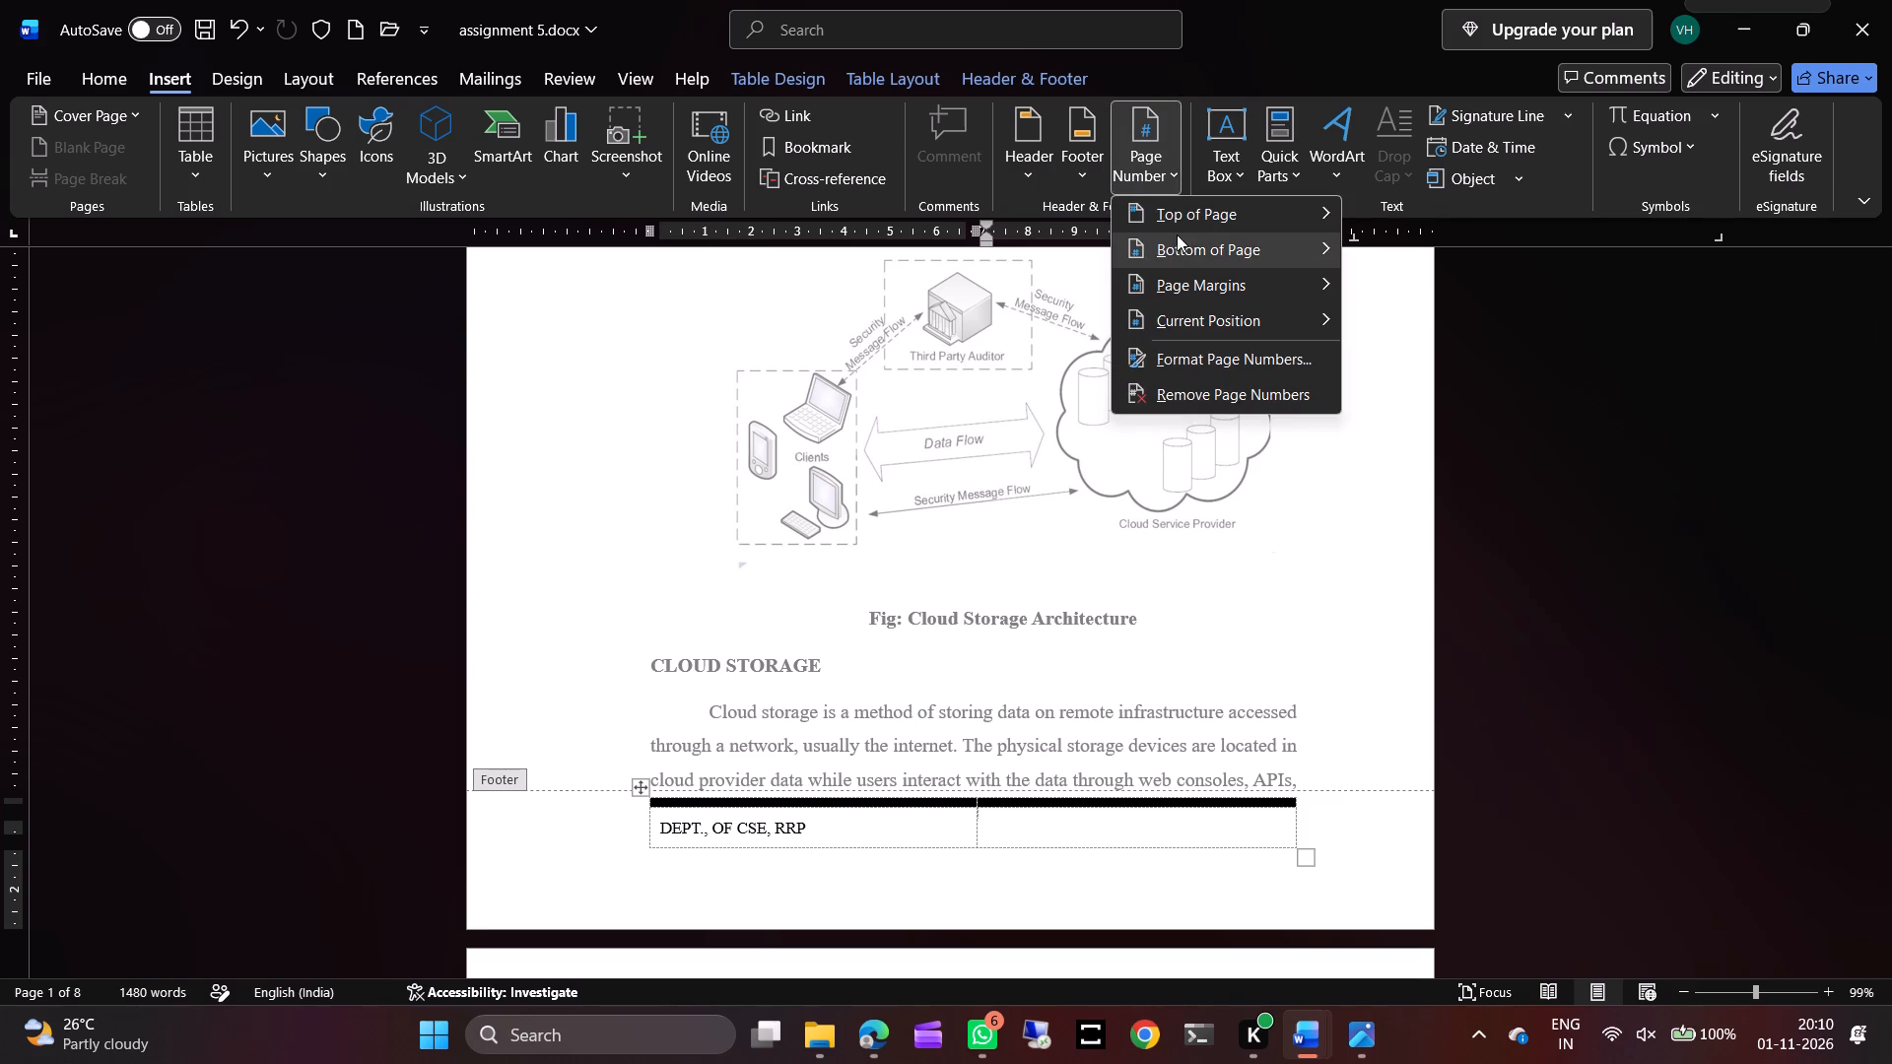
left_click(1202, 357)
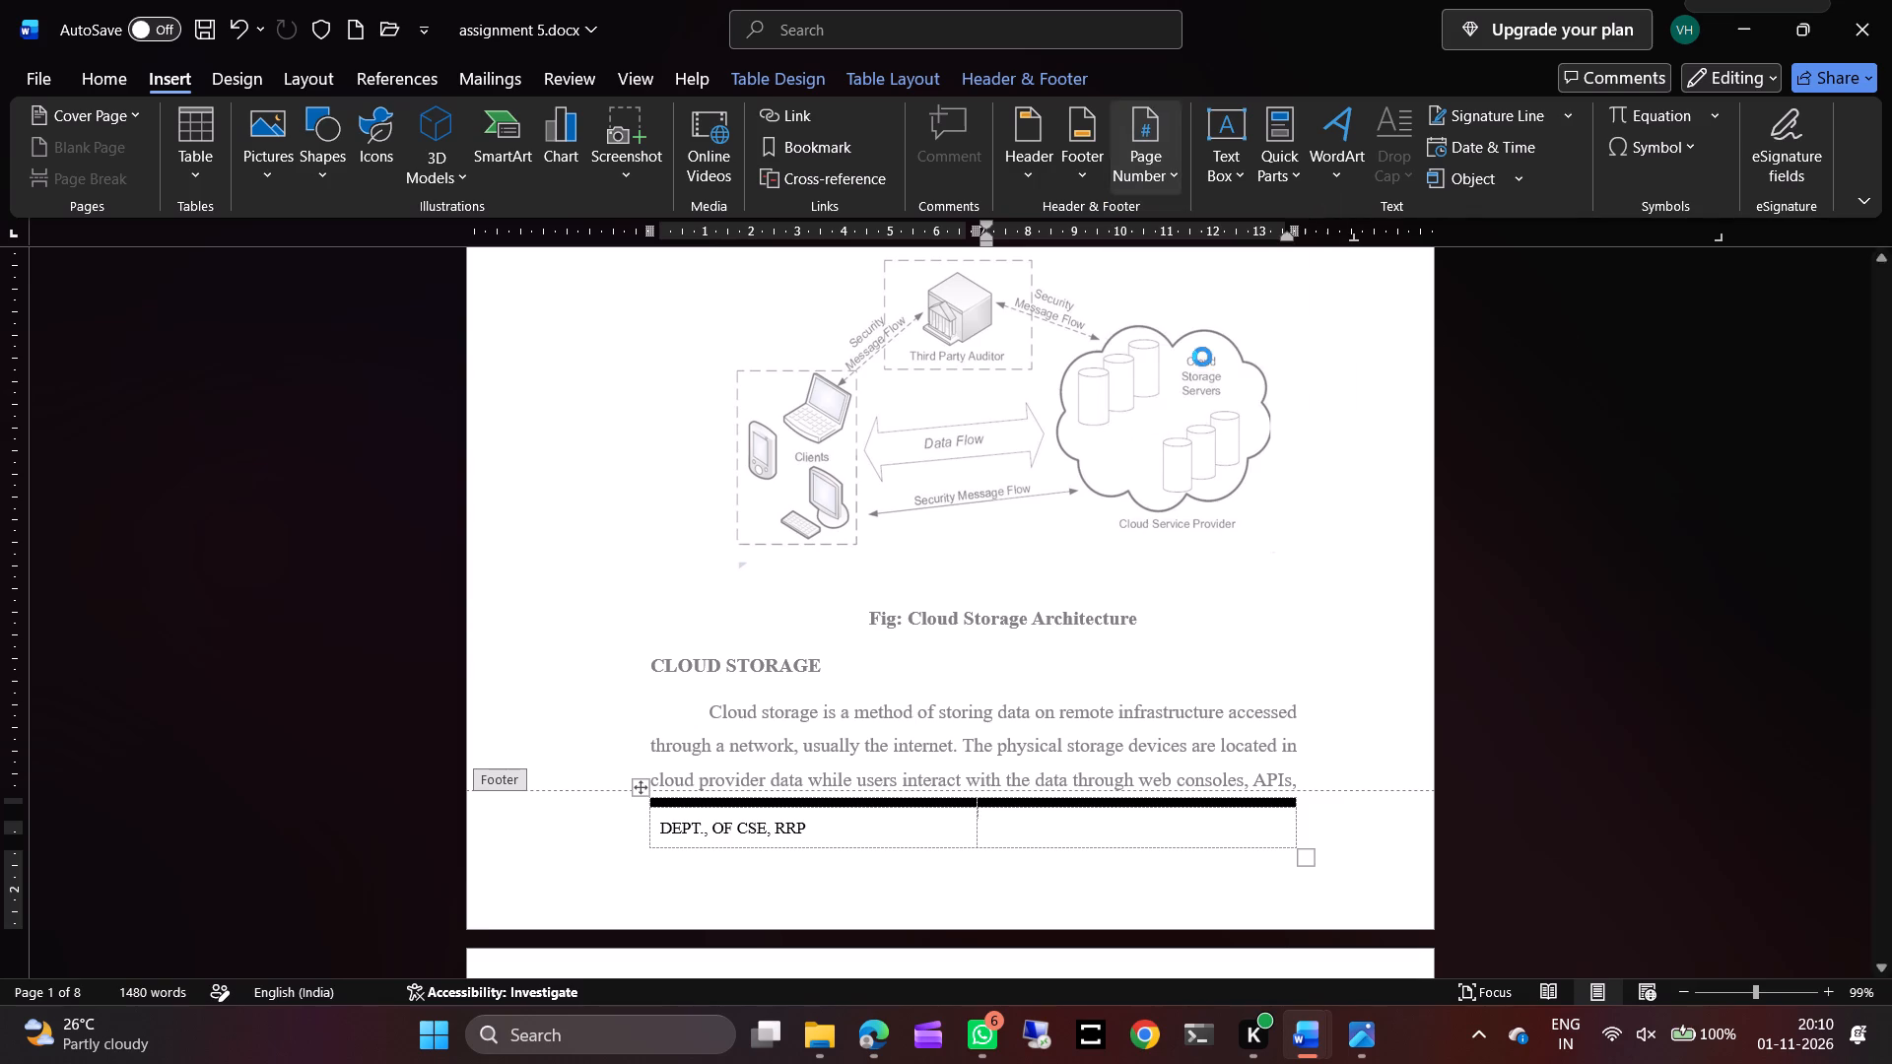
left_click(921, 577)
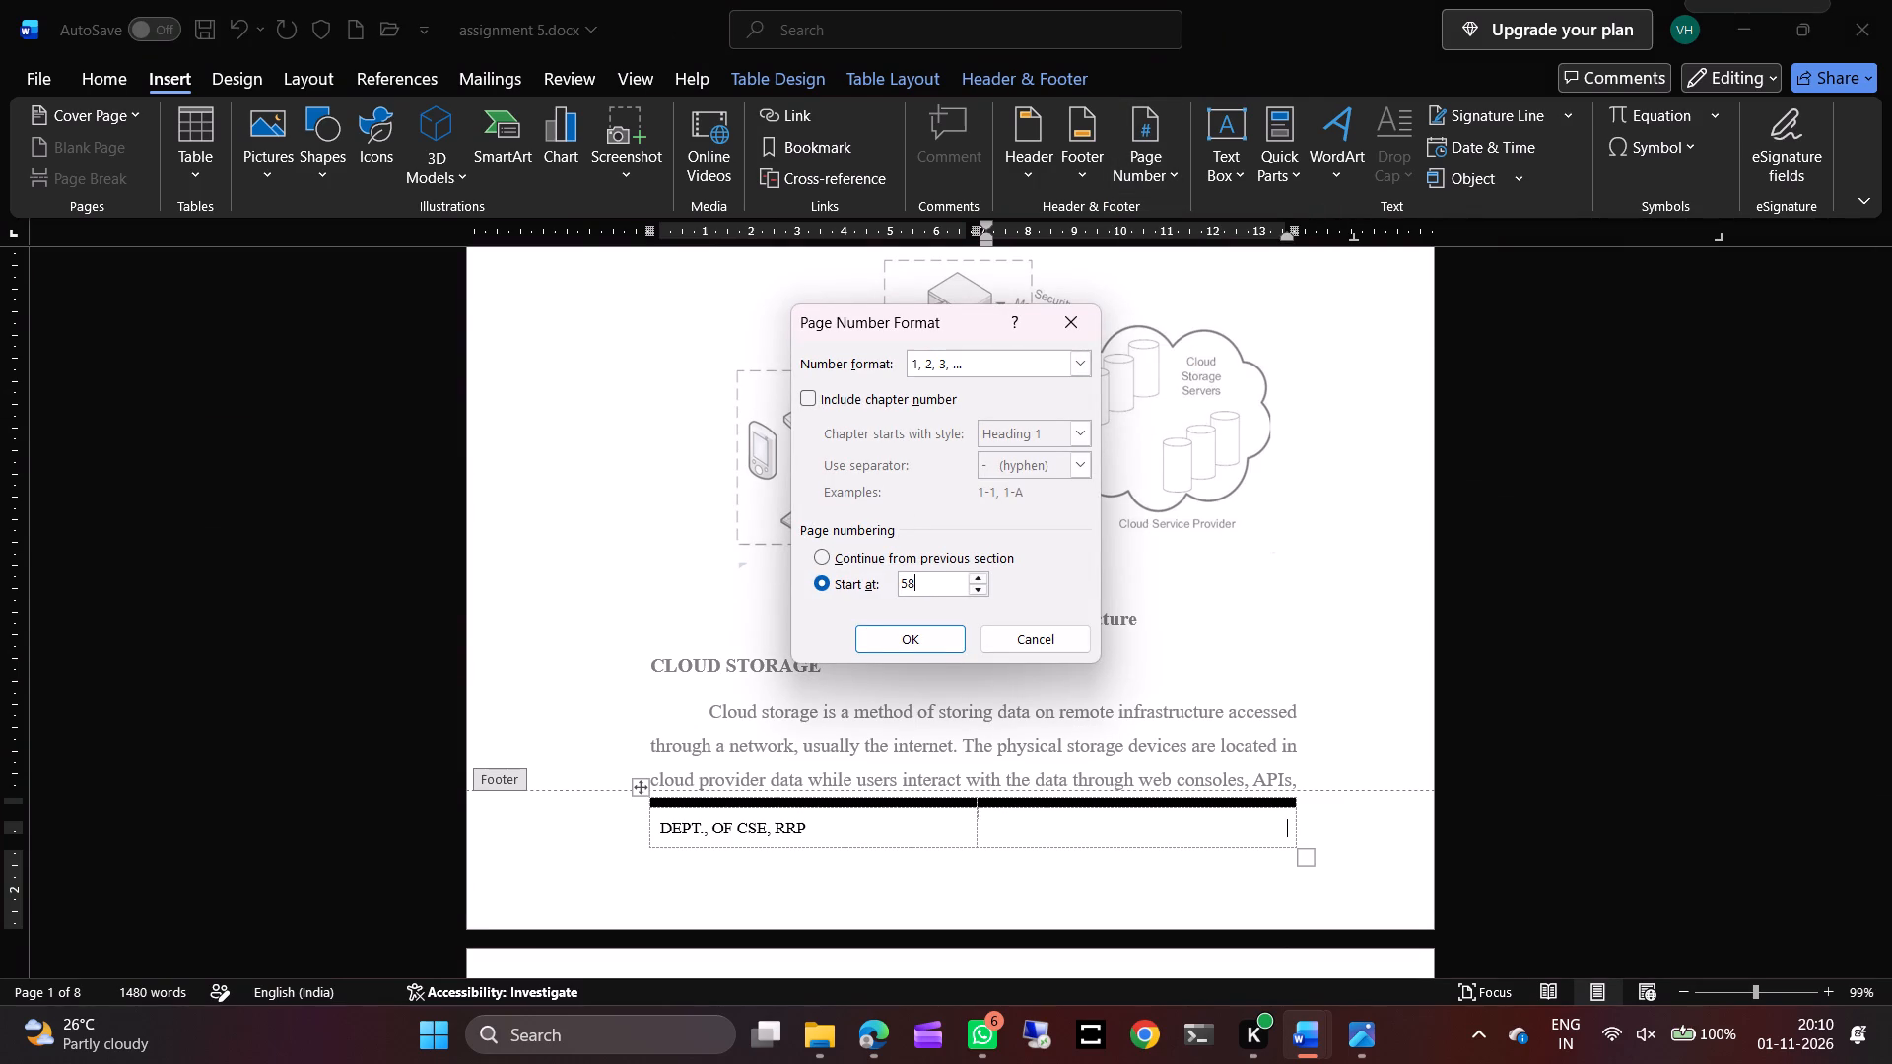
key("BackSpace")
key("9")
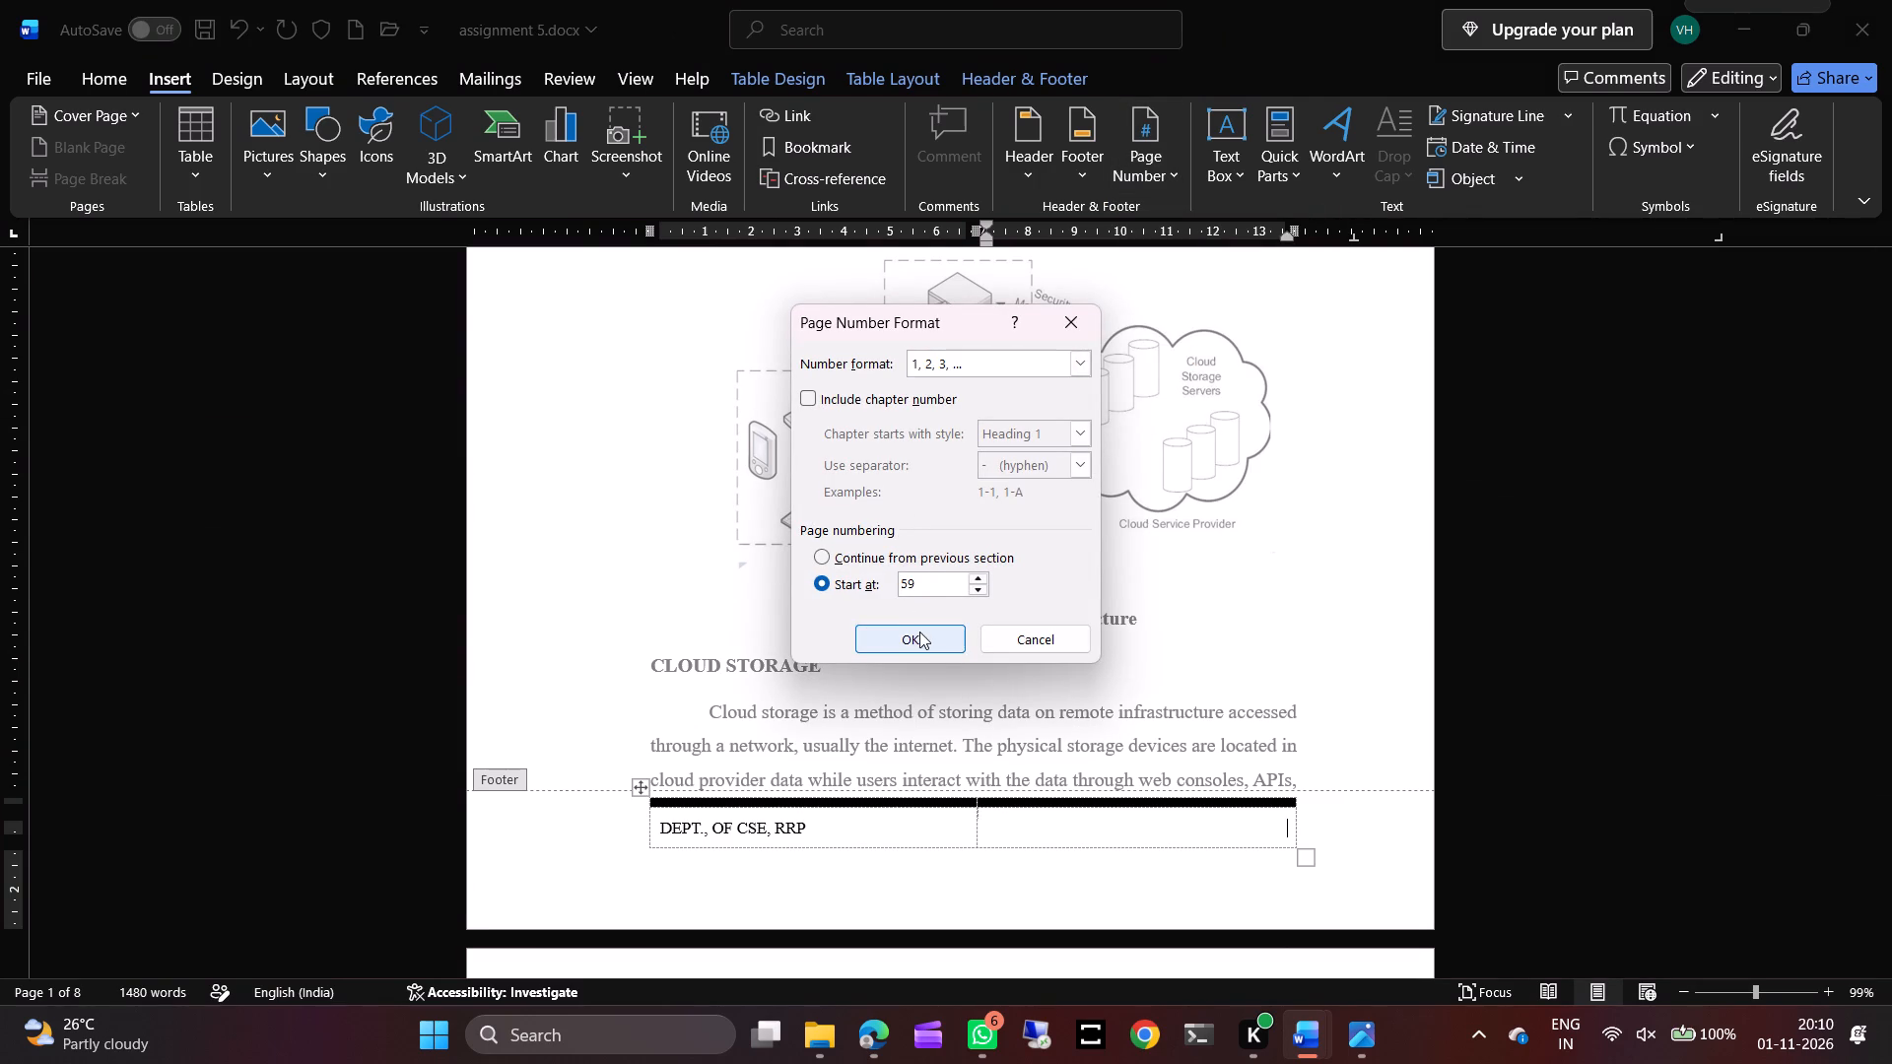
left_click(919, 632)
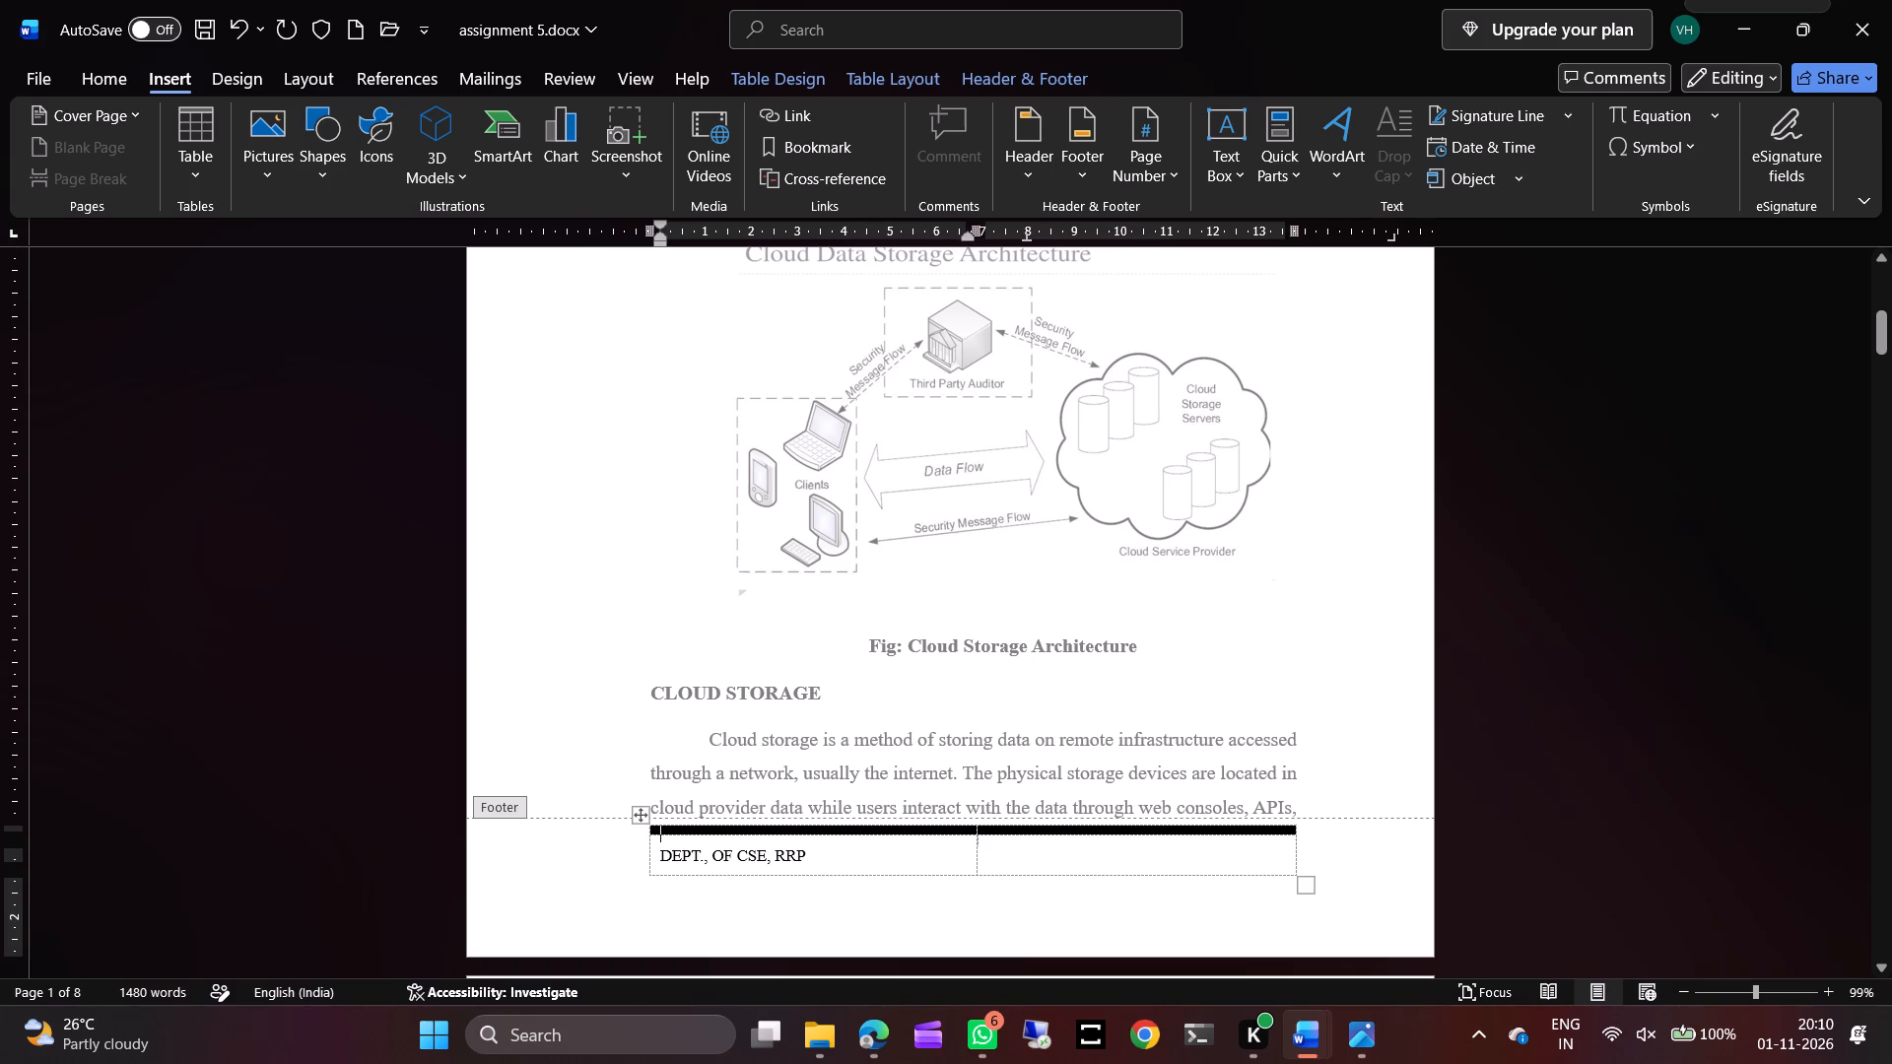
Insert the page number at the current position in the footer's empty right-hand cell and return to the body text.
left_click(1274, 851)
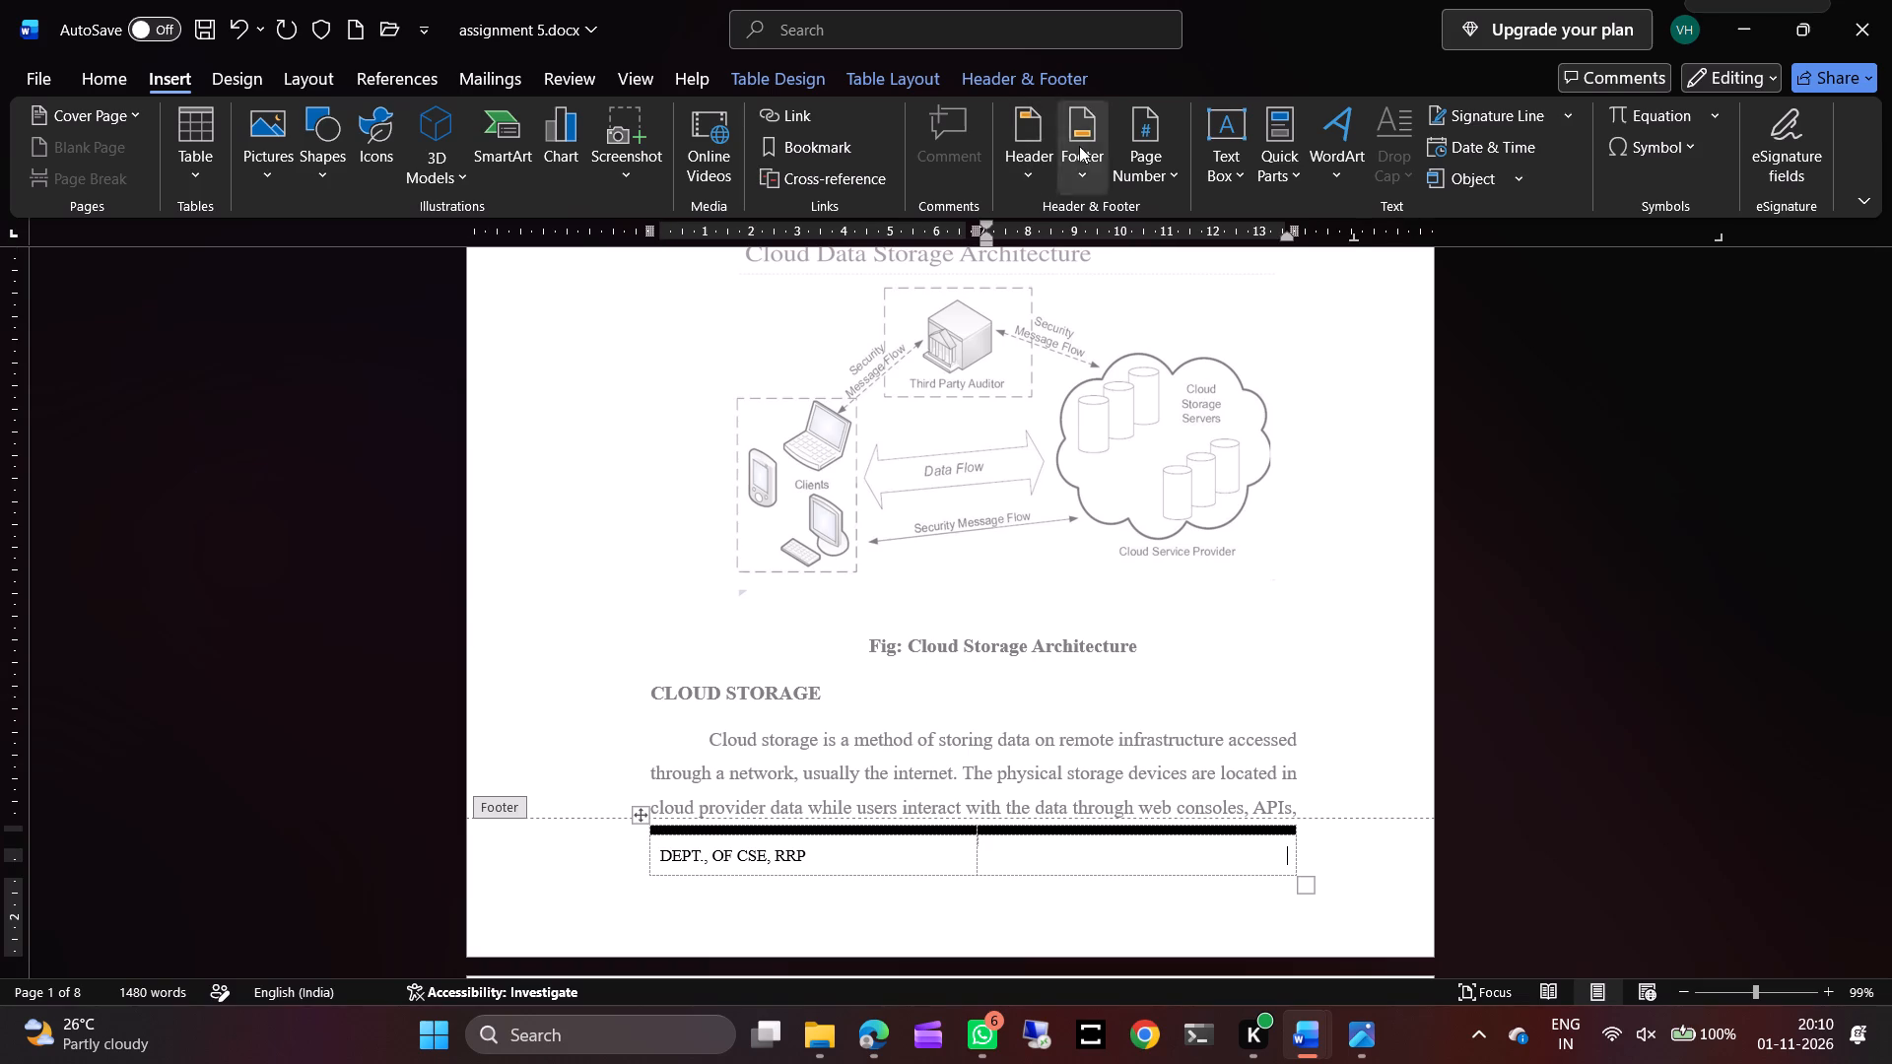
left_click_drag(1153, 174, 1219, 355)
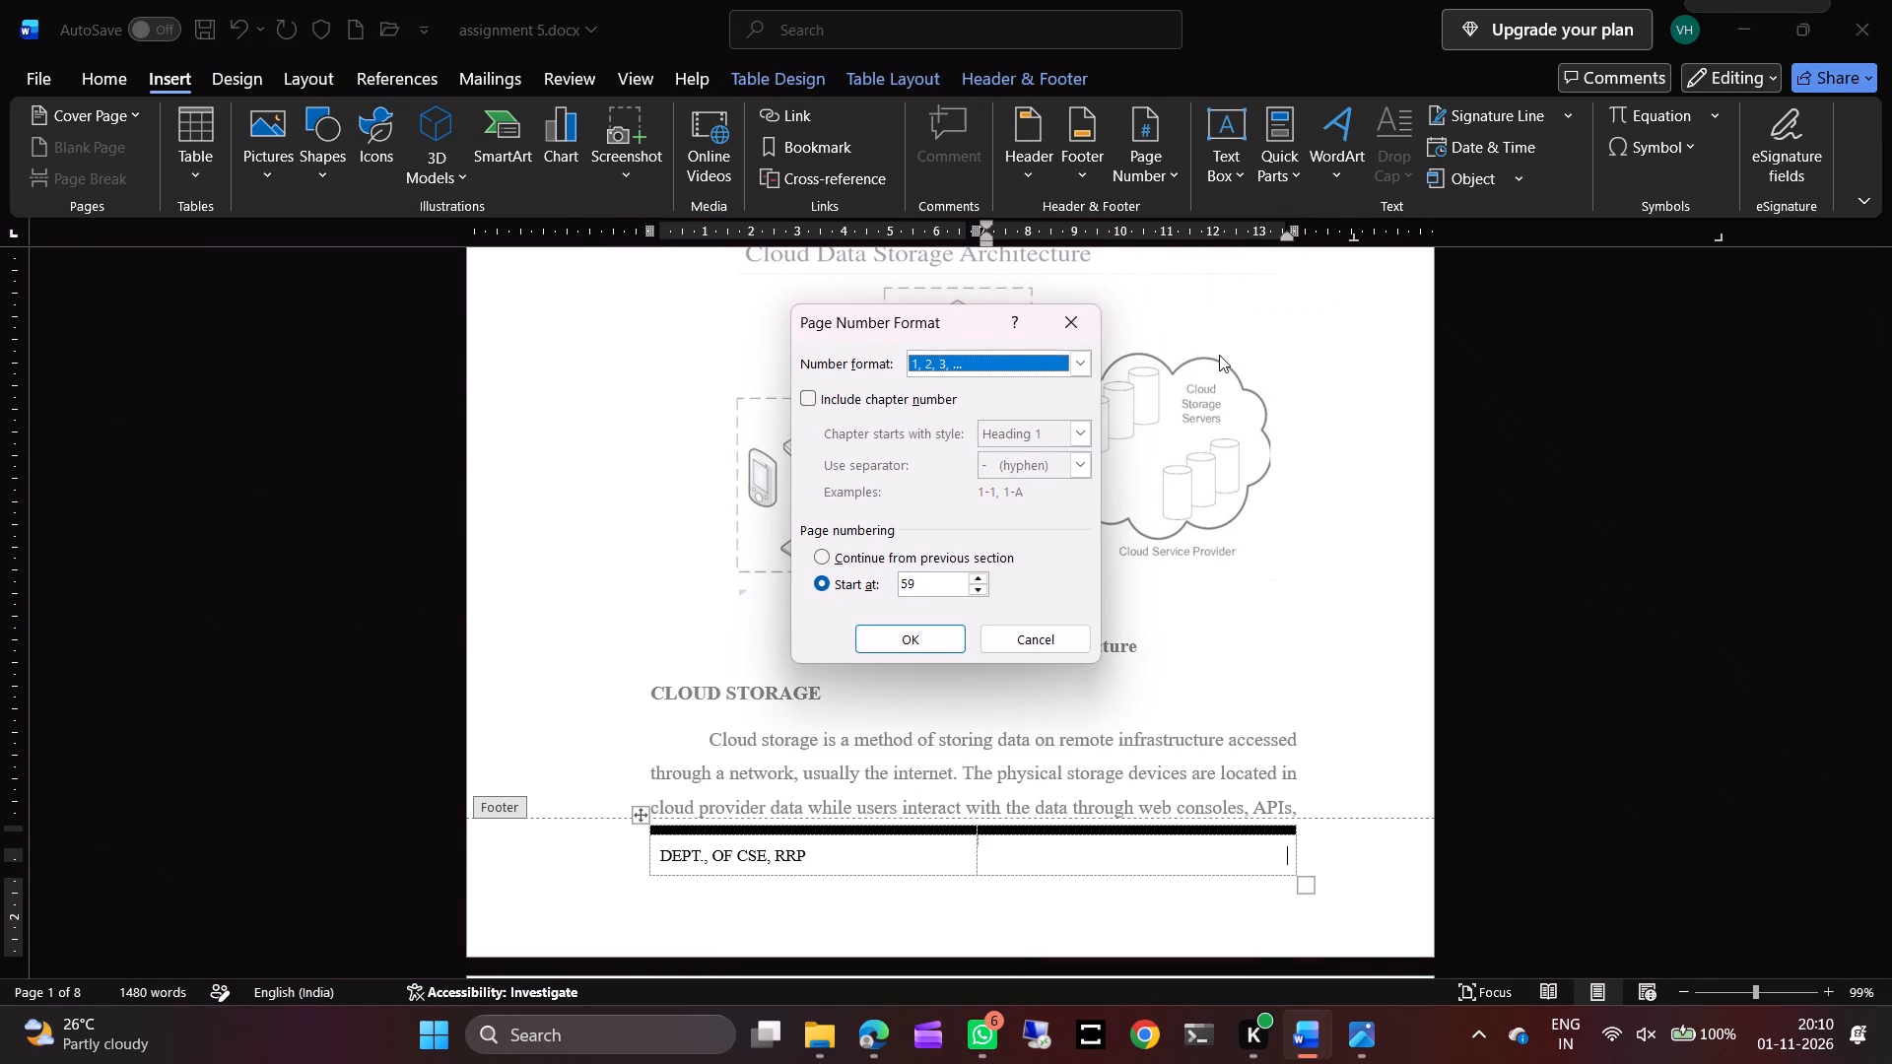
left_click(1152, 162)
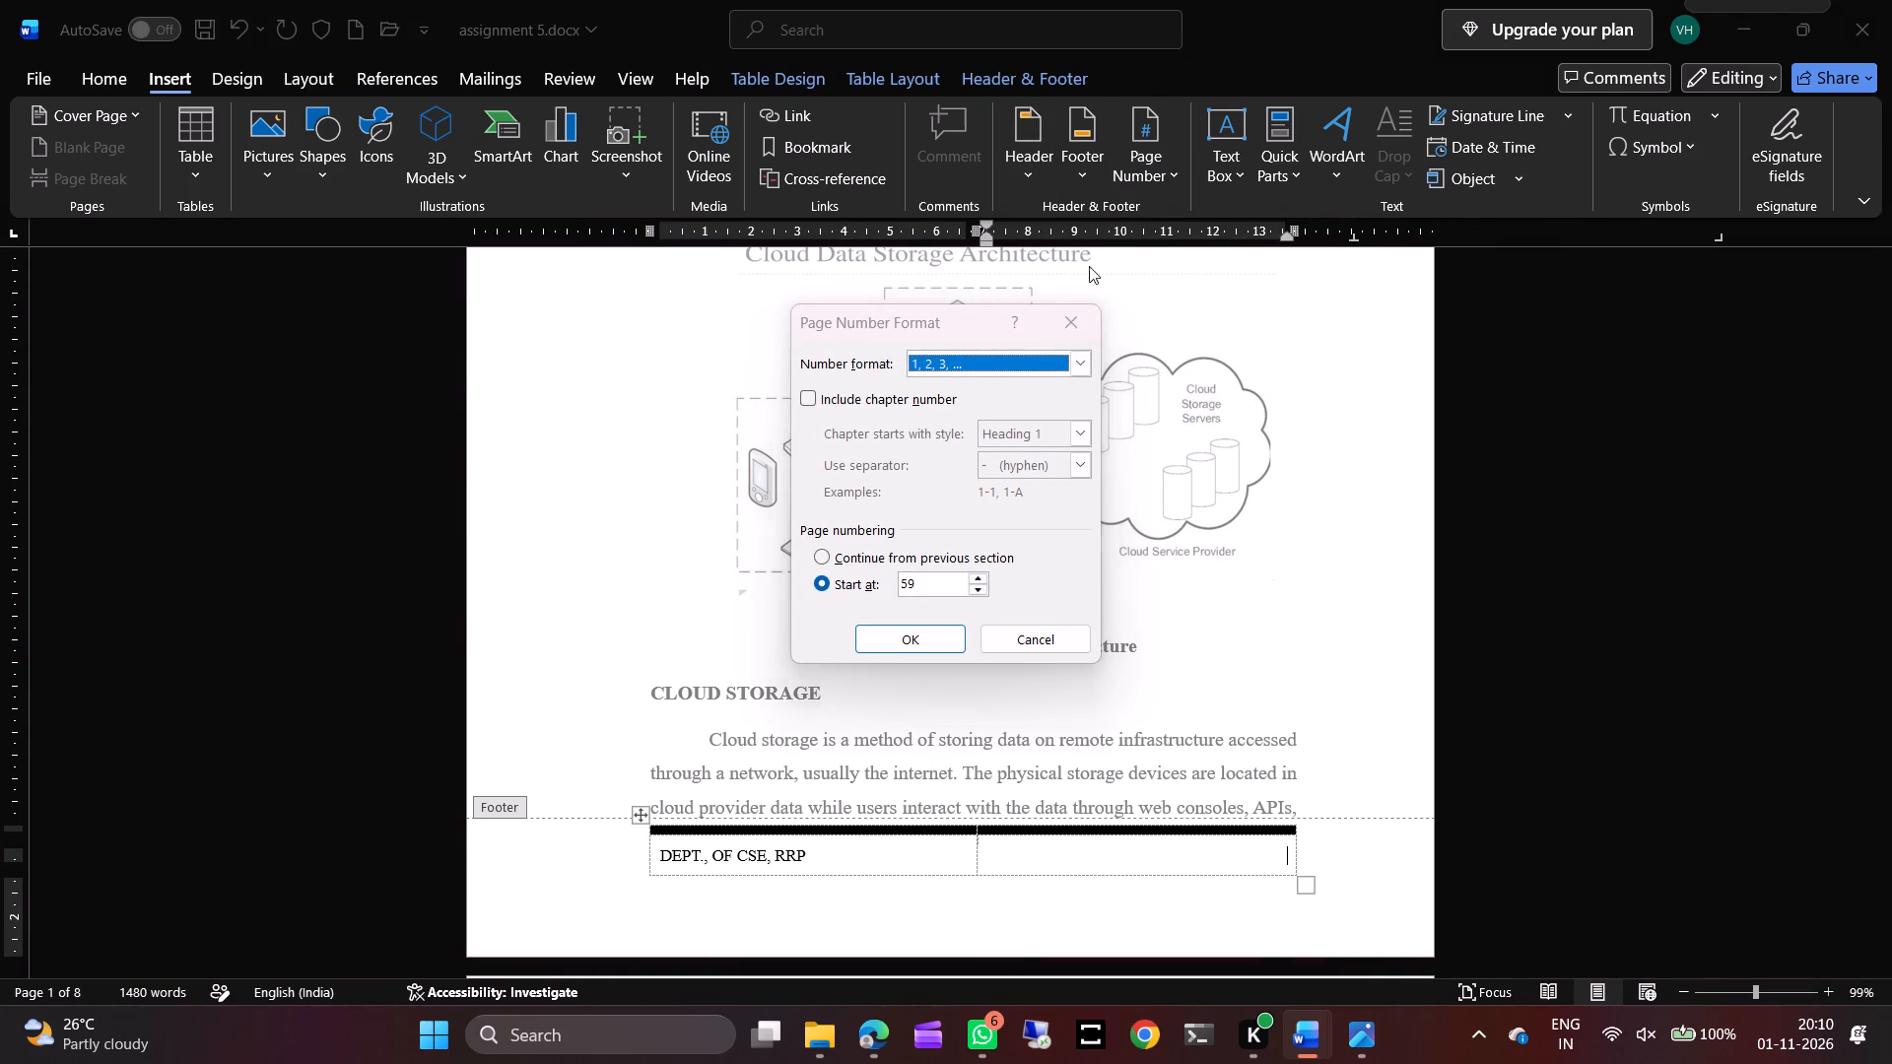
left_click(1072, 341)
left_click(1074, 323)
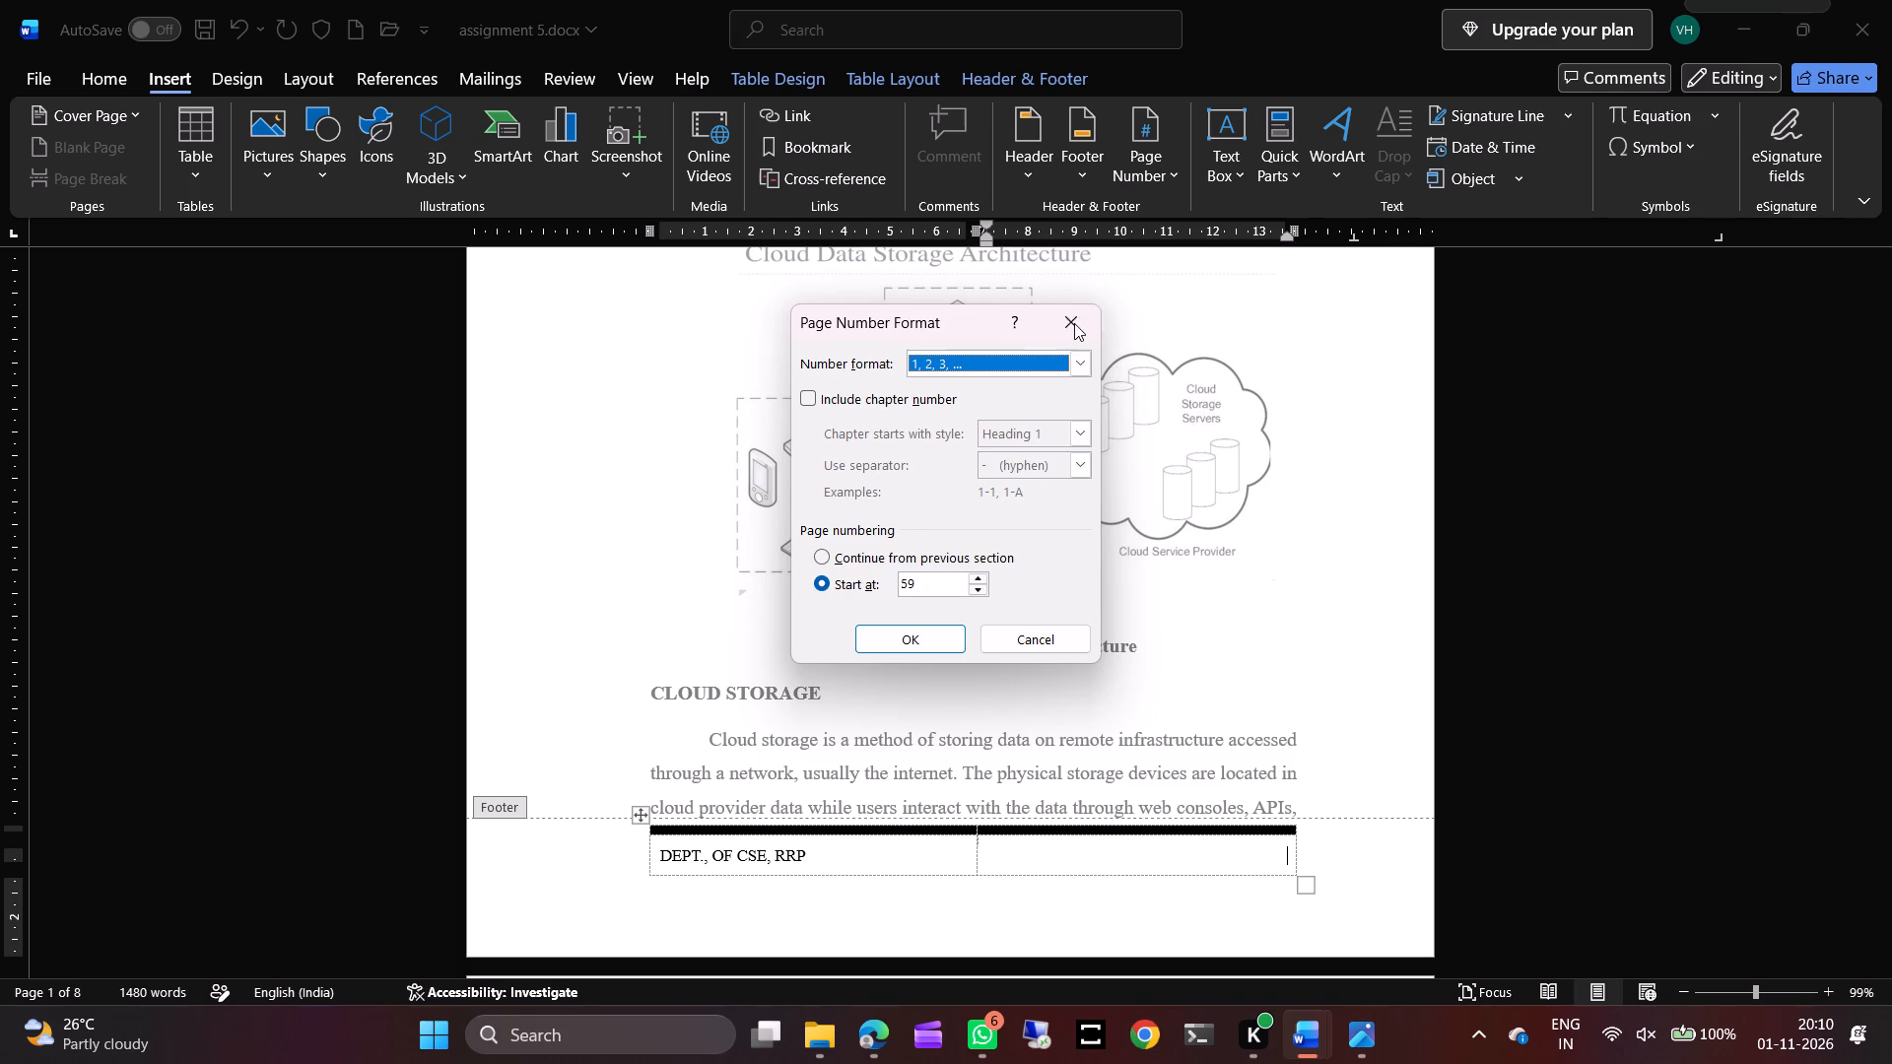
left_click_drag(1156, 160, 1231, 328)
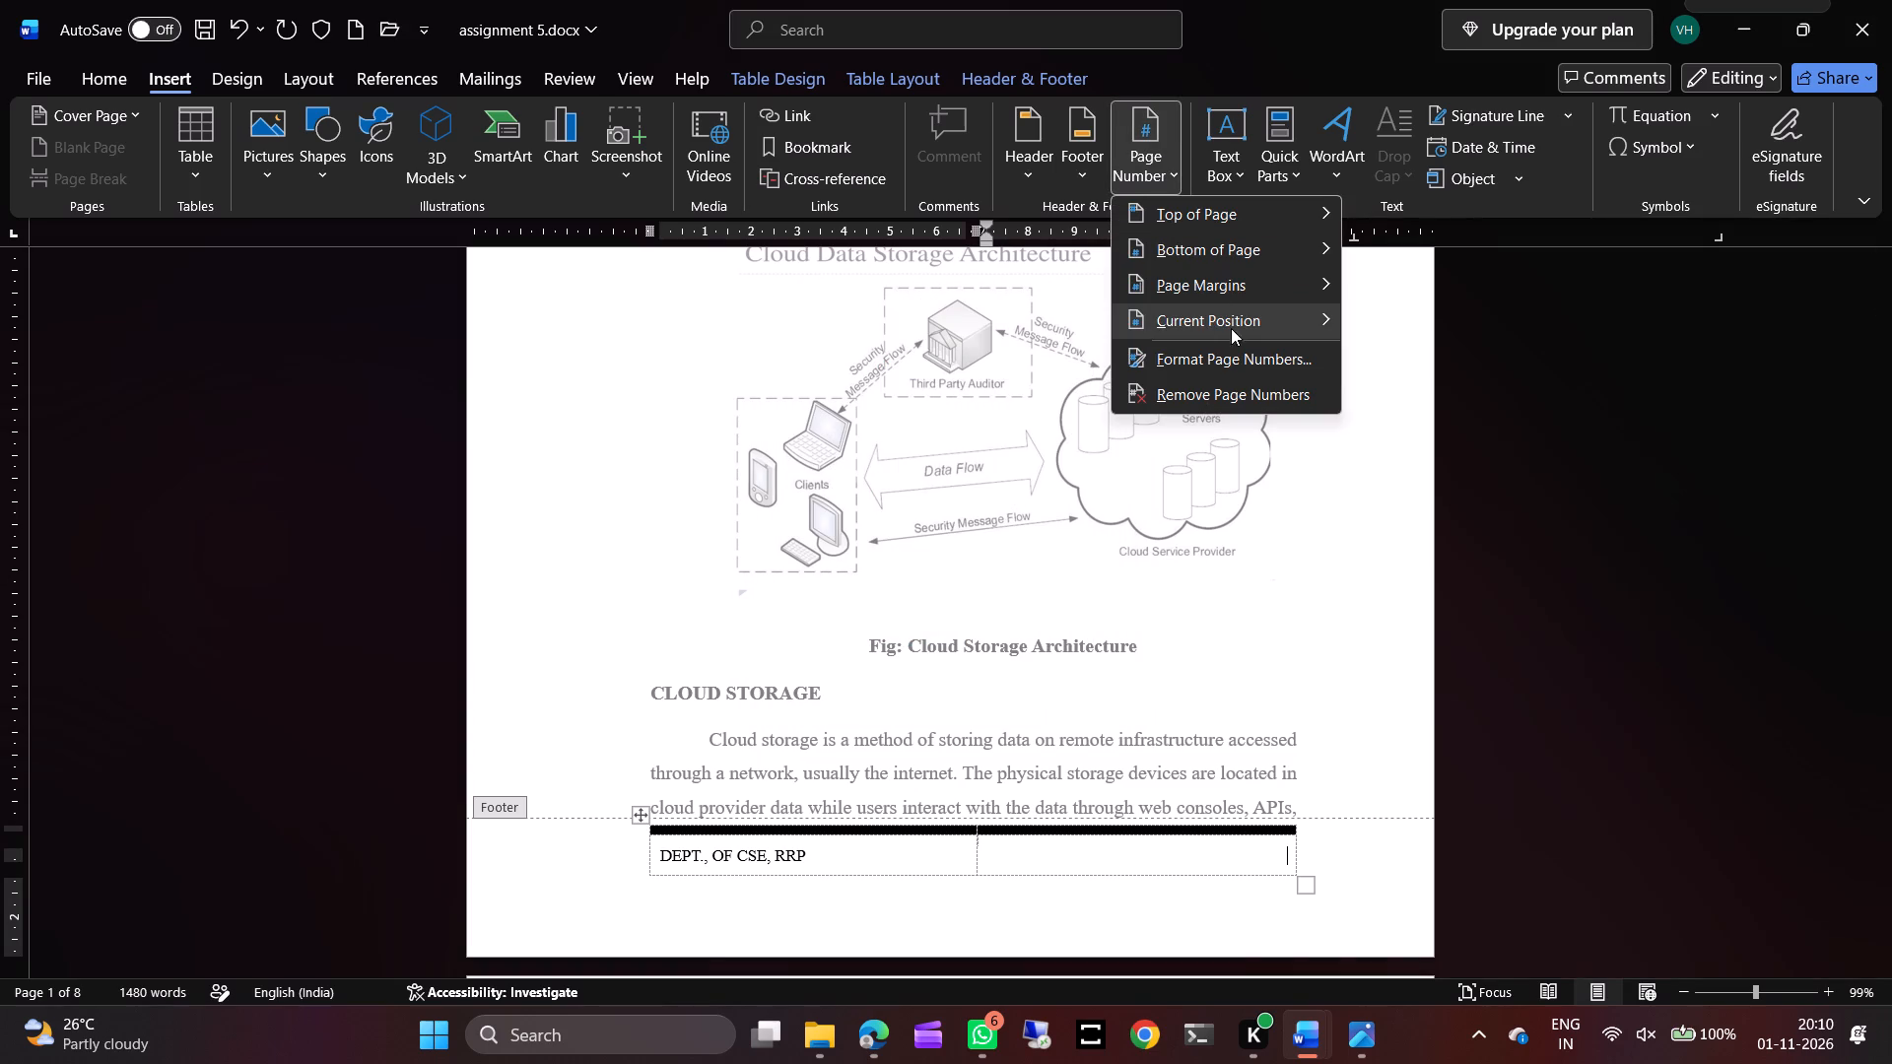
left_click_drag(1231, 328, 1411, 448)
left_click(1411, 448)
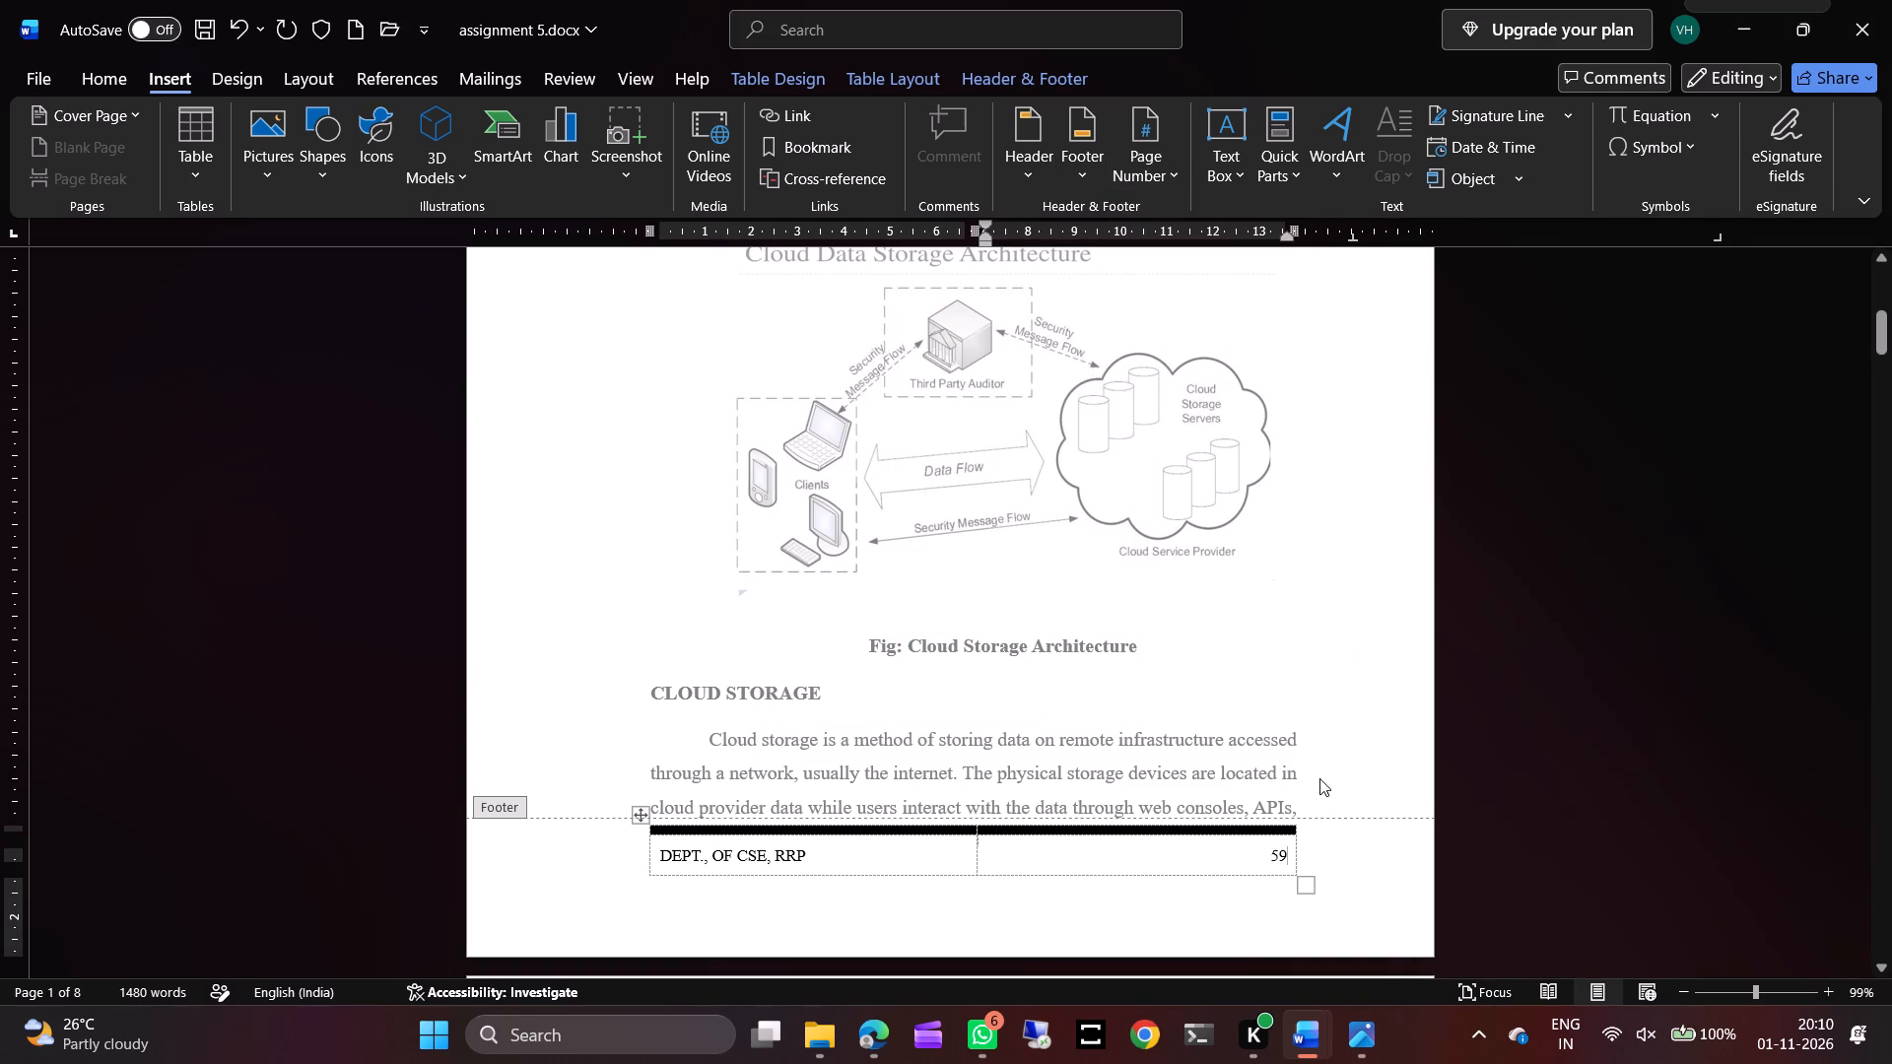
double_click(1311, 712)
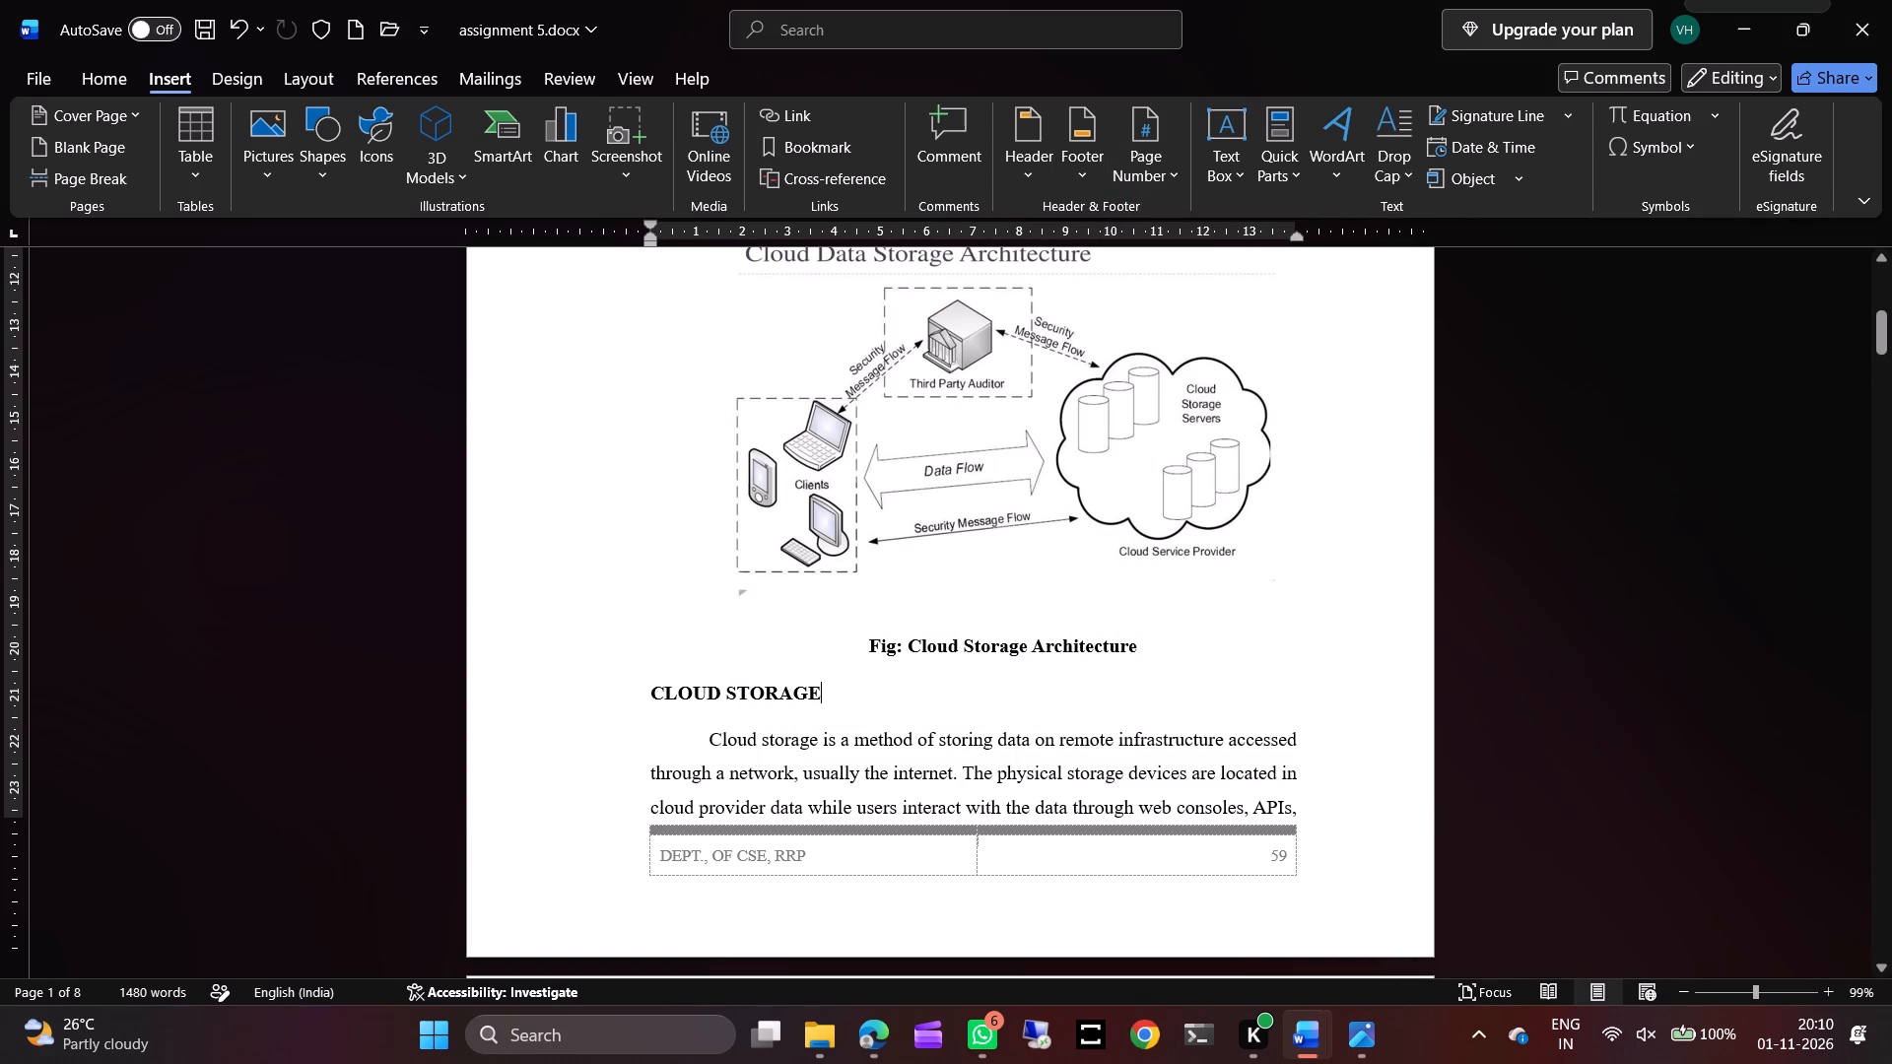
Delete the Cloud Data Storage Architecture diagram, its figure caption and the leftover blank line above the CLOUD STORAGE heading.
scroll(1101, 723, "up", 2)
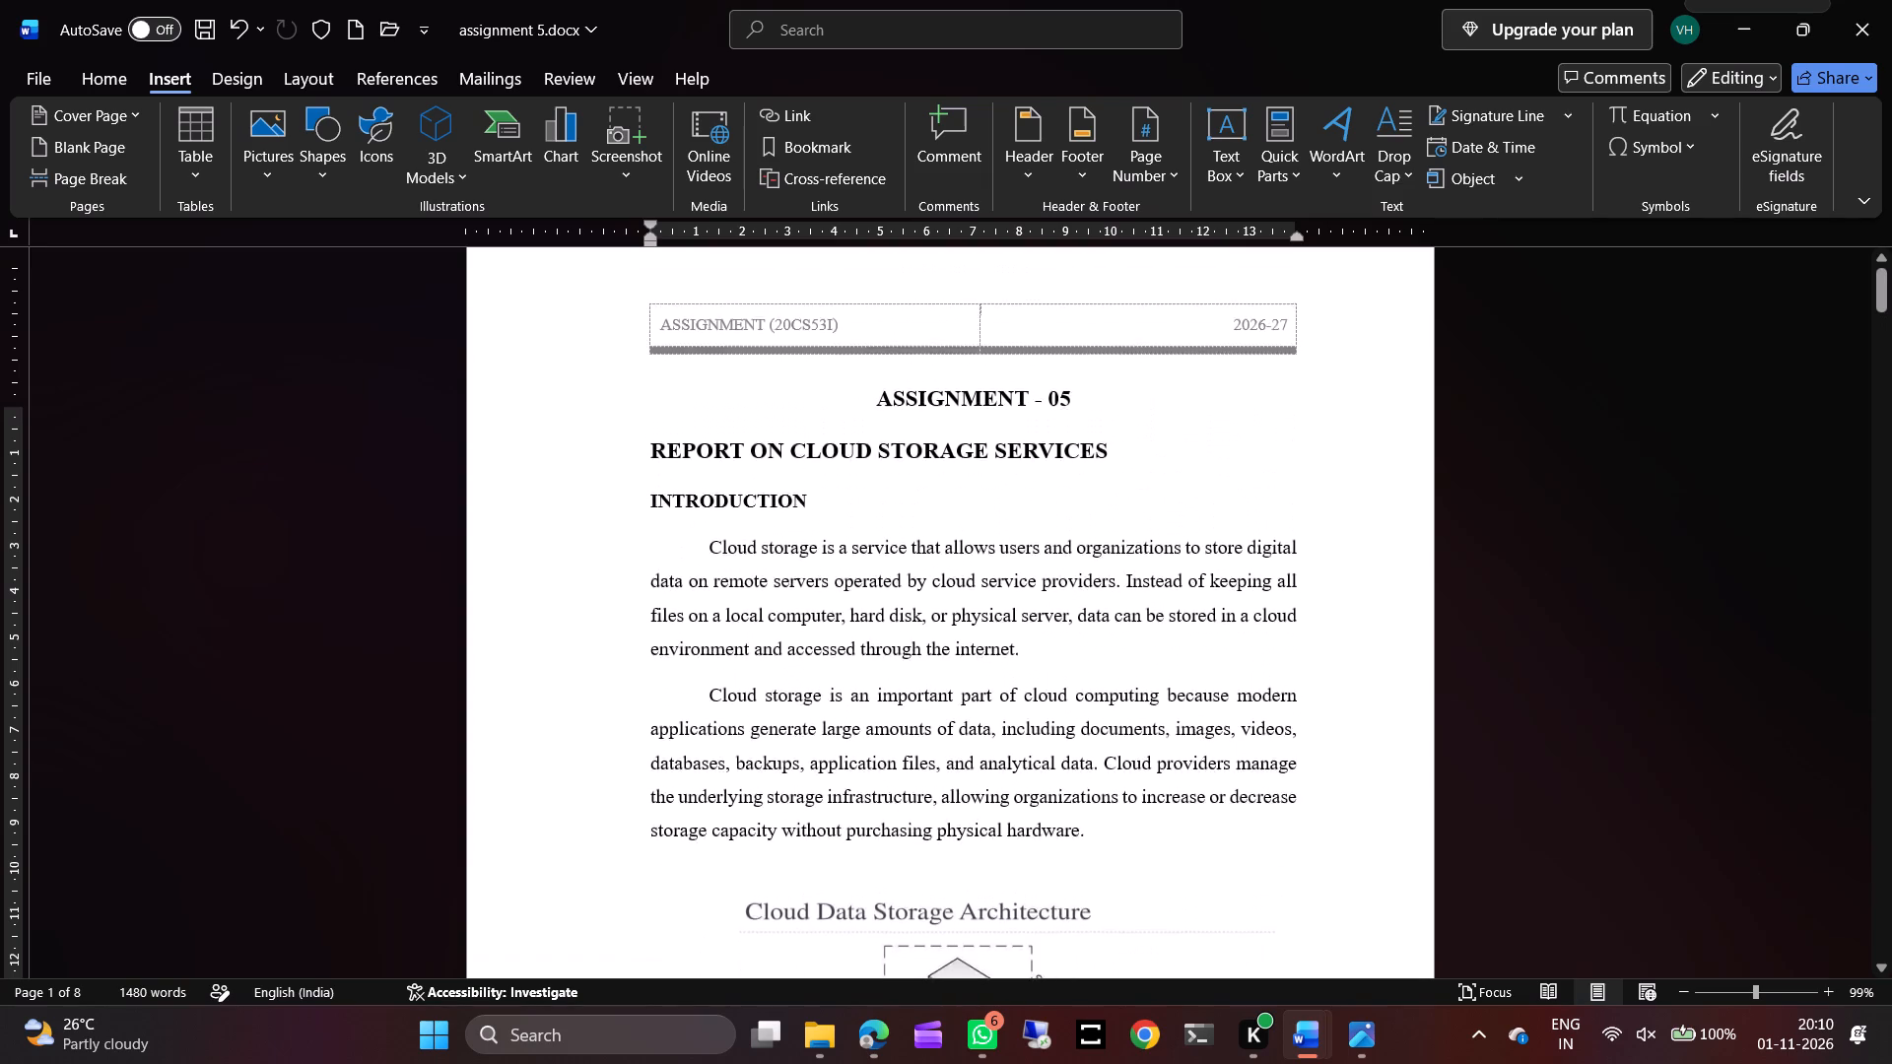
scroll(1101, 723, "up", 1)
scroll(1101, 723, "down", 1)
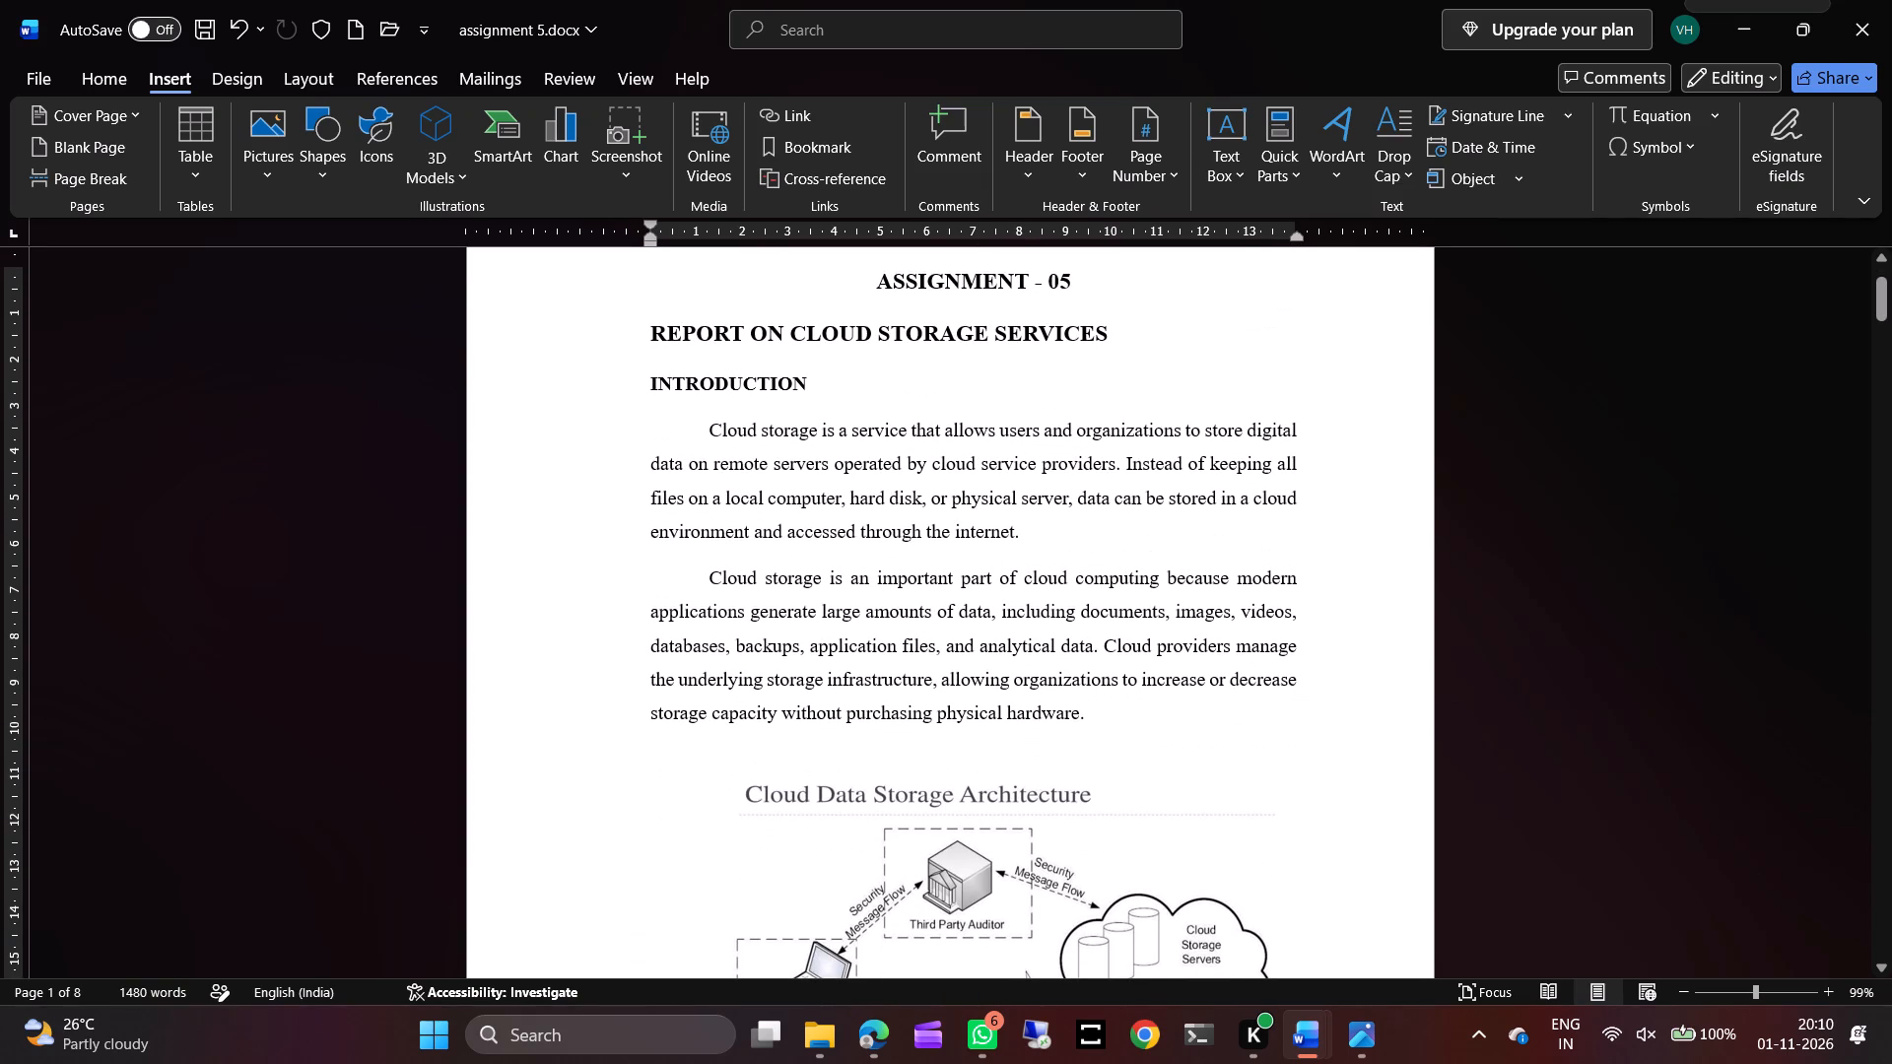
scroll(1101, 723, "down", 3)
scroll(1101, 723, "up", 1)
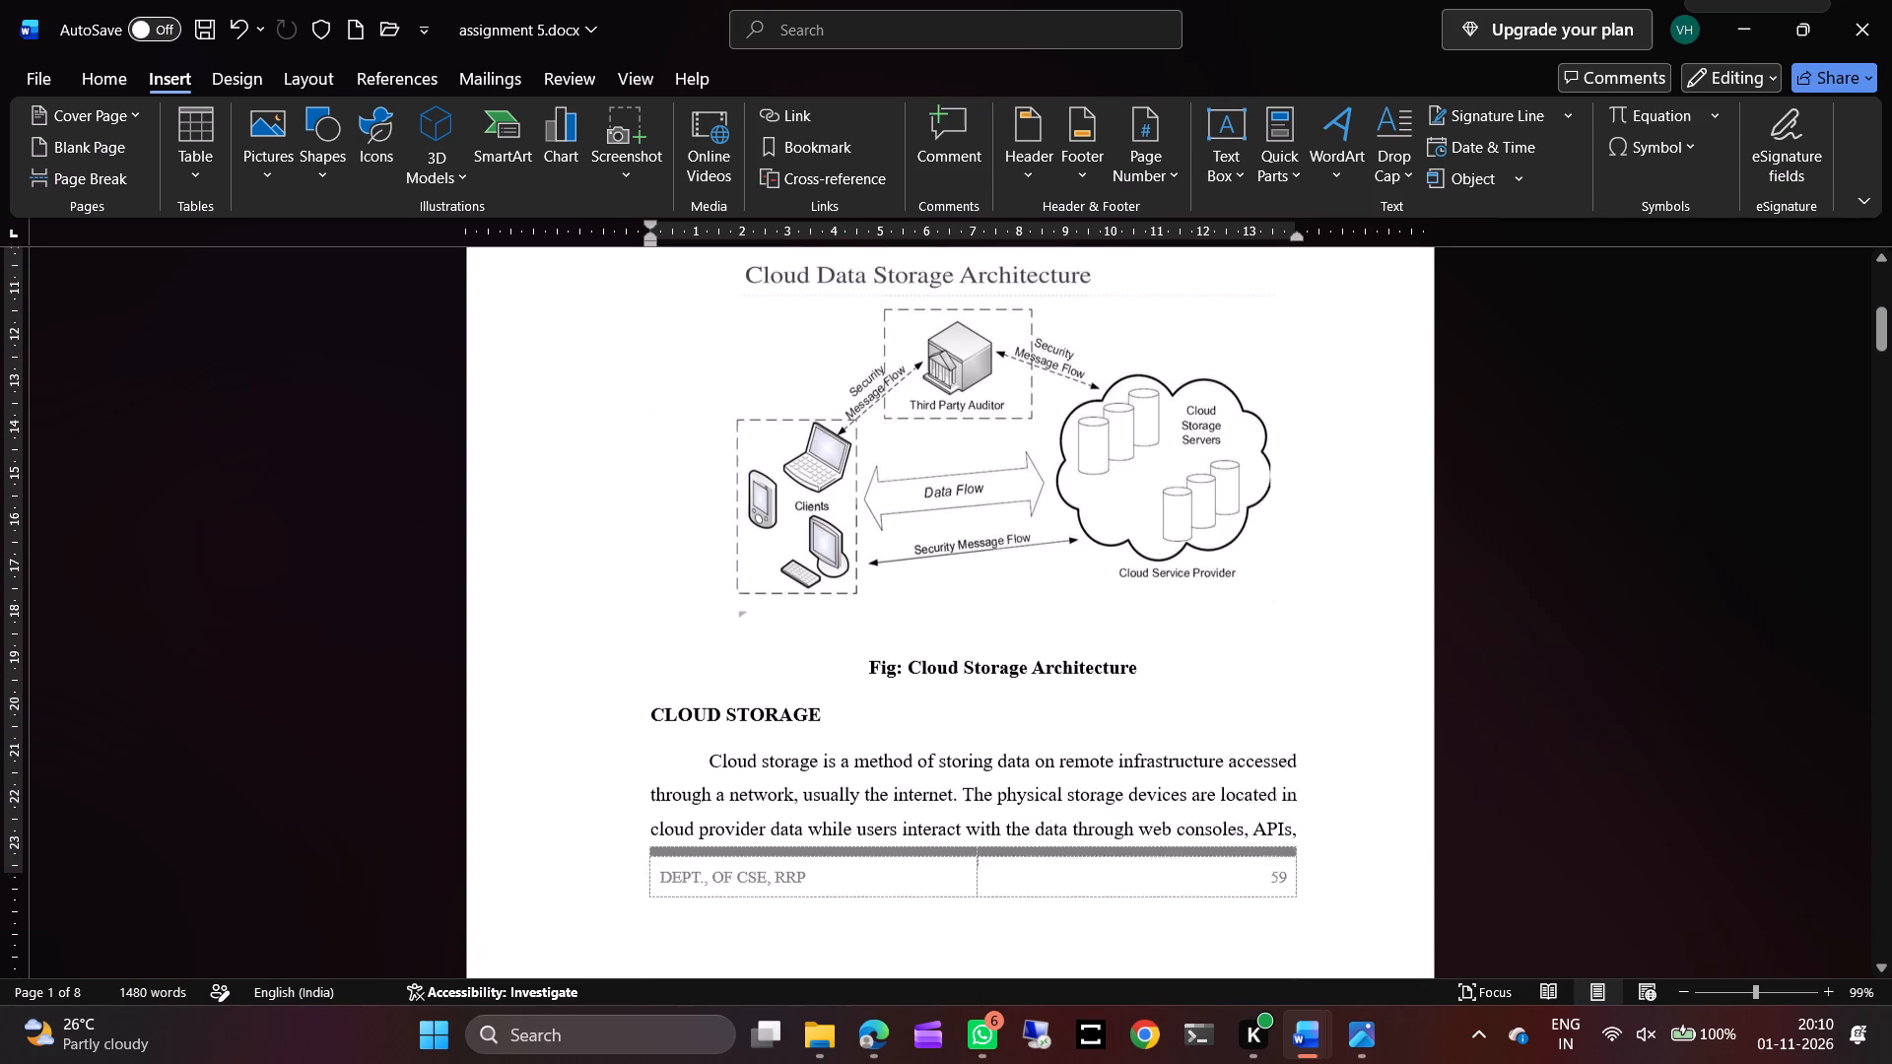
scroll(1101, 723, "up", 1)
left_click(1070, 570)
key("BackSpace")
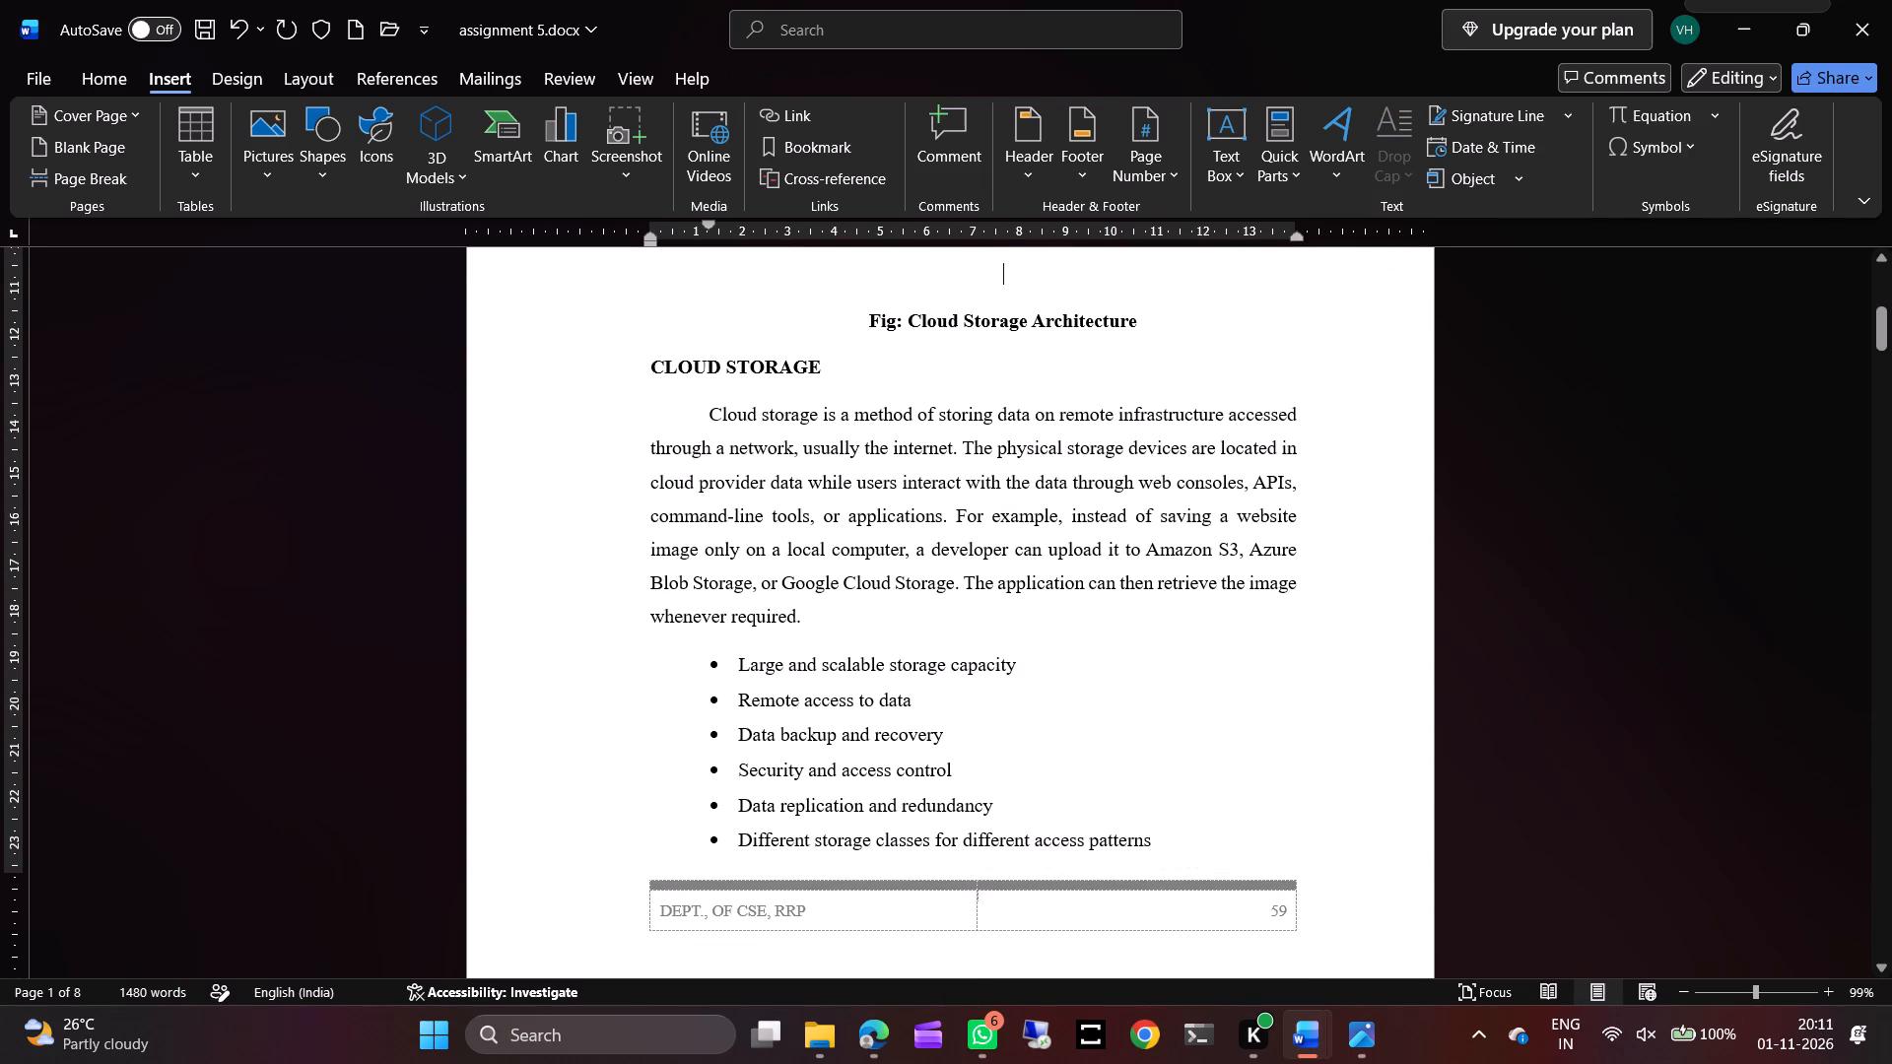
left_click_drag(868, 332, 1115, 331)
key("BackSpace")
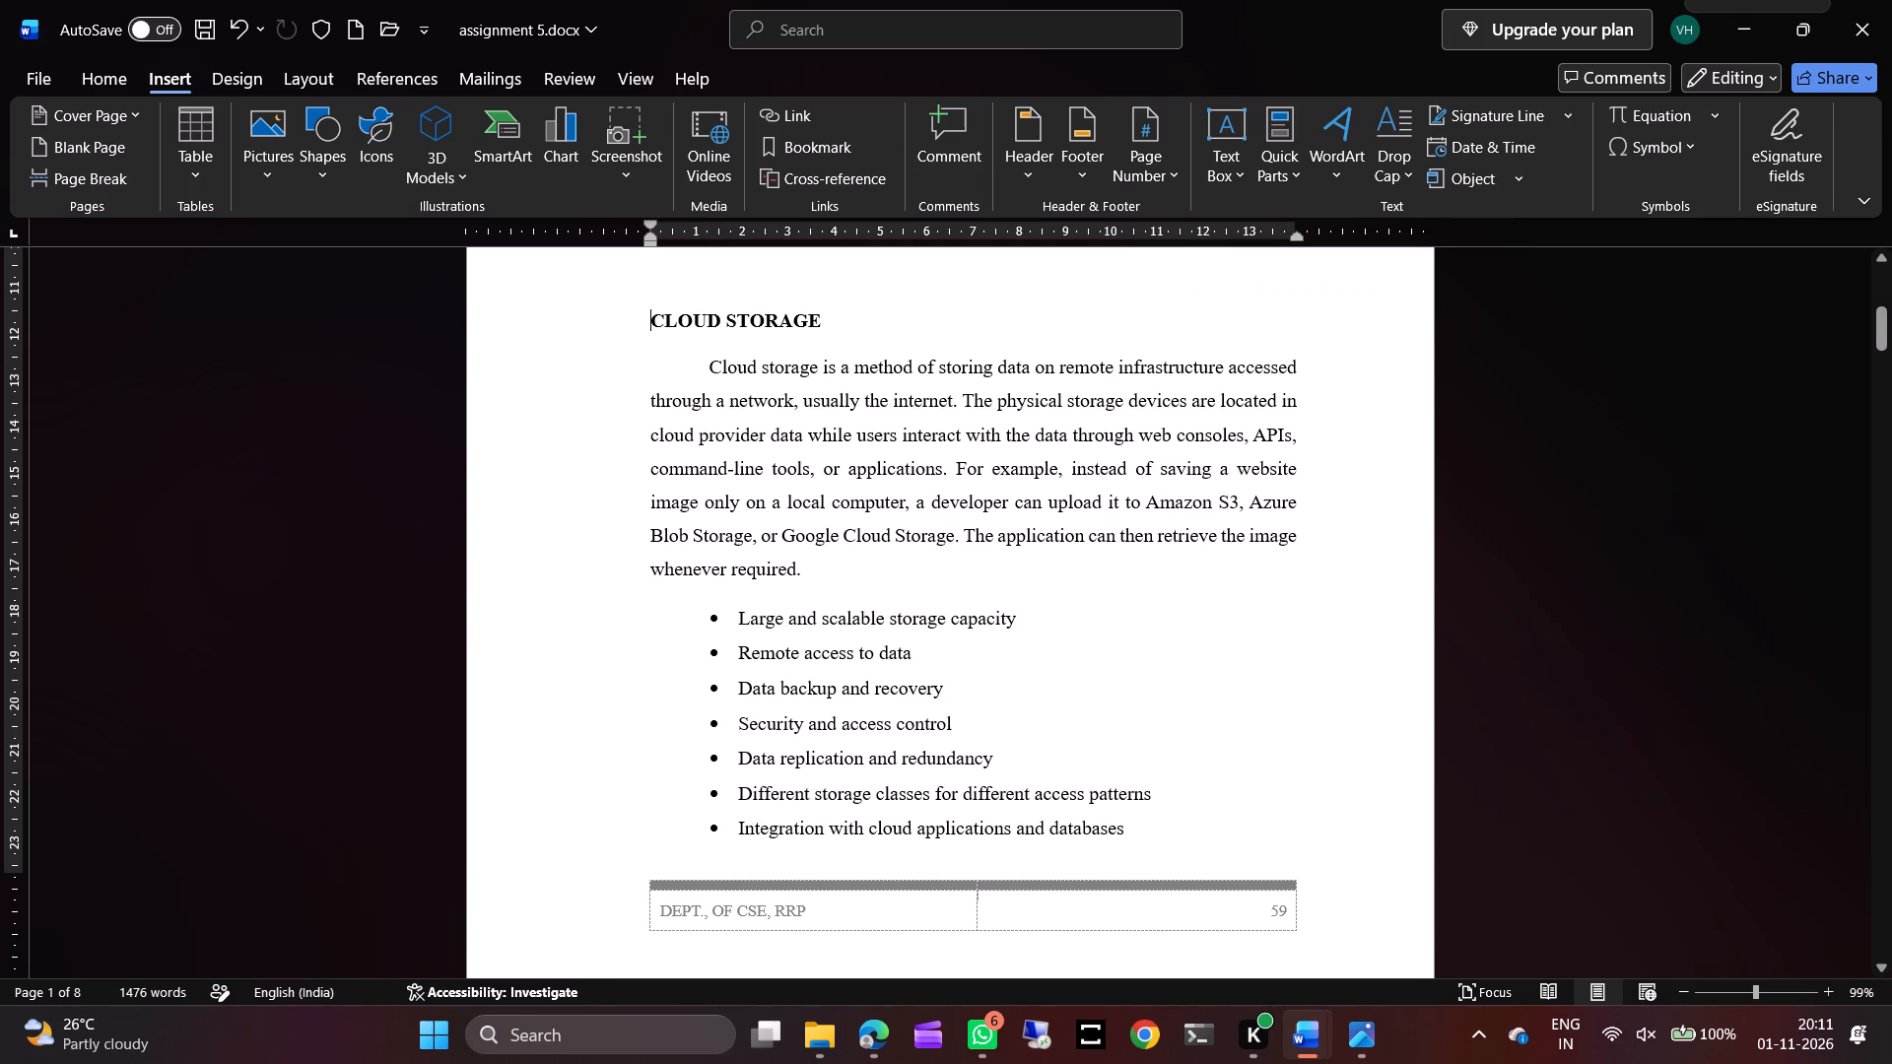
scroll(1115, 331, "up", 1)
key("BackSpace")
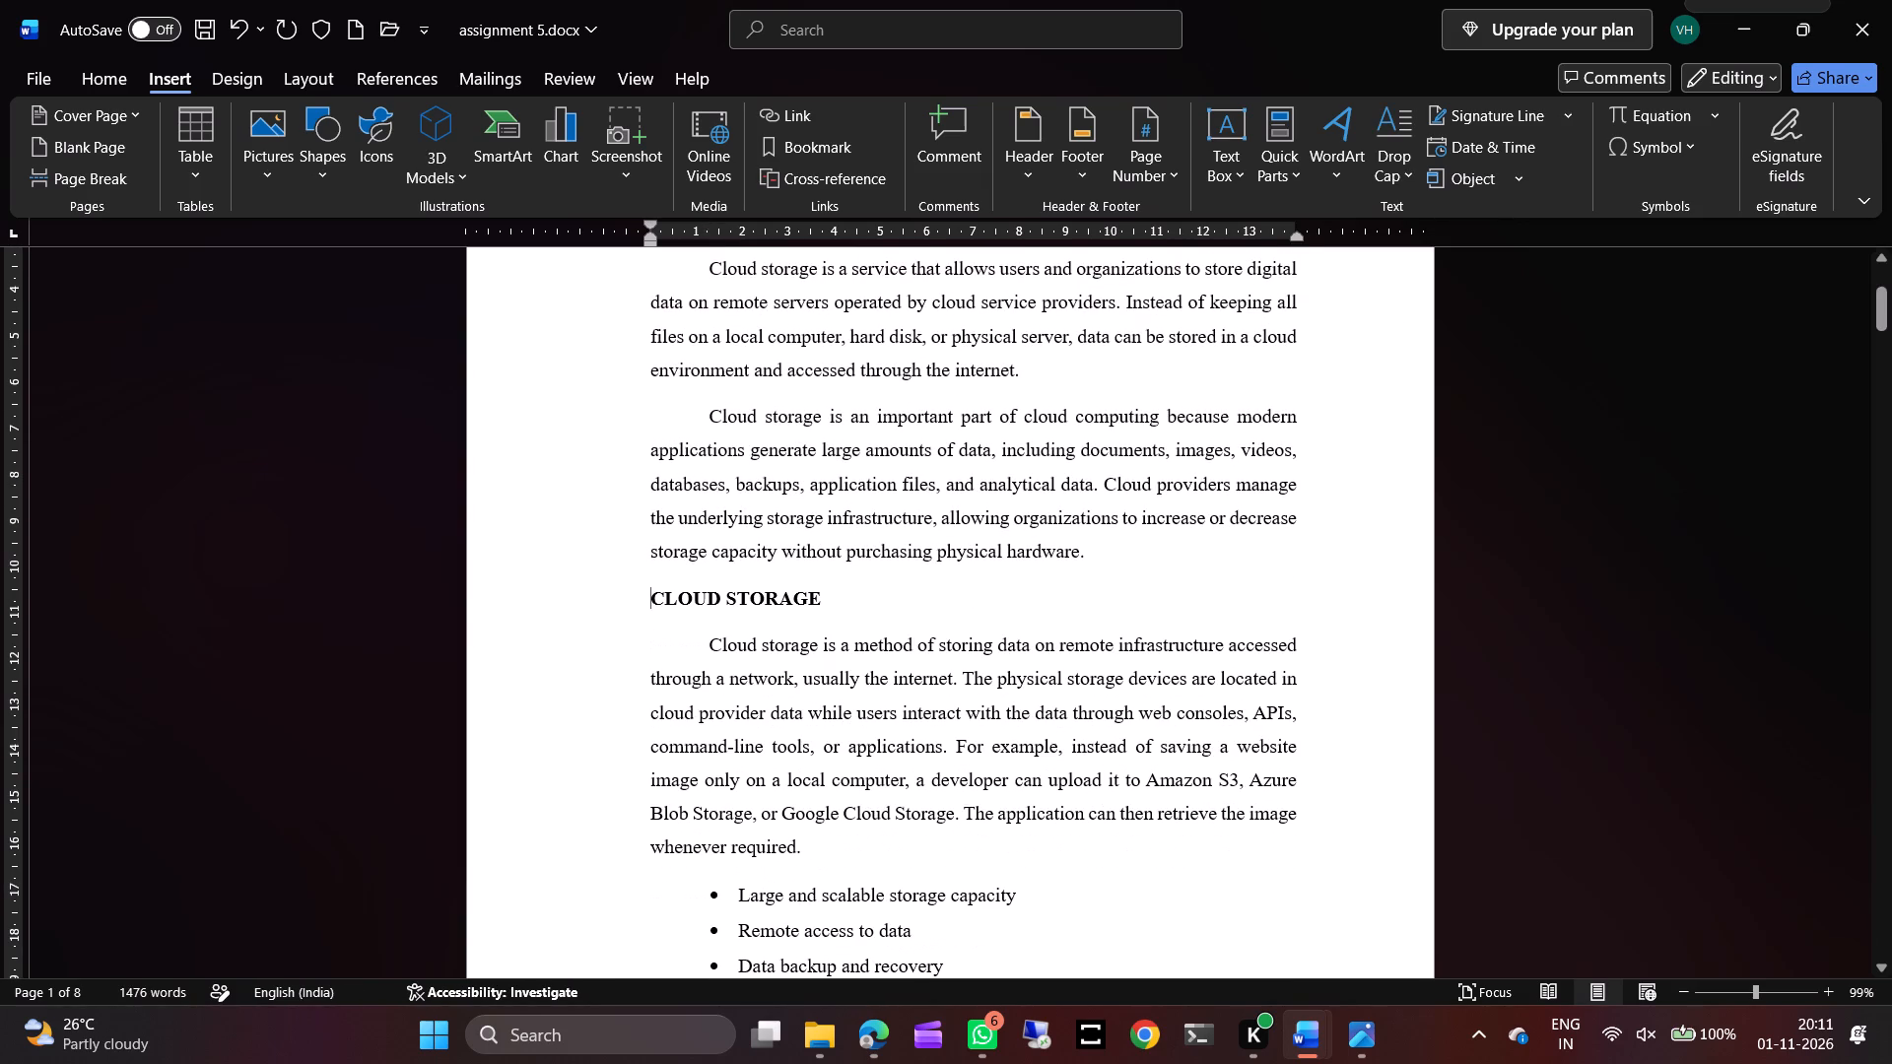
Add line breaks after the last cloud storage bullet to move the TYPES OF CLOUD STORAGE heading onto the second page.
scroll(1114, 499, "down", 3)
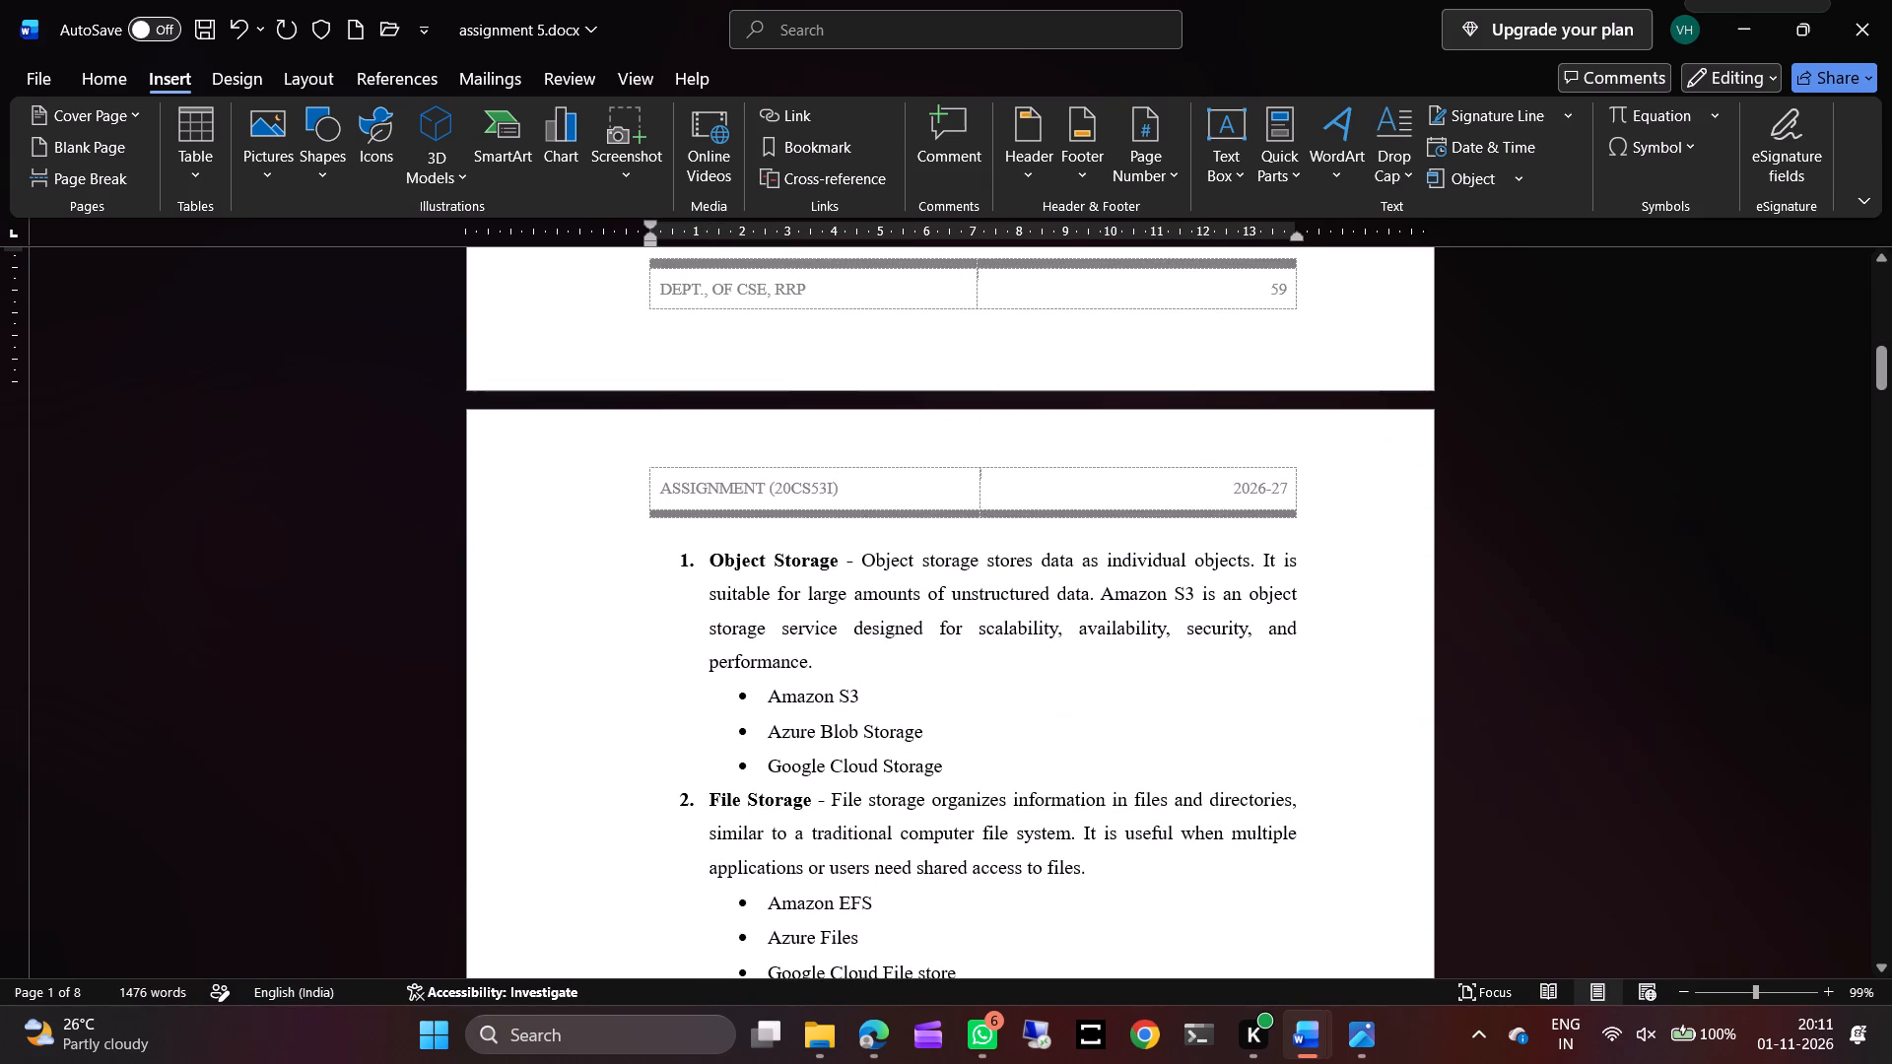
scroll(1061, 641, "up", 1)
left_click(1141, 491)
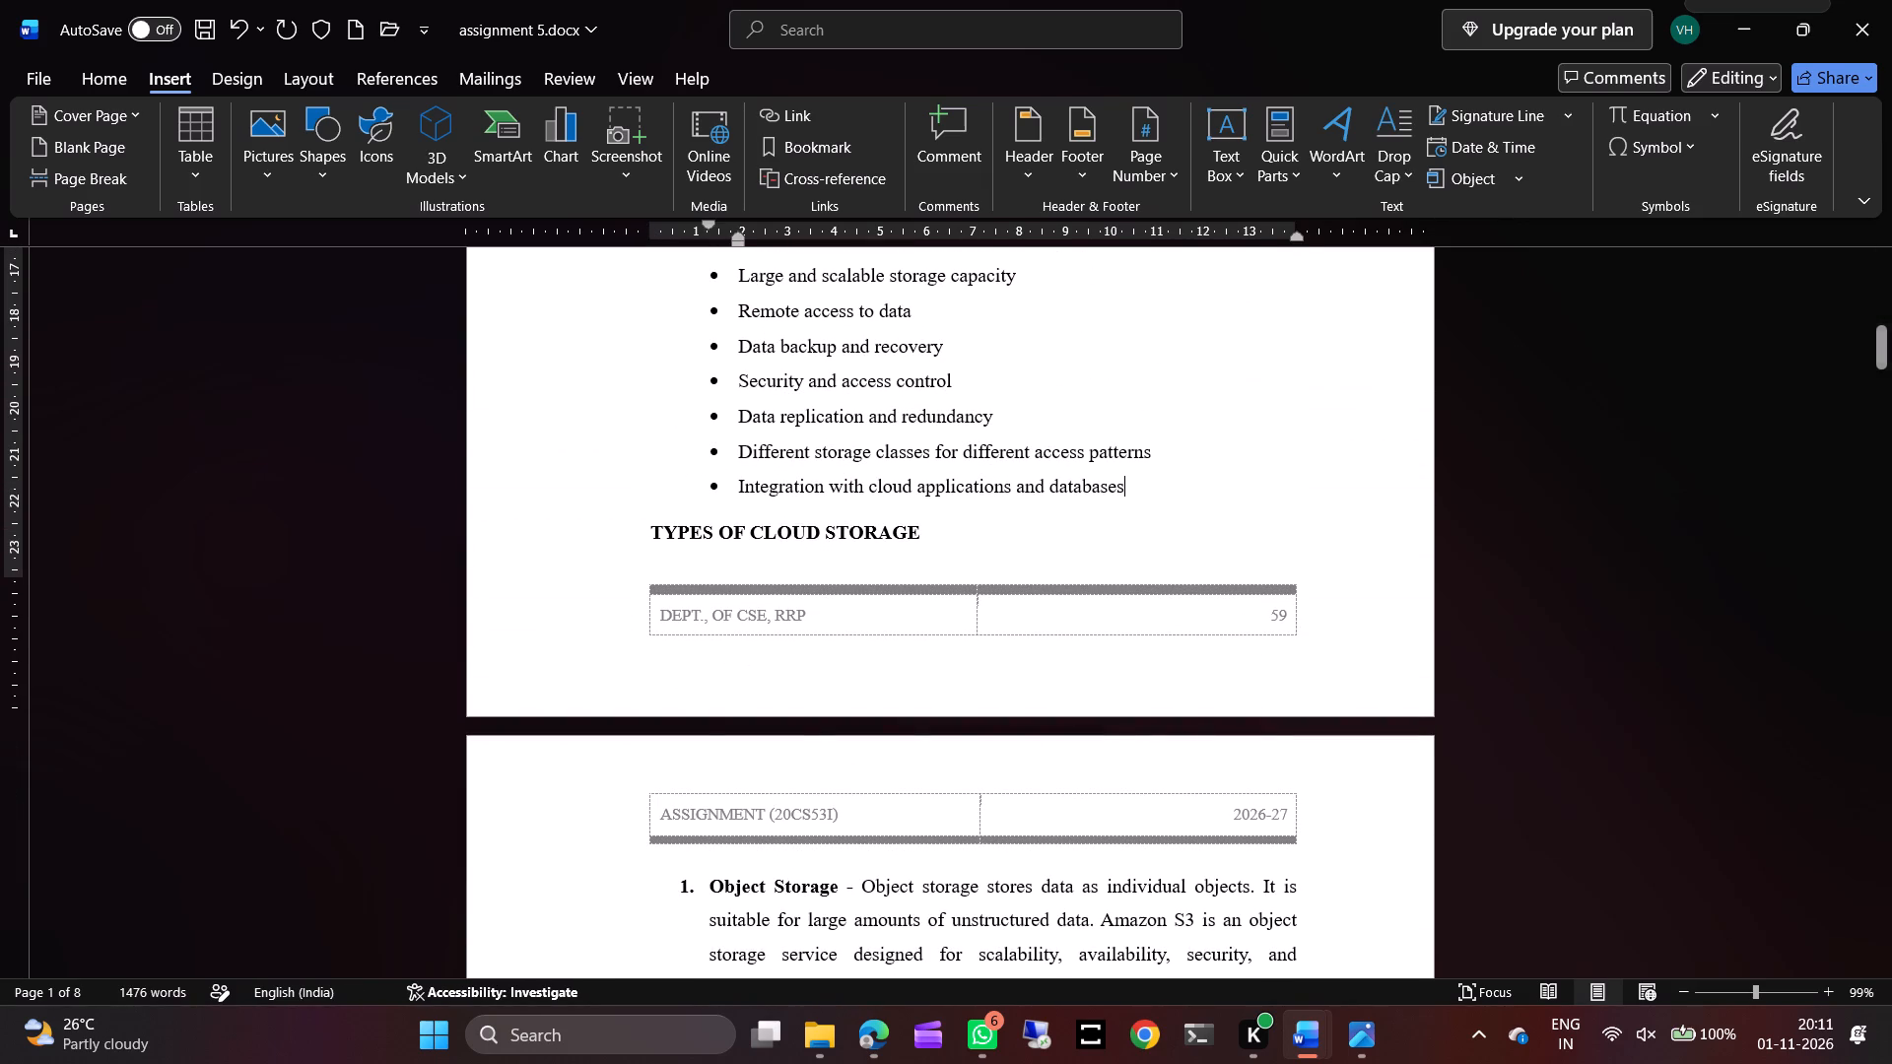
key("Return")
key("Return")
Stretch the Cloud Data Storage Architecture diagram above the DATA REDUNDANCY section horizontally so it nearly spans the text width.
scroll(1141, 491, "down", 2)
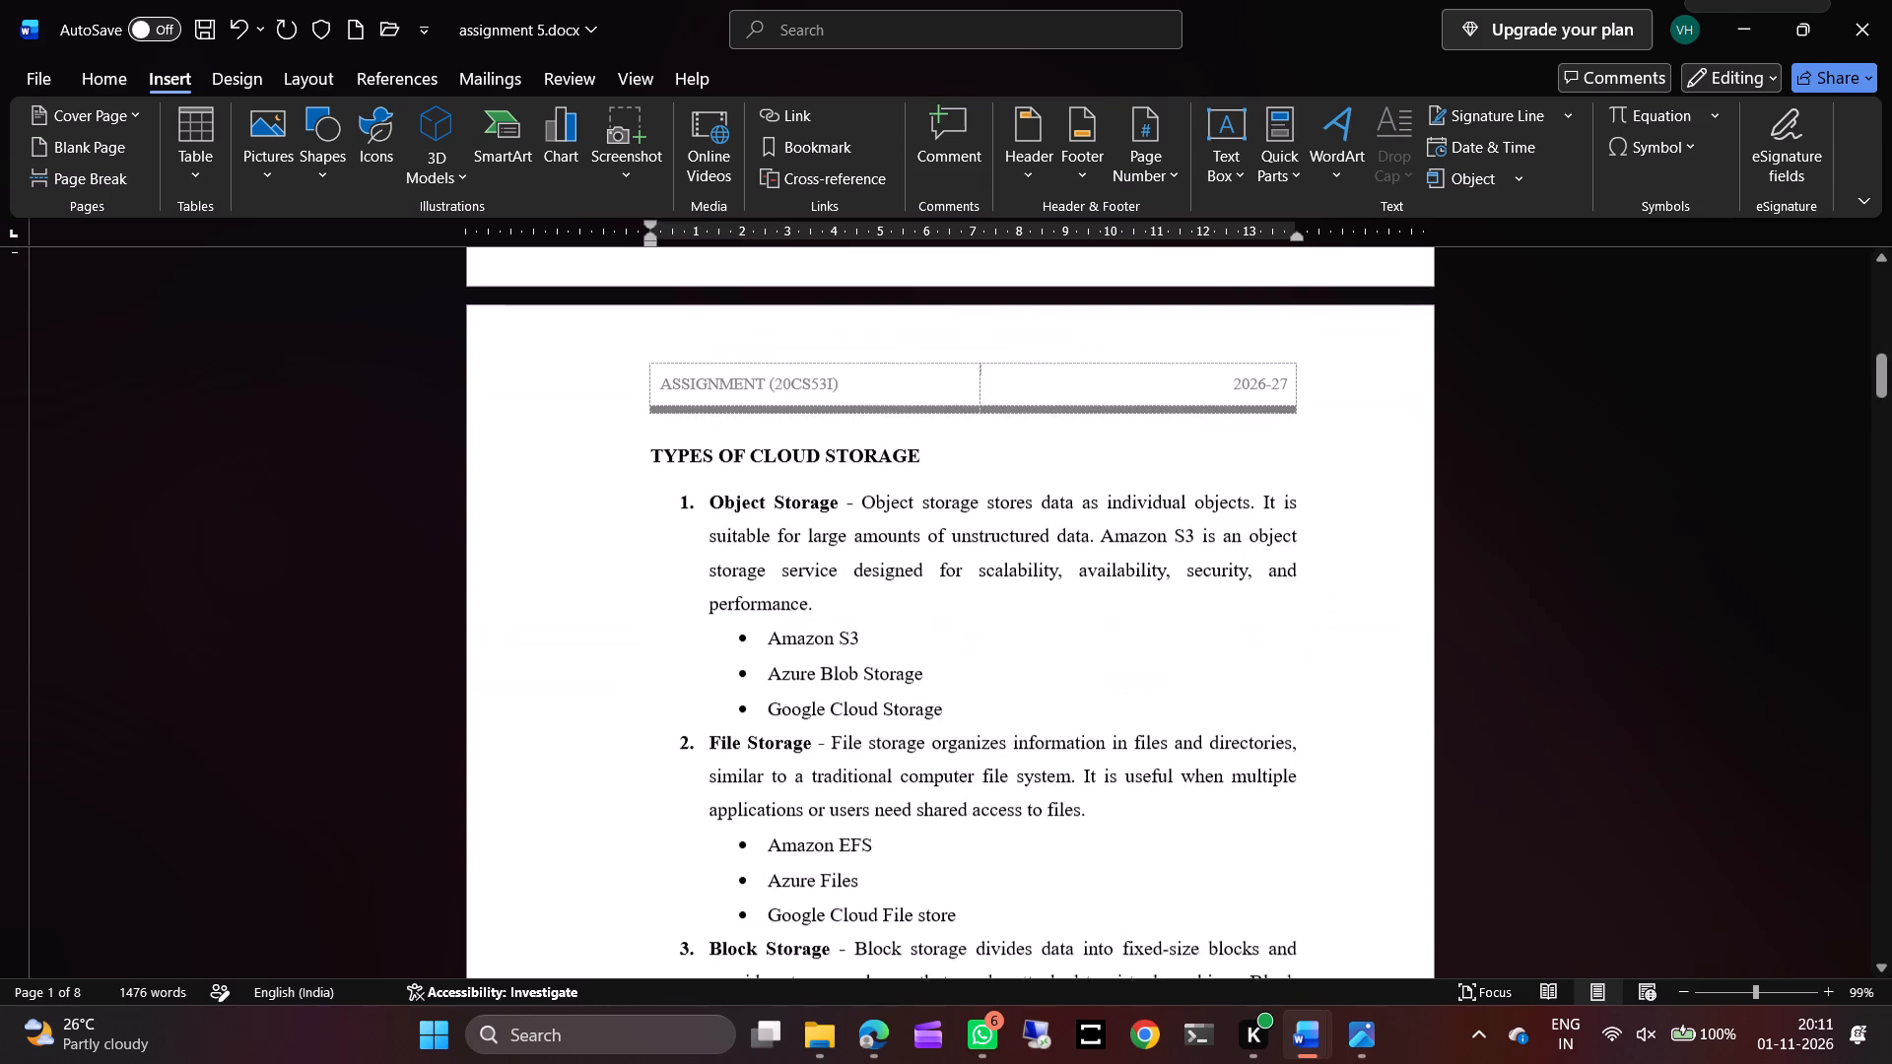
scroll(1141, 491, "down", 5)
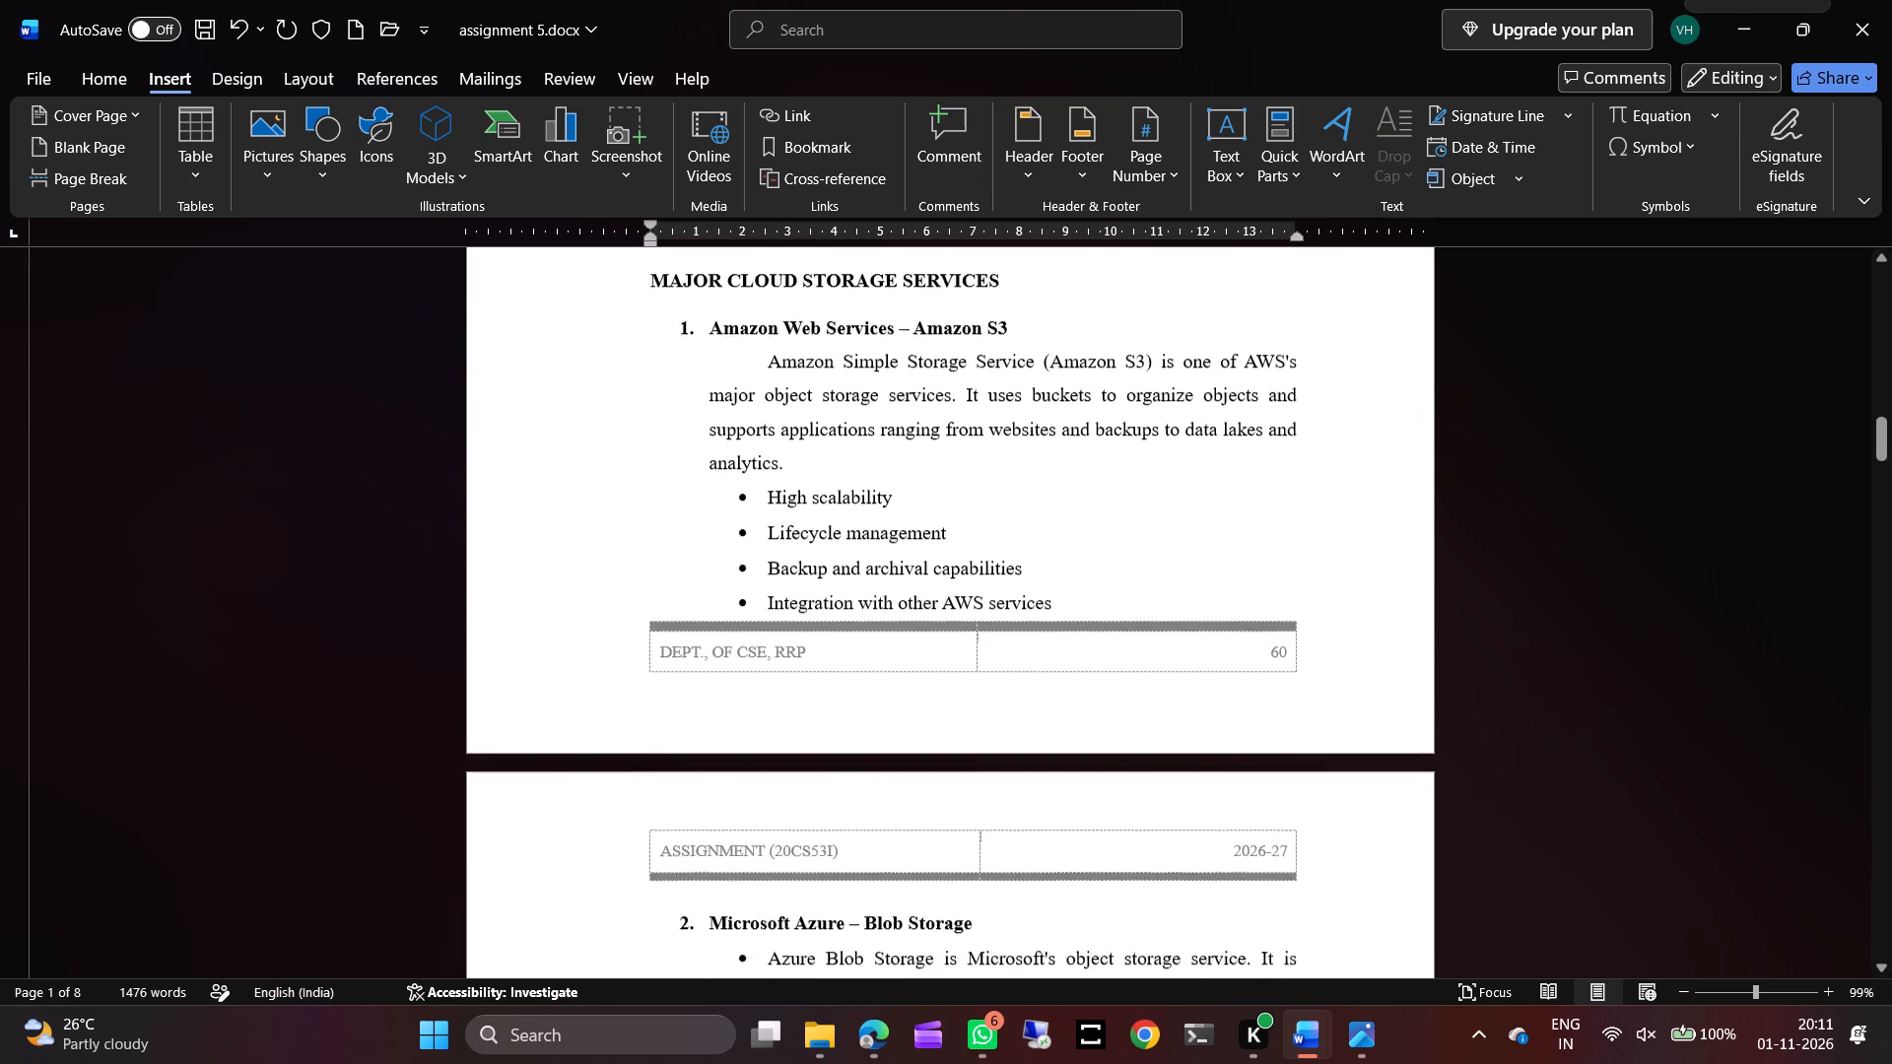
scroll(1141, 491, "down", 5)
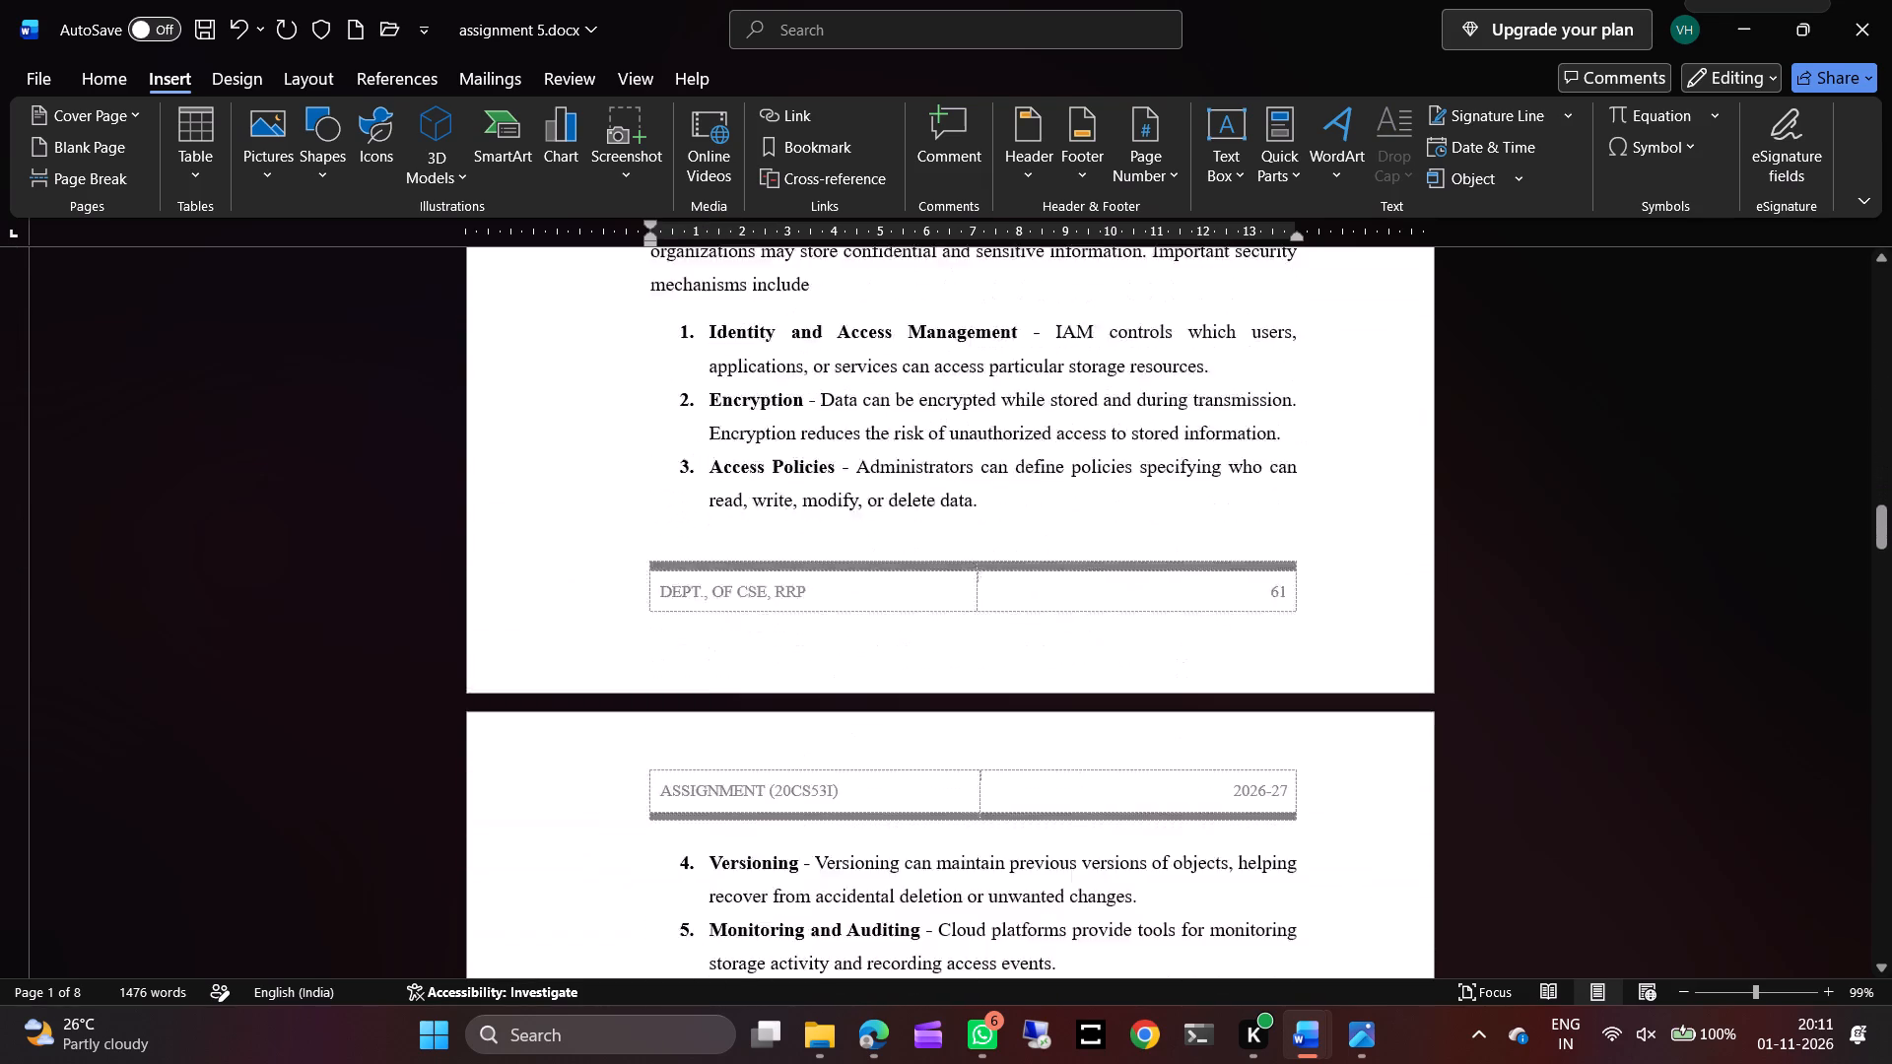
scroll(1141, 491, "down", 5)
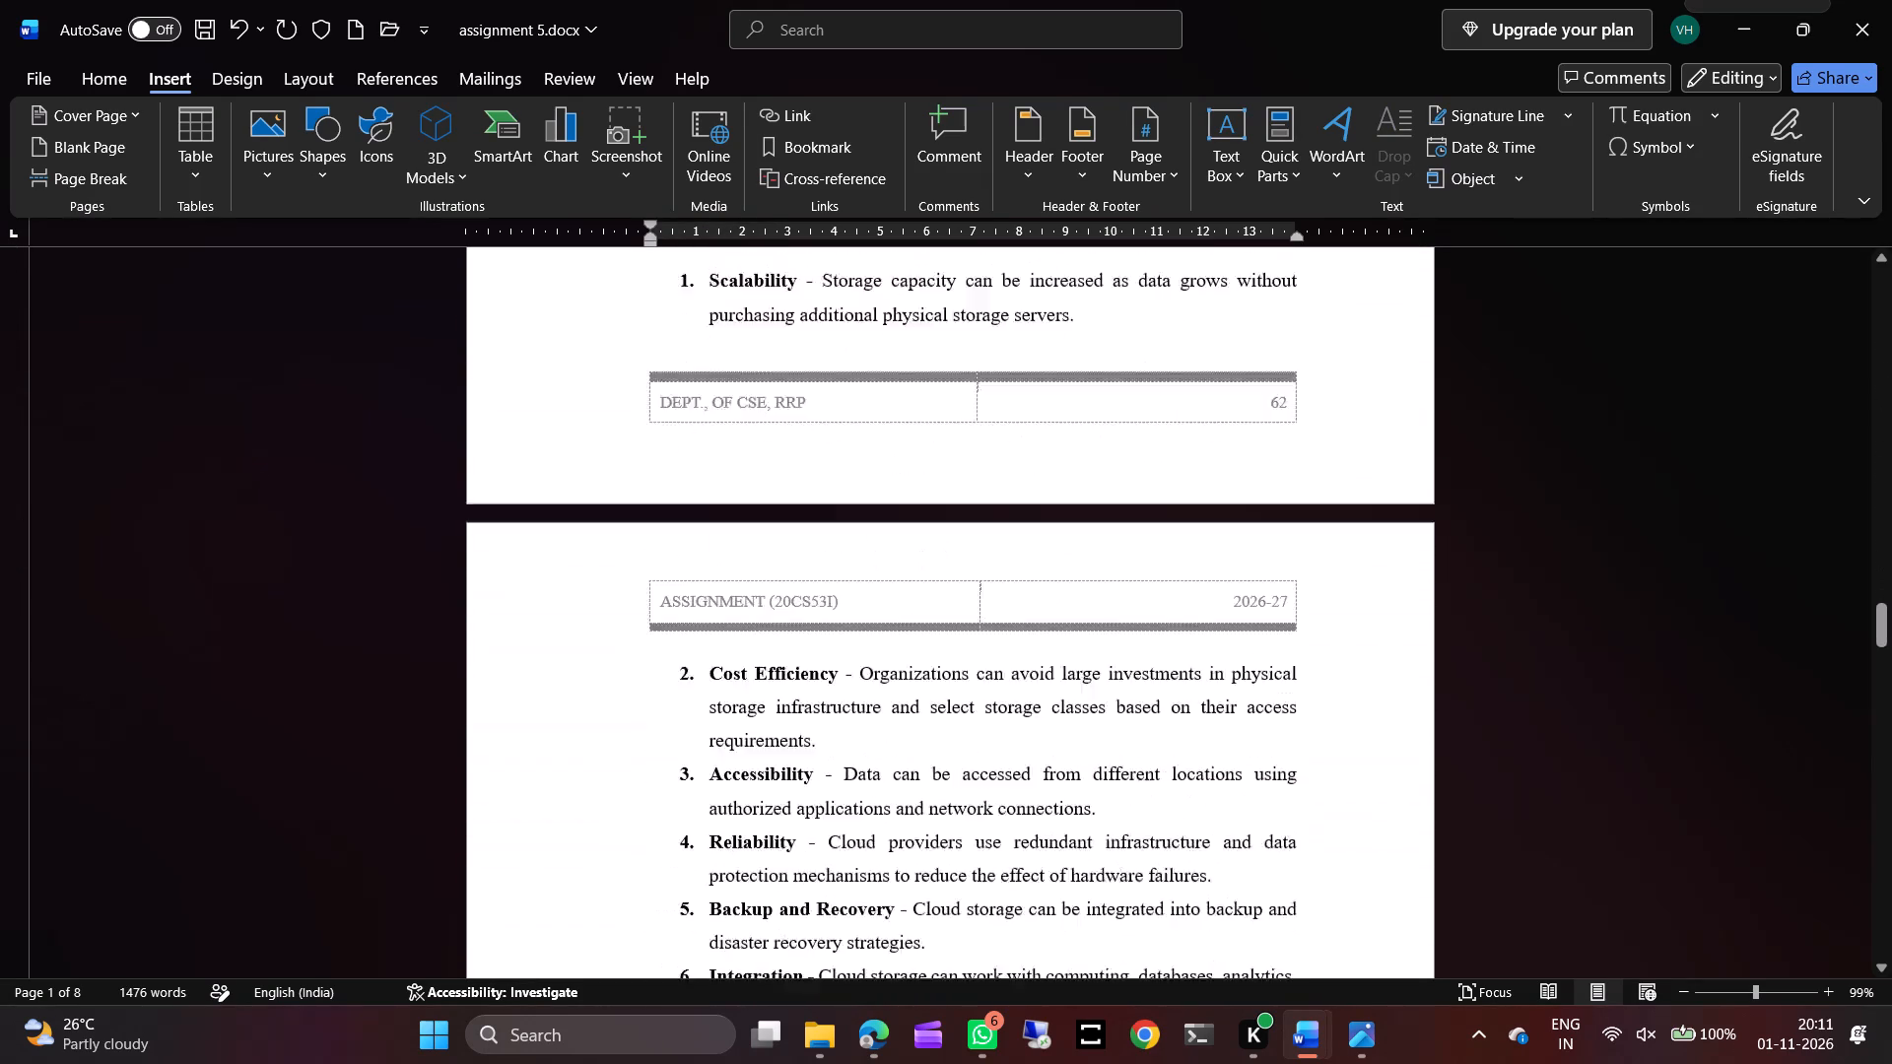
scroll(1141, 491, "down", 5)
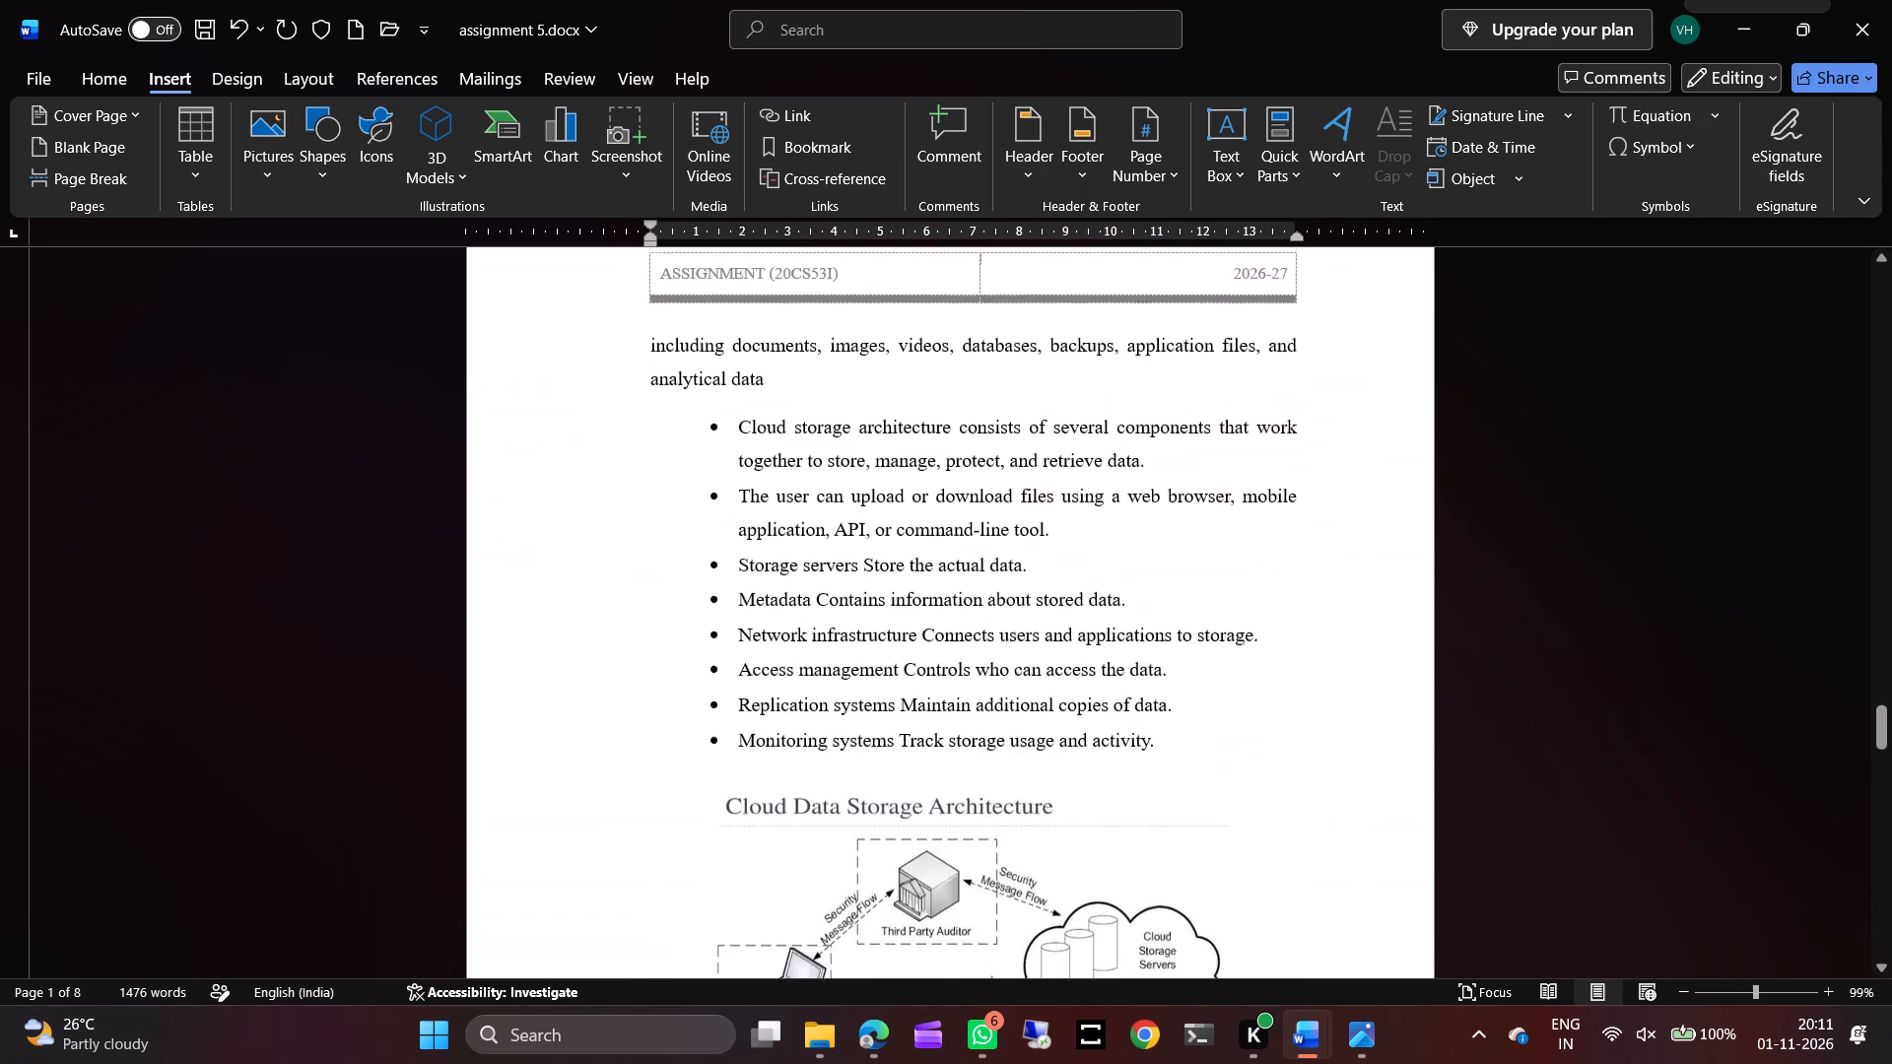
scroll(1141, 491, "down", 3)
scroll(1084, 407, "up", 1)
left_click(1006, 557)
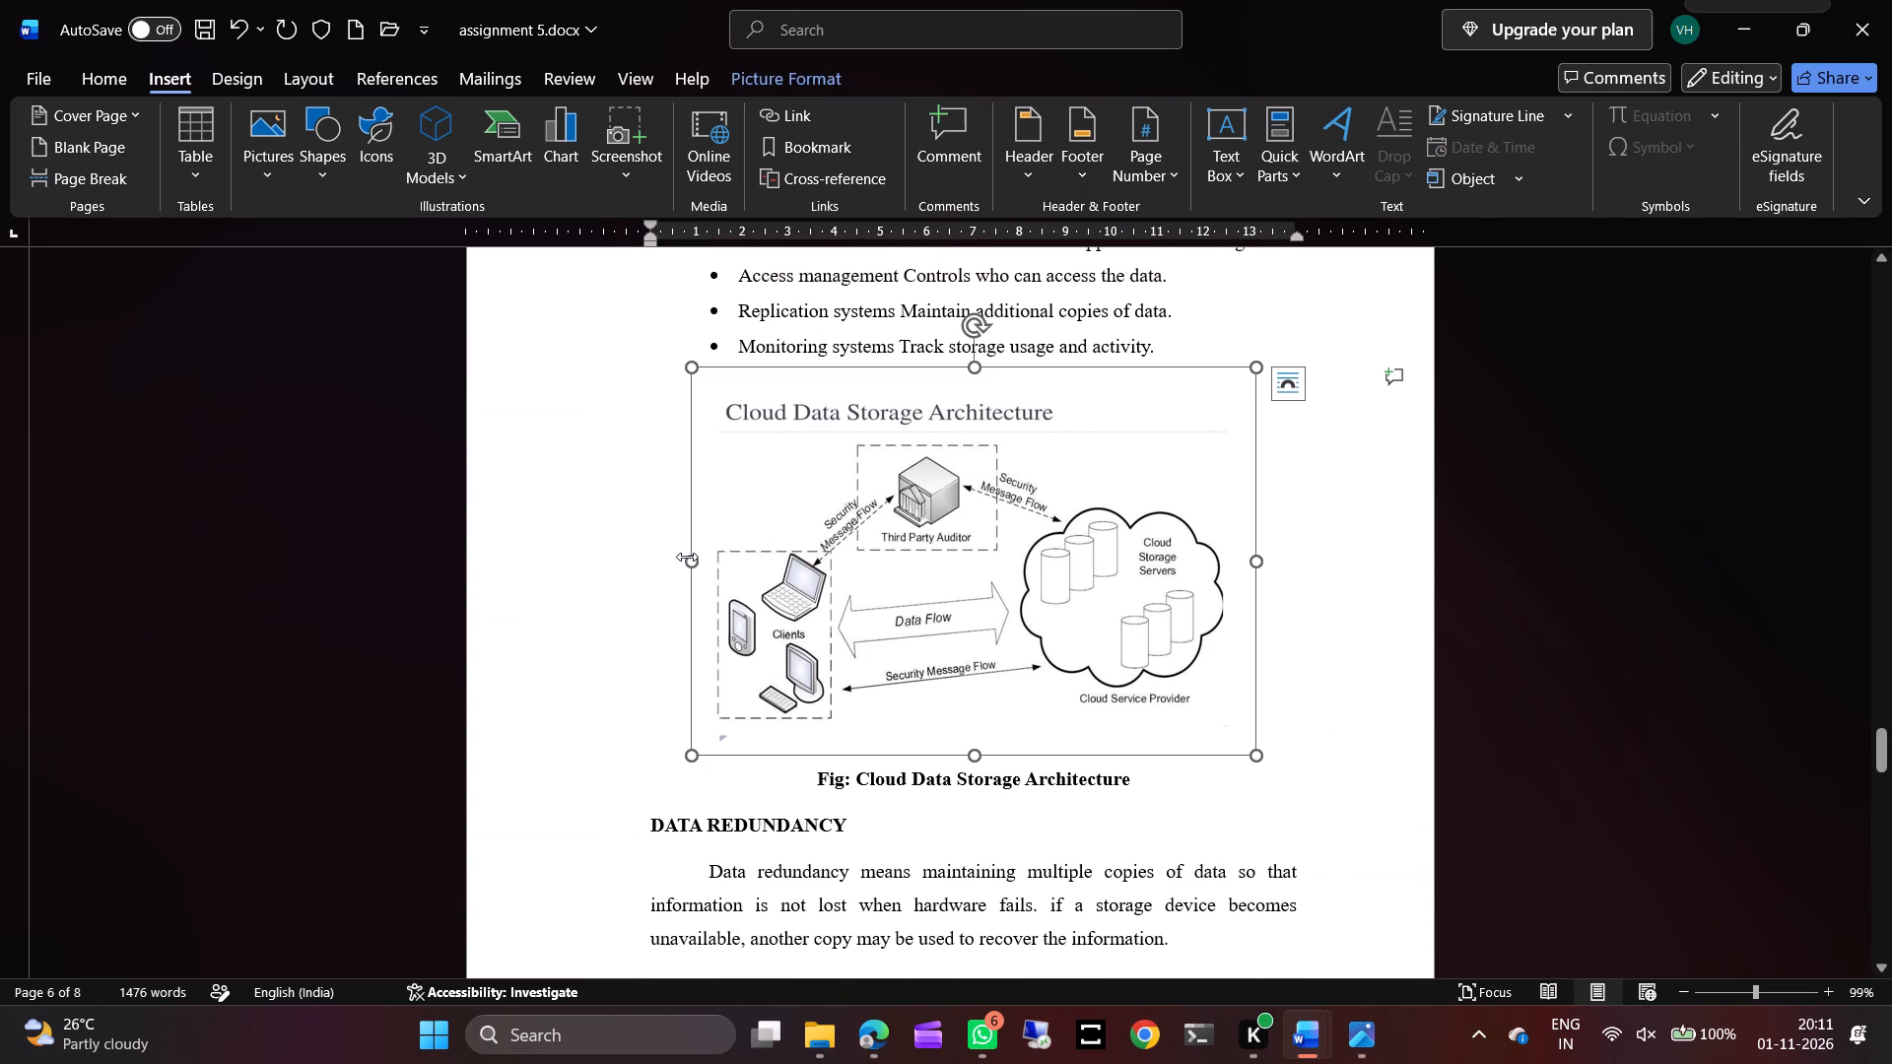
left_click_drag(687, 557, 636, 558)
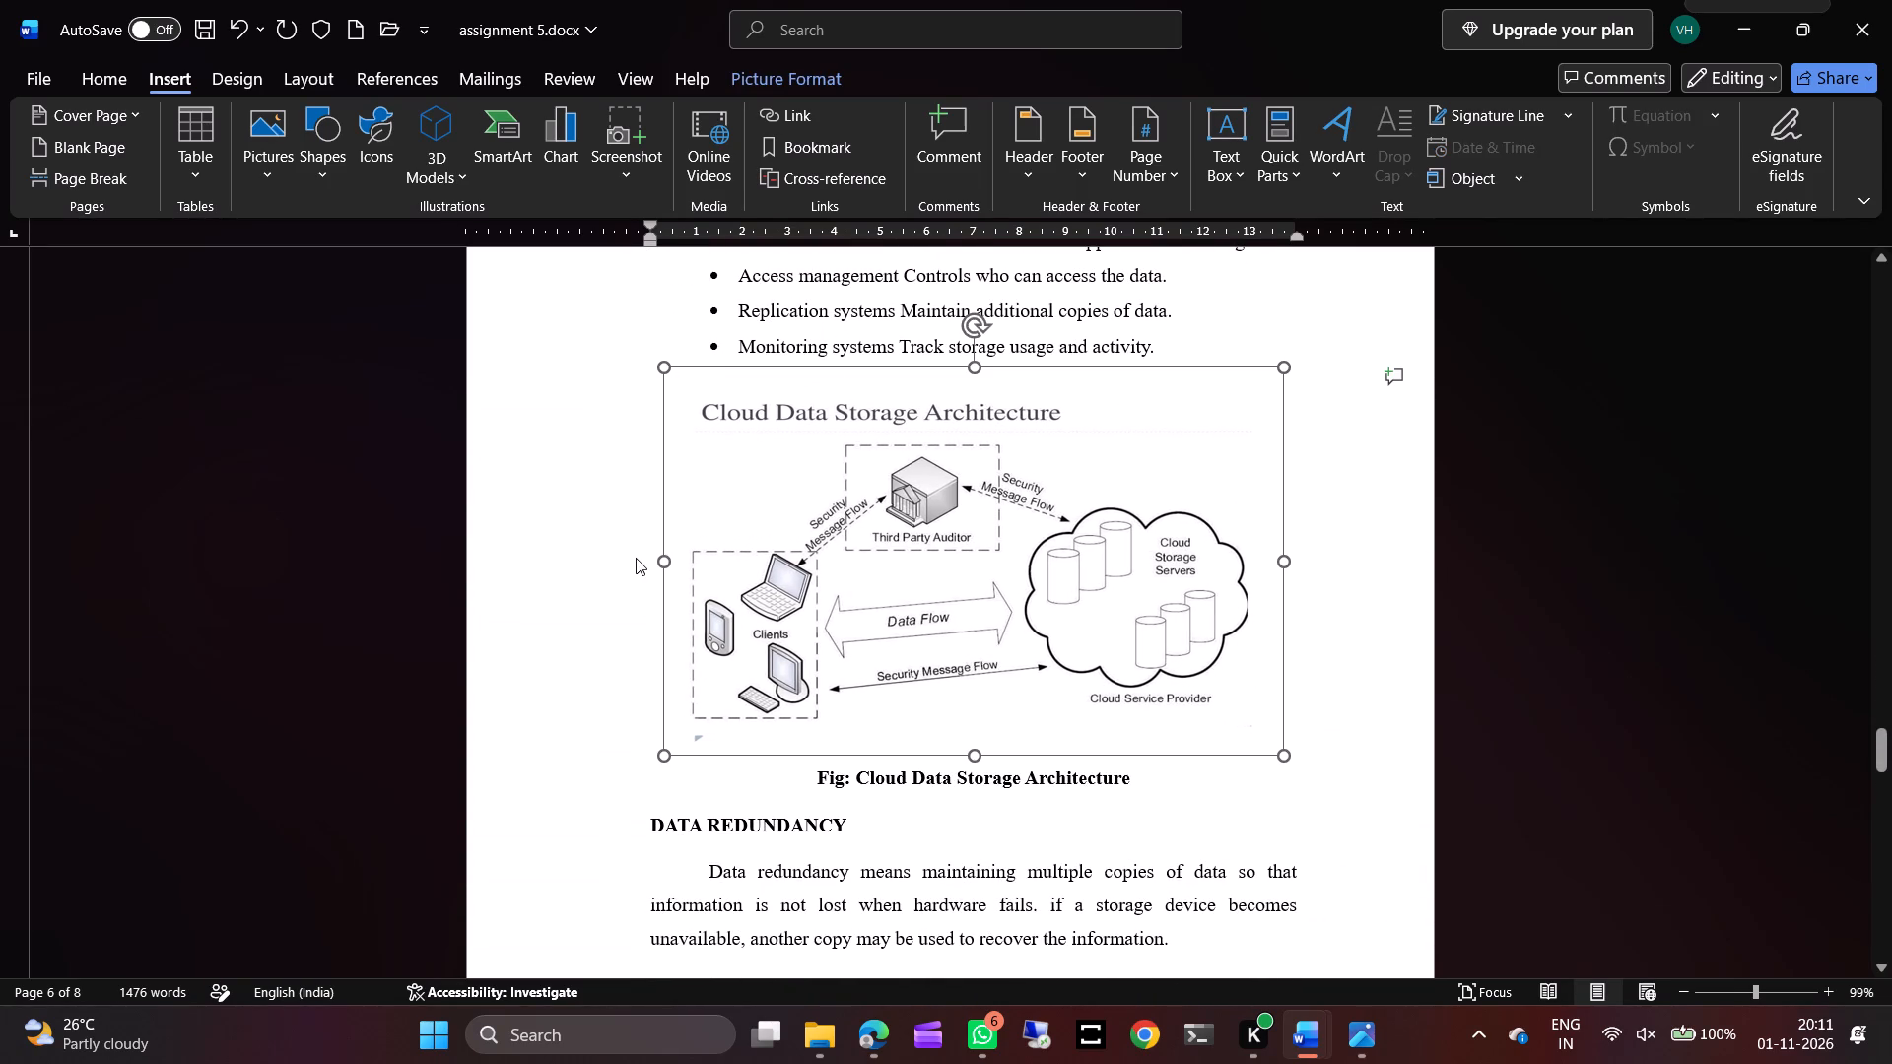
Insert a blank line after the DATA REDUNDANCY paragraph to move the Replication bullet onto the next page with the other bullets.
scroll(827, 592, "down", 3)
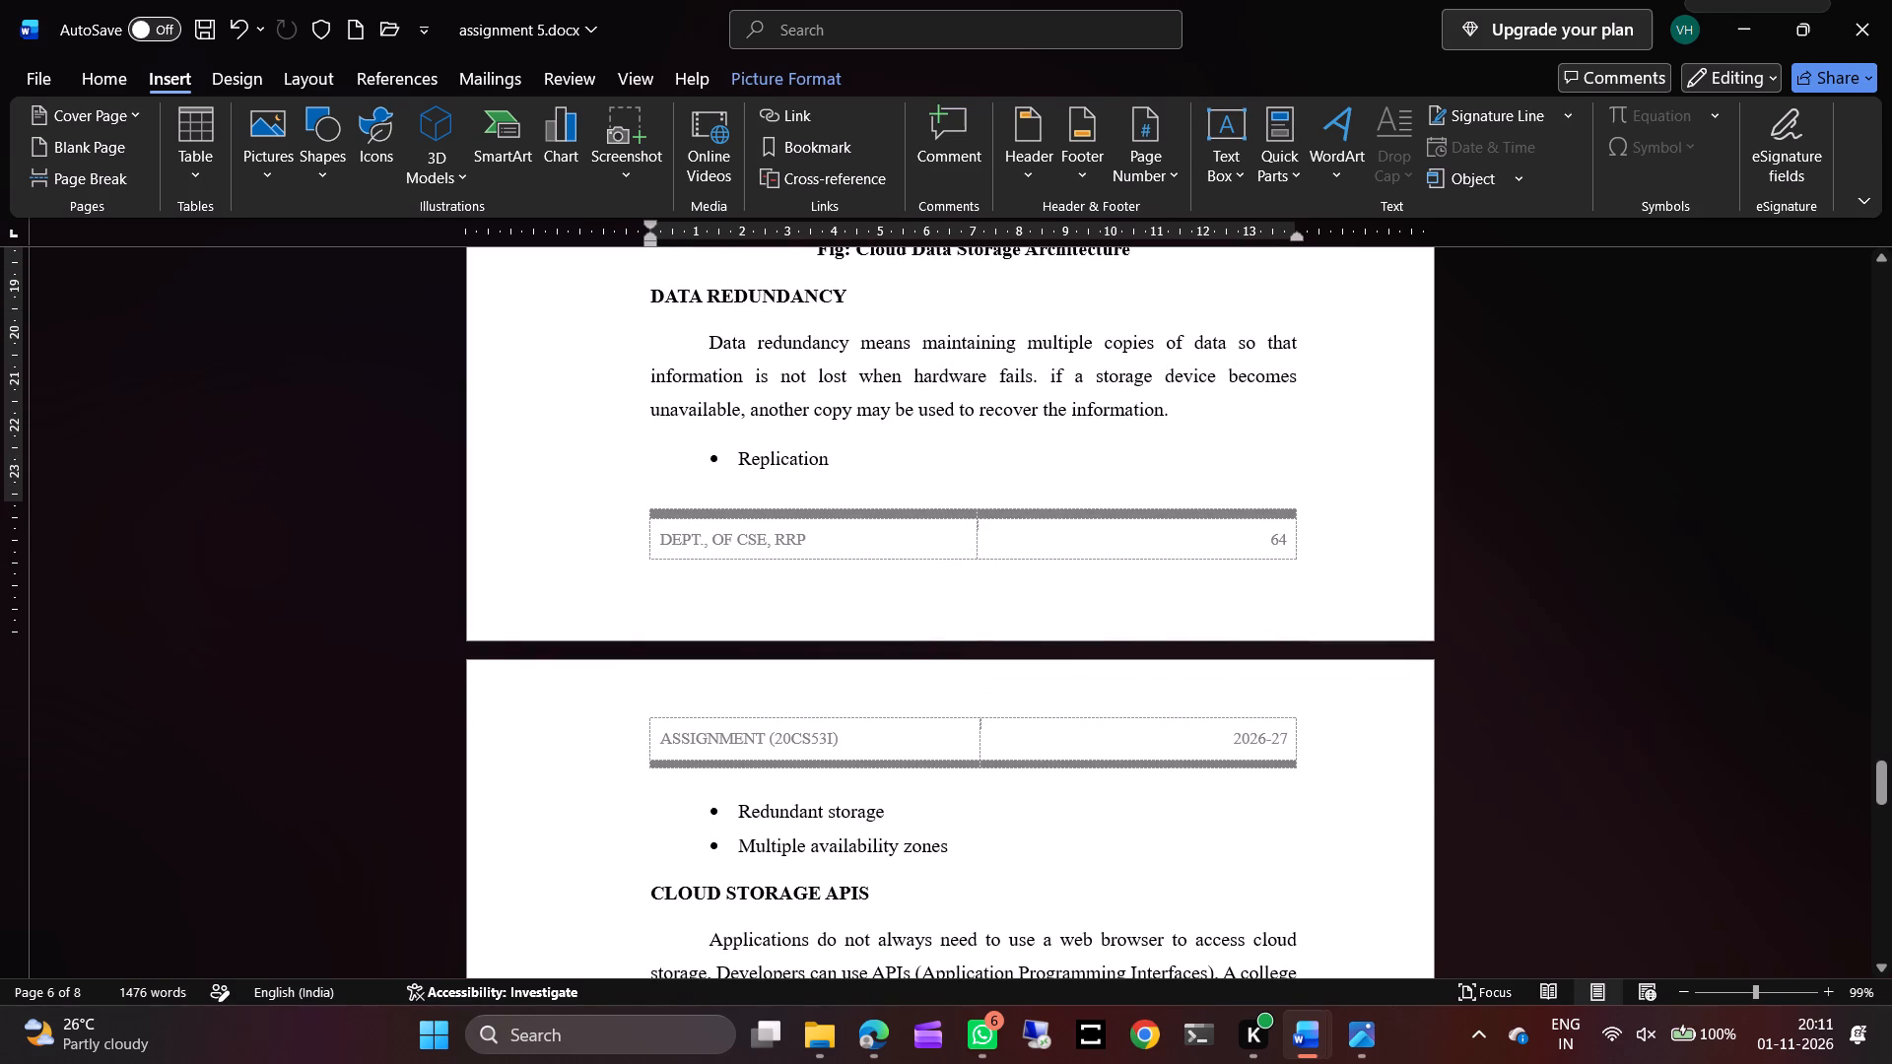
left_click(1171, 419)
key("Return")
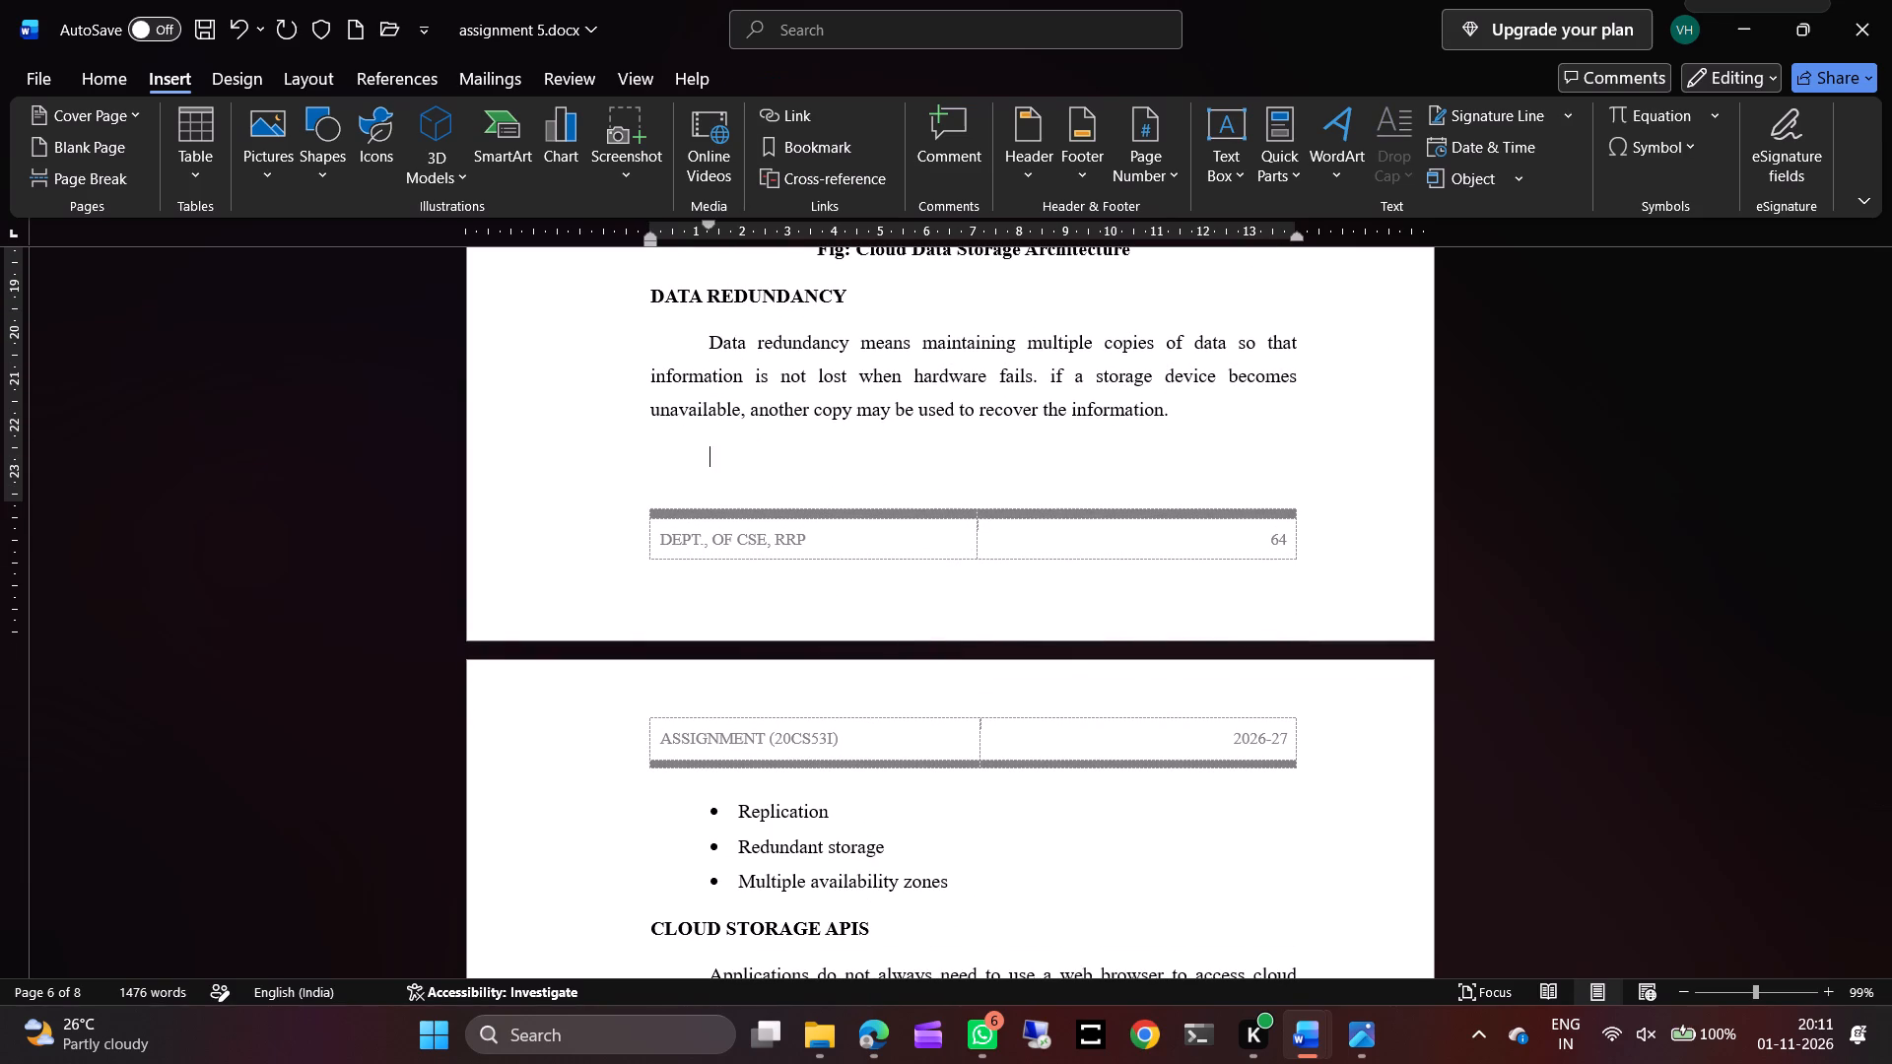
Check the layout of the remaining pages, from the CLOUD STORAGE APIS section to the end of the document.
scroll(1171, 419, "down", 3)
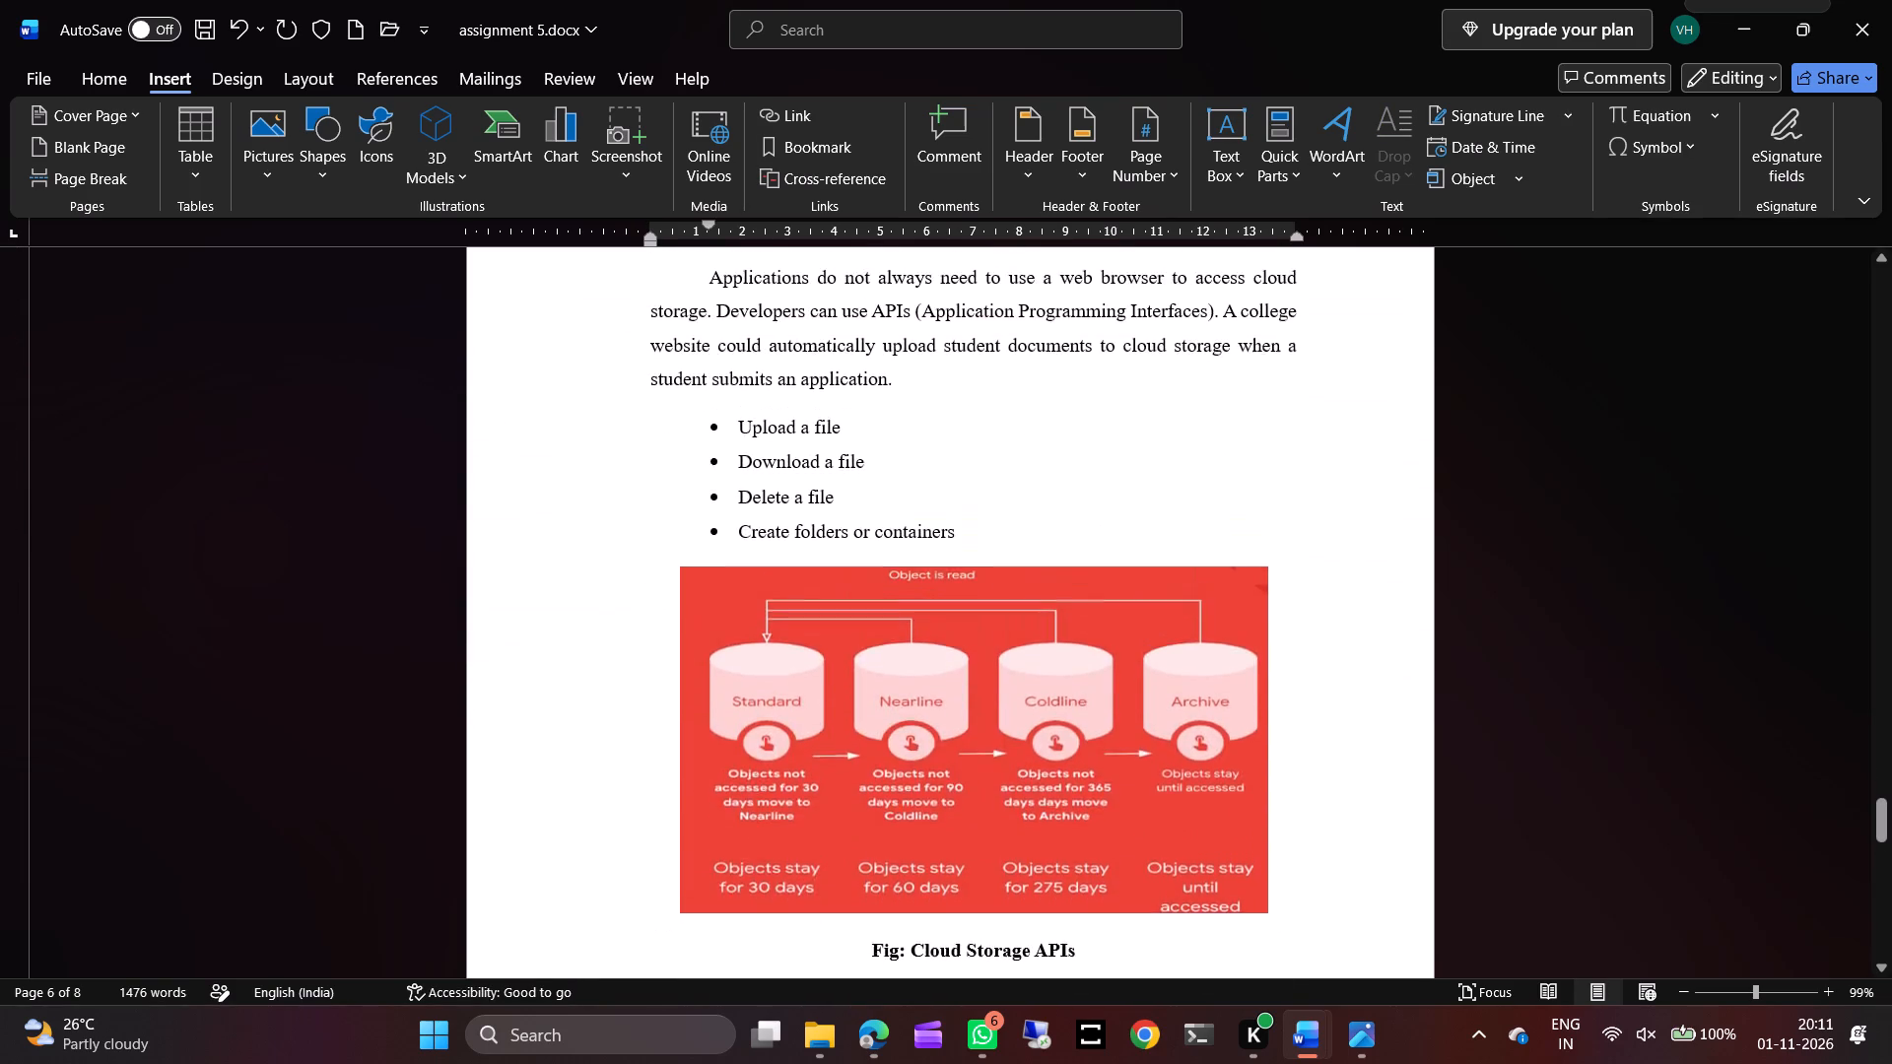
scroll(1086, 625, "down", 2)
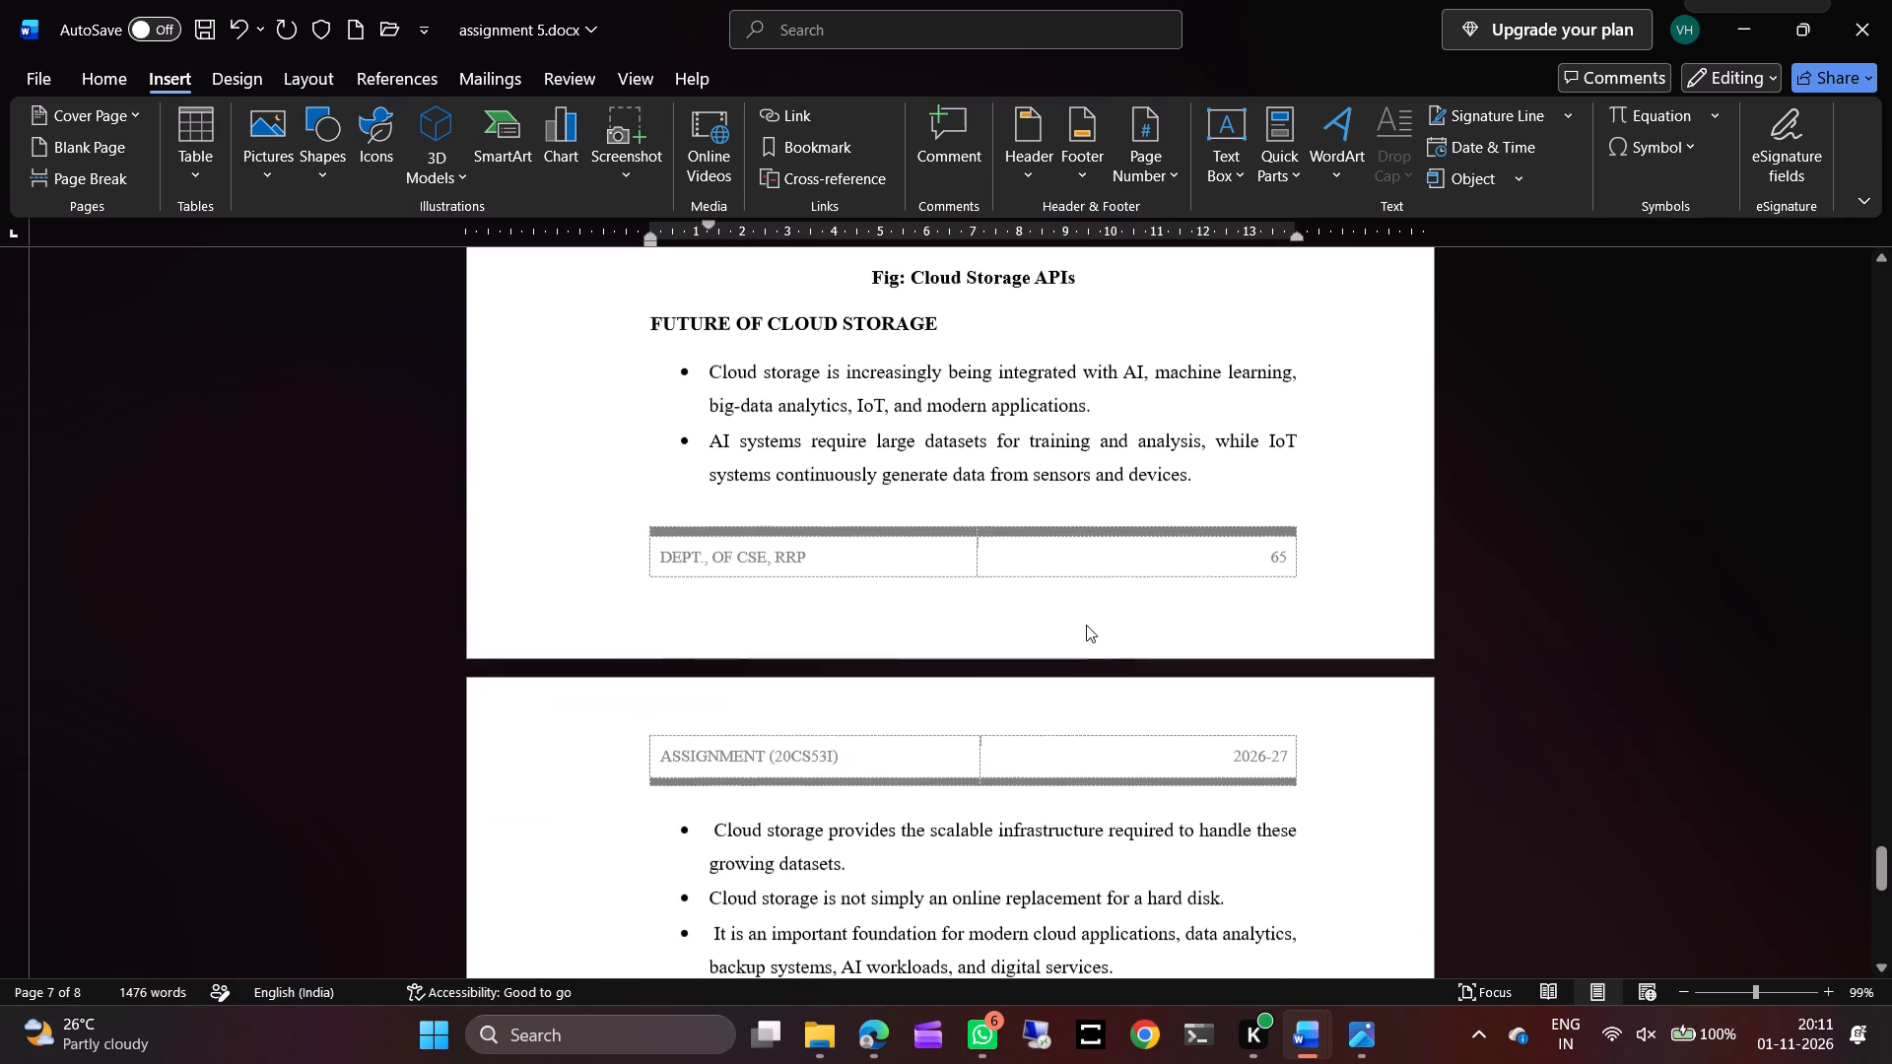
scroll(1086, 625, "down", 5)
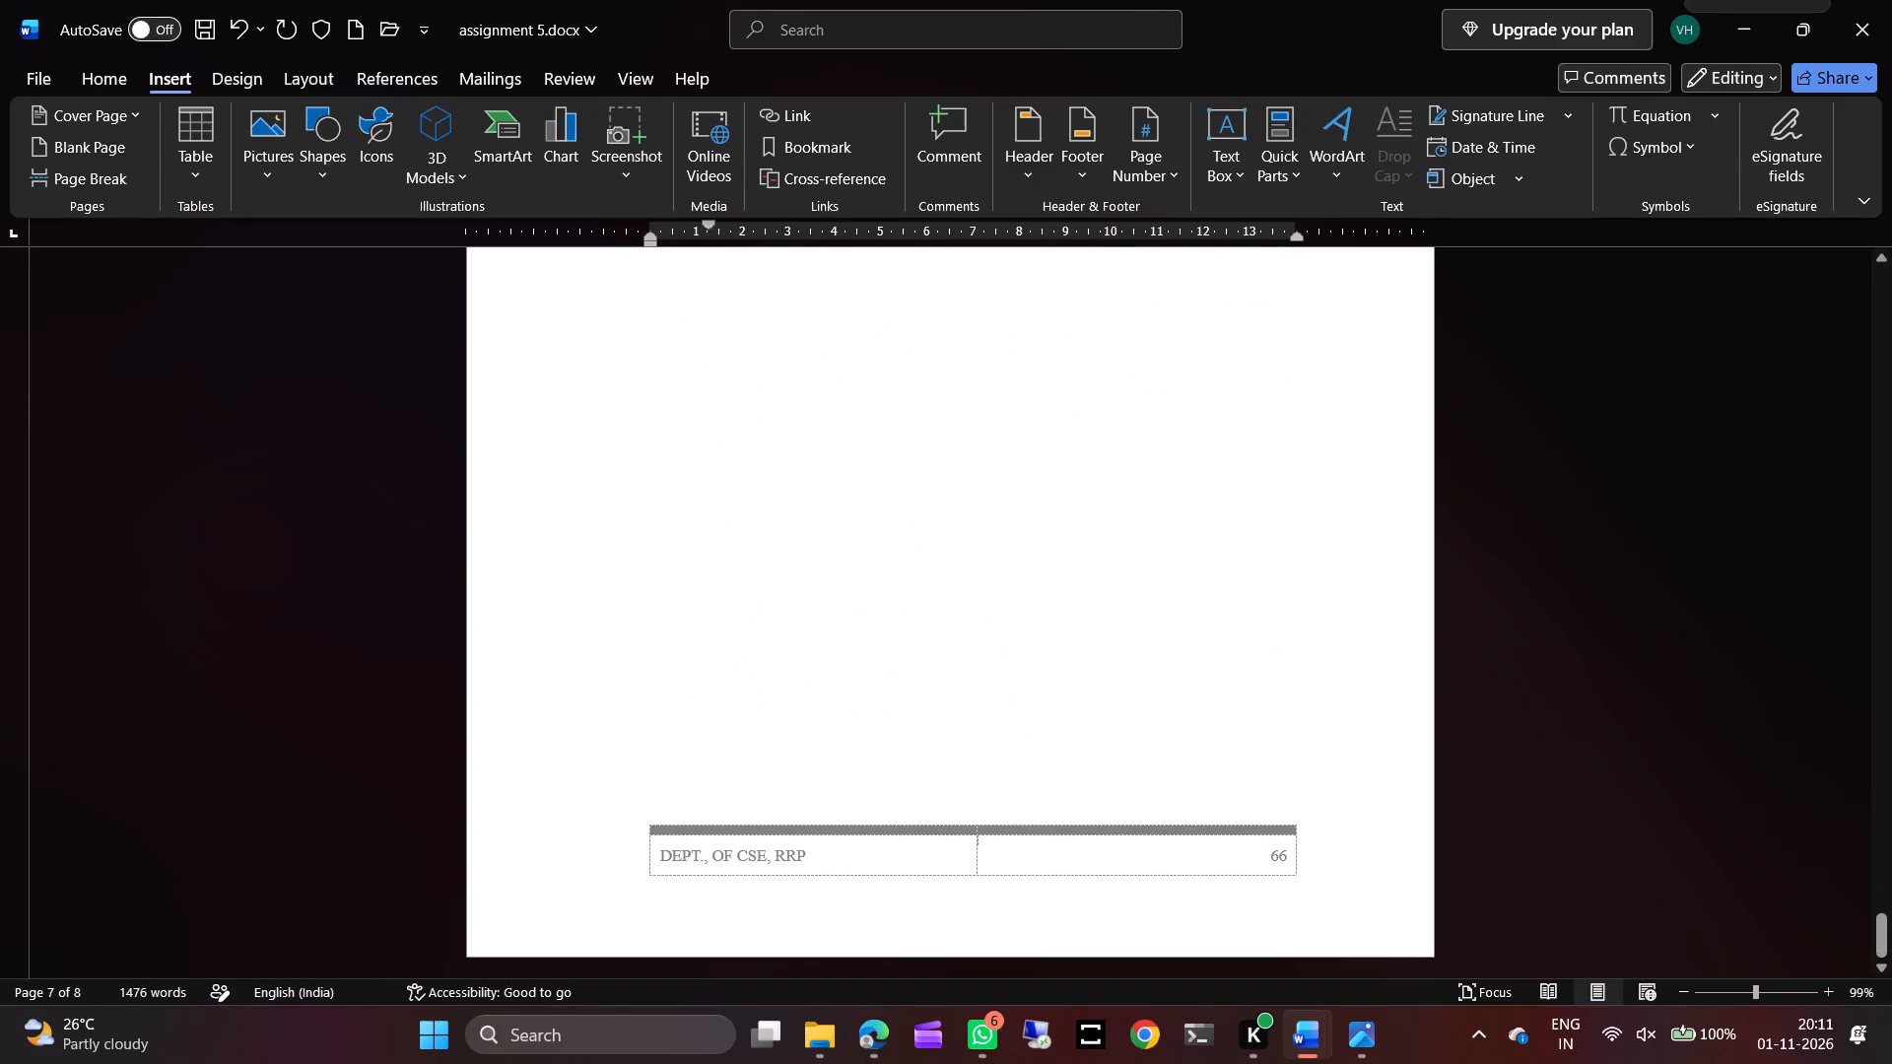
scroll(1086, 625, "down", 1)
scroll(1086, 625, "up", 1)
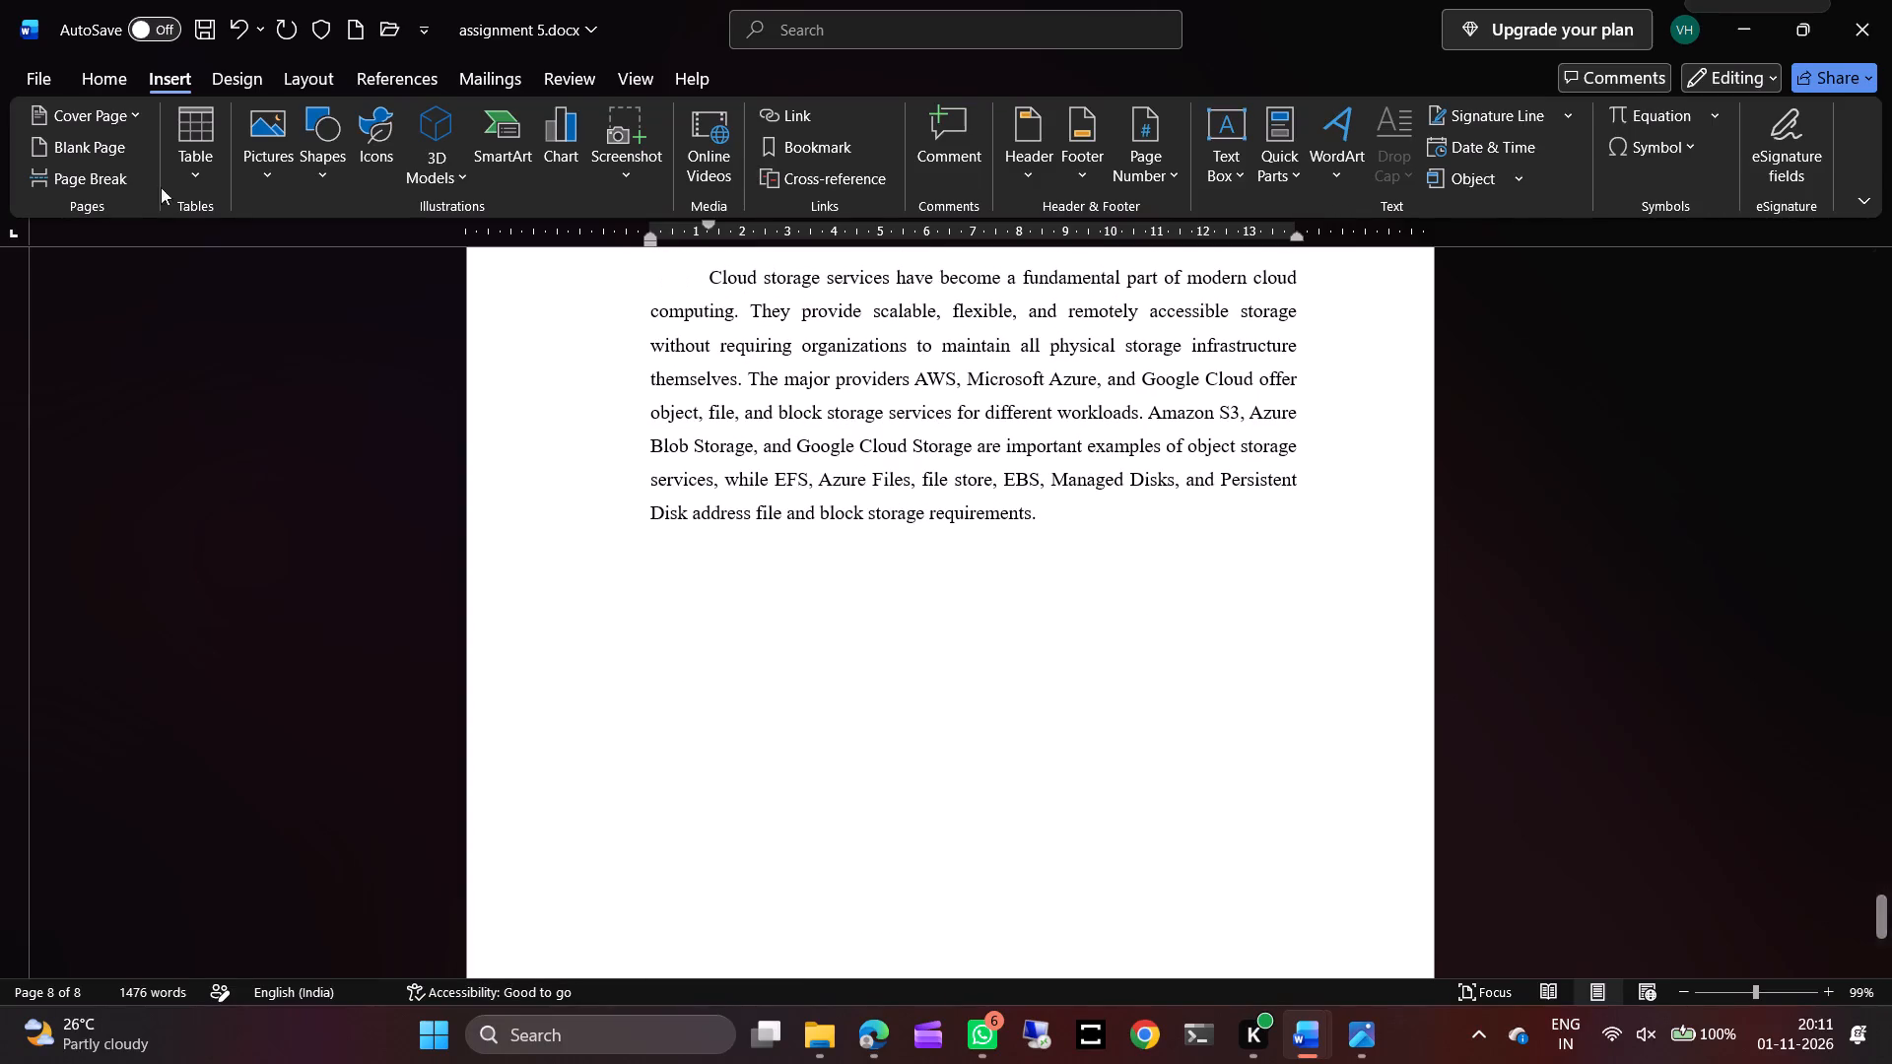
Save a copy of the document in the Desktop's AMRUTHA folder under the file name HARSHA 5.
left_click(42, 75)
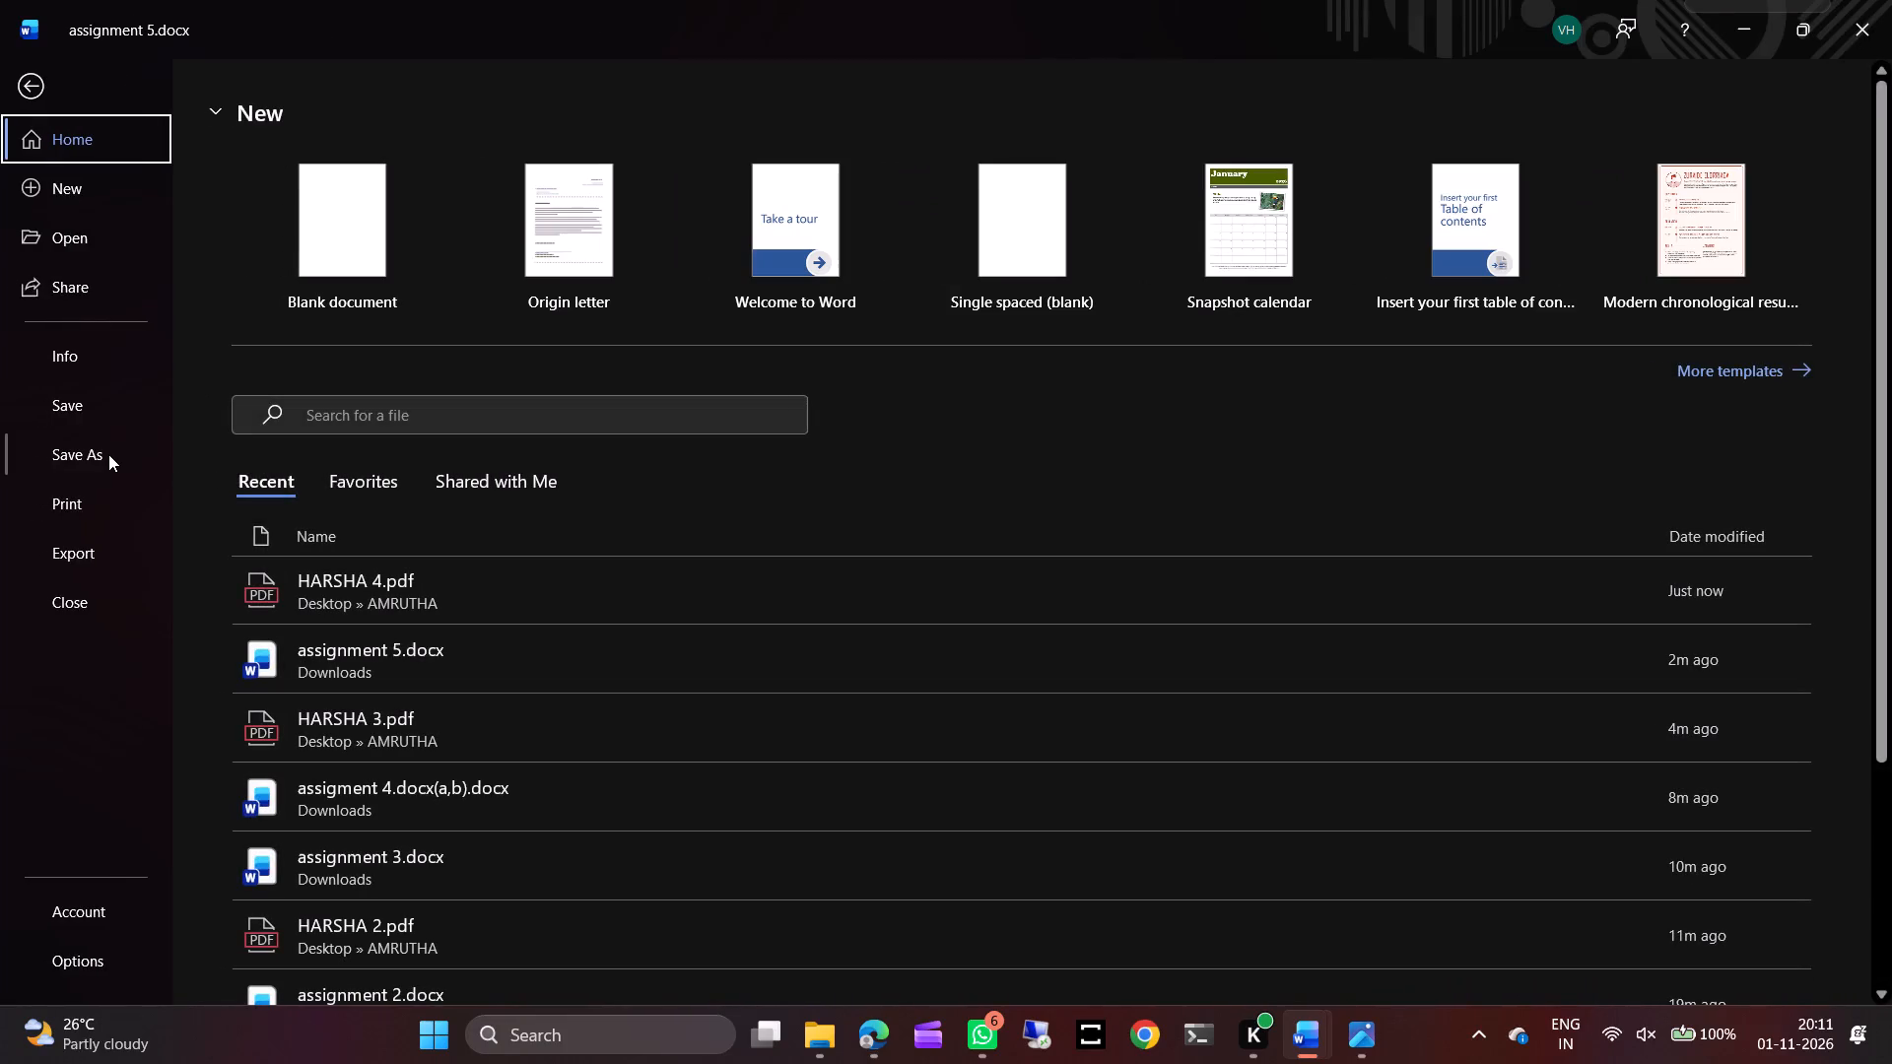
left_click(108, 454)
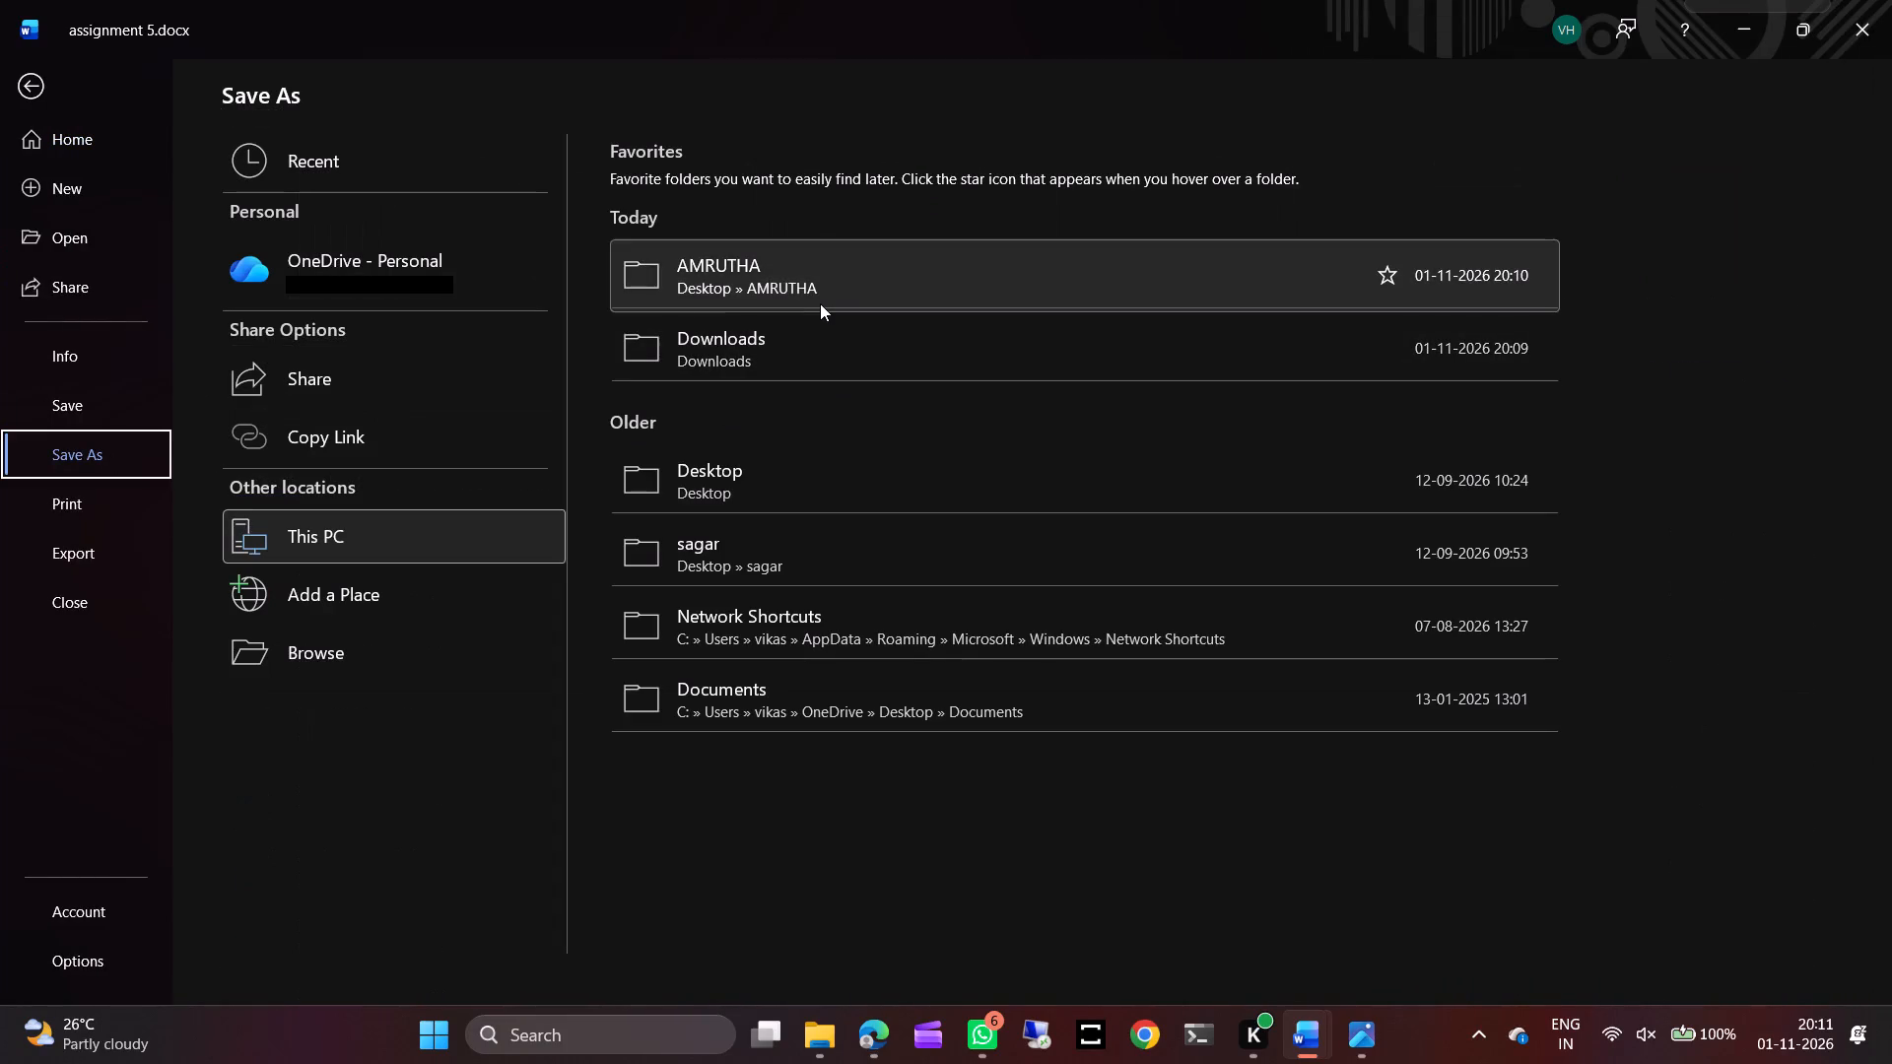
left_click(820, 303)
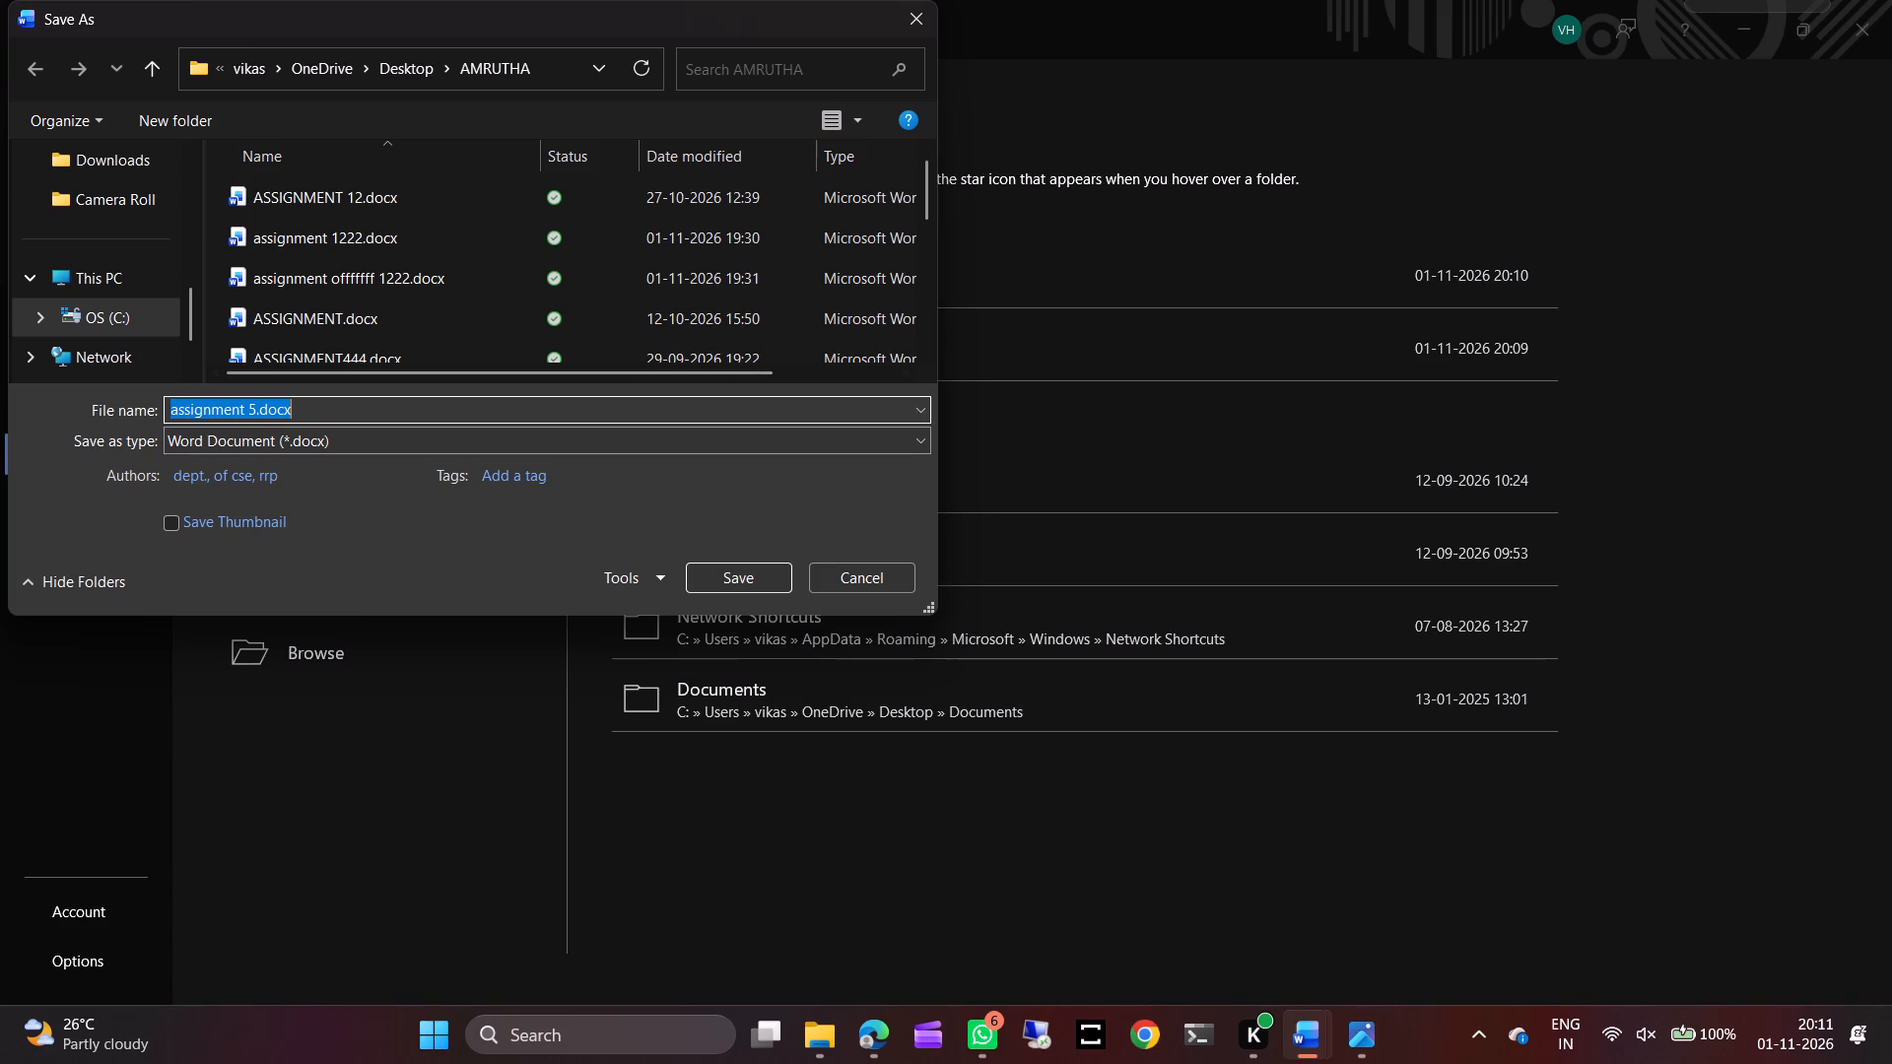
left_click(711, 405)
key("BackSpace")
key("BackSpace")
key("BackSpace")
key("BackSpace")
key("BackSpace")
key("BackSpace")
key("BackSpace")
key("BackSpace")
key("BackSpace")
key("BackSpace")
key("BackSpace")
key("BackSpace")
key("BackSpace")
key("BackSpace")
key("BackSpace")
key("BackSpace")
key("BackSpace")
key("BackSpace")
key("BackSpace")
key("BackSpace")
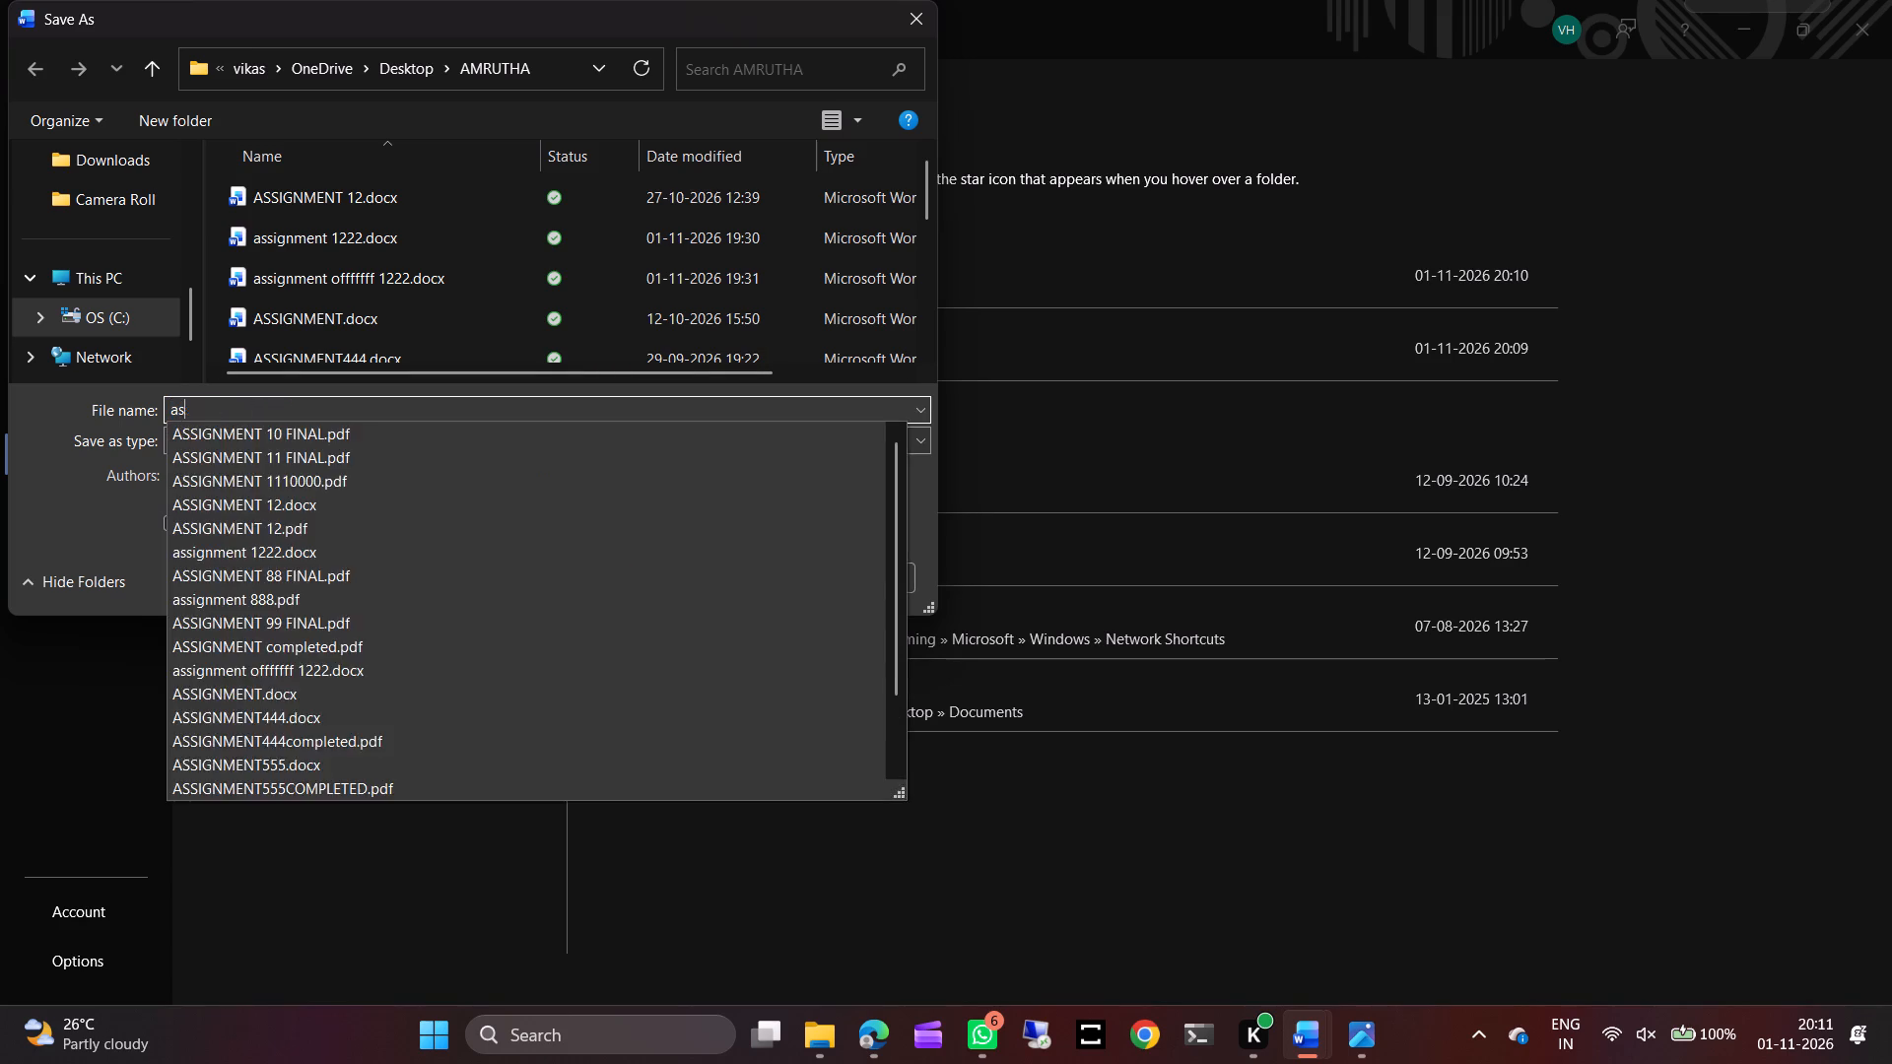
type("HARSHA")
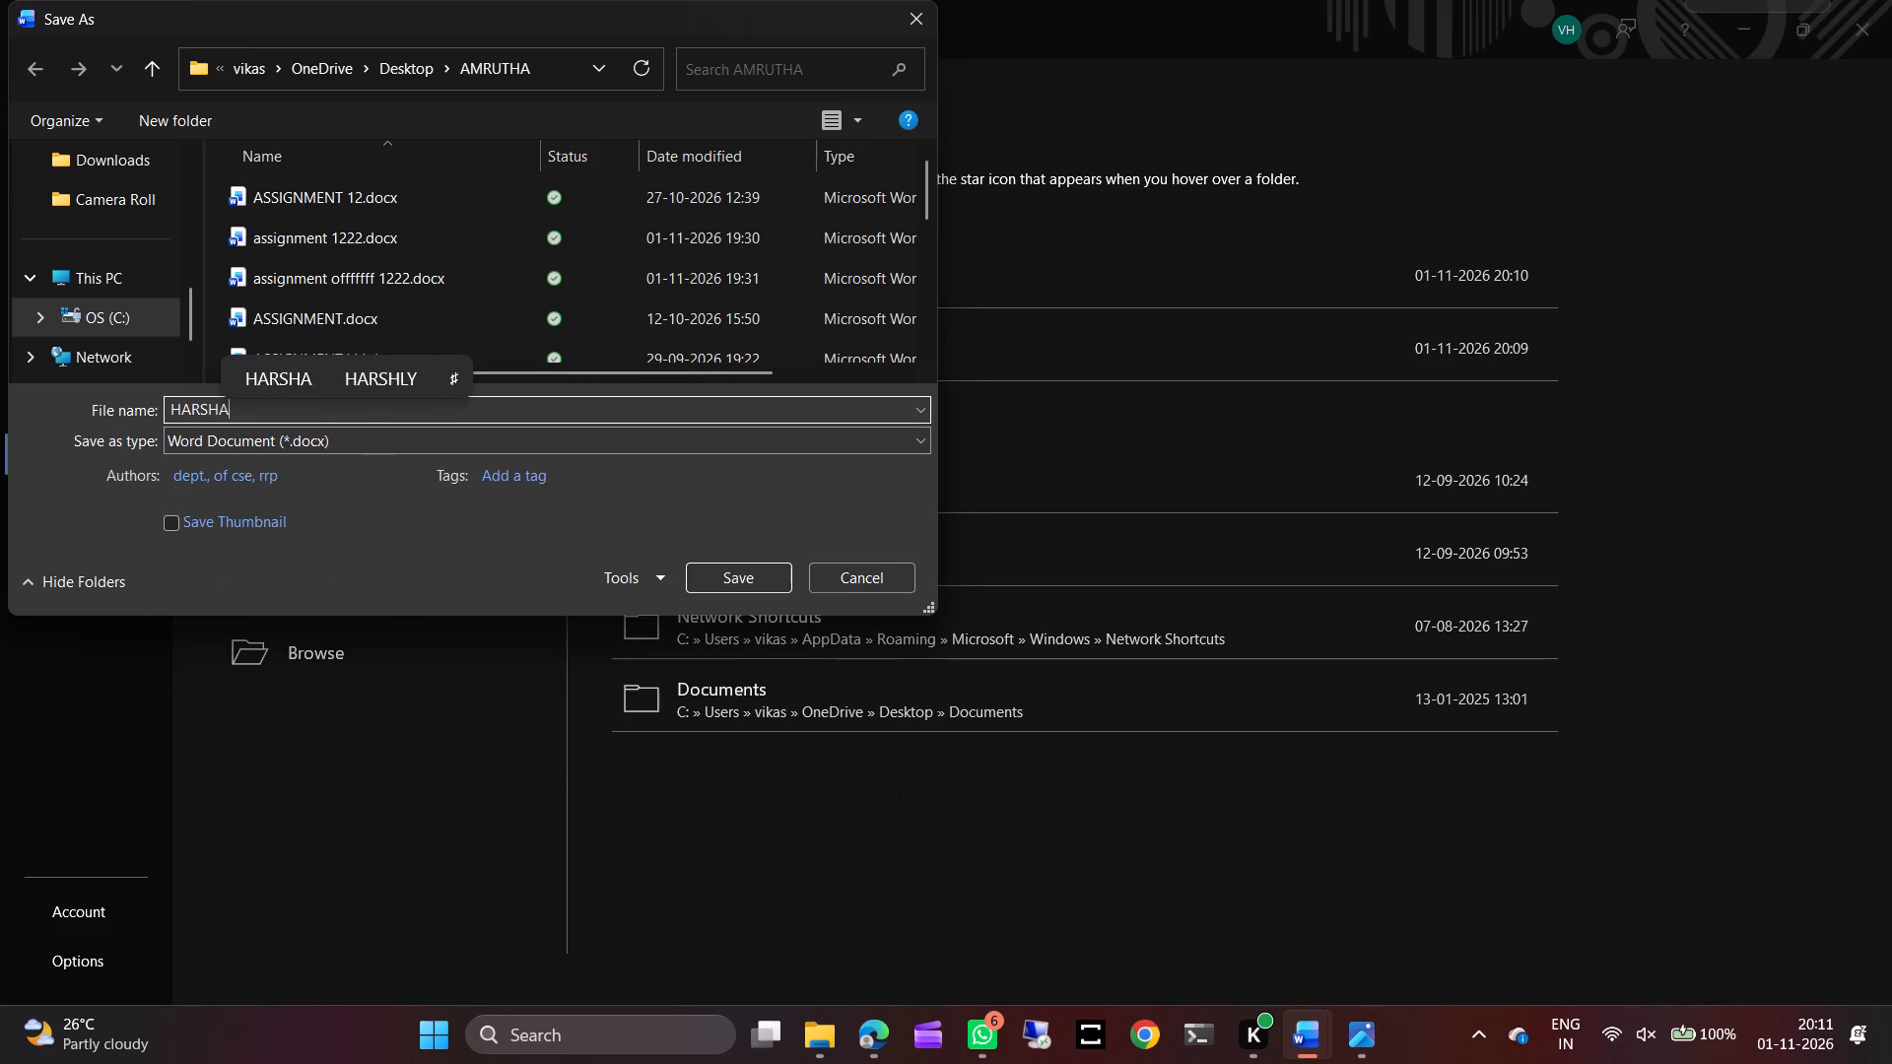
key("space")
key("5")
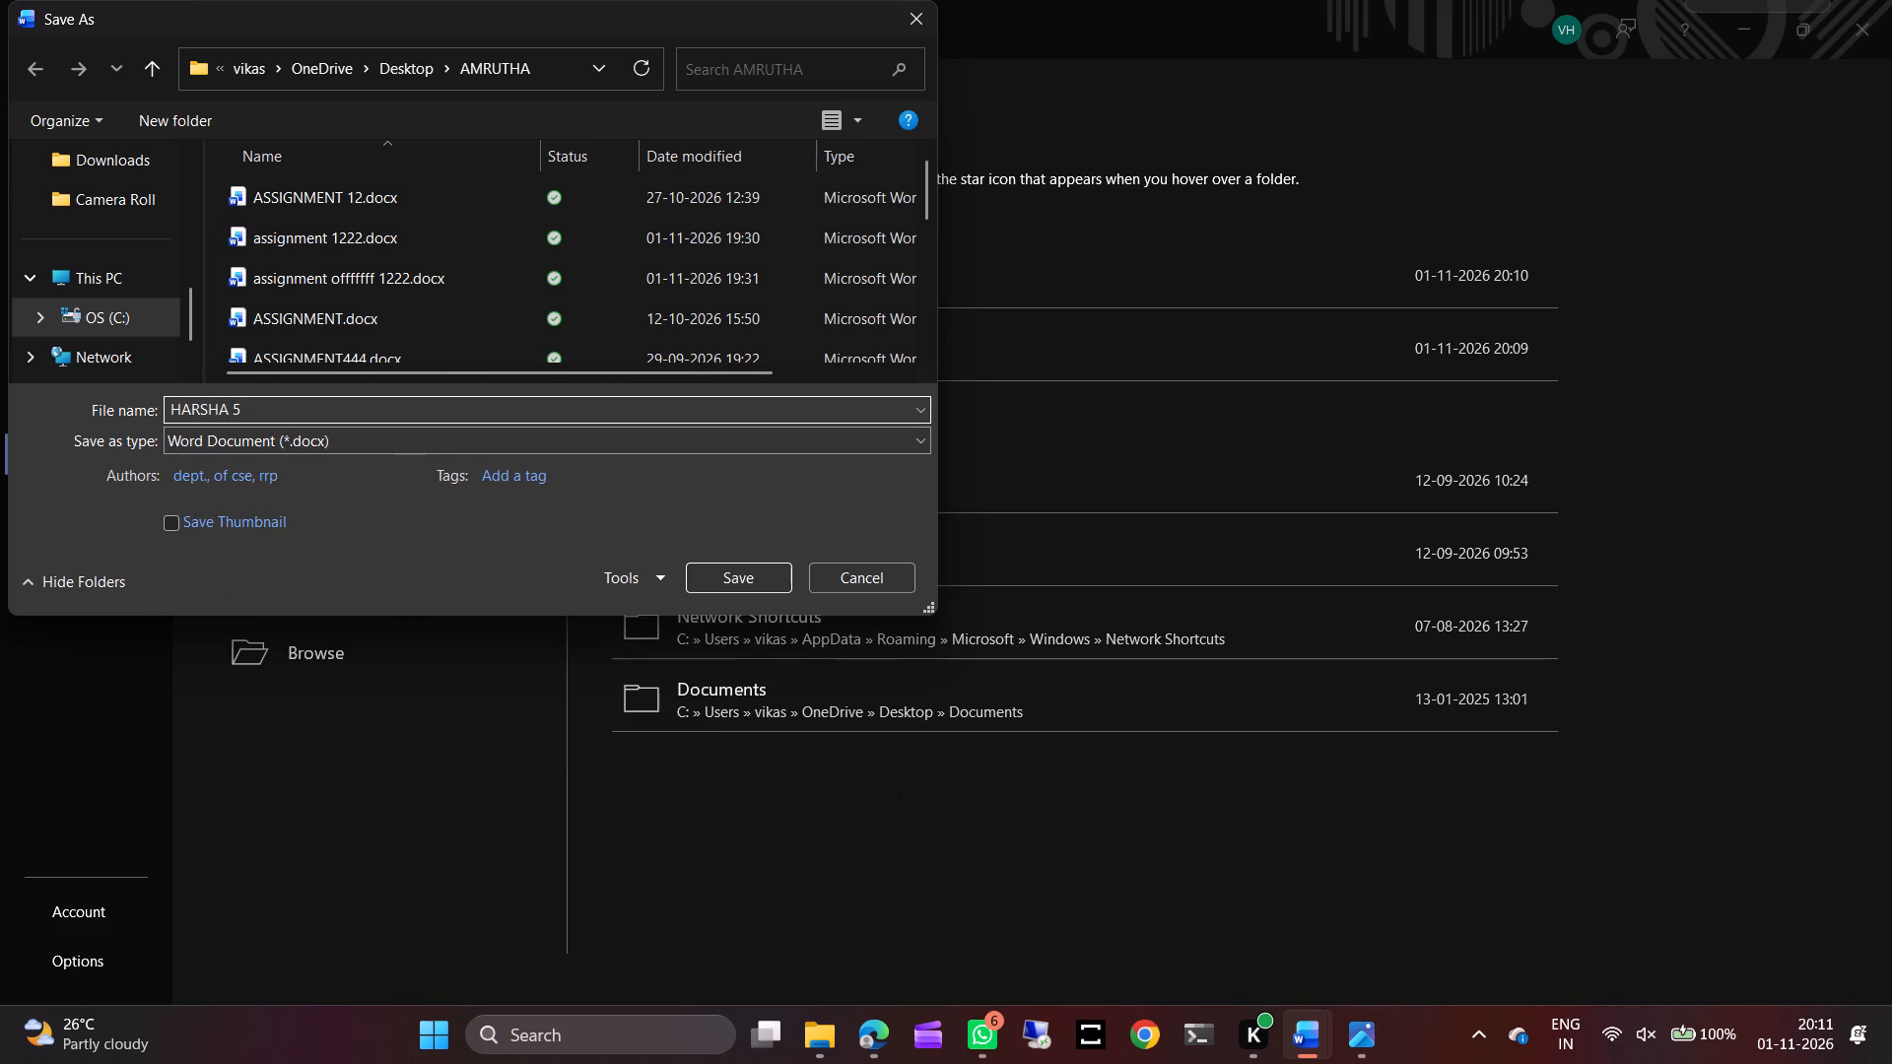
Save the HARSHA 5 copy as a PDF in the AMRUTHA folder.
left_click_drag(703, 442, 225, 583)
left_click(225, 583)
left_click(731, 637)
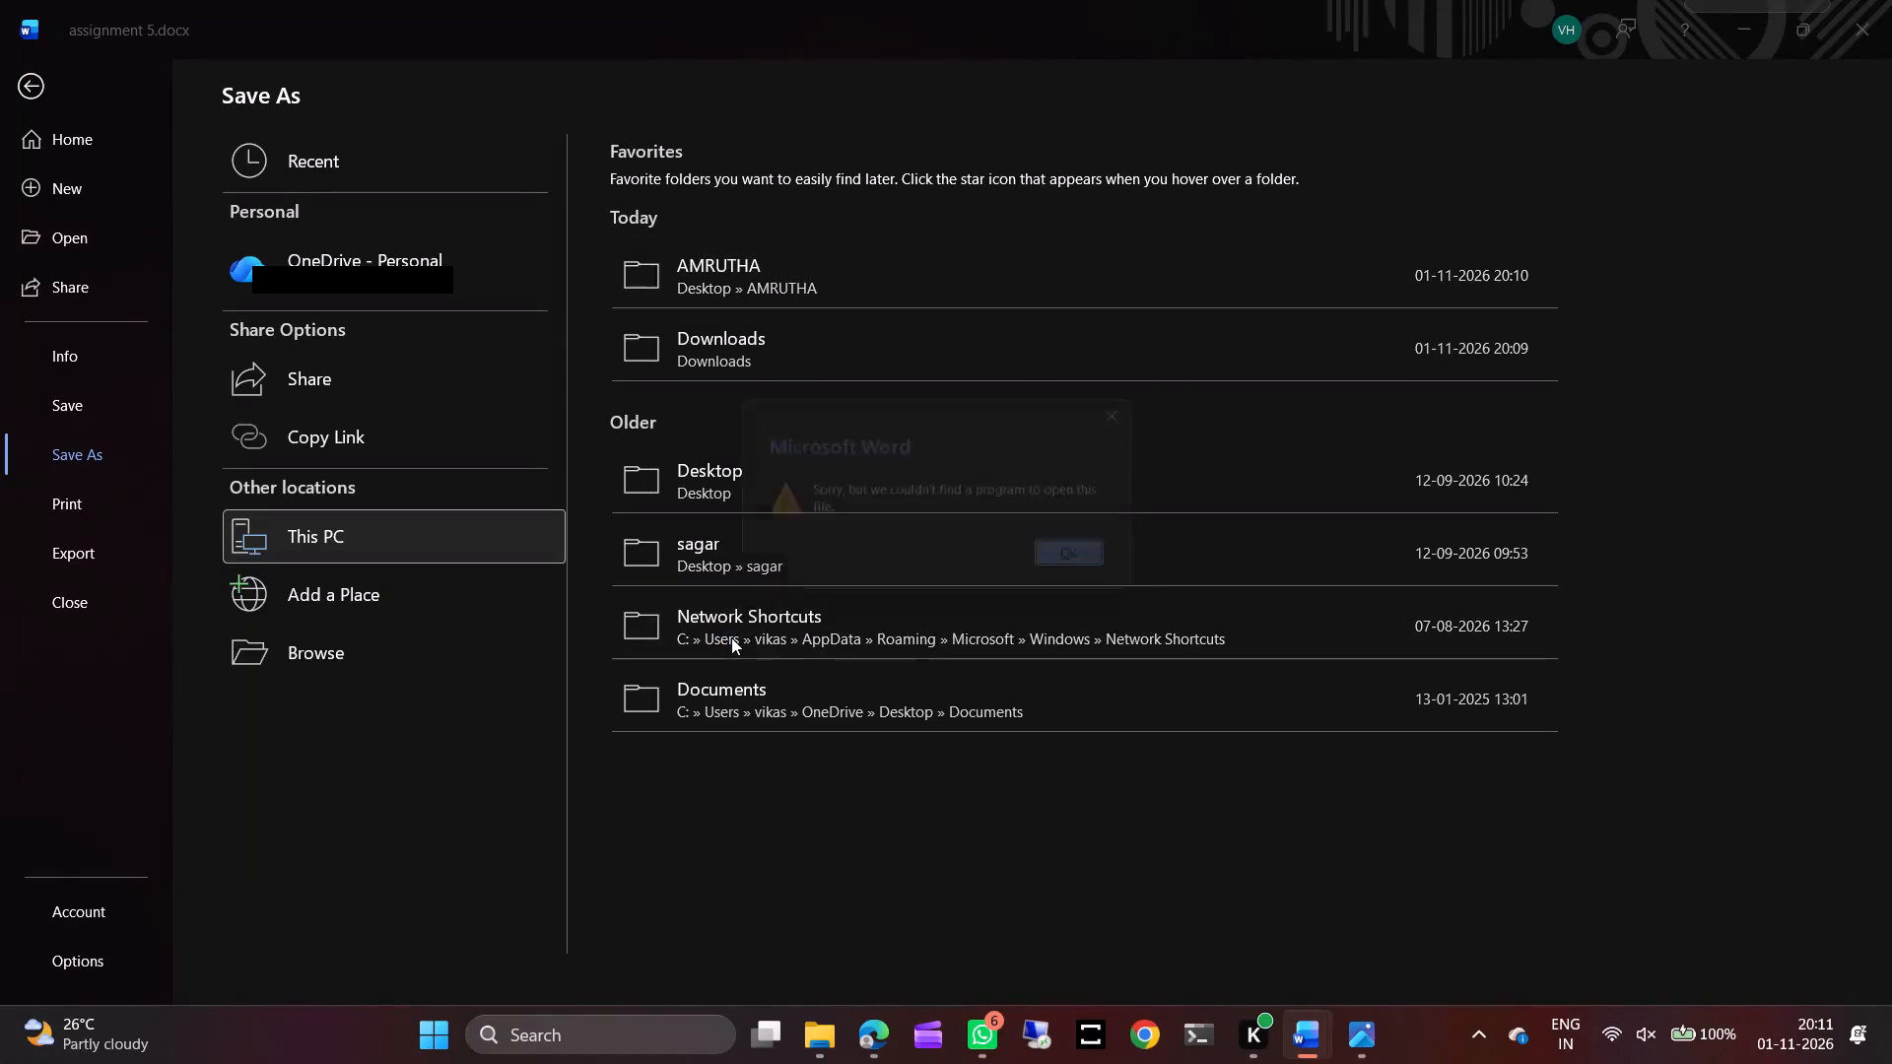
left_click(1082, 557)
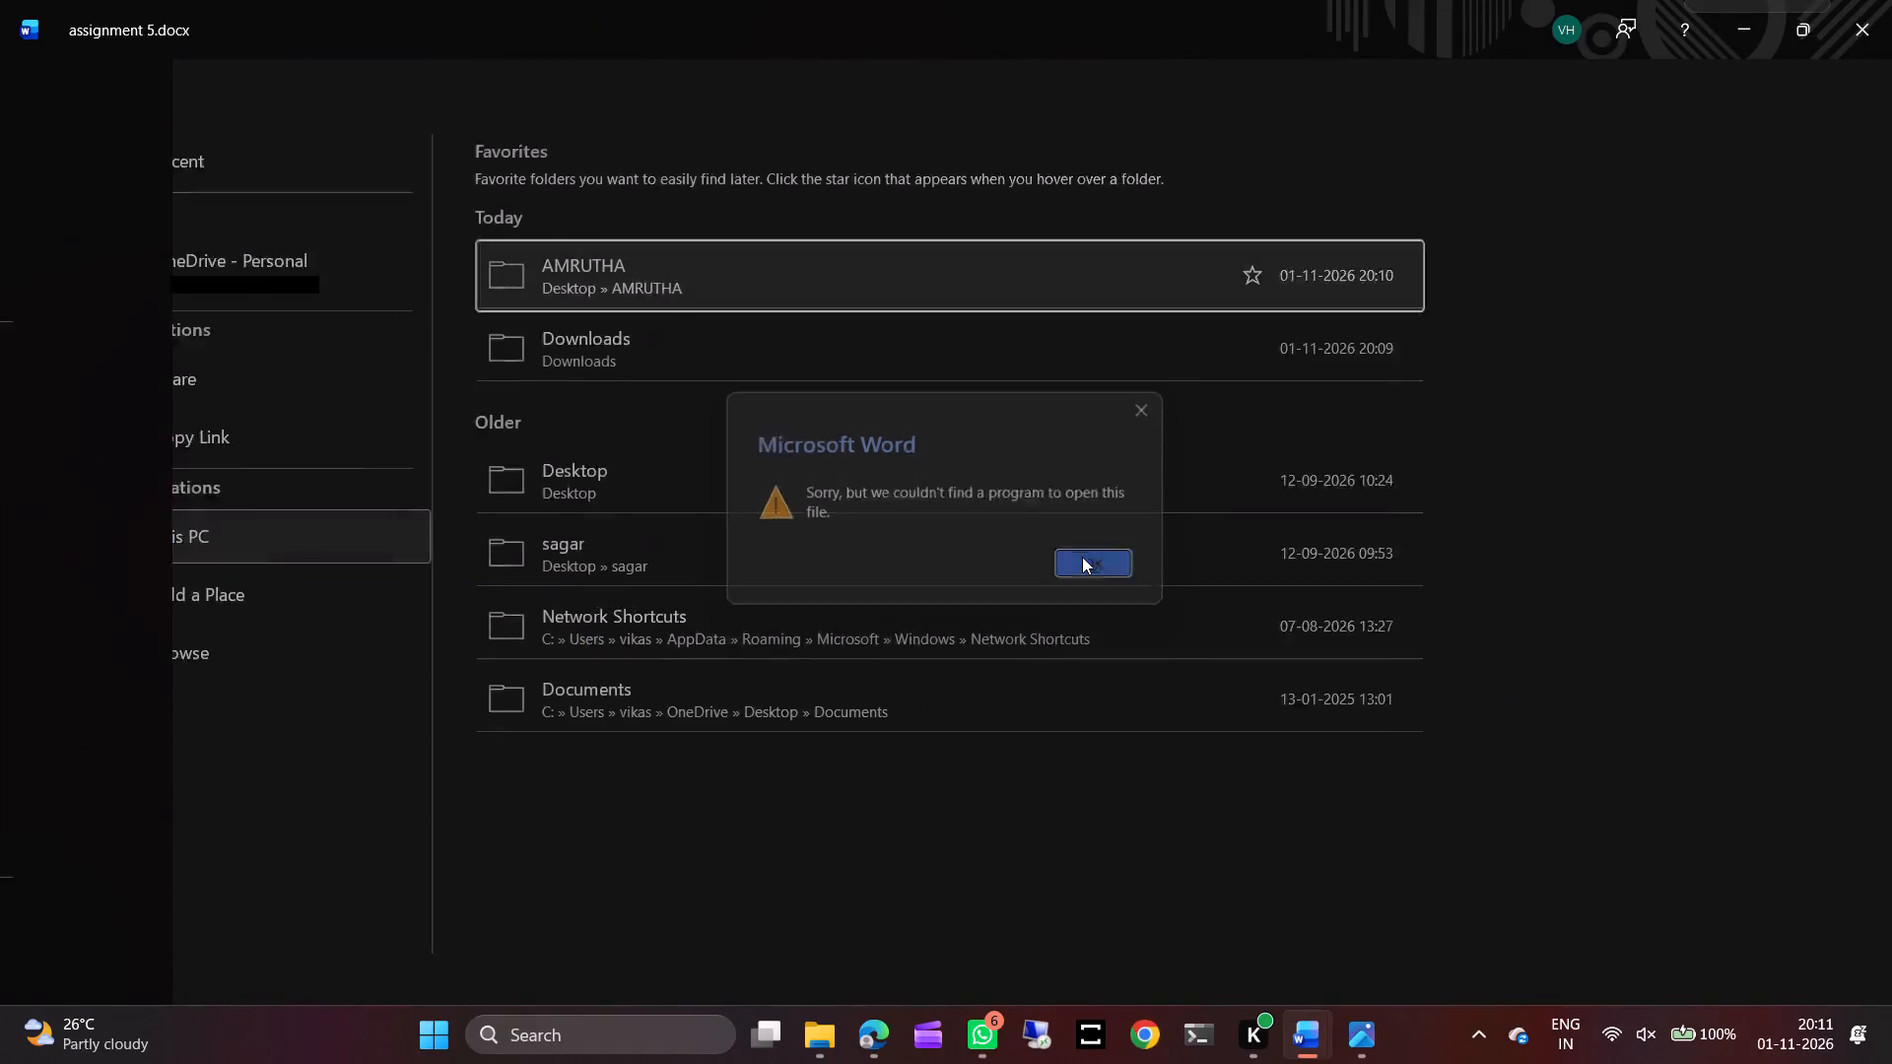
Switch to File Explorer and look through the recent files for the saved HARSHA PDFs.
left_click(818, 1042)
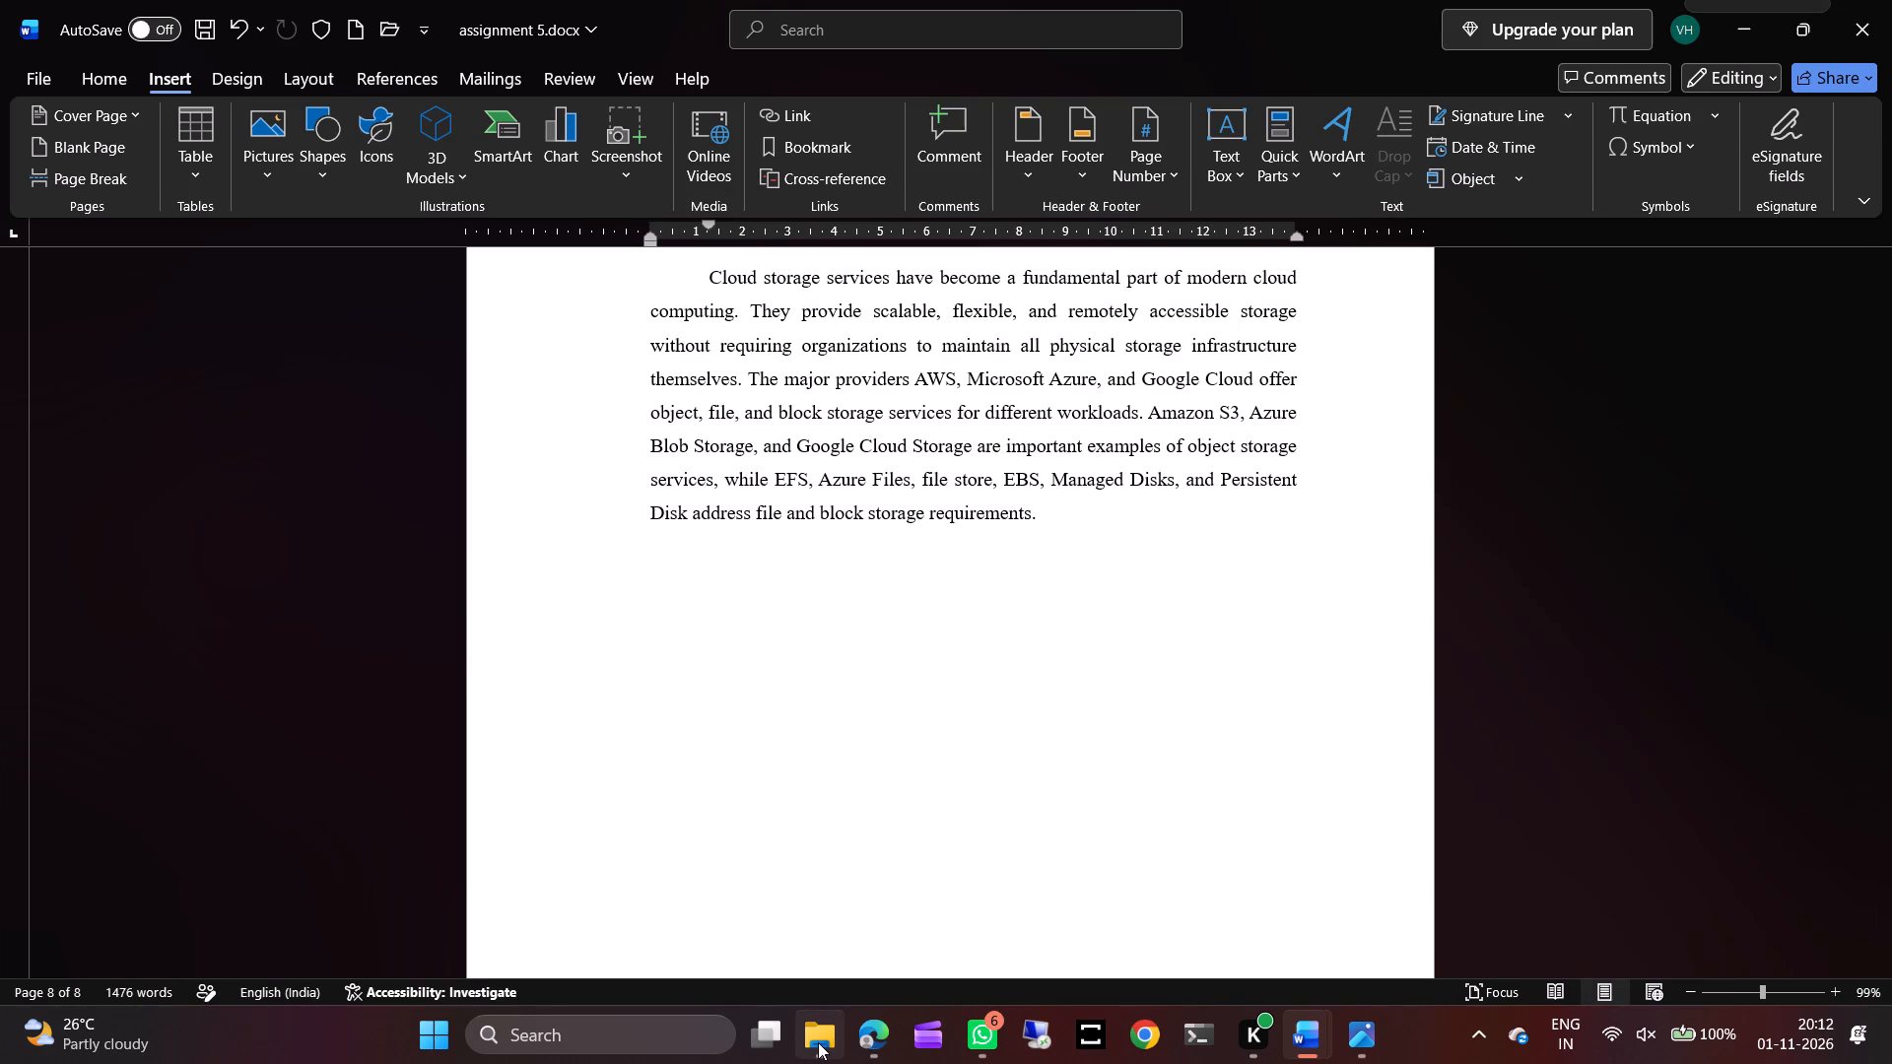
scroll(658, 763, "down", 2)
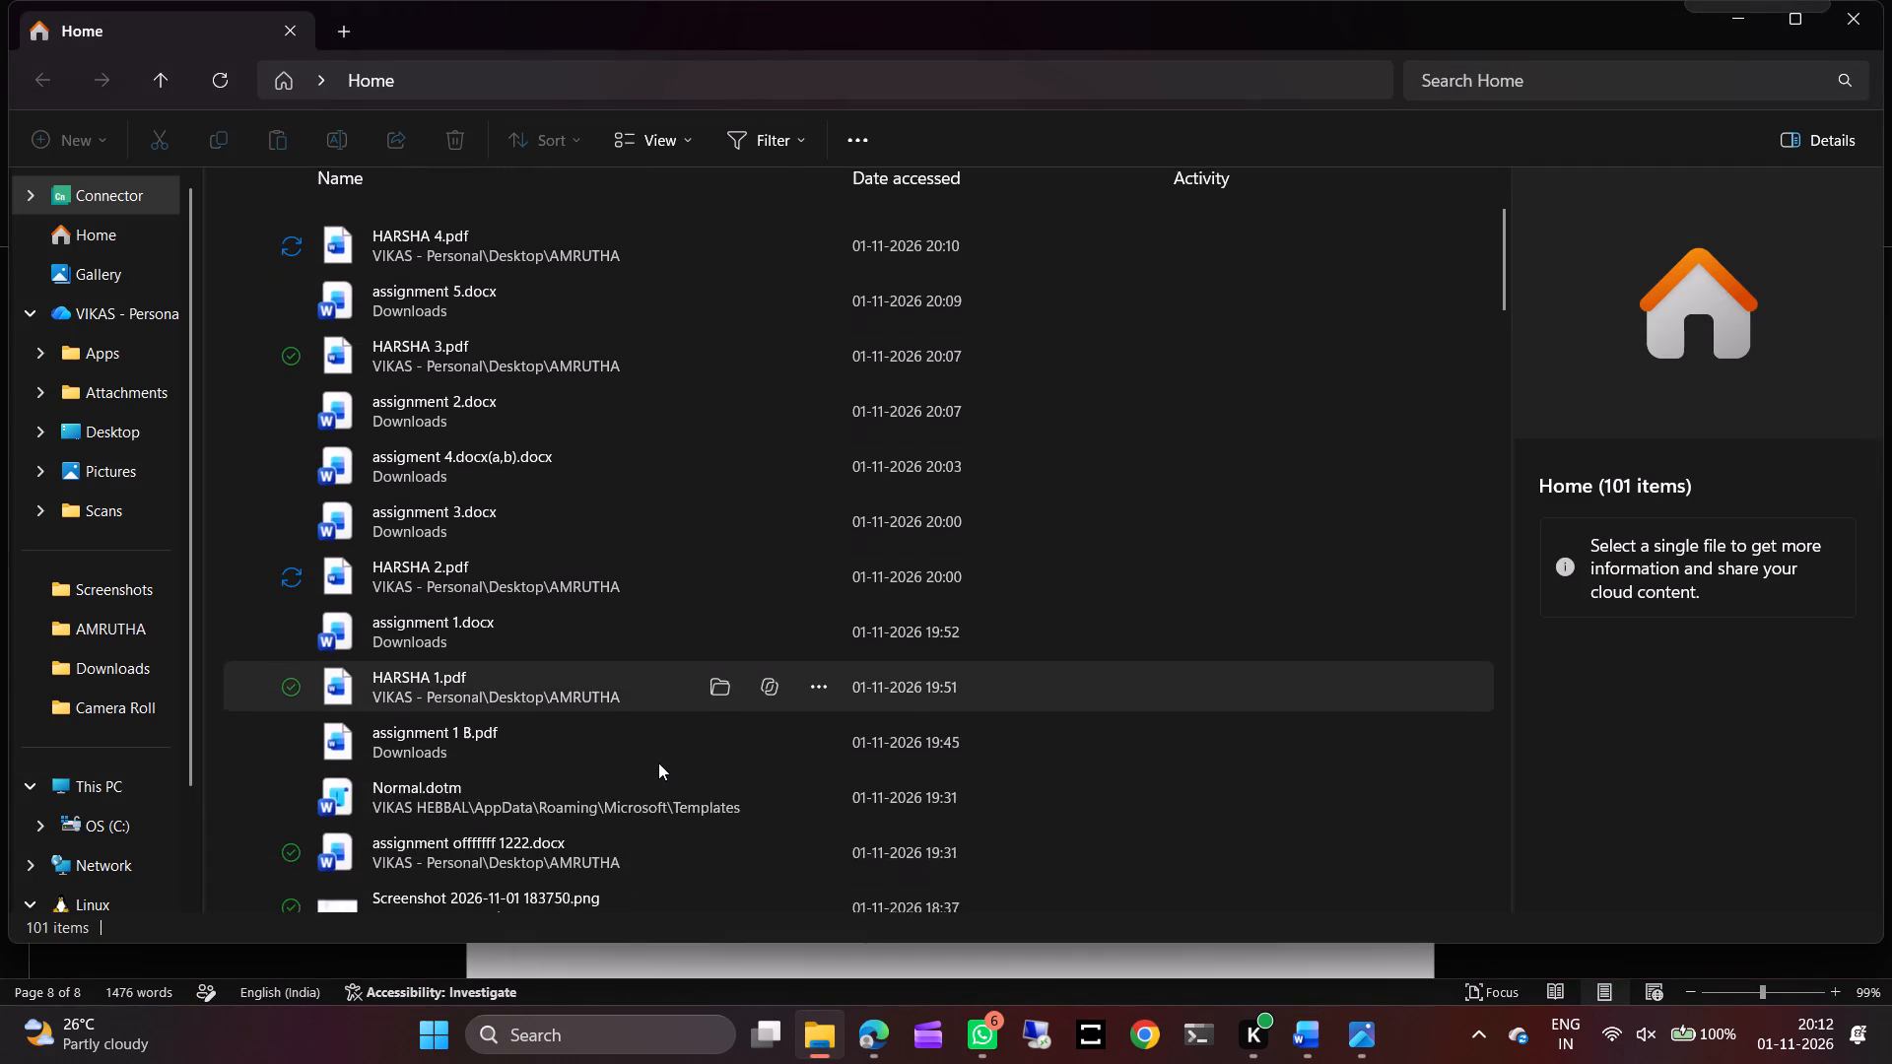
scroll(658, 763, "down", 2)
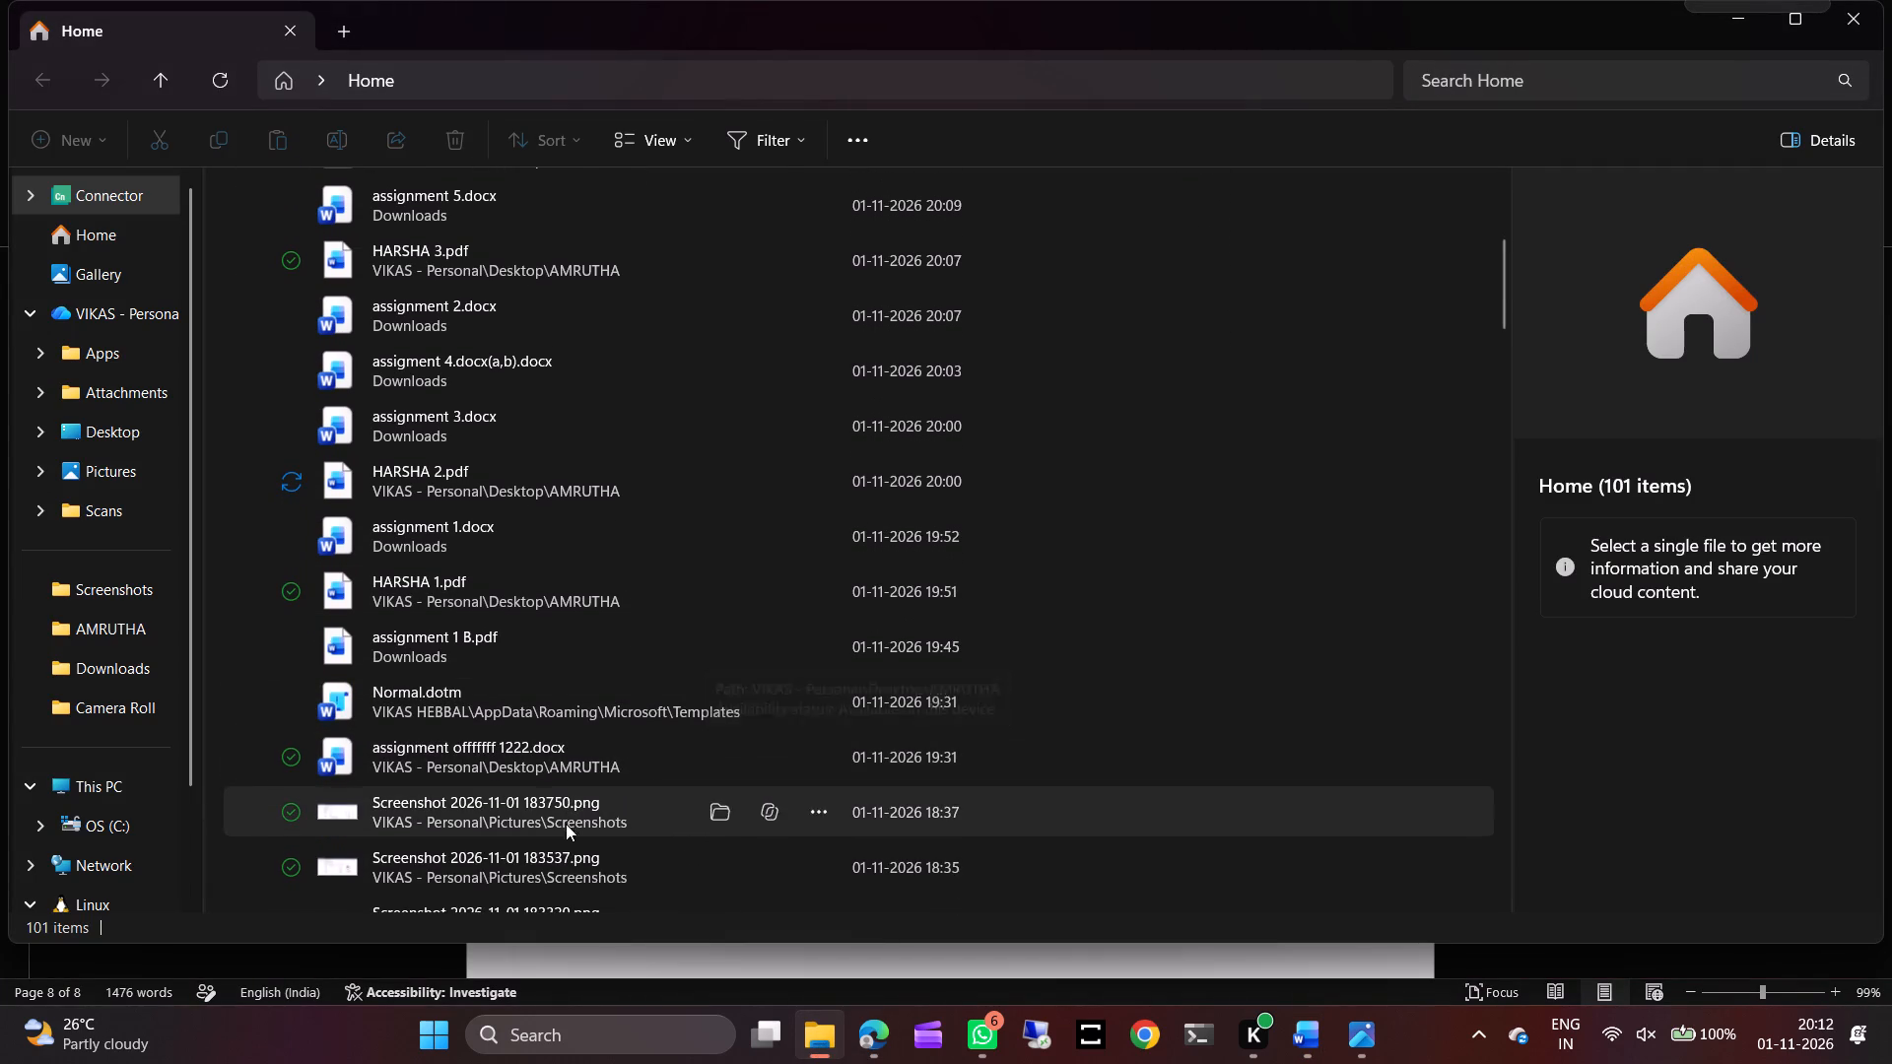
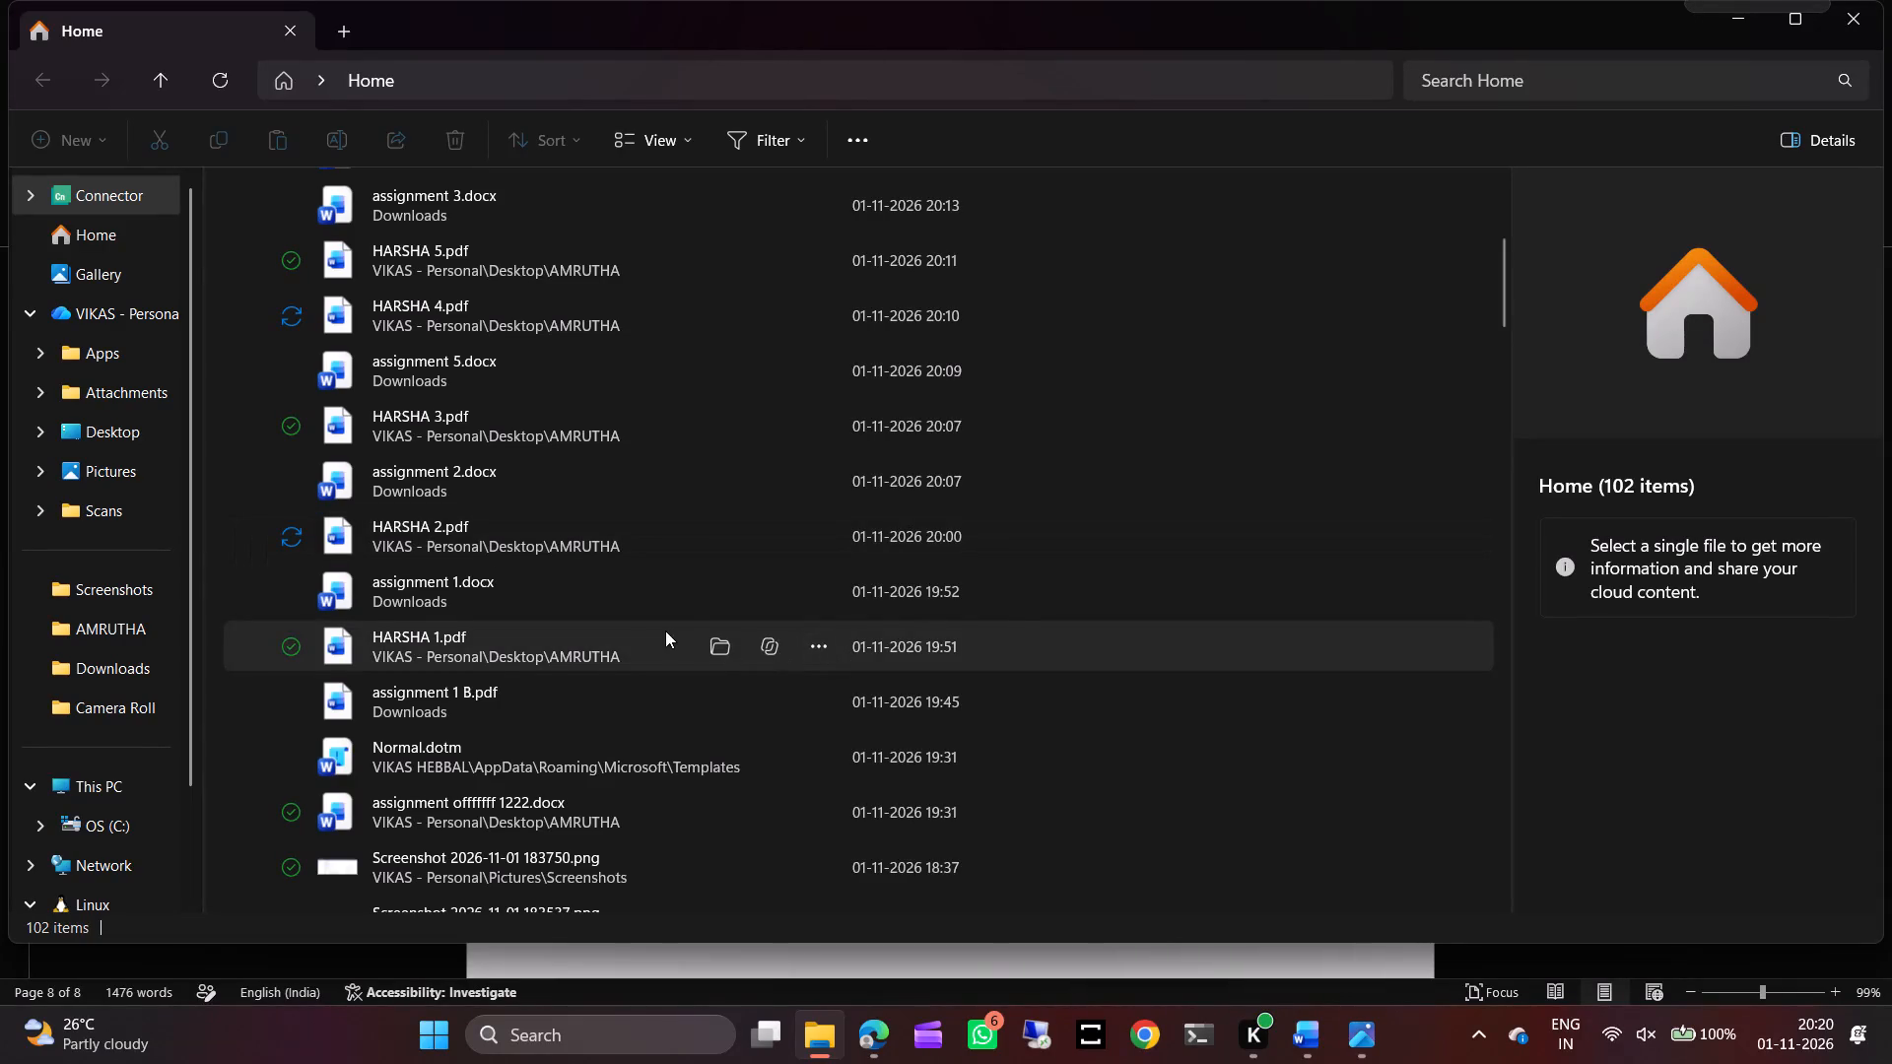
Open the Desktop's AMRUTHA folder in File Explorer, where the numbered HARSHA PDFs are saved.
scroll(620, 650, "down", 1)
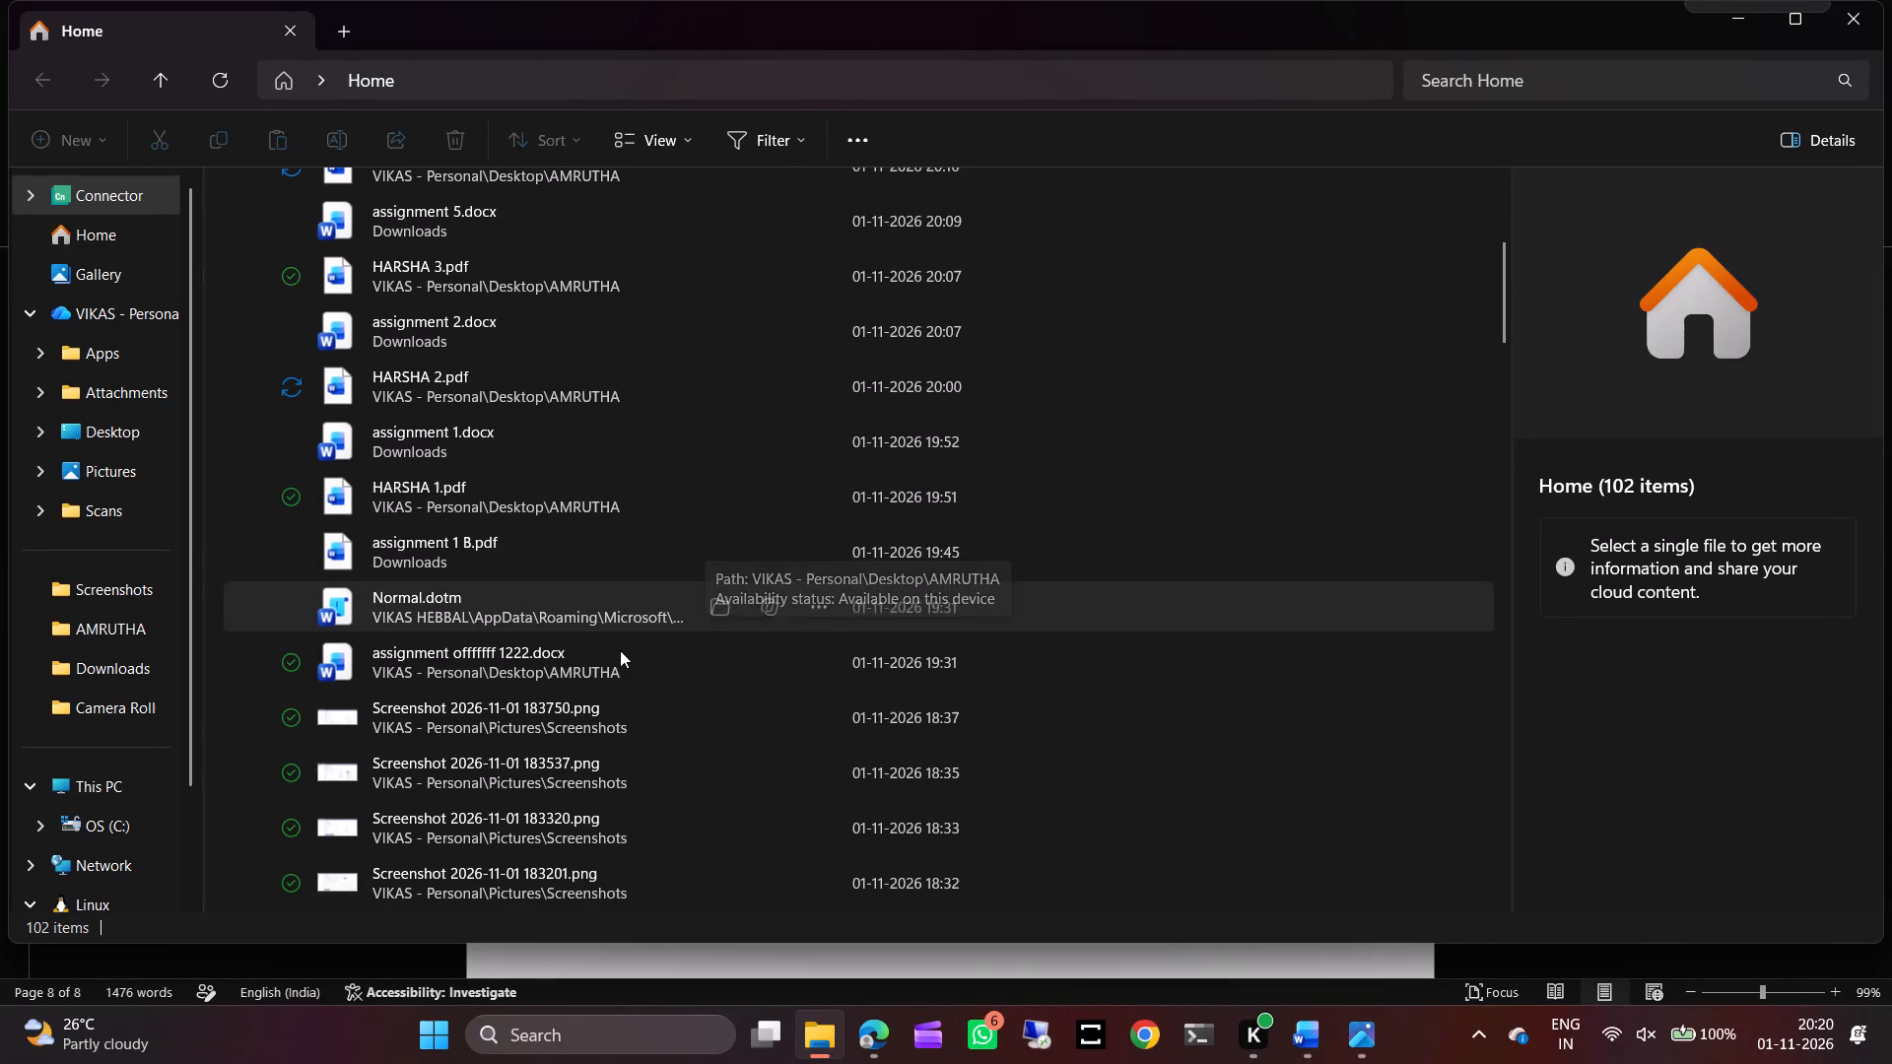
scroll(620, 650, "down", 2)
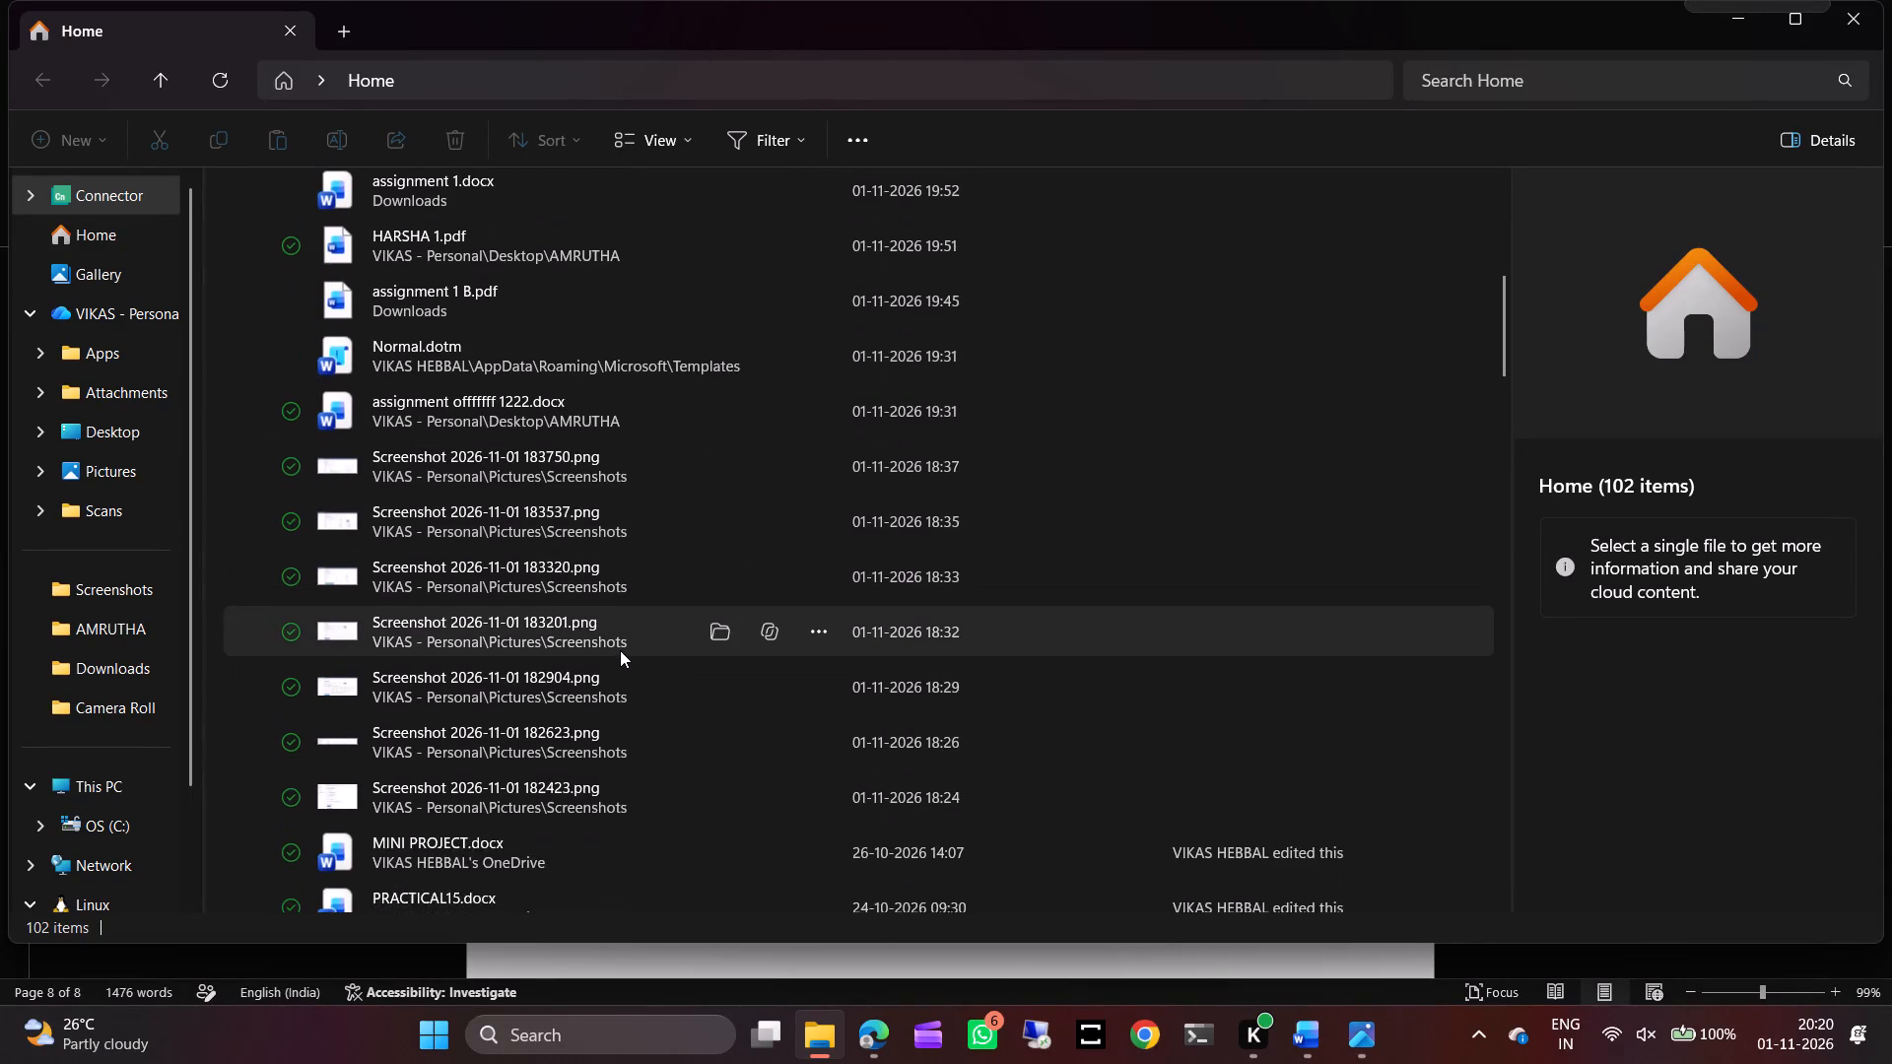
scroll(620, 650, "down", 1)
scroll(620, 650, "left", 1)
scroll(620, 650, "up", 3)
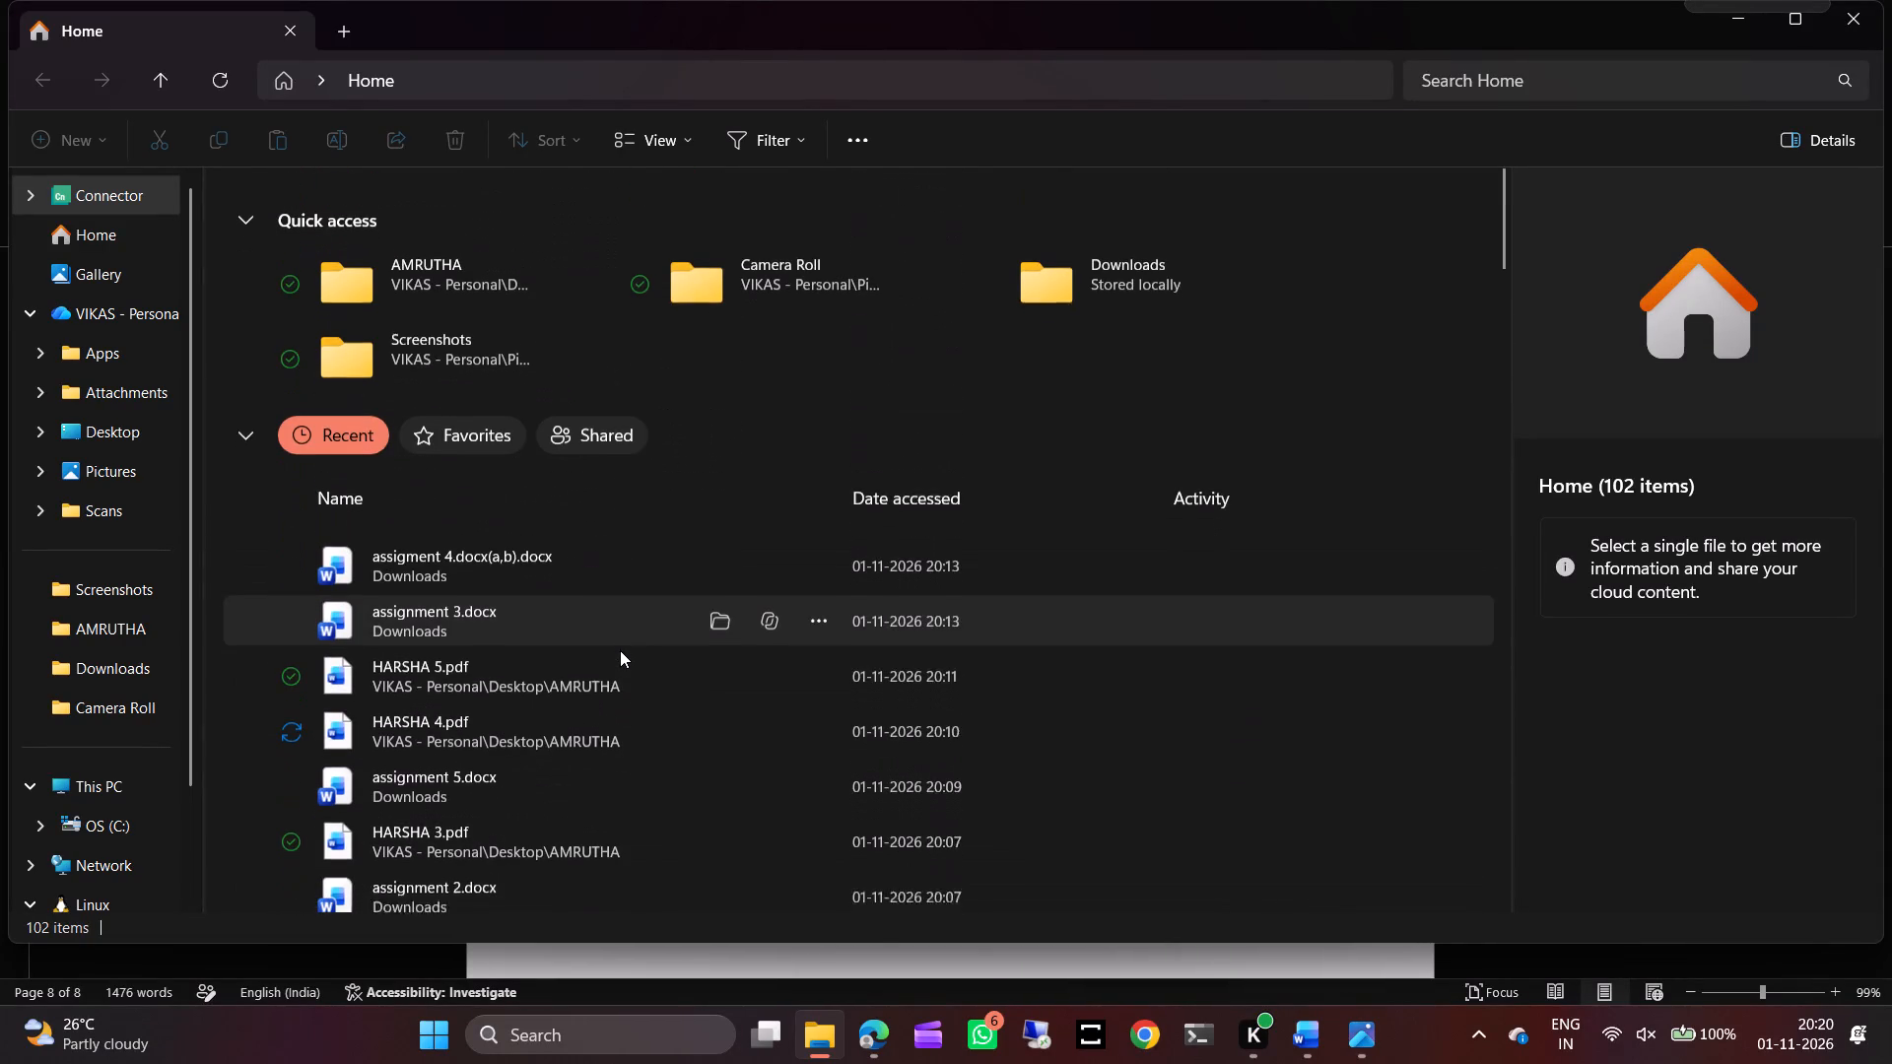
double_click(435, 263)
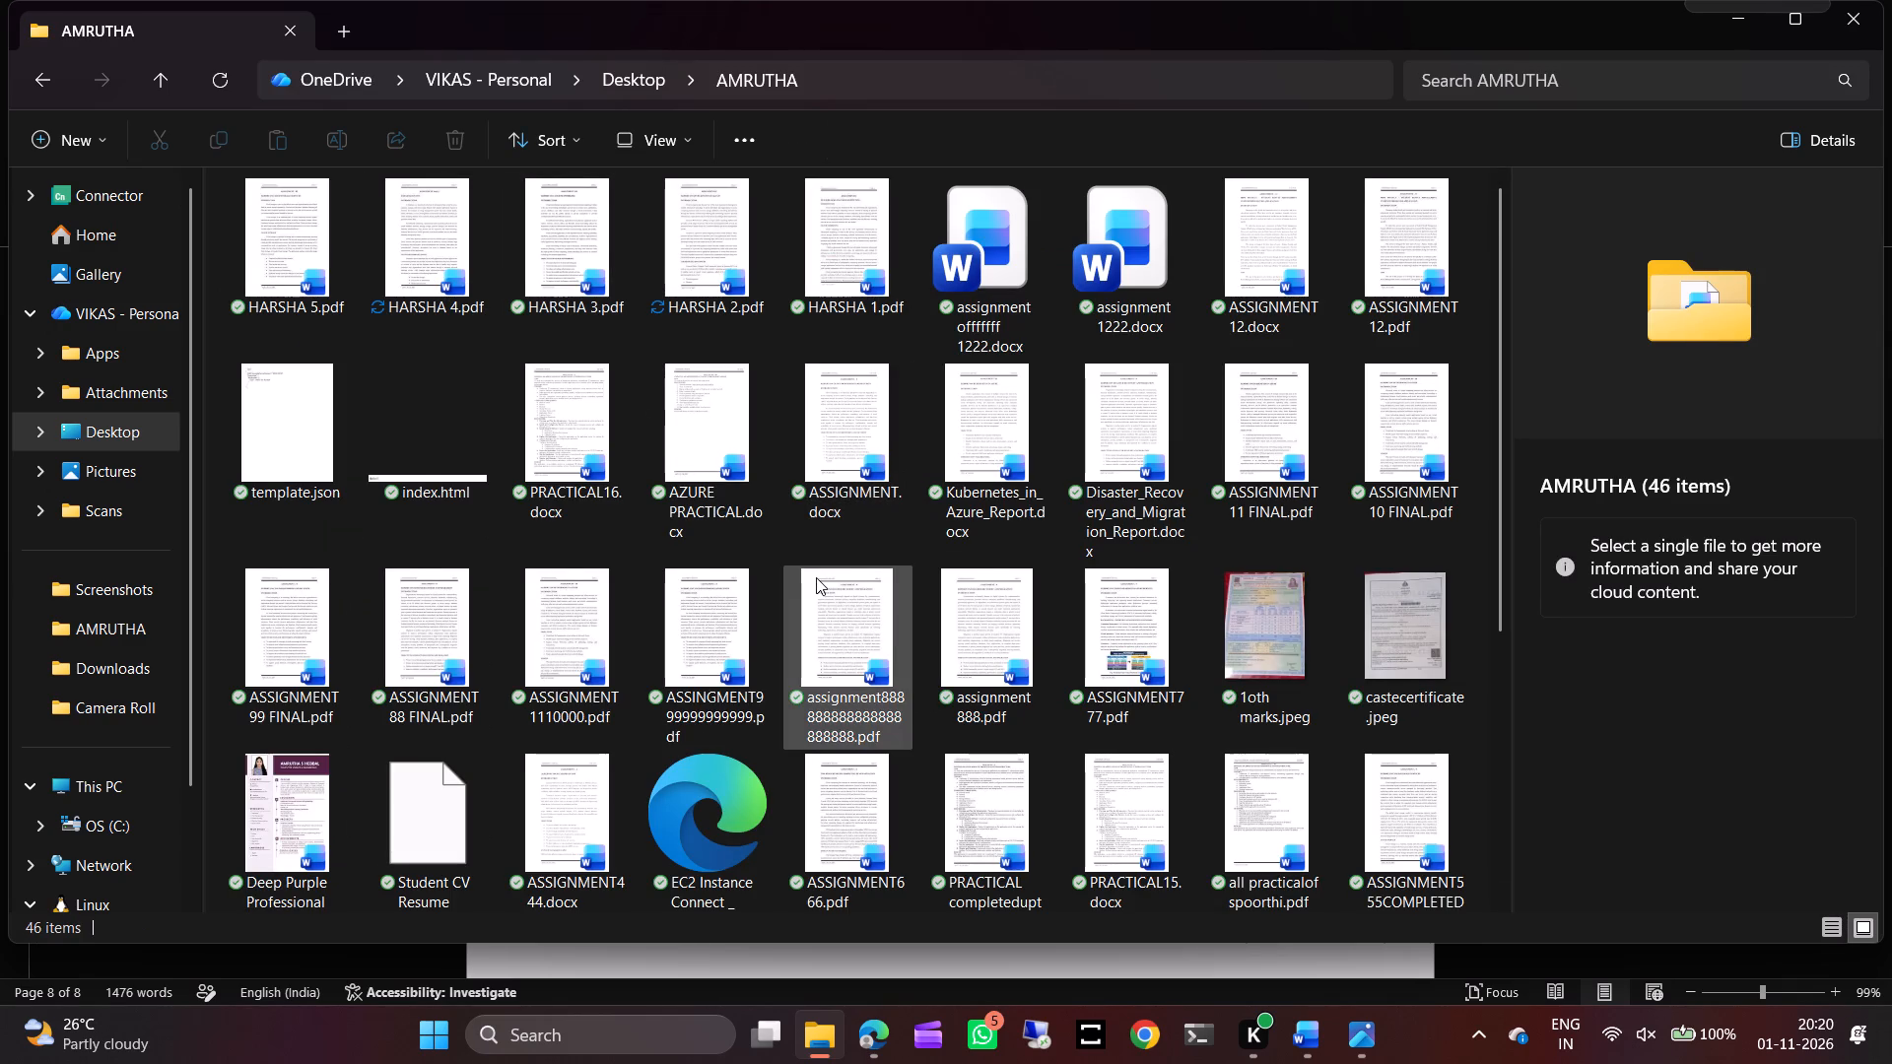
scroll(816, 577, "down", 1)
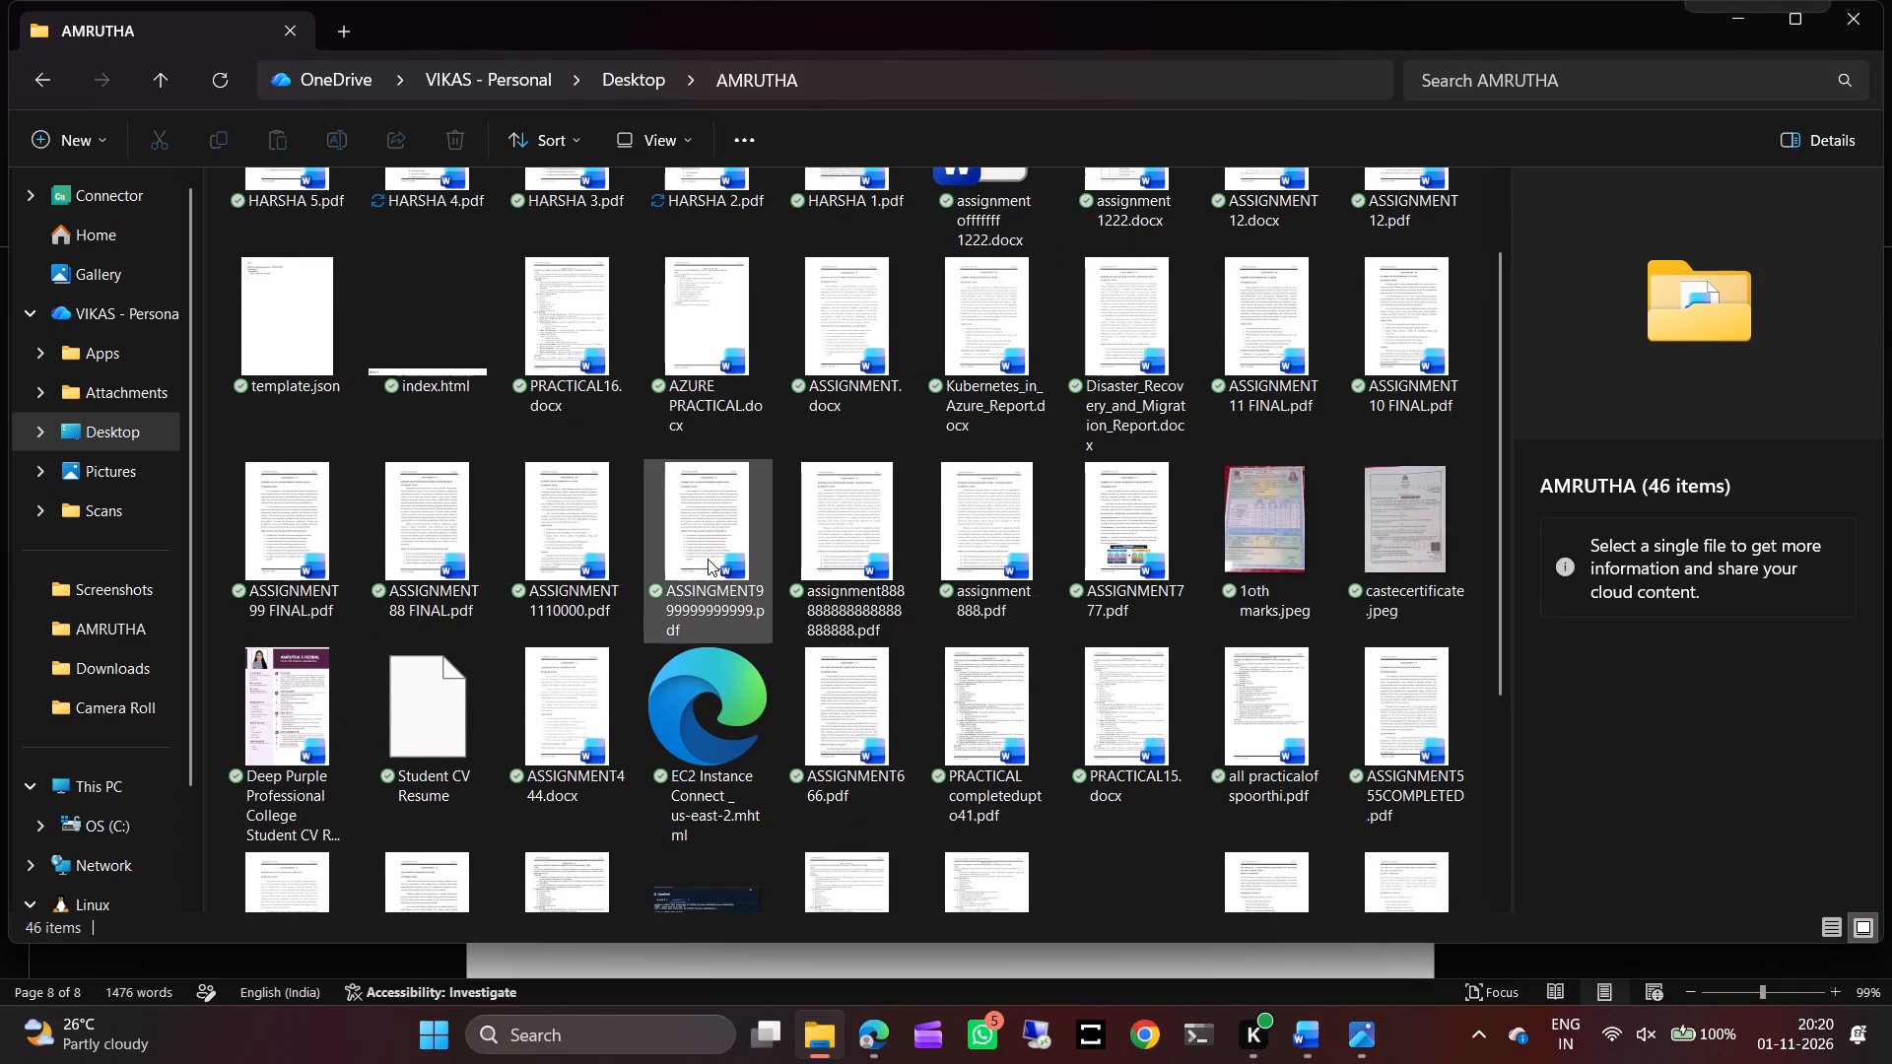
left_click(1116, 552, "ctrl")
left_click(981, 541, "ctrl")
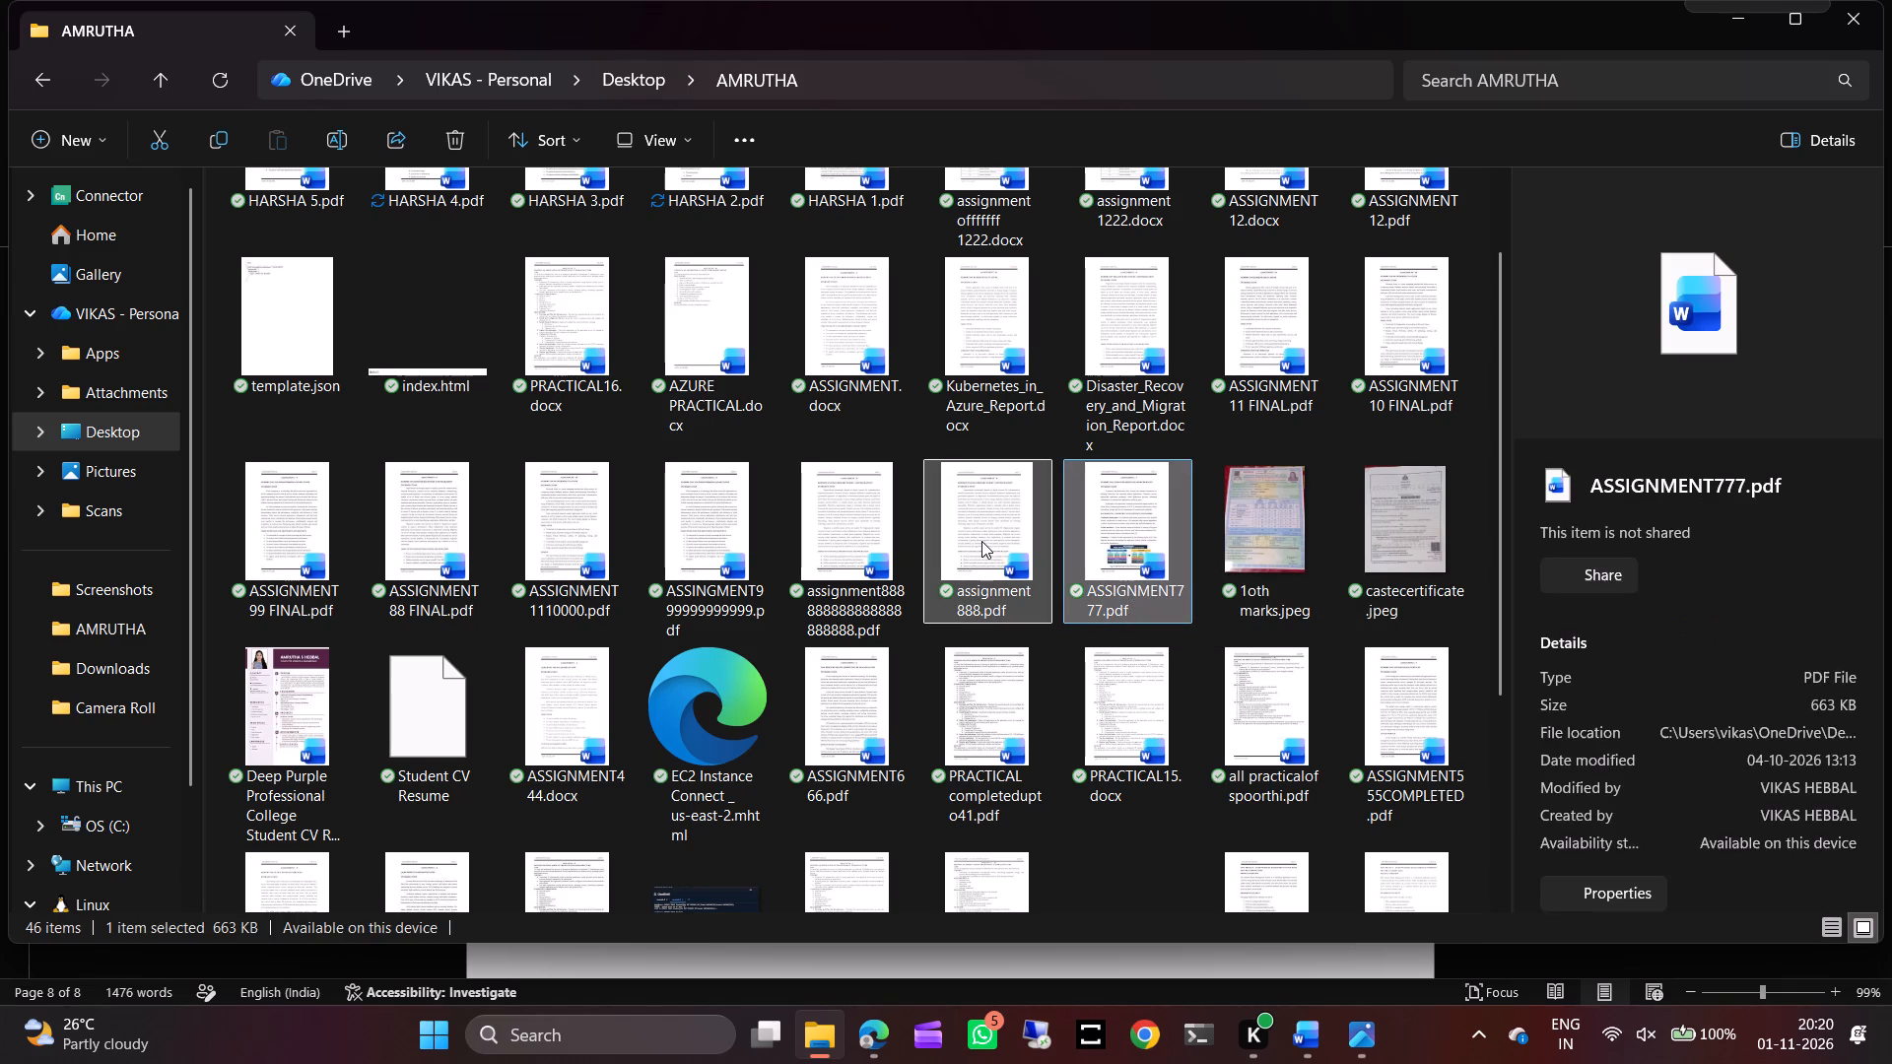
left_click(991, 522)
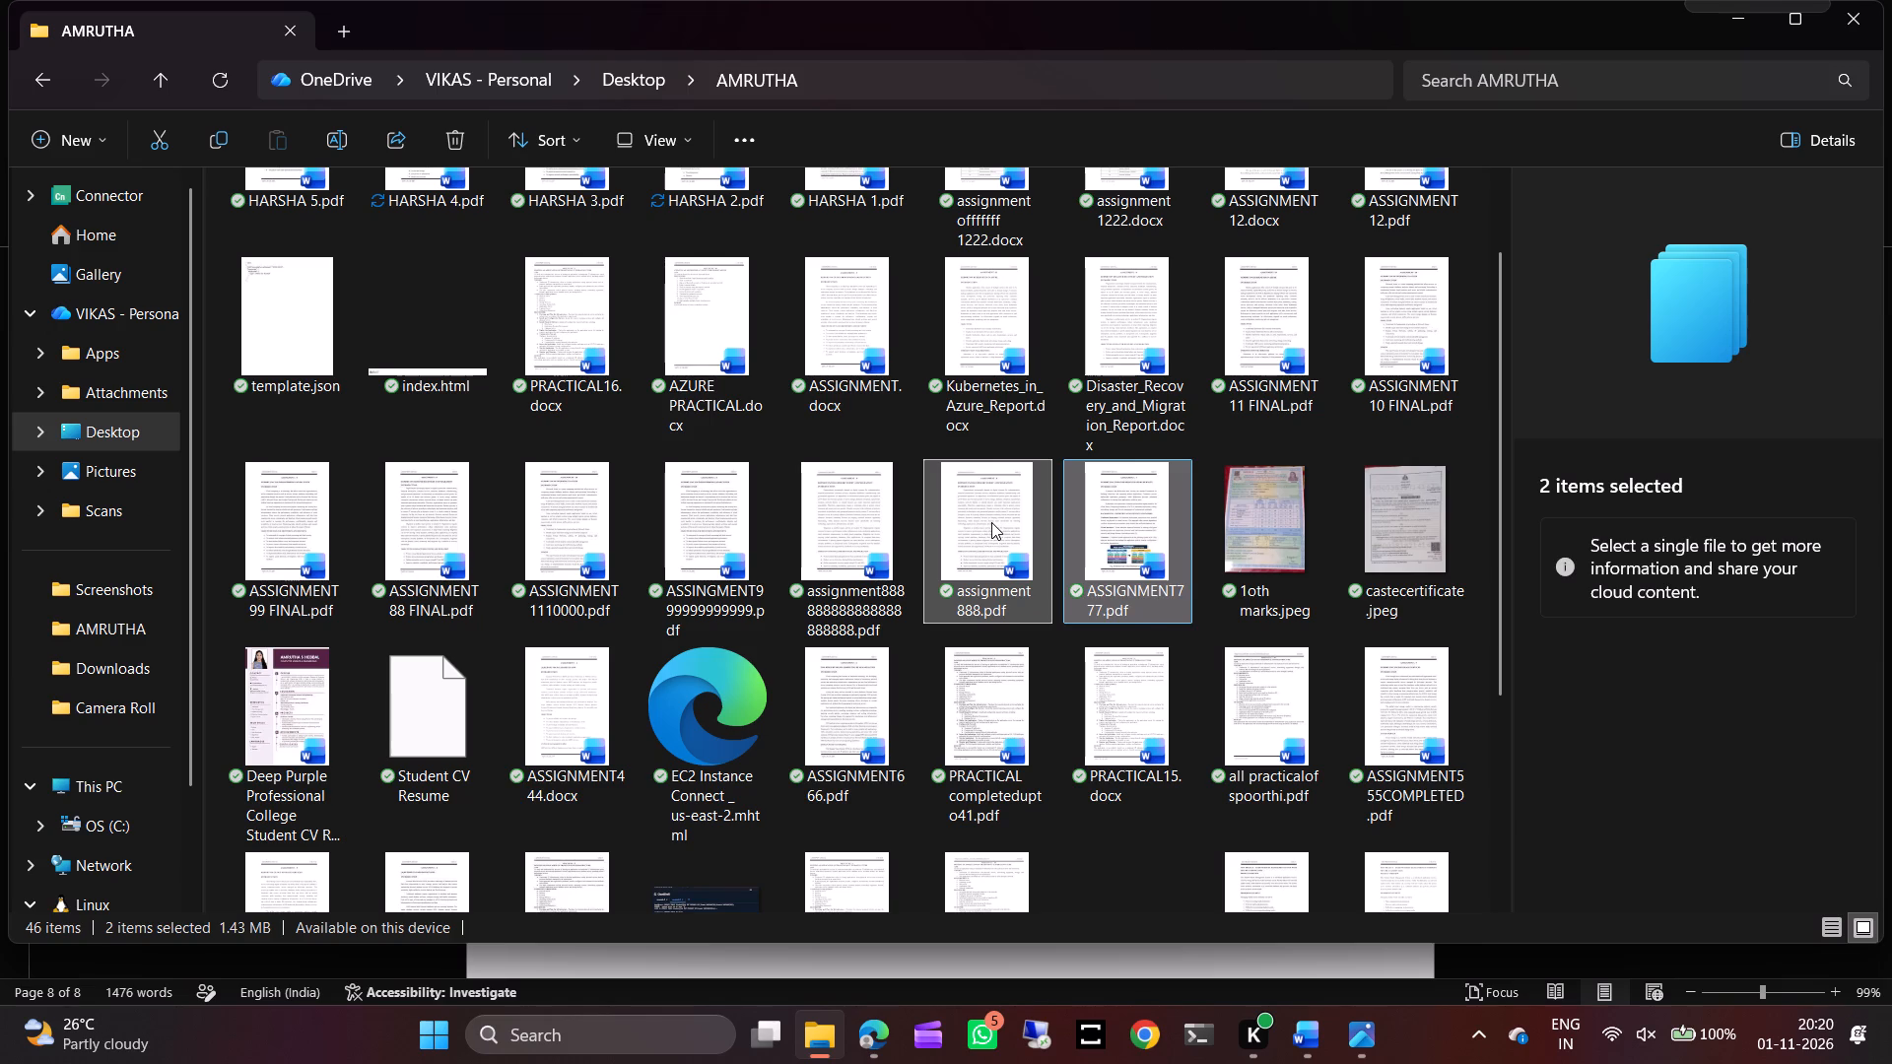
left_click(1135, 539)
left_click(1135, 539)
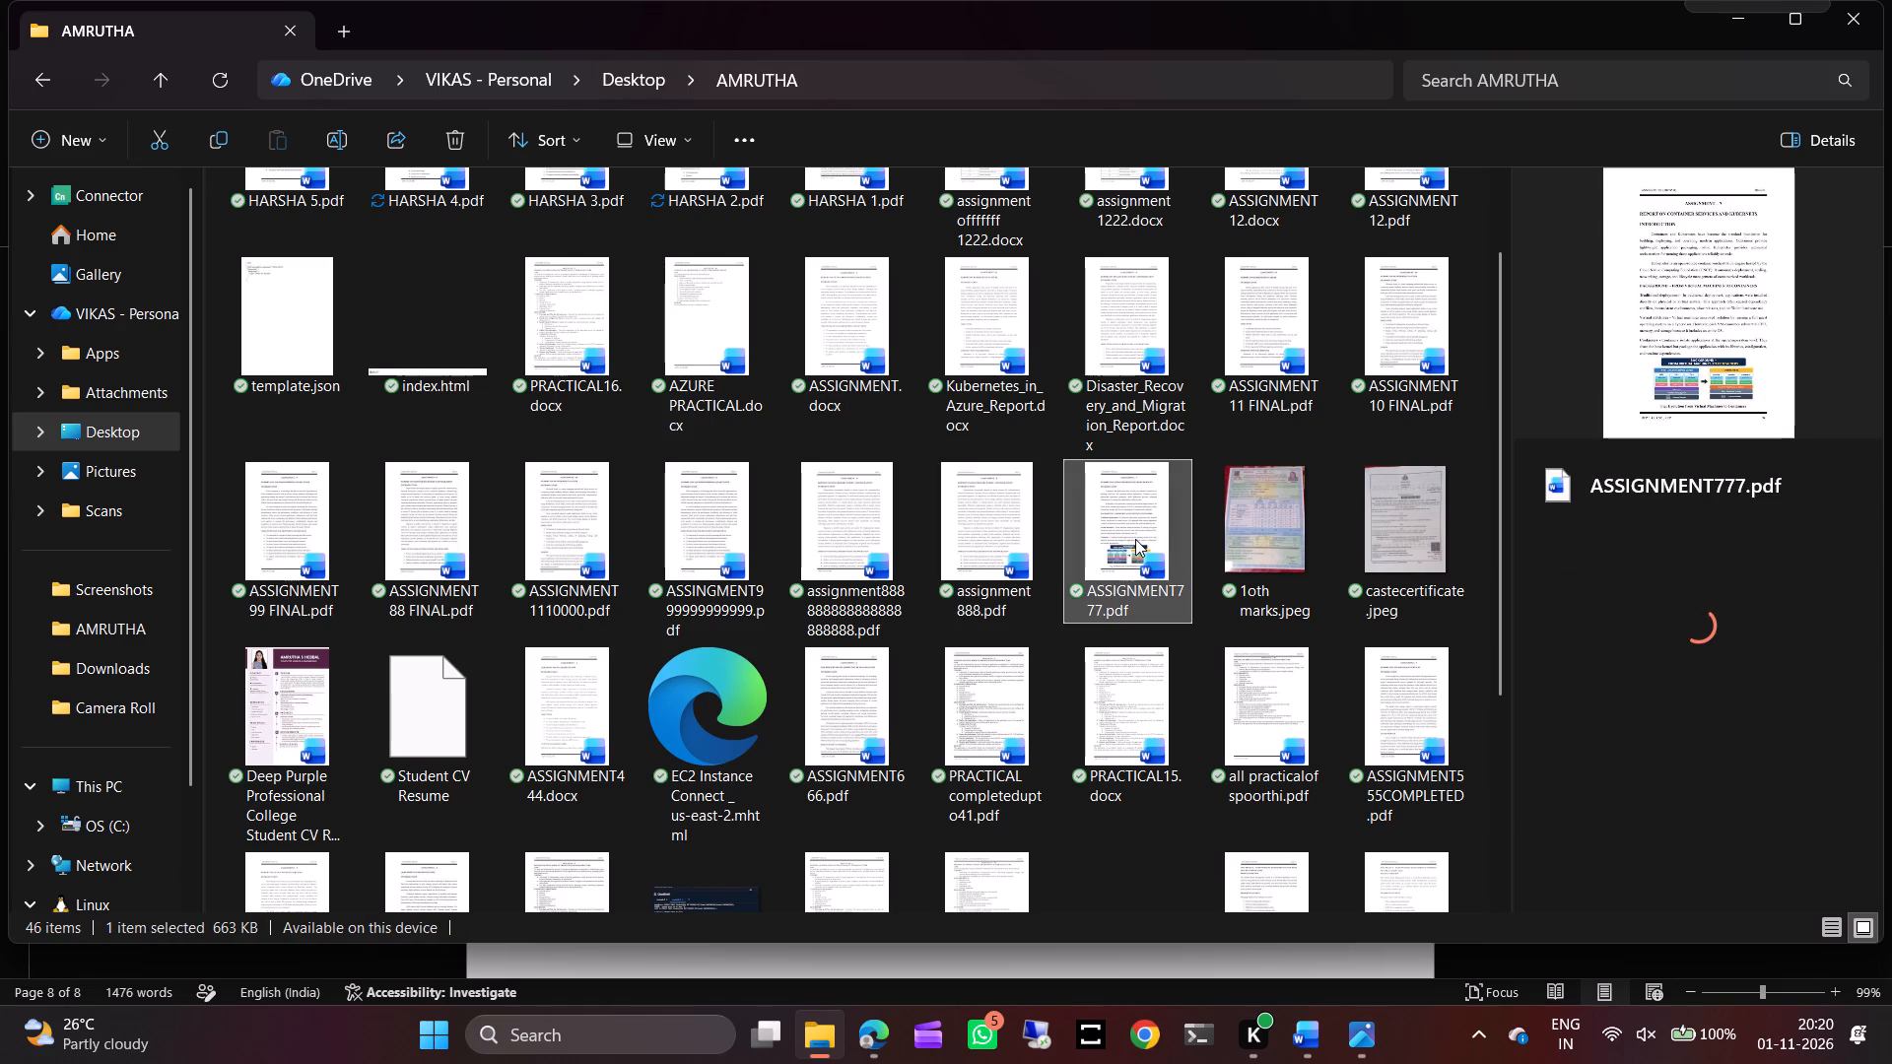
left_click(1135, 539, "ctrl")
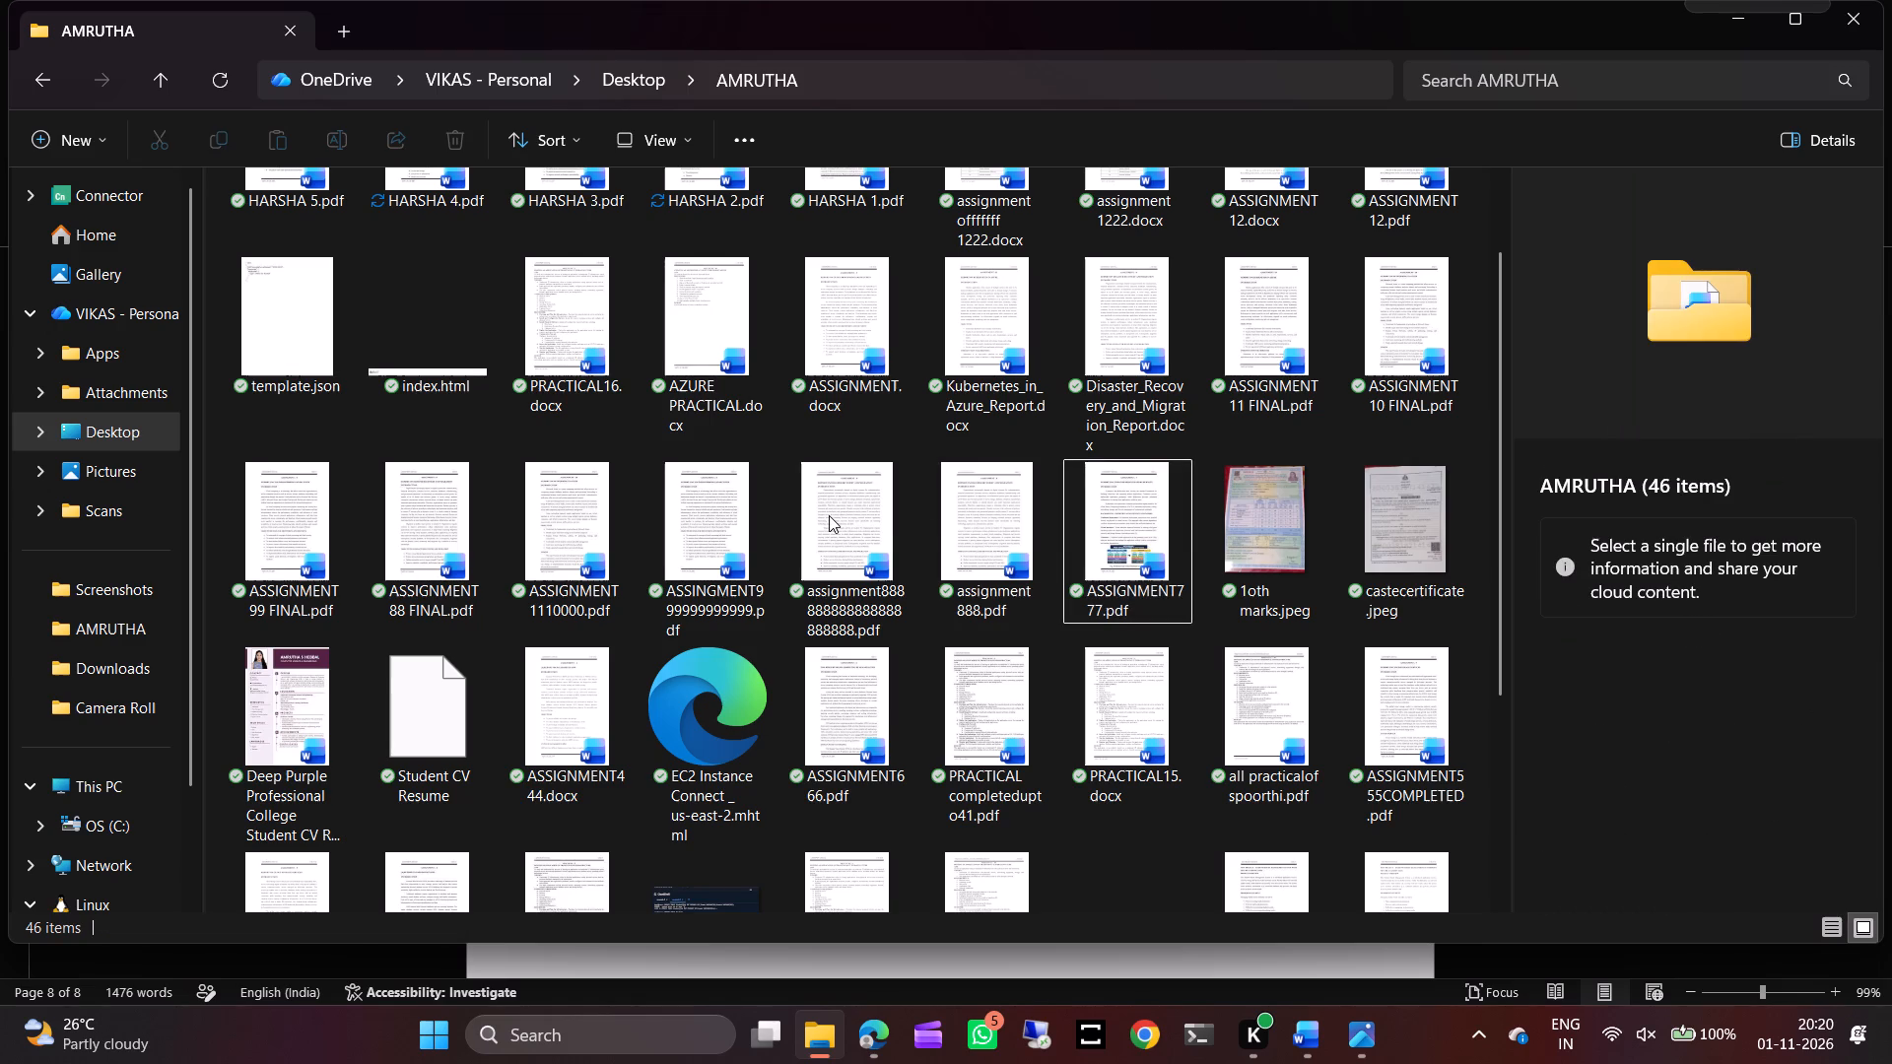
Copy the long-named assignment888… PDF, the ASSINGMENT999… PDF and ASSIGNMENT1110000.pdf together from the AMRUTHA folder to the clipboard.
left_click(829, 515, "ctrl")
left_click(725, 513, "ctrl")
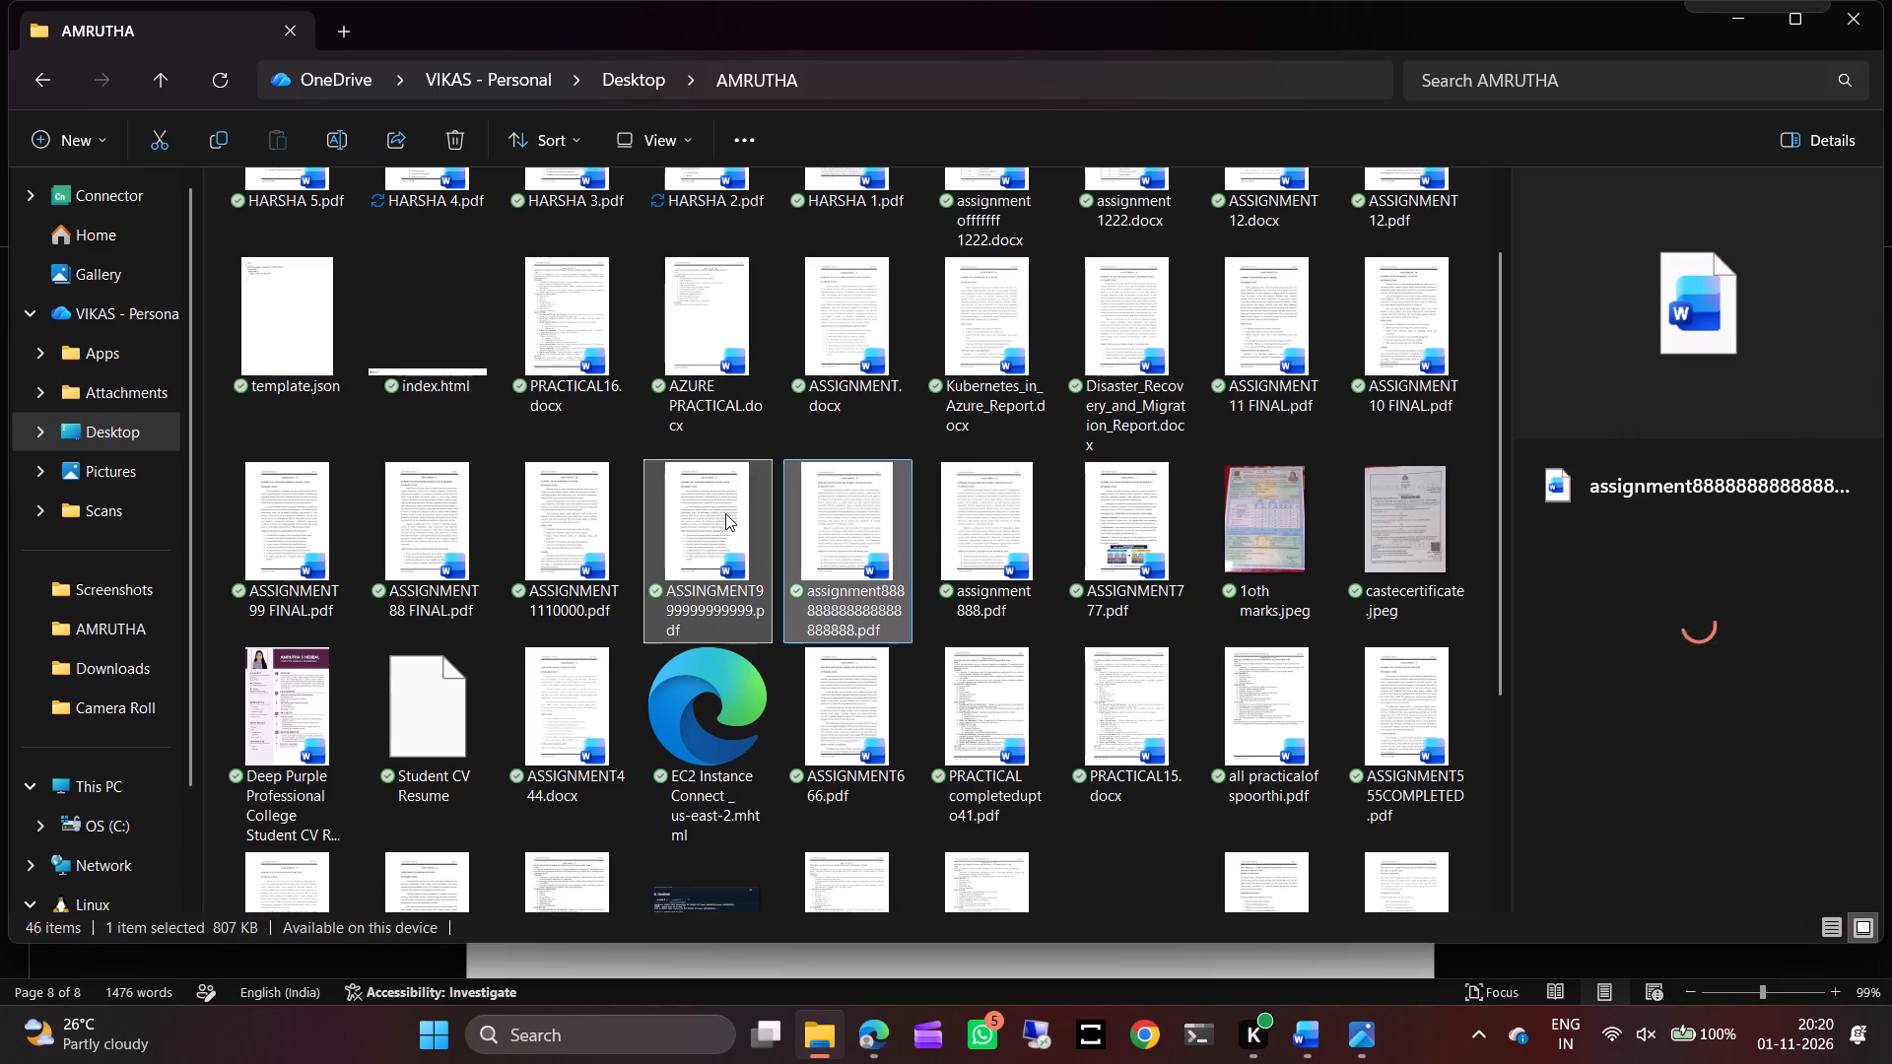
left_click(613, 508, "ctrl")
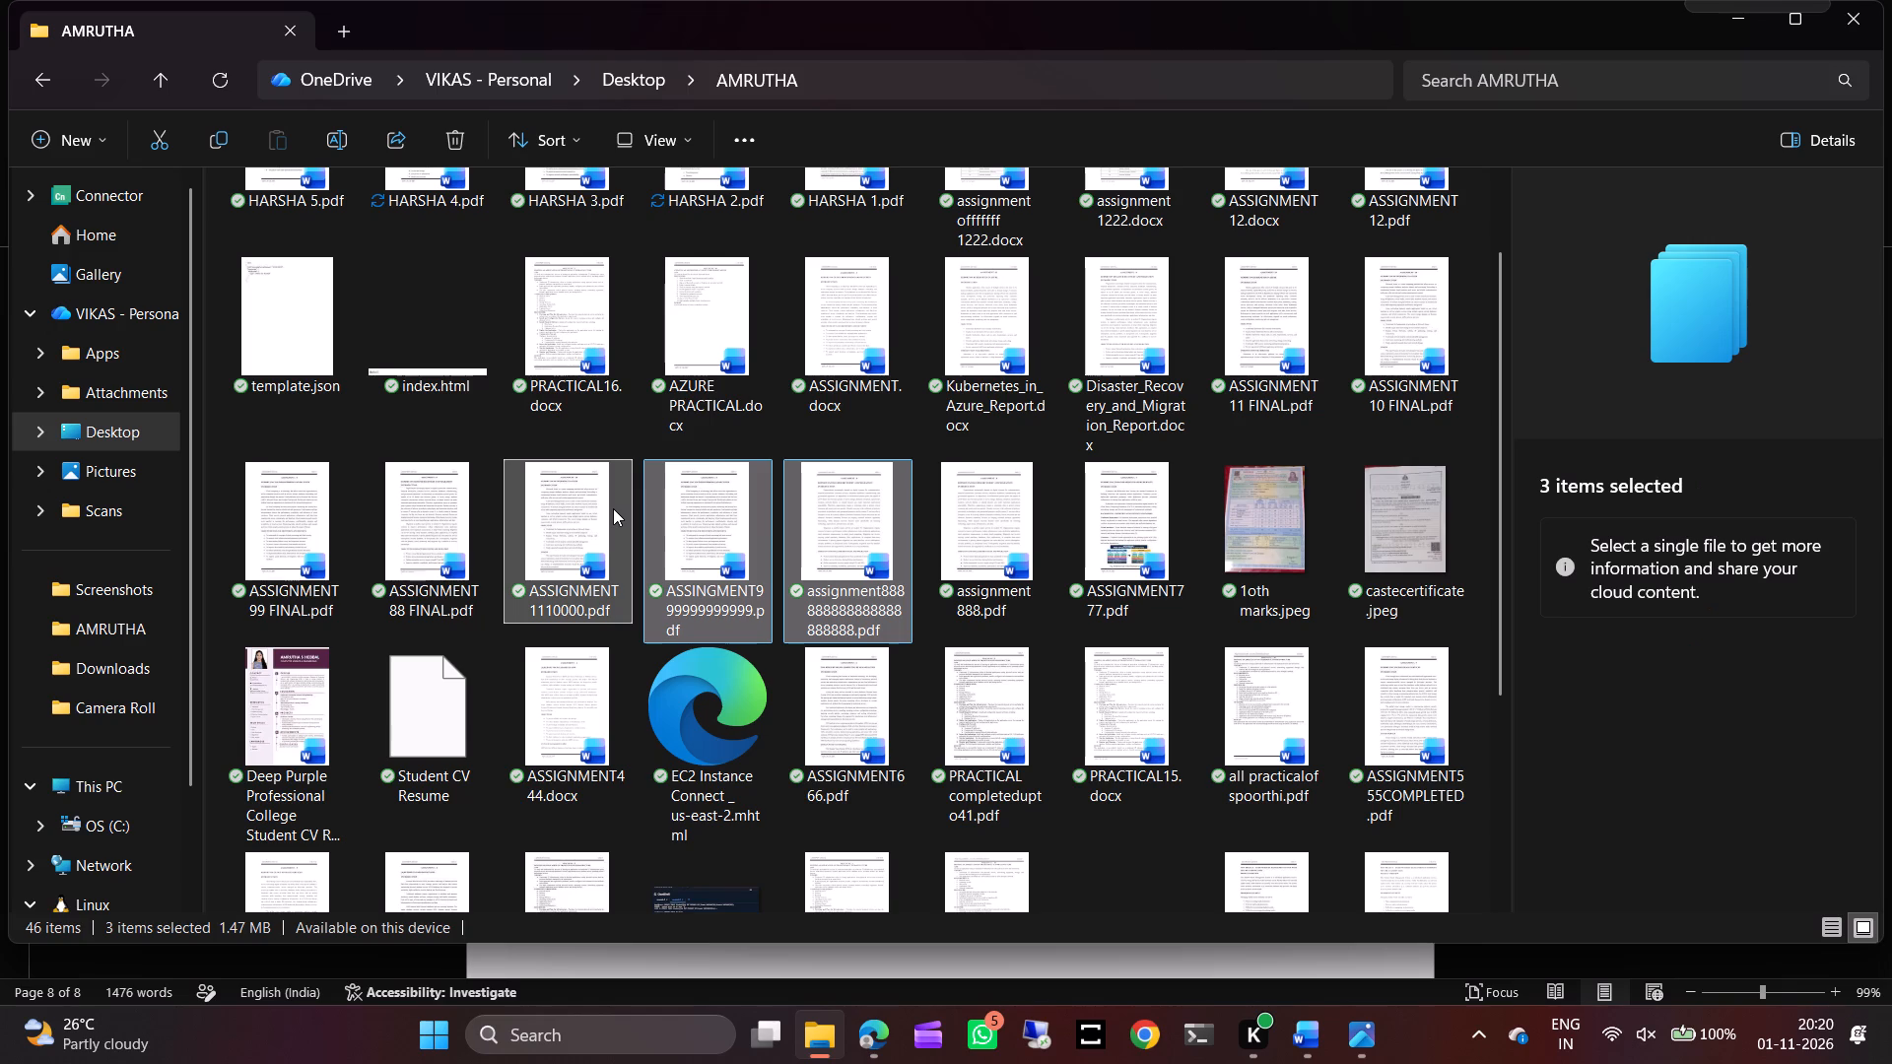
key("ctrl+c")
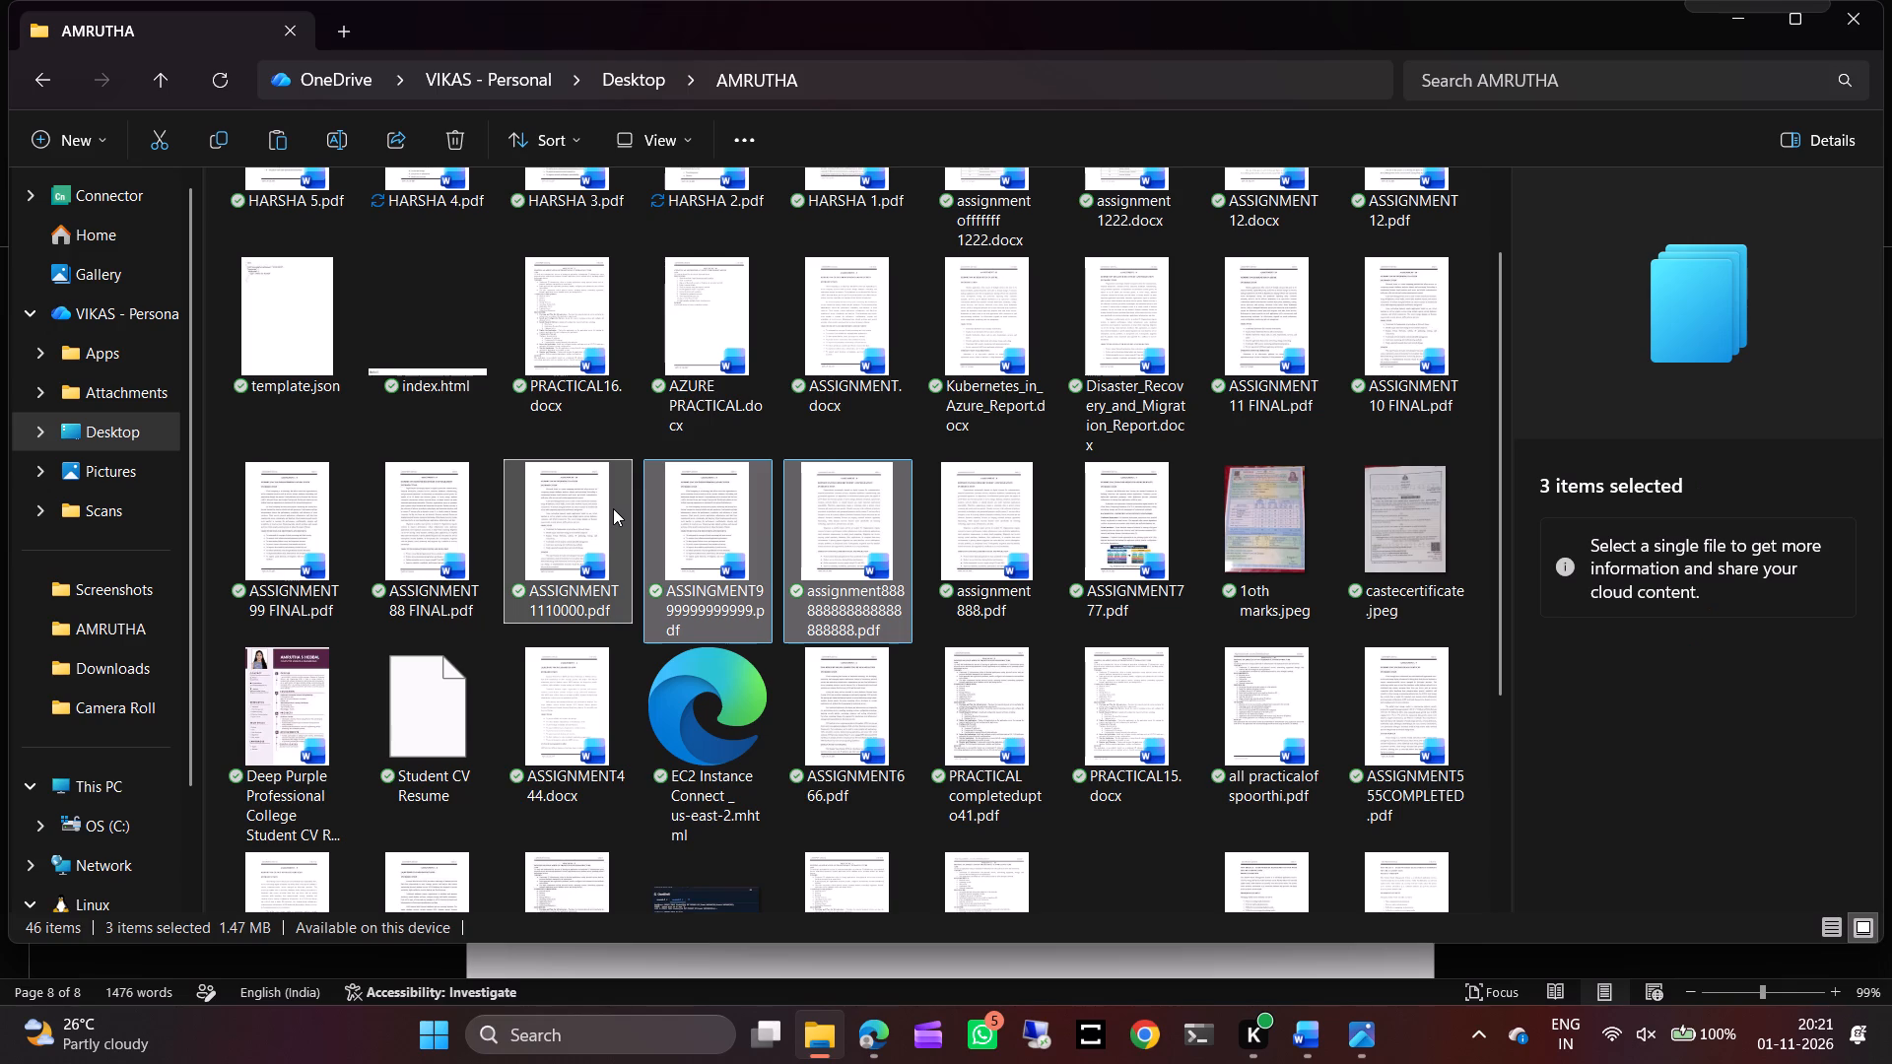
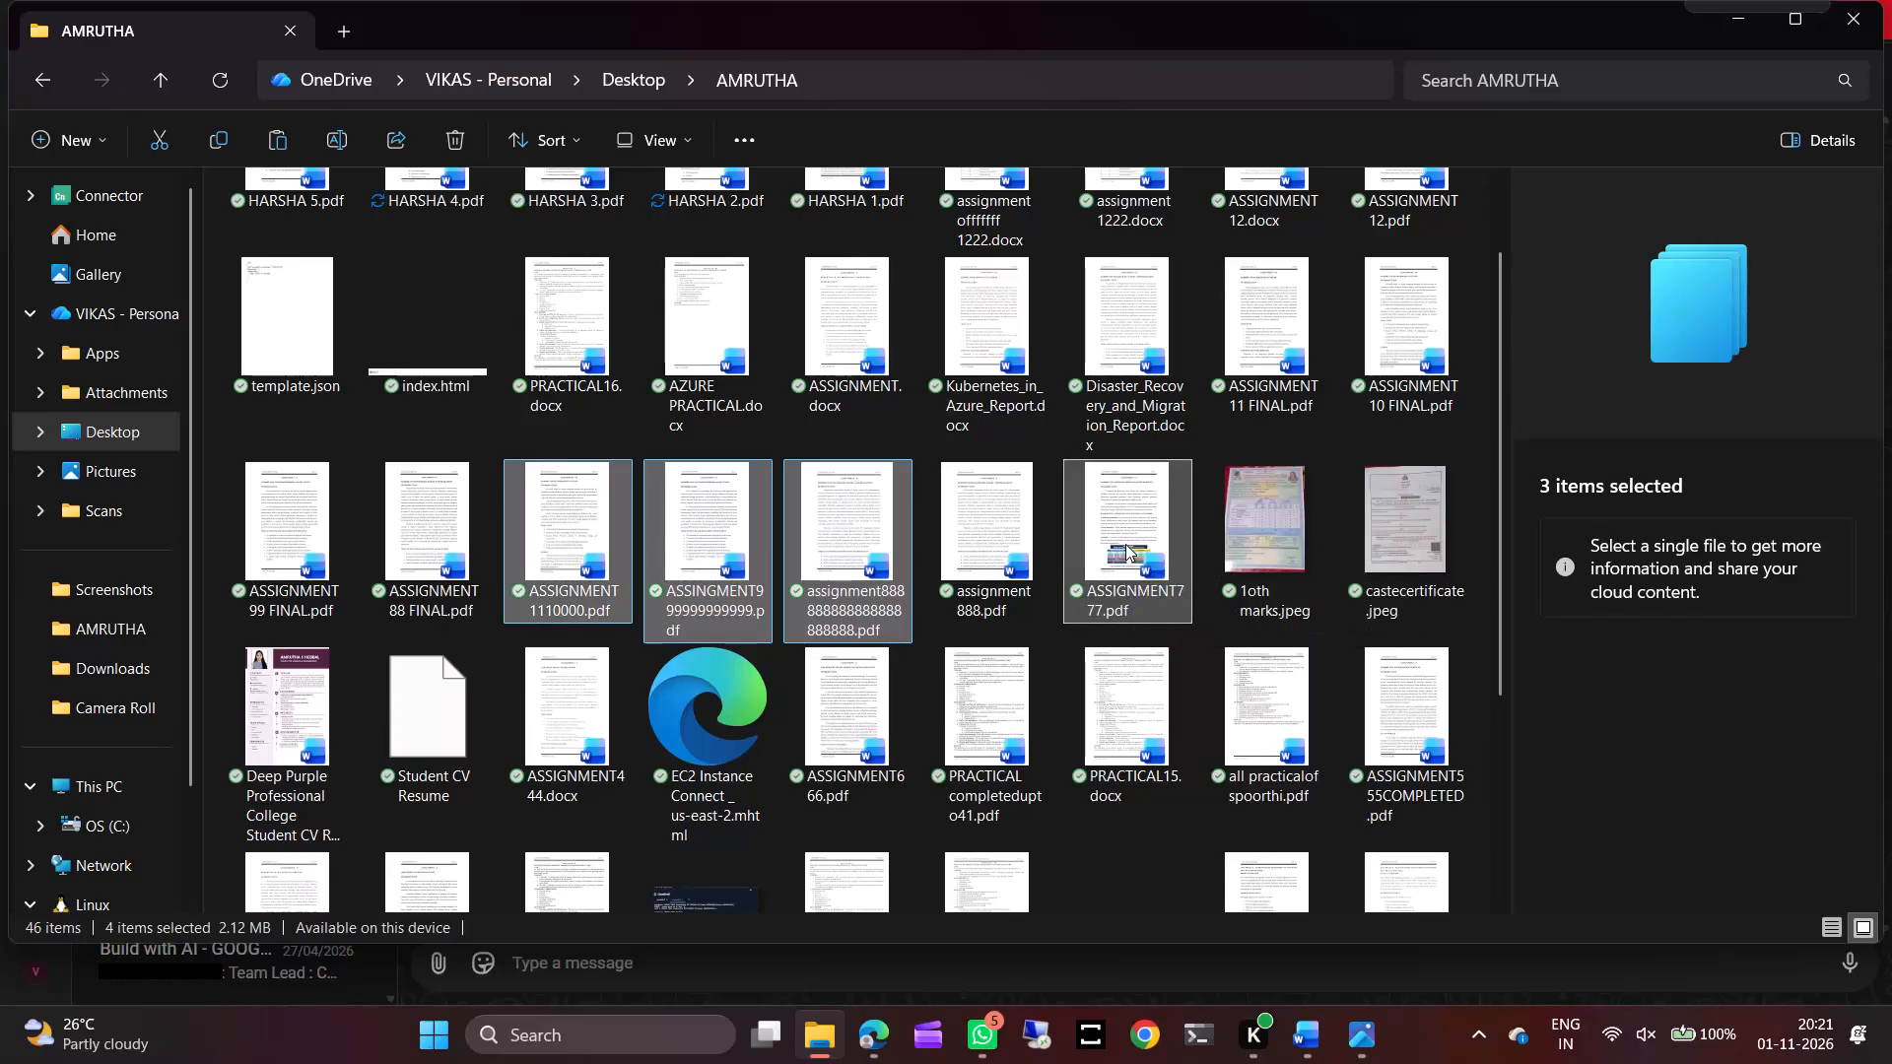
Copy only ASSIGNMENT777.pdf from the AMRUTHA folder to the clipboard.
key("ctrl+c")
left_click(1125, 544)
left_click(1103, 531)
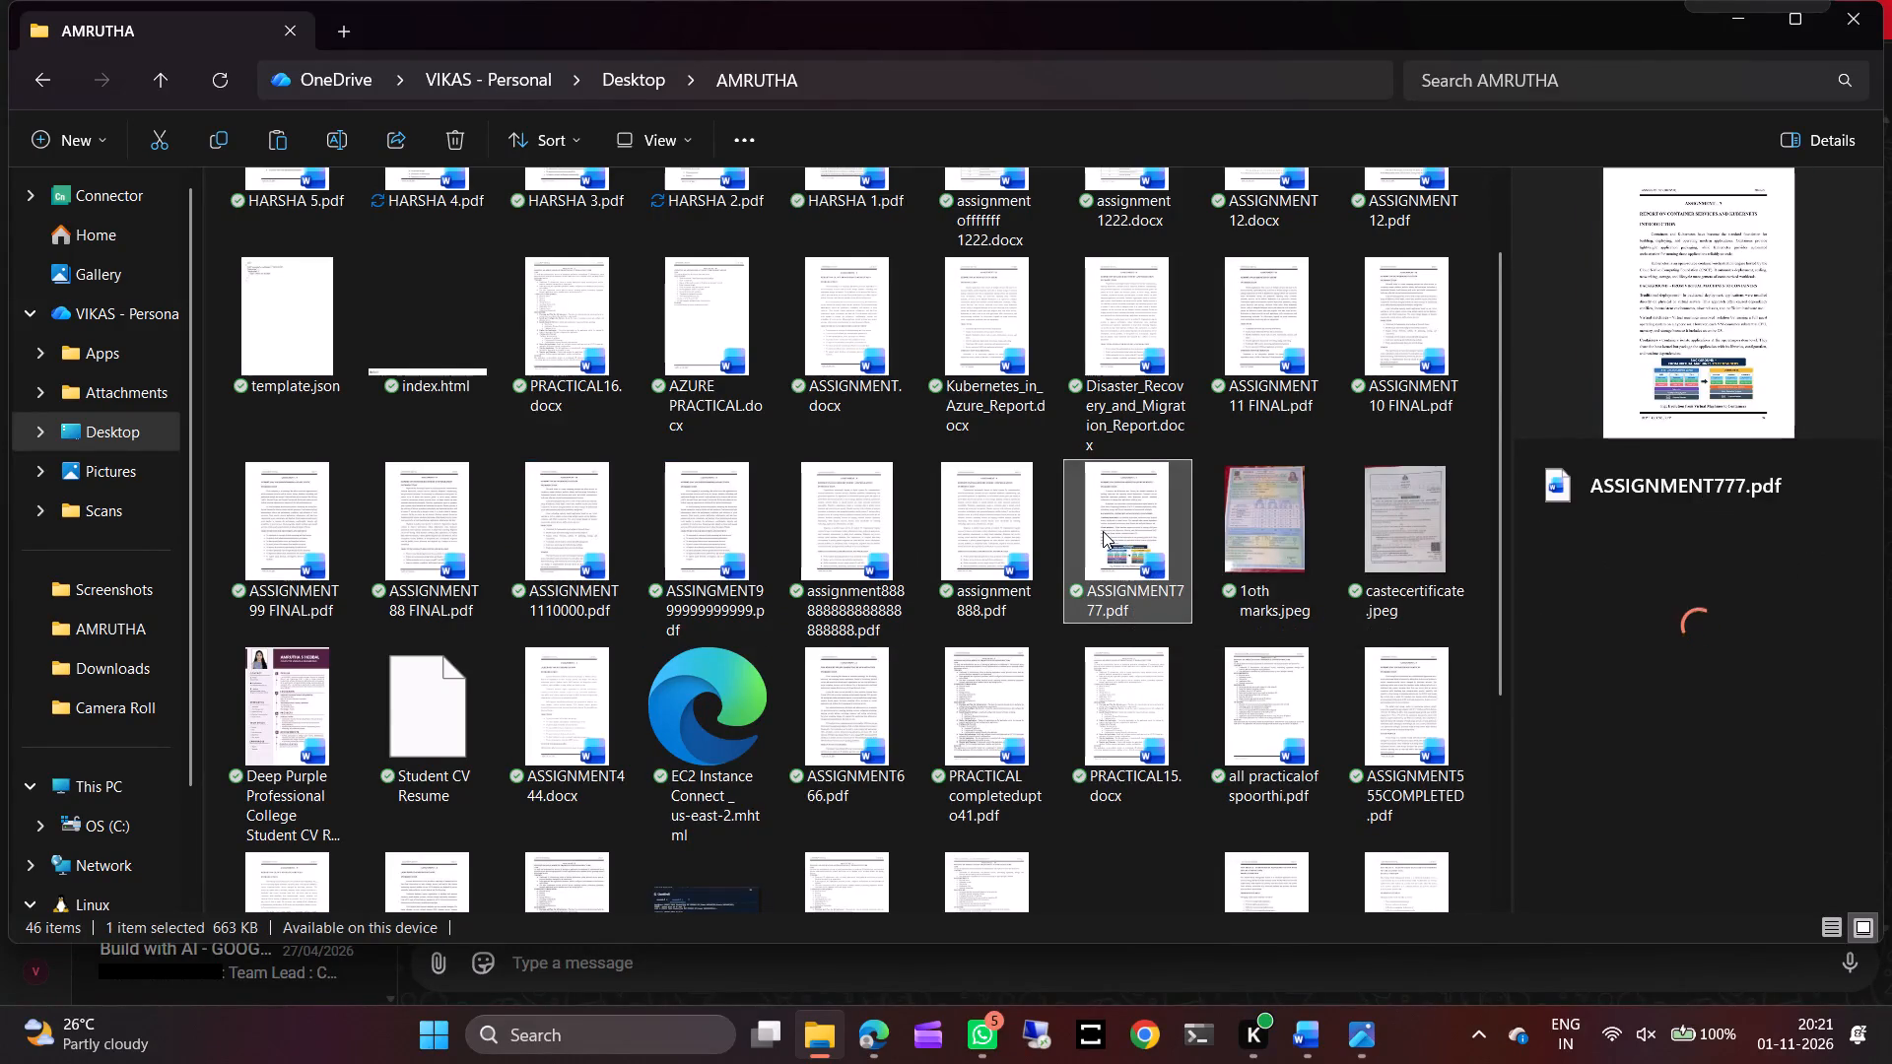
key("ctrl+c")
key("ctrl+c")
key("ctrl+c")
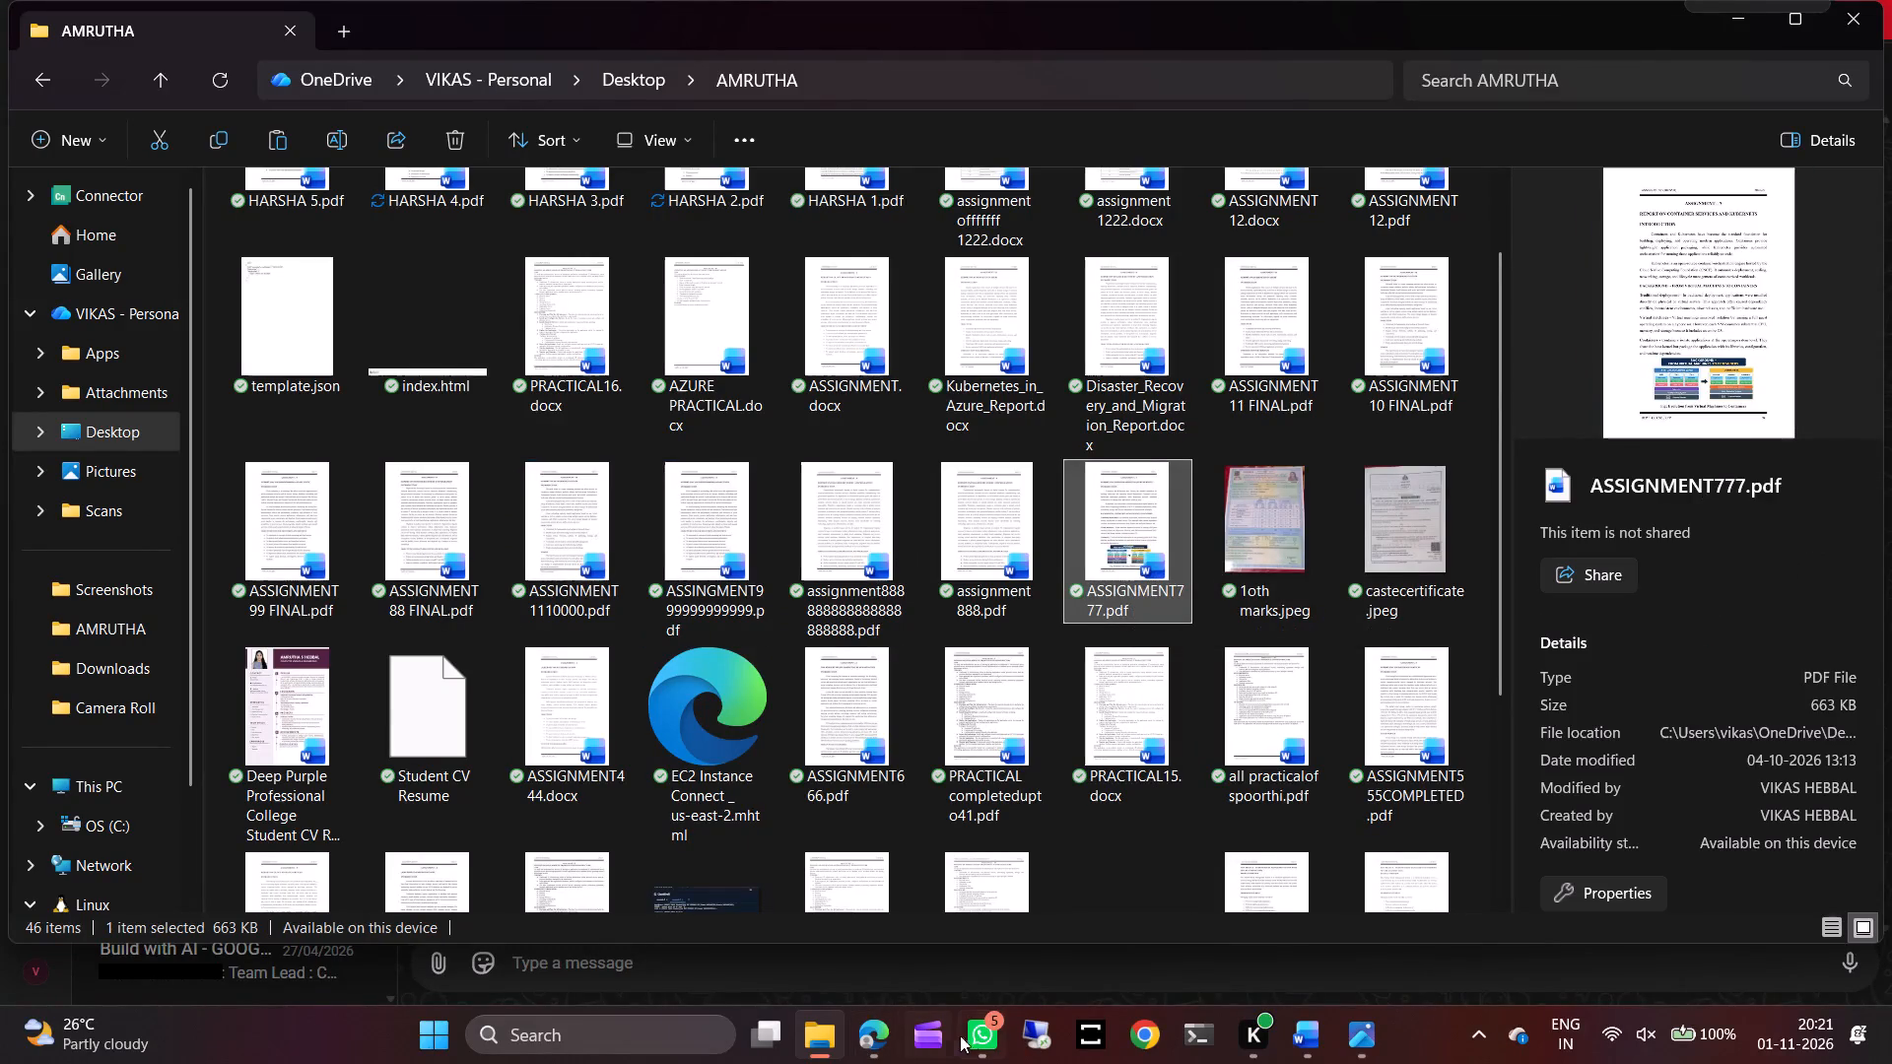
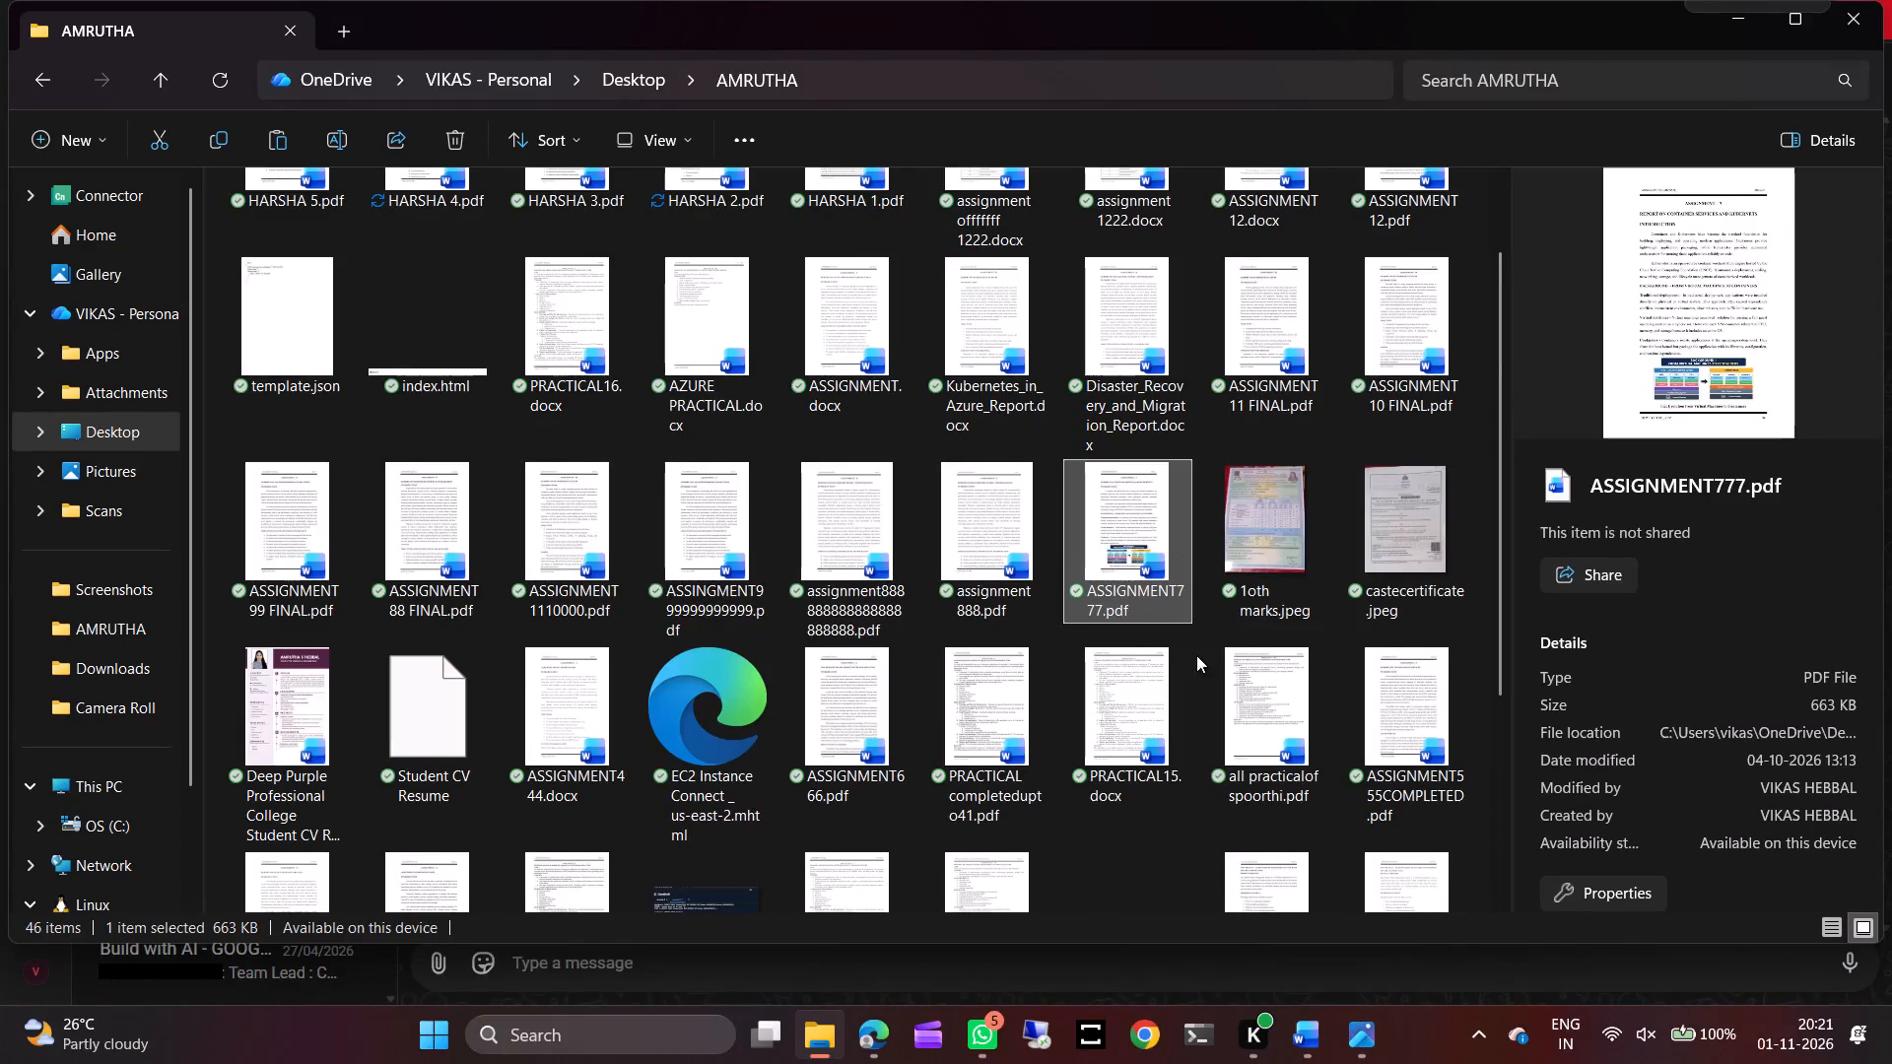
Copy ASSIGNMENT666.pdf from the AMRUTHA folder to the clipboard.
scroll(934, 739, "down", 1)
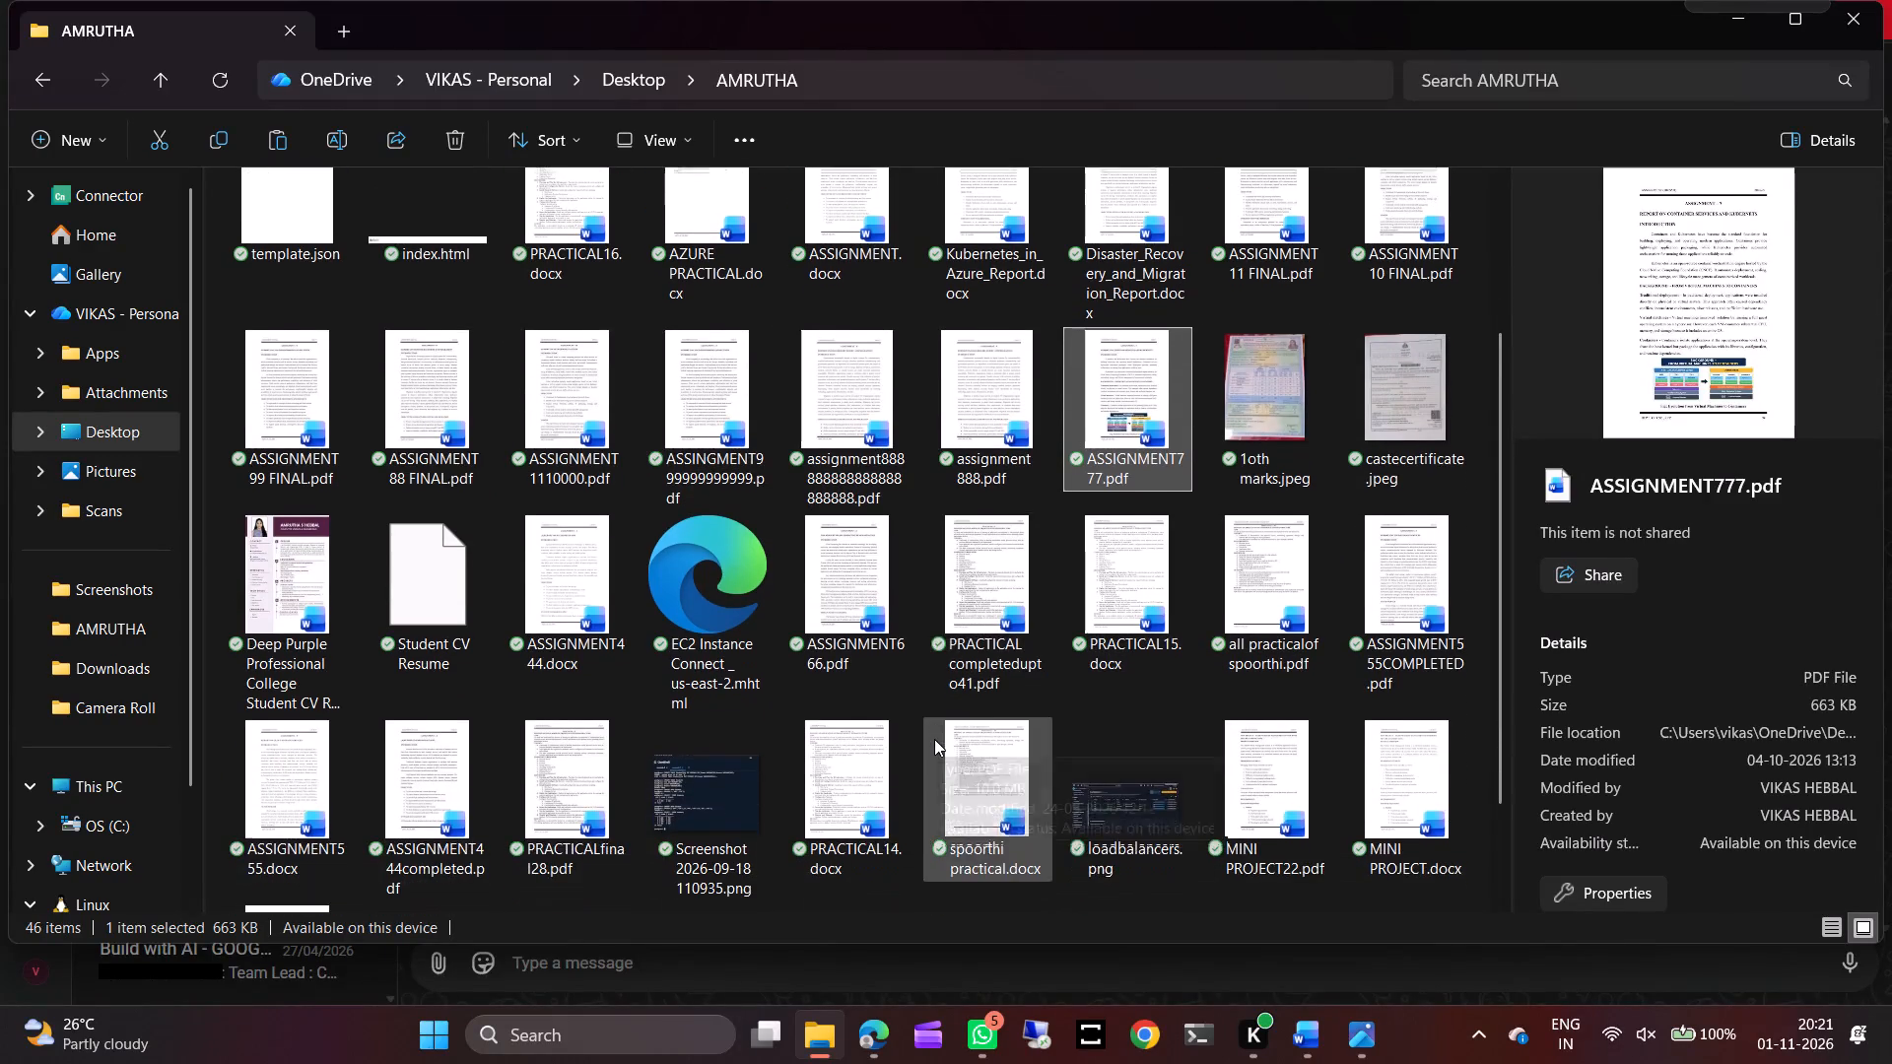
left_click(869, 597)
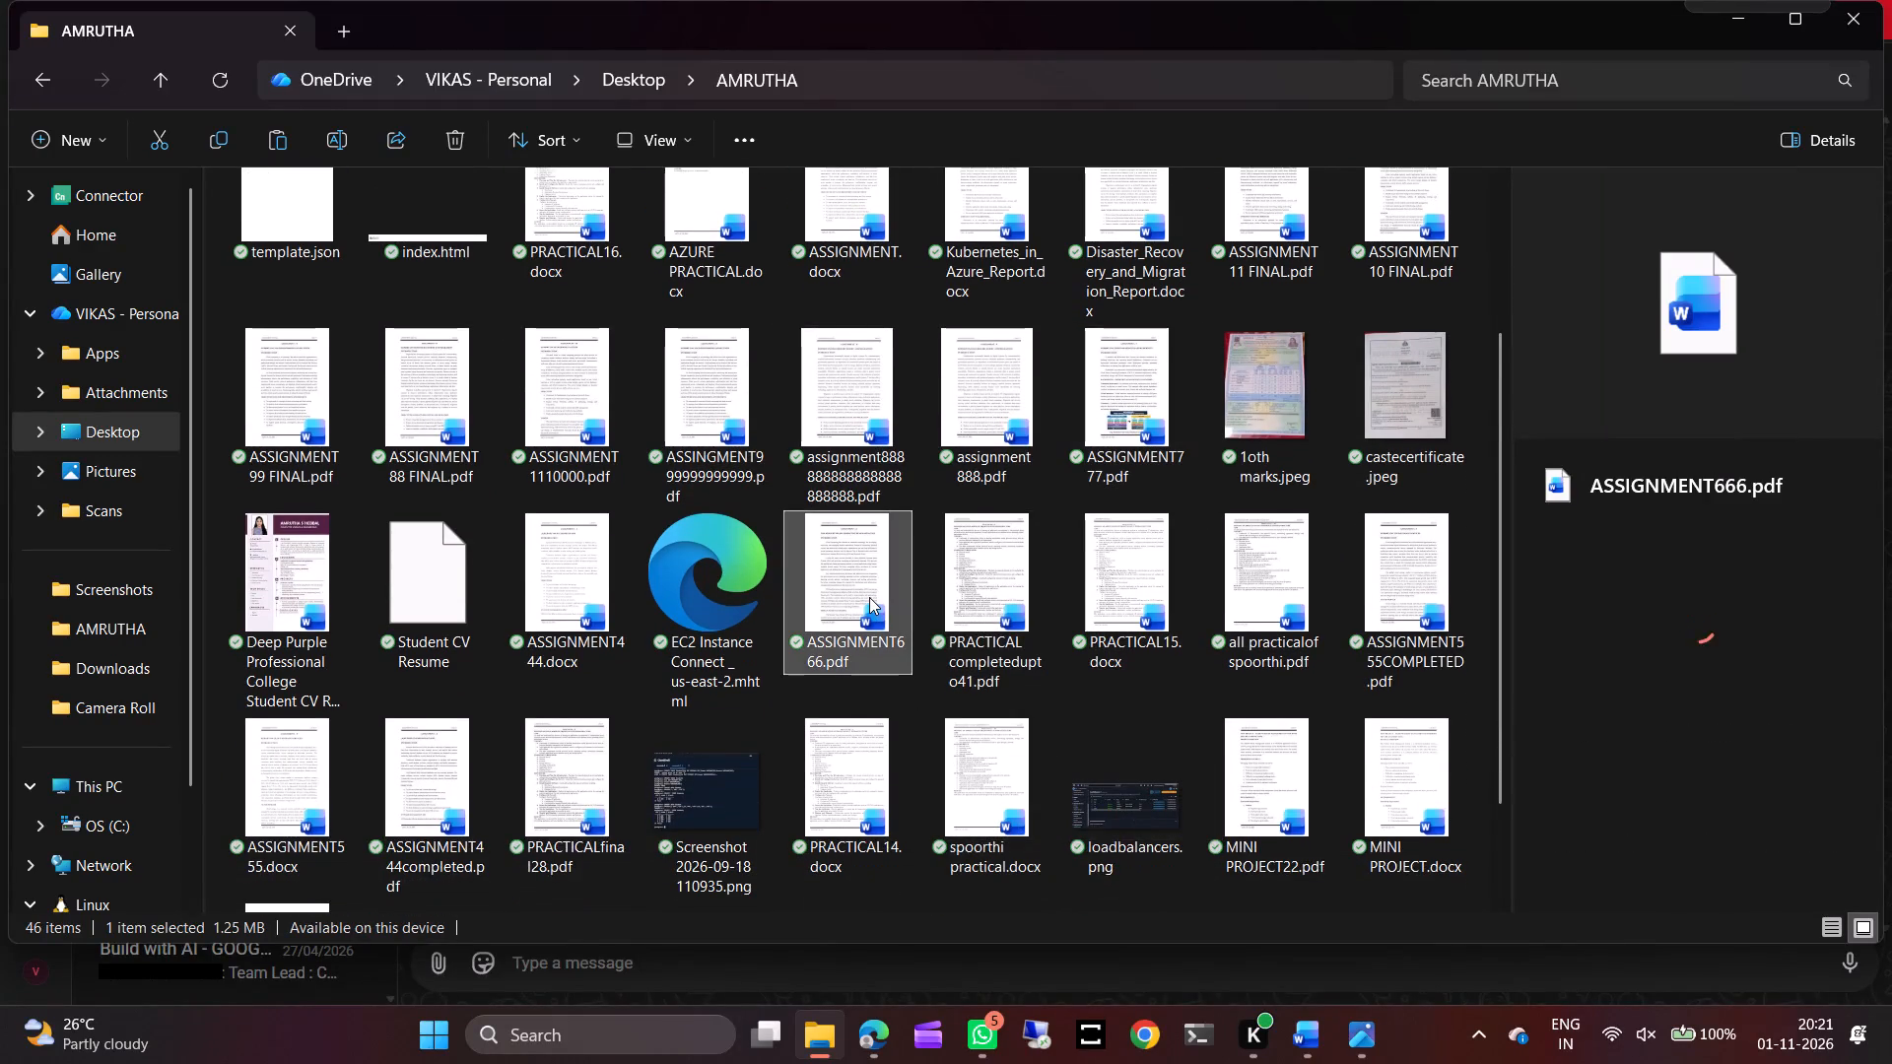
key("ctrl+c")
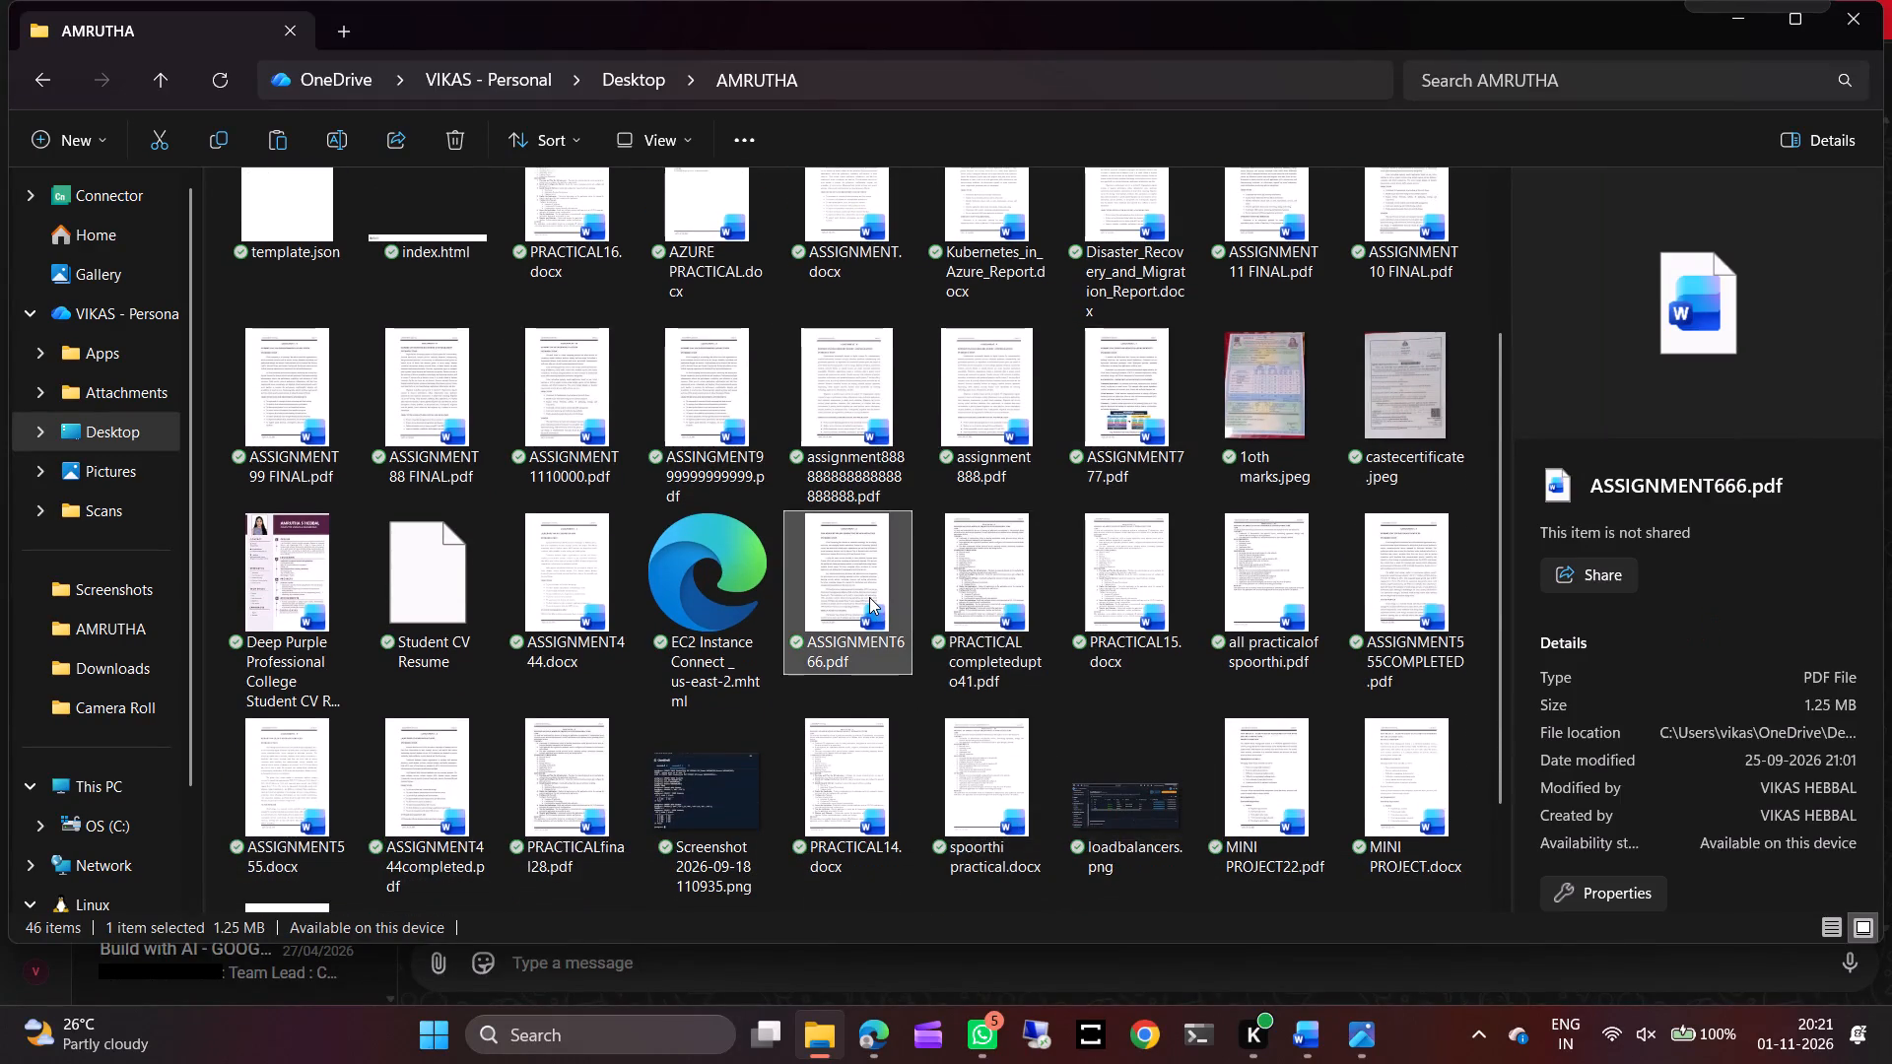
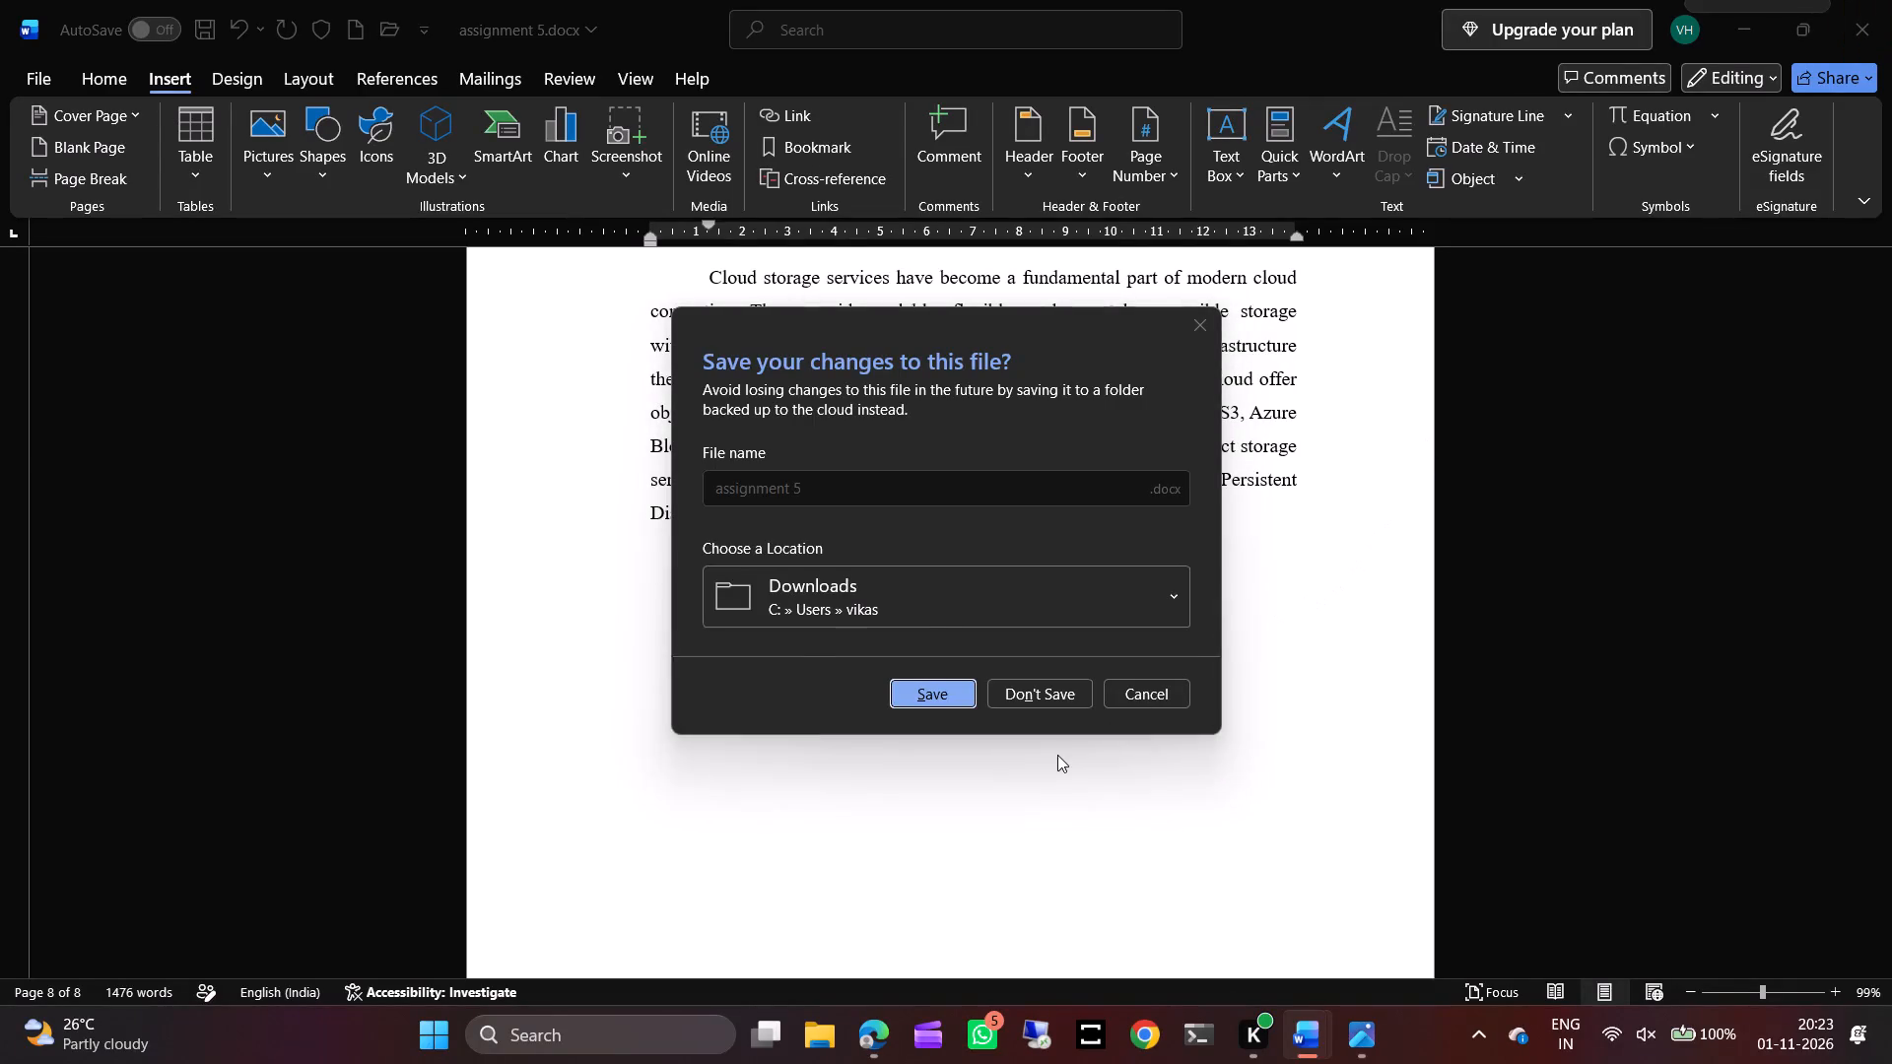
Close assignment 5.docx, HARSHA 4.pdf and assigment 4.docx(a,b).docx, discarding the unsaved changes in the two assignment documents.
left_click_drag(1047, 713, 1052, 691)
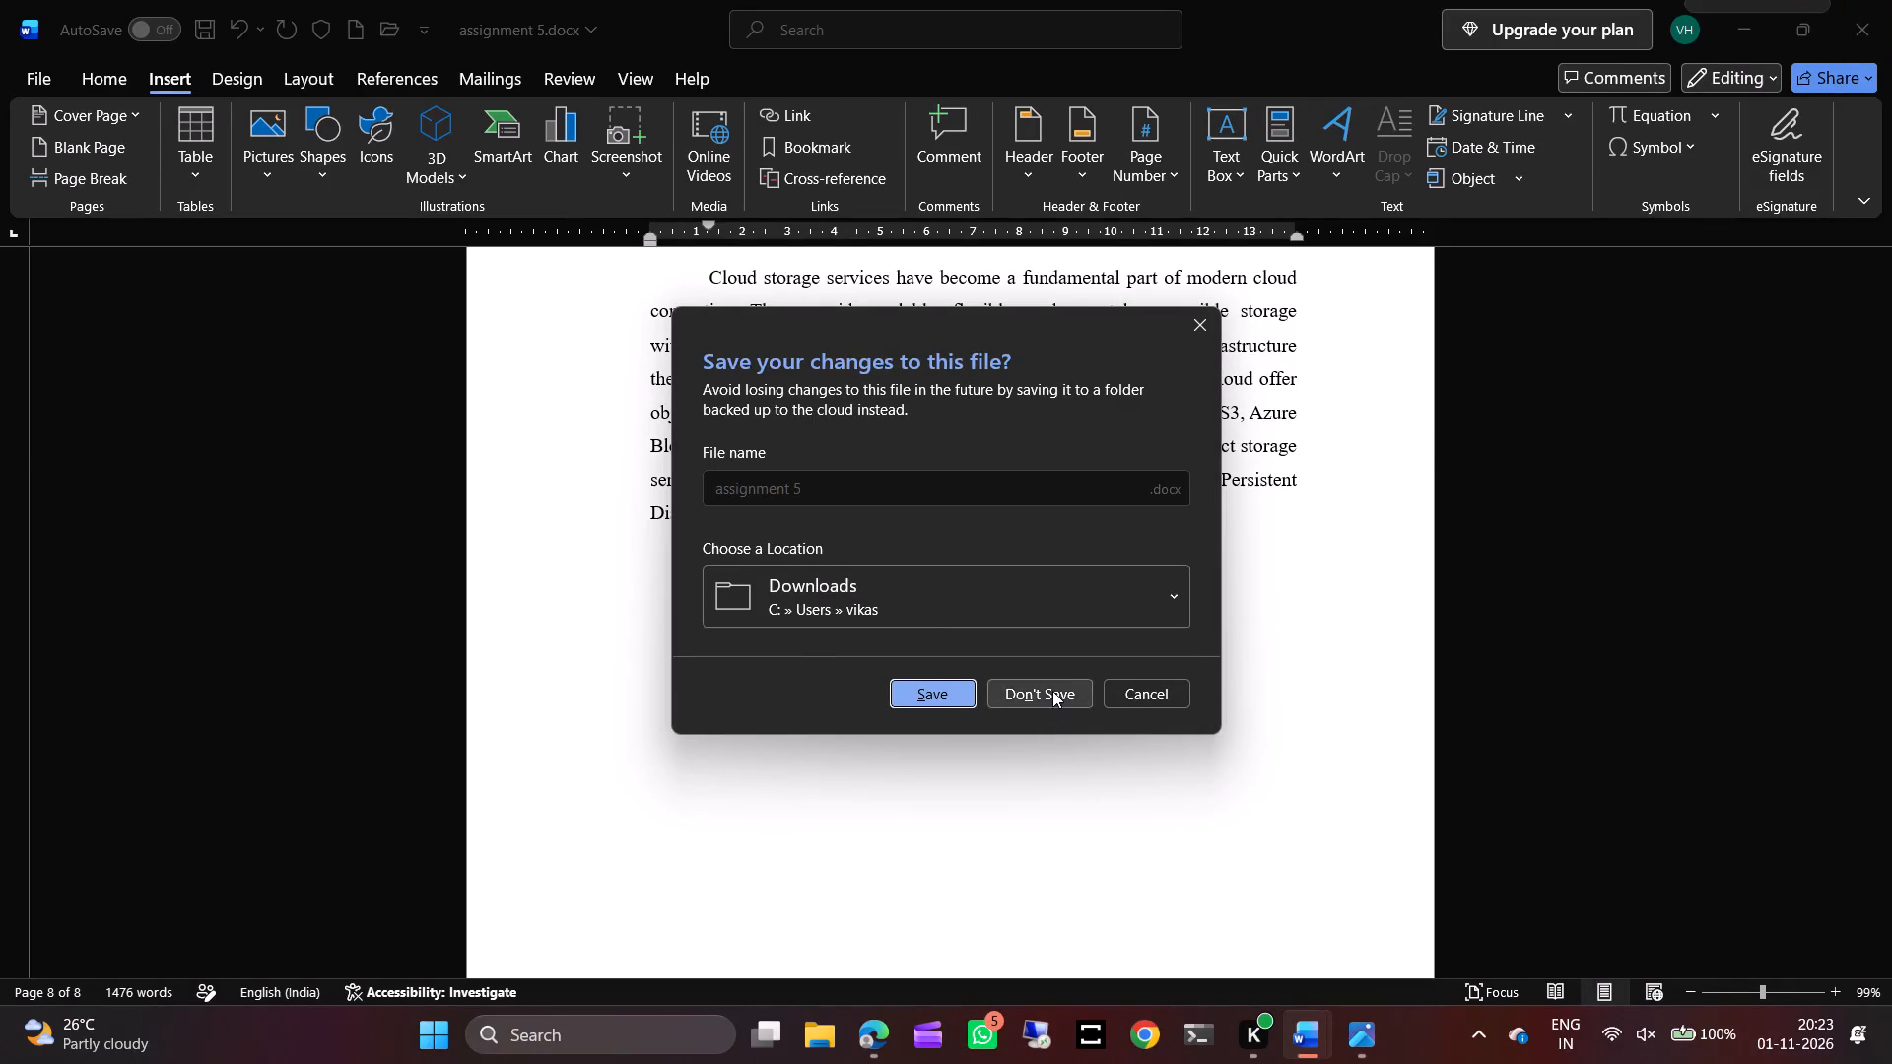
left_click(1052, 691)
left_click(1874, 28)
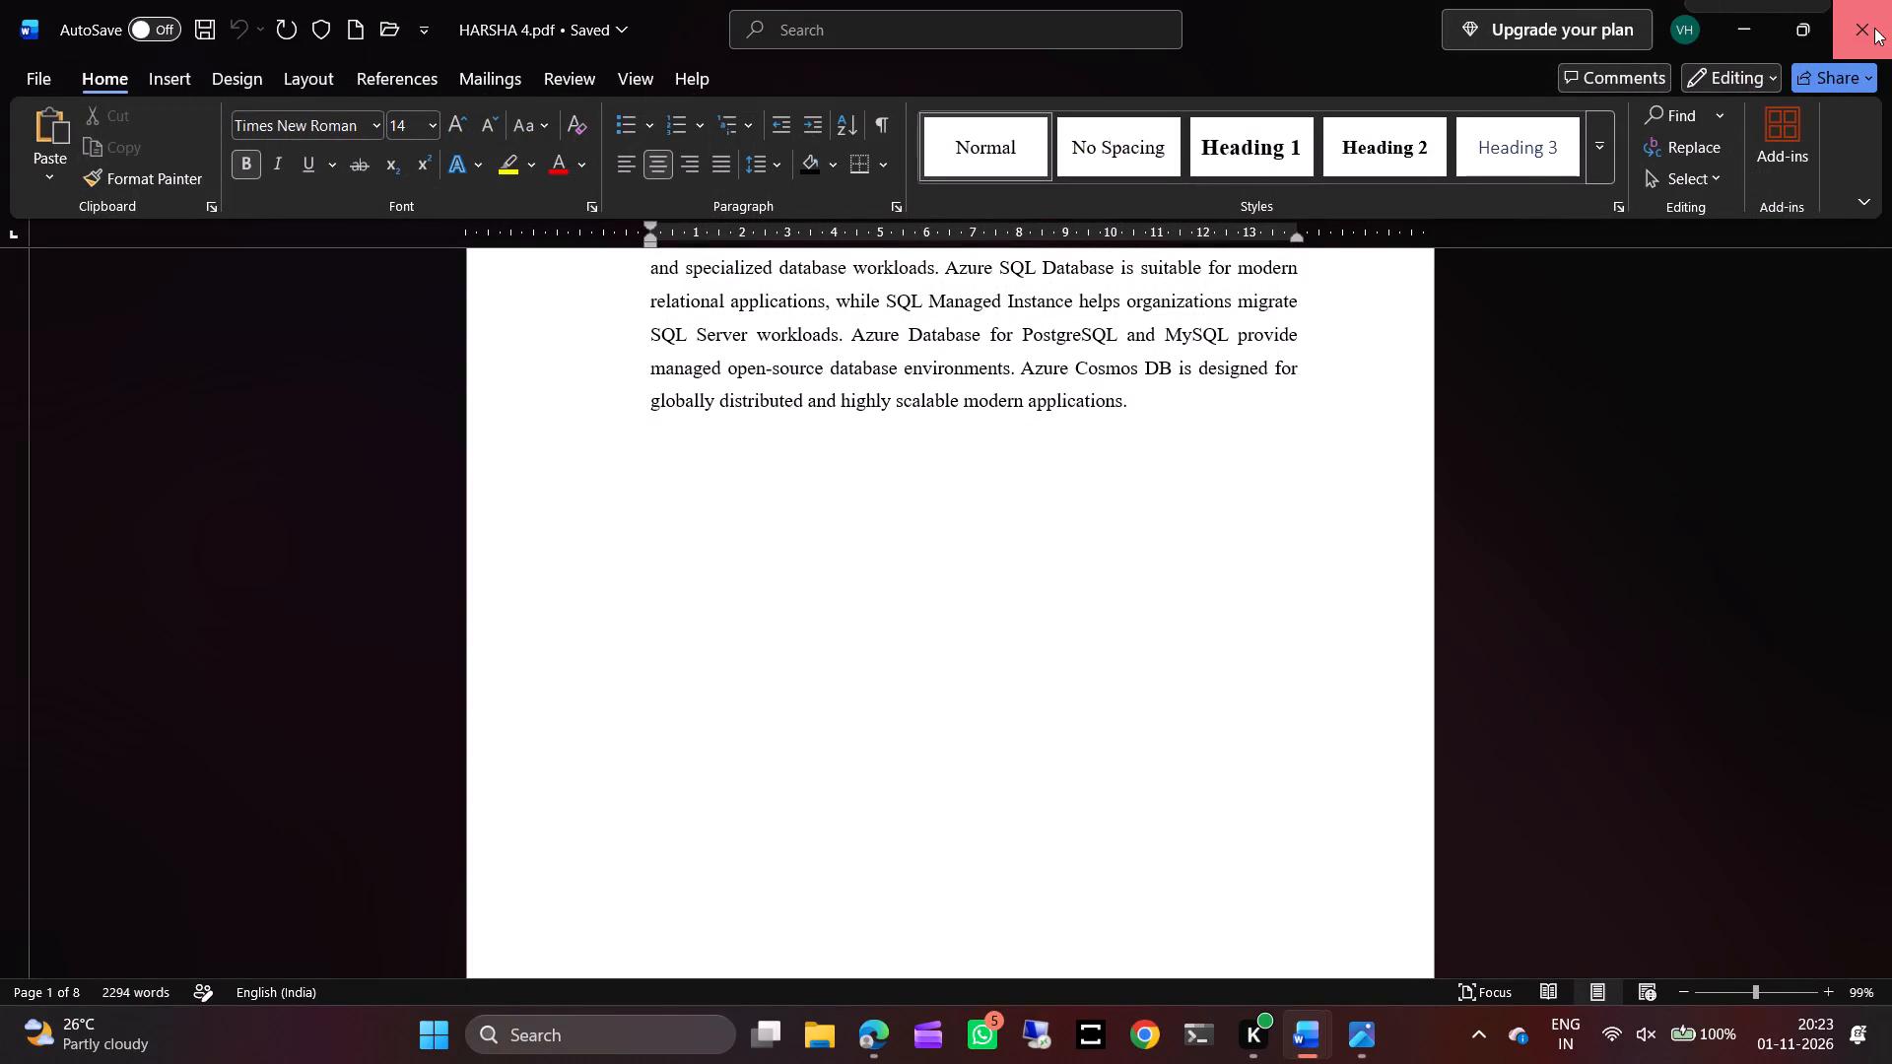
triple_click(1866, 10)
triple_click(1866, 10)
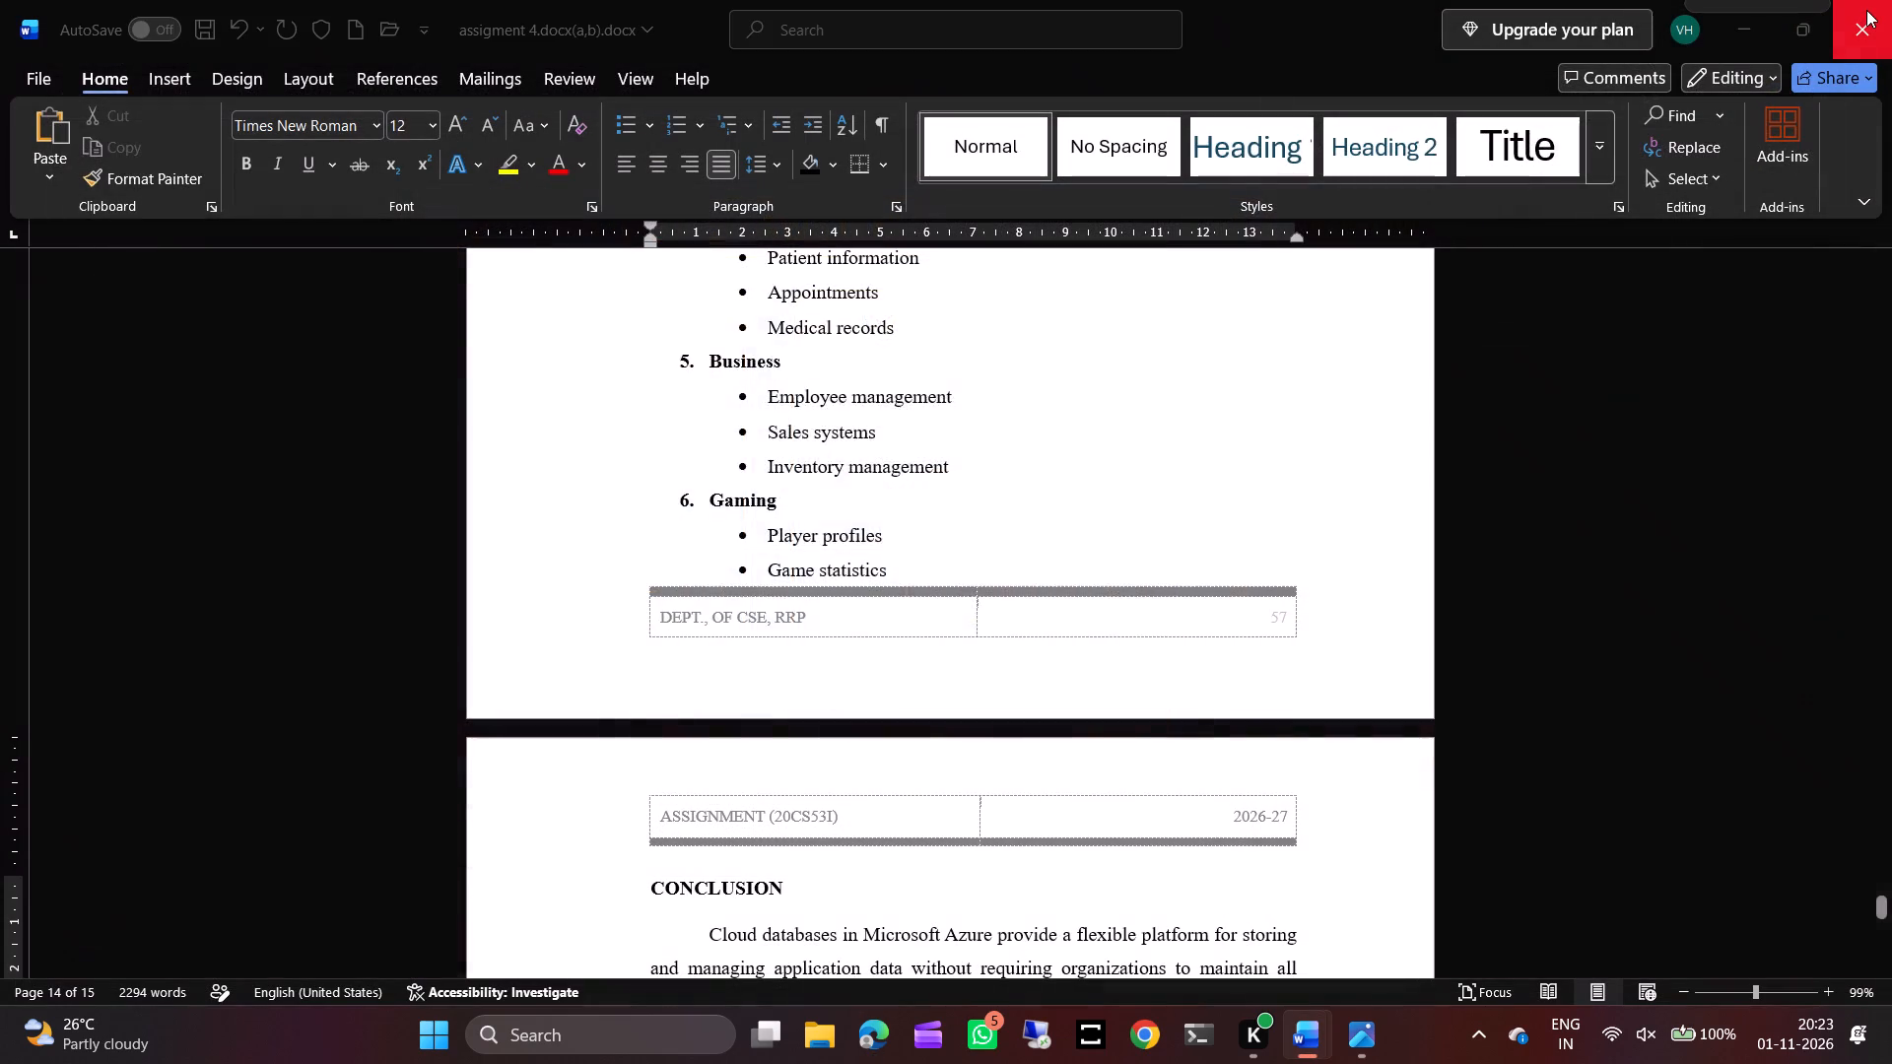
left_click(1866, 10)
left_click_drag(1866, 10, 1141, 683)
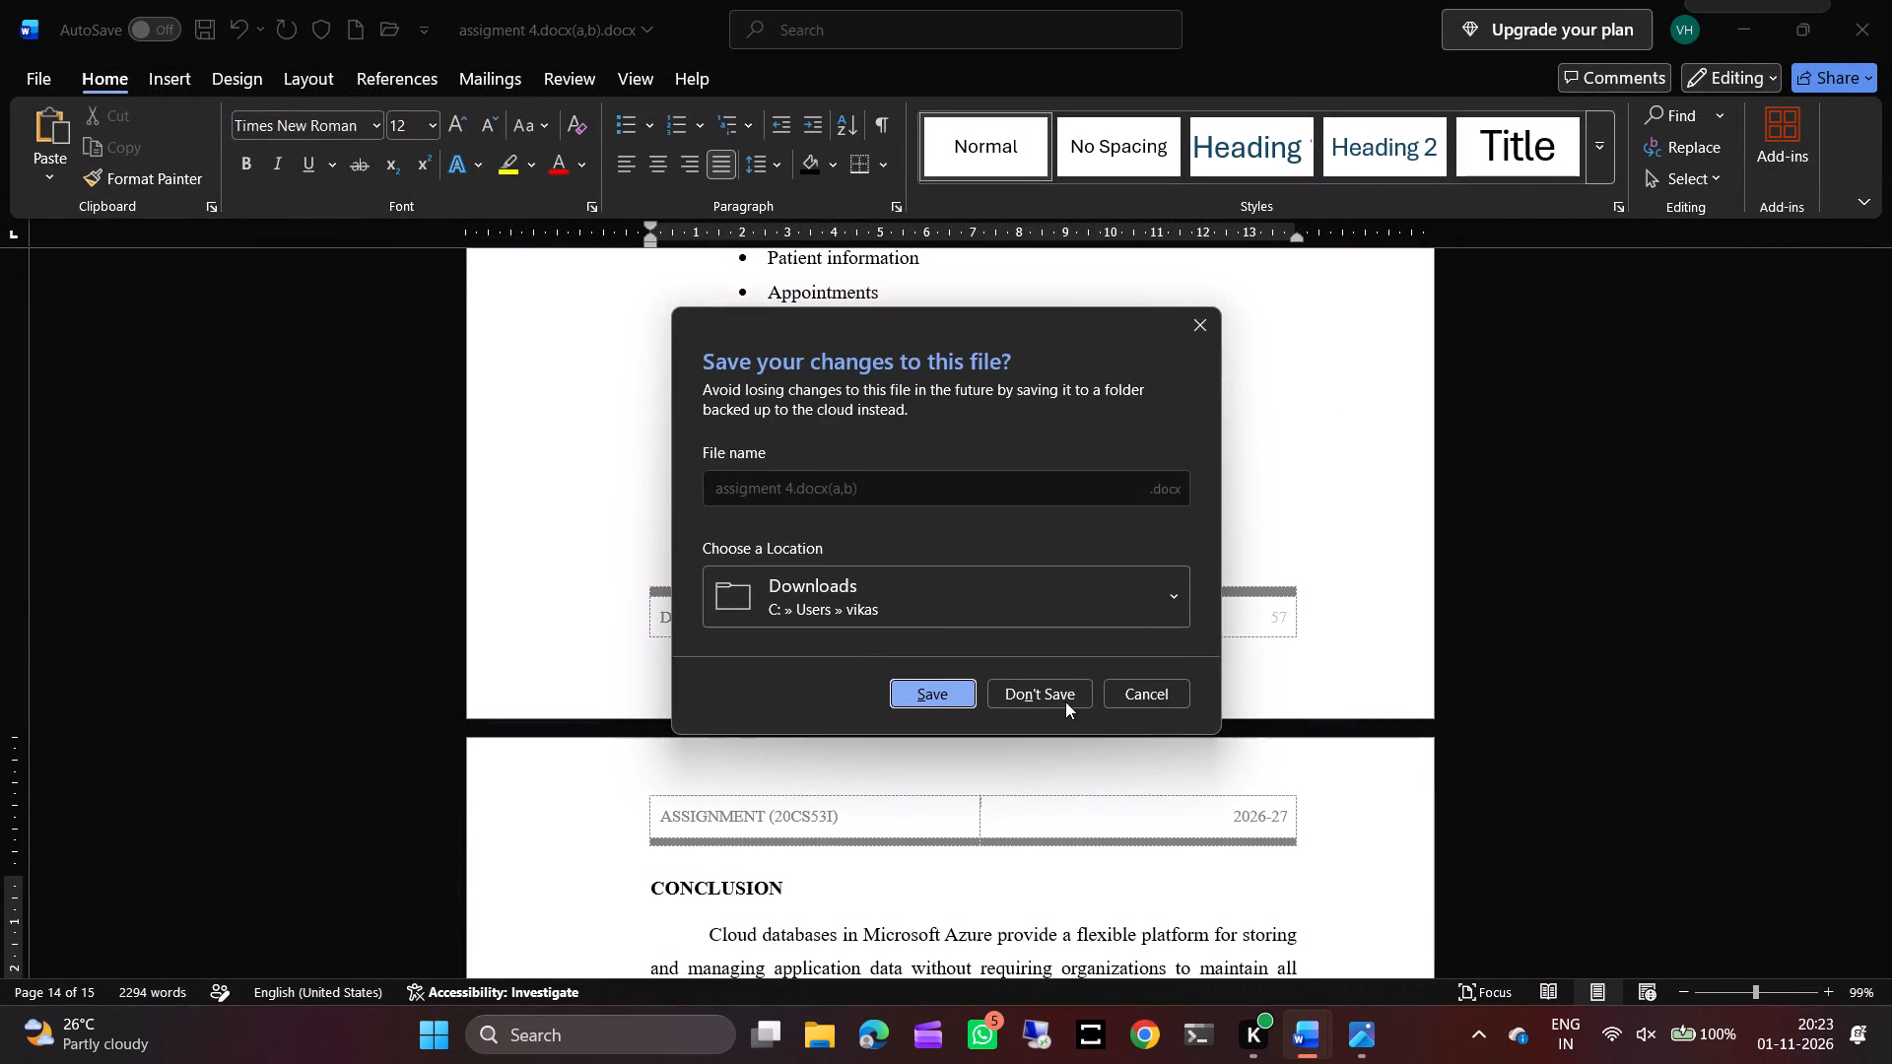
left_click(1065, 701)
Close assignment 2.docx and assignment 3.docx without saving their changes.
left_click(1887, 29)
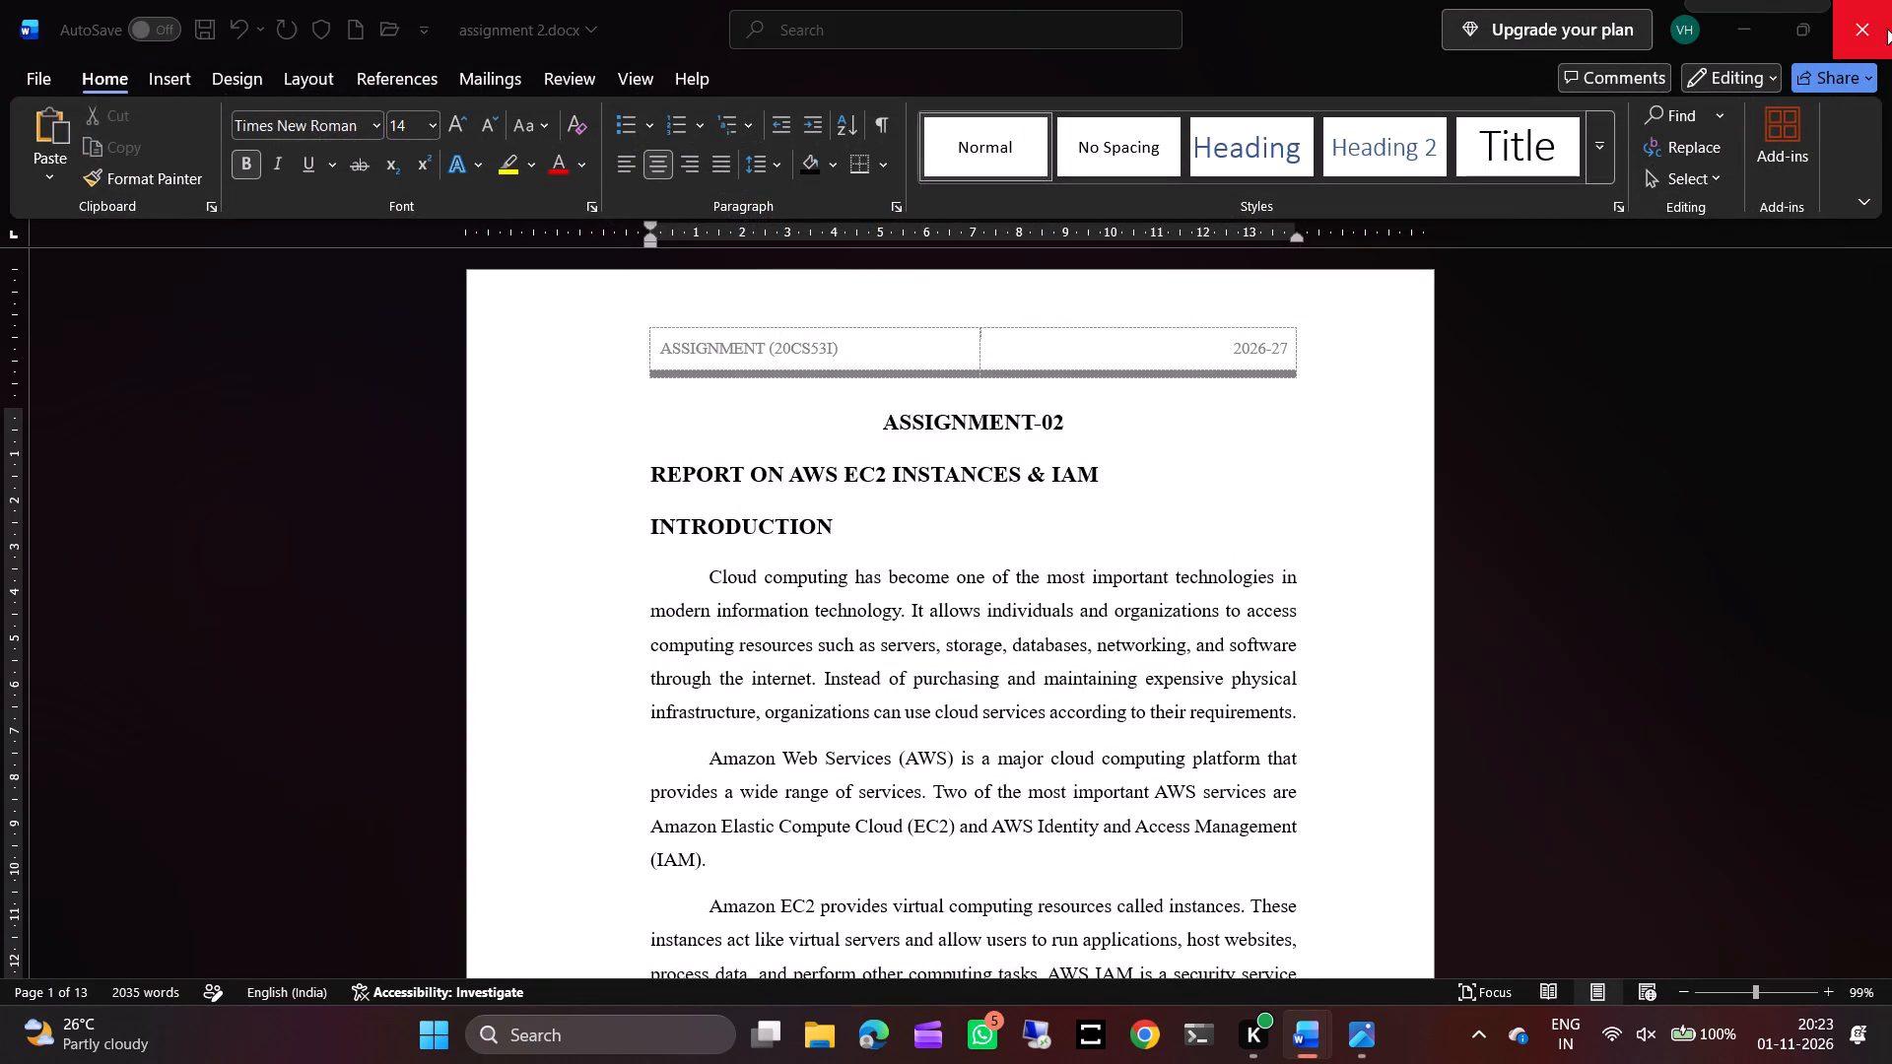
left_click(1077, 700)
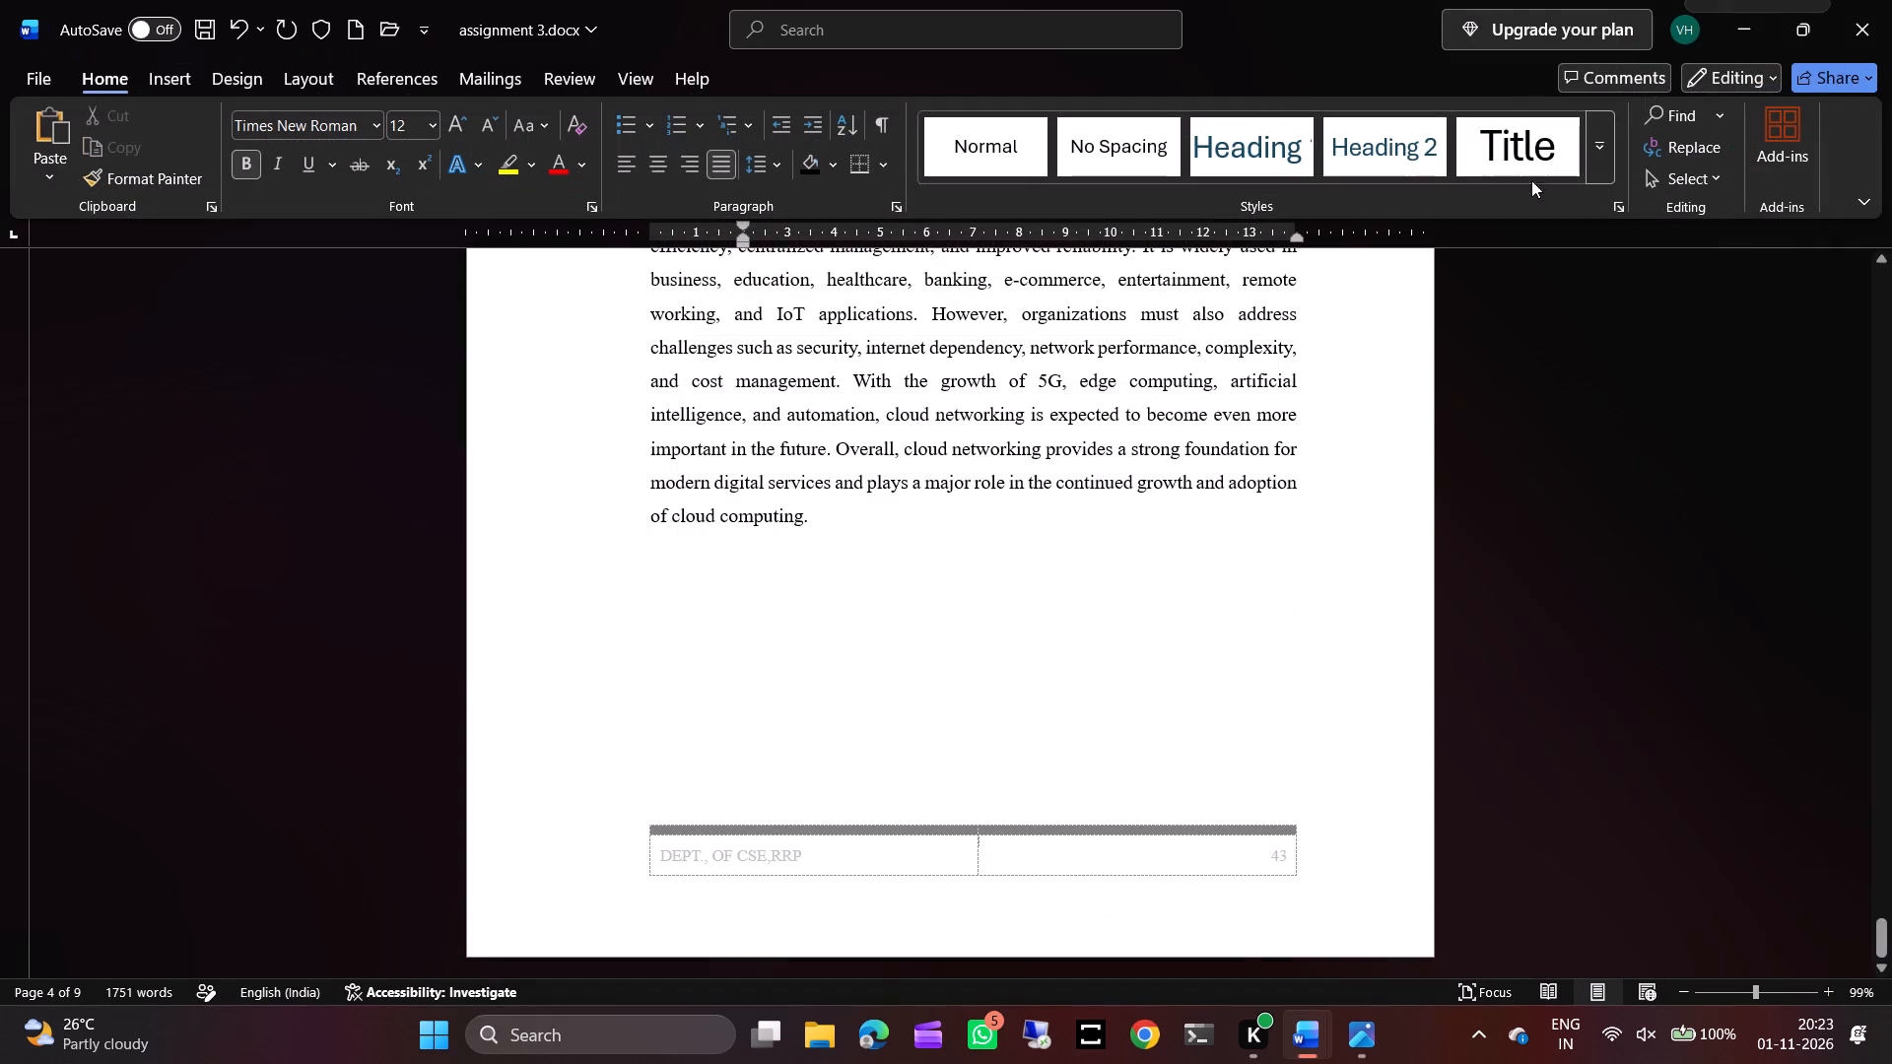
left_click(1890, 9)
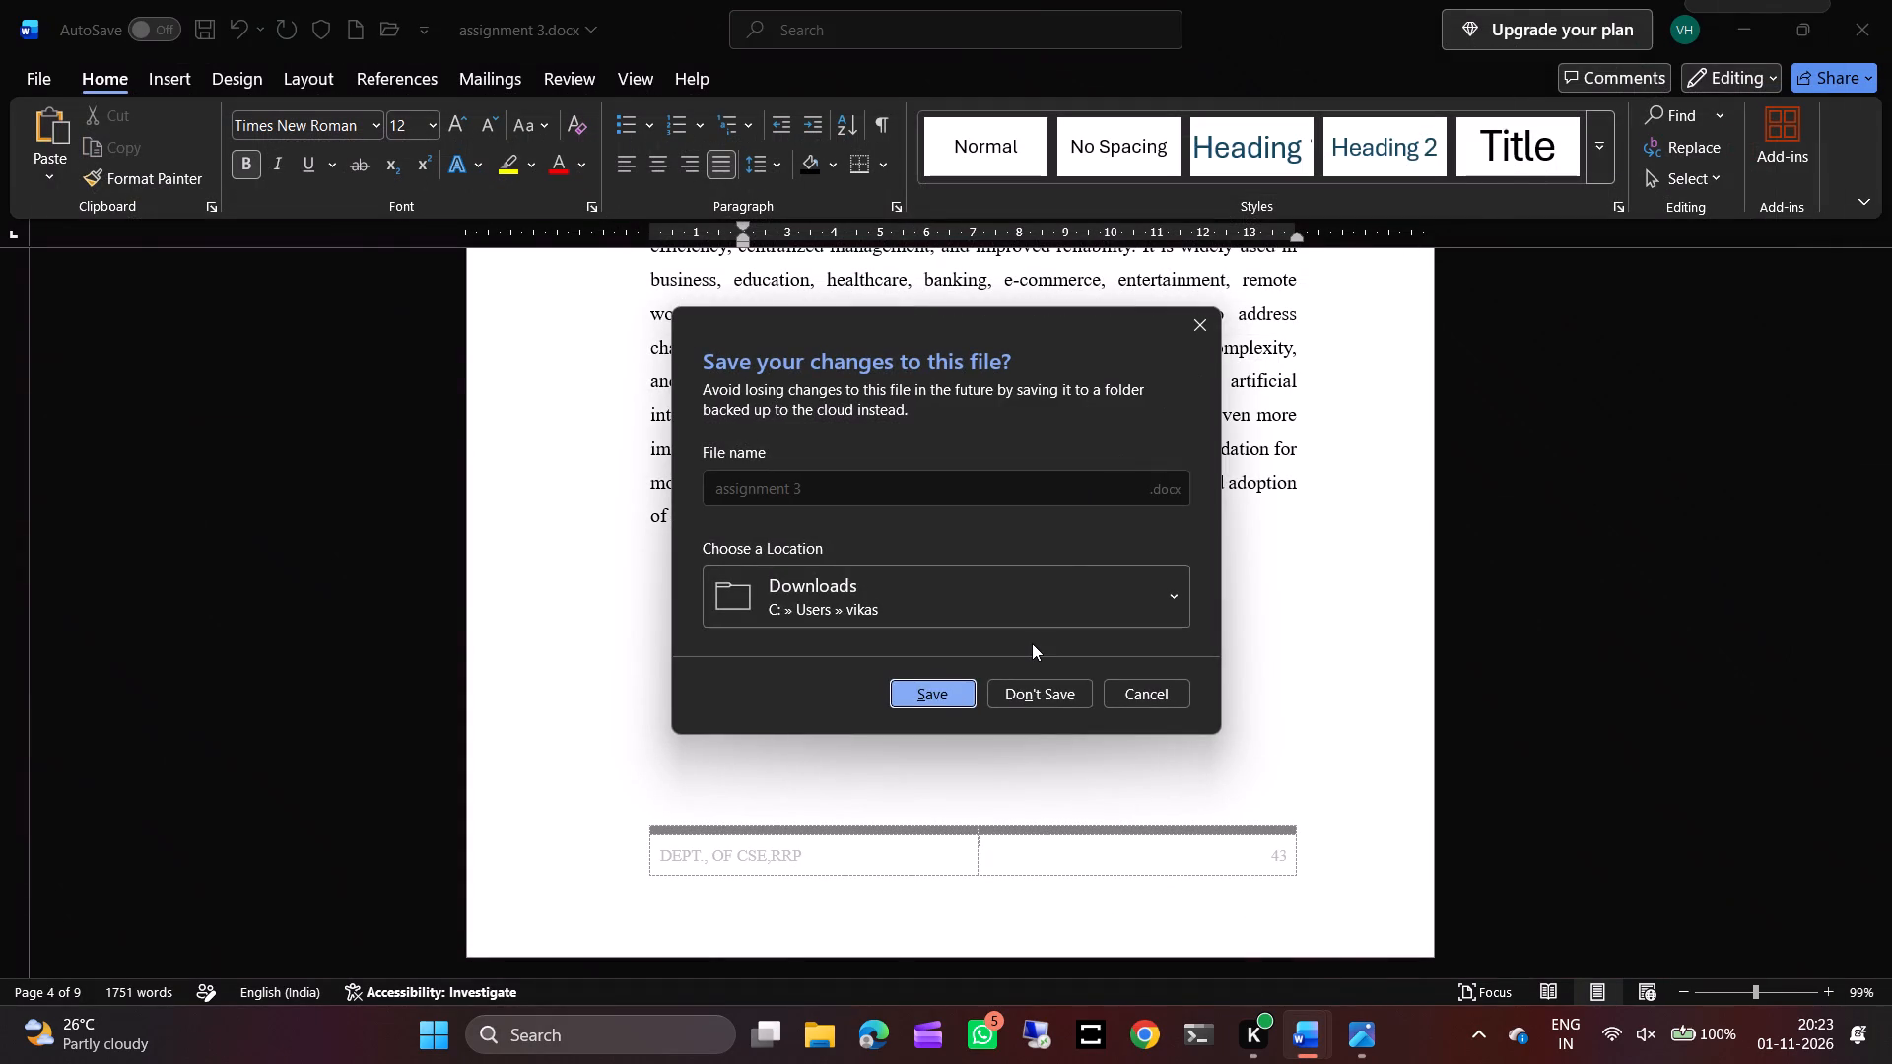
key("Right")
key("Return")
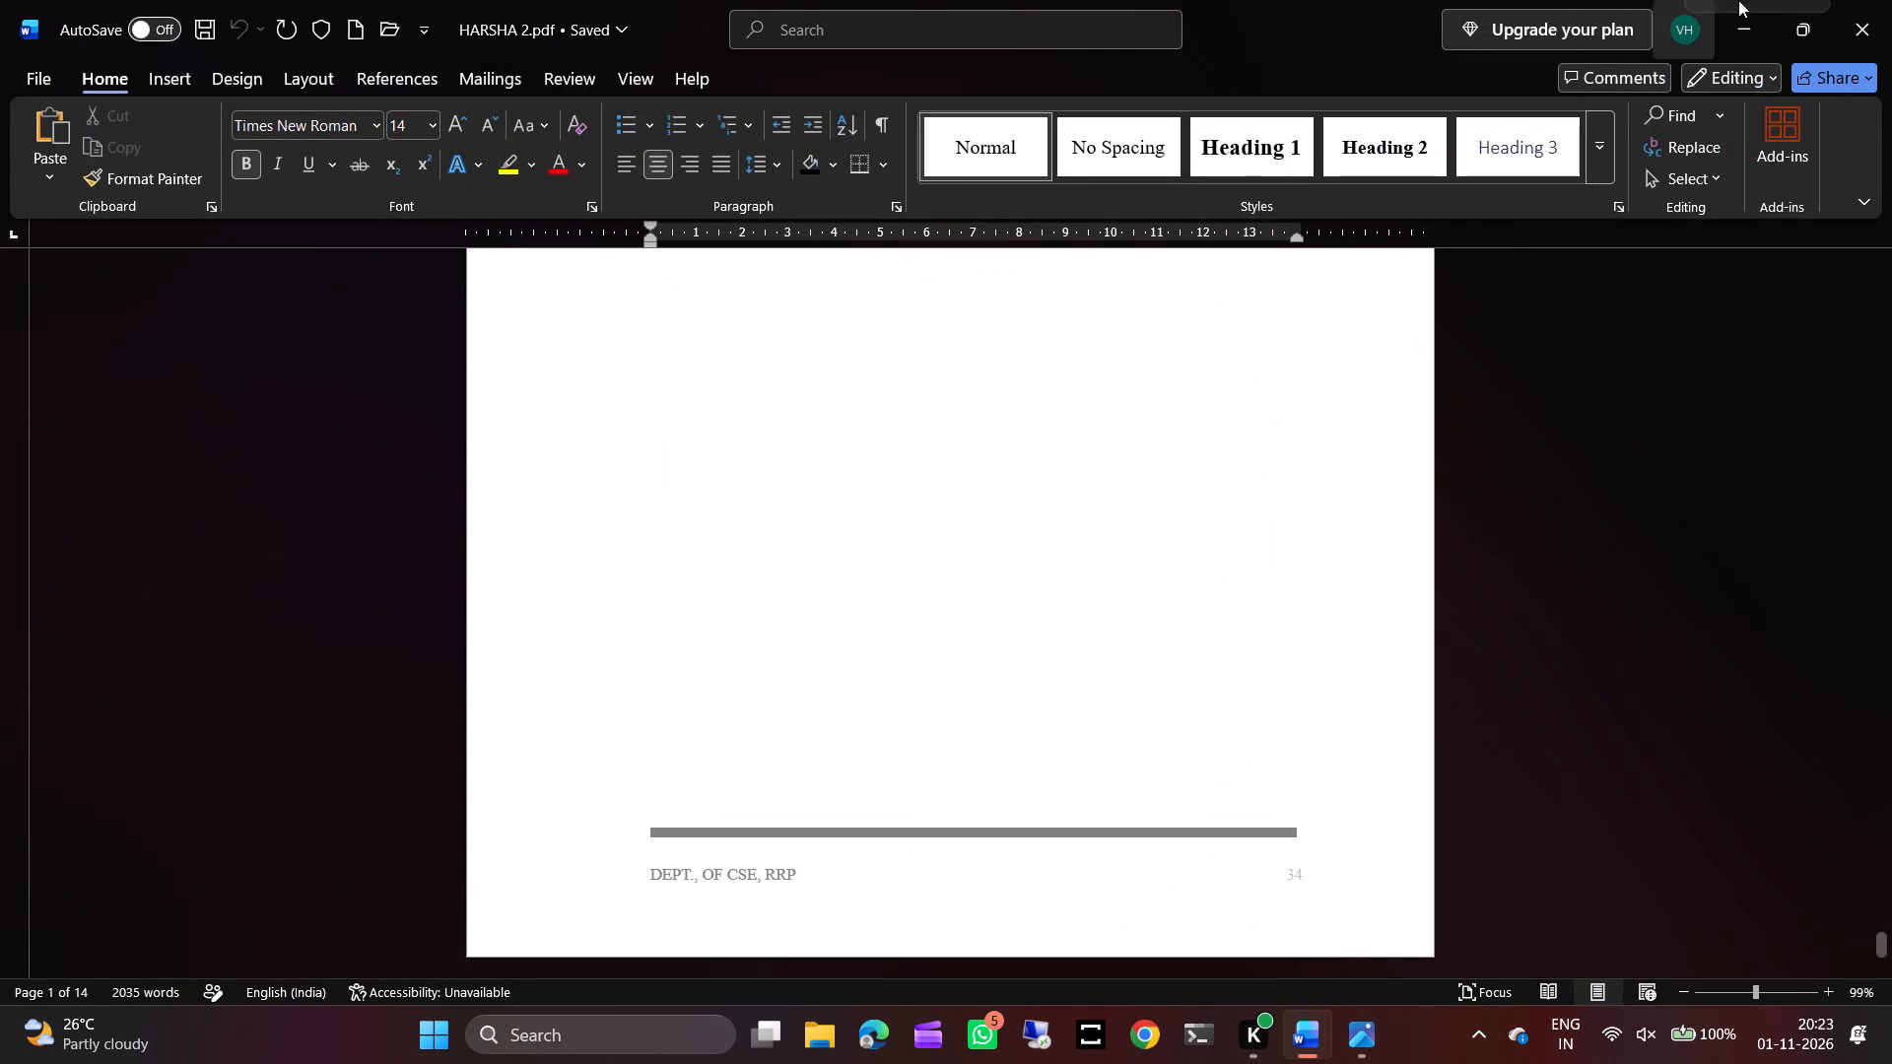
Close HARSHA 2.pdf and assignment 1.docx, discarding the unsaved changes in assignment 1.
left_click(1873, 20)
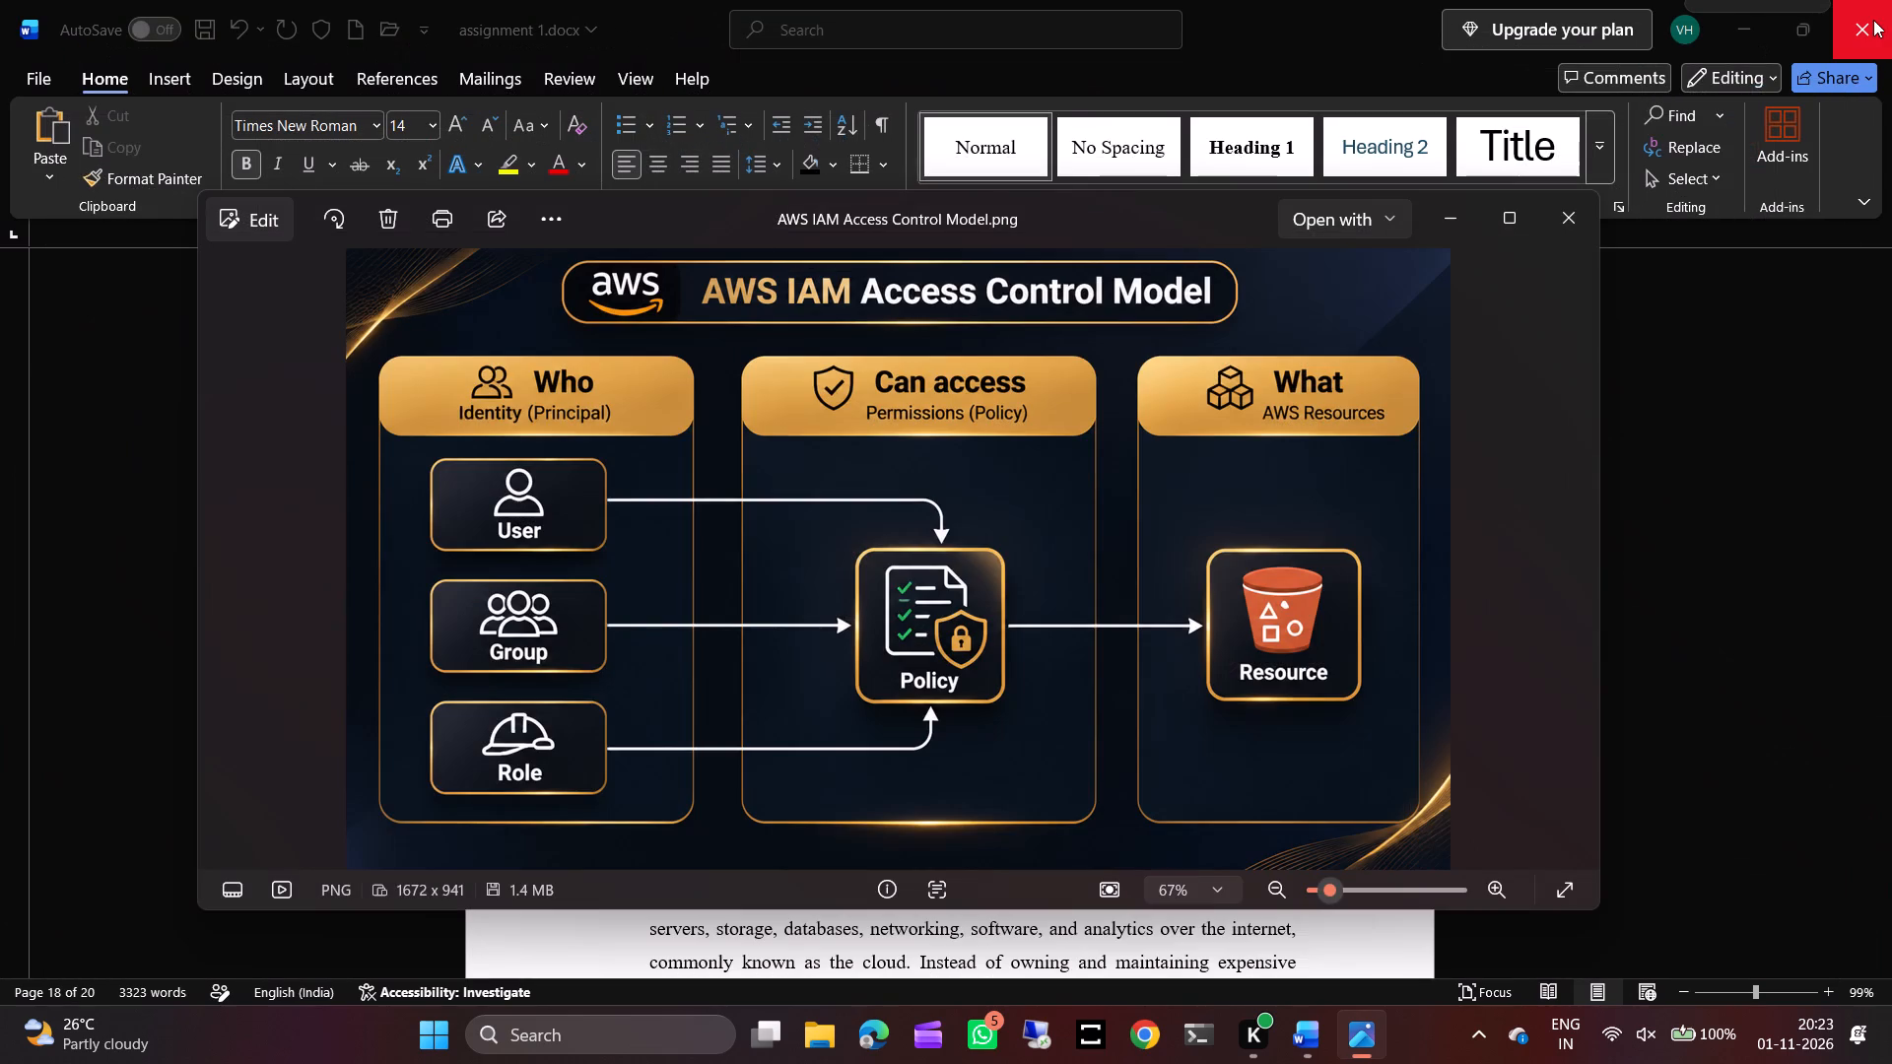
left_click(1873, 20)
key("Right")
key("Return")
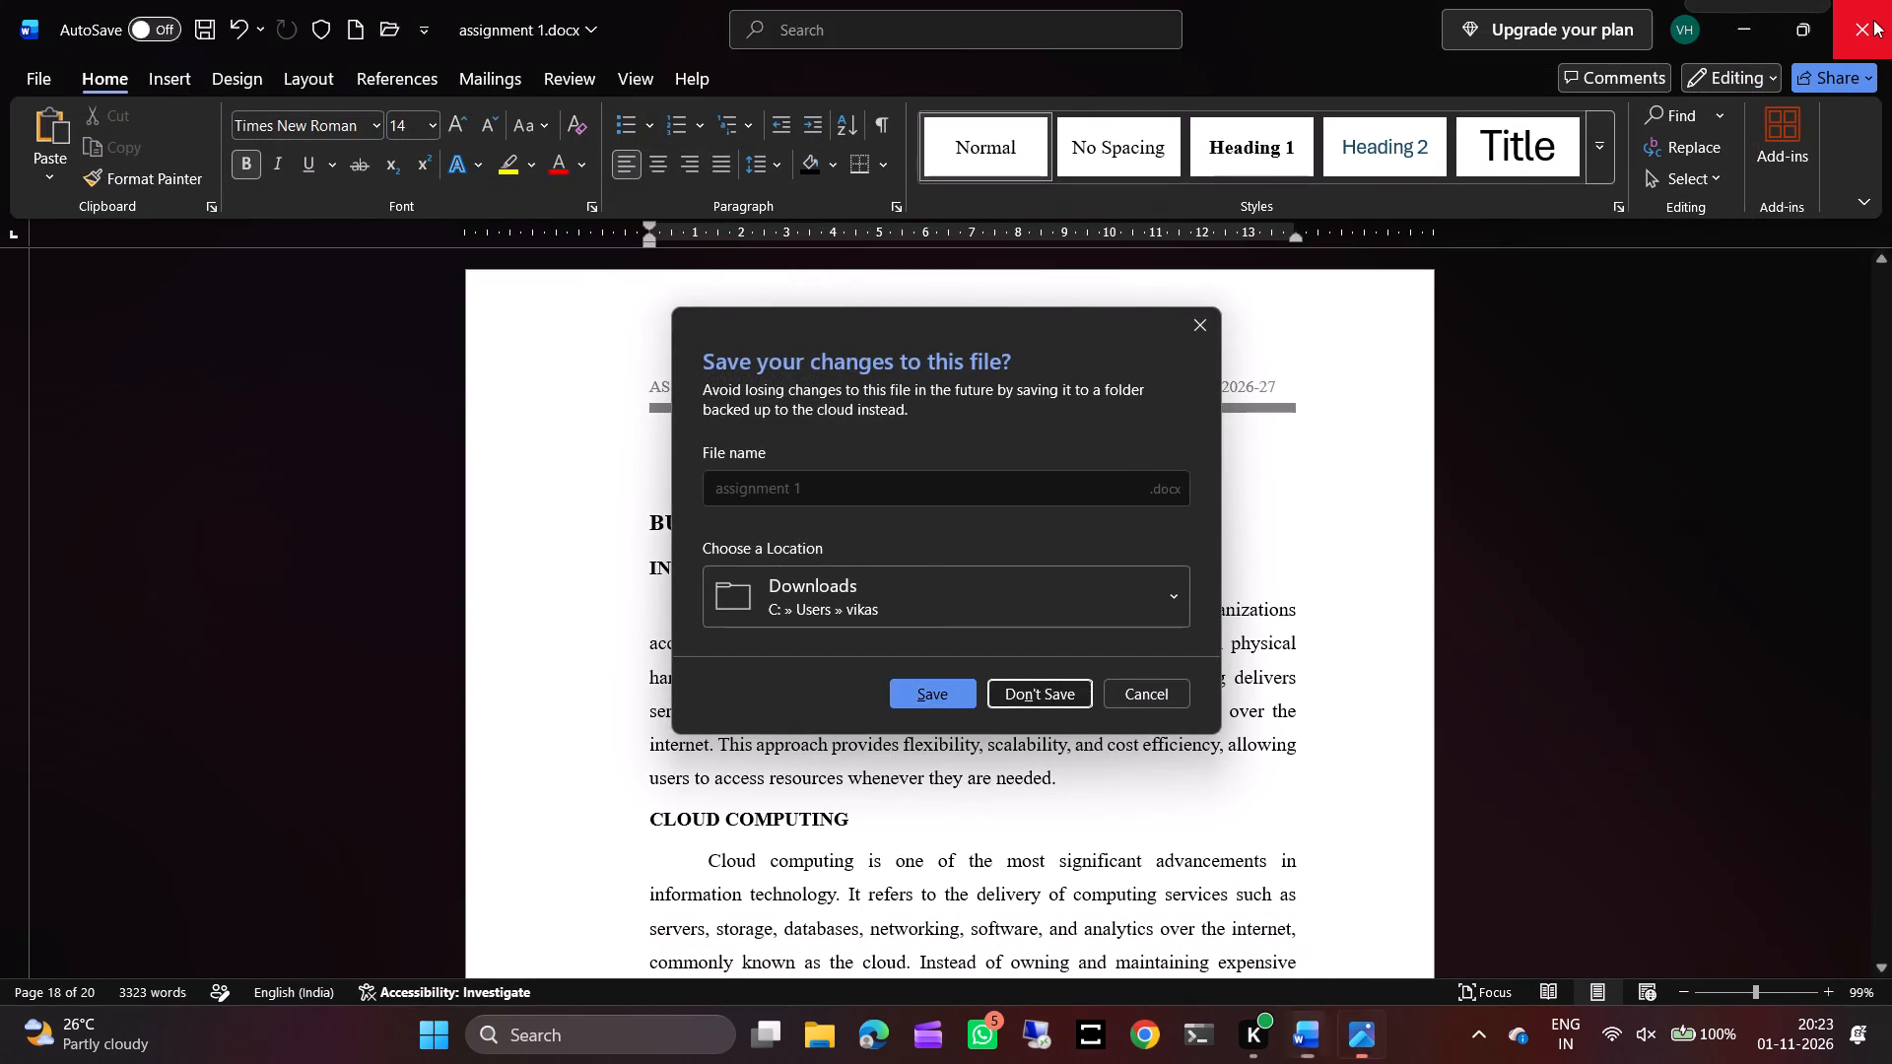
left_click(1857, 19)
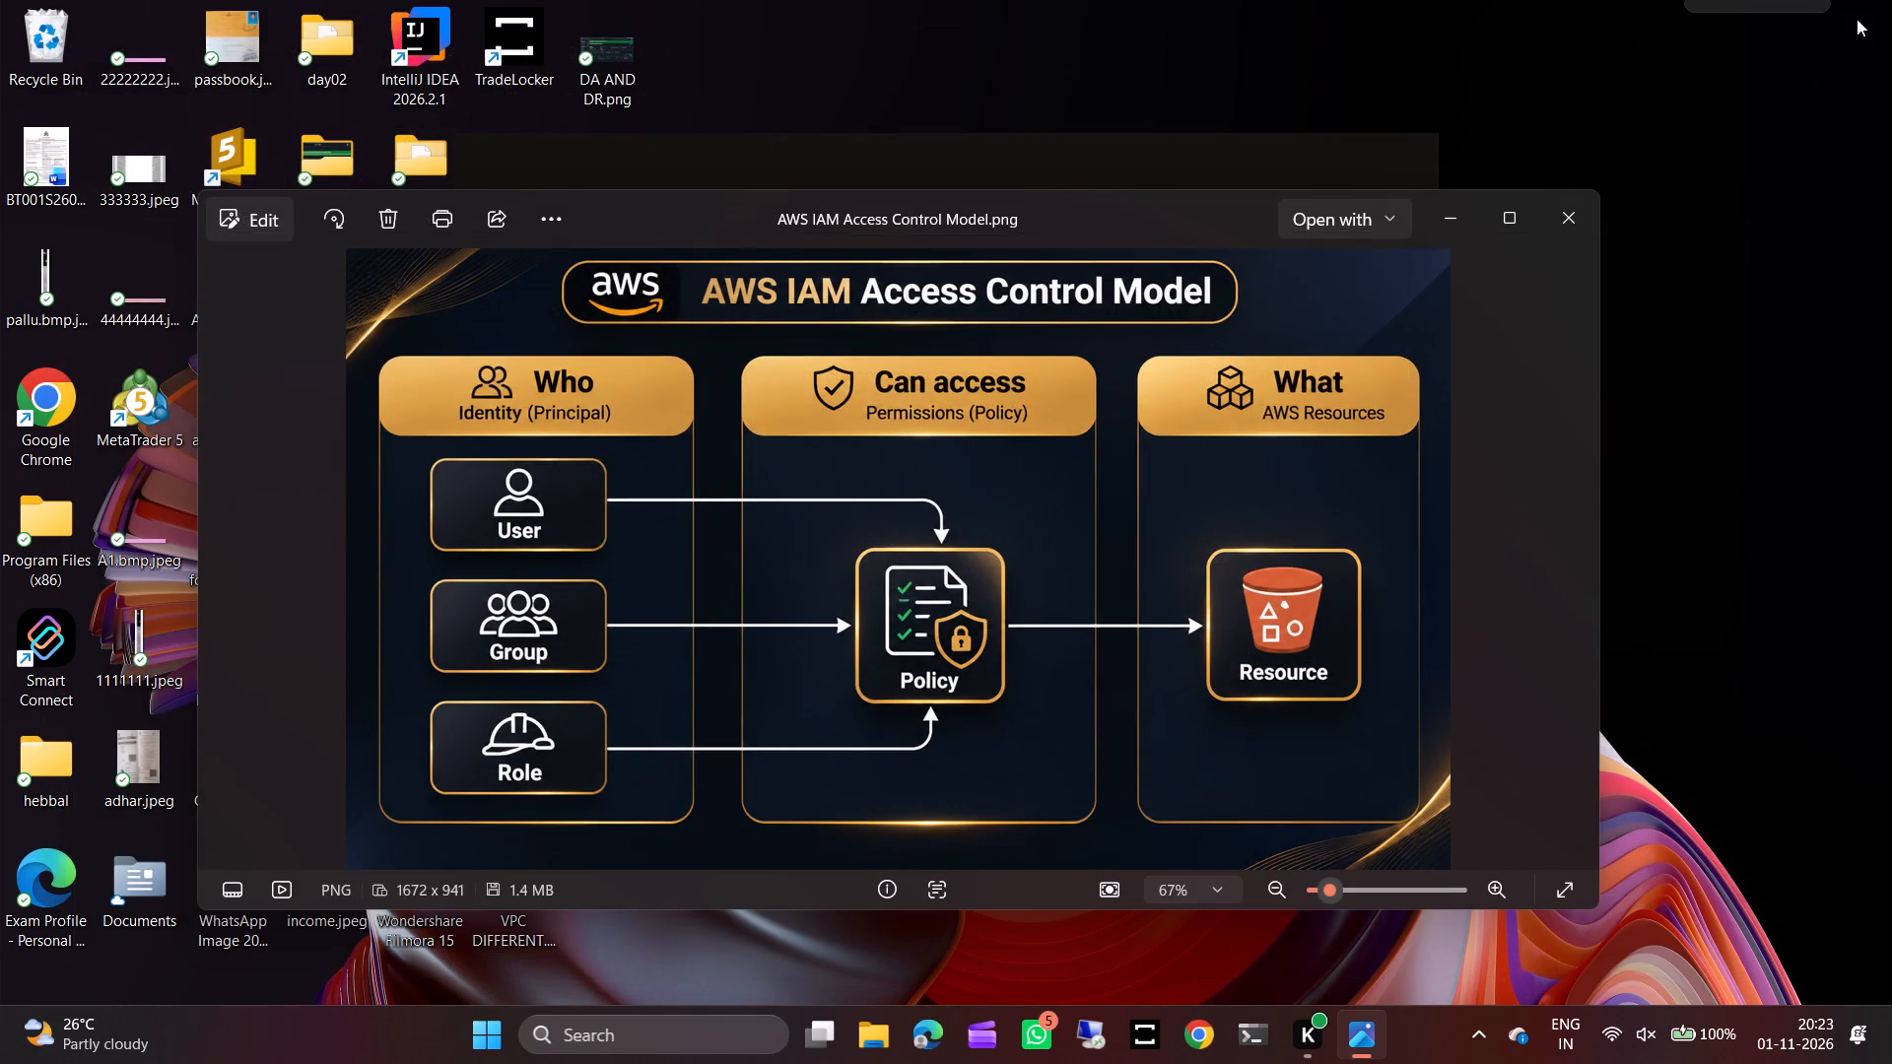